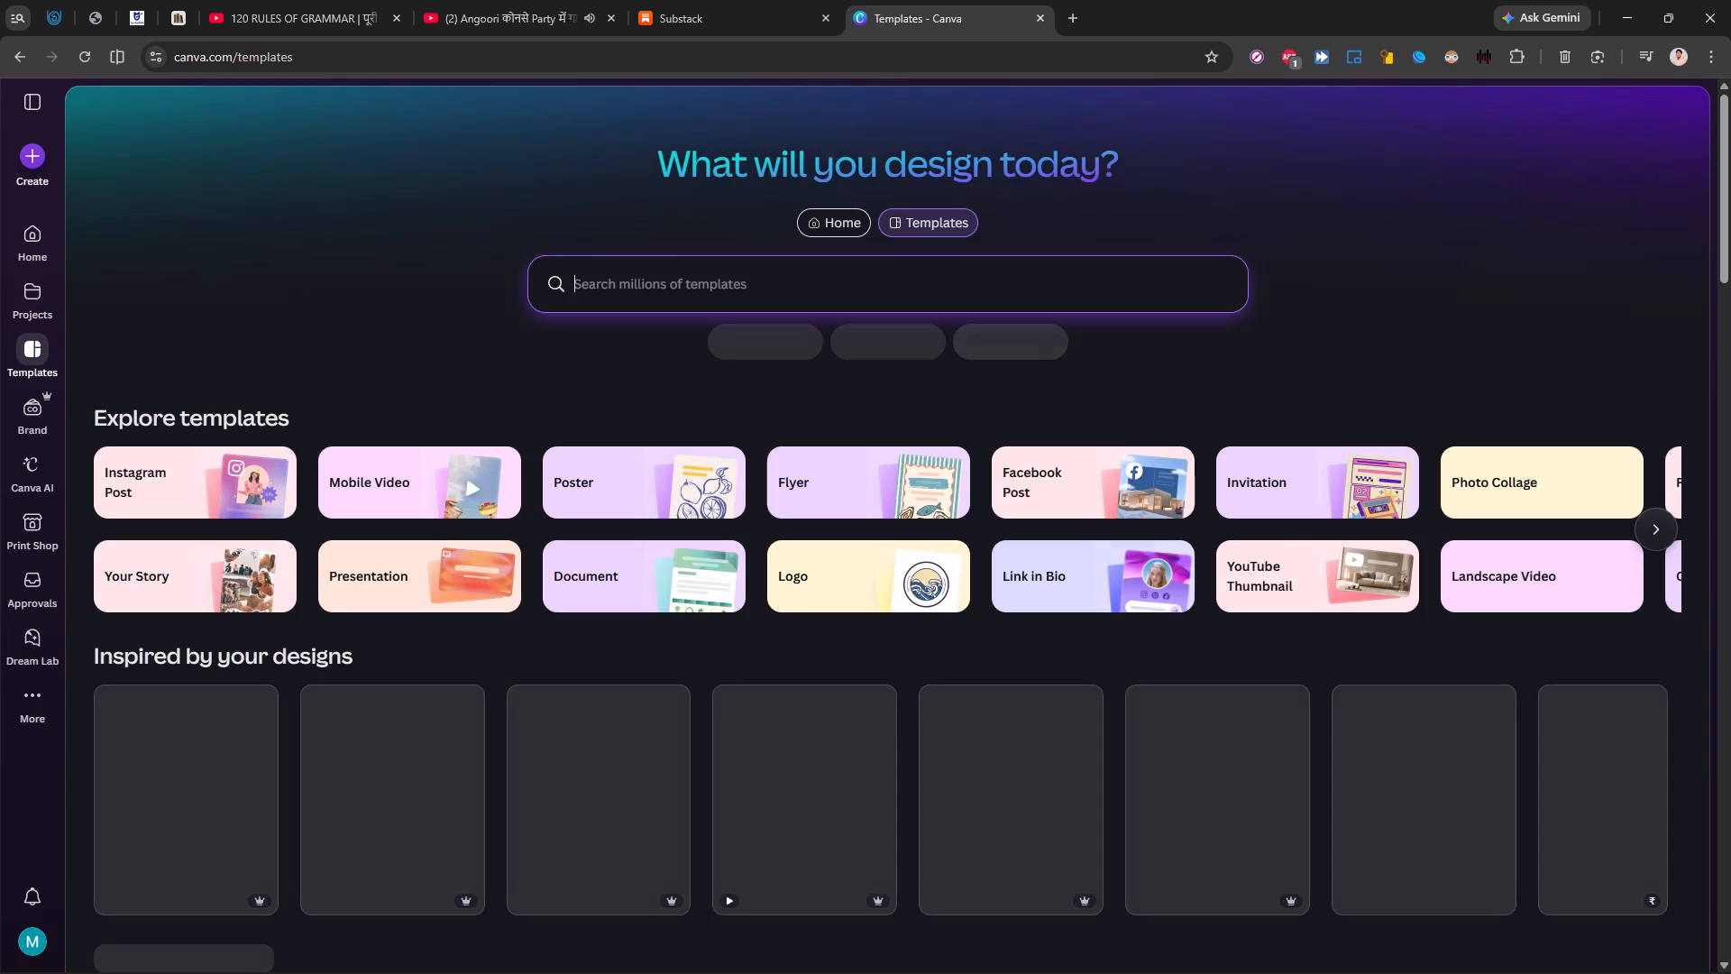
# Search the templates for "project front page".
pyautogui.write('project')
pyautogui.press('space')
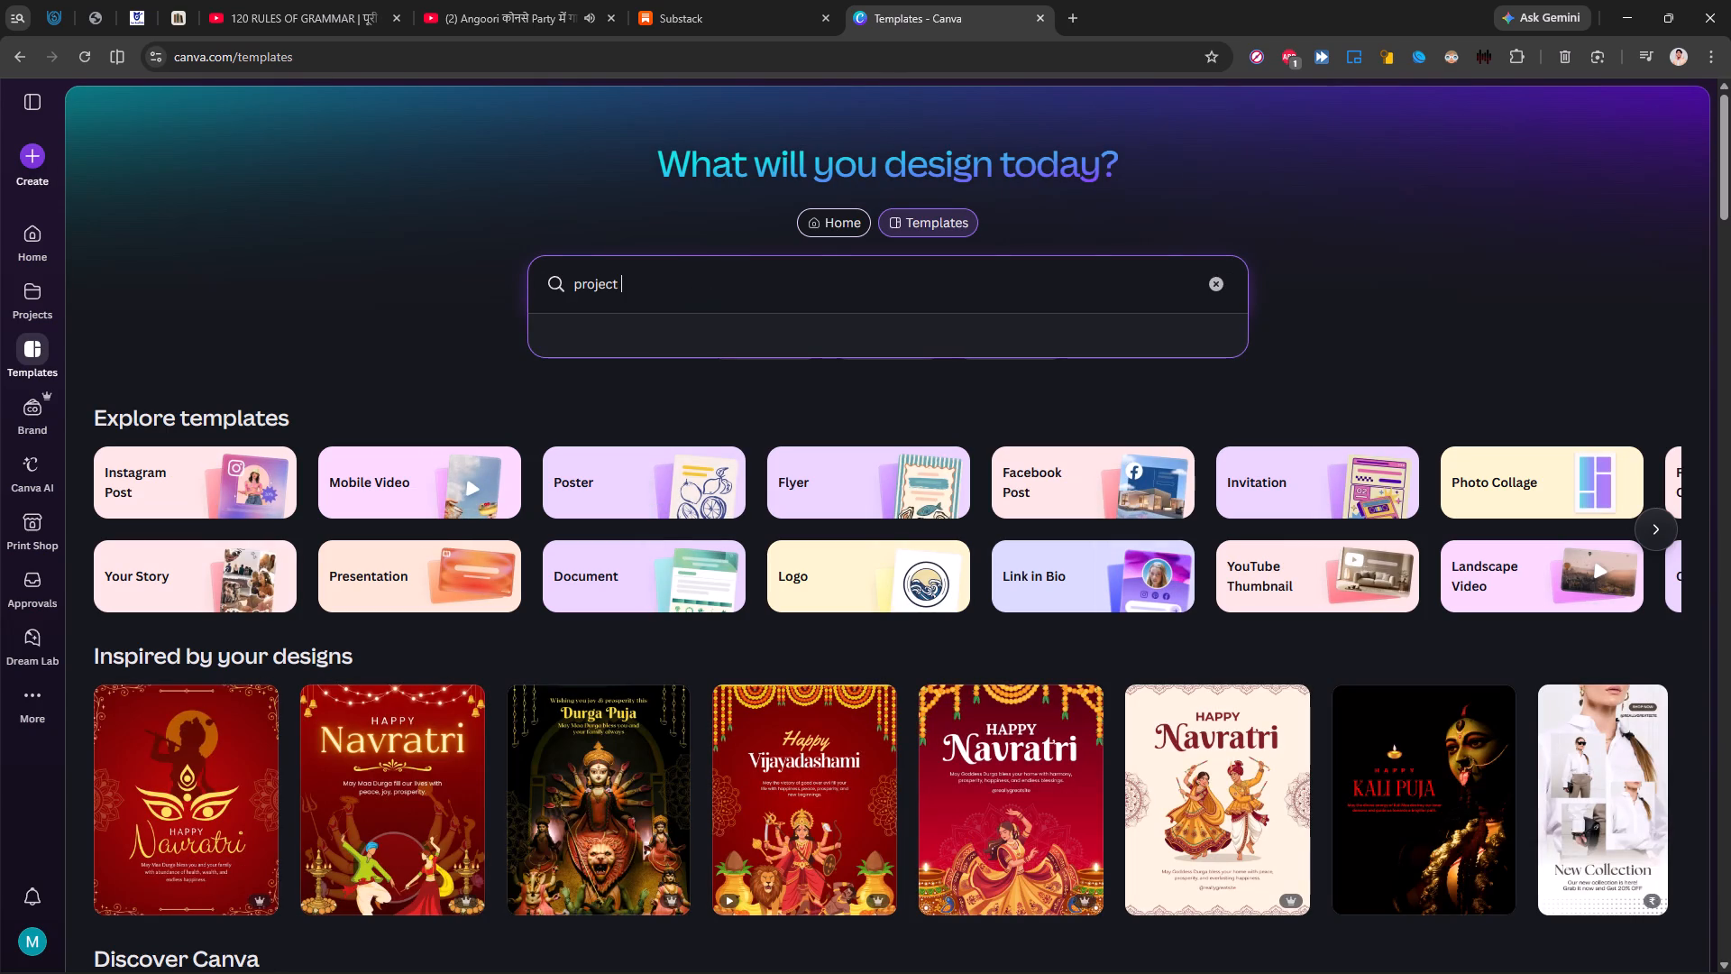
pyautogui.write('front page')
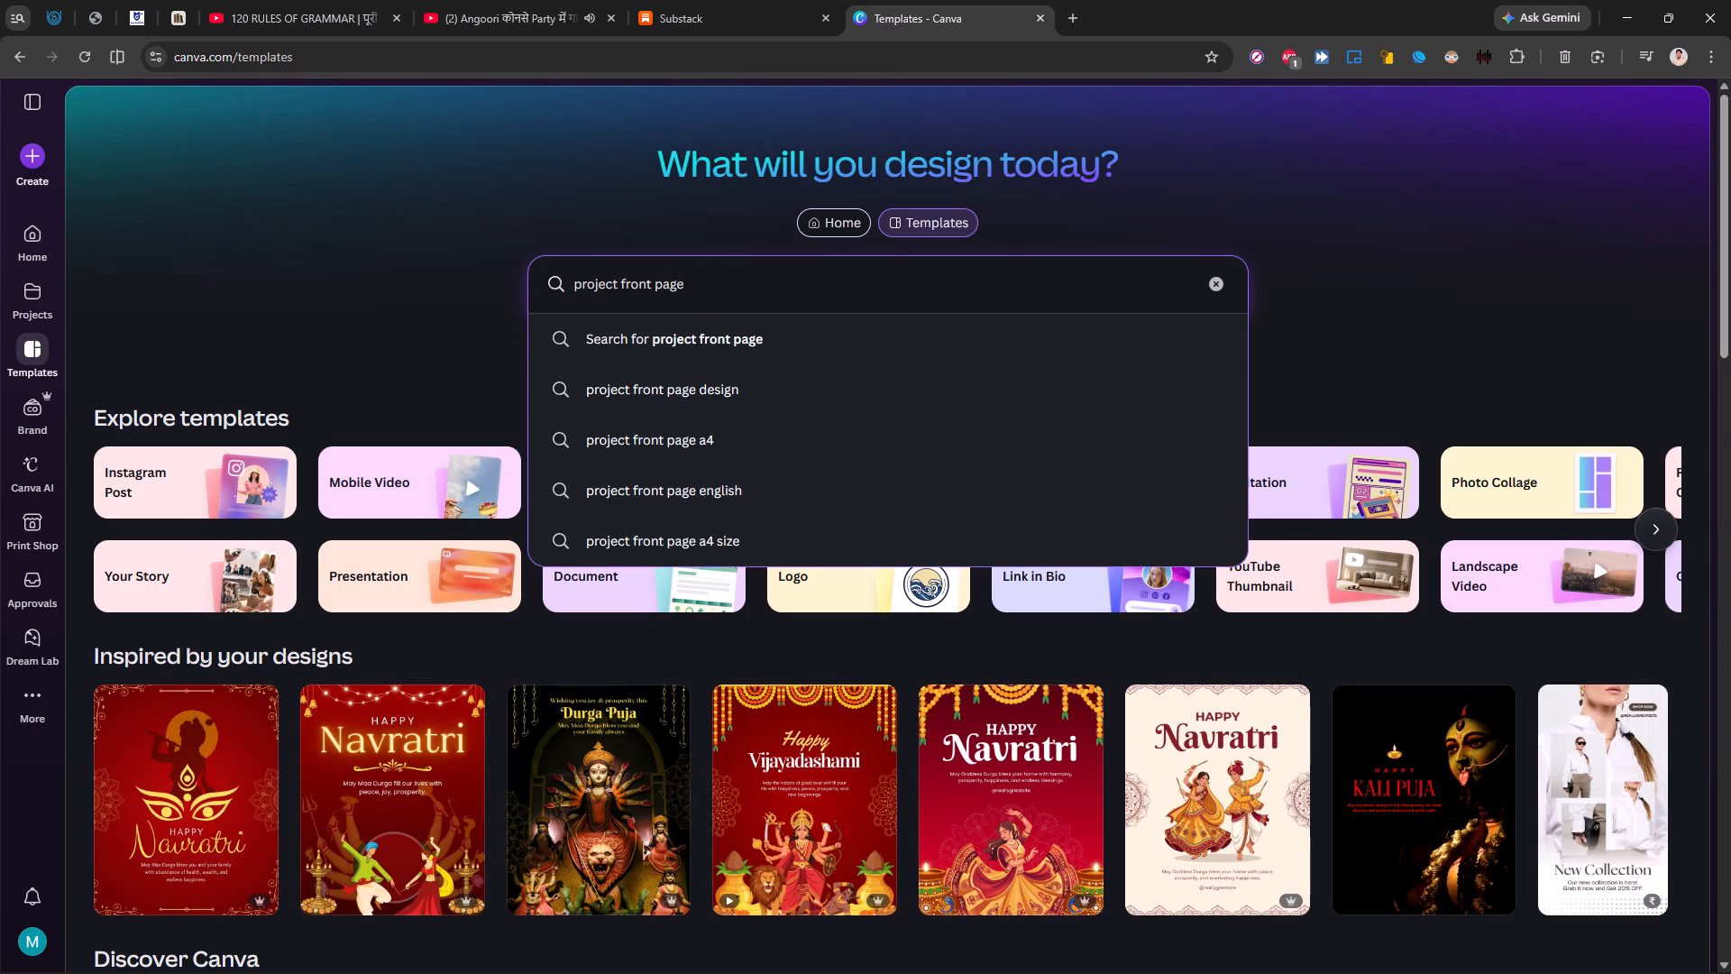
pyautogui.click(695, 327)
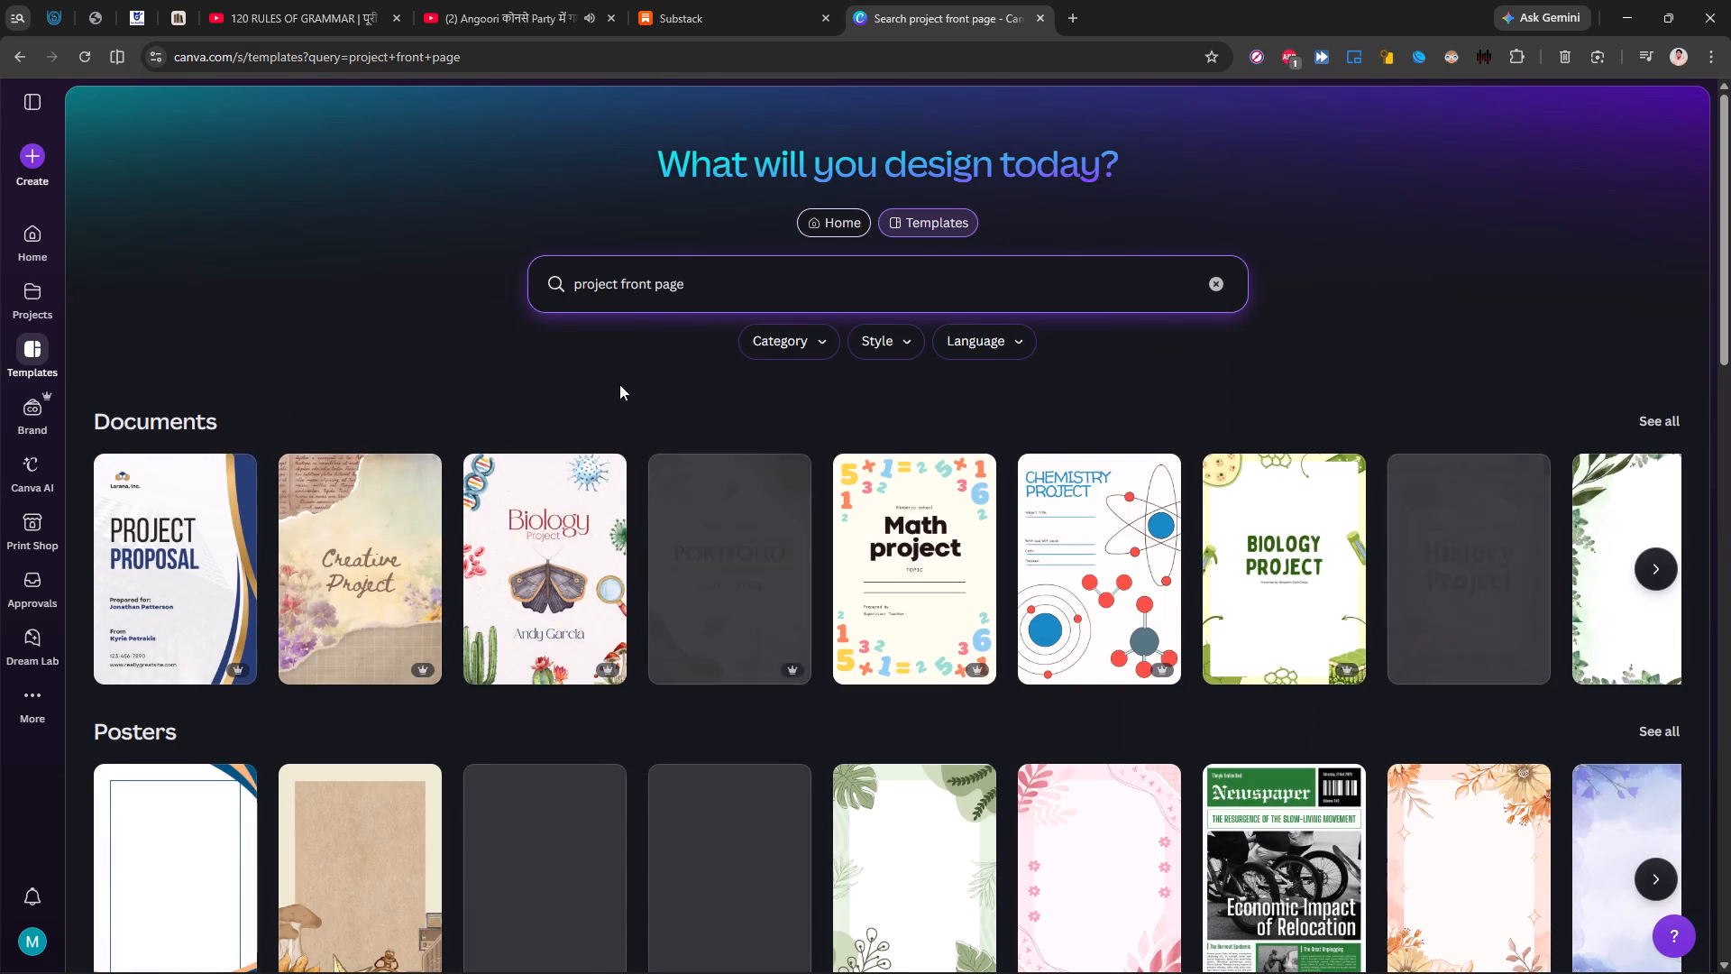
# Look over the project front page results, browsing through the Documents row for a suitable cover design.
pyautogui.scroll(-1, 619, 384)
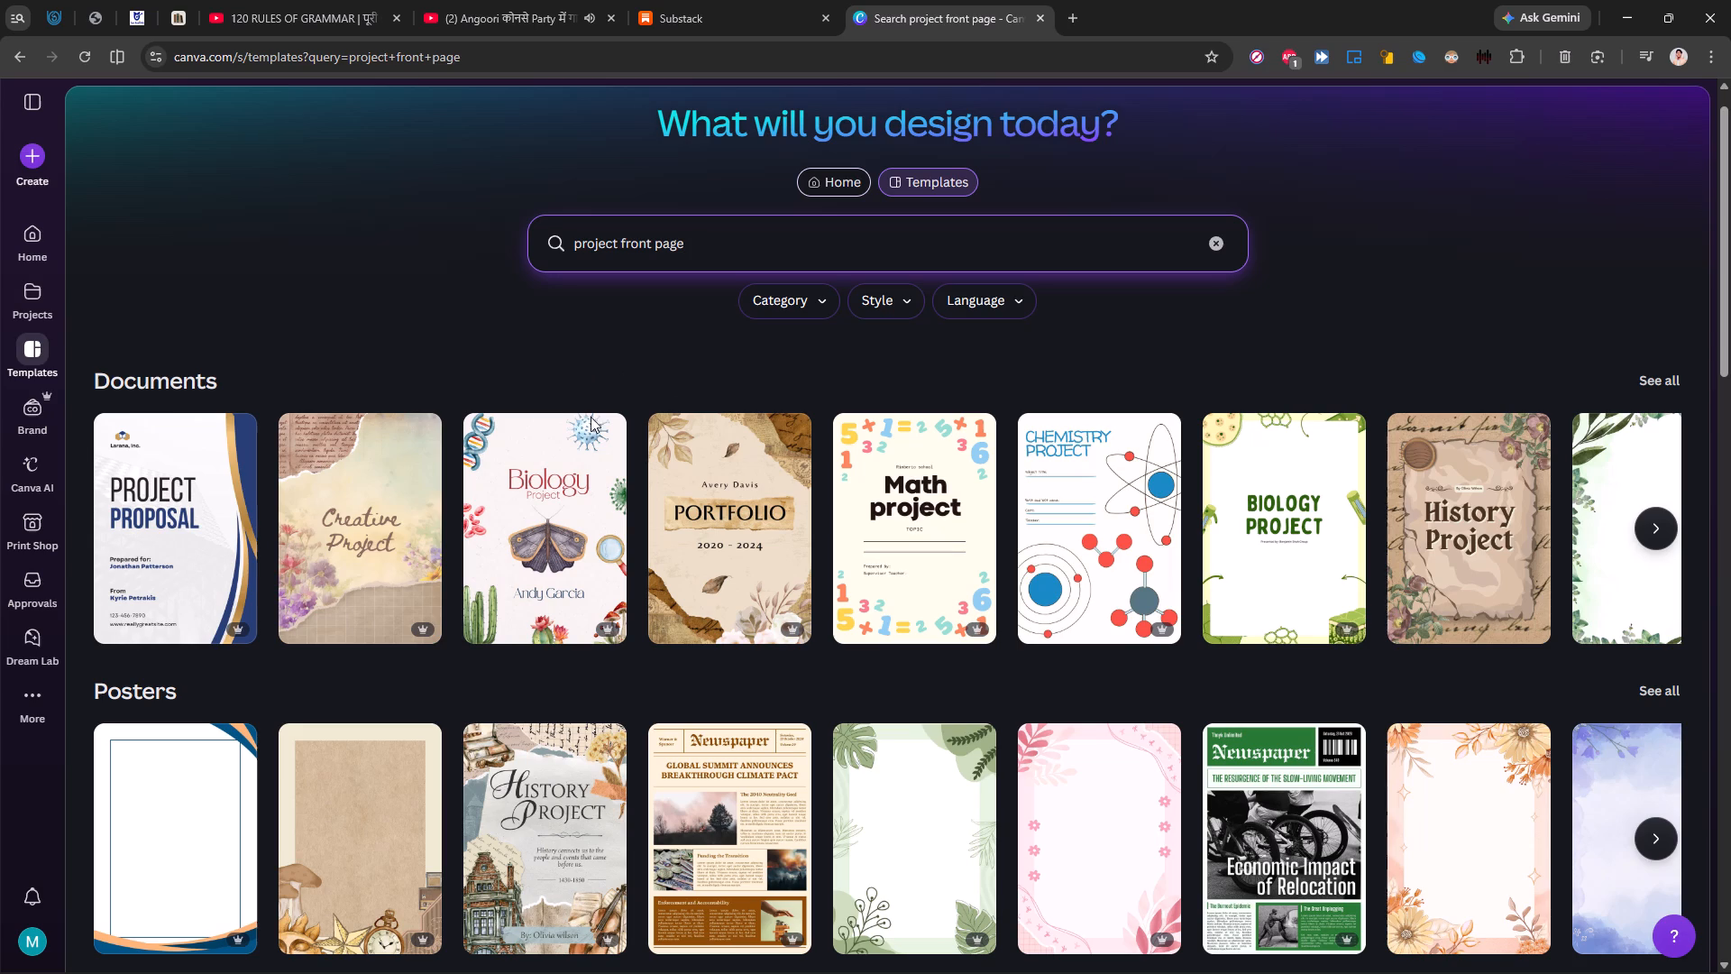
pyautogui.scroll(-2, 462, 350)
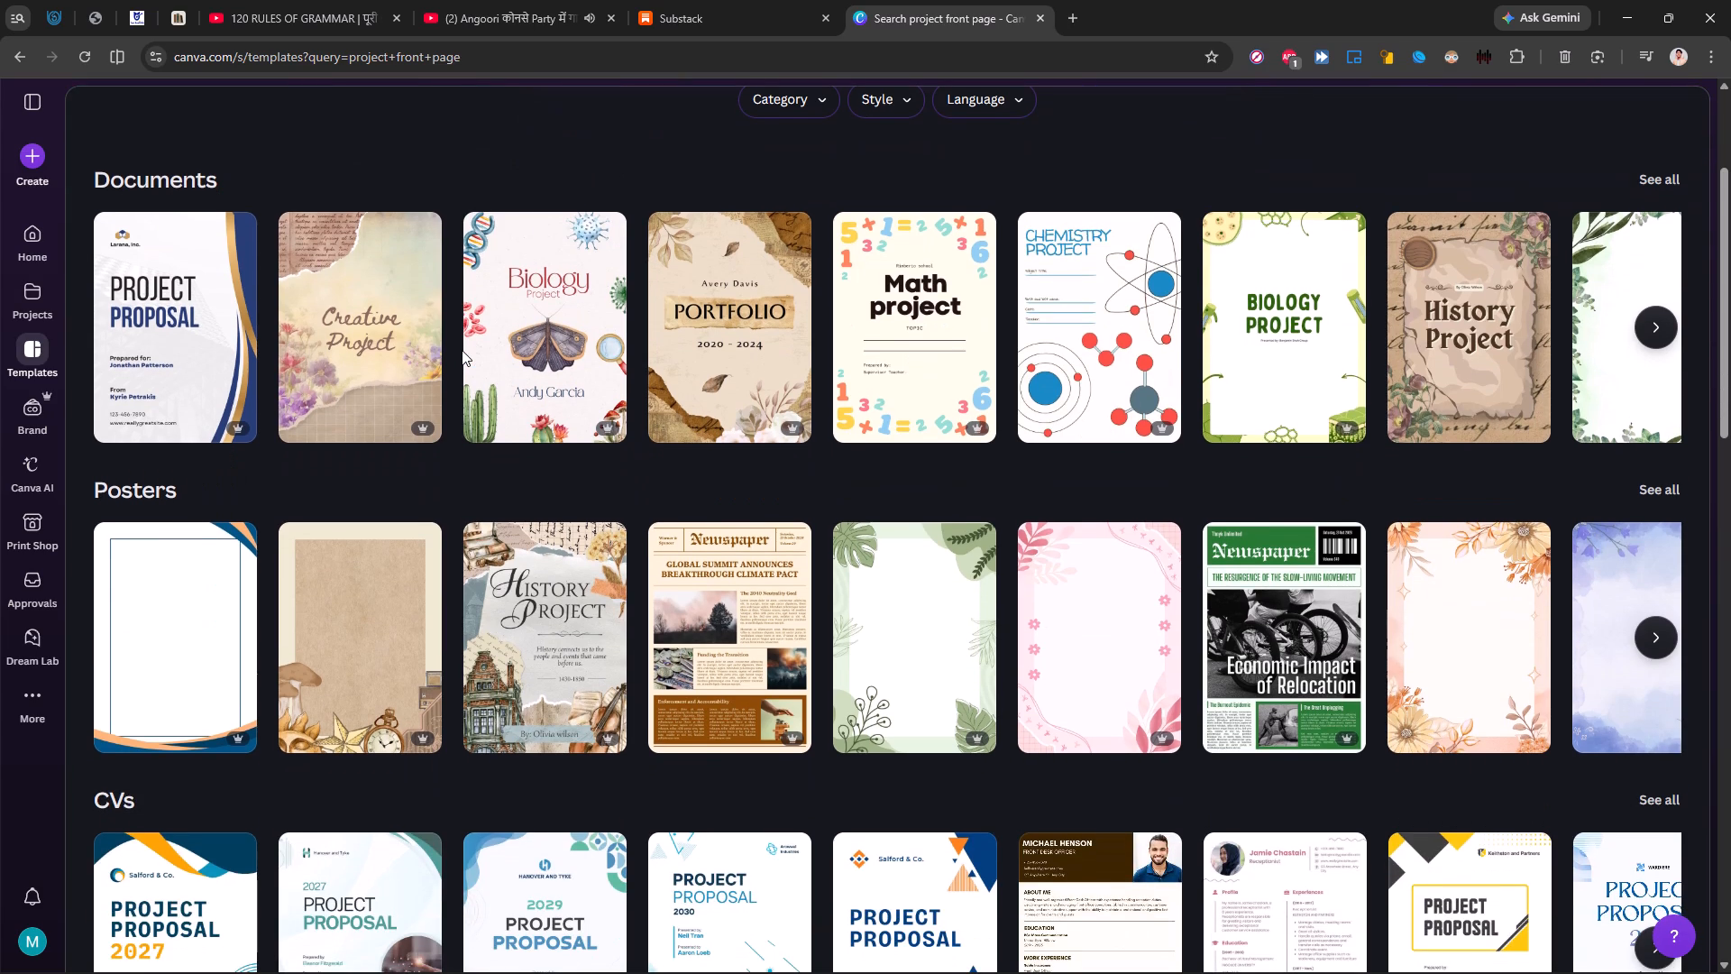
pyautogui.scroll(1, 462, 350)
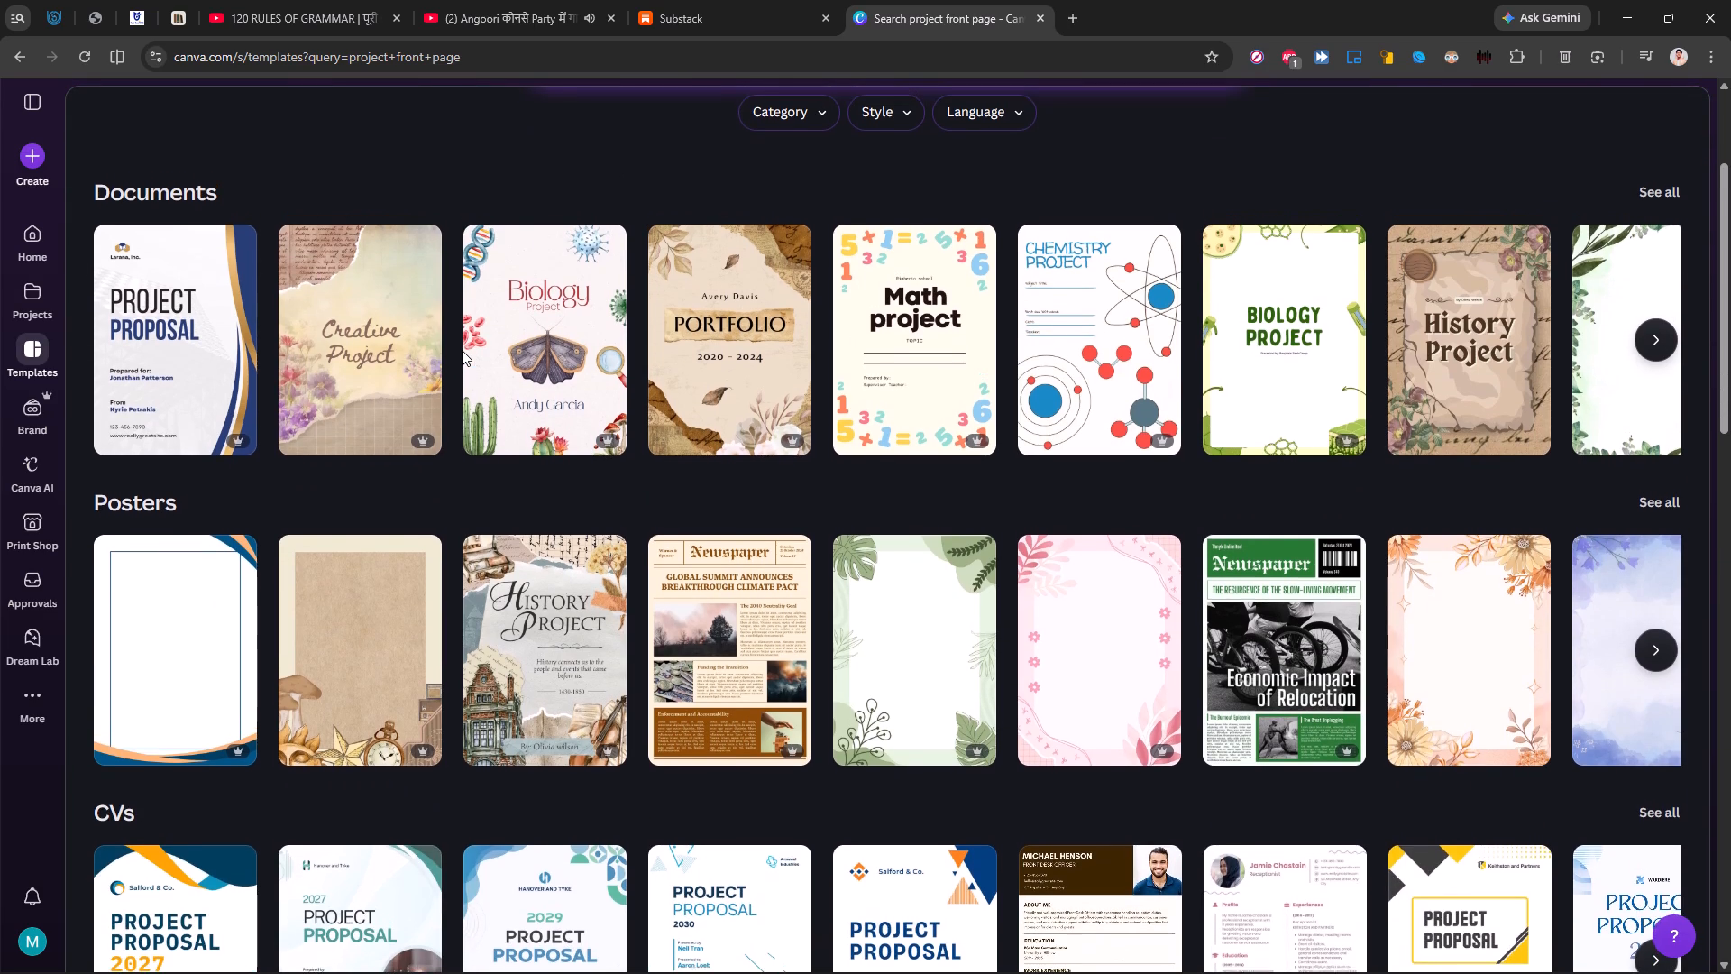
pyautogui.scroll(-1, 462, 350)
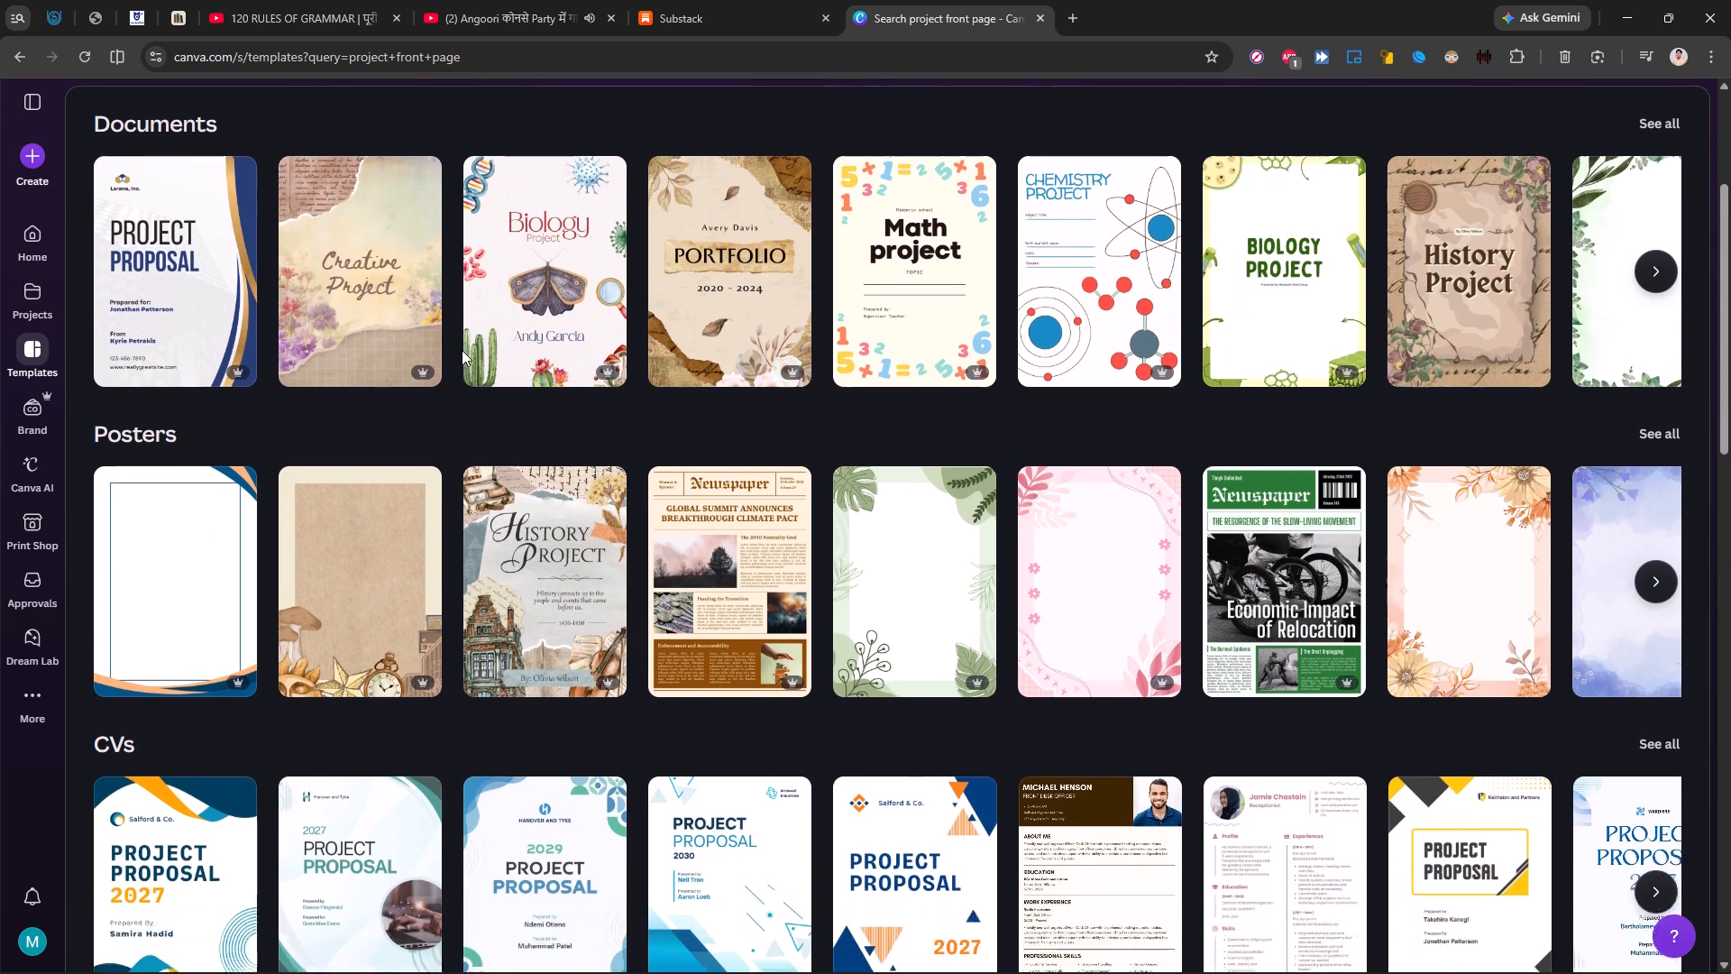
pyautogui.scroll(-2, 462, 350)
pyautogui.scroll(1, 462, 350)
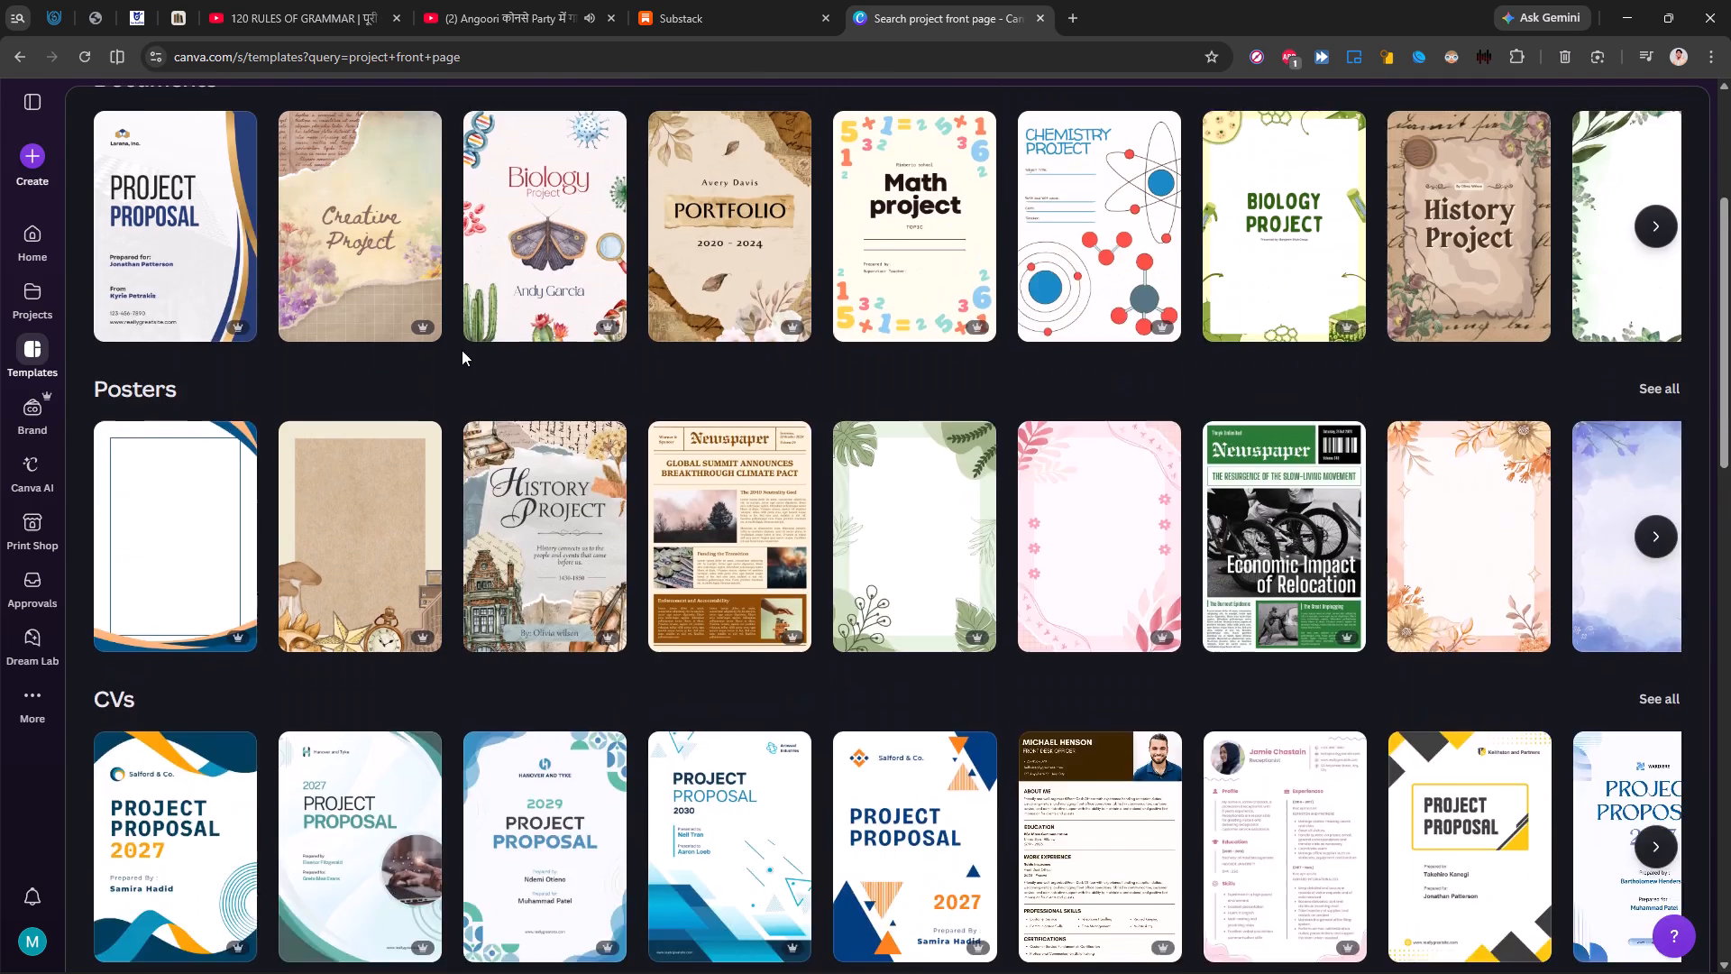
pyautogui.scroll(2, 462, 350)
pyautogui.hscroll(-10, 876, 356)
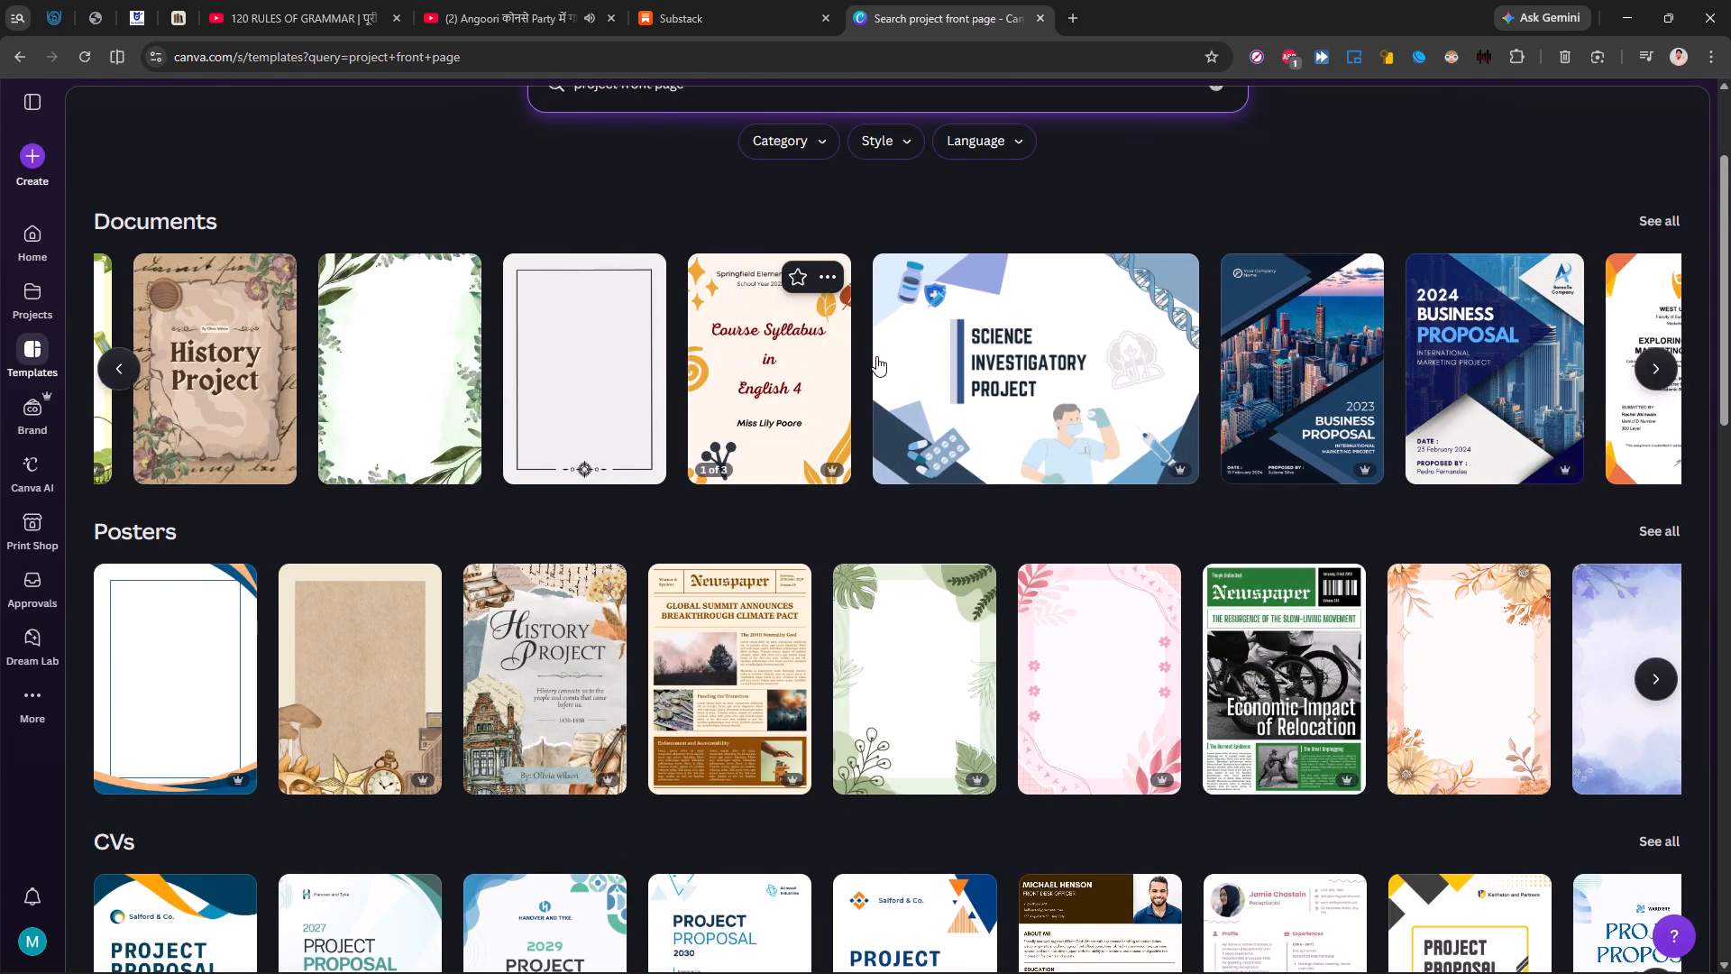
pyautogui.hscroll(-9, 876, 356)
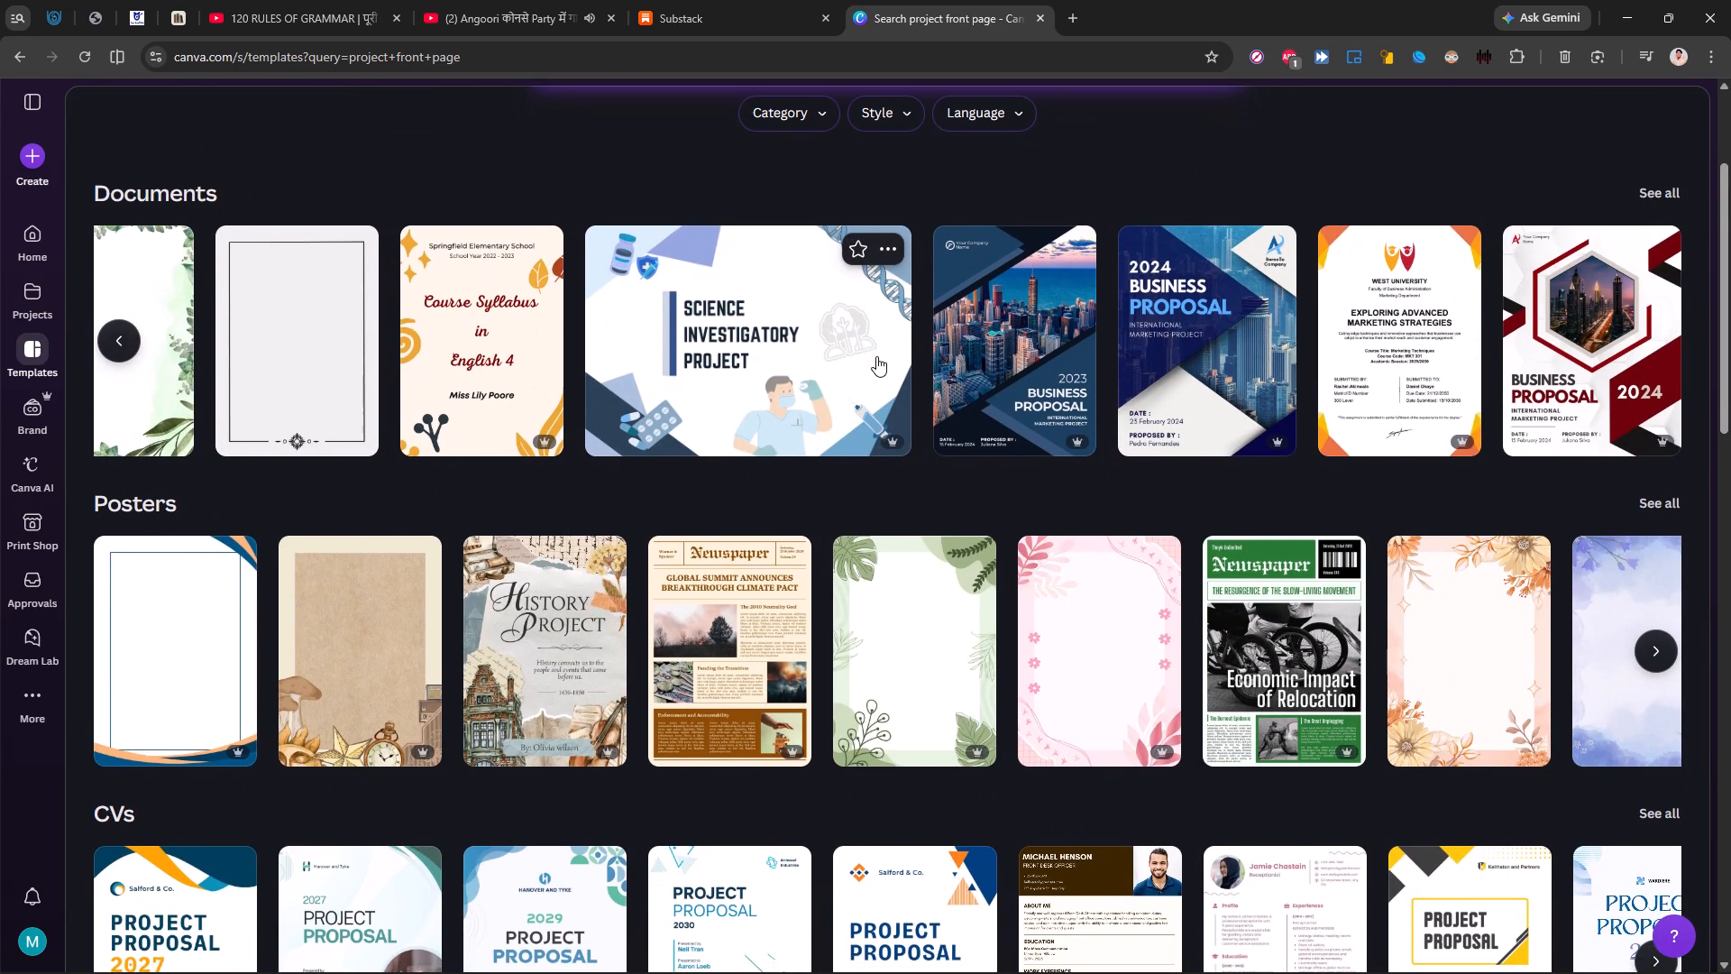
pyautogui.hscroll(-3, 876, 356)
pyautogui.scroll(-2, 876, 356)
pyautogui.scroll(2, 876, 356)
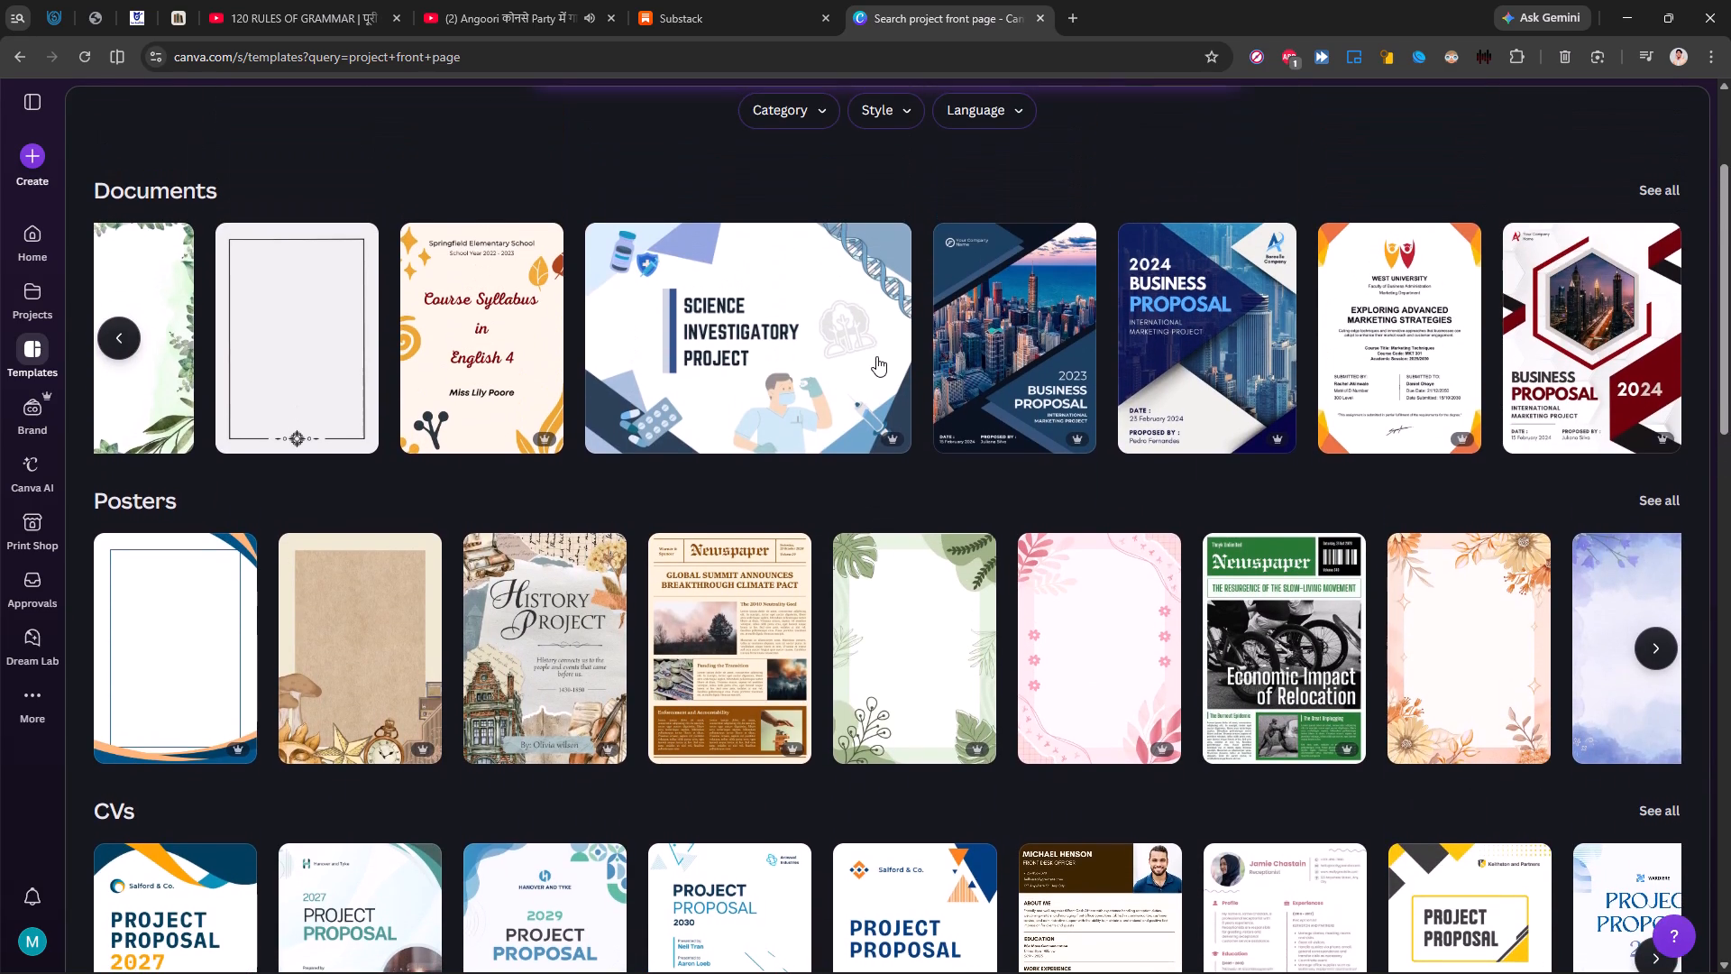
pyautogui.hscroll(8, 876, 356)
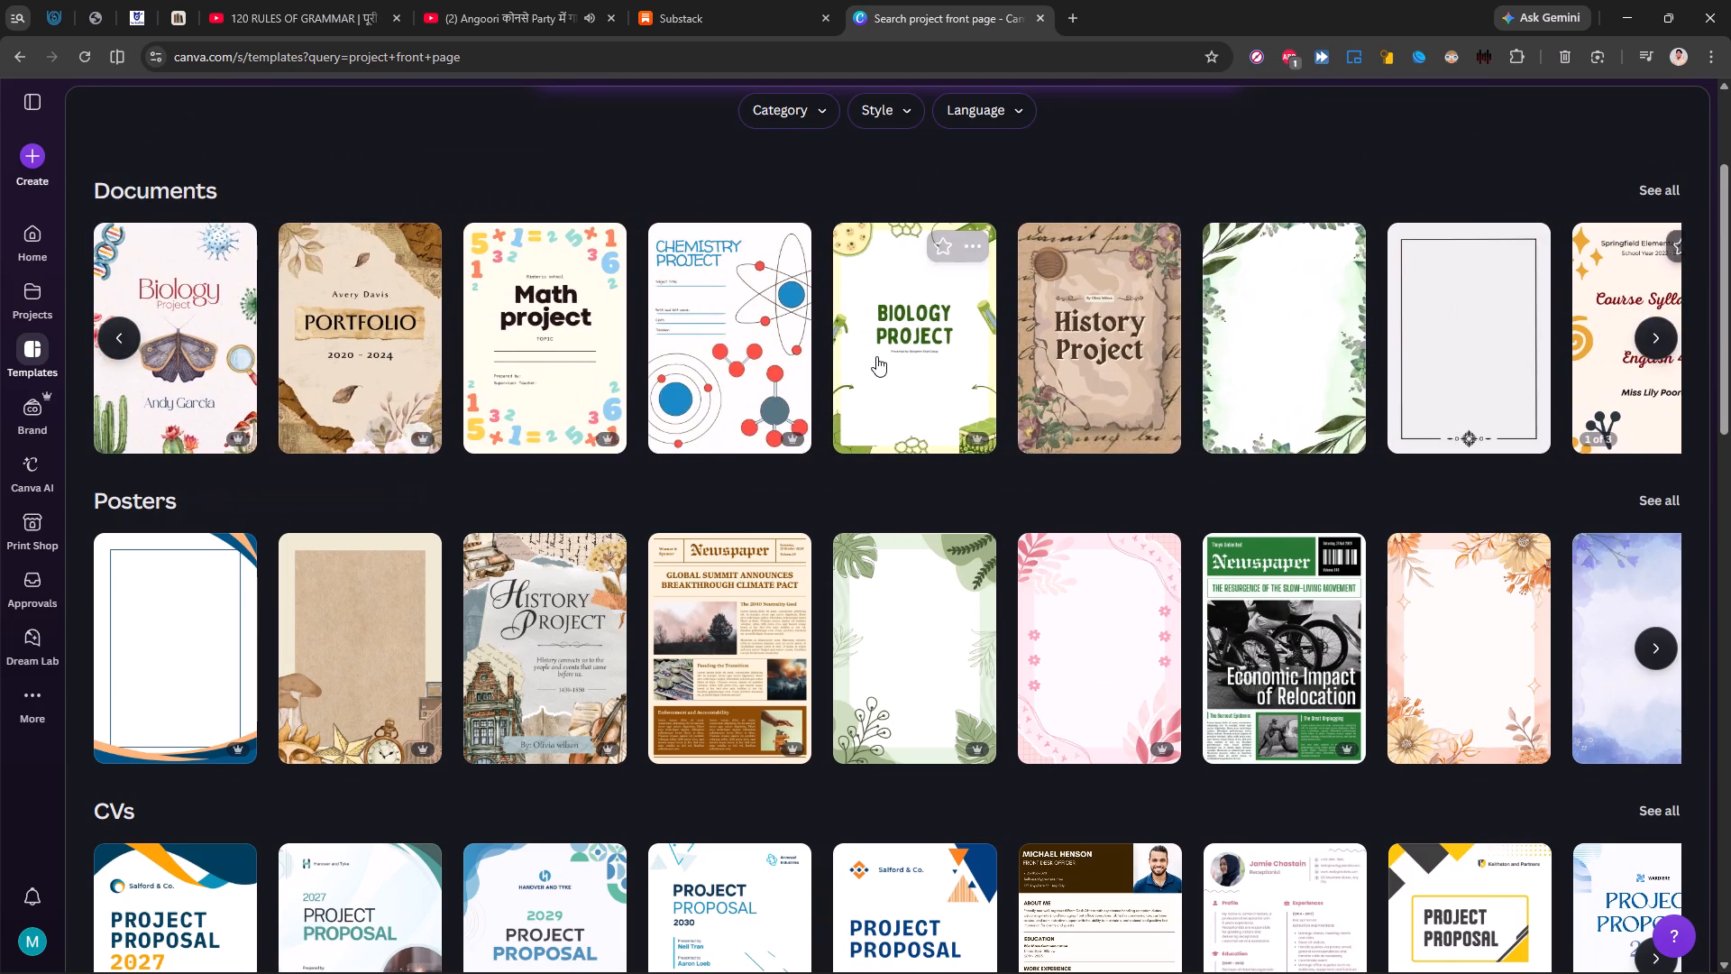
pyautogui.hscroll(7, 876, 356)
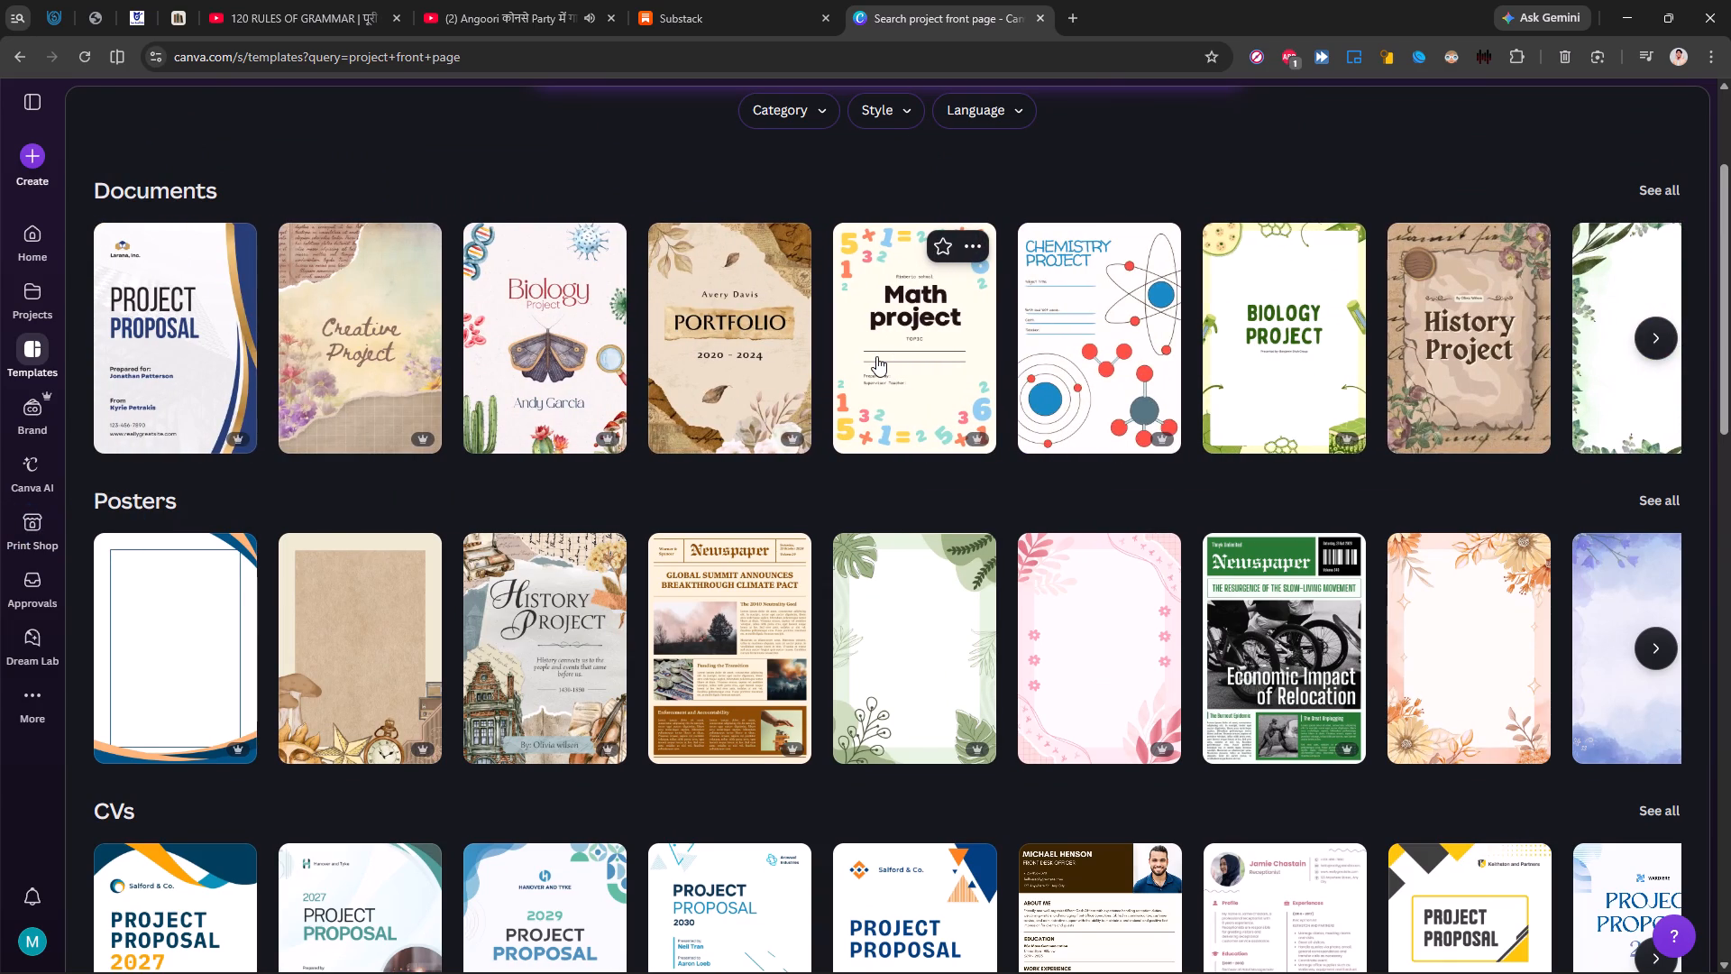
# Browse the remaining results, including Posters, CVs and all of More templates for you, for project cover designs.
pyautogui.scroll(-1, 876, 356)
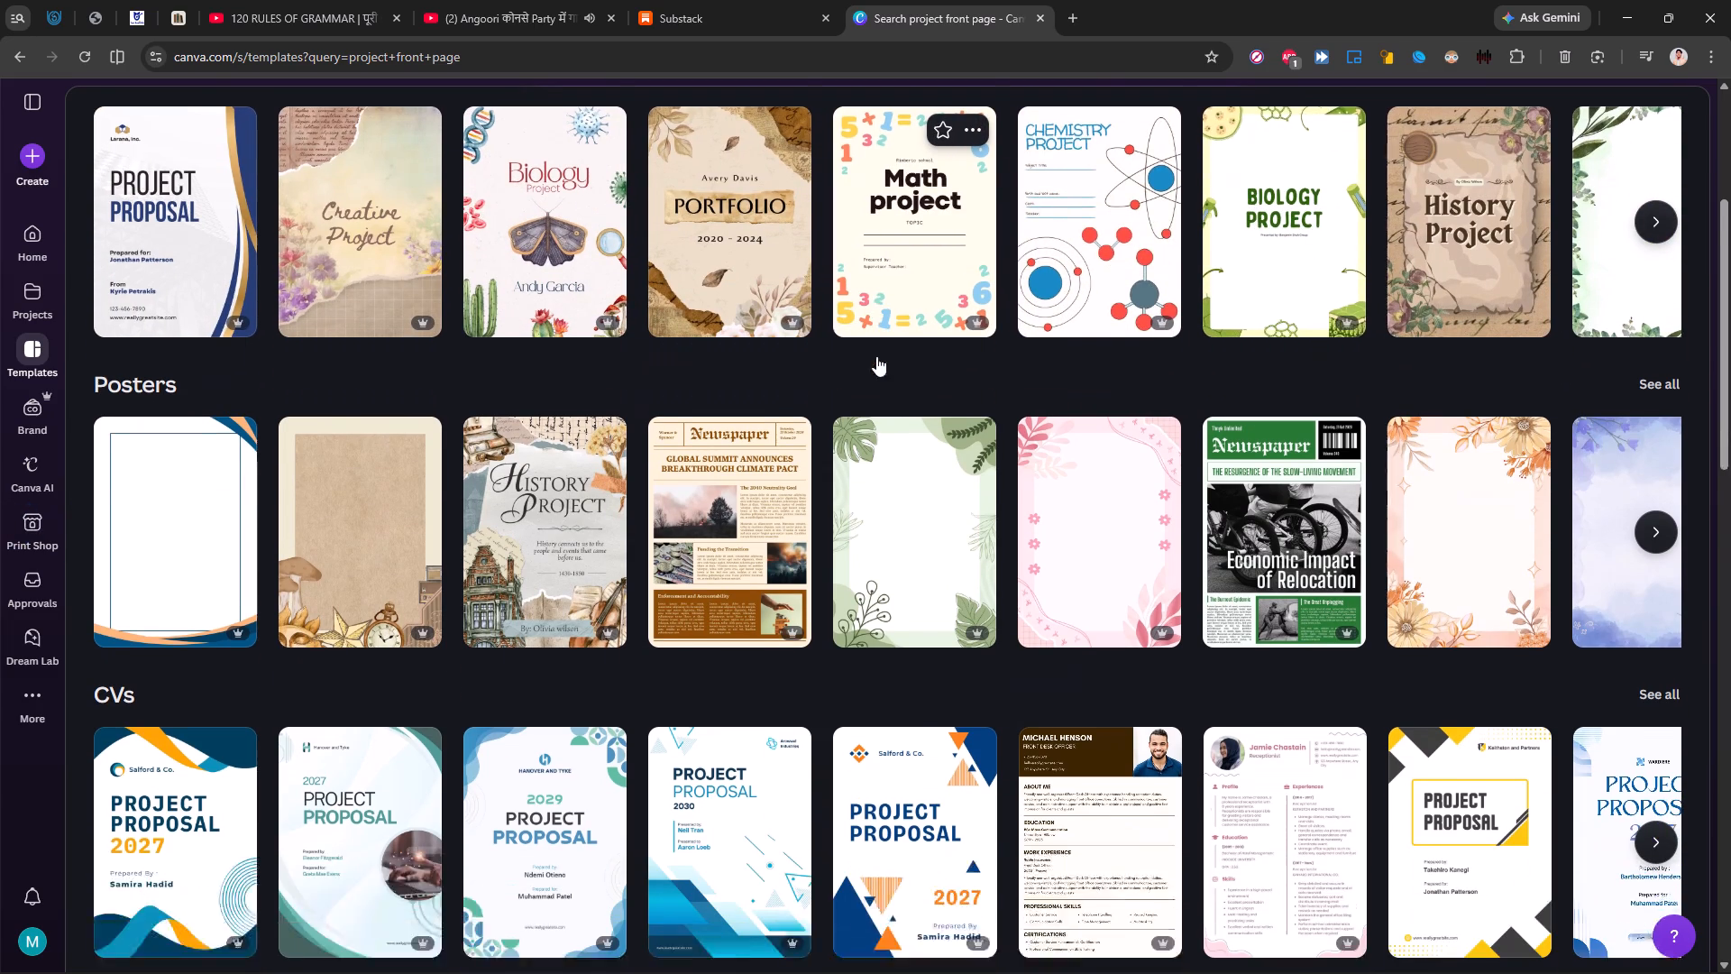
pyautogui.scroll(-8, 876, 356)
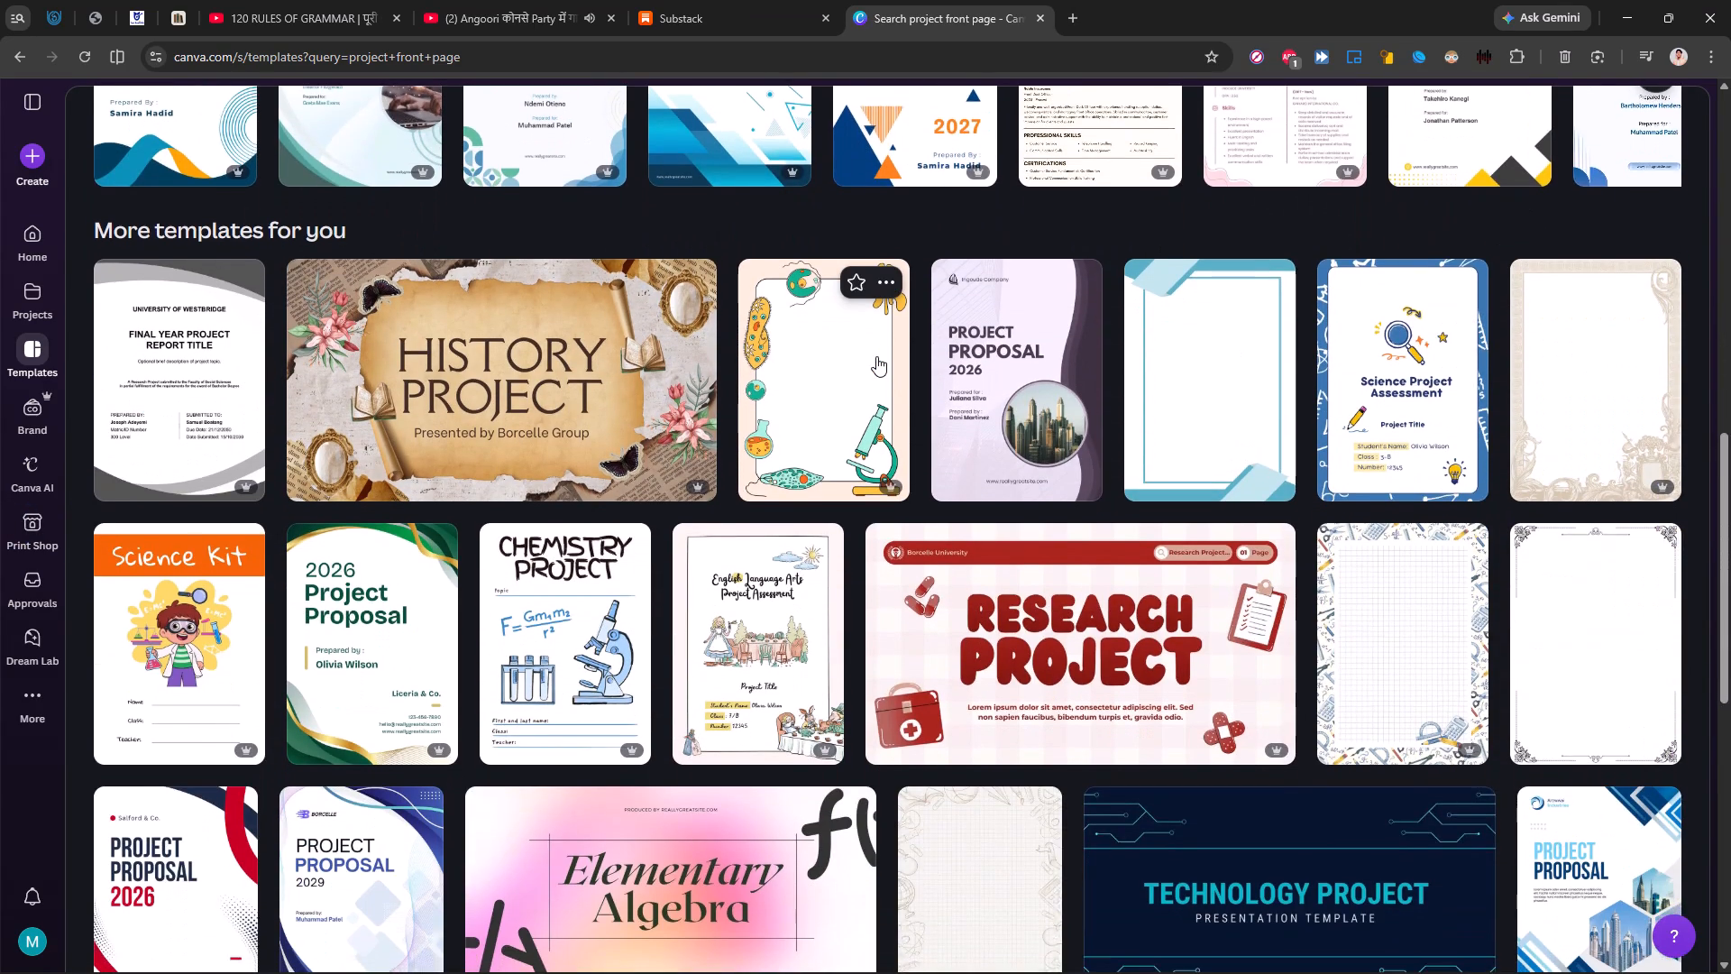
pyautogui.scroll(-2, 876, 356)
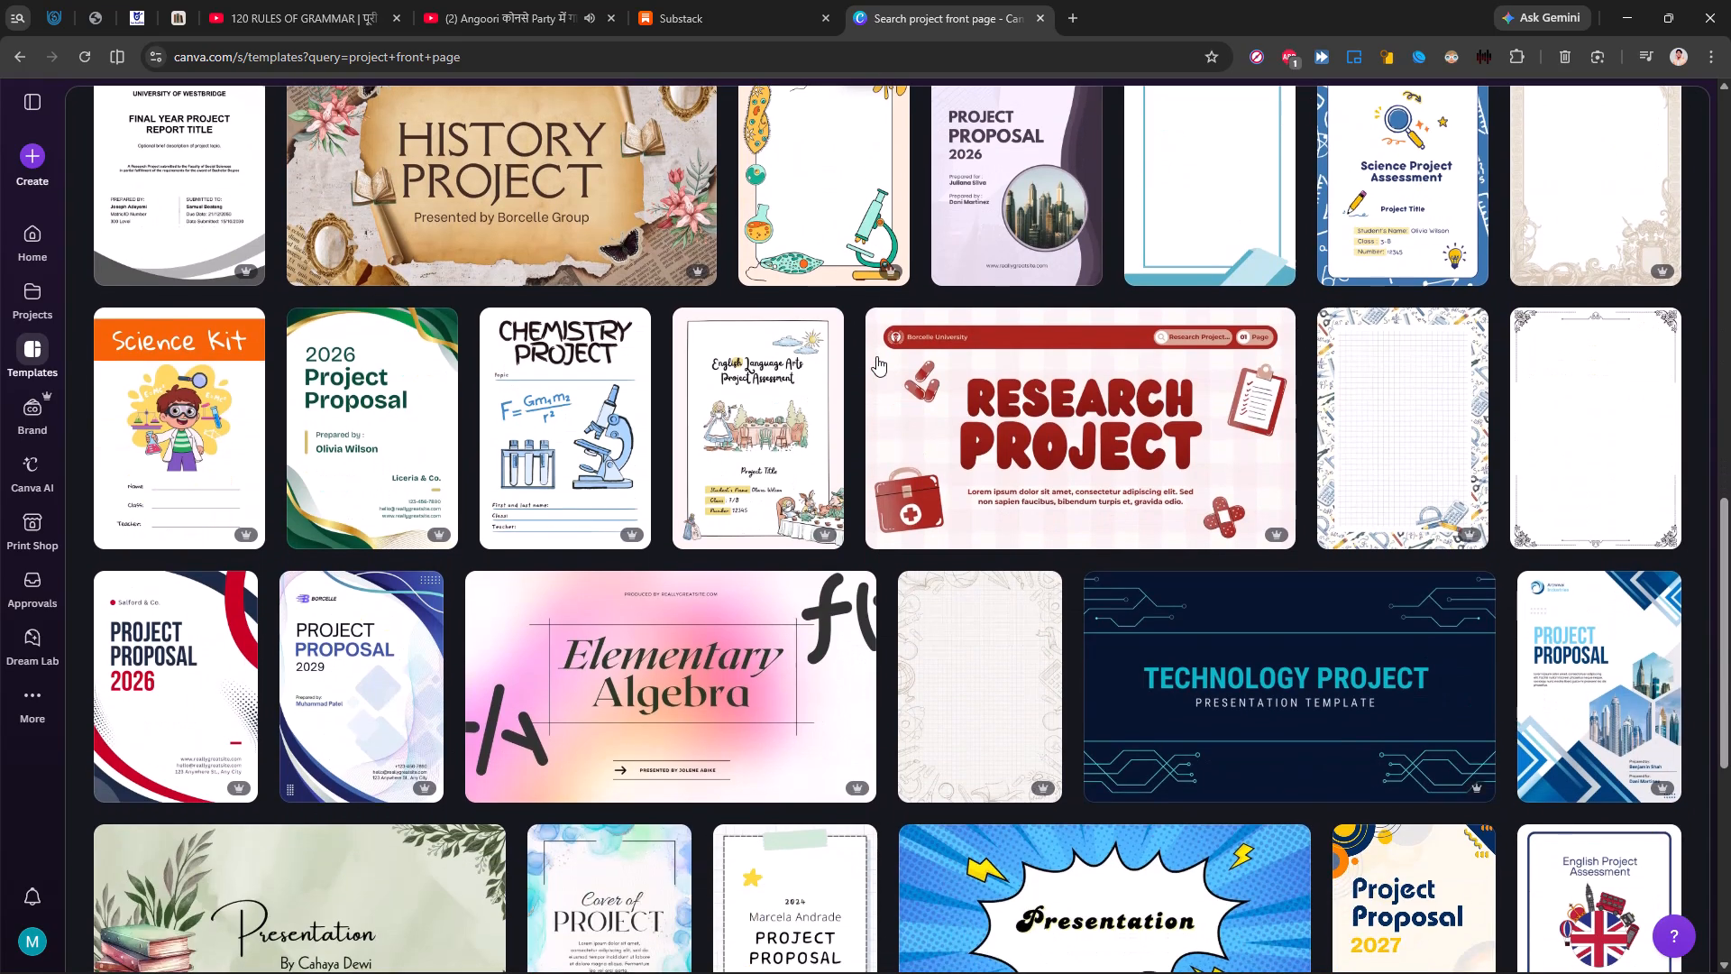
pyautogui.scroll(-1, 876, 356)
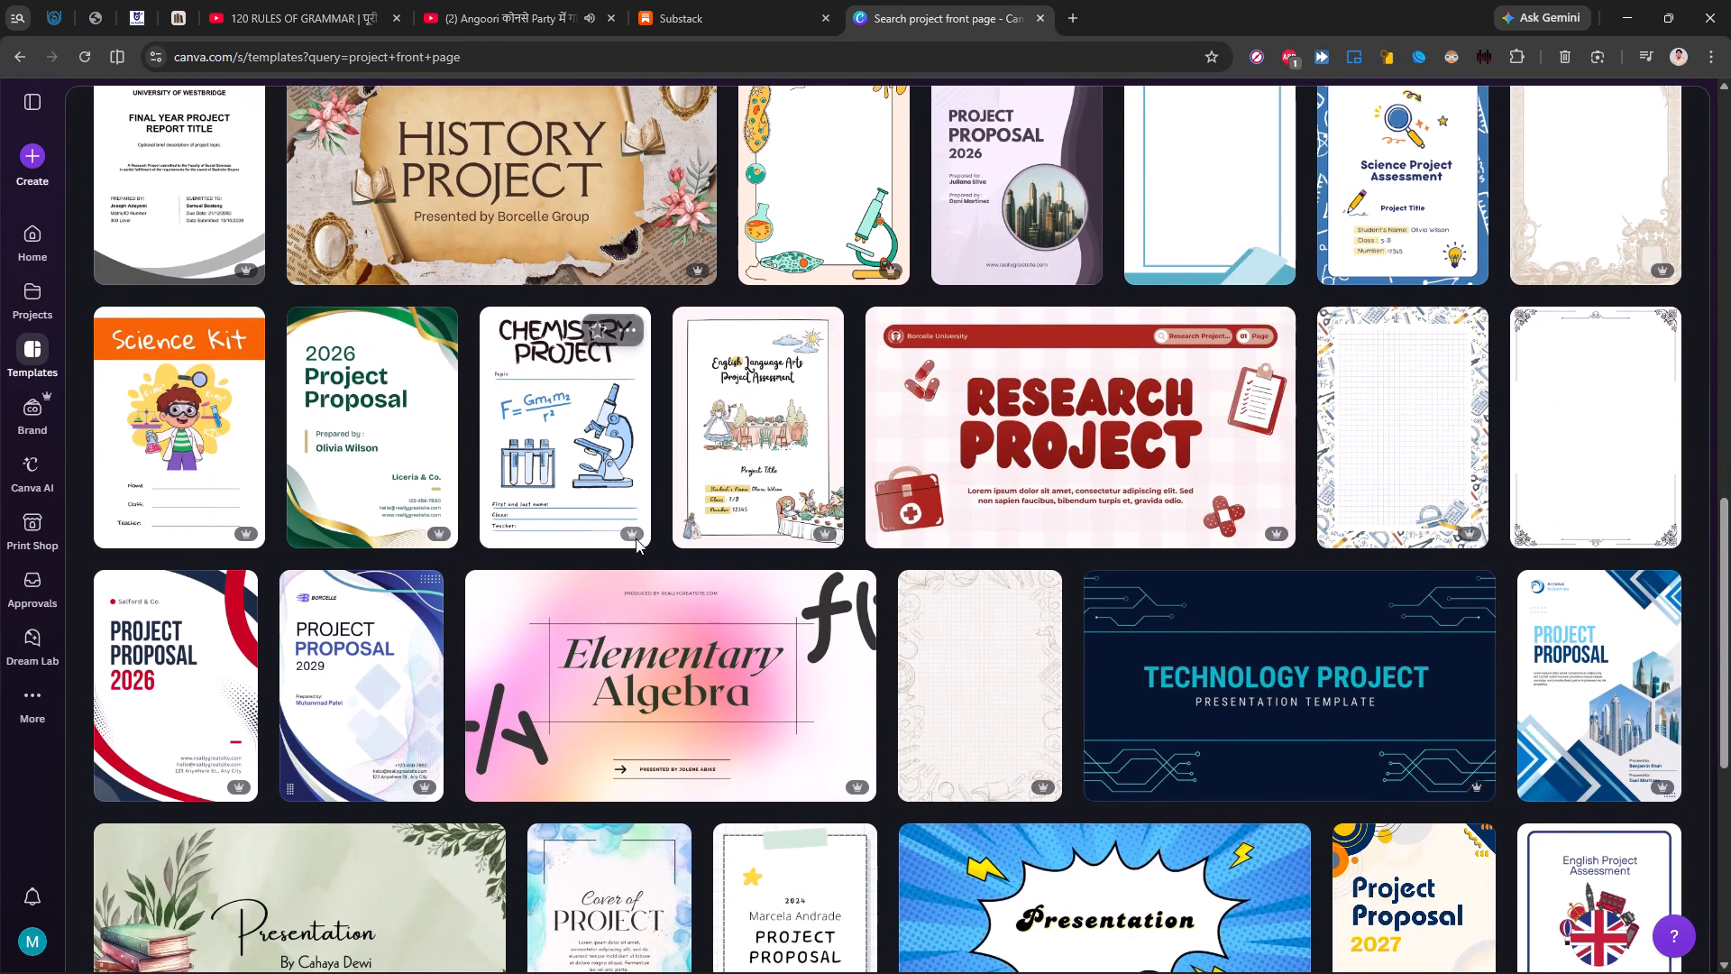
pyautogui.scroll(-8, 636, 538)
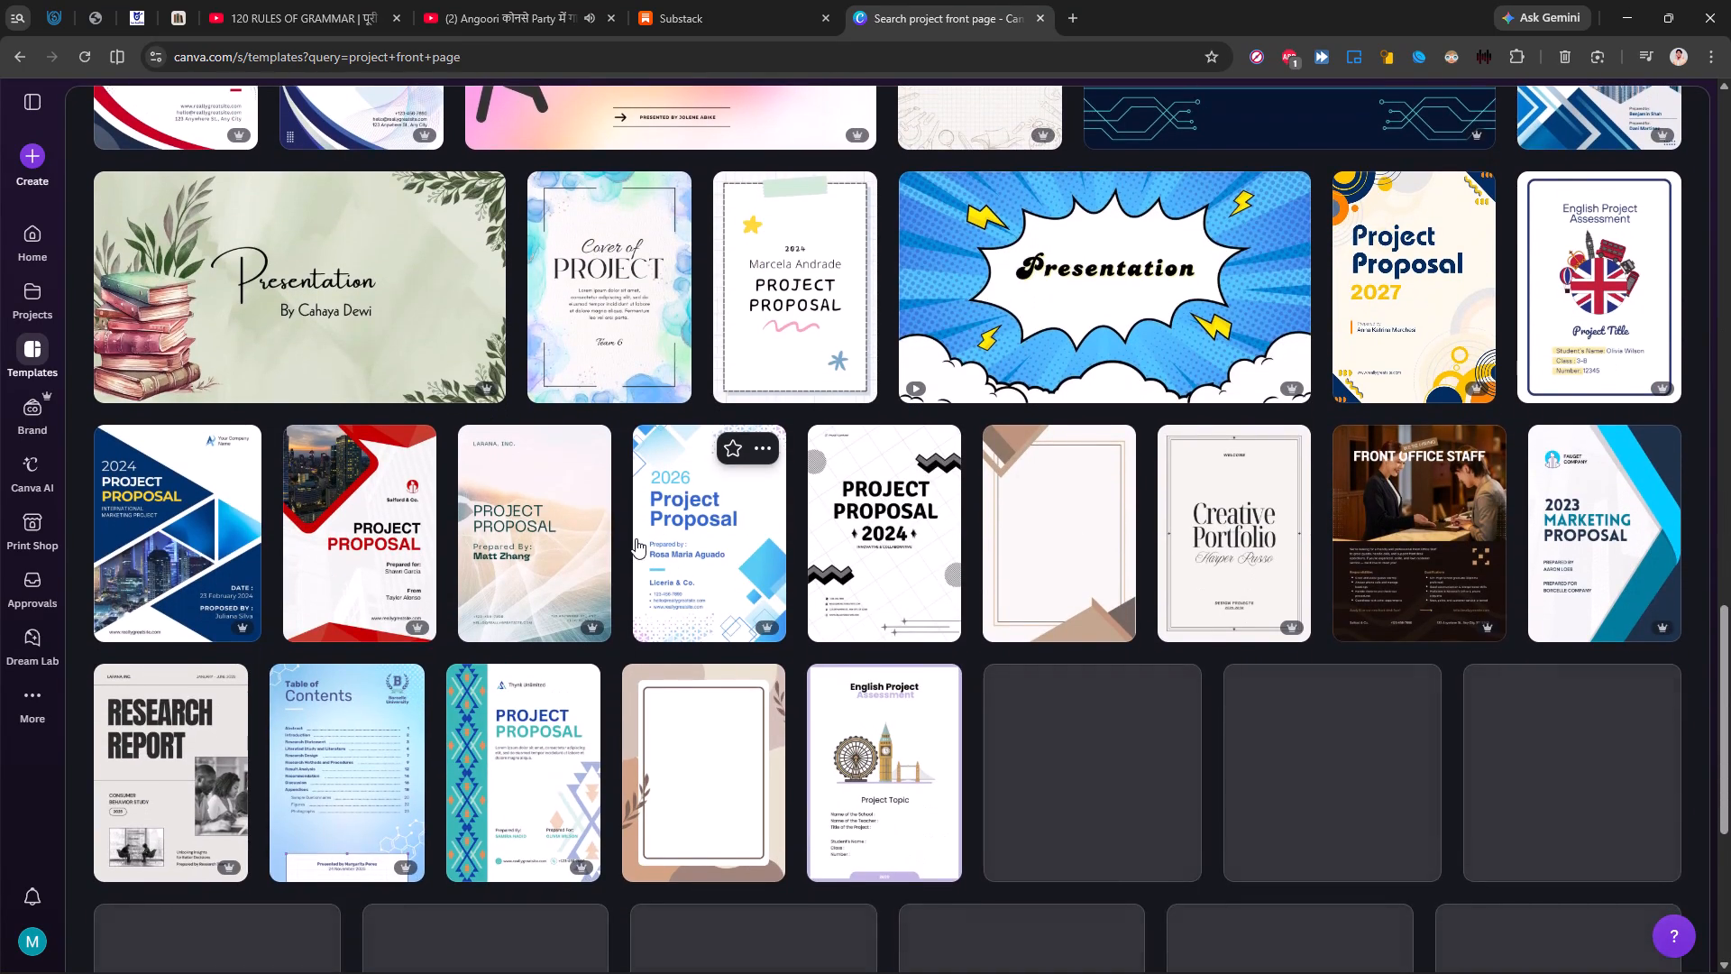
pyautogui.scroll(-1, 636, 538)
pyautogui.scroll(2, 636, 538)
pyautogui.scroll(-1, 636, 538)
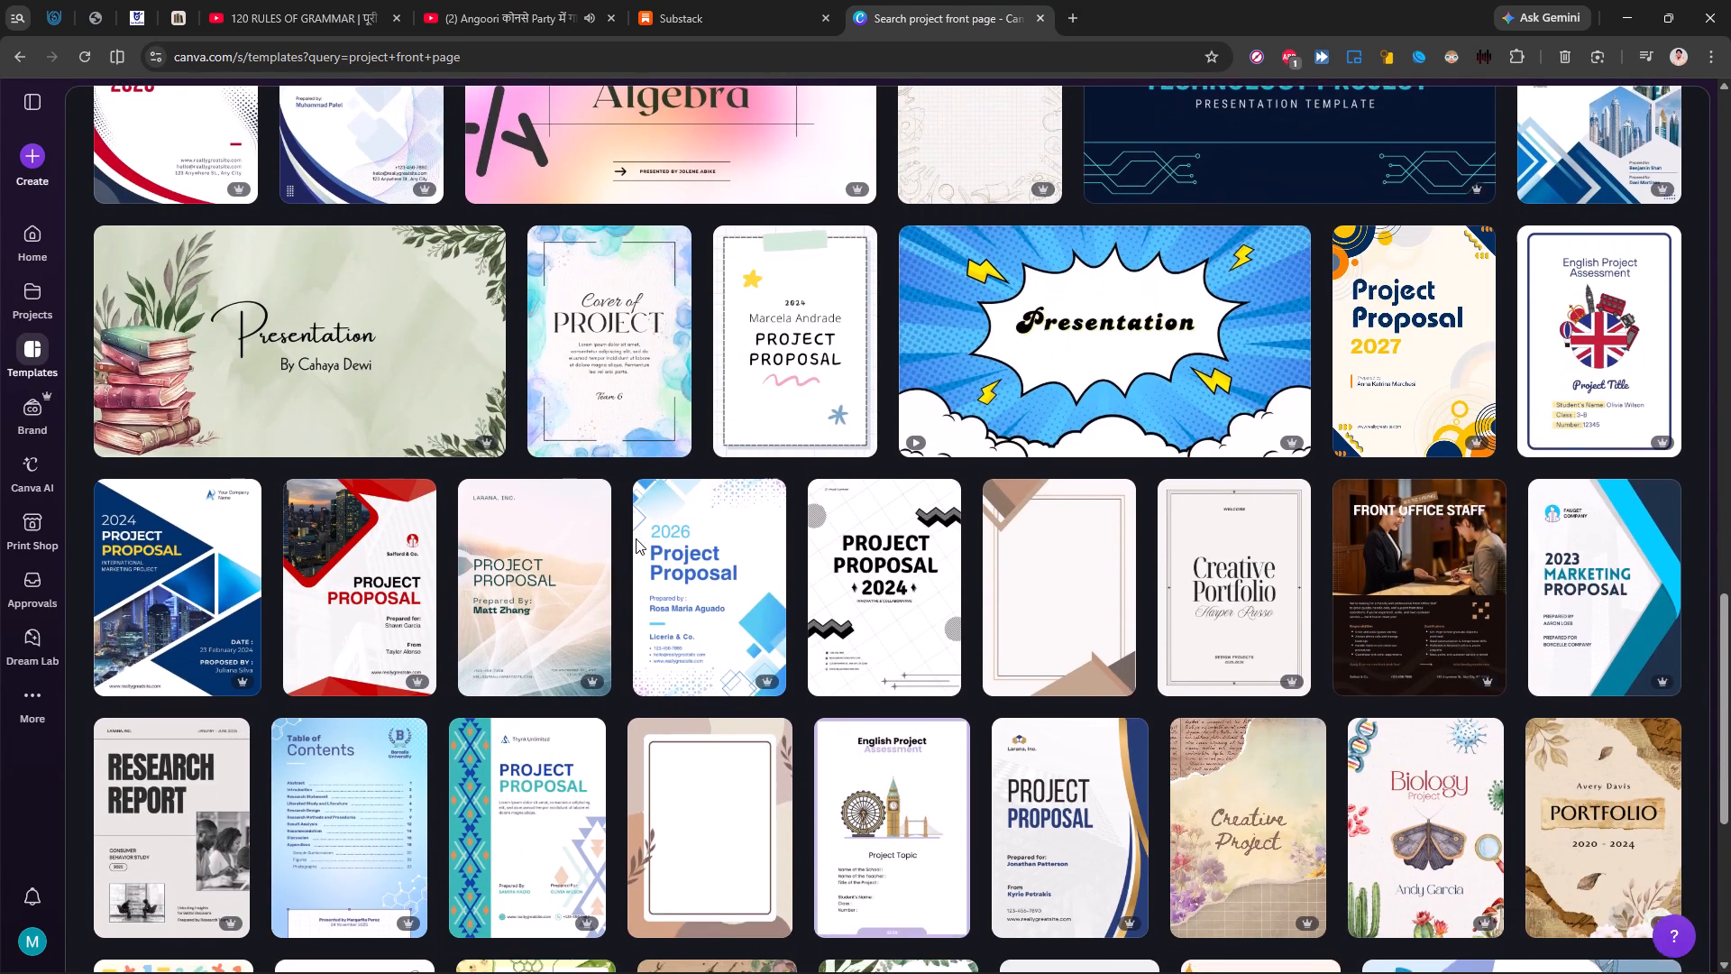
pyautogui.scroll(-5, 636, 538)
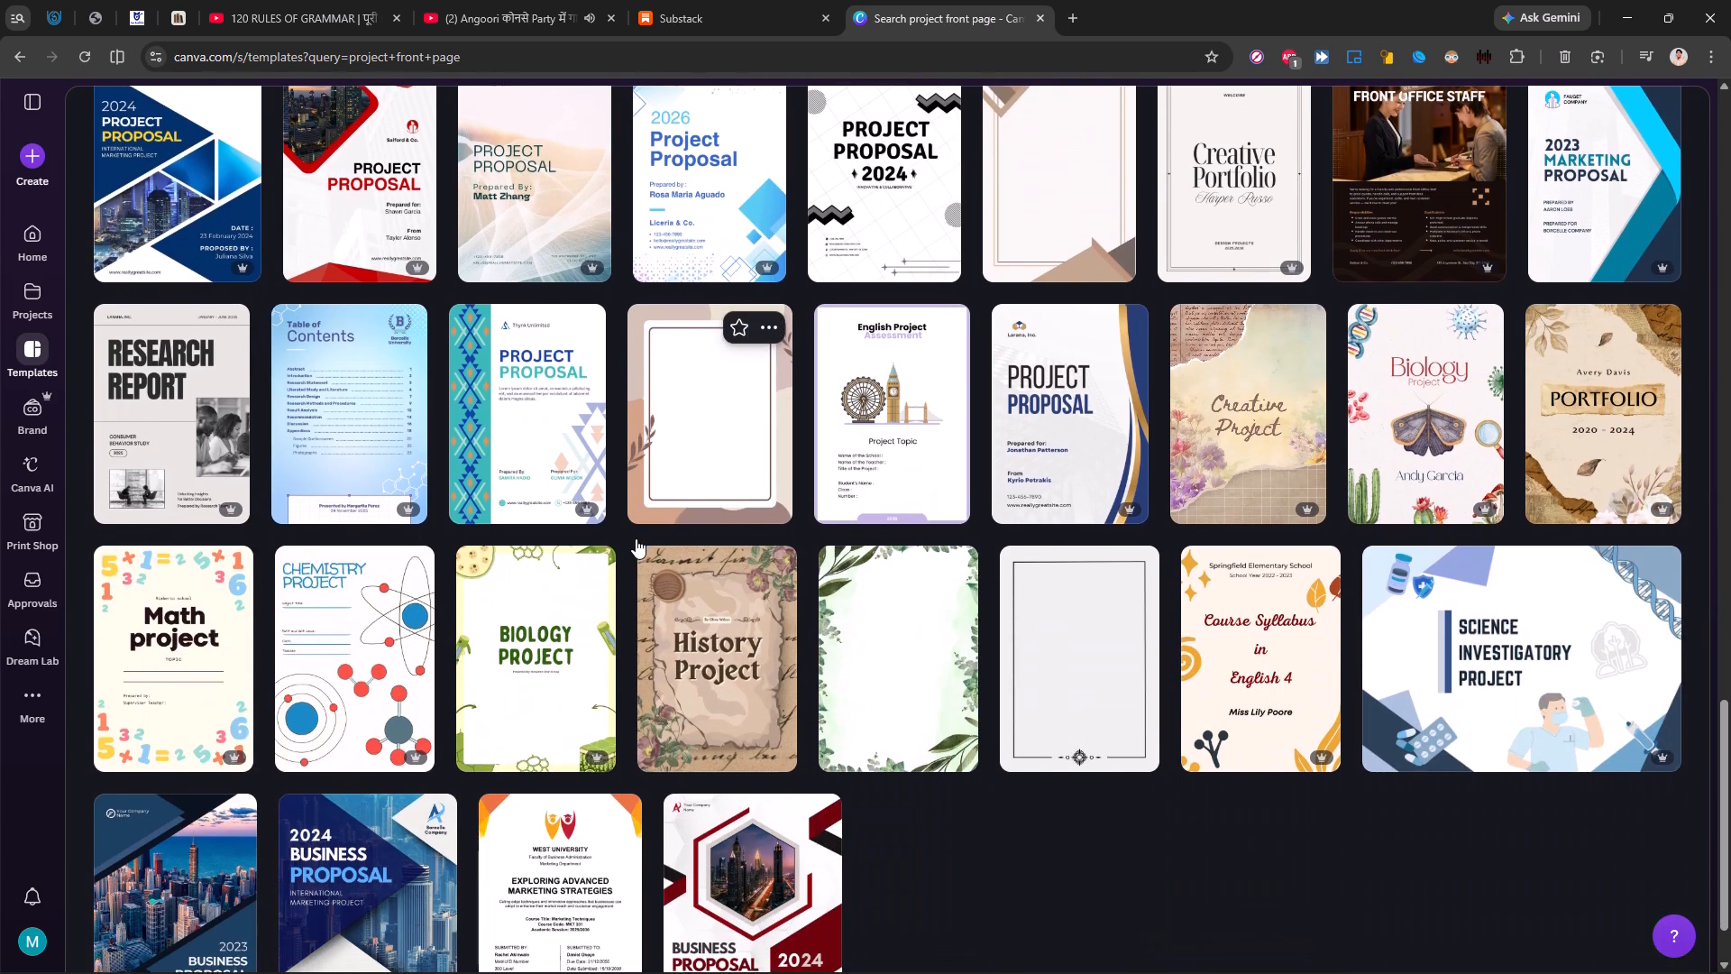
pyautogui.scroll(-1, 636, 538)
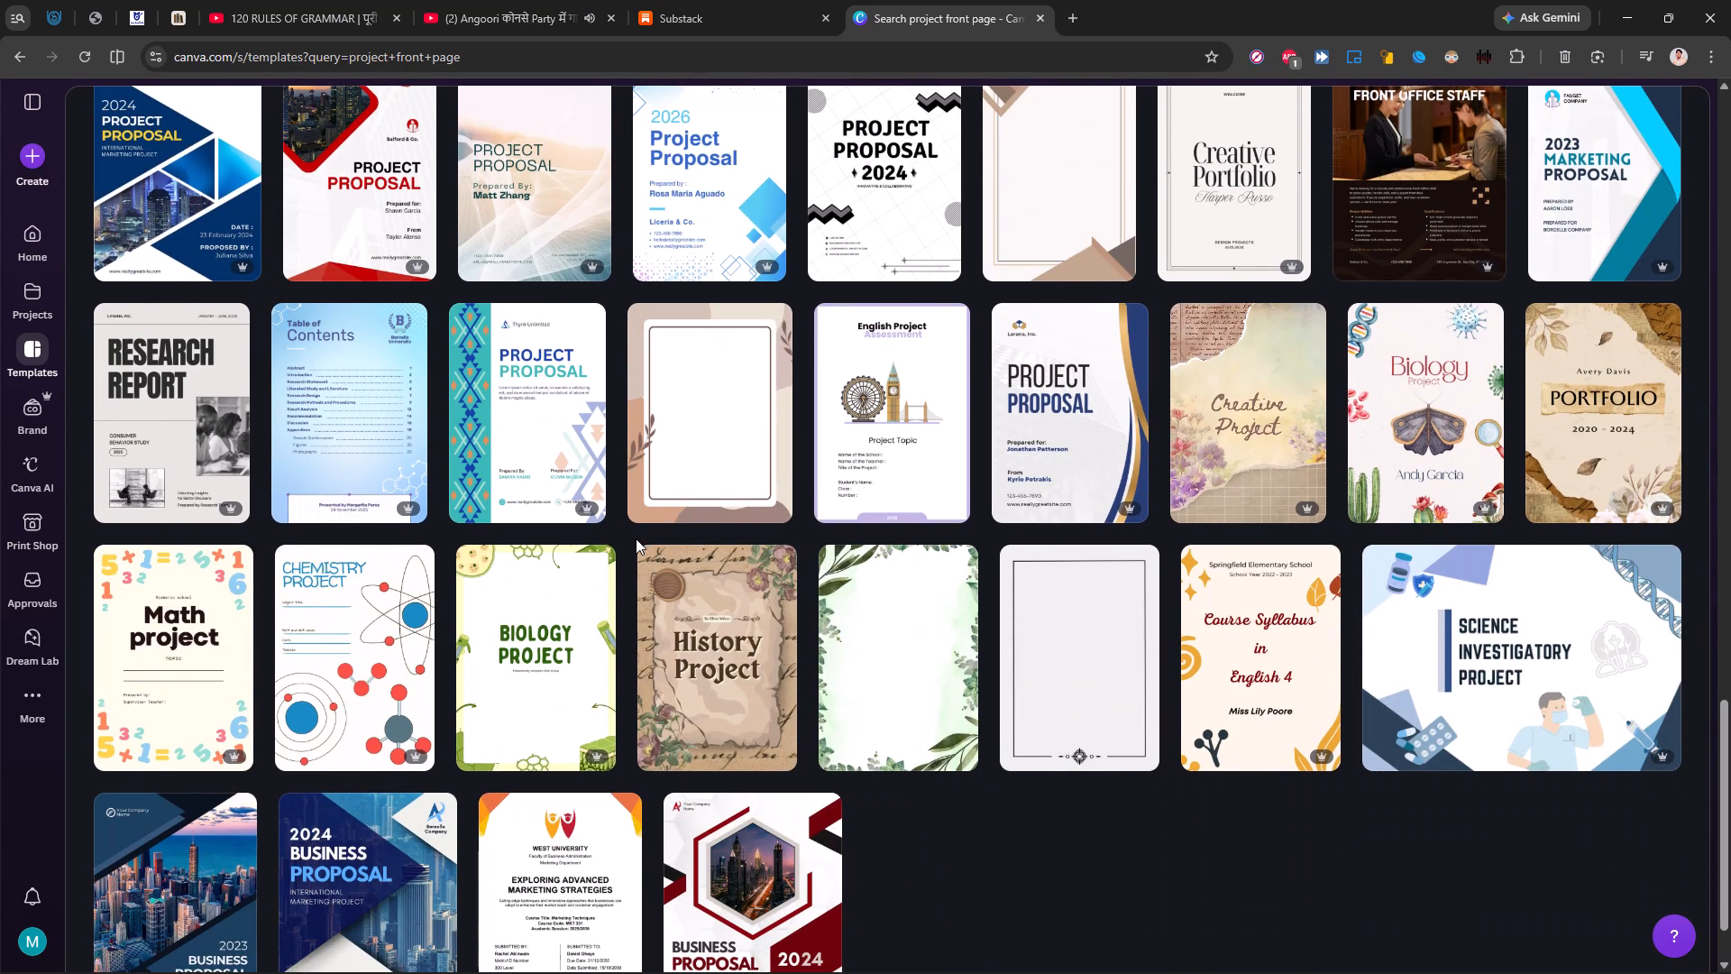
pyautogui.scroll(-4, 636, 538)
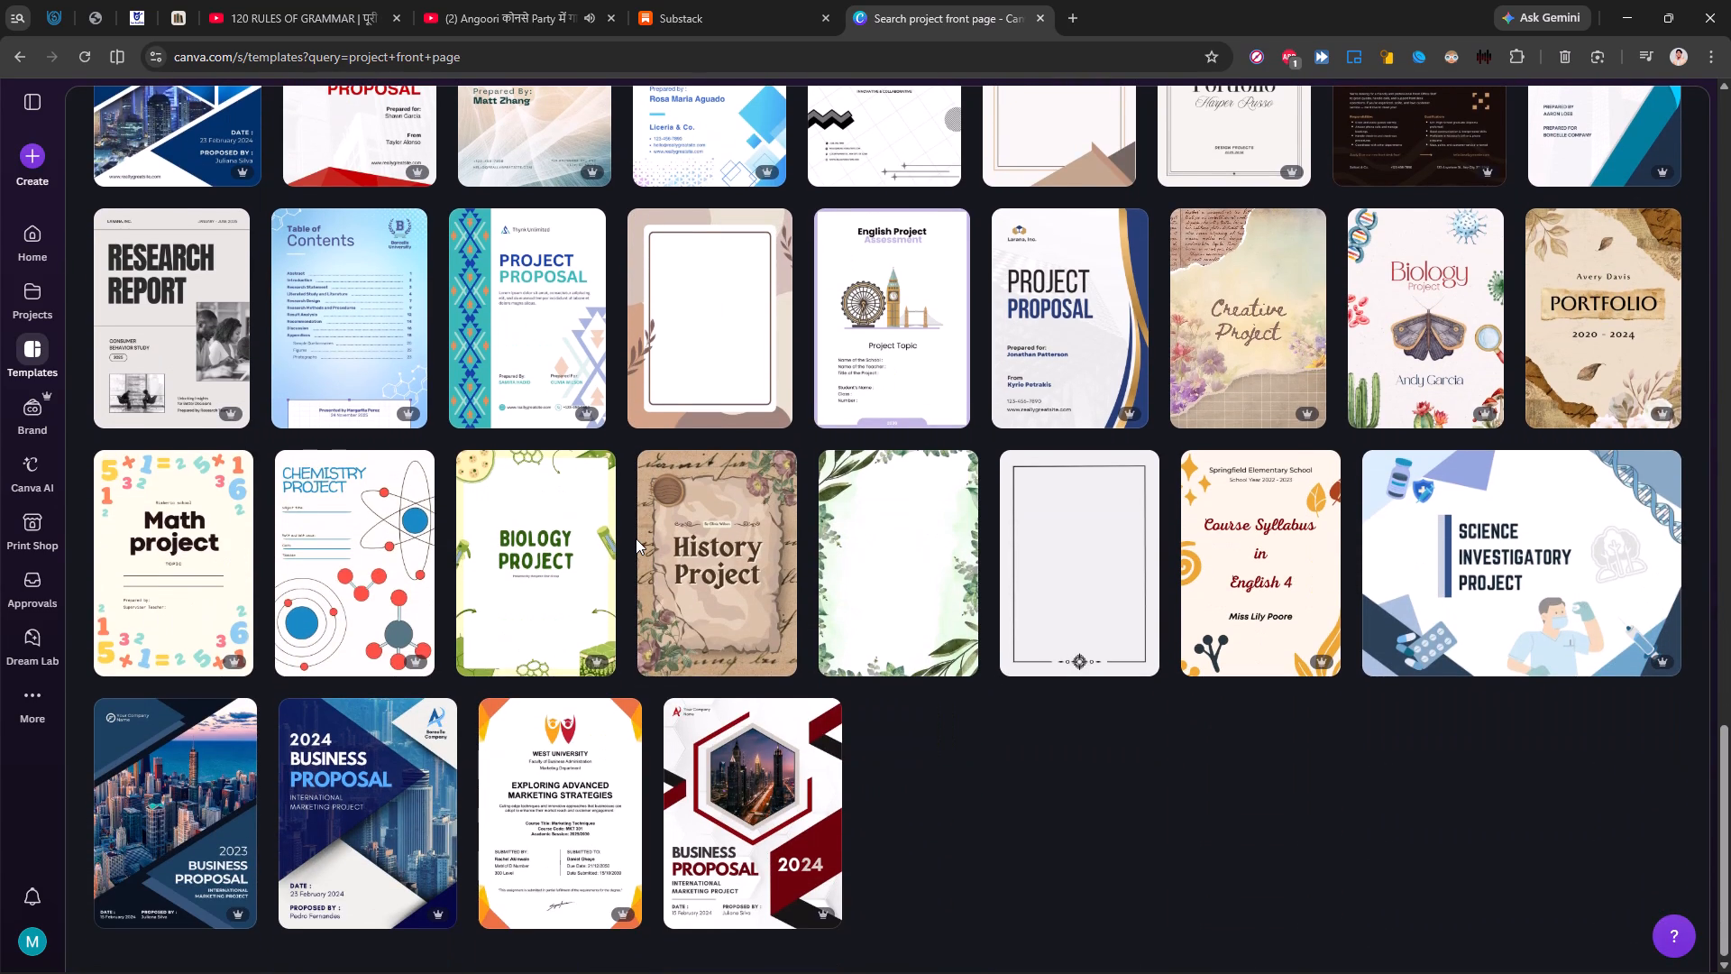
pyautogui.scroll(3, 636, 538)
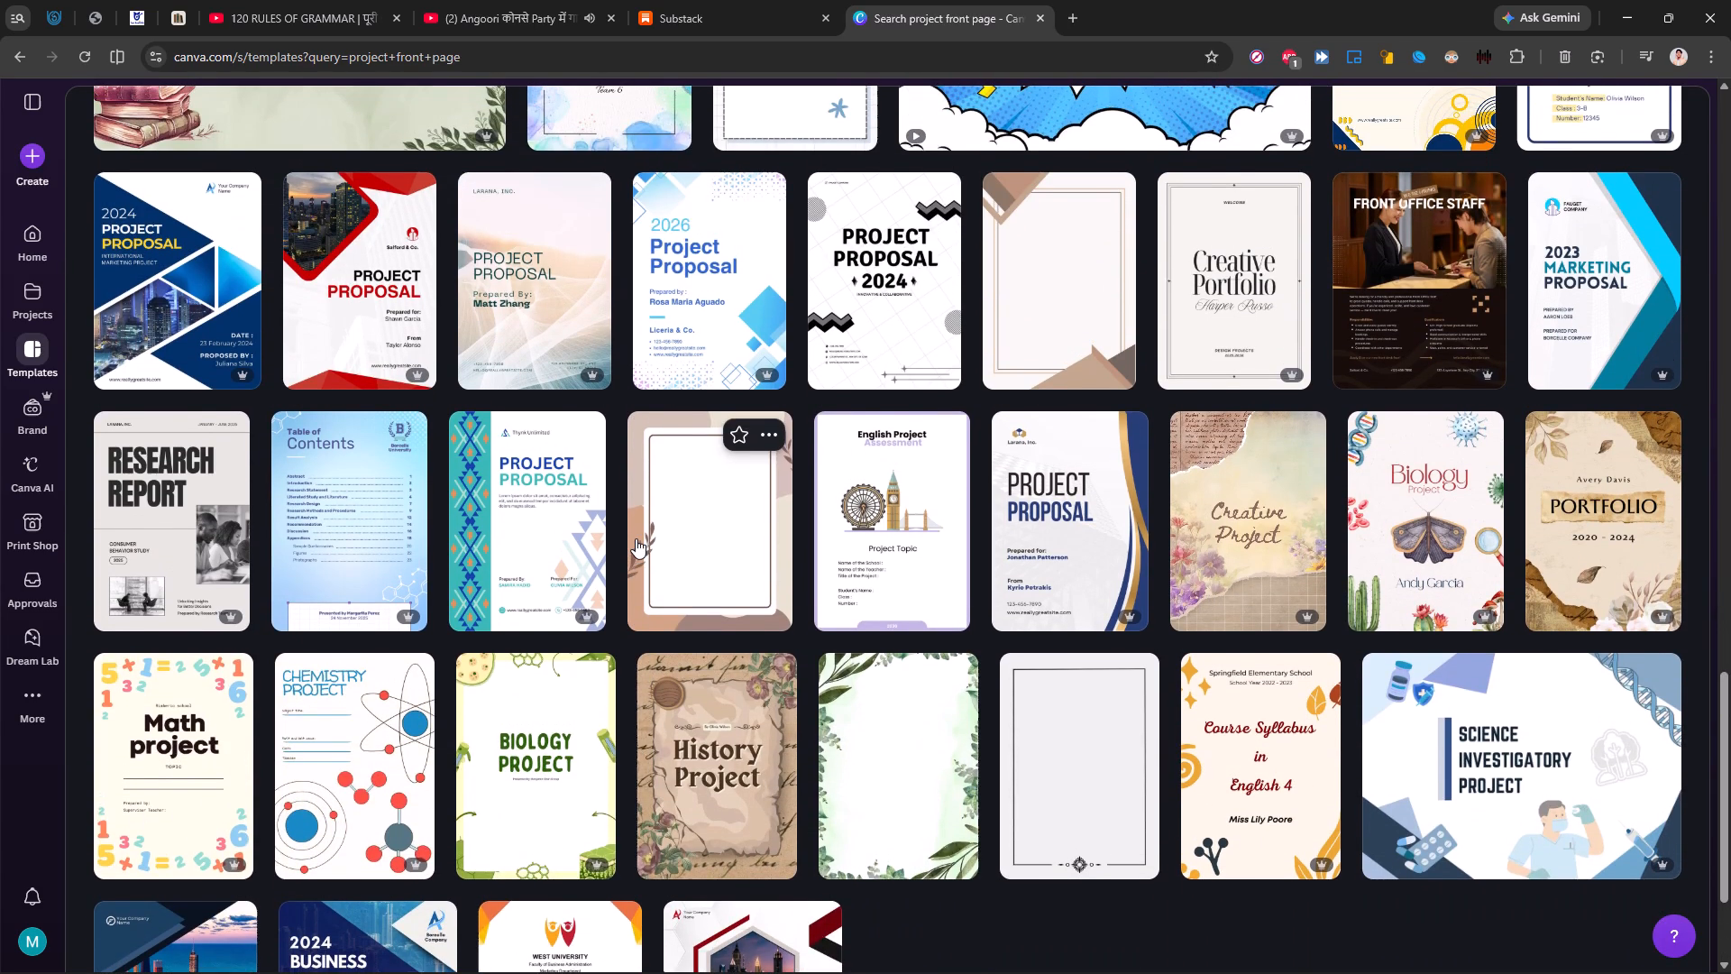
pyautogui.scroll(1, 636, 538)
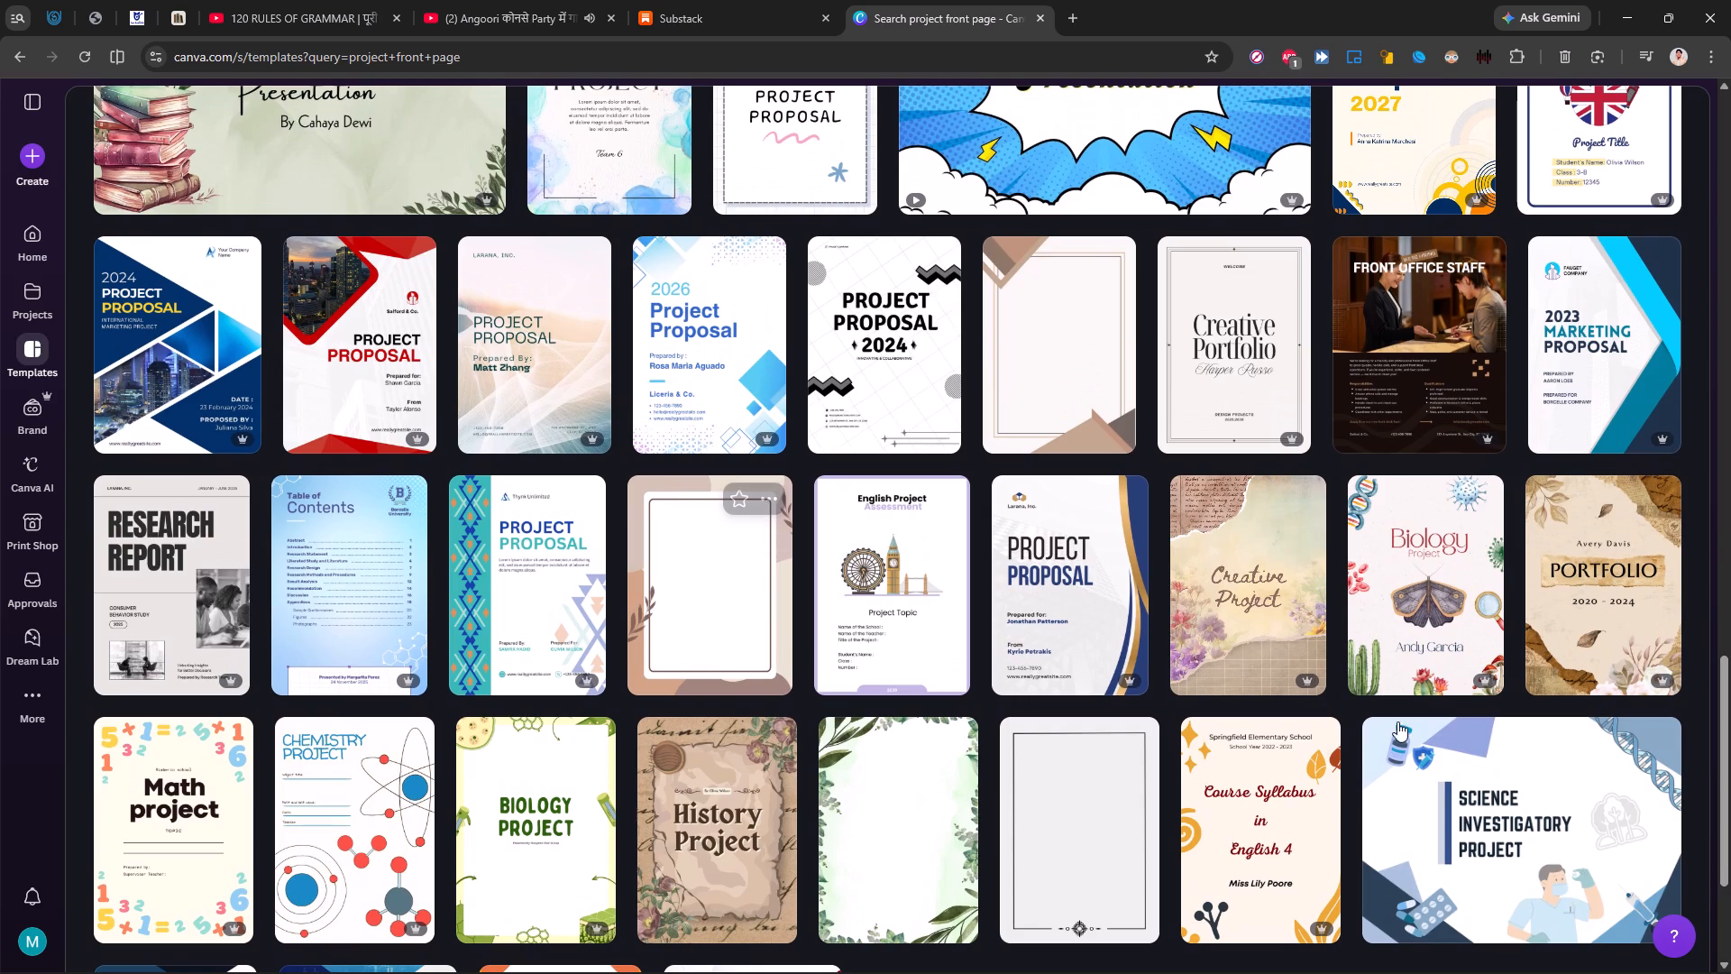
# Open the preview of the Biology Project cover with the moth illustration and look at its similar templates.
pyautogui.click(1452, 597)
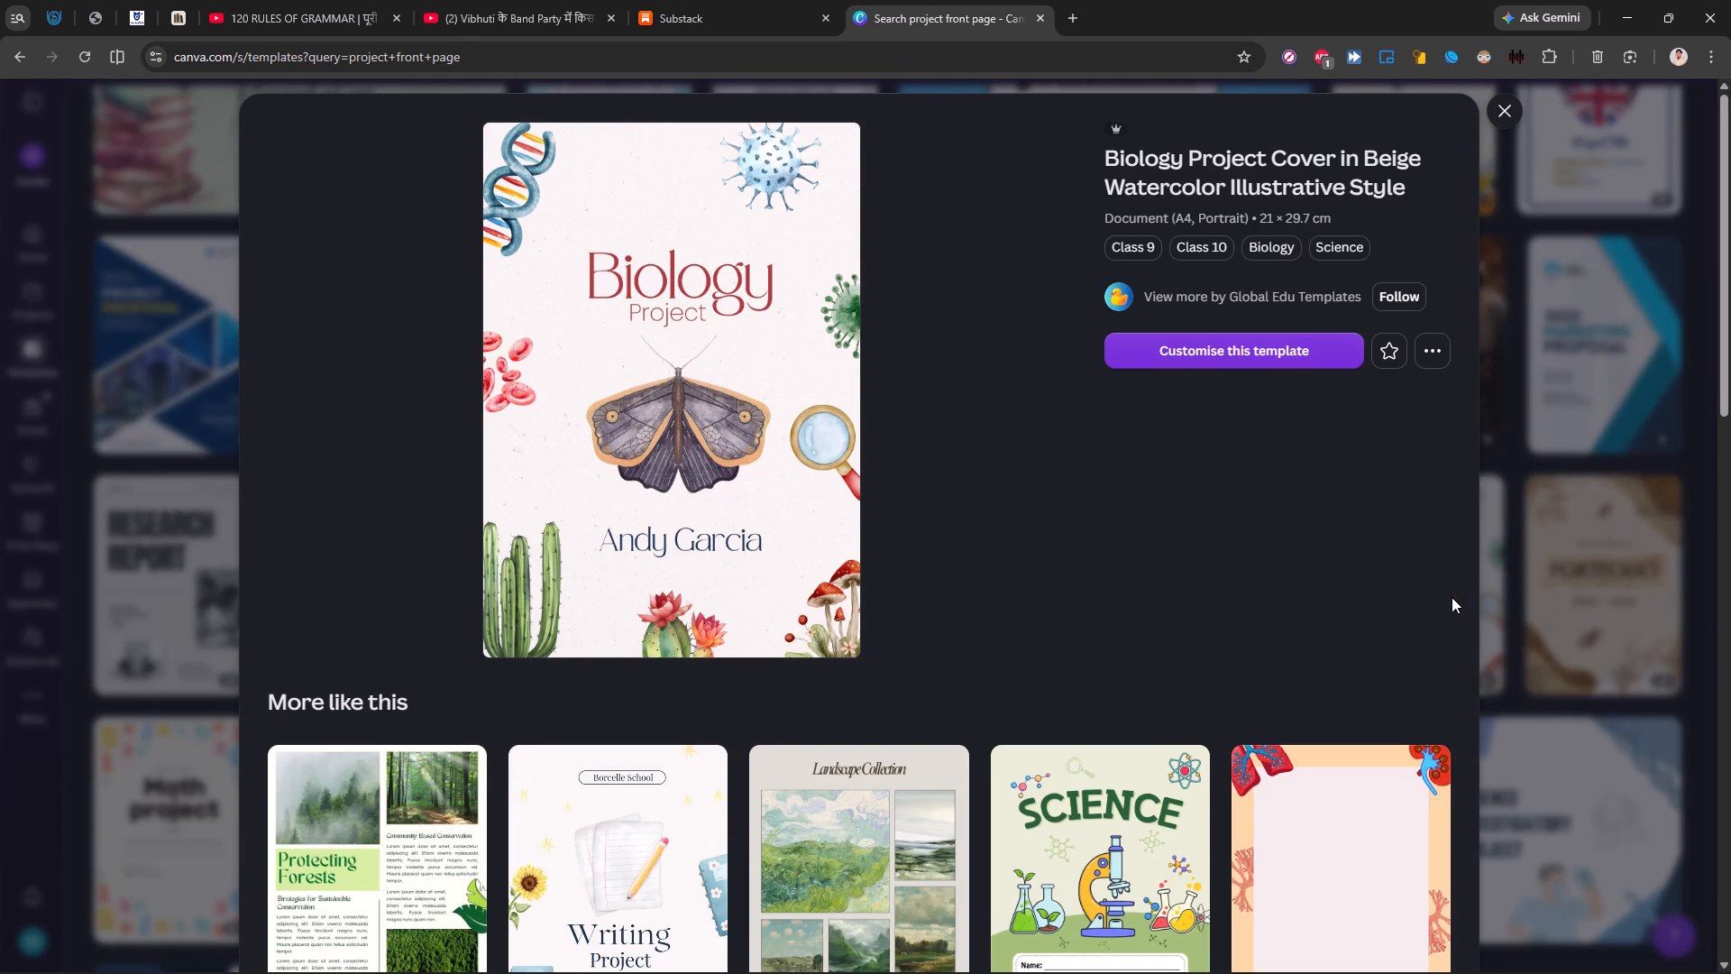
pyautogui.scroll(-3, 1452, 597)
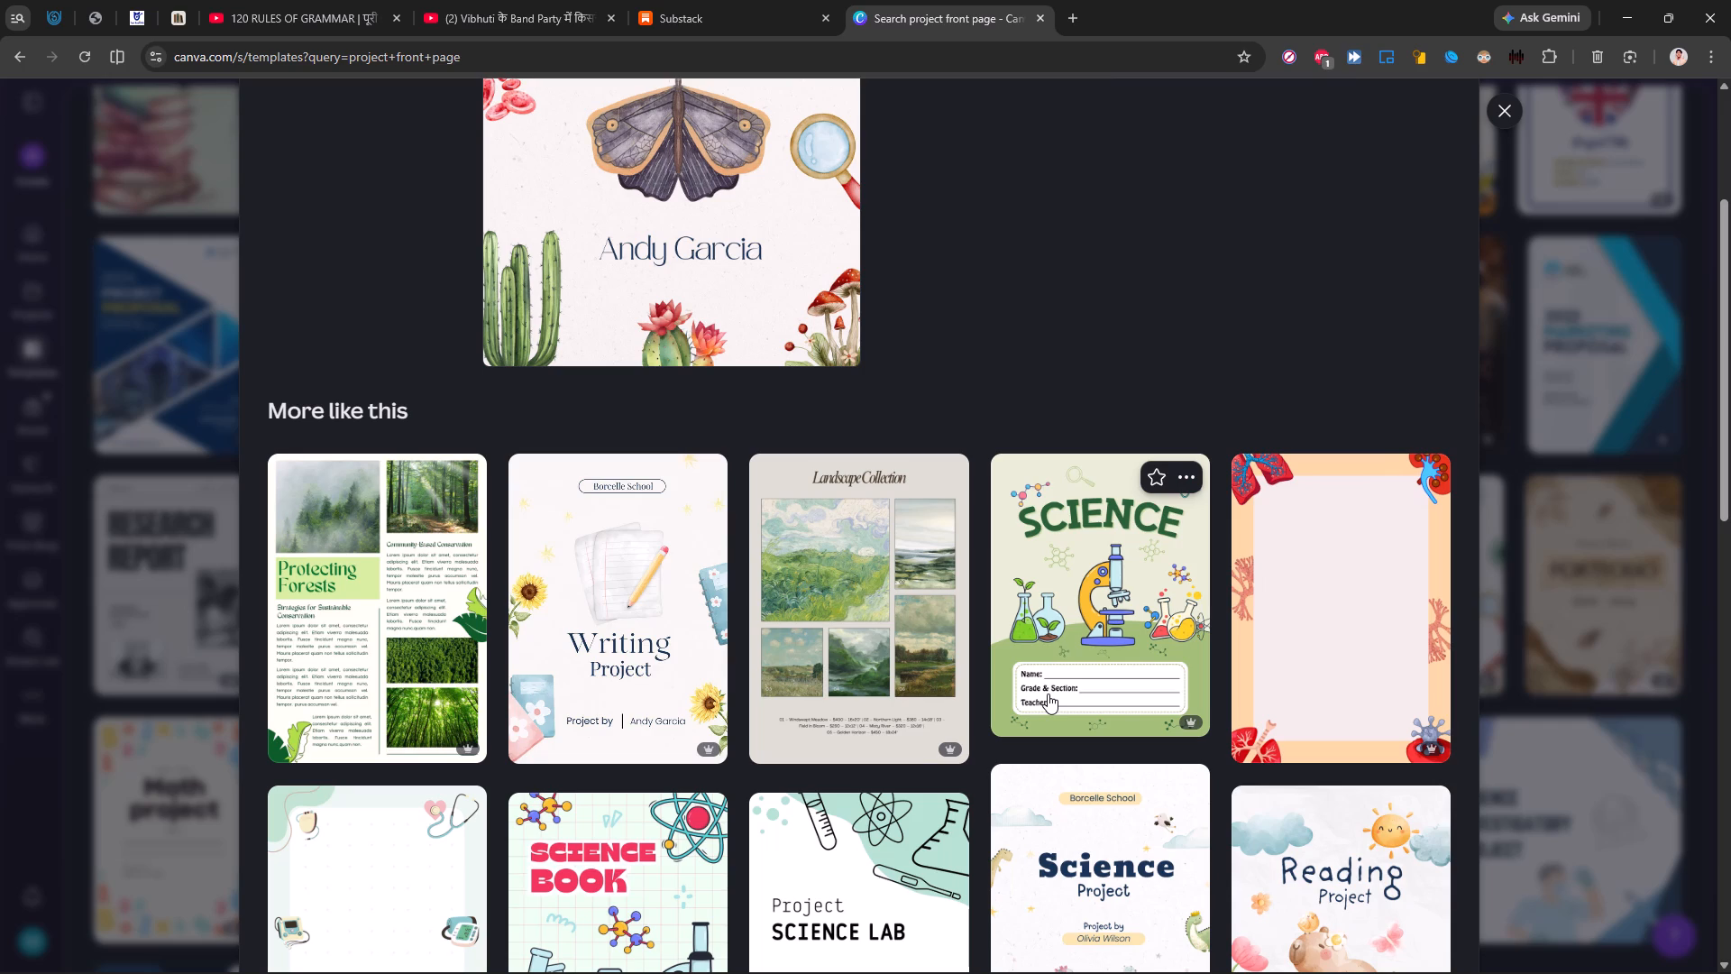
# Open the green Science cover with the microscope from the similar templates and browse the designs related to it.
pyautogui.click(1048, 694)
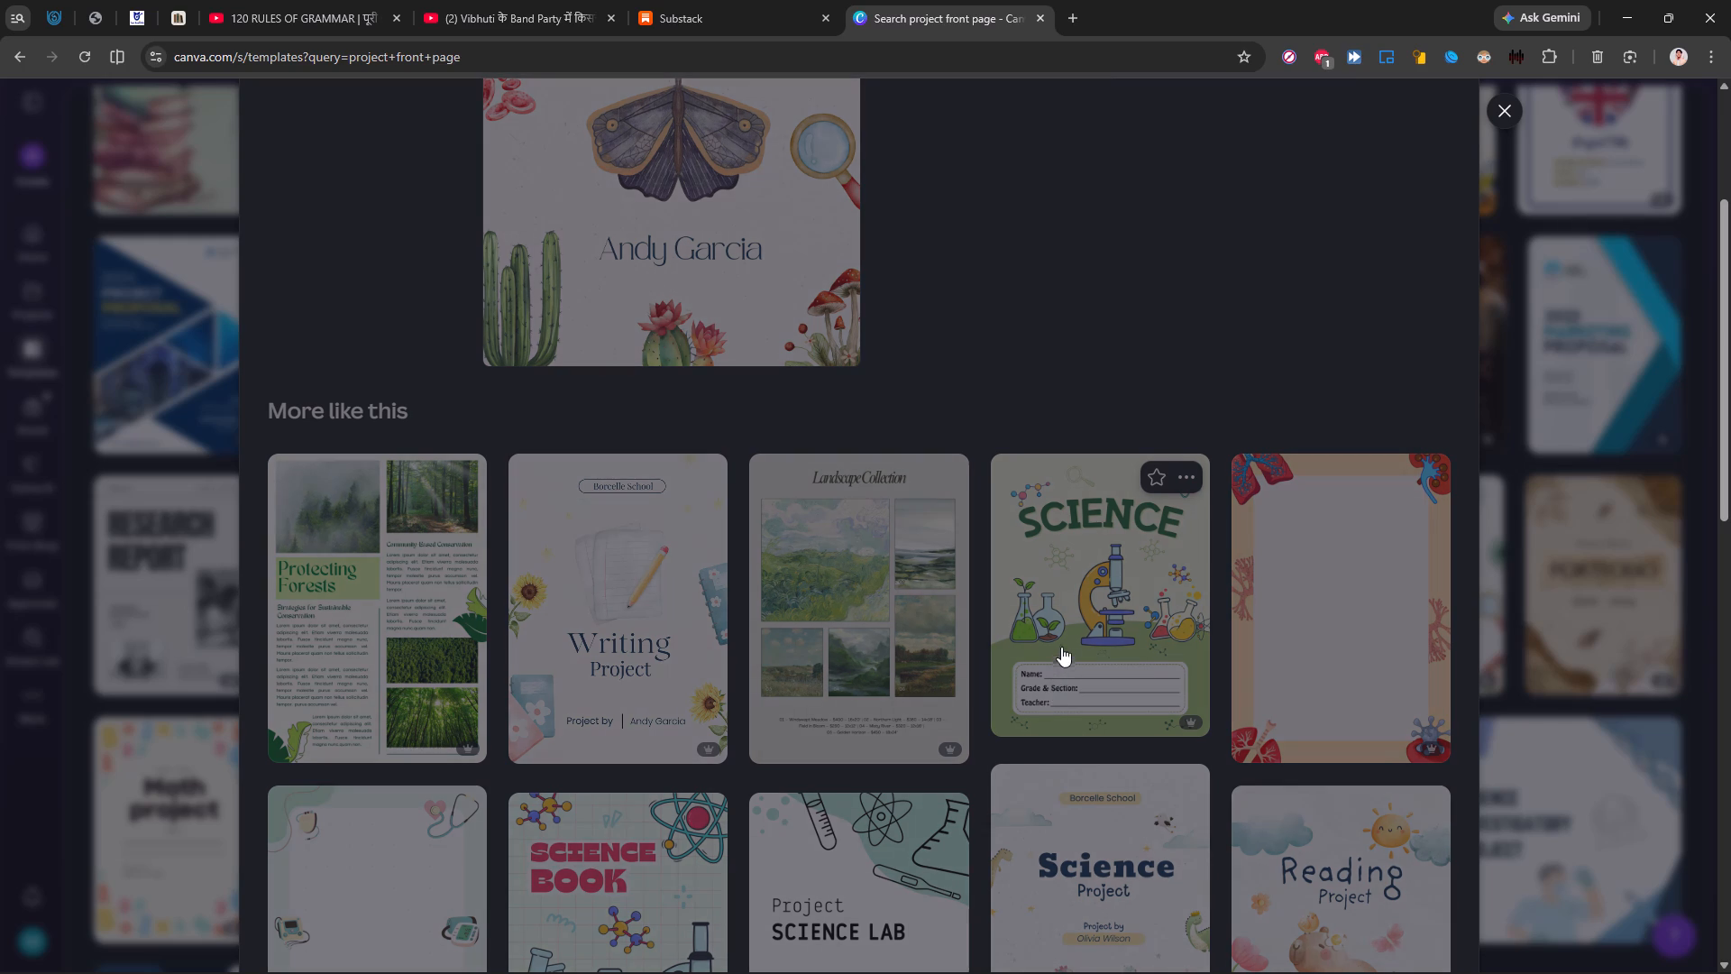
pyautogui.scroll(-3, 1065, 639)
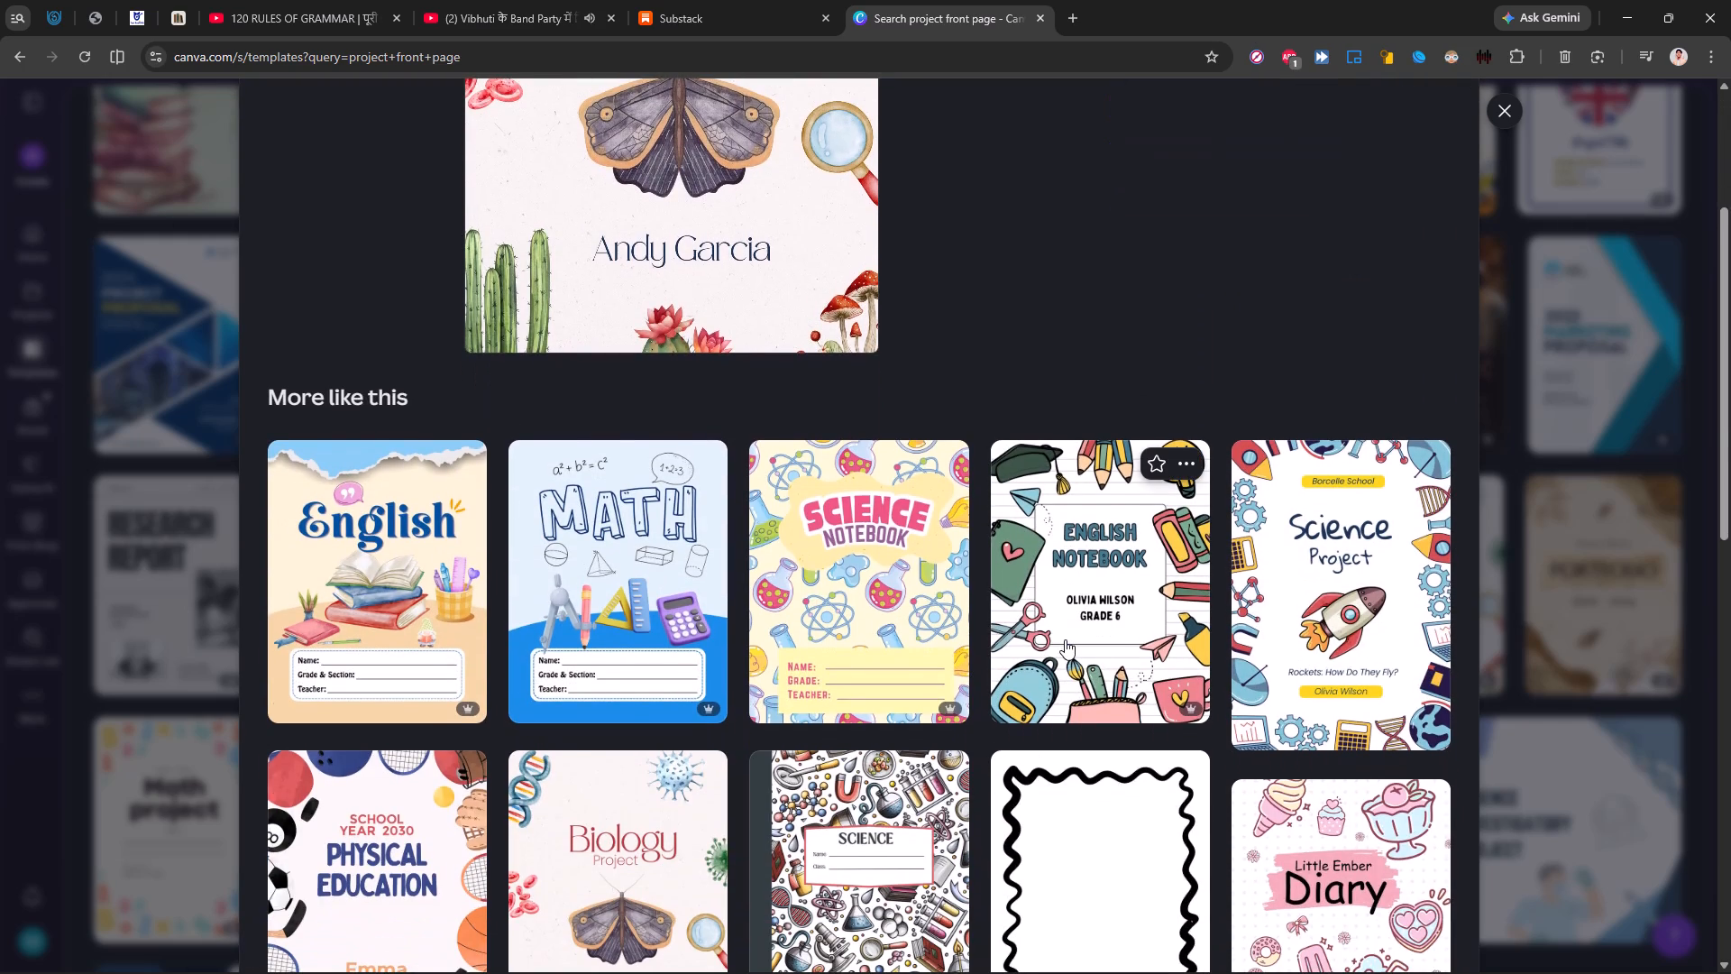
pyautogui.scroll(-5, 1065, 639)
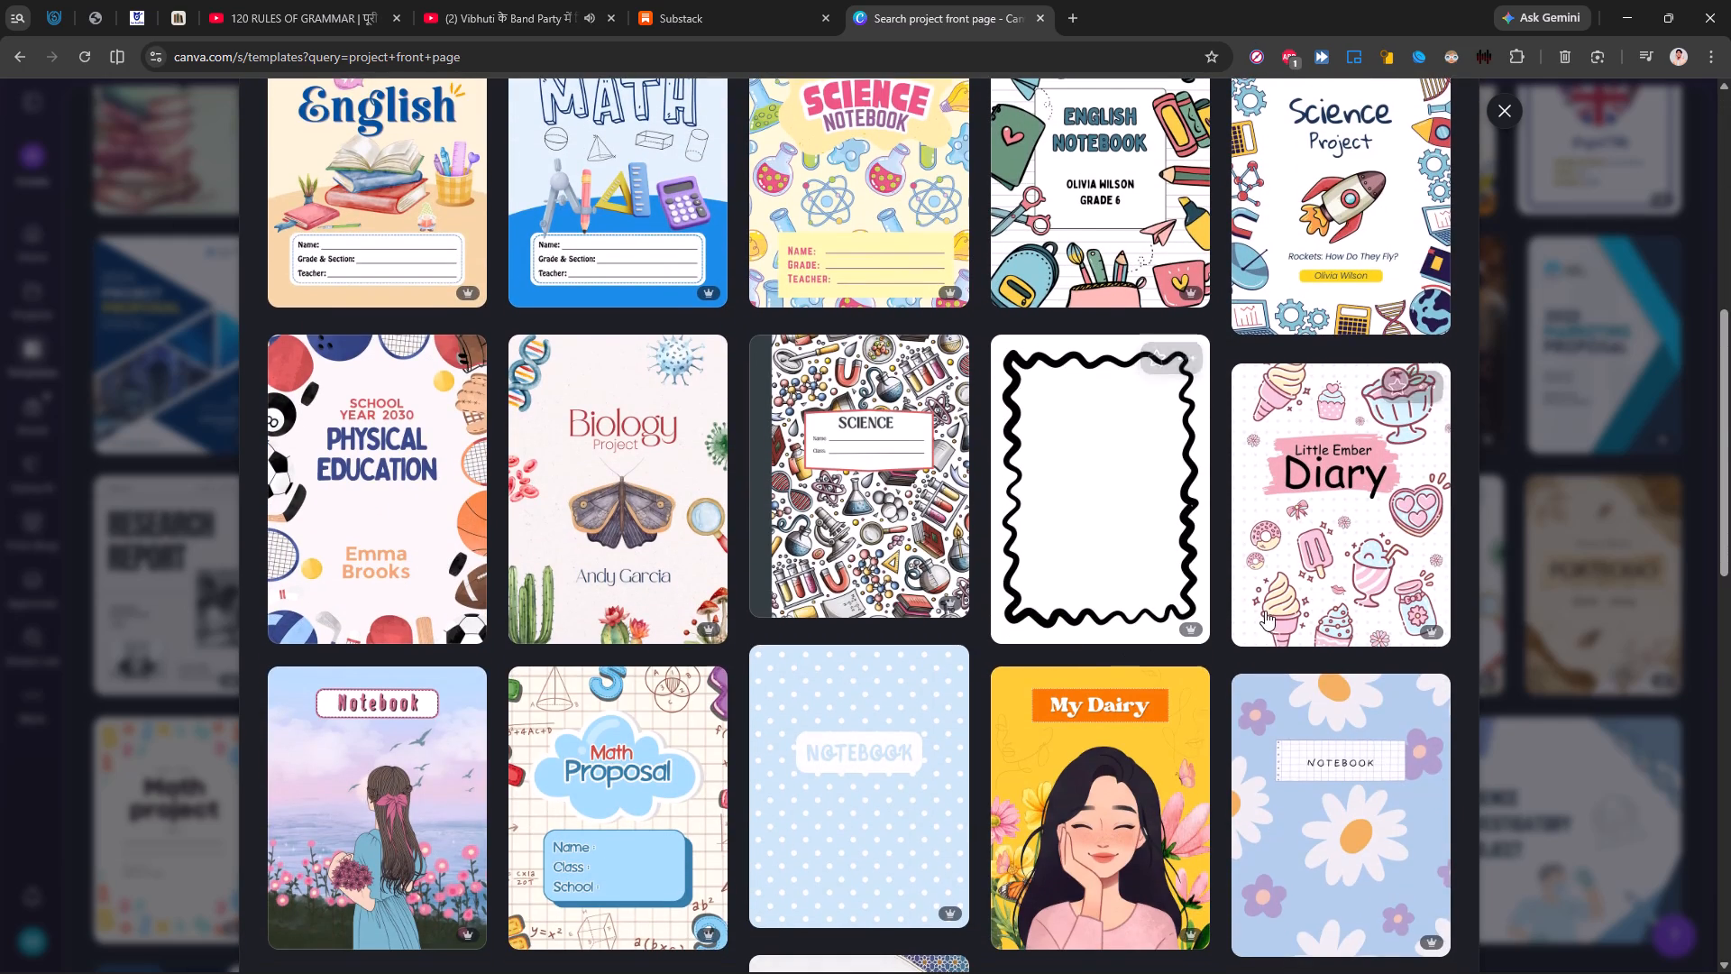
pyautogui.scroll(-1, 1052, 583)
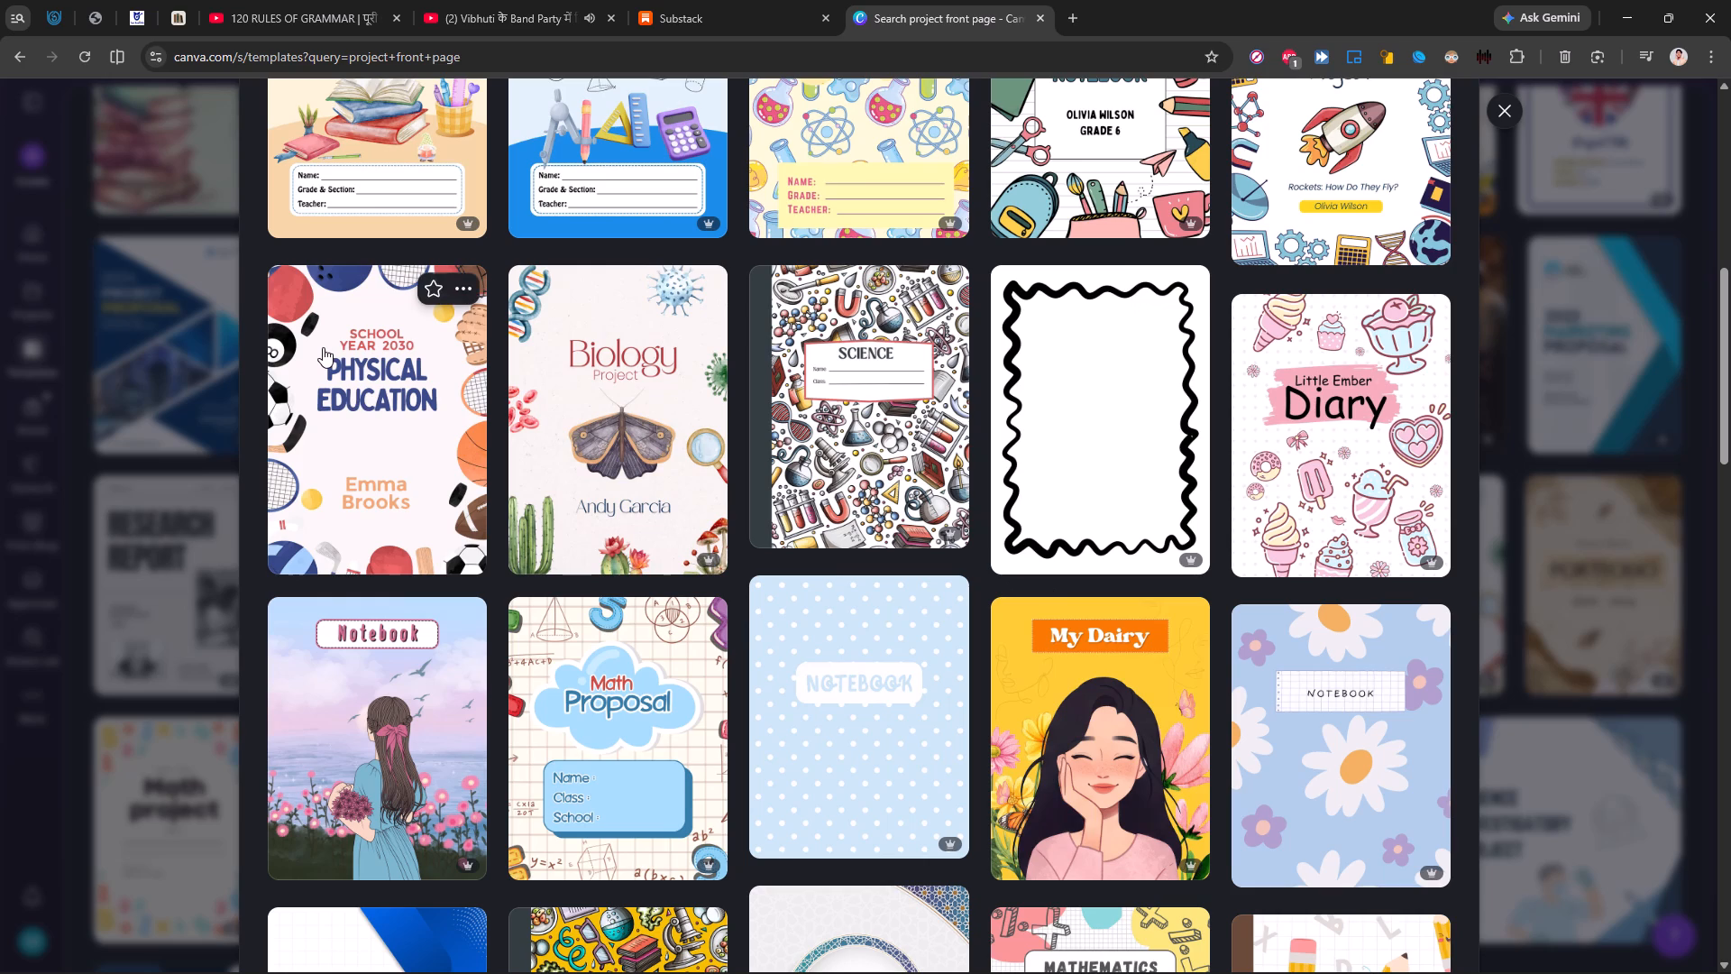
pyautogui.click(359, 399)
pyautogui.scroll(-1, 359, 399)
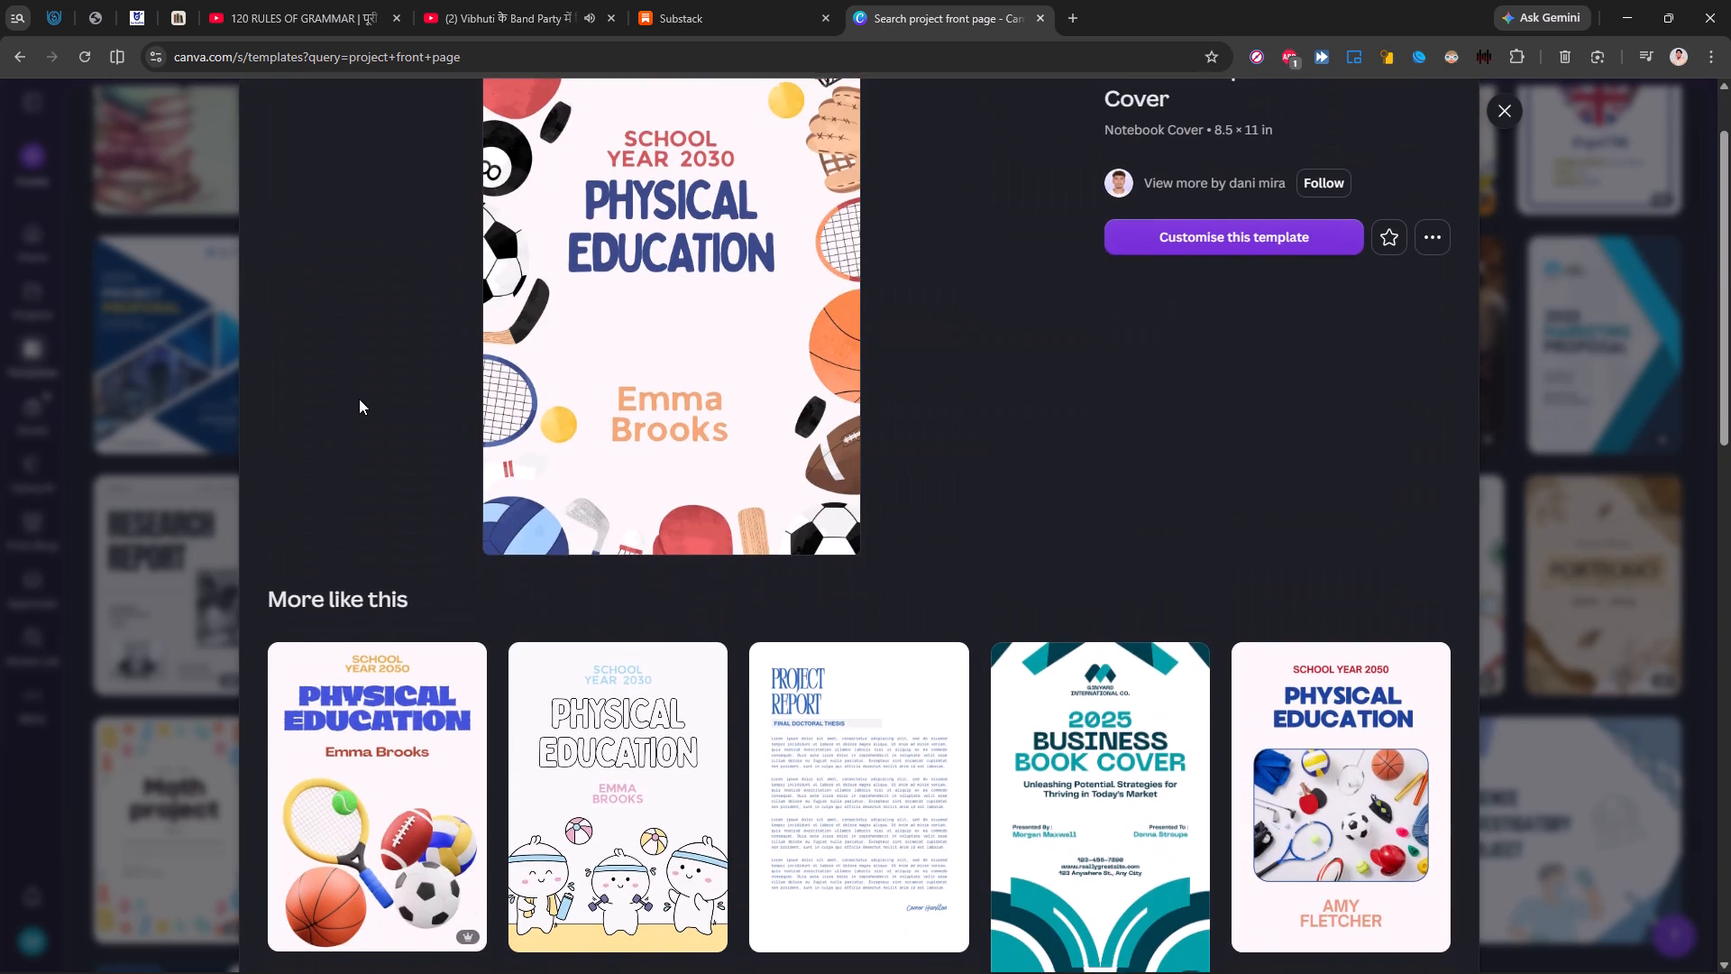
pyautogui.scroll(-4, 359, 399)
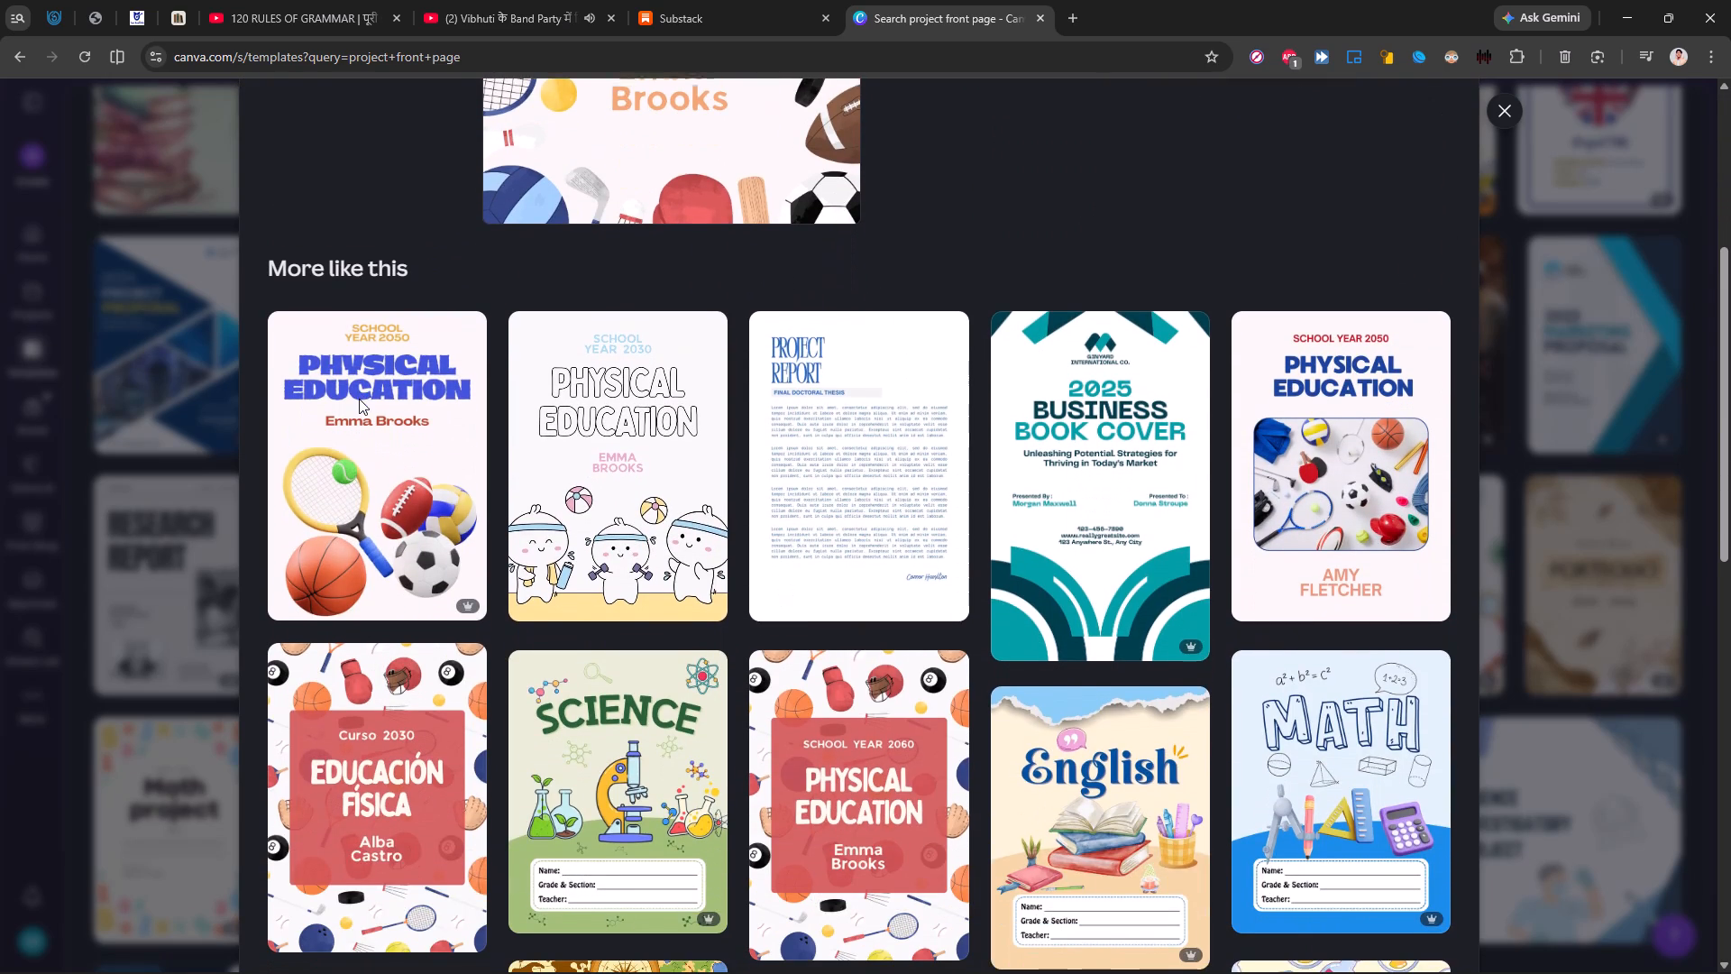
pyautogui.scroll(-2, 359, 399)
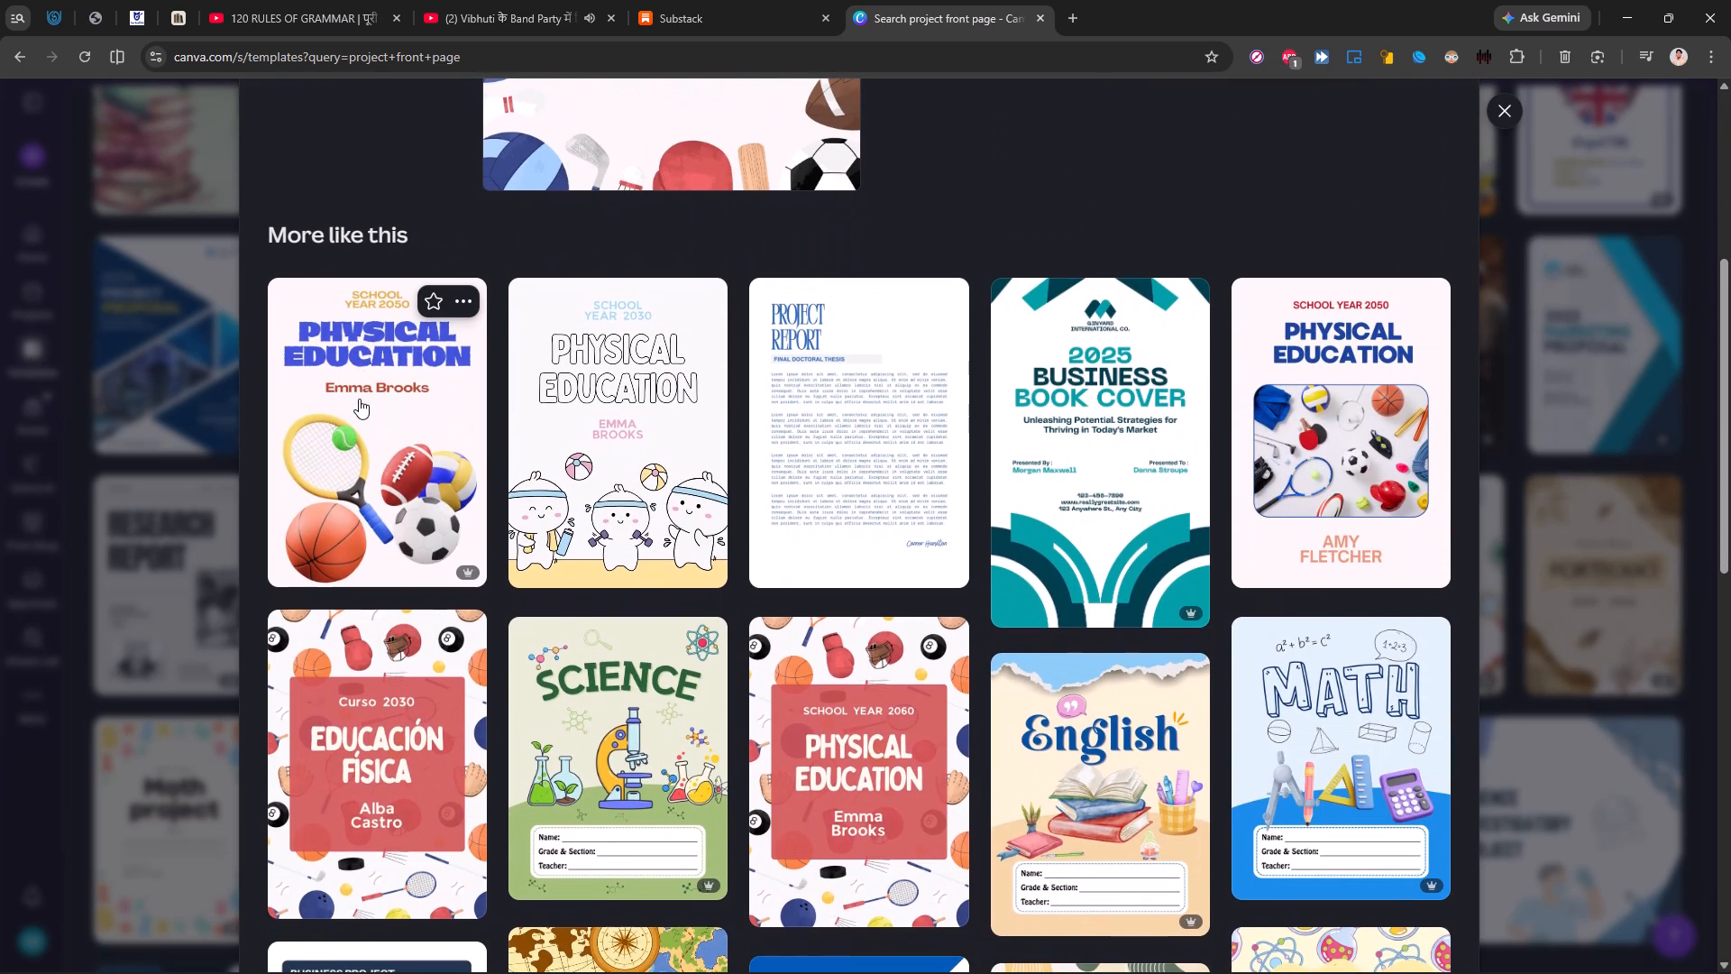
pyautogui.scroll(-4, 359, 399)
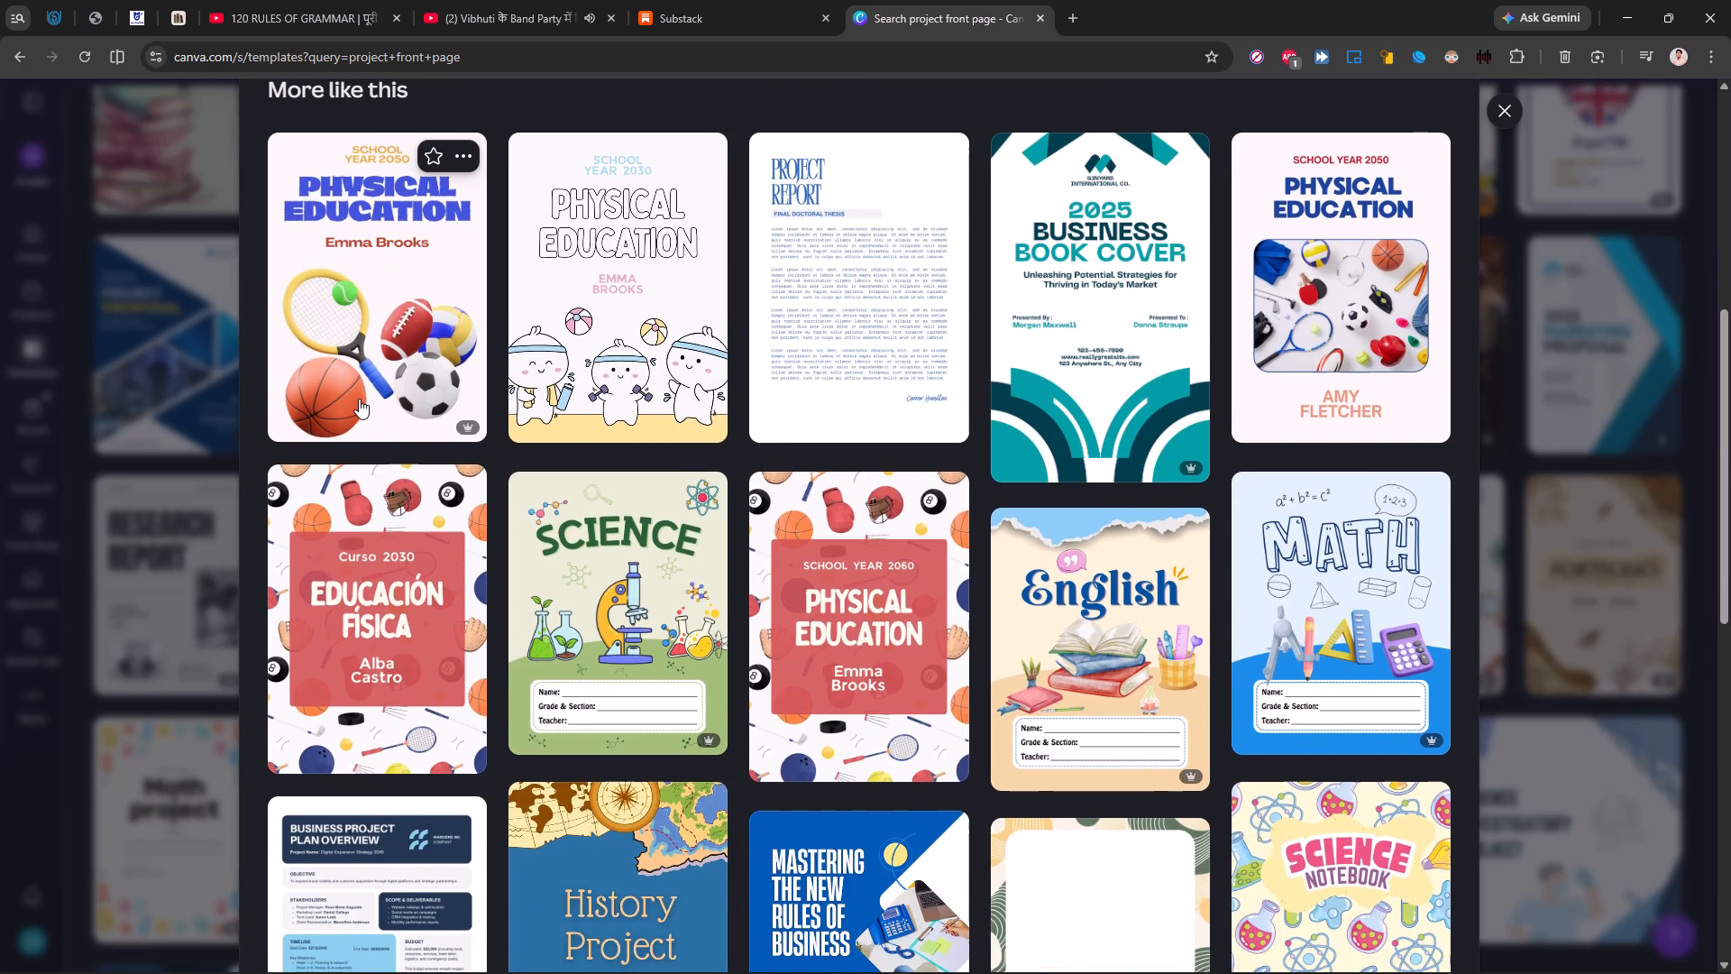
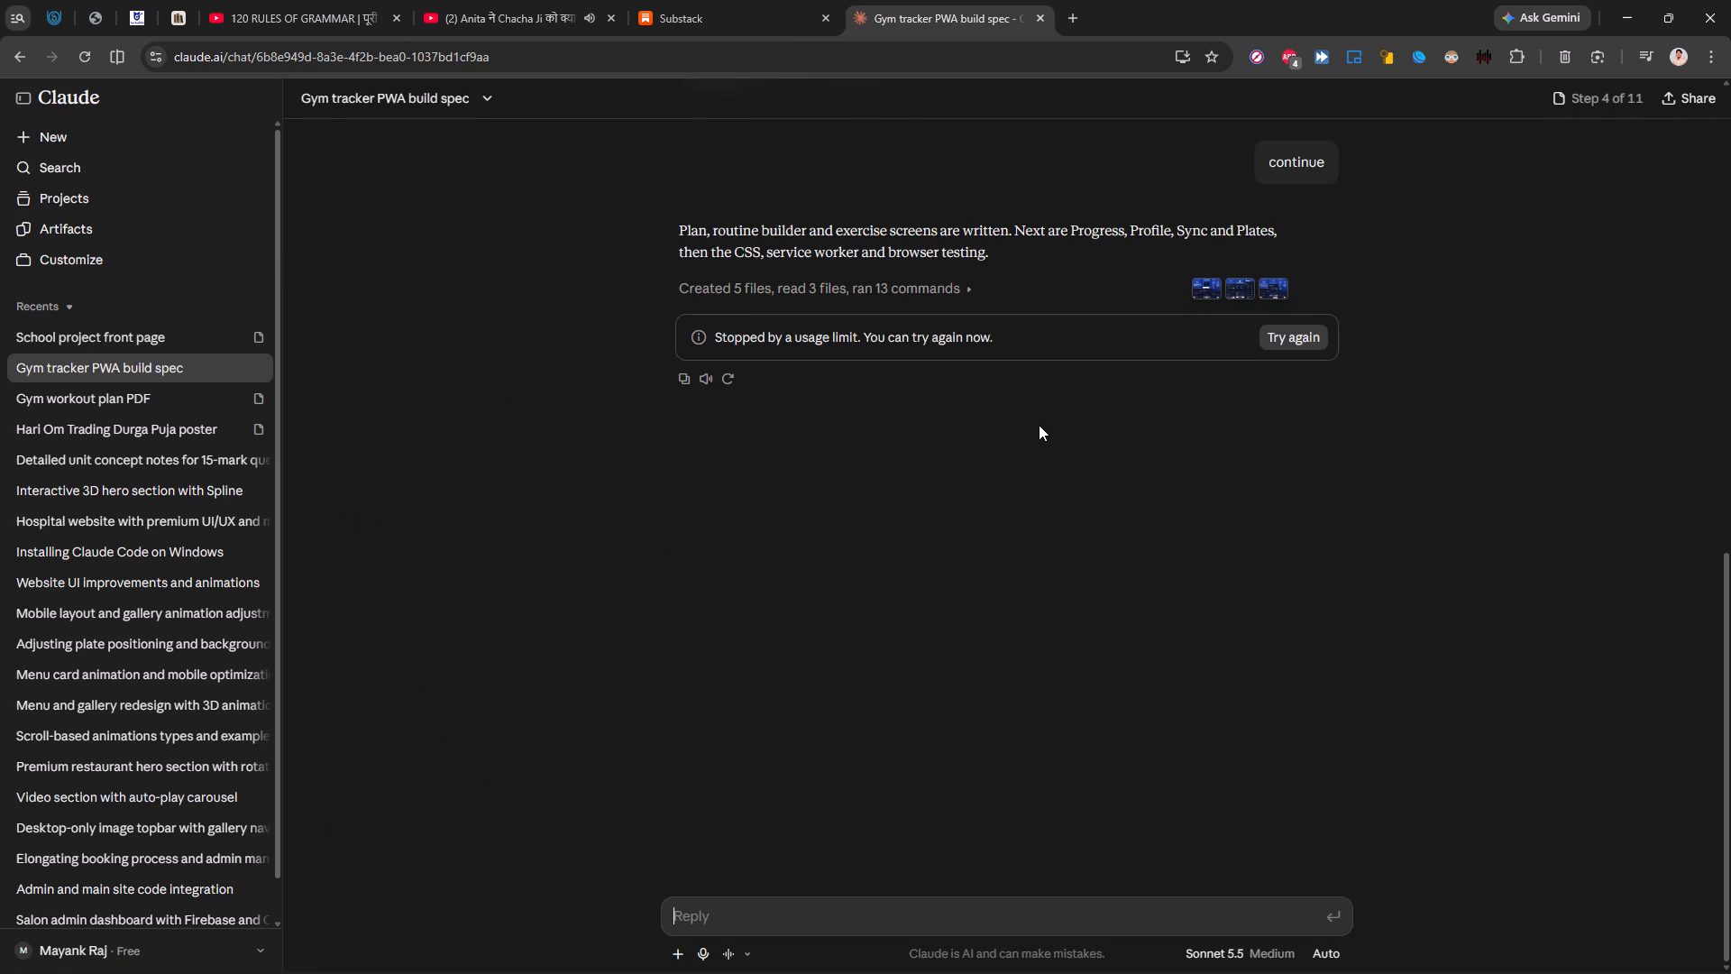
pyautogui.click(1310, 337)
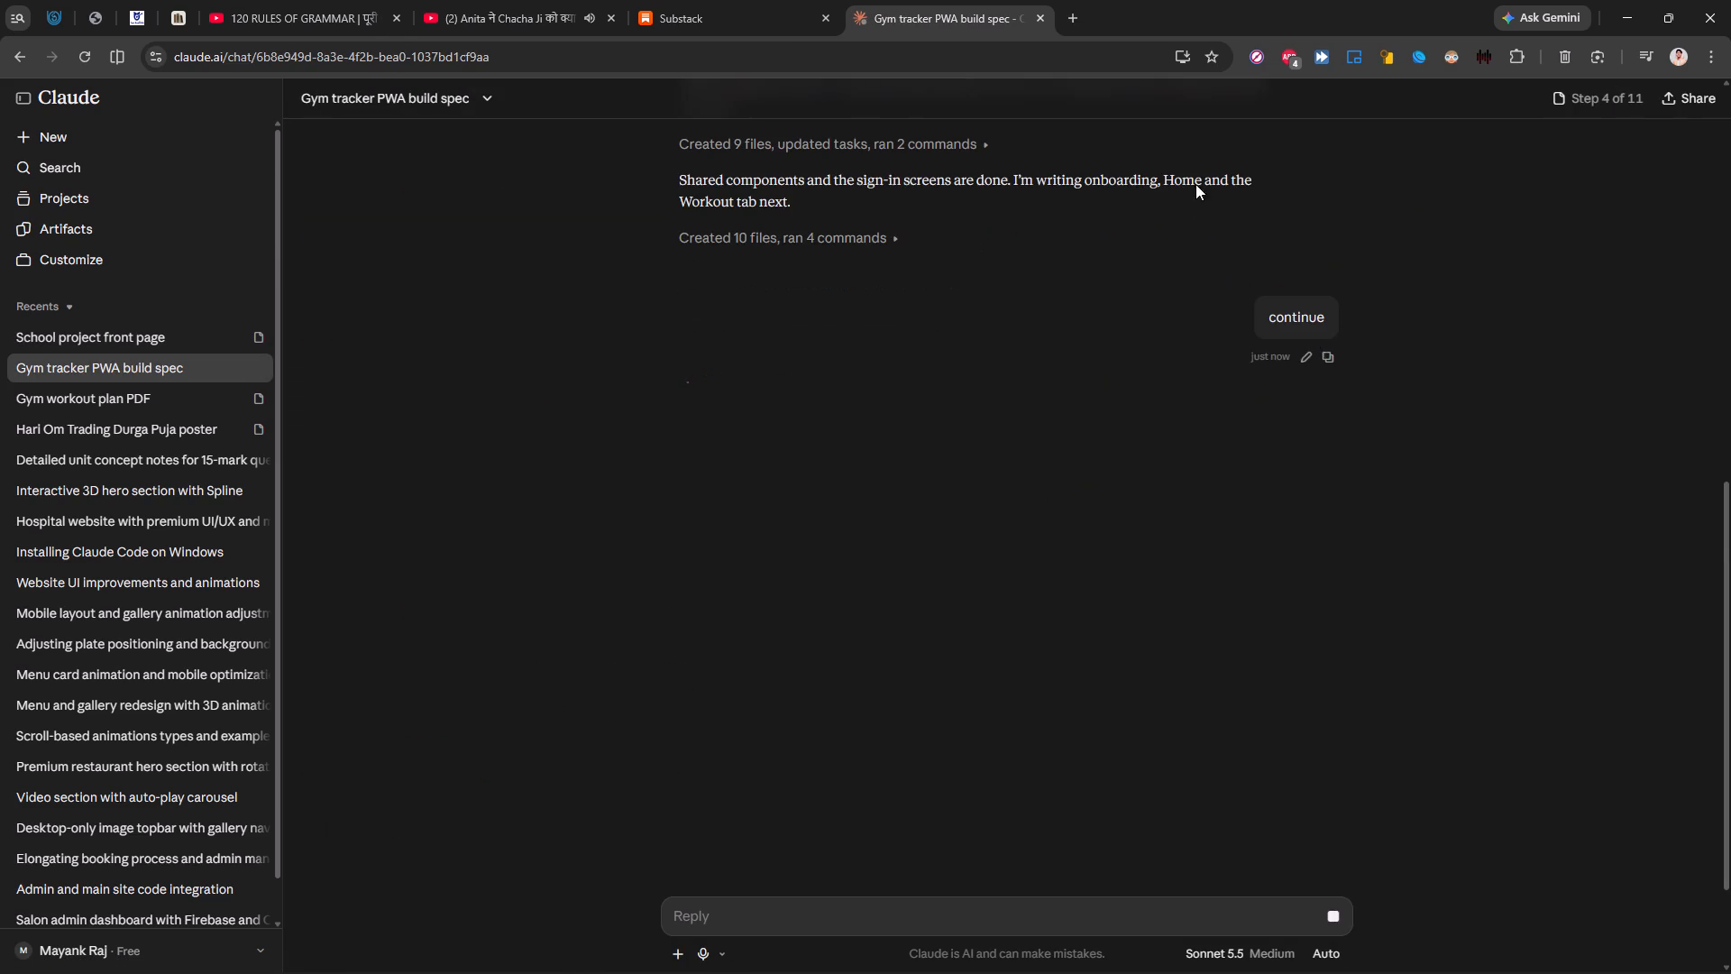
# Open Canva's templates page in a new browser tab.
pyautogui.click(1062, 16)
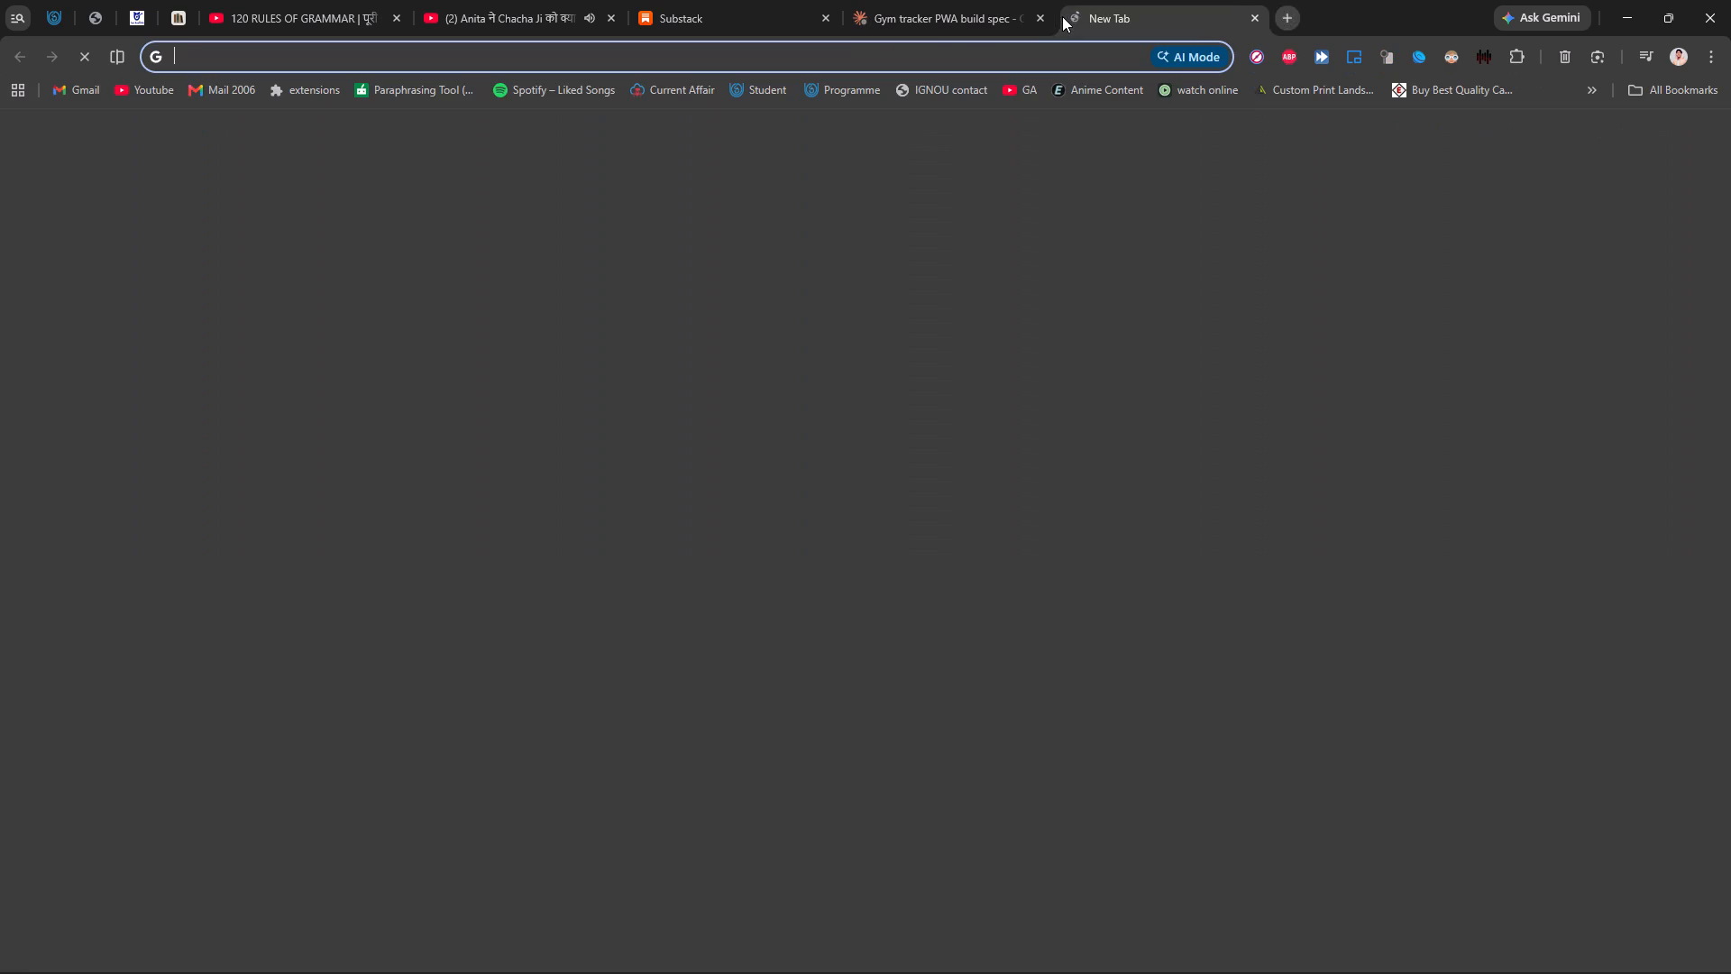
pyautogui.write('can')
pyautogui.press('Return')
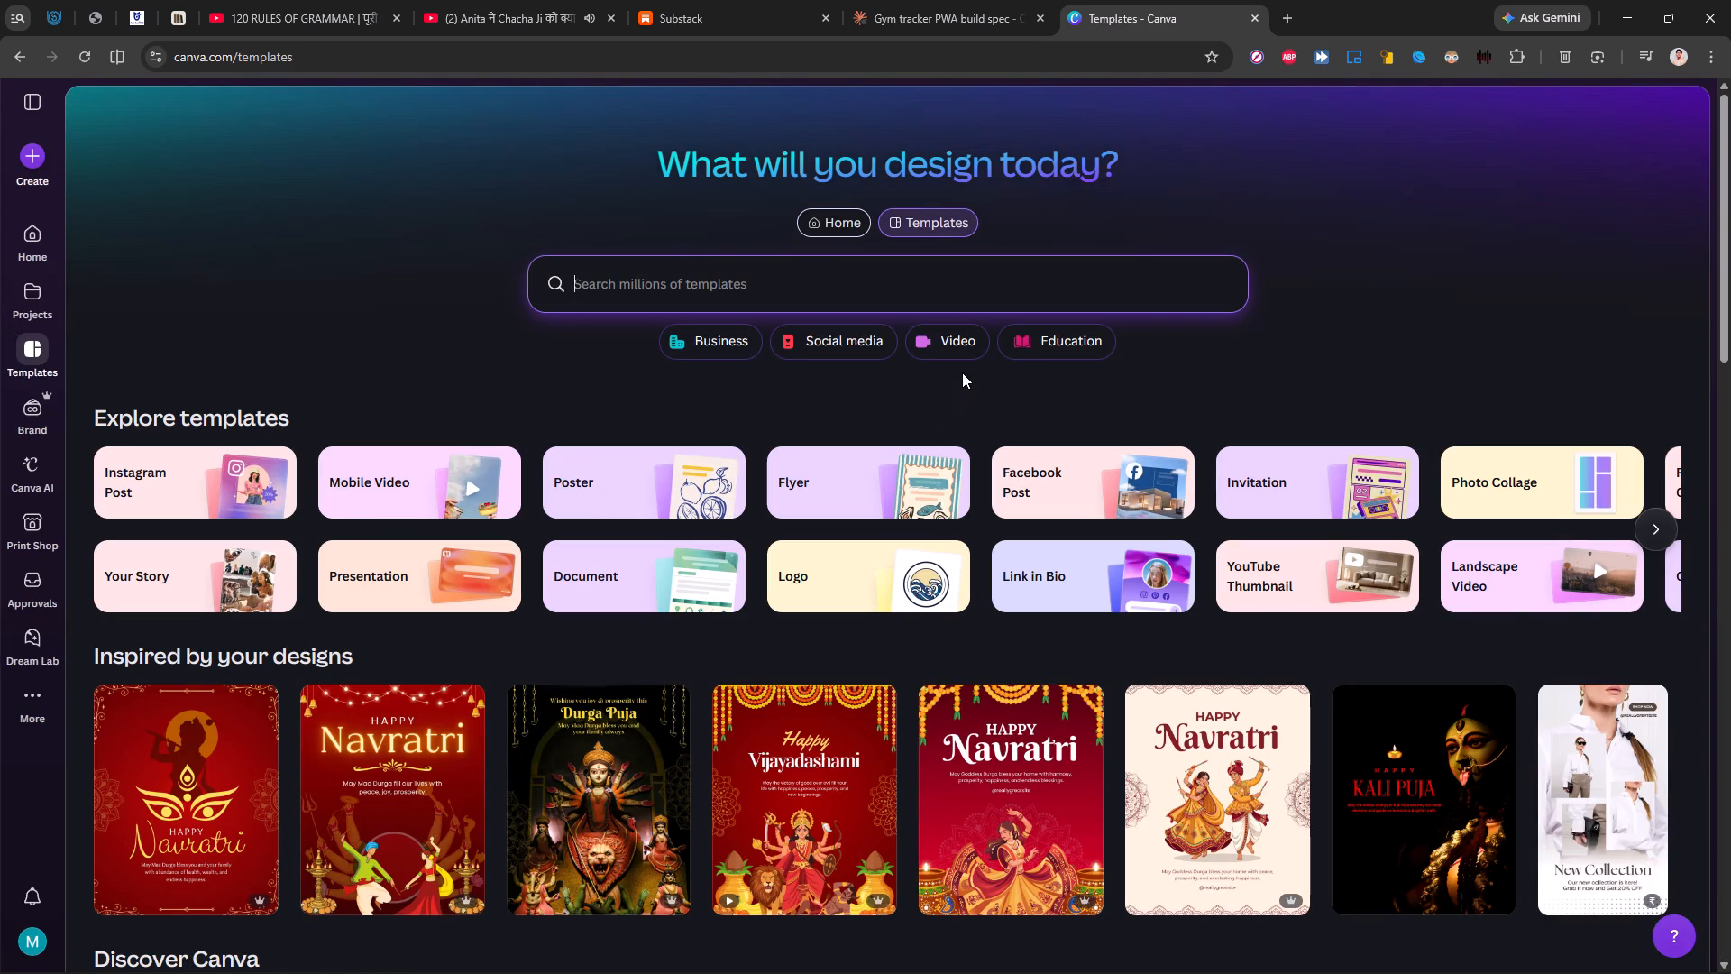
# Browse Canva's template categories, including the poster templates, for a suitable front page format, and return to the home page.
pyautogui.hscroll(-9, 944, 538)
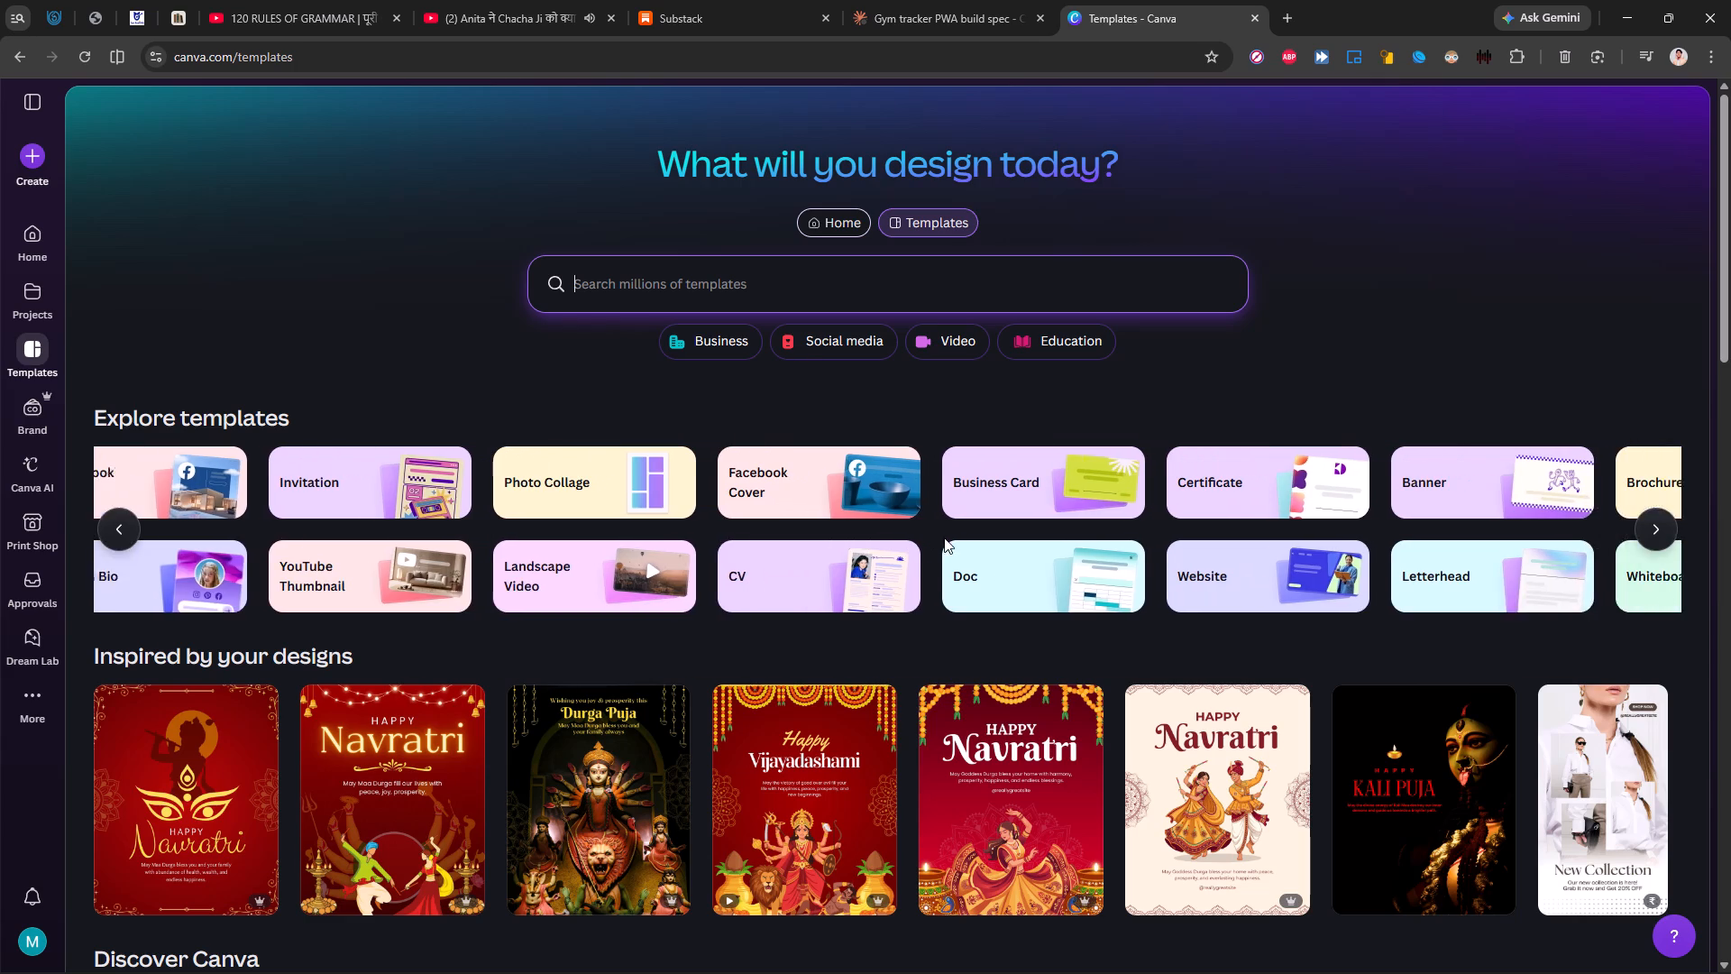
pyautogui.hscroll(-3, 944, 538)
pyautogui.hscroll(7, 944, 538)
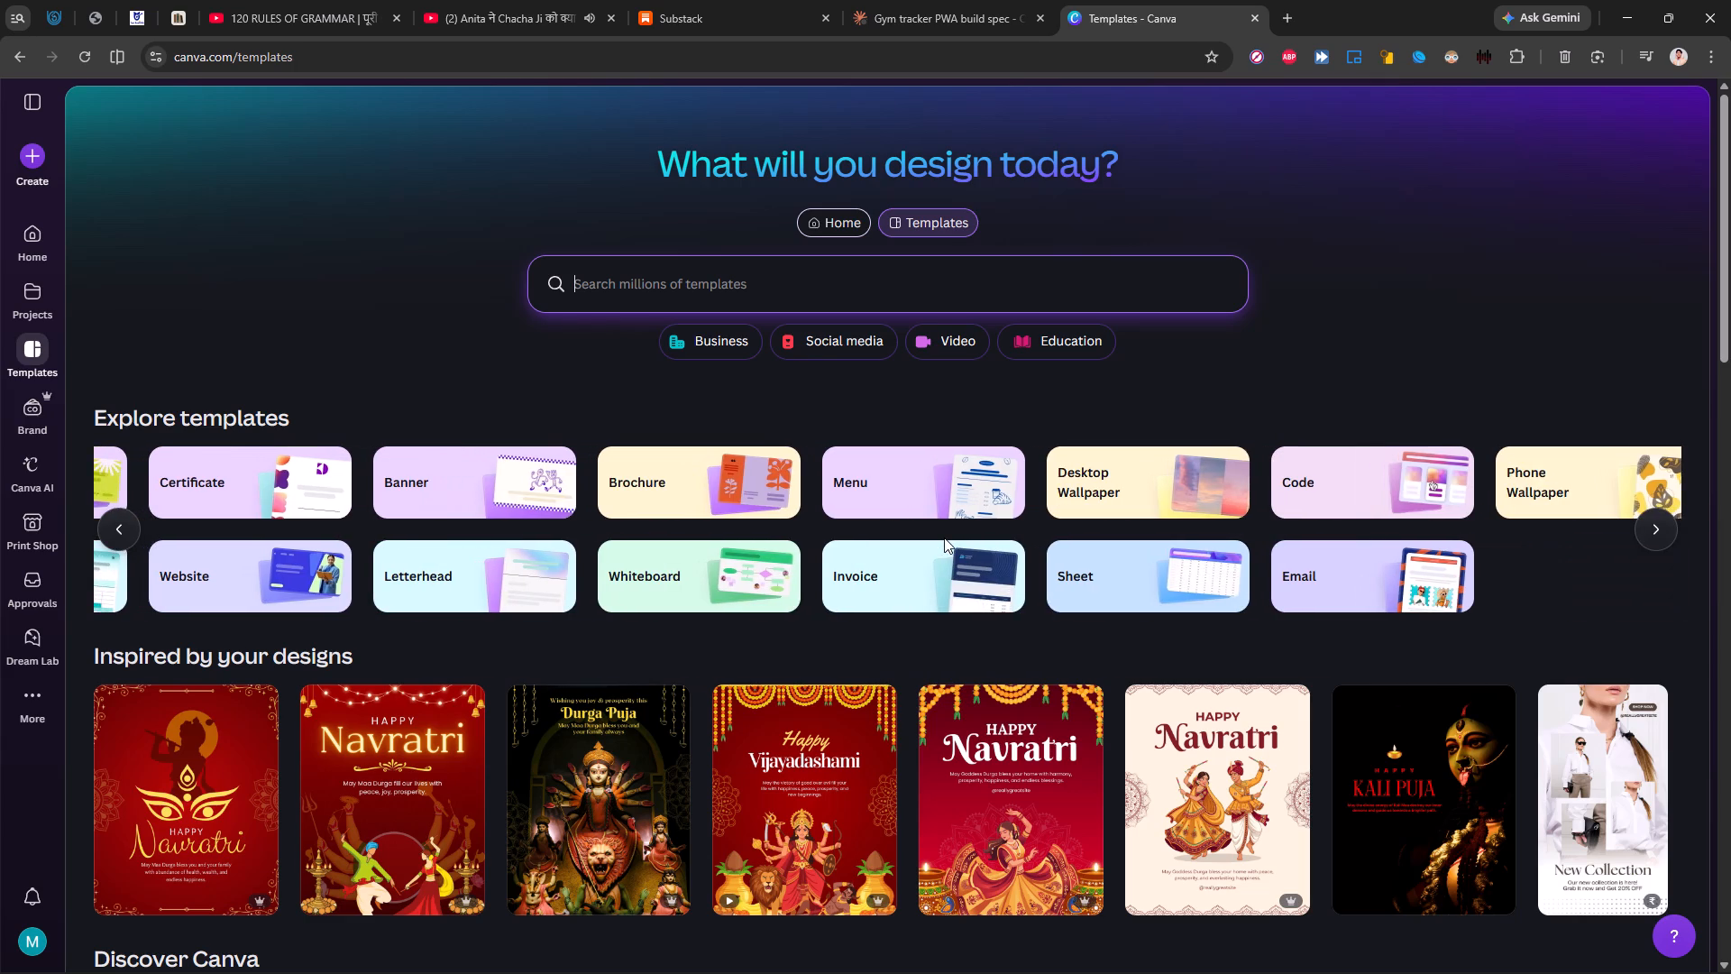
pyautogui.hscroll(17, 944, 538)
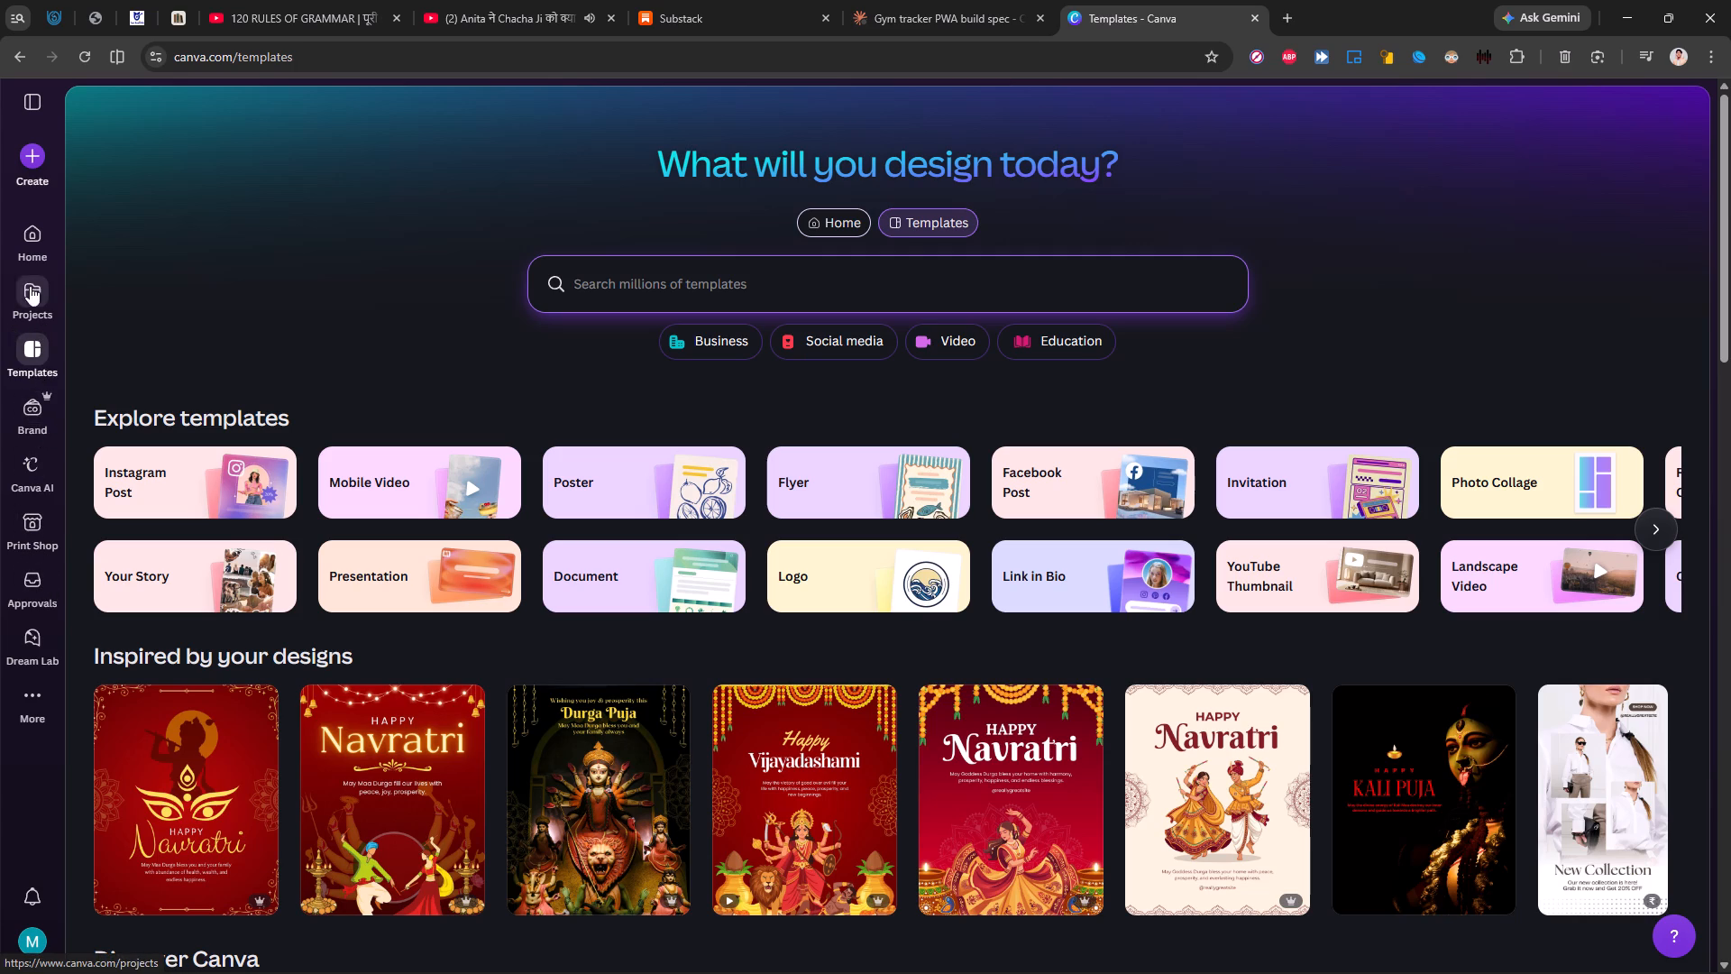
pyautogui.click(34, 234)
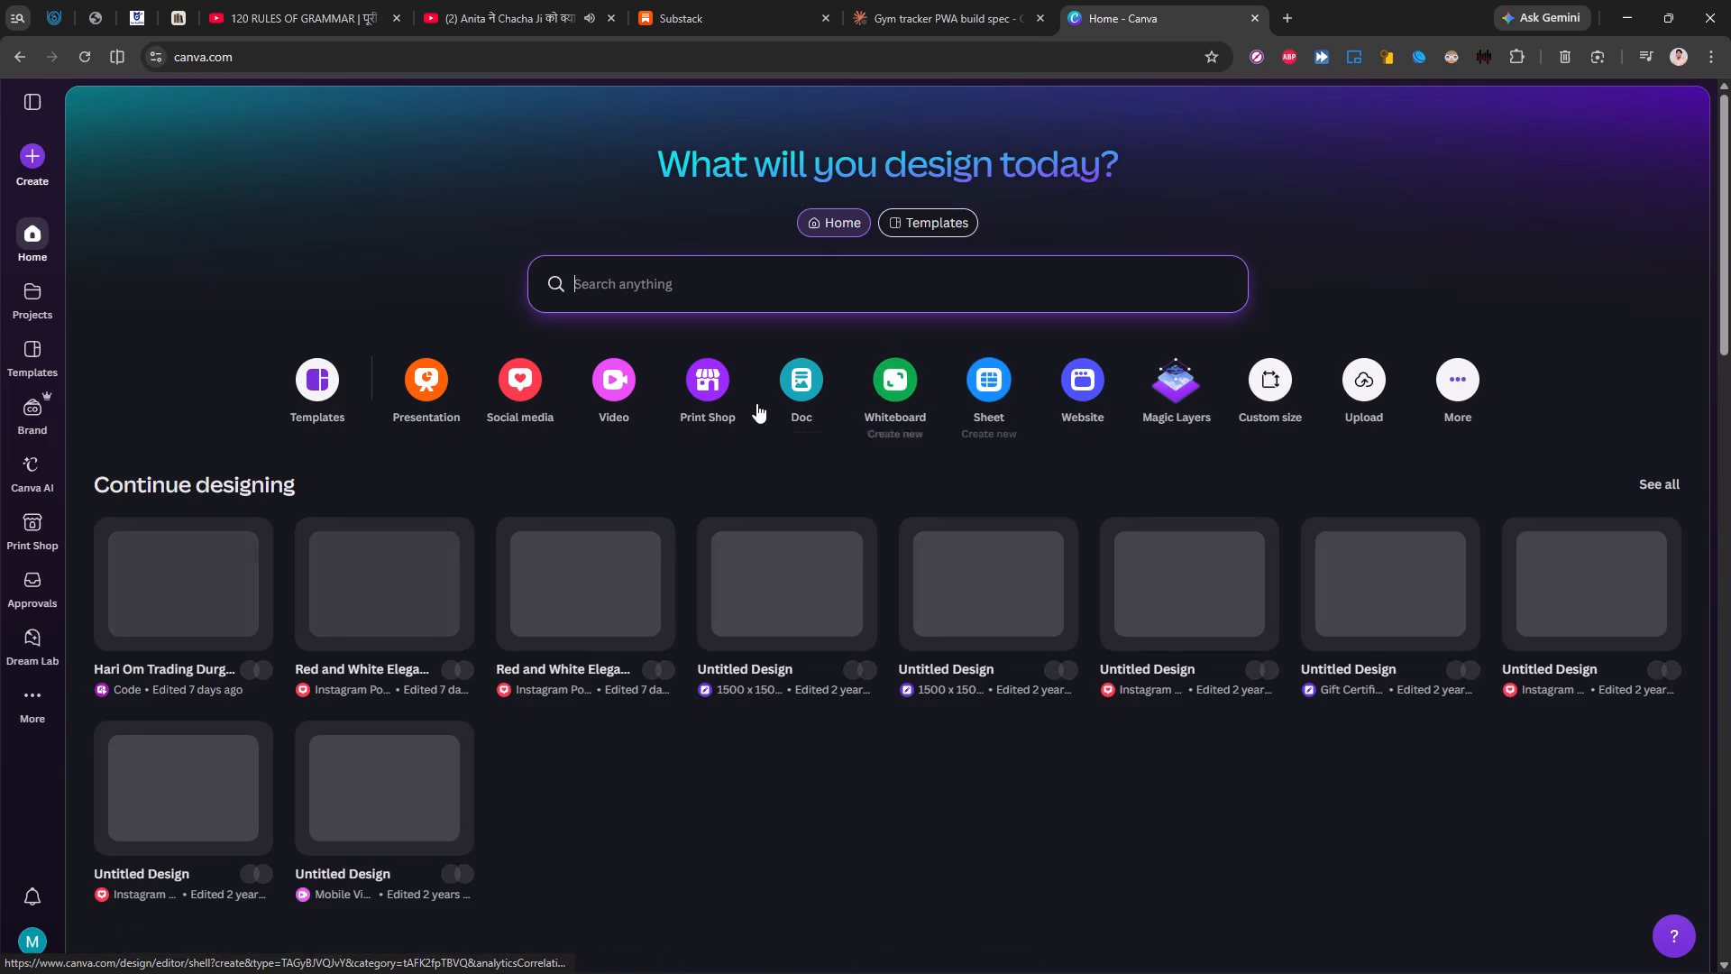
pyautogui.click(305, 403)
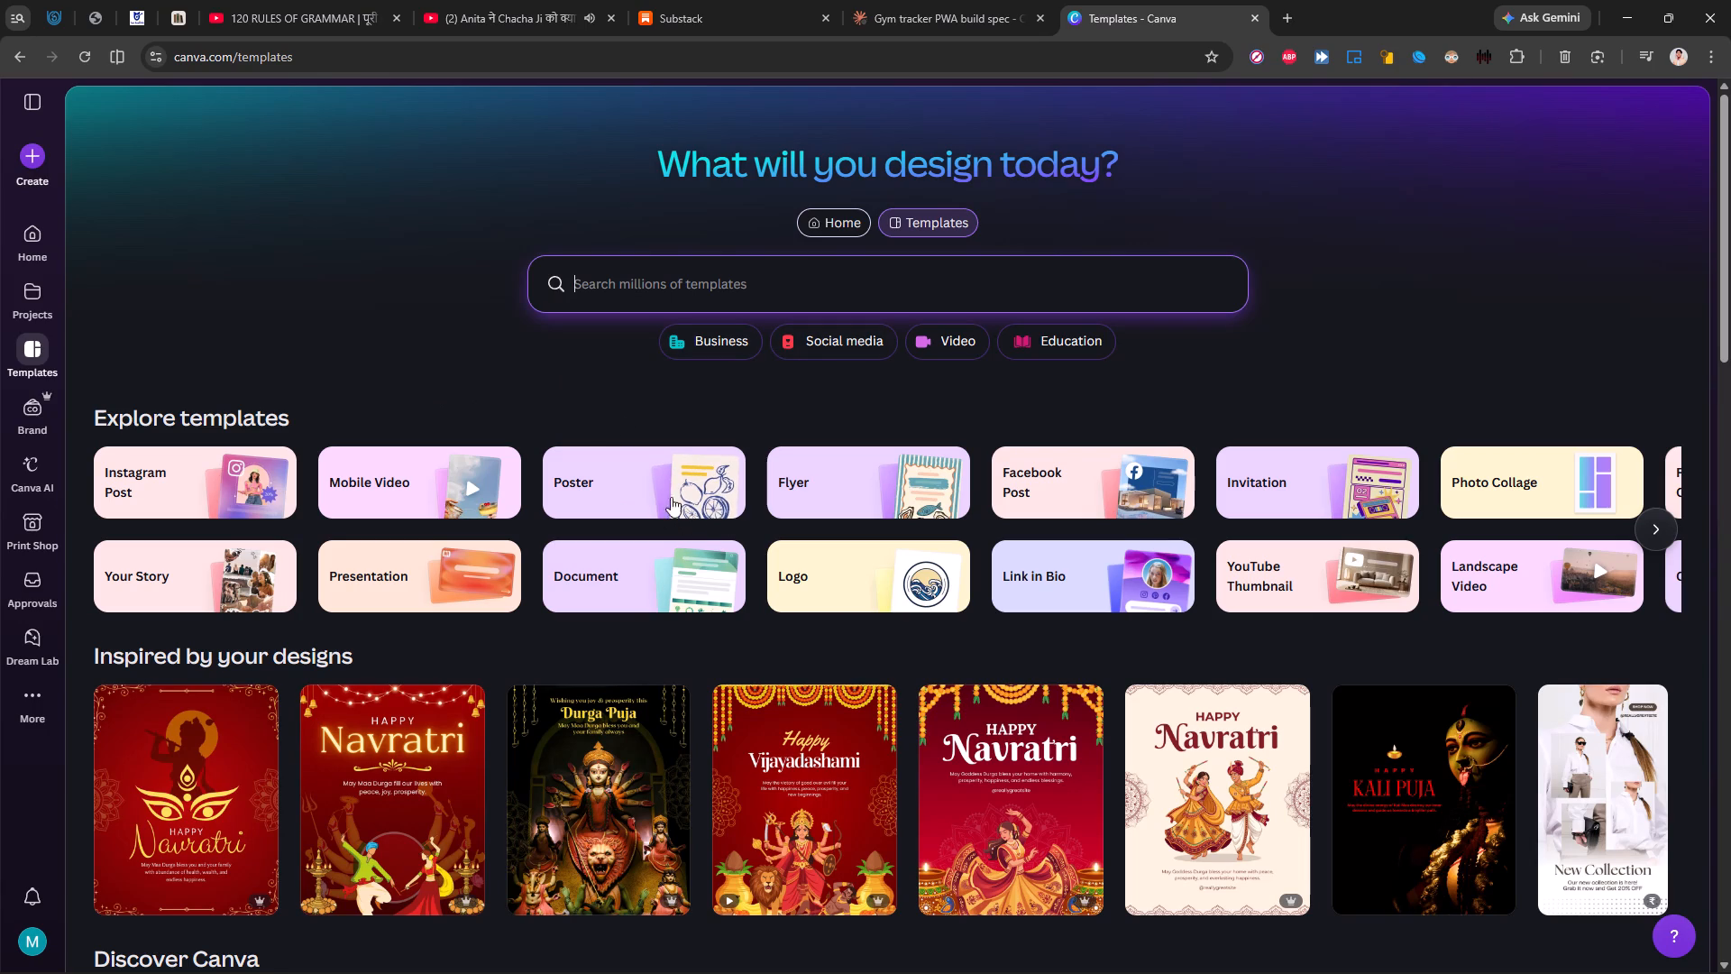
pyautogui.click(633, 494)
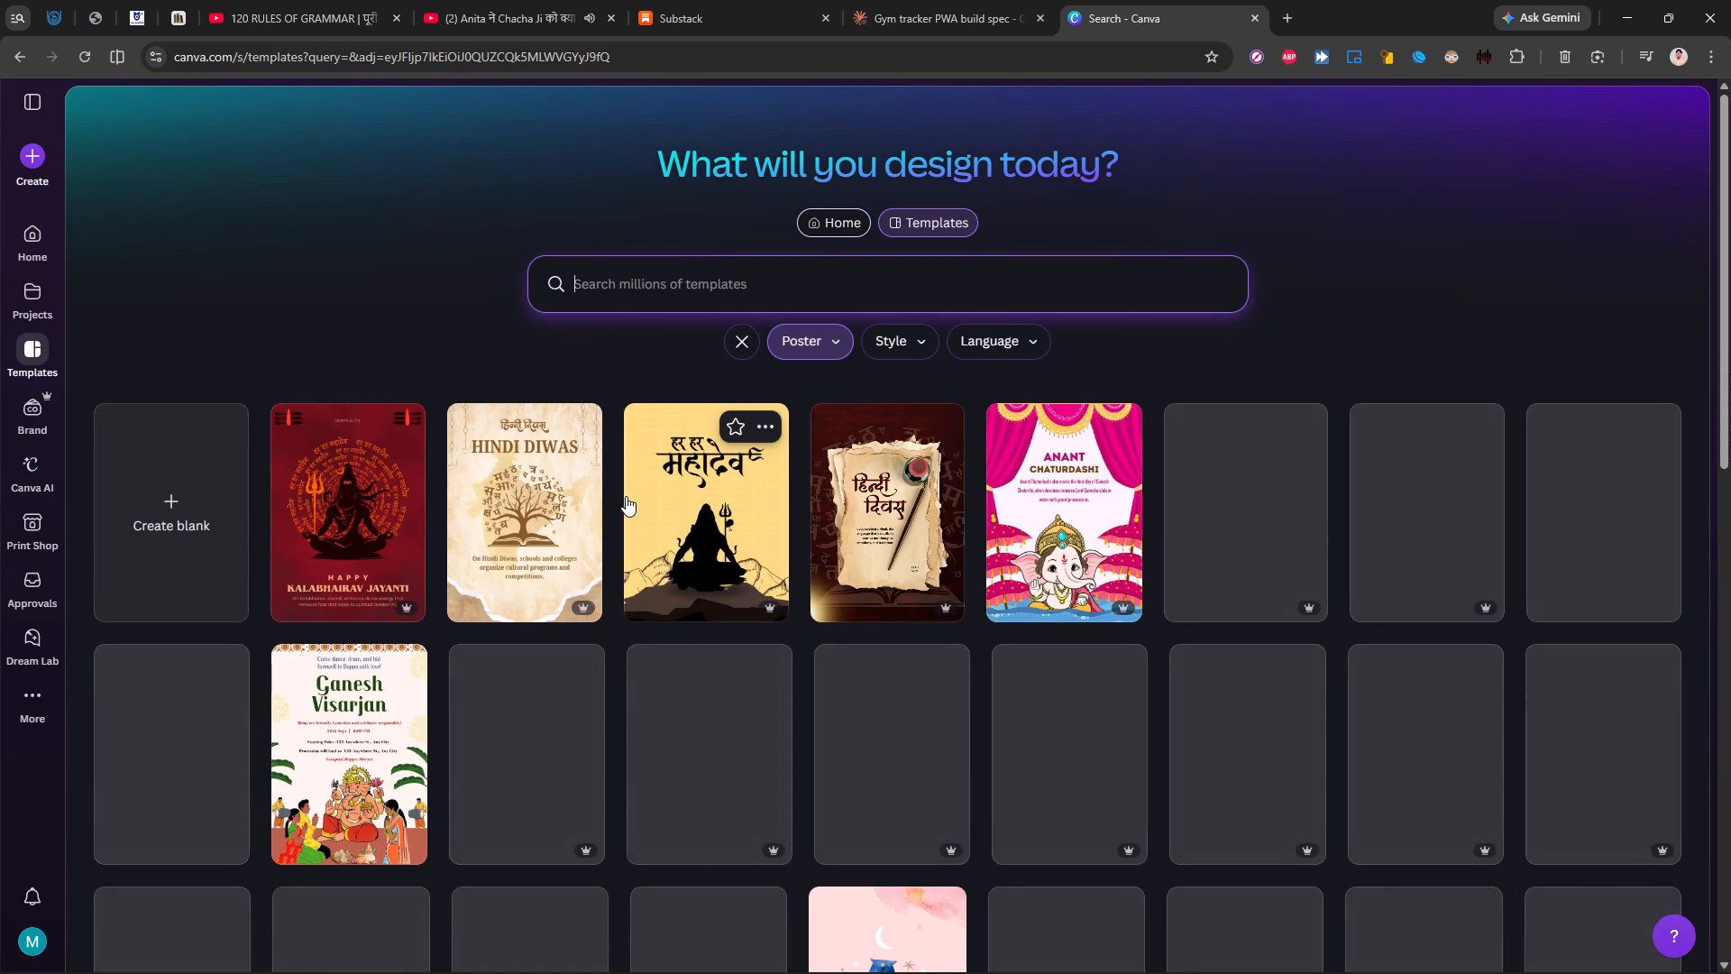
pyautogui.hscroll(8, 521, 505)
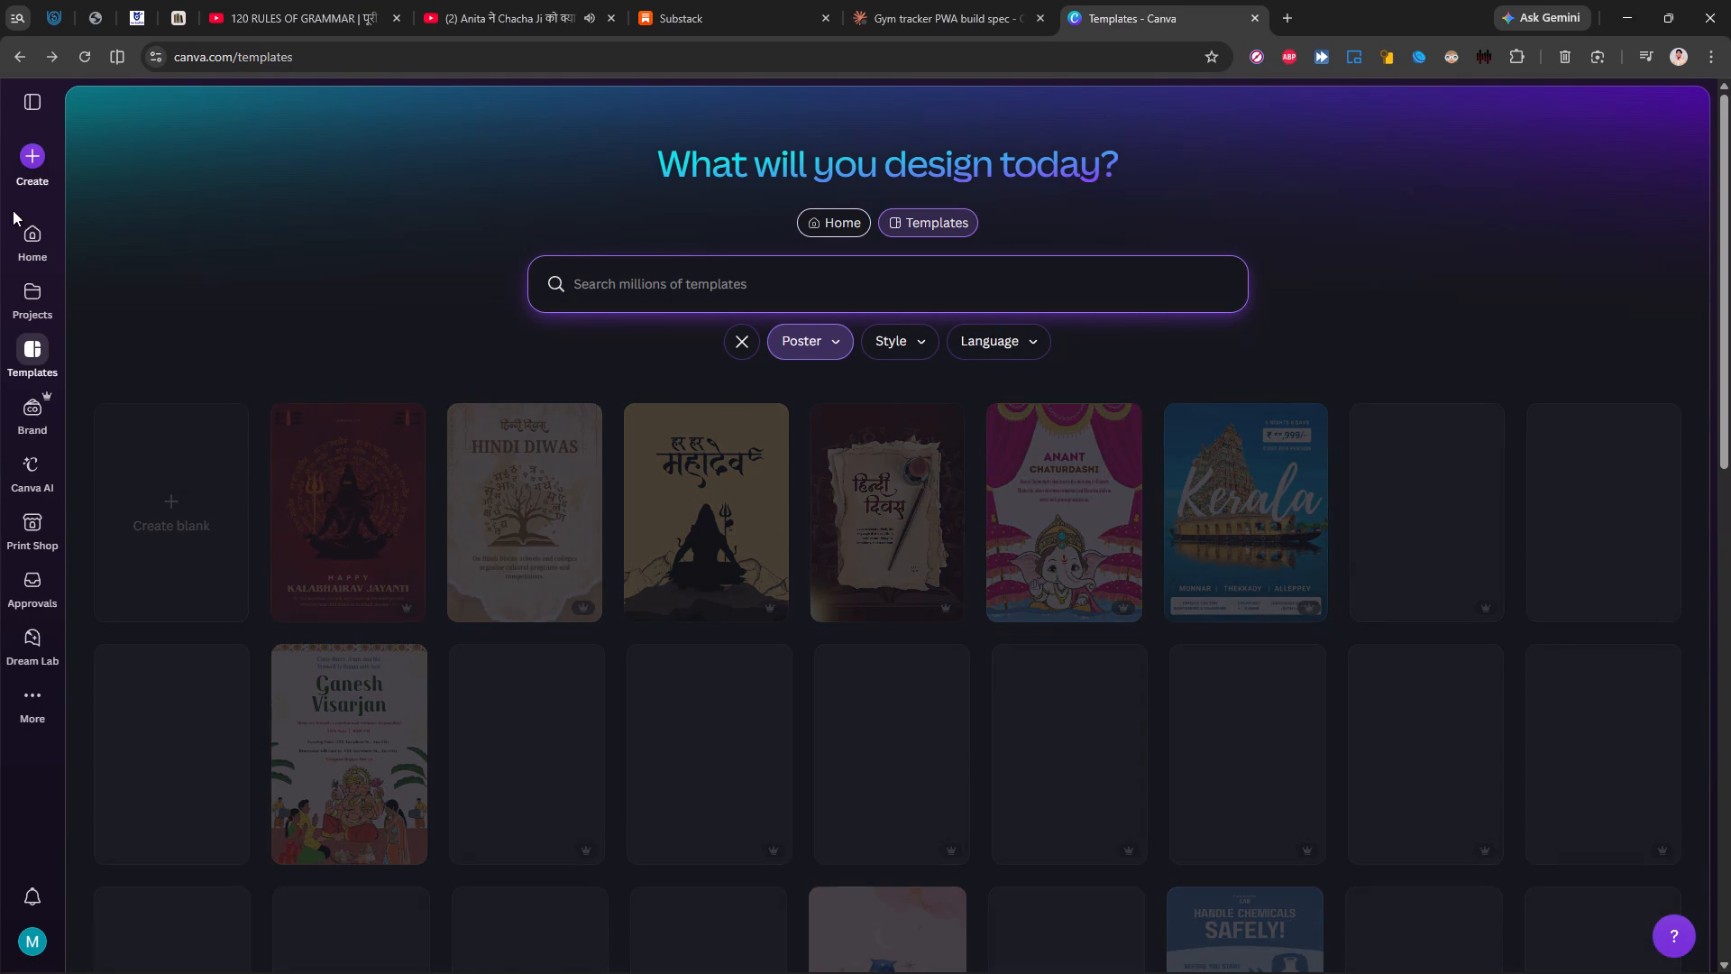
pyautogui.click(34, 235)
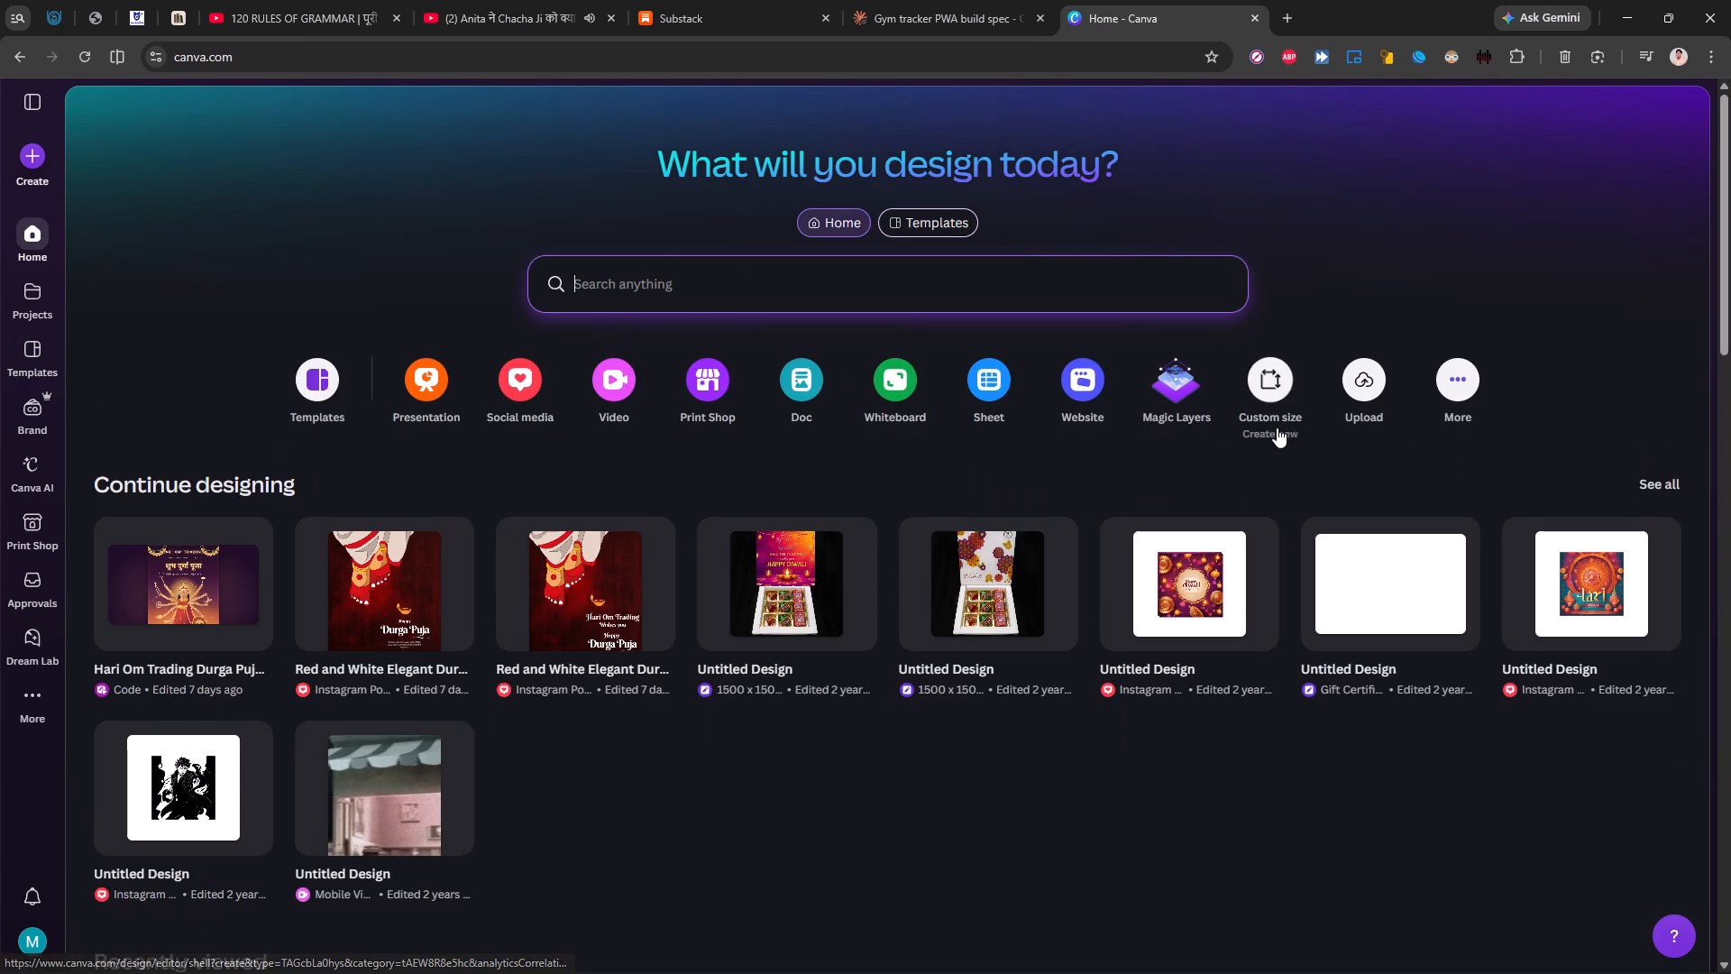
# Look through the design types for a new design, including custom size, presentations, social media and the printables categories.
pyautogui.click(1272, 386)
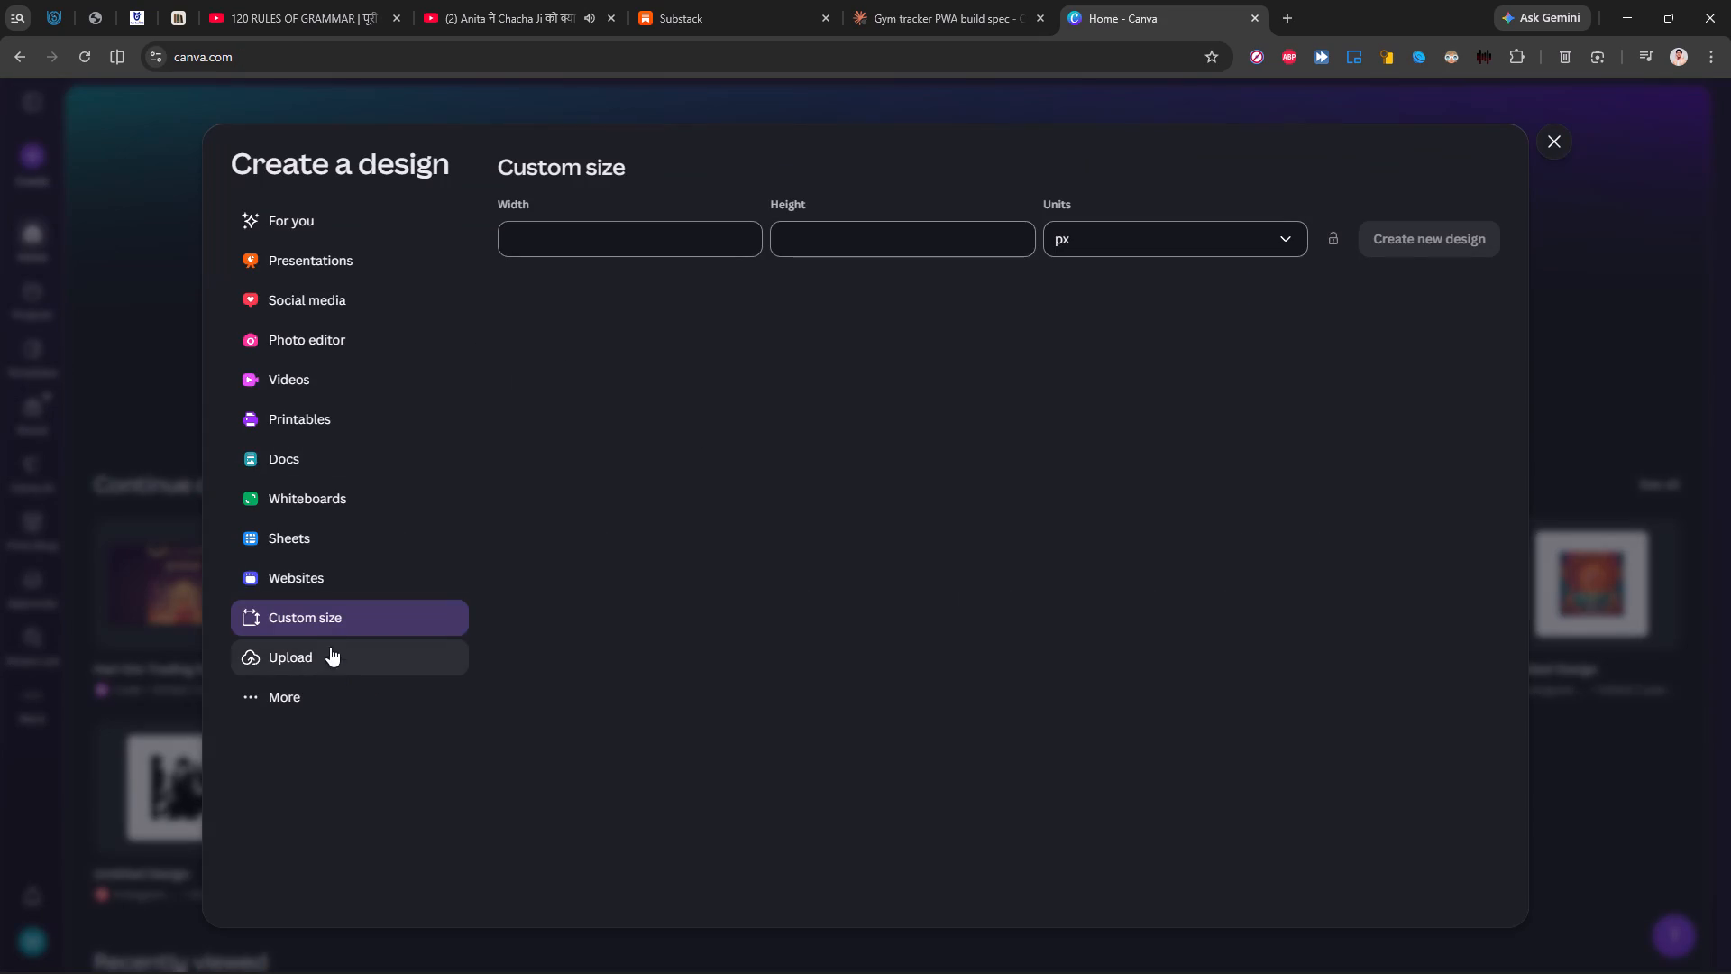
pyautogui.click(294, 237)
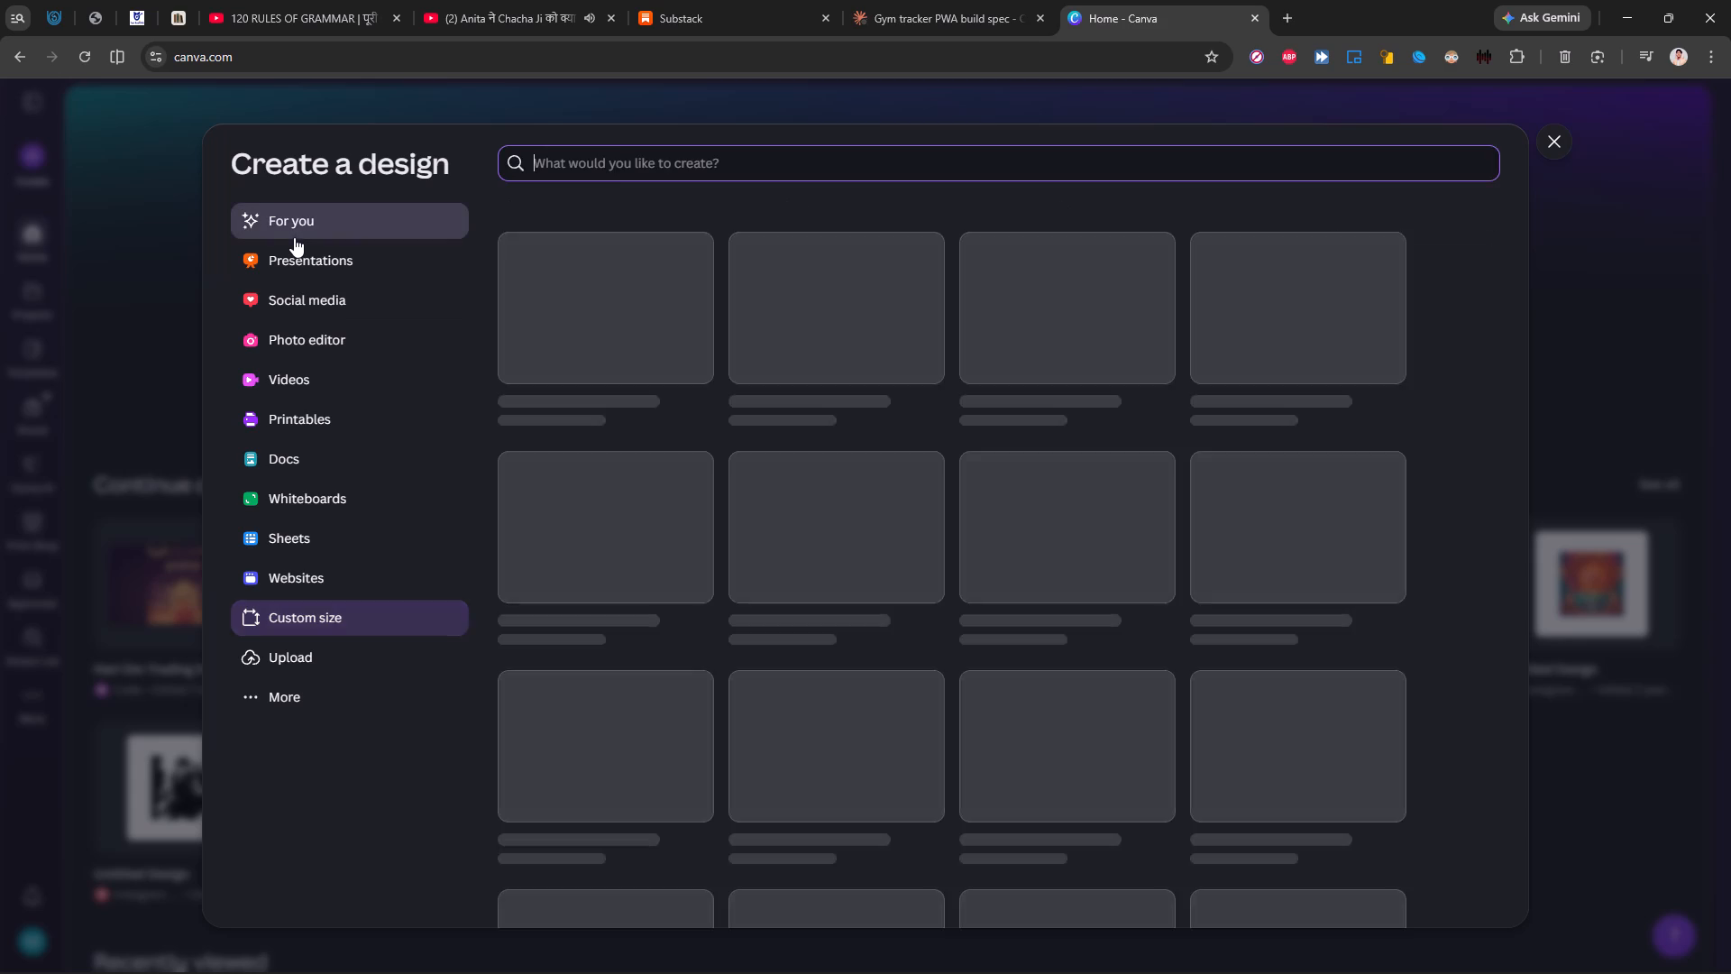
pyautogui.click(294, 260)
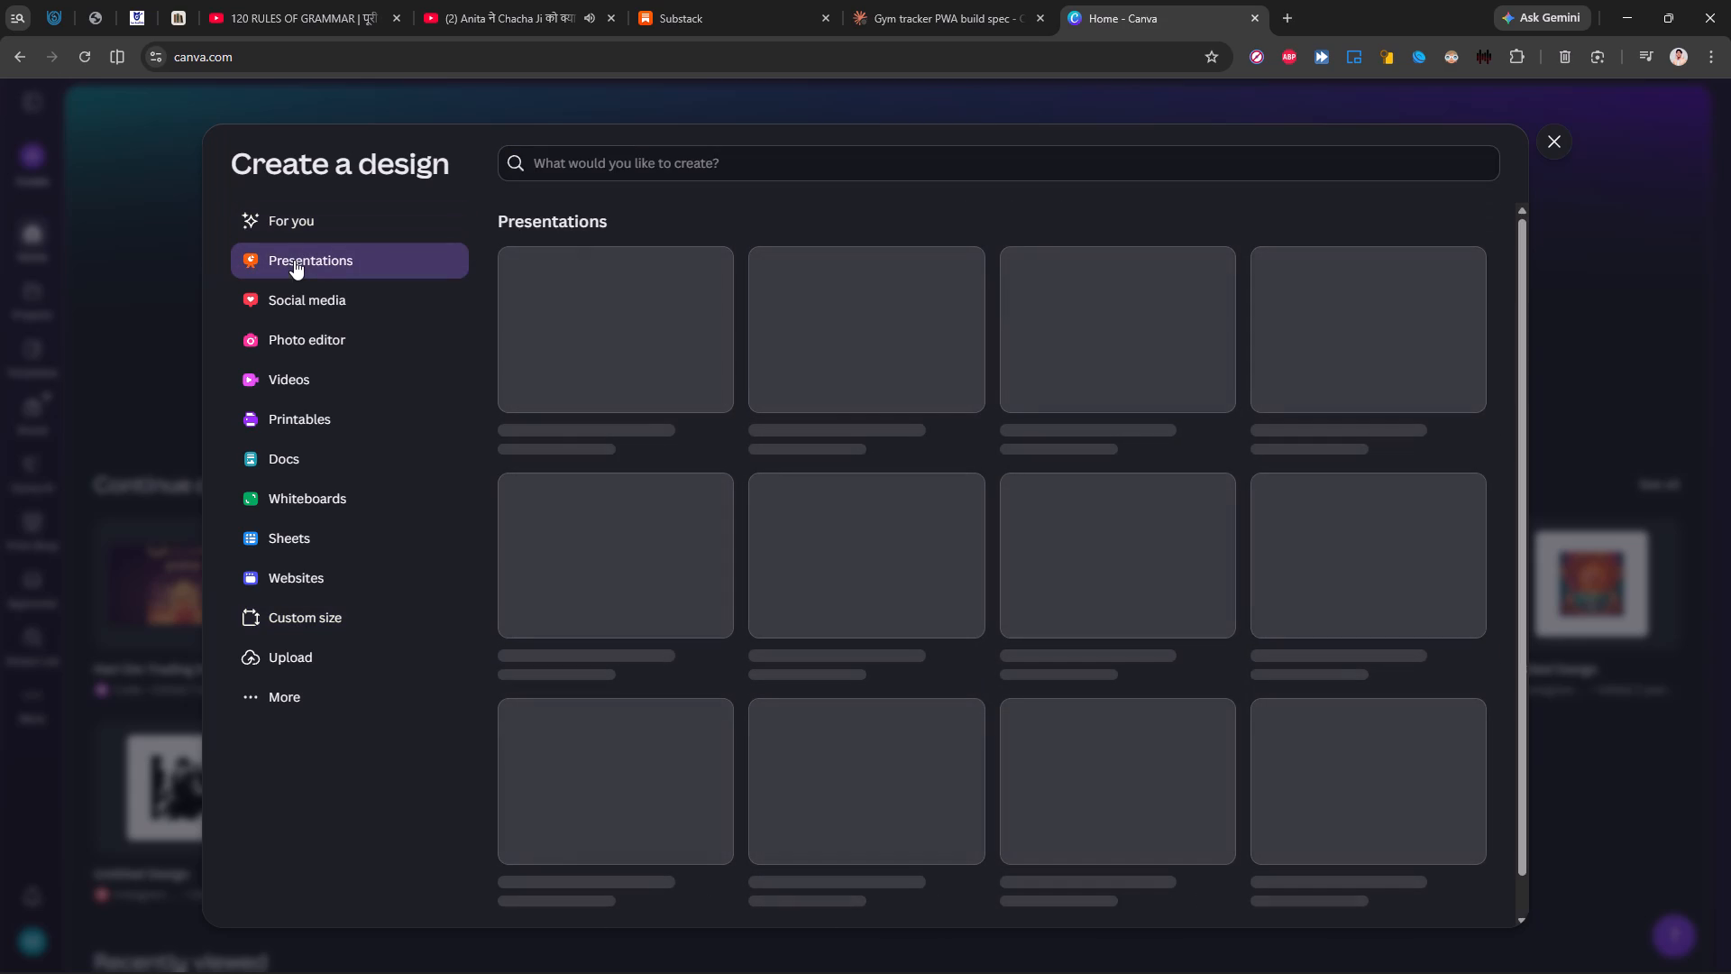
pyautogui.click(332, 282)
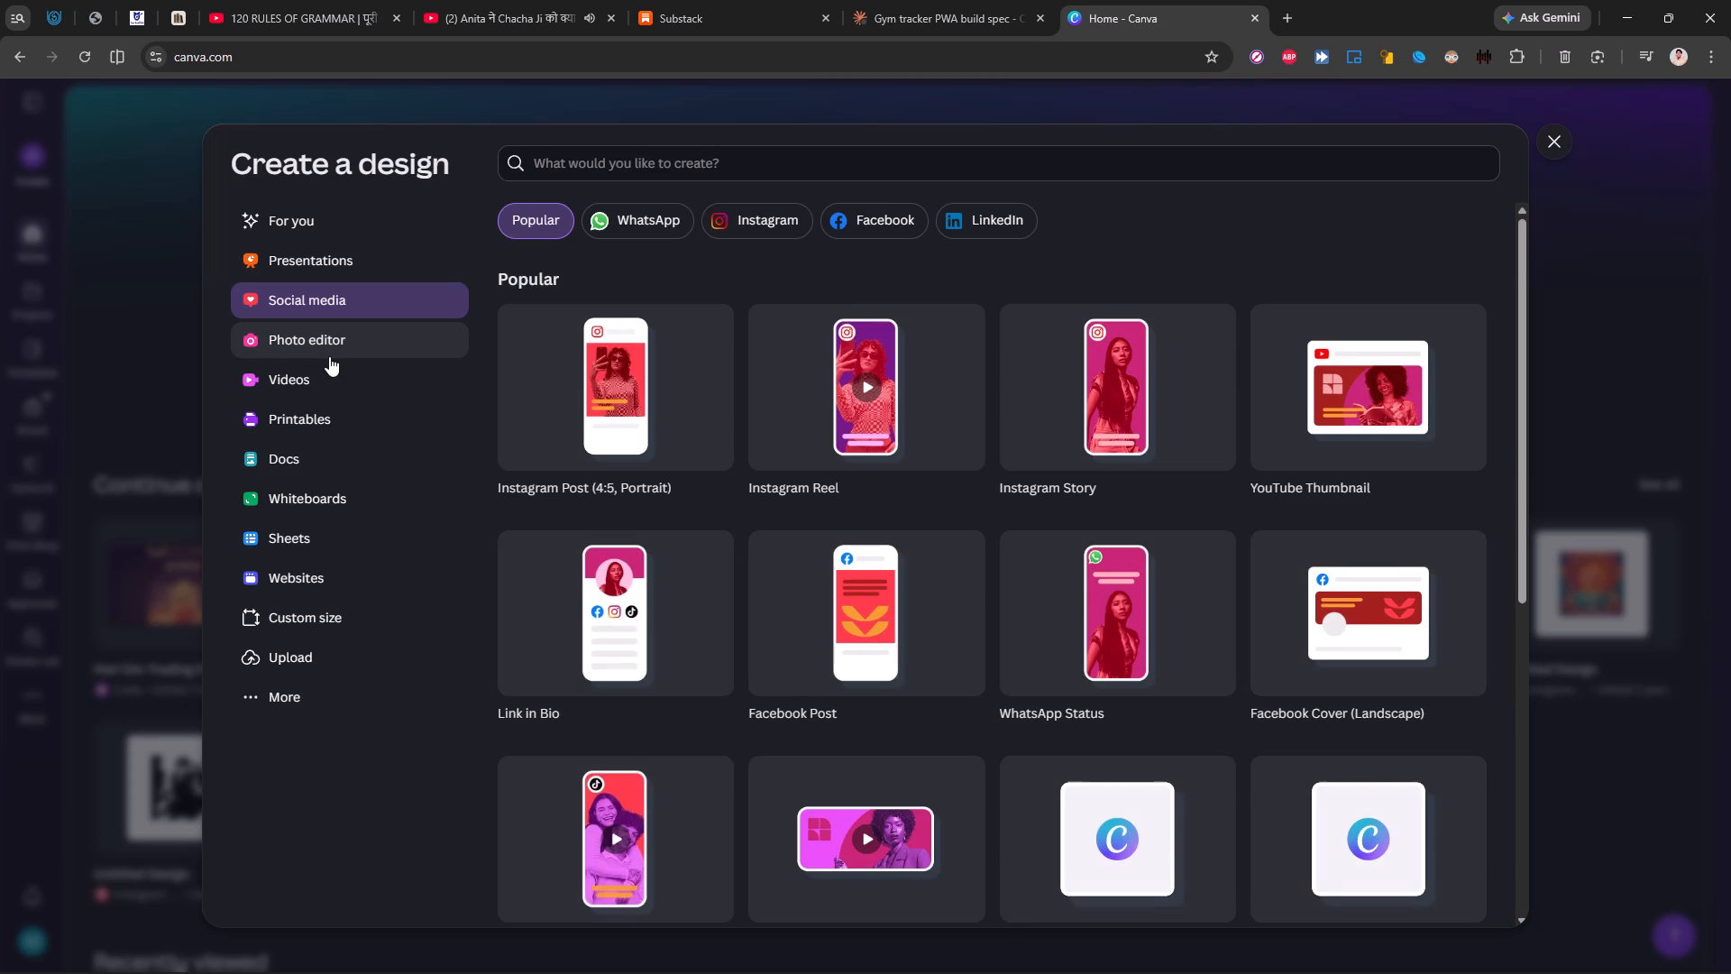
pyautogui.click(329, 354)
pyautogui.click(326, 408)
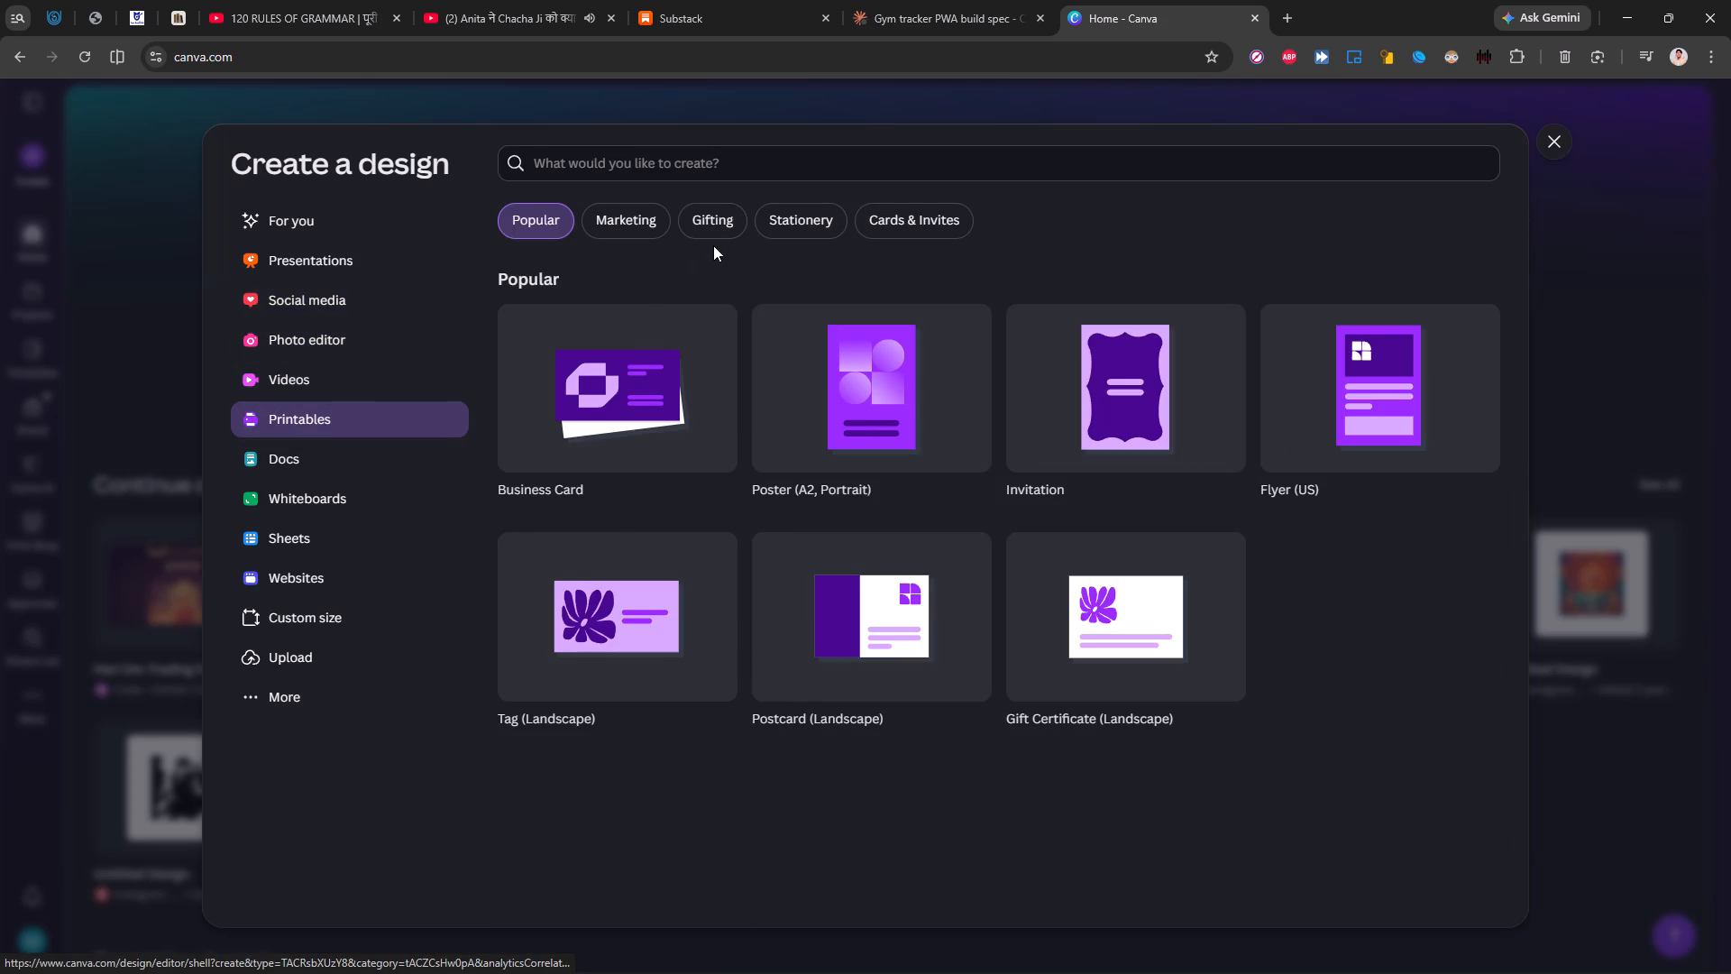
pyautogui.click(603, 221)
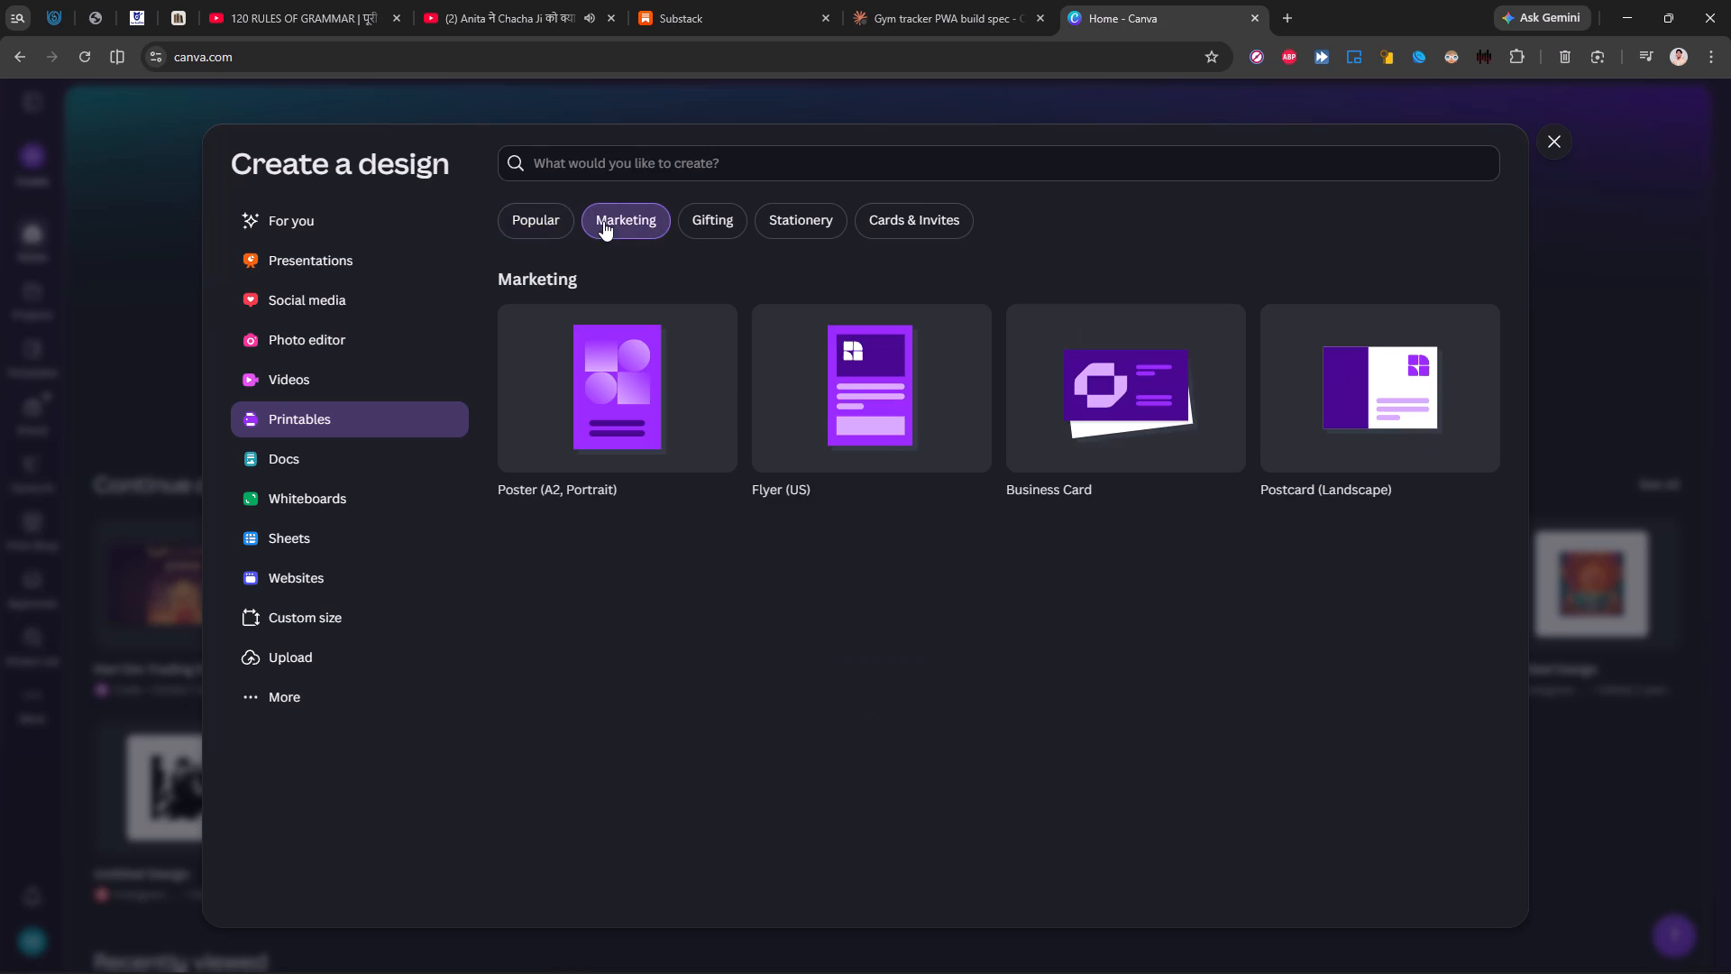
pyautogui.click(710, 214)
pyautogui.click(780, 220)
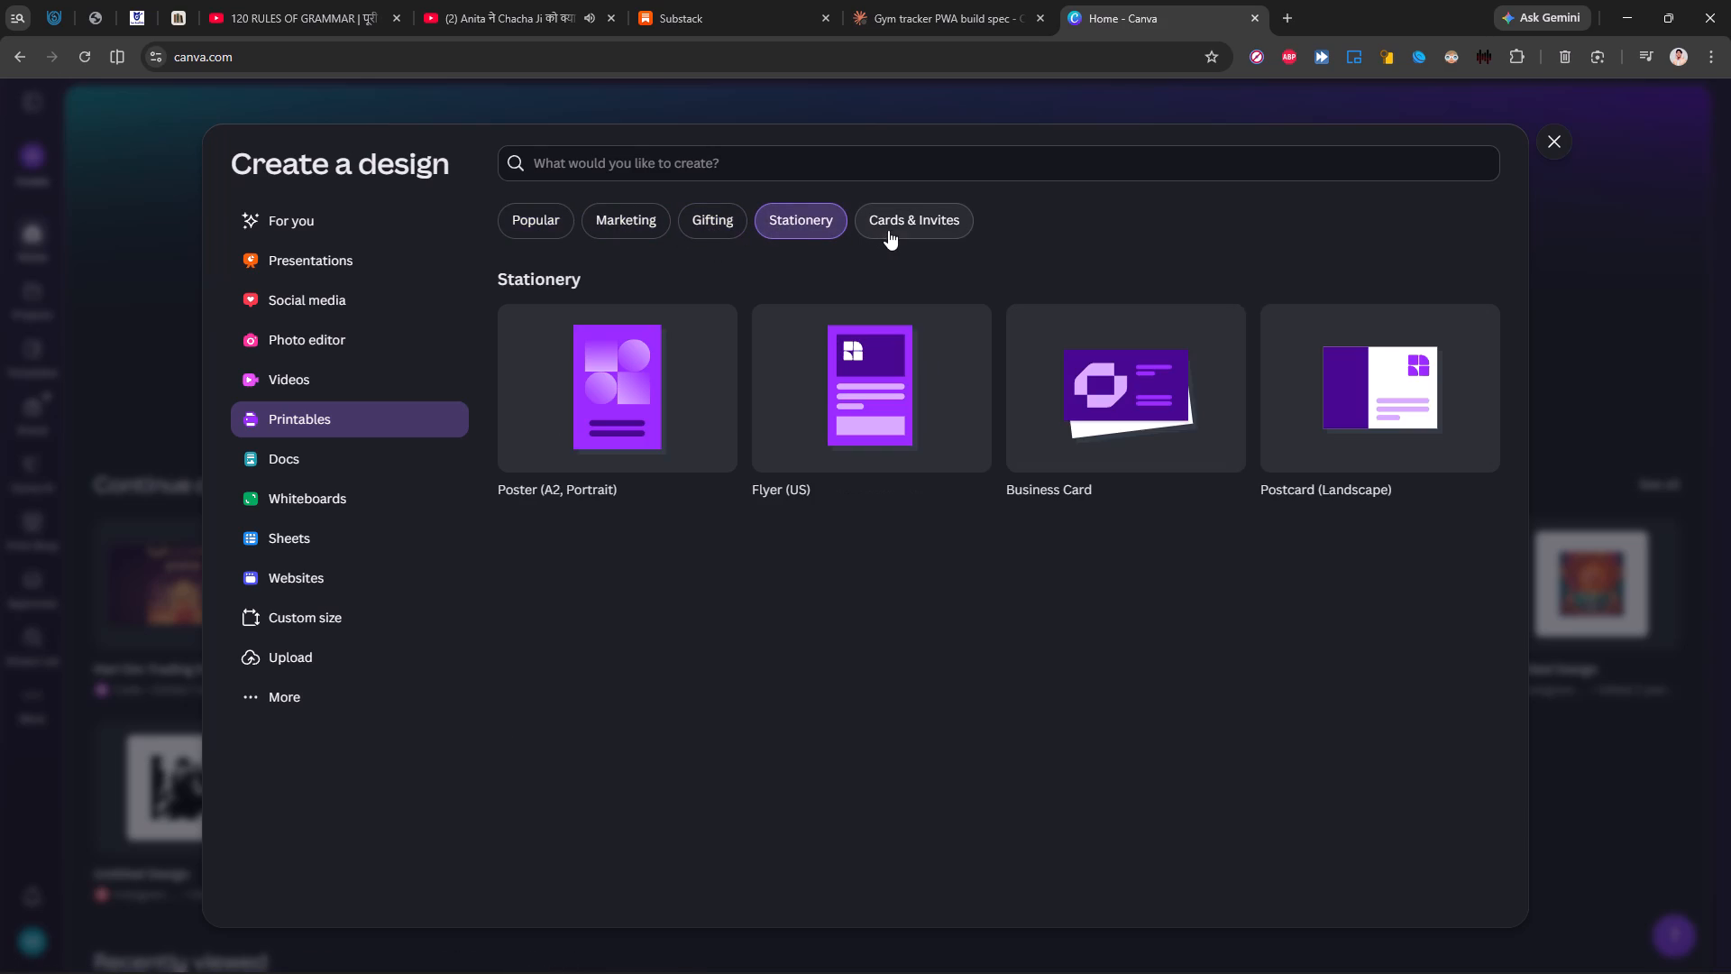
pyautogui.click(895, 230)
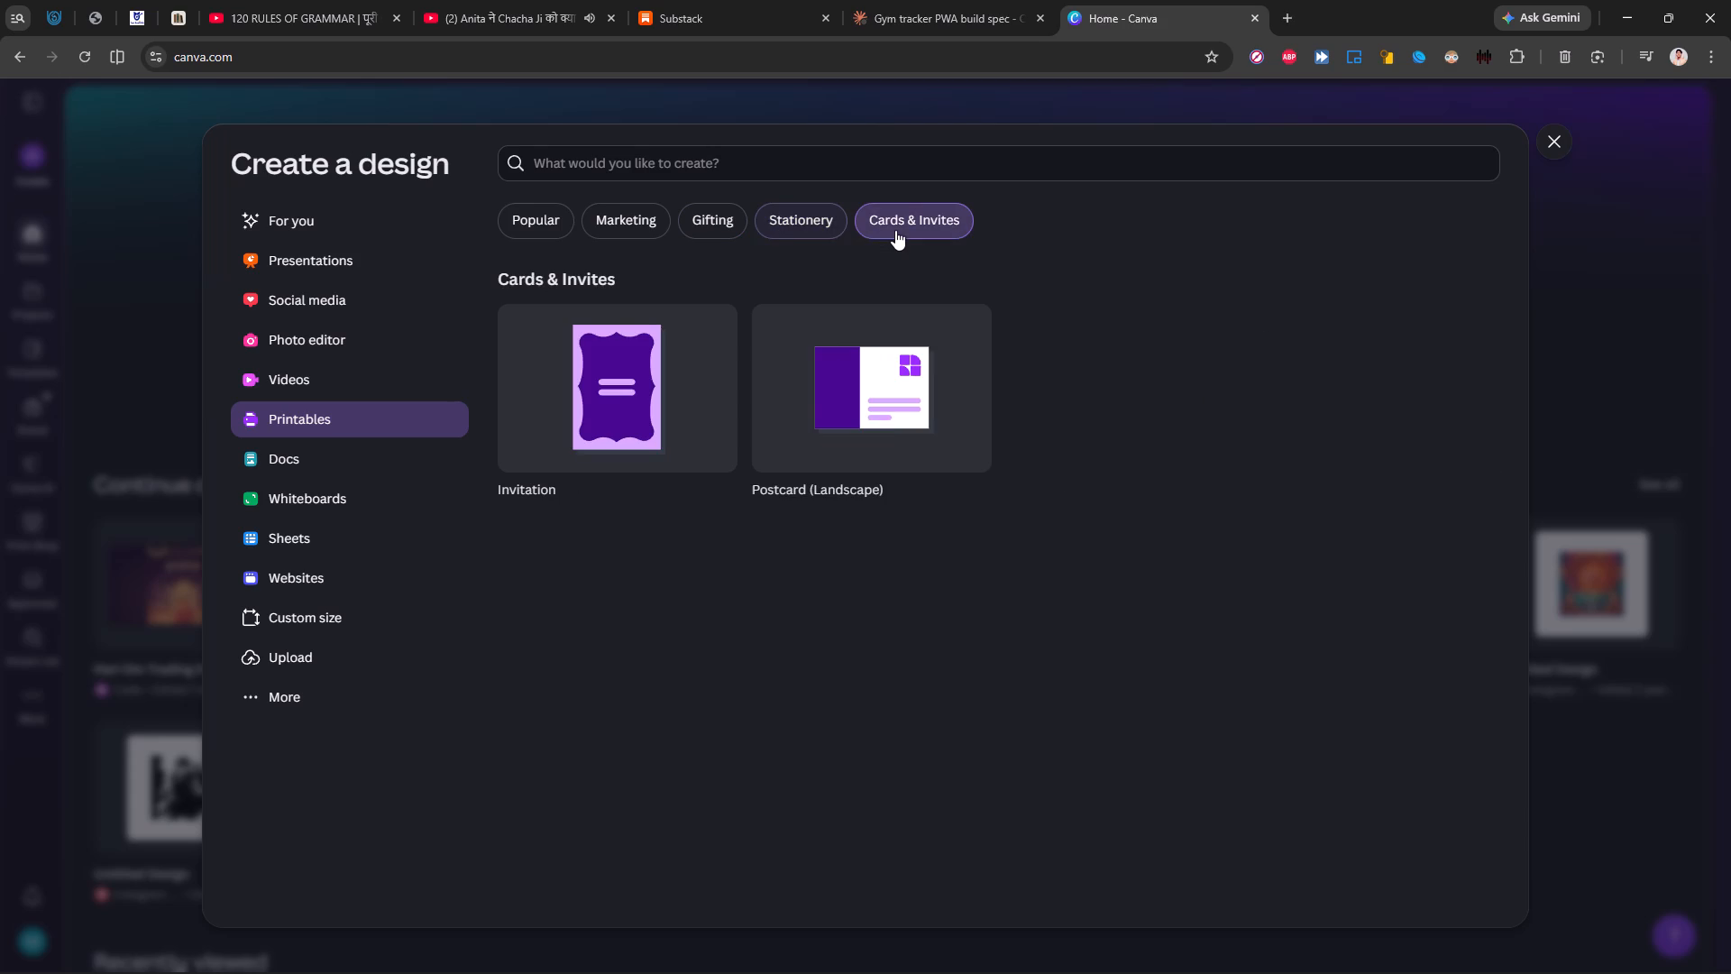
# Search the design types for "a4", create a blank Document (A4, Portrait) design and close the Canva home tab.
pyautogui.click(691, 160)
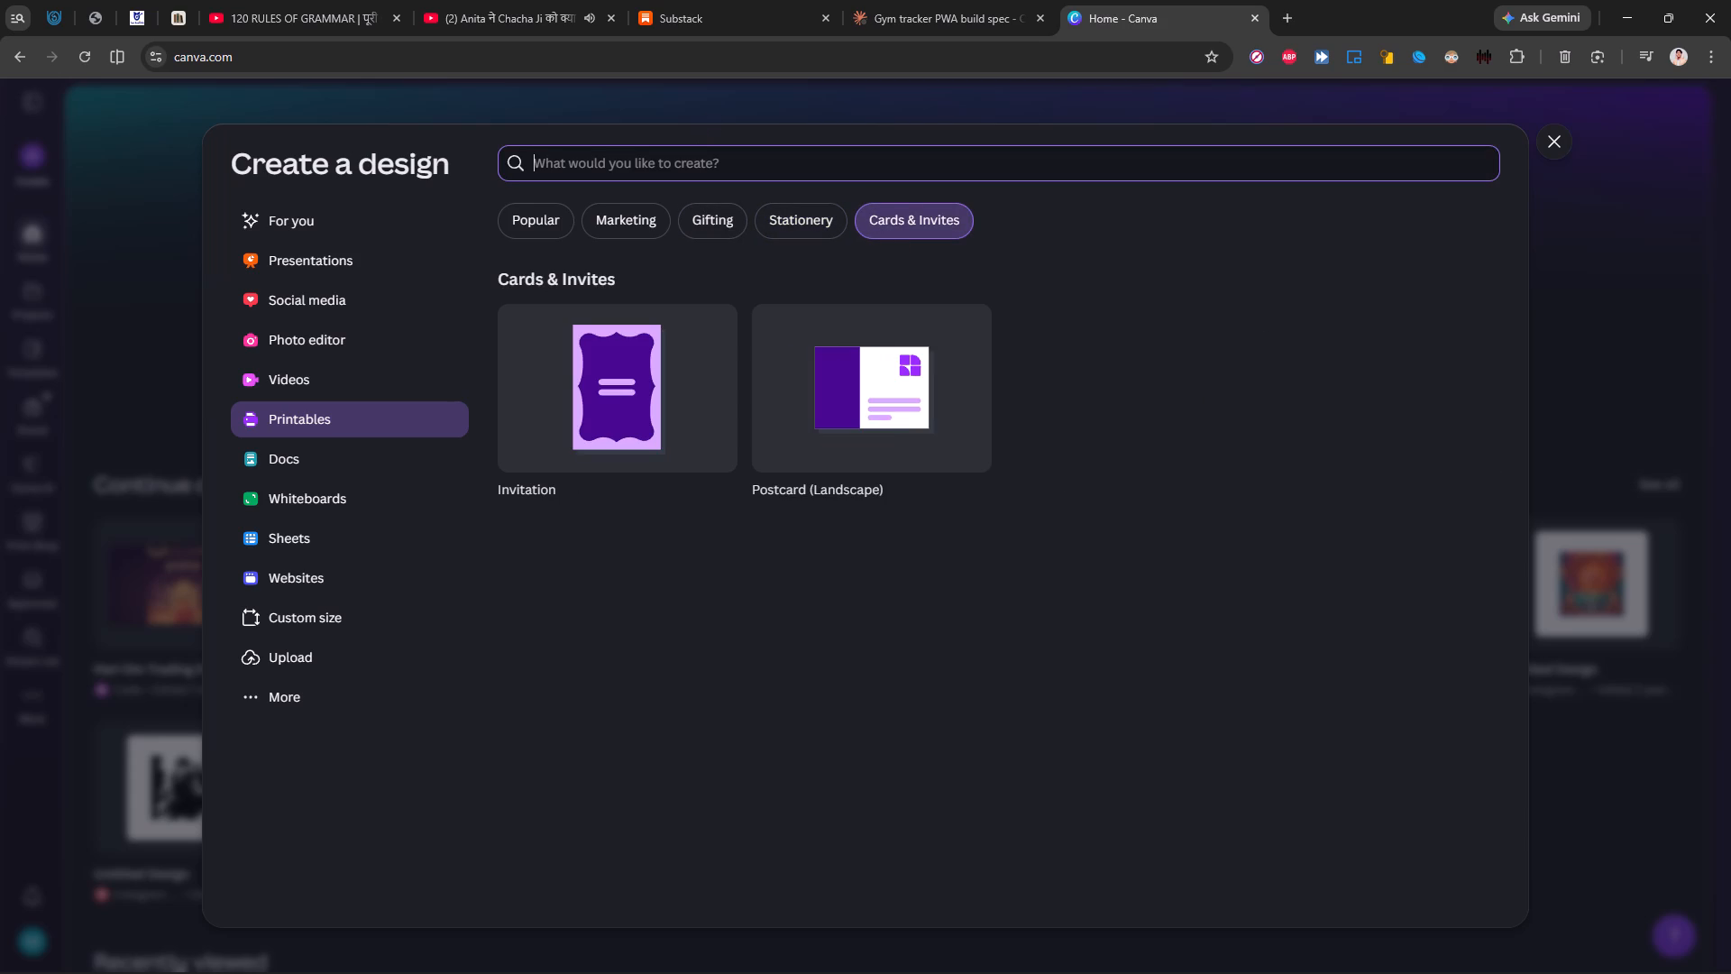
pyautogui.write('a4')
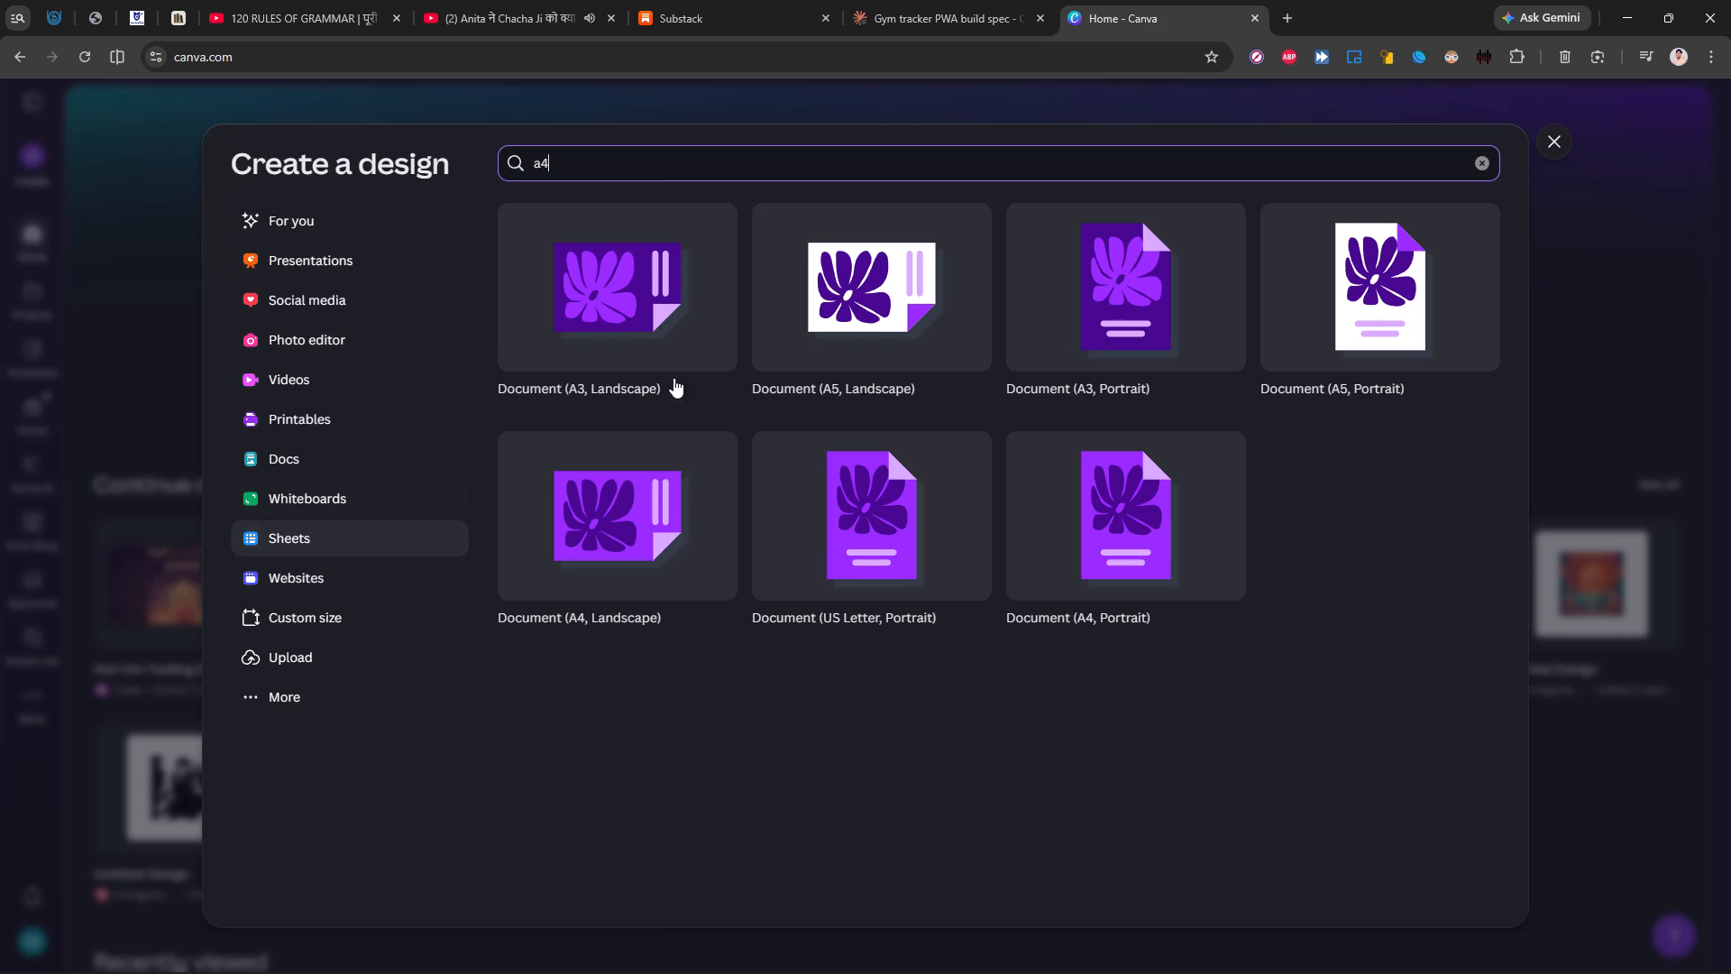
pyautogui.click(1076, 525)
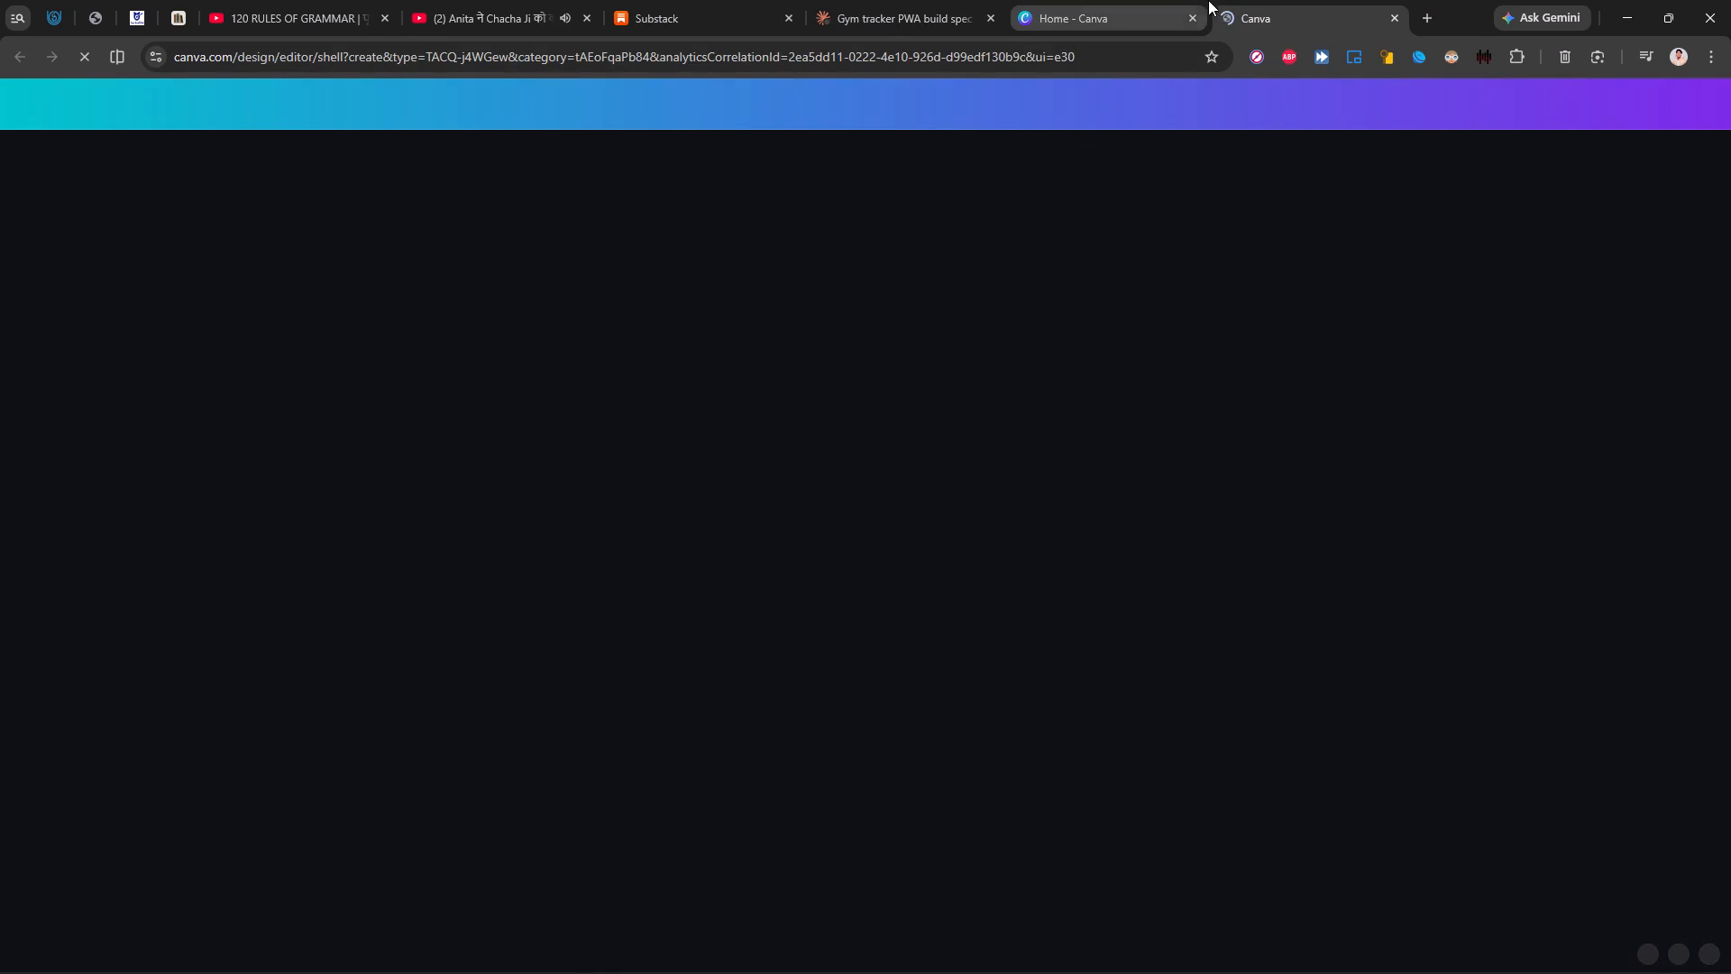
pyautogui.click(1196, 17)
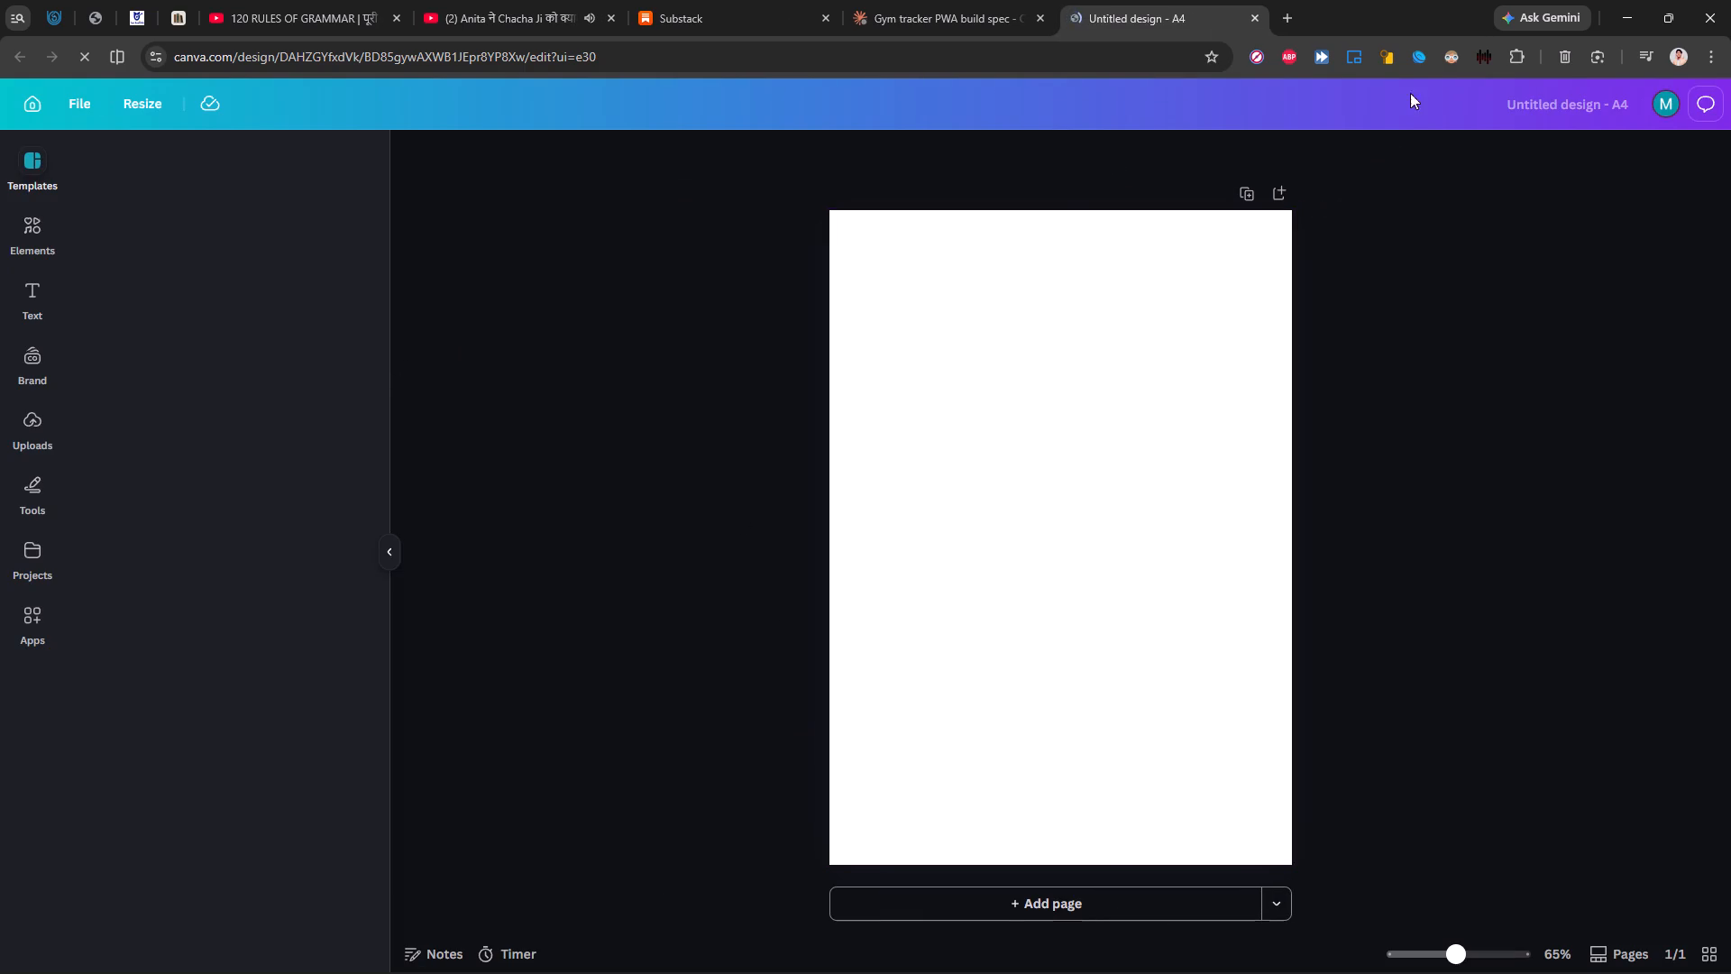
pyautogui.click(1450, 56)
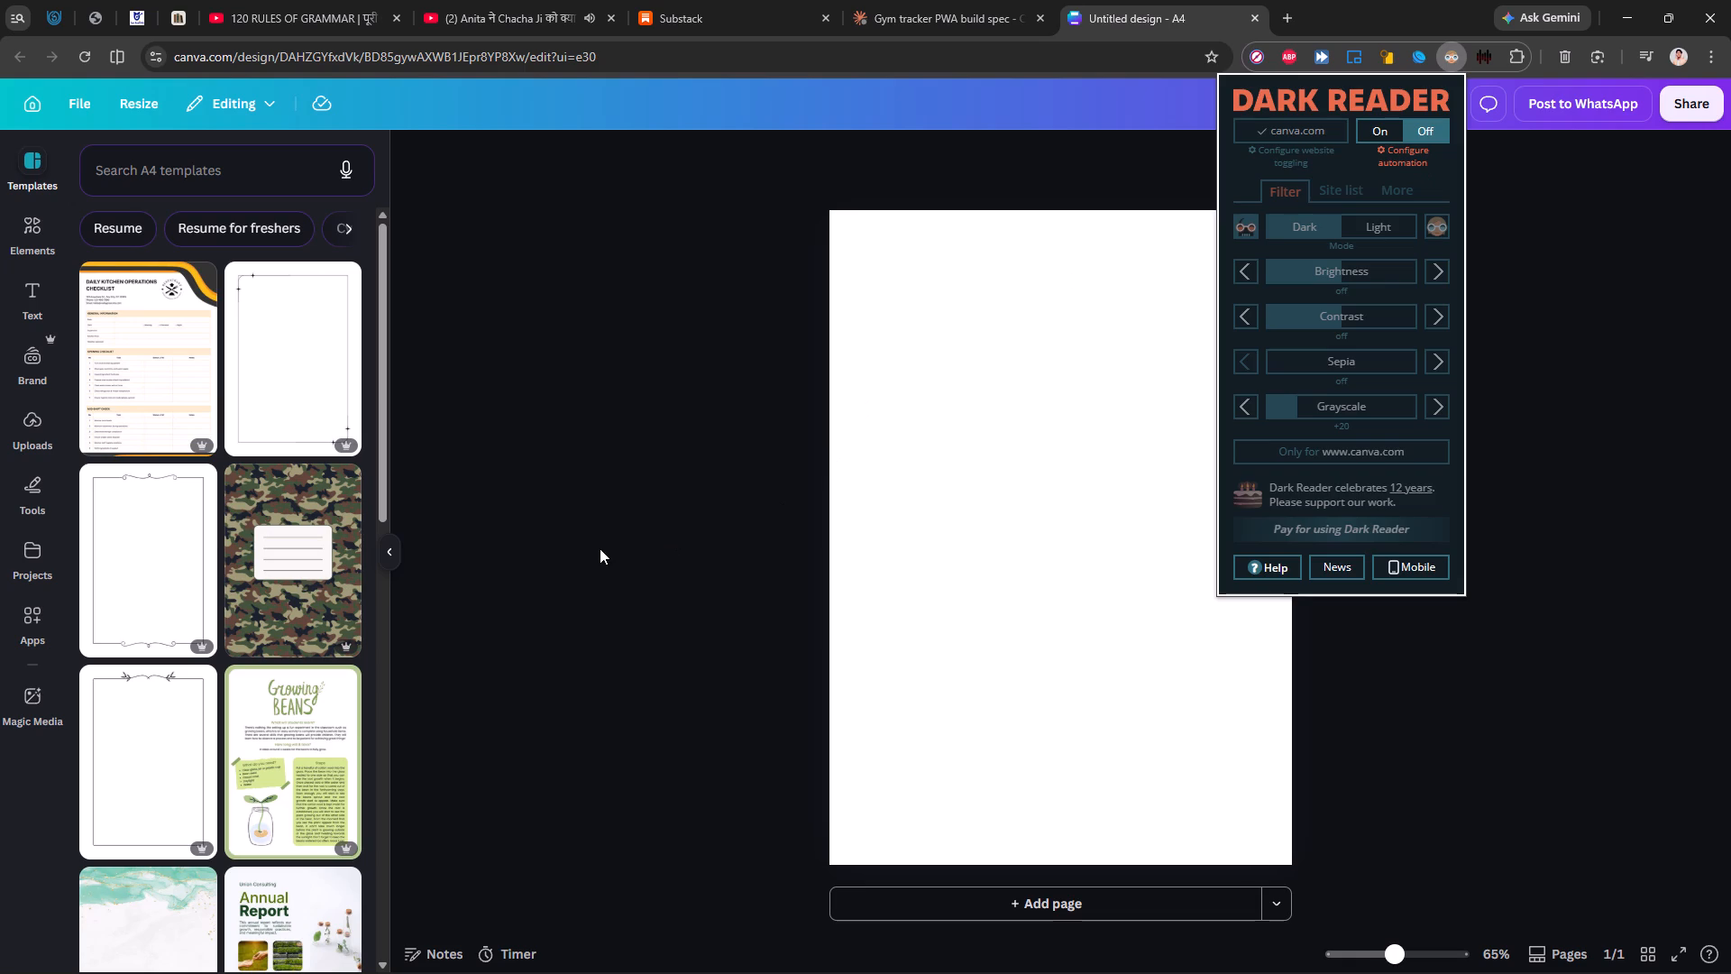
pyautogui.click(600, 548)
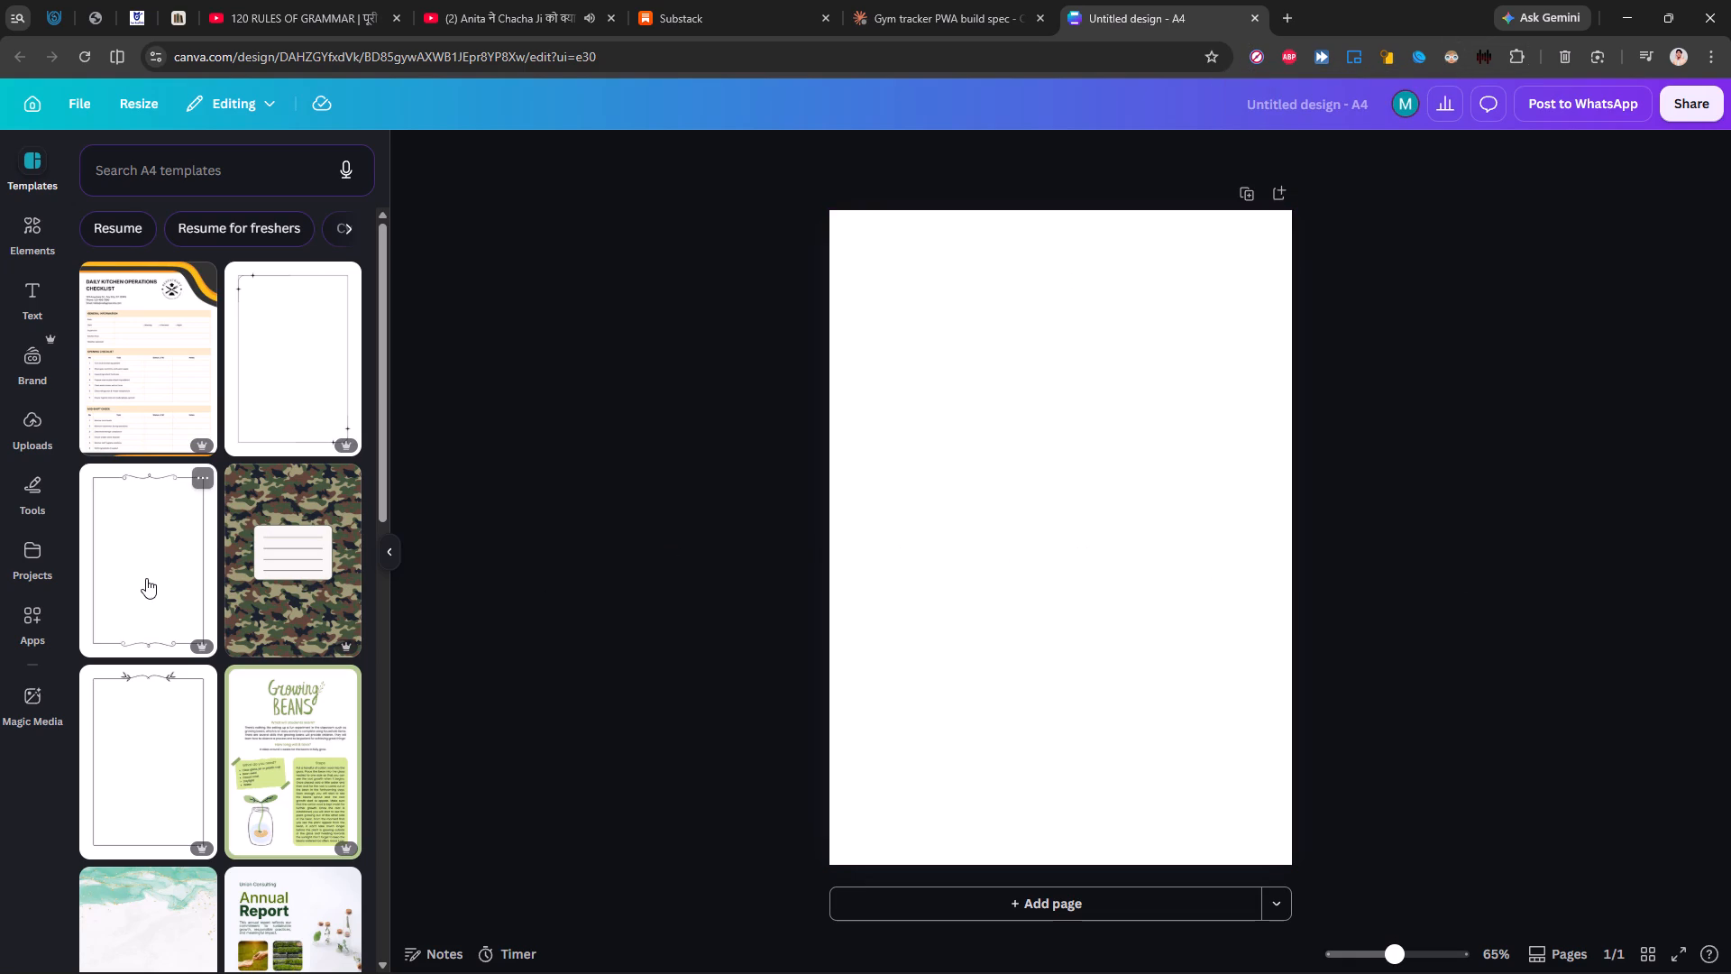
# Search for "Boundary" and look through the matching graphics and photos for a page border.
pyautogui.click(169, 180)
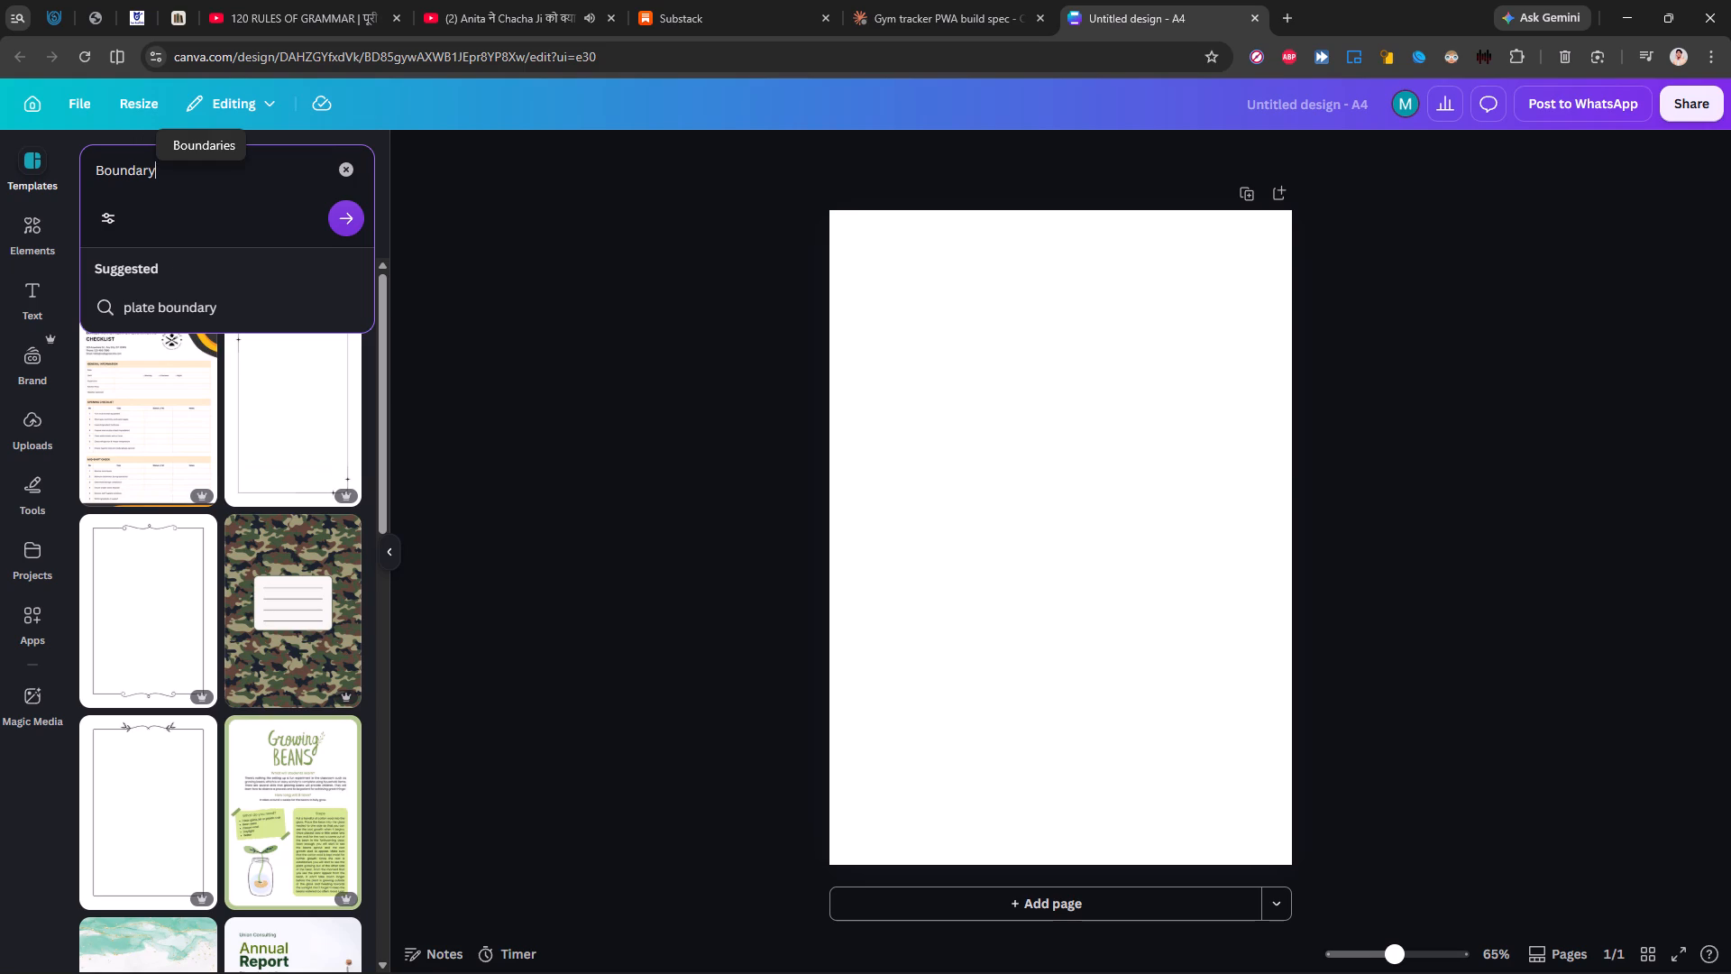
pyautogui.press('Return')
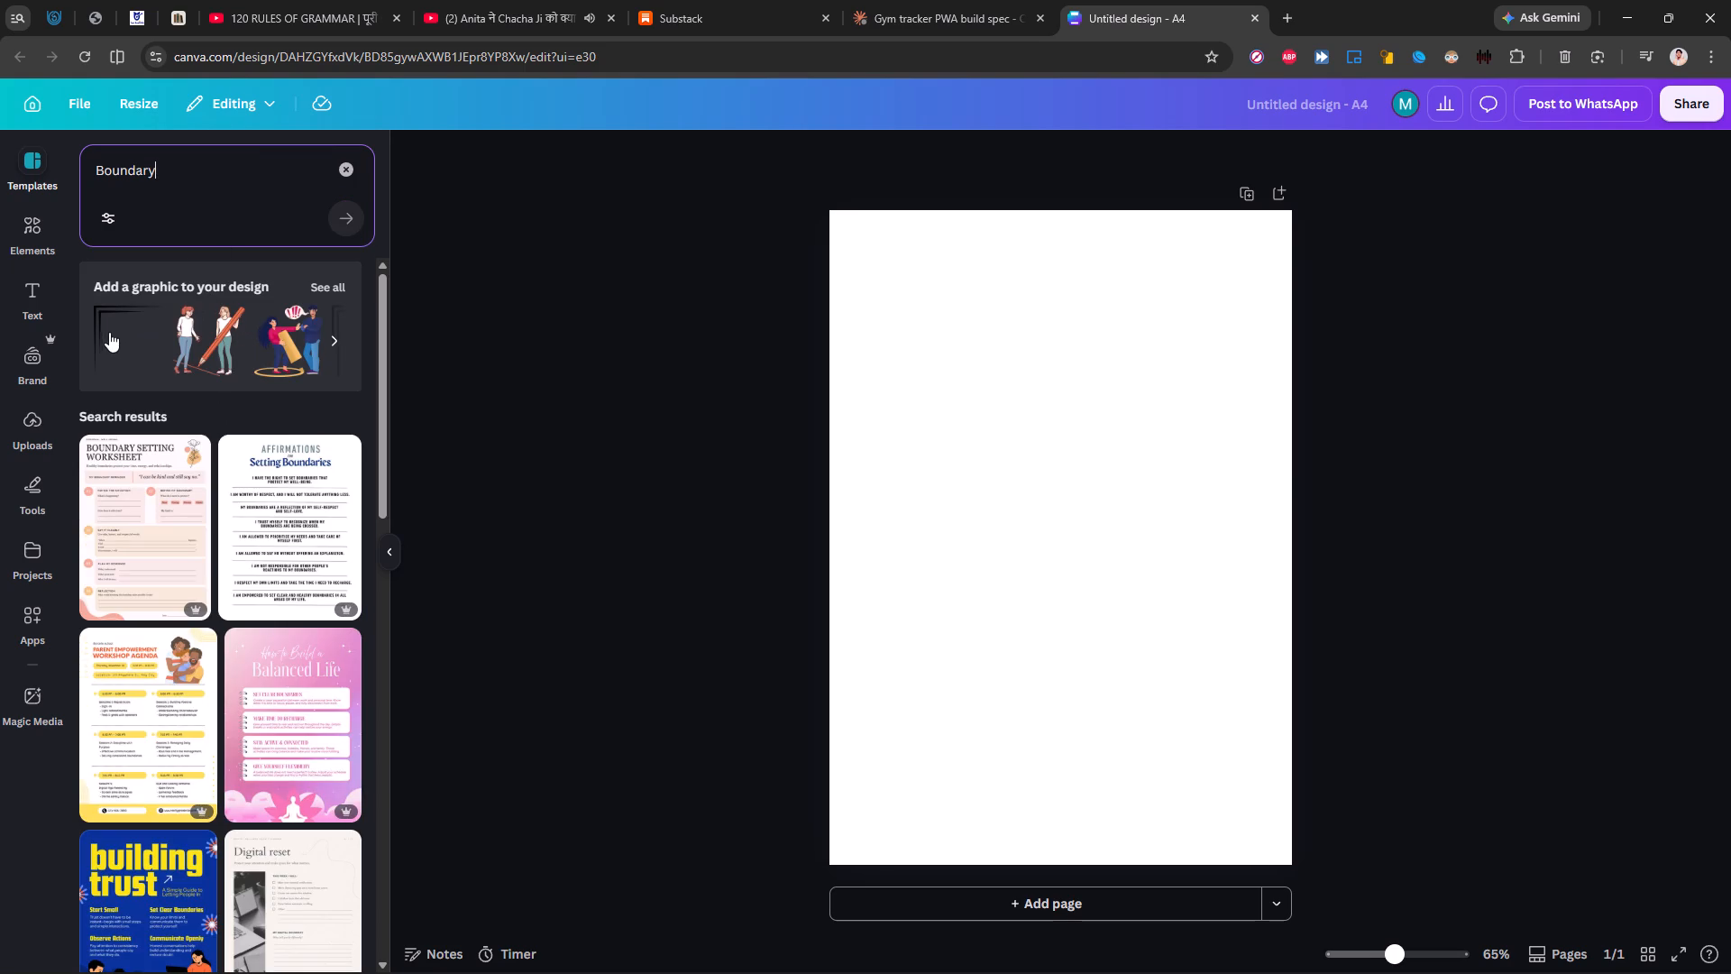
pyautogui.click(338, 282)
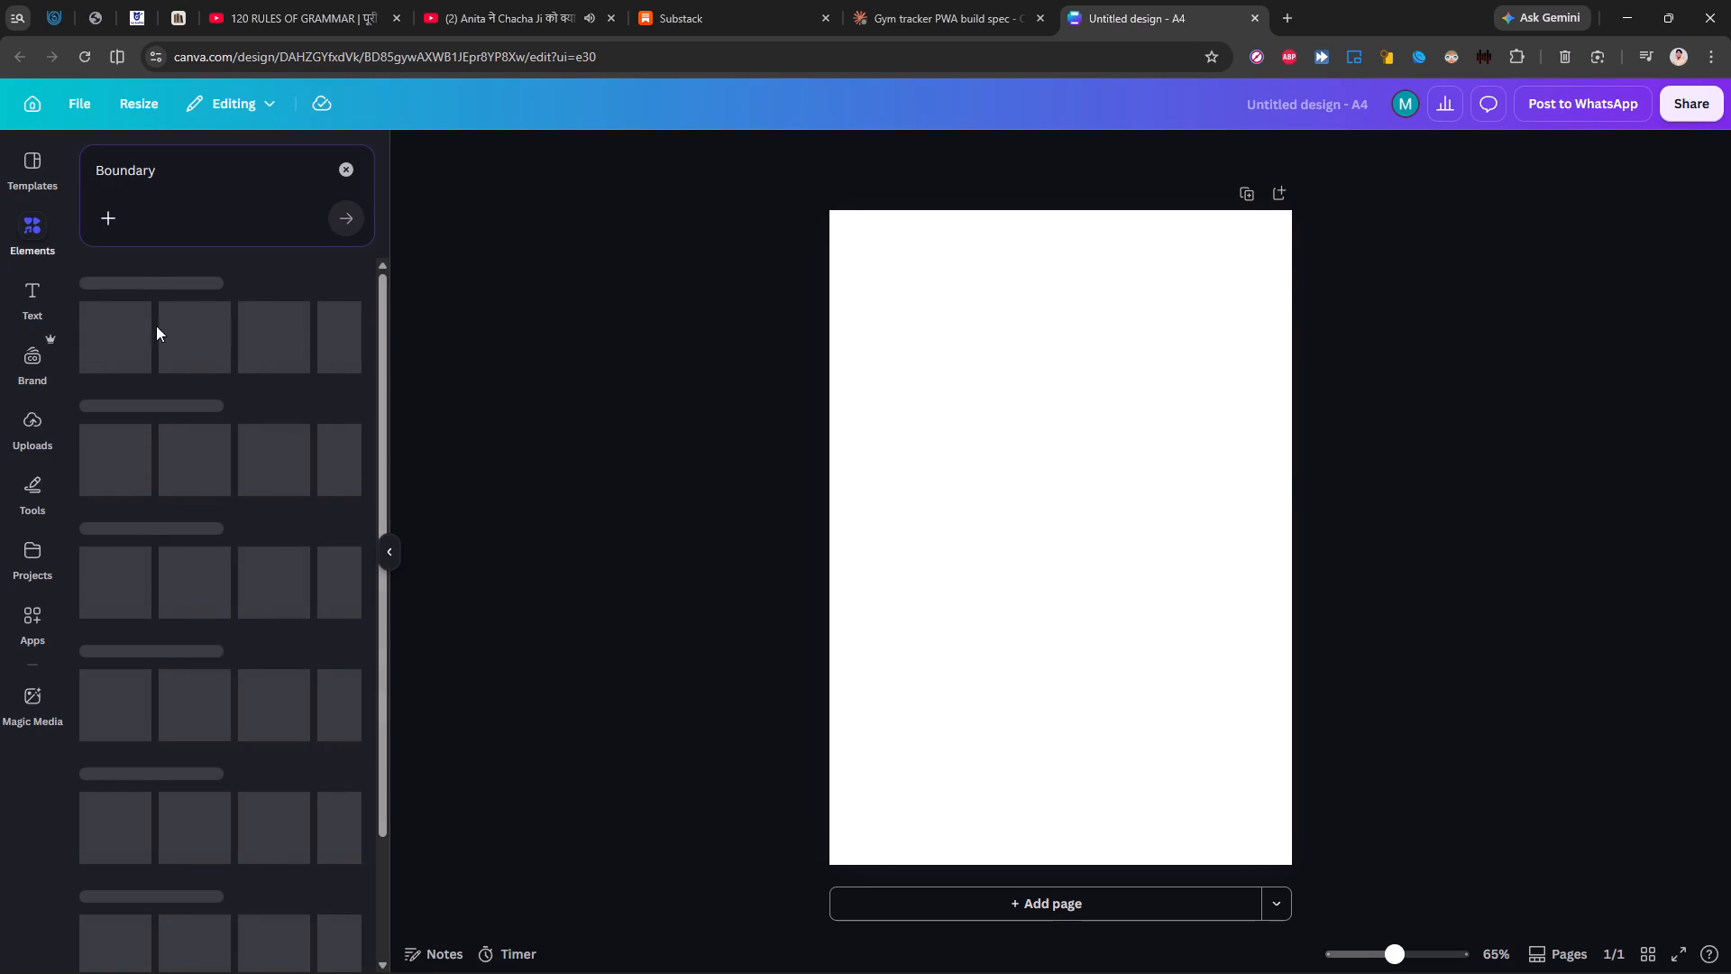
pyautogui.click(155, 279)
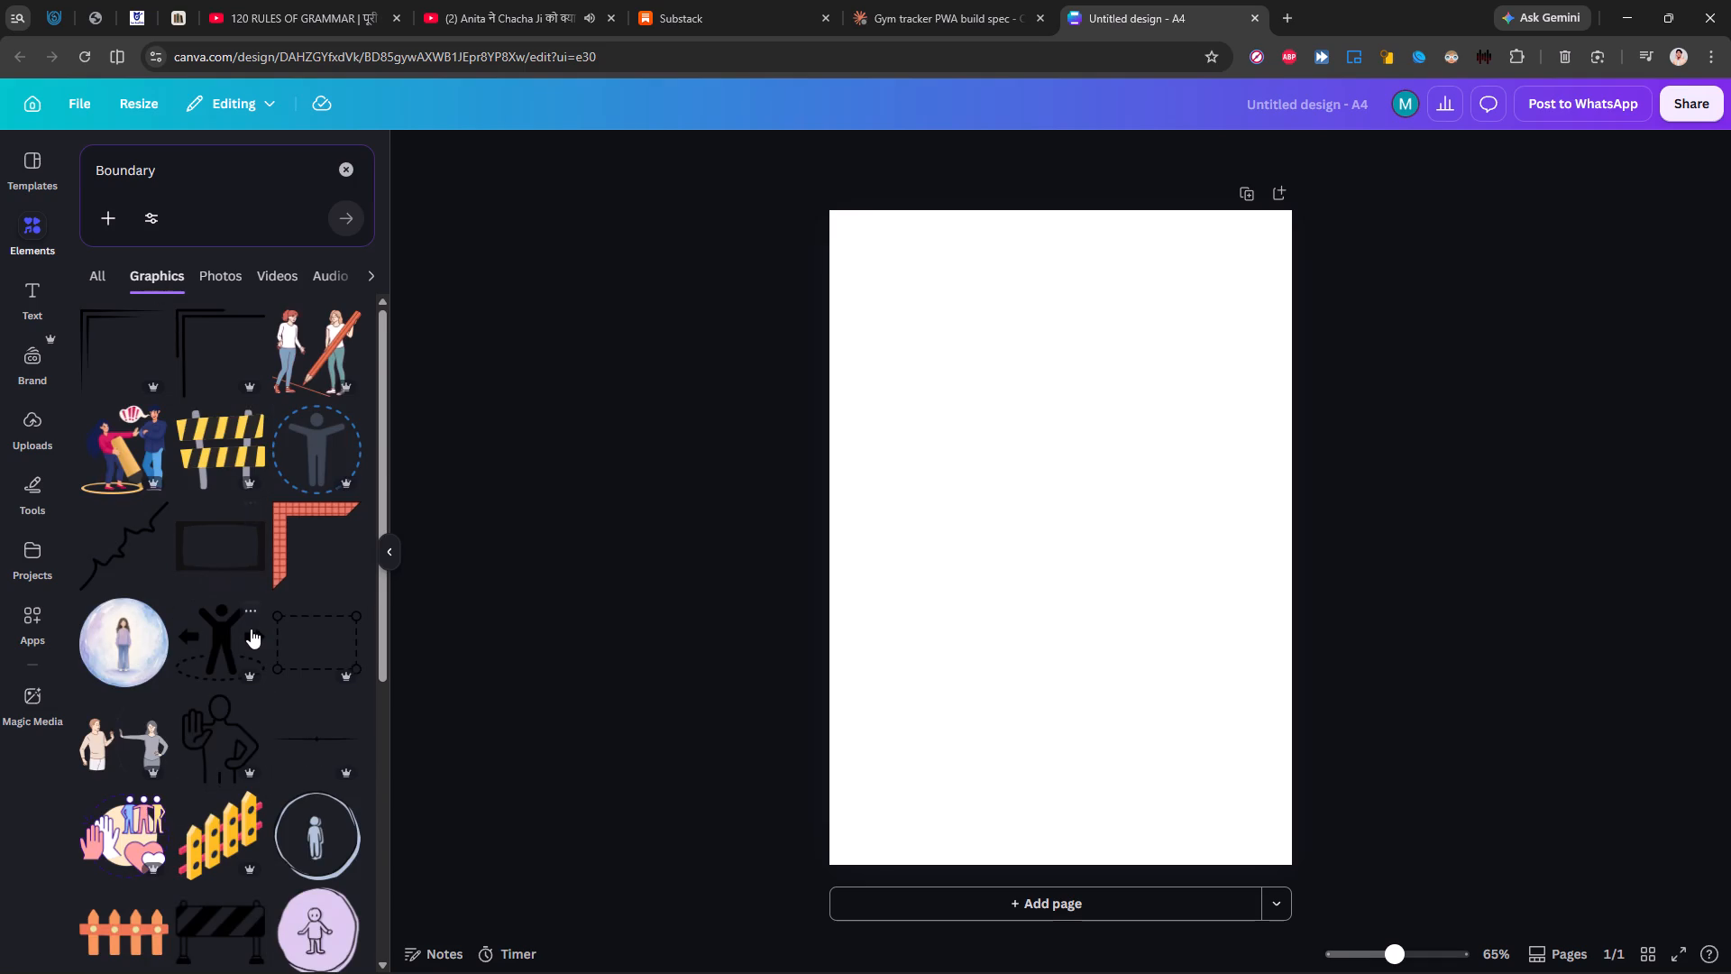
pyautogui.scroll(-6, 251, 629)
pyautogui.scroll(9, 251, 629)
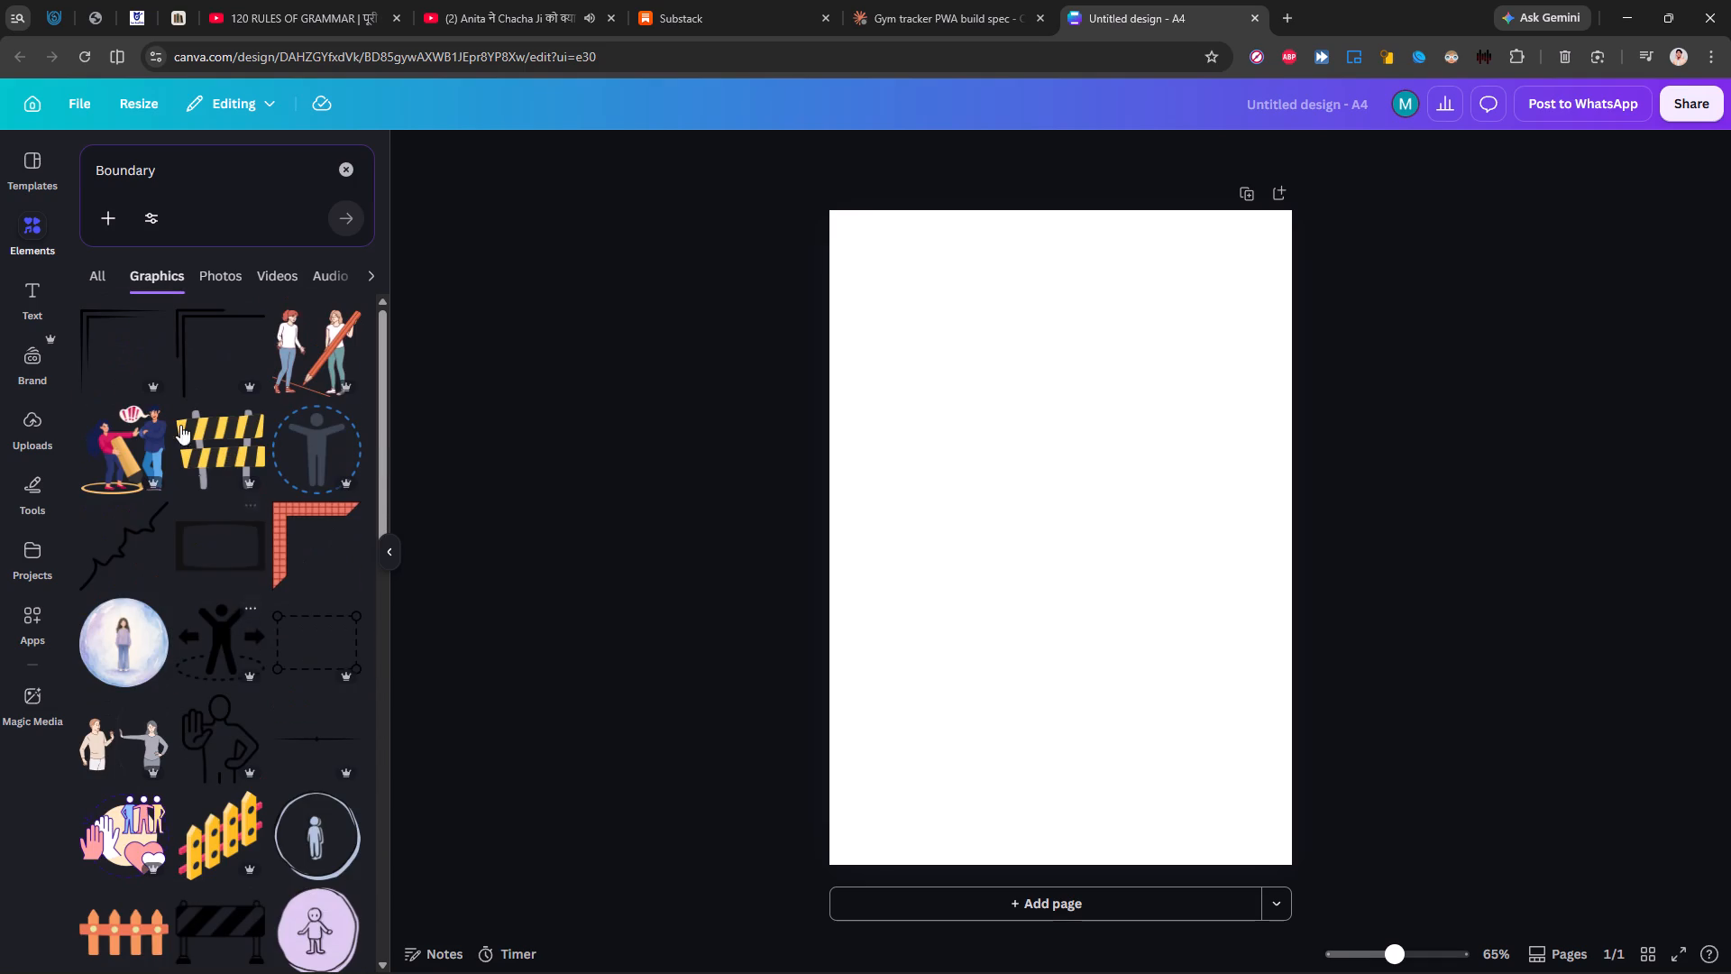
pyautogui.click(219, 267)
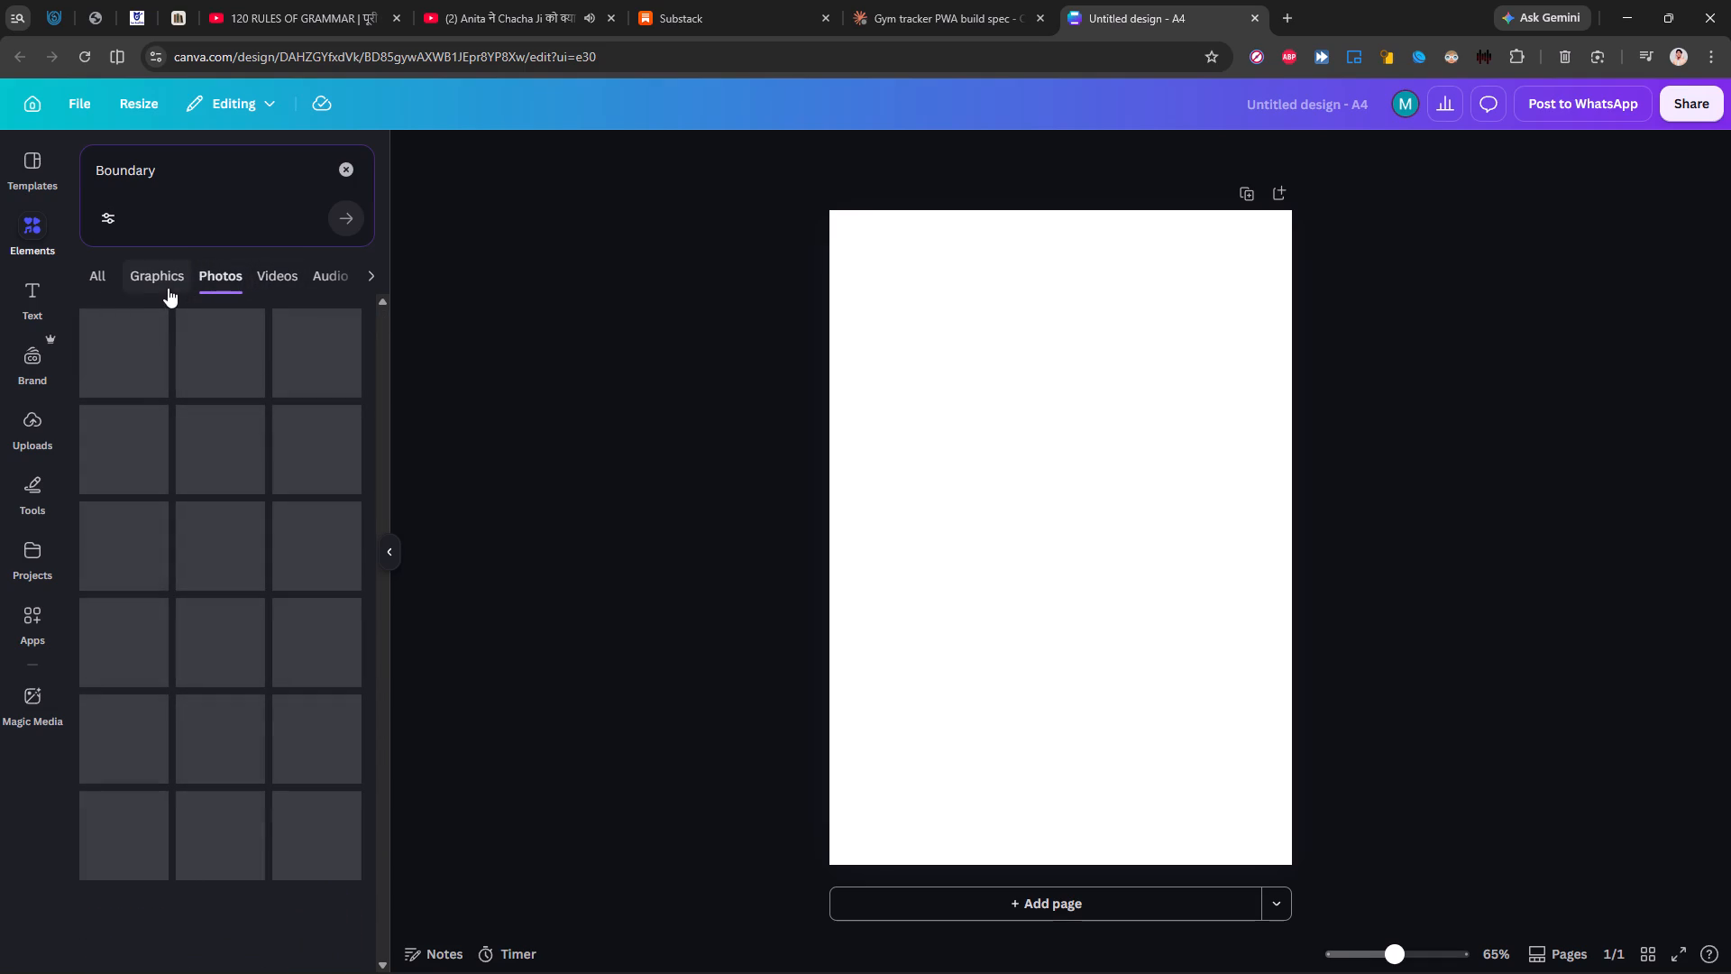
pyautogui.click(159, 286)
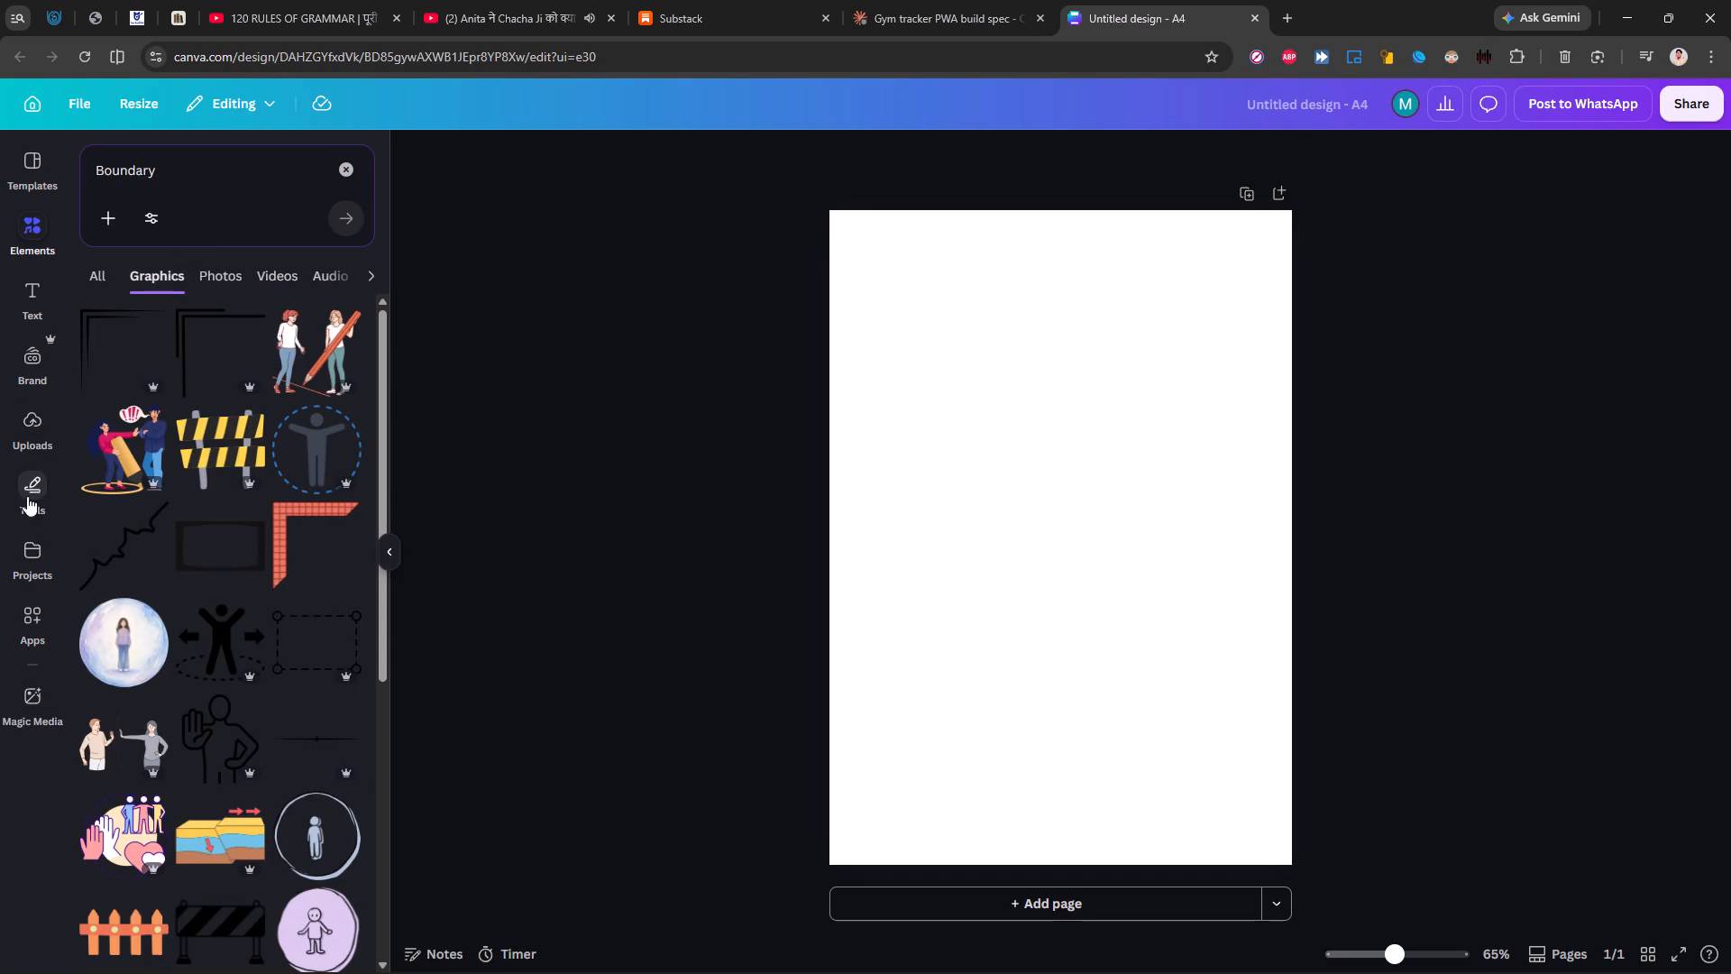
pyautogui.scroll(-4, 207, 615)
pyautogui.scroll(2, 207, 615)
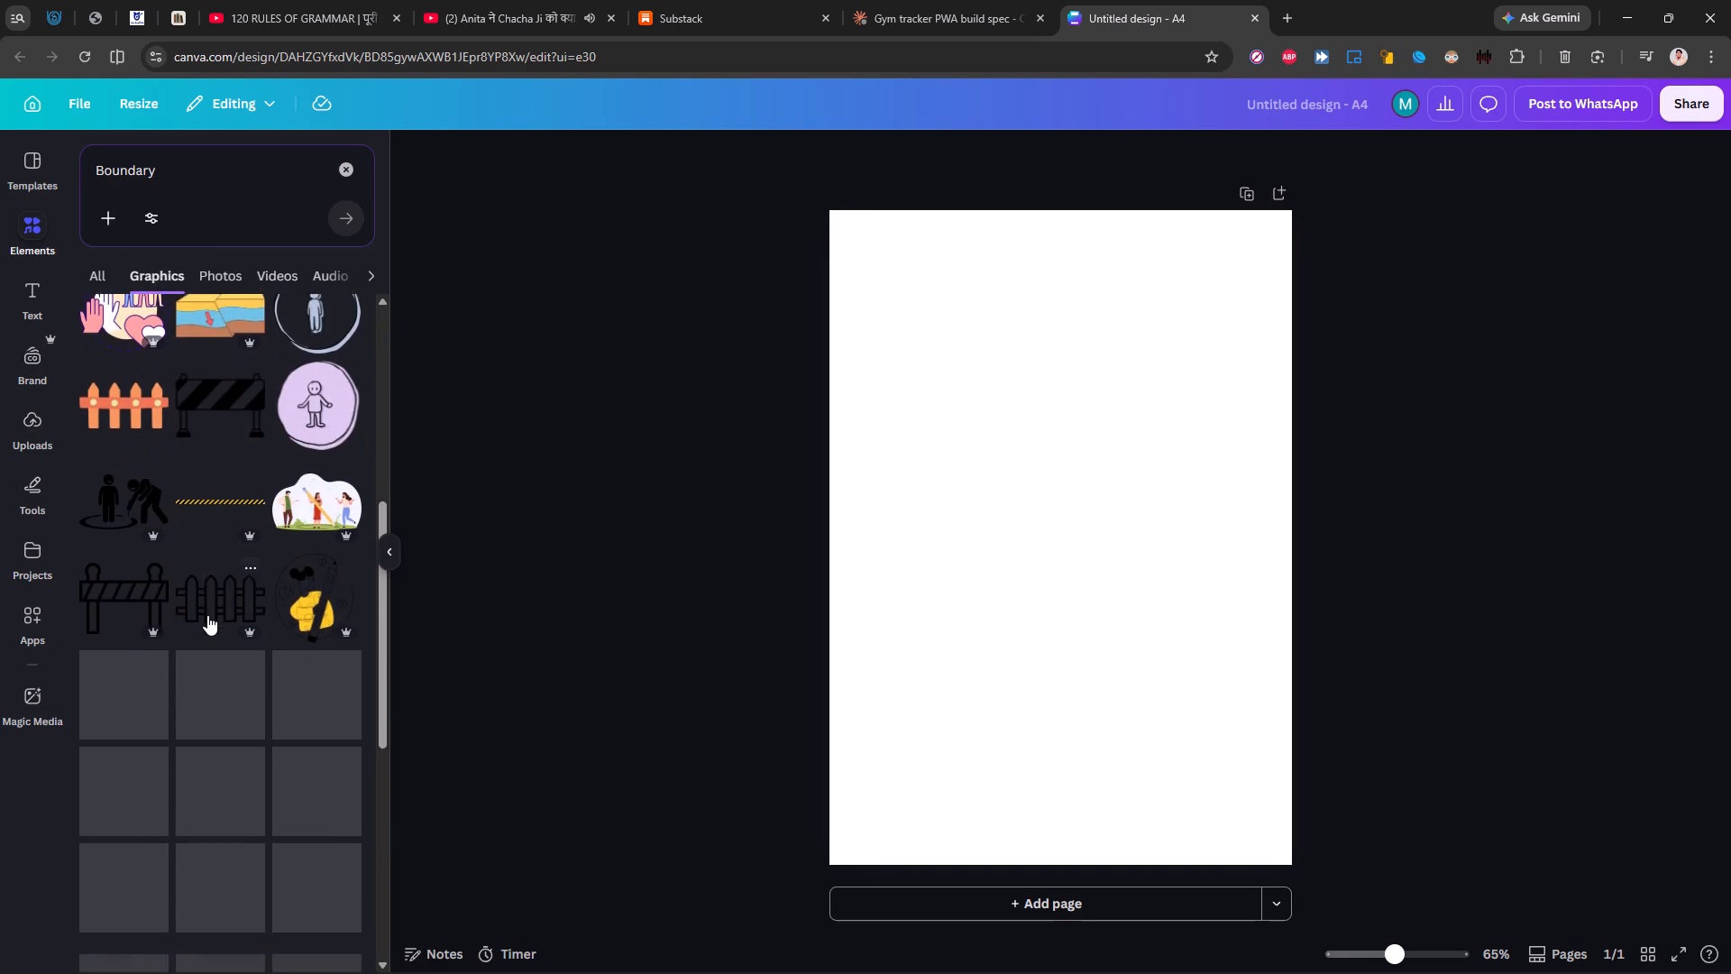
pyautogui.scroll(1, 207, 615)
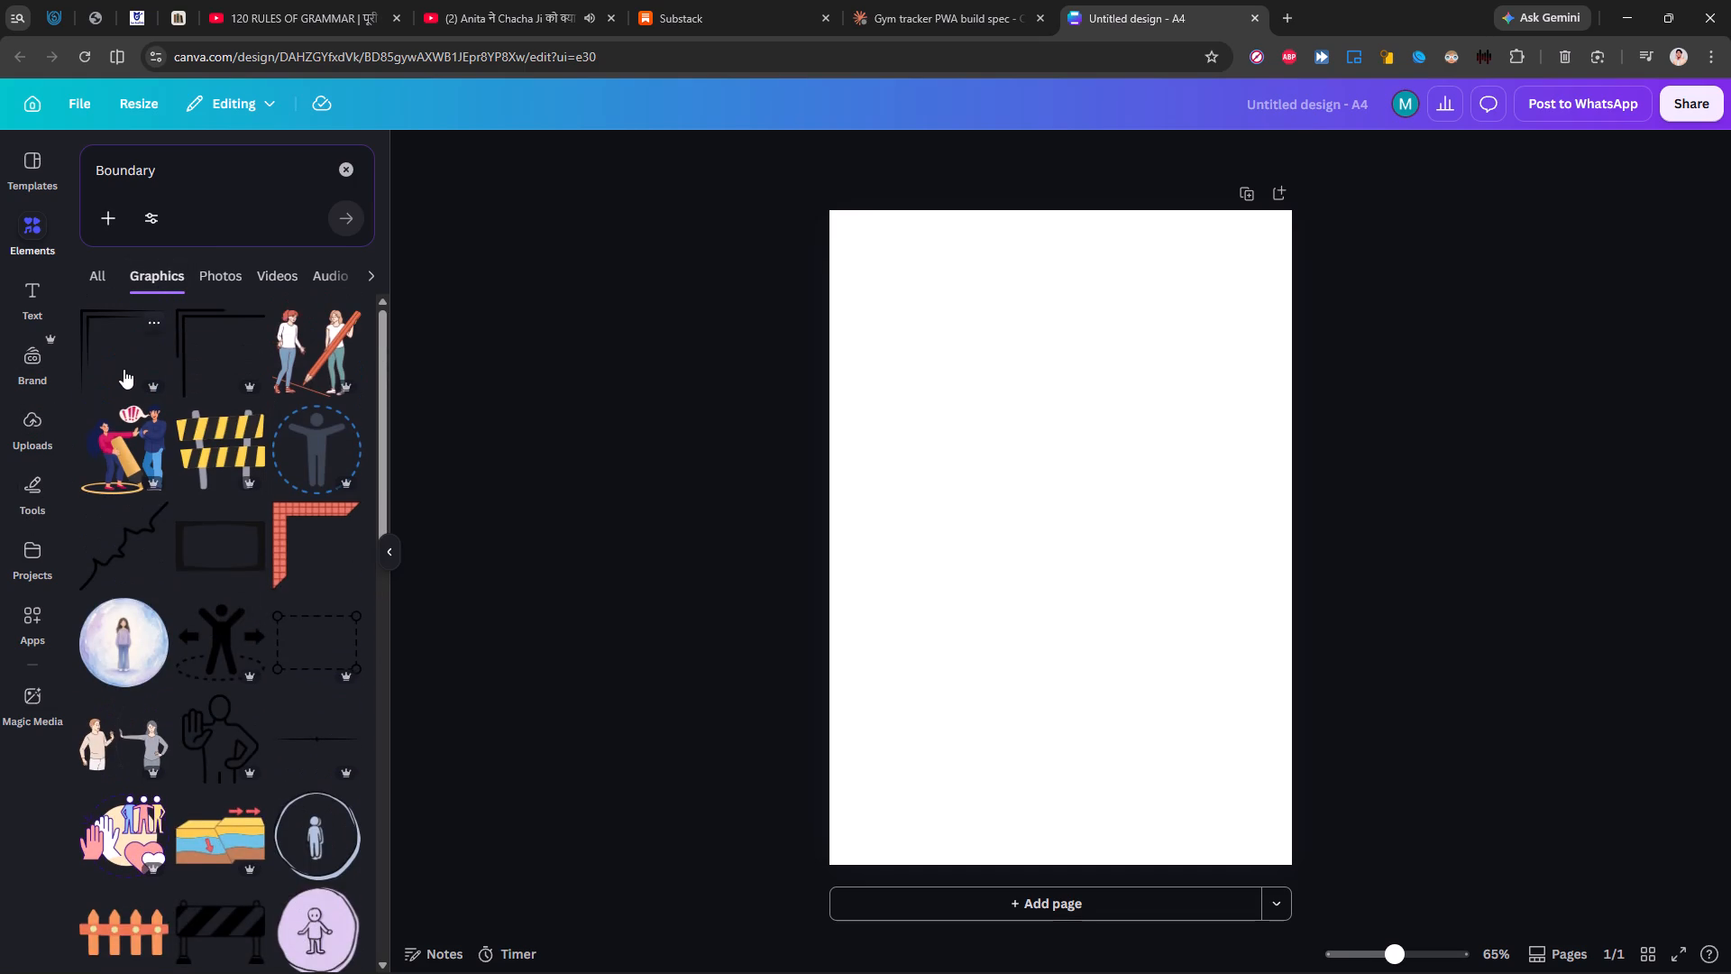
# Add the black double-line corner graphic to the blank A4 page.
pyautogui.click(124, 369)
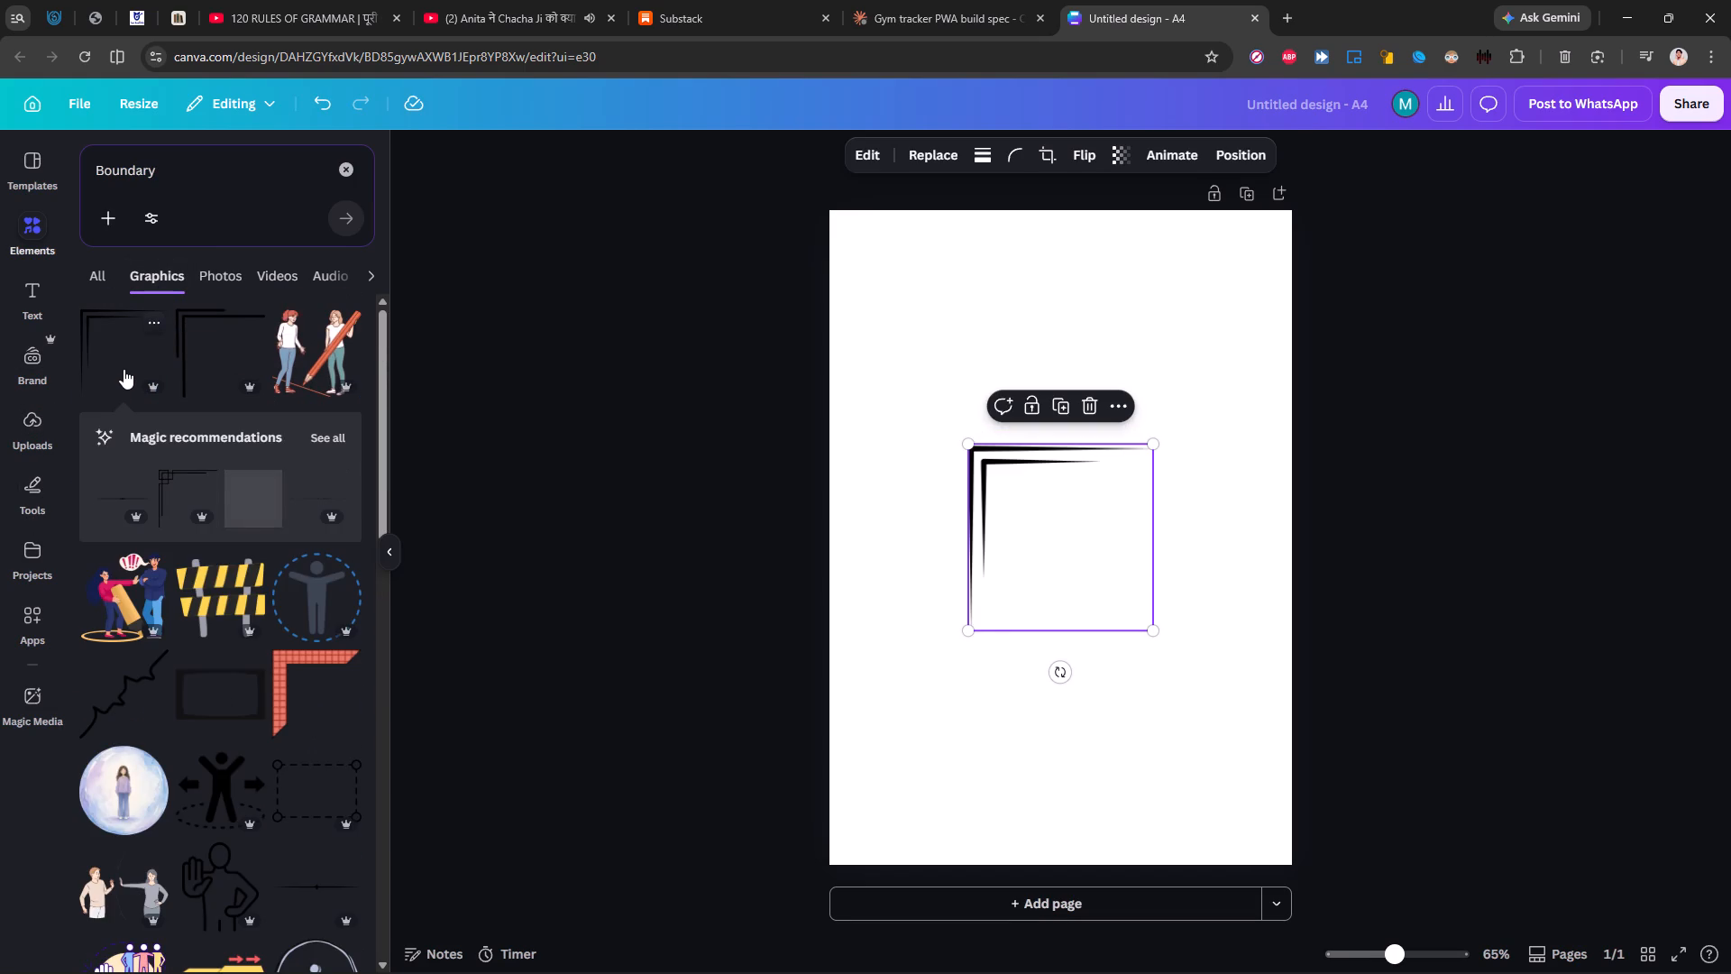
# Browse further through the "Boundary" graphics for a border that suits the front page.
pyautogui.scroll(-5, 246, 768)
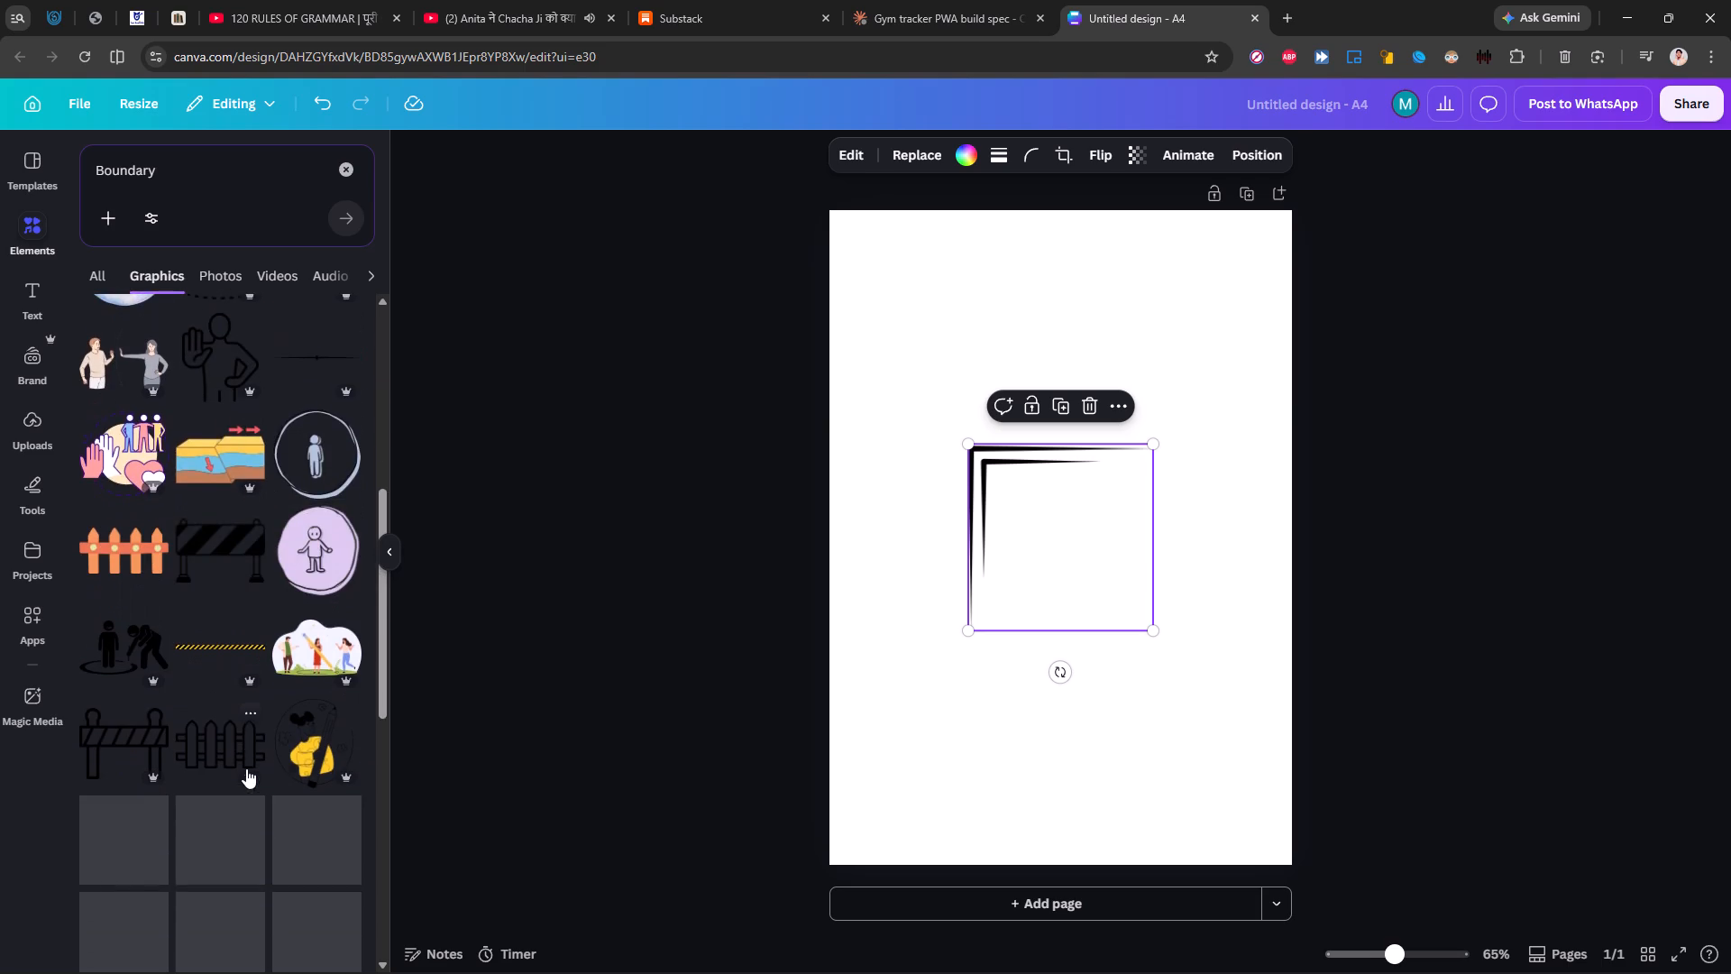
pyautogui.scroll(-5, 246, 768)
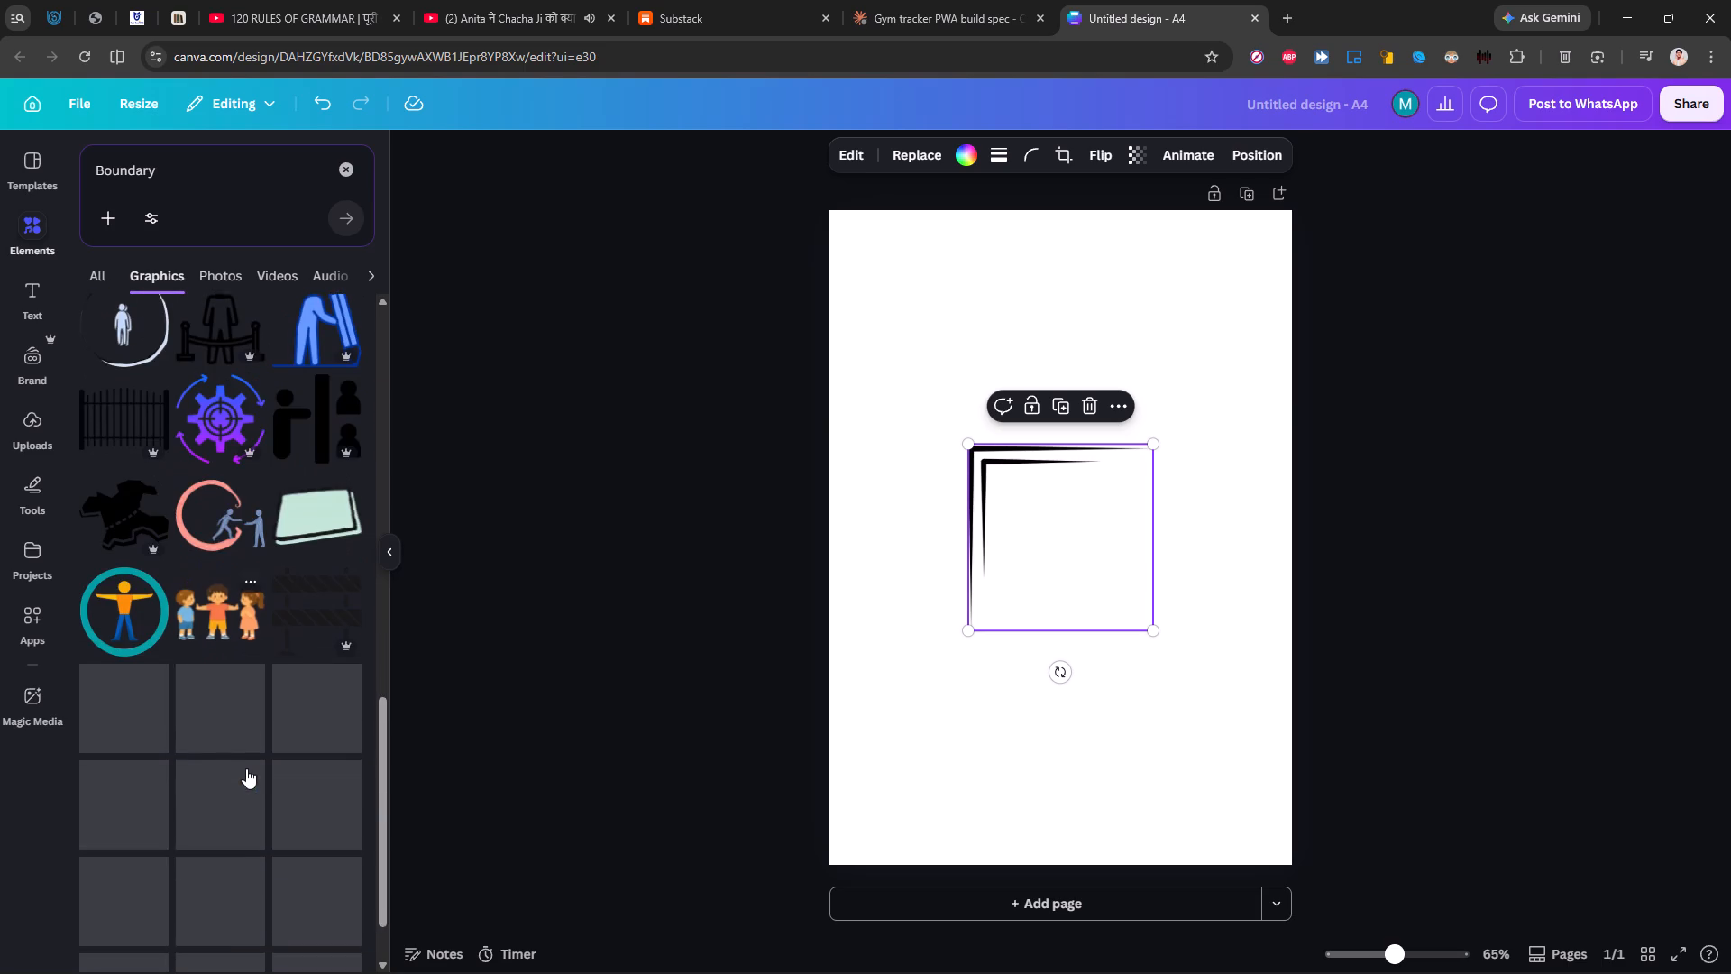
pyautogui.scroll(-4, 246, 768)
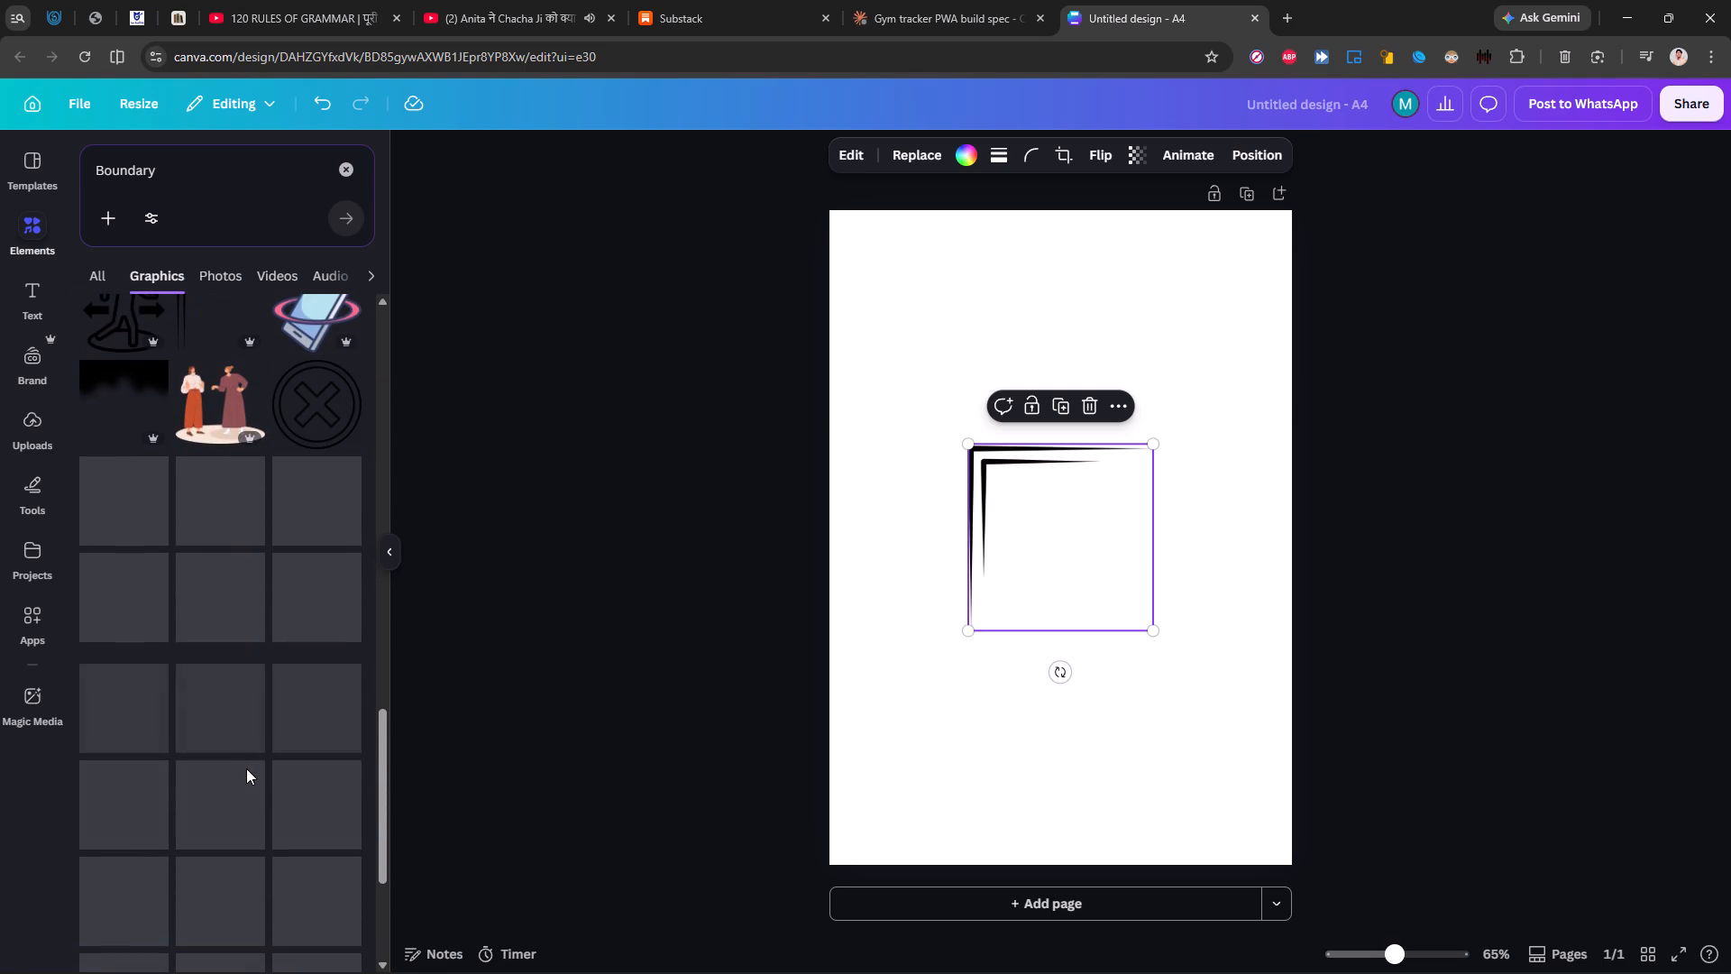
pyautogui.scroll(-1, 246, 768)
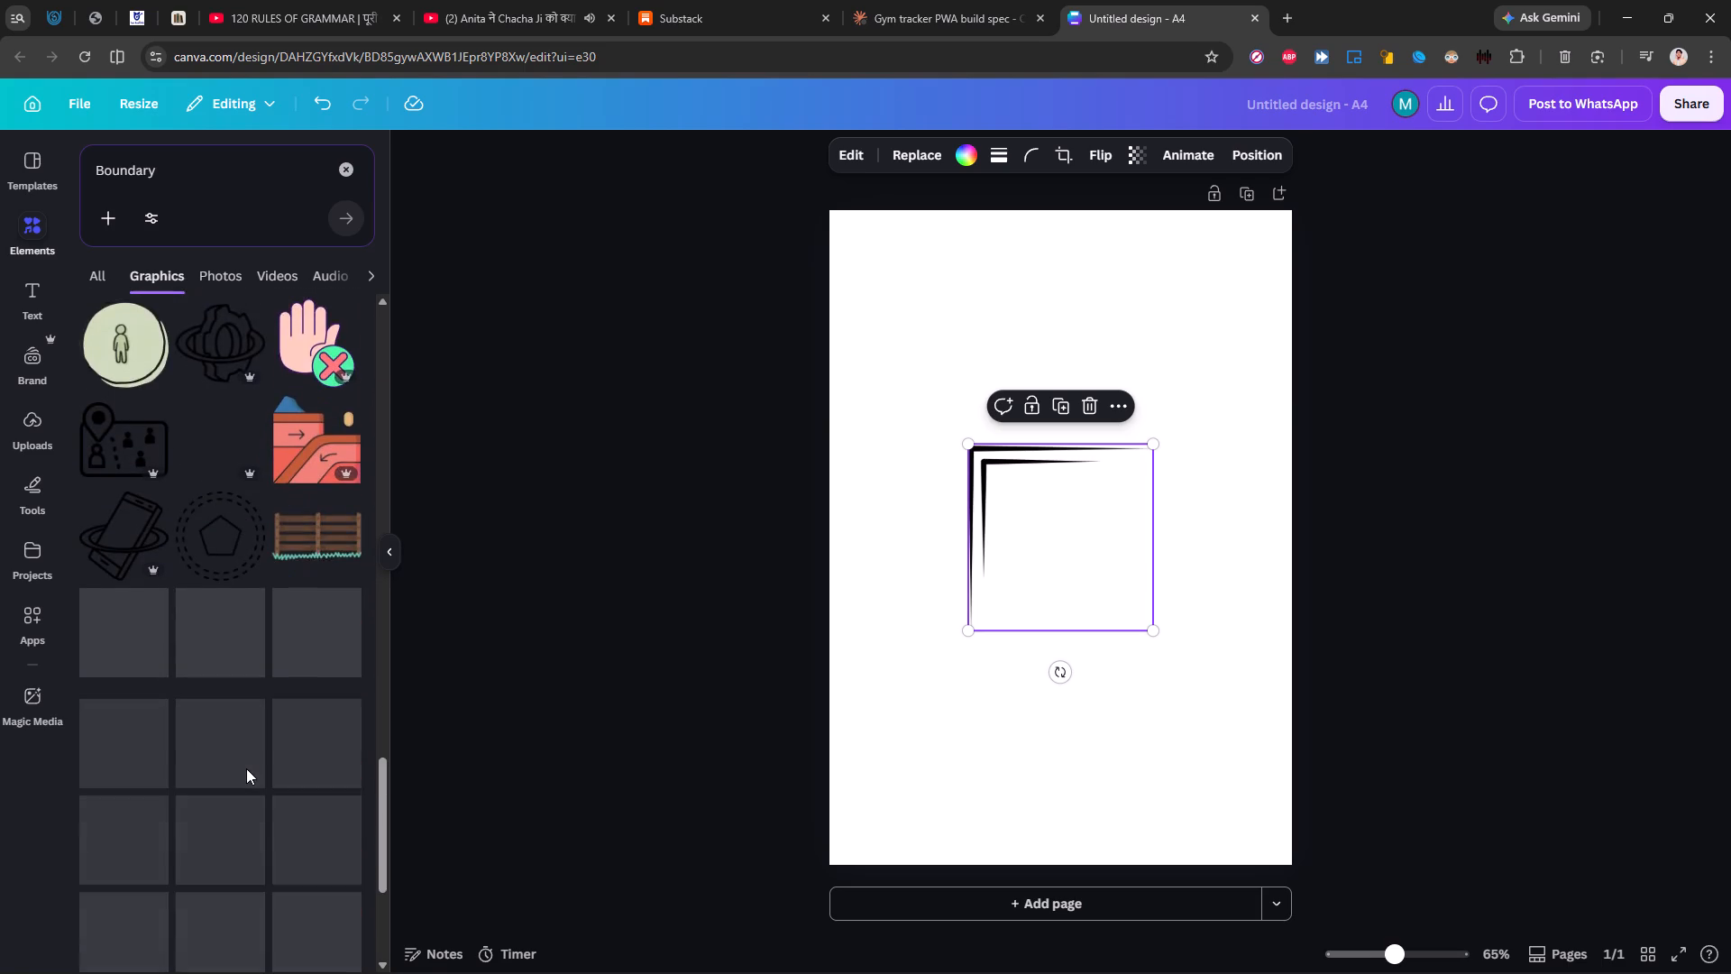
pyautogui.scroll(1, 246, 768)
pyautogui.scroll(-2, 246, 768)
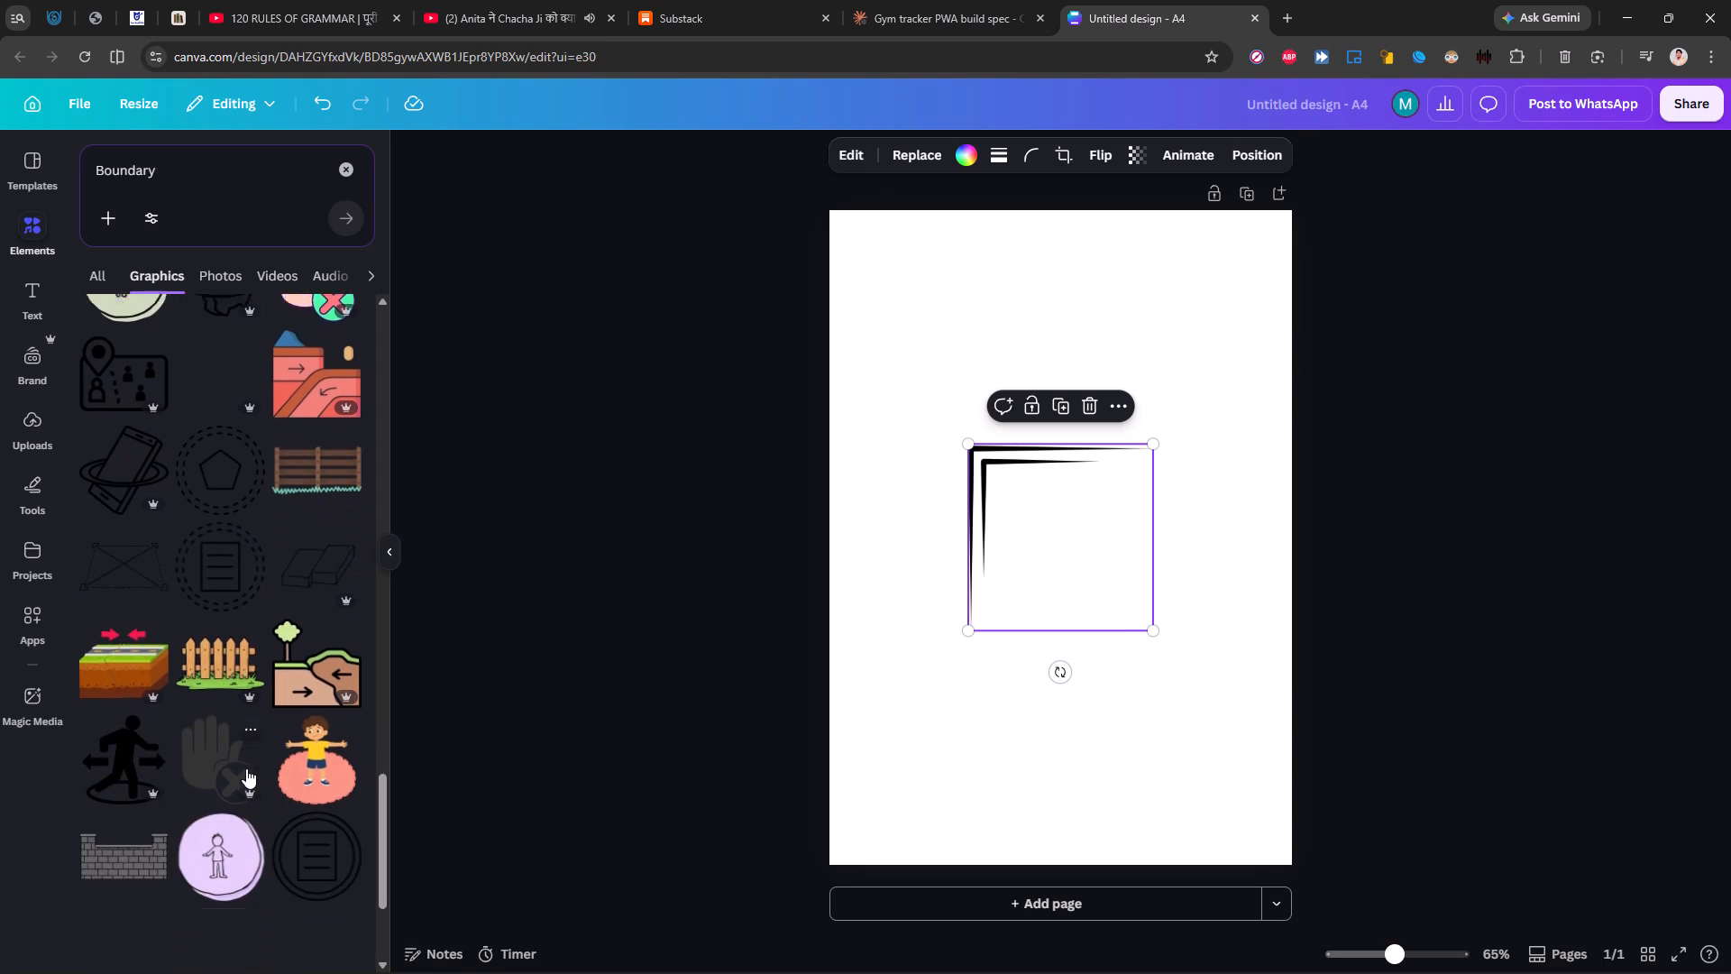
pyautogui.scroll(-2, 246, 768)
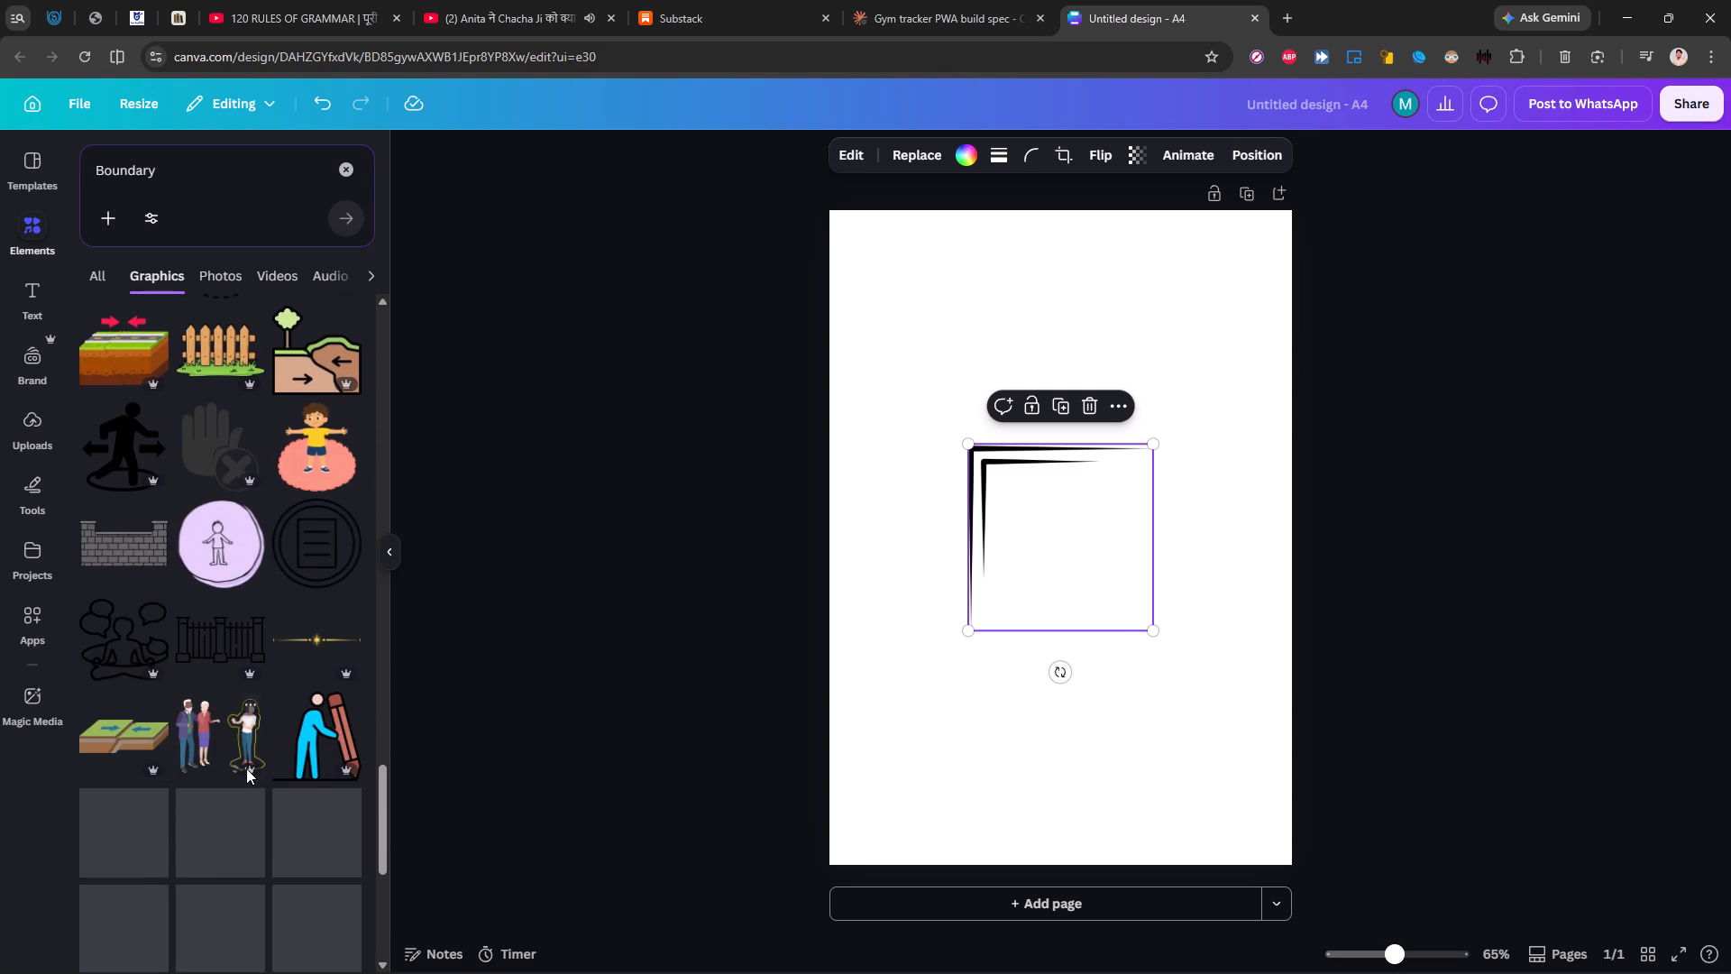
pyautogui.scroll(-7, 246, 768)
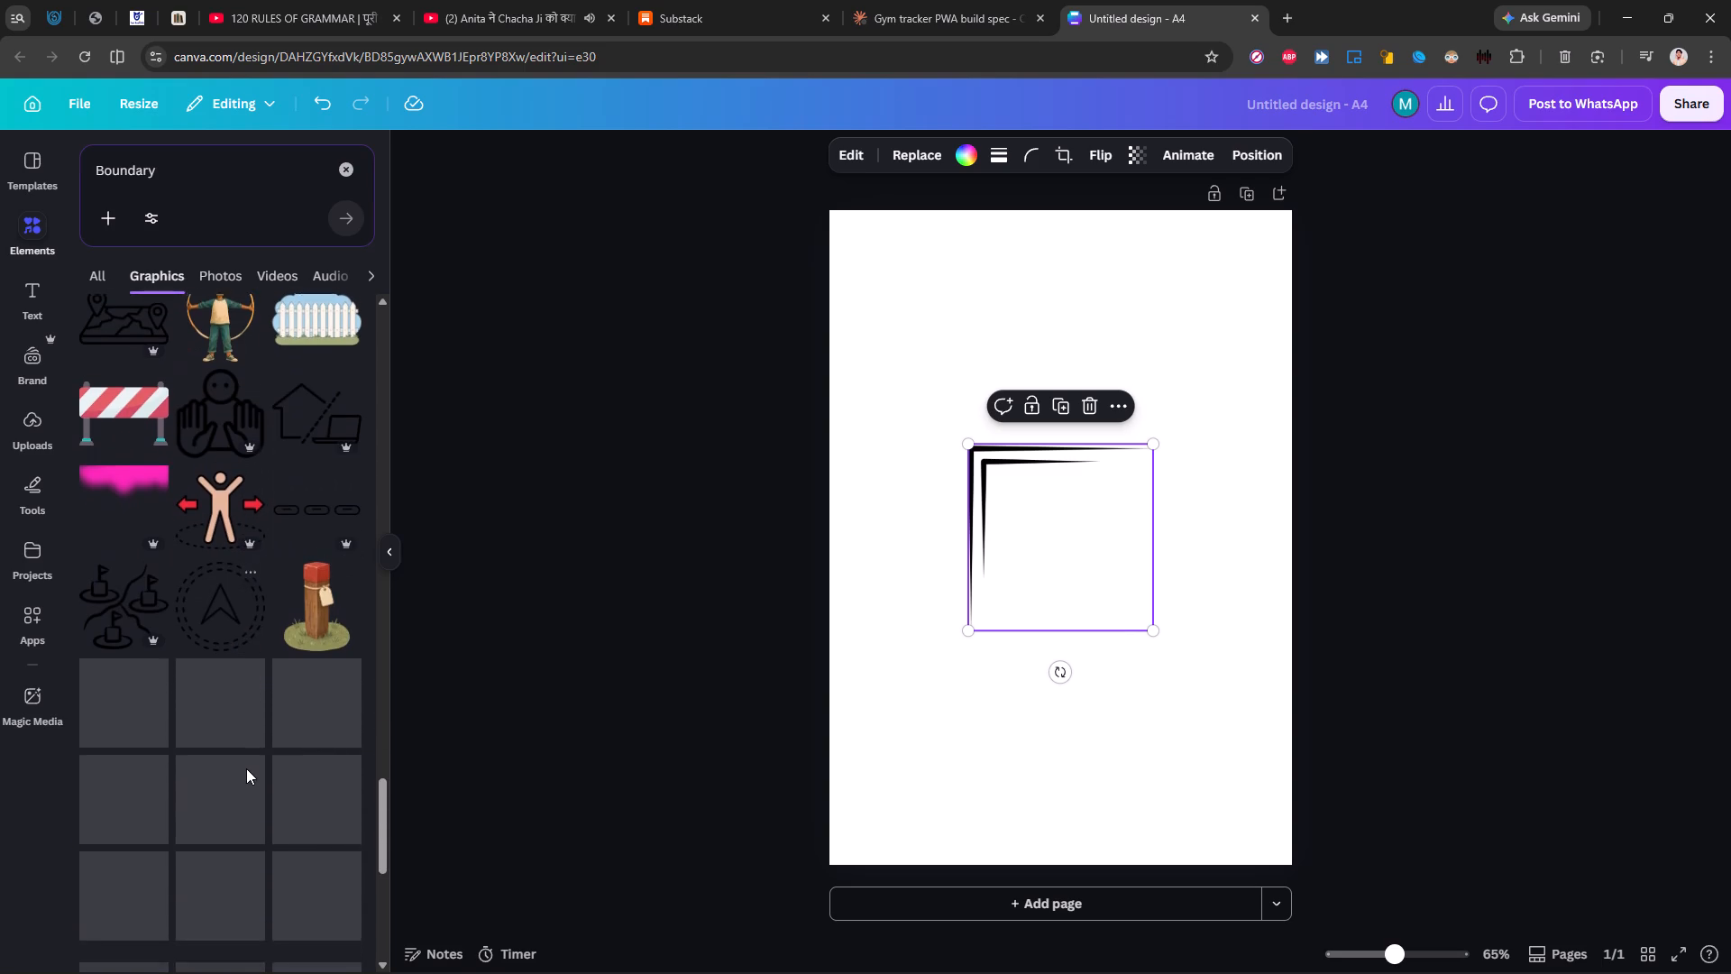
pyautogui.scroll(-3, 246, 768)
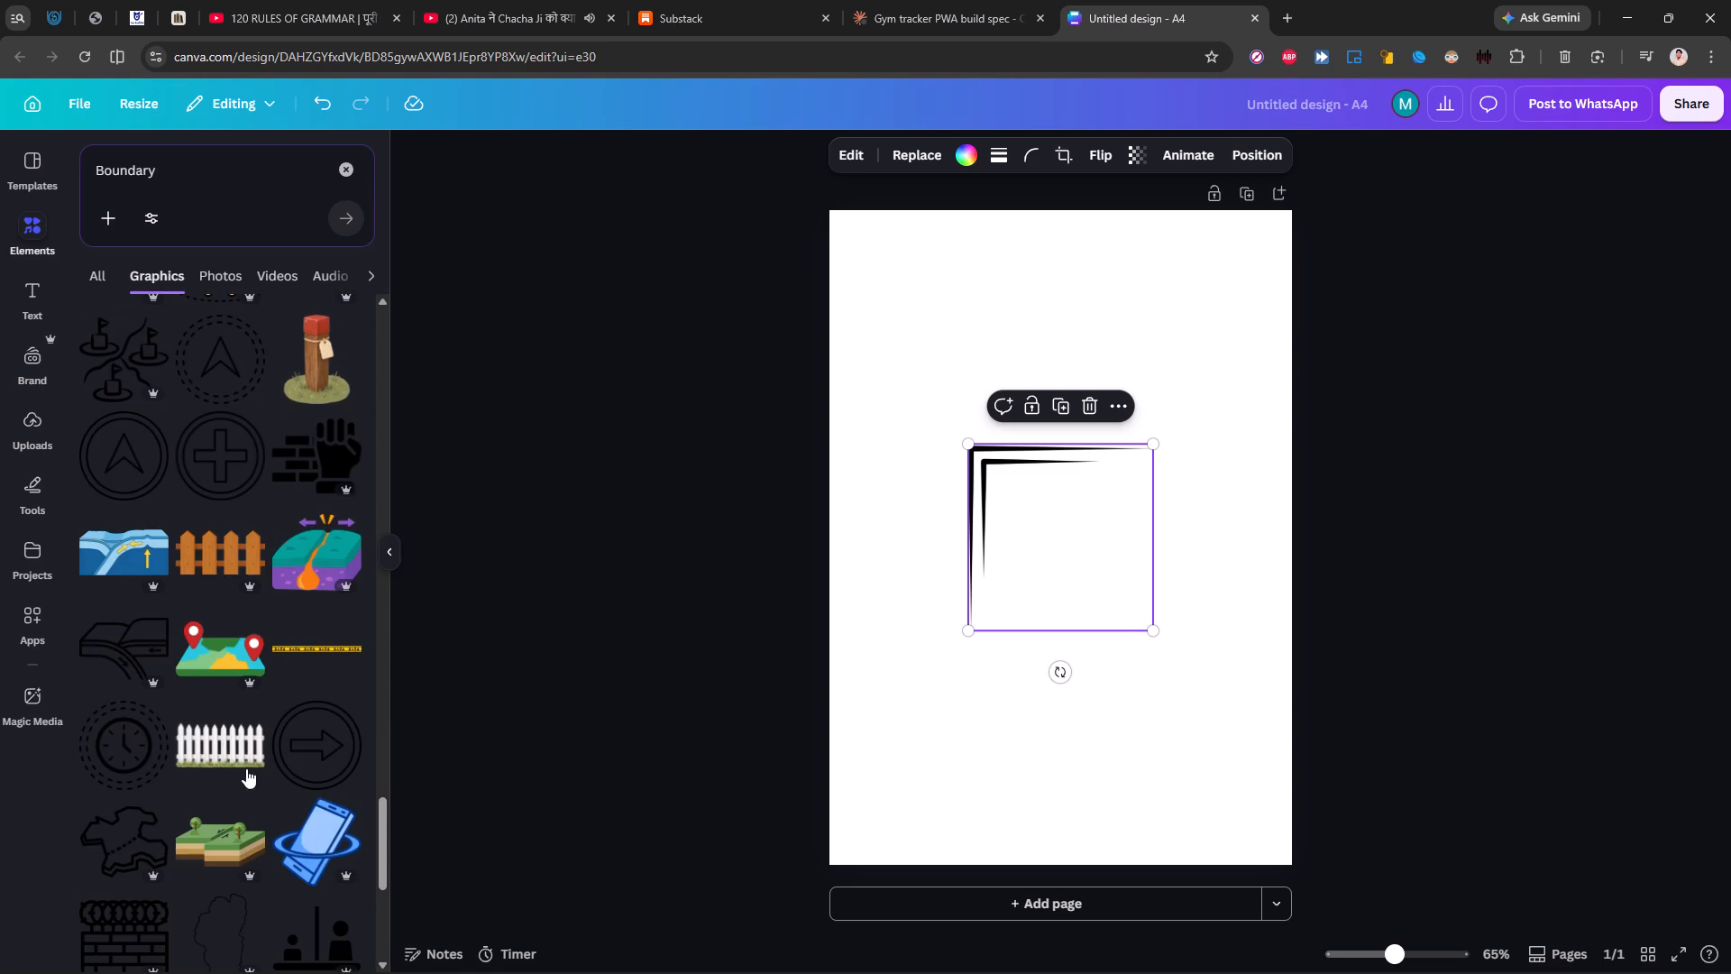
pyautogui.scroll(-4, 204, 768)
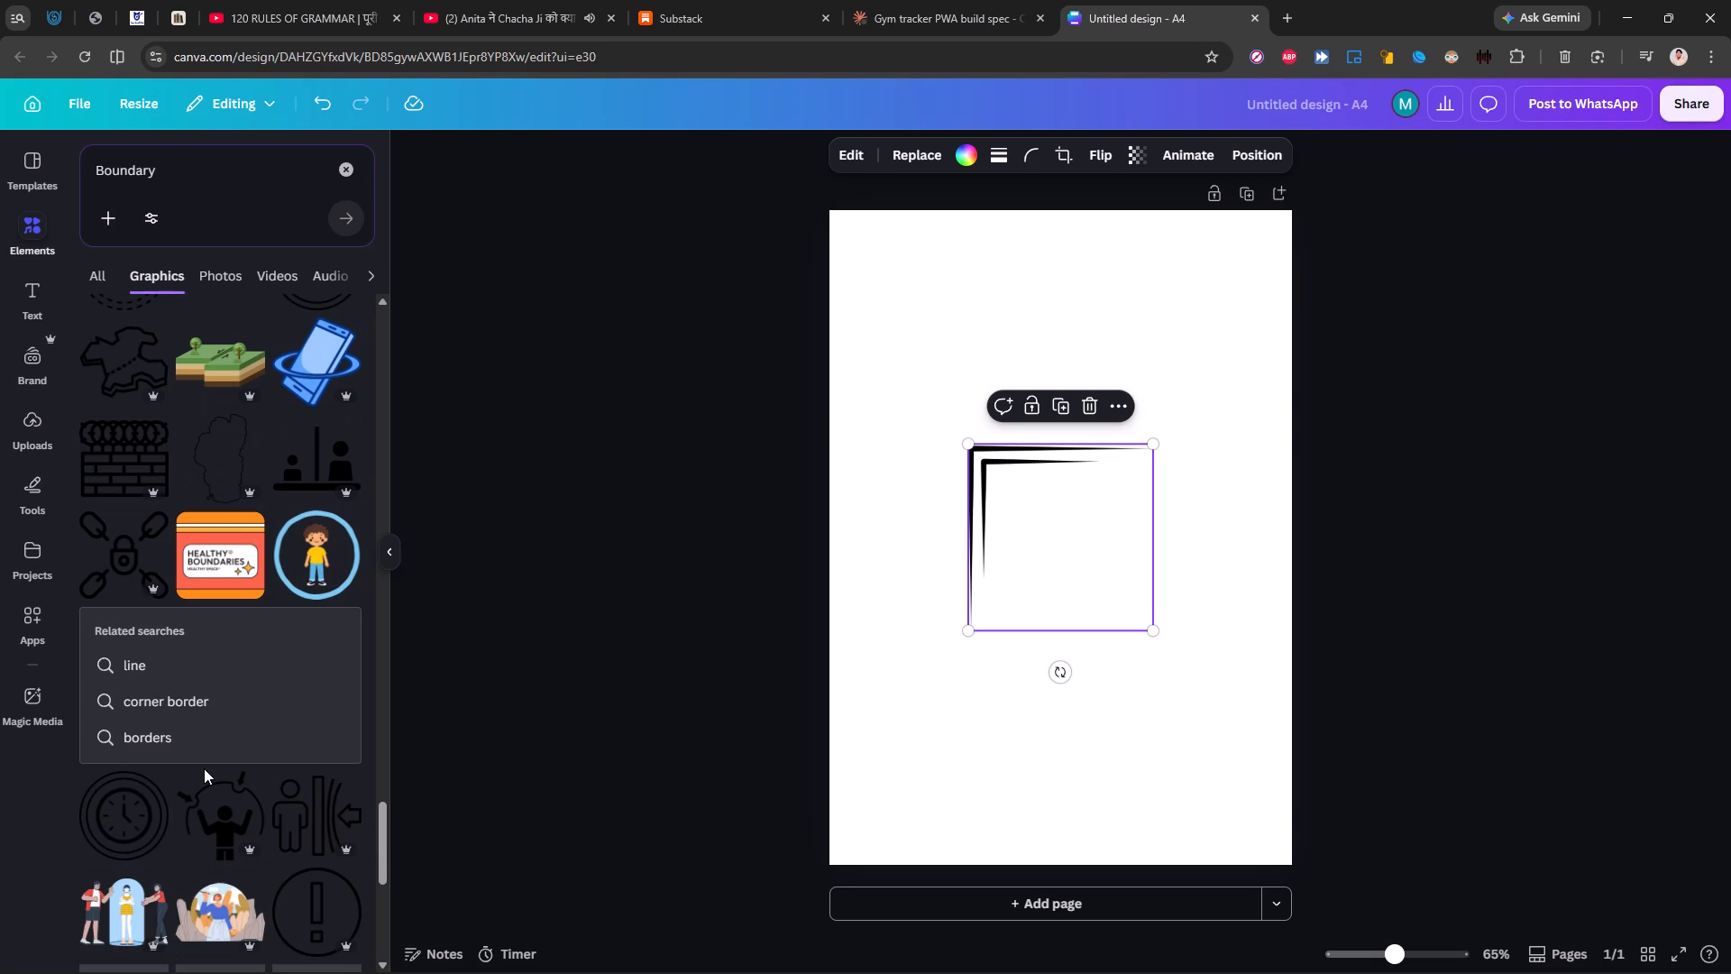
pyautogui.scroll(10, 205, 707)
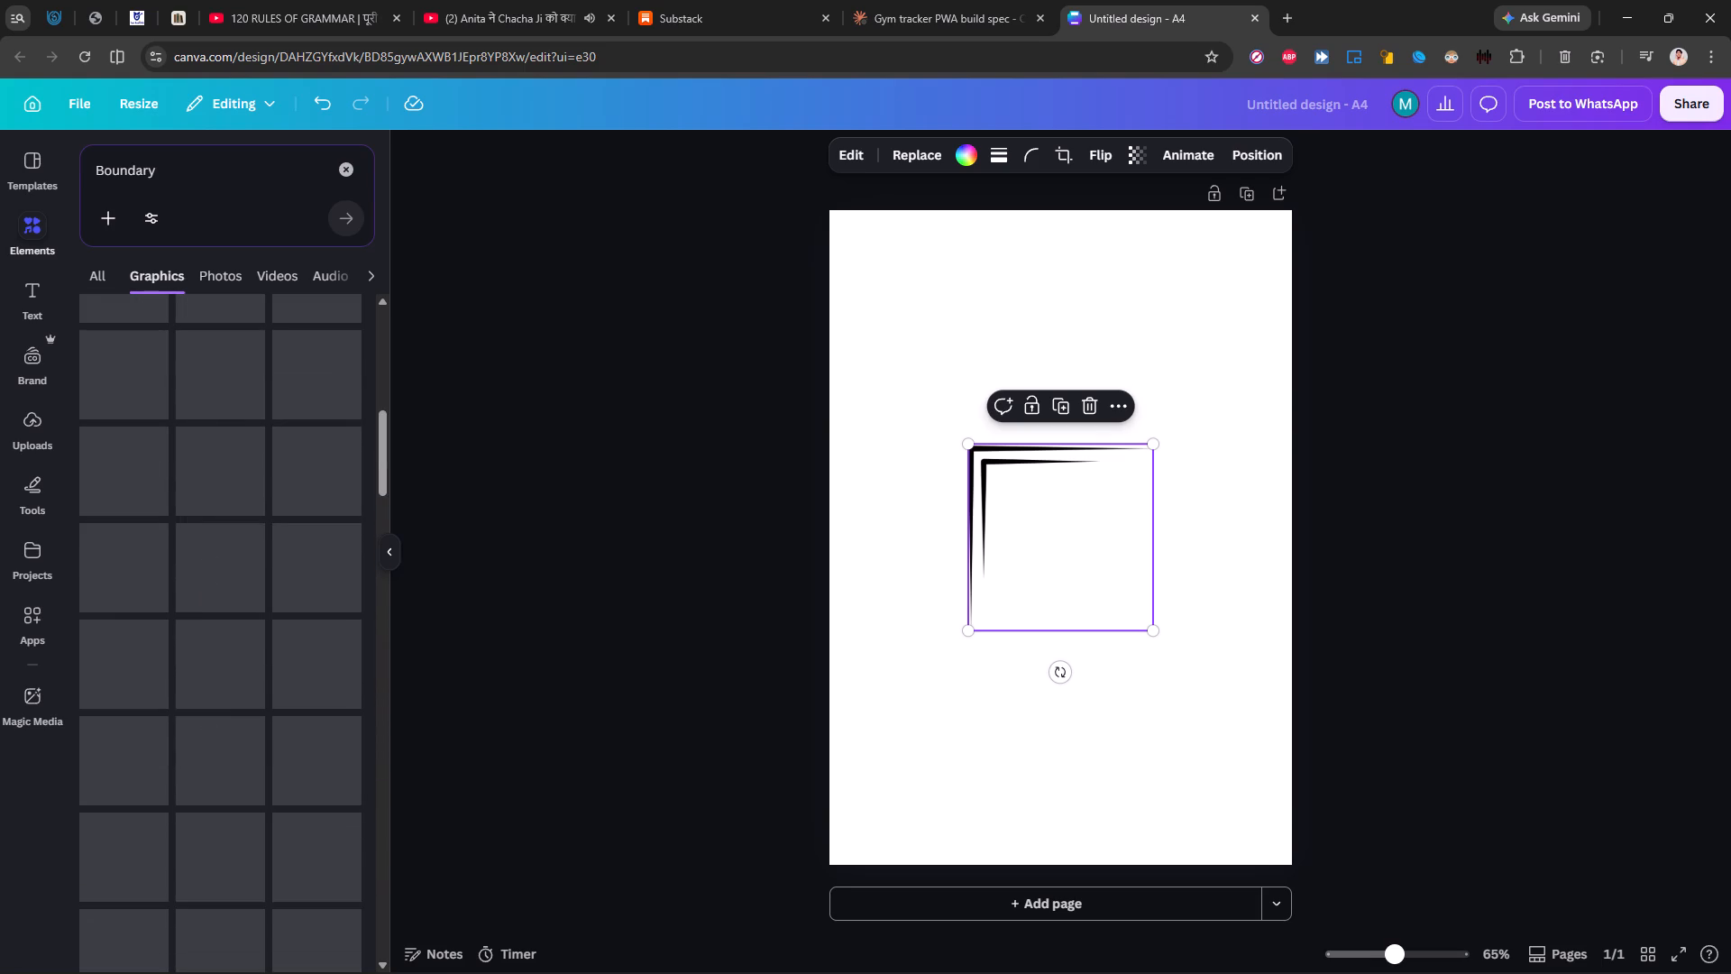
# Search the graphics for "border design" instead, using the suggested search term.
pyautogui.tripleClick(217, 187)
pyautogui.tripleClick(169, 174)
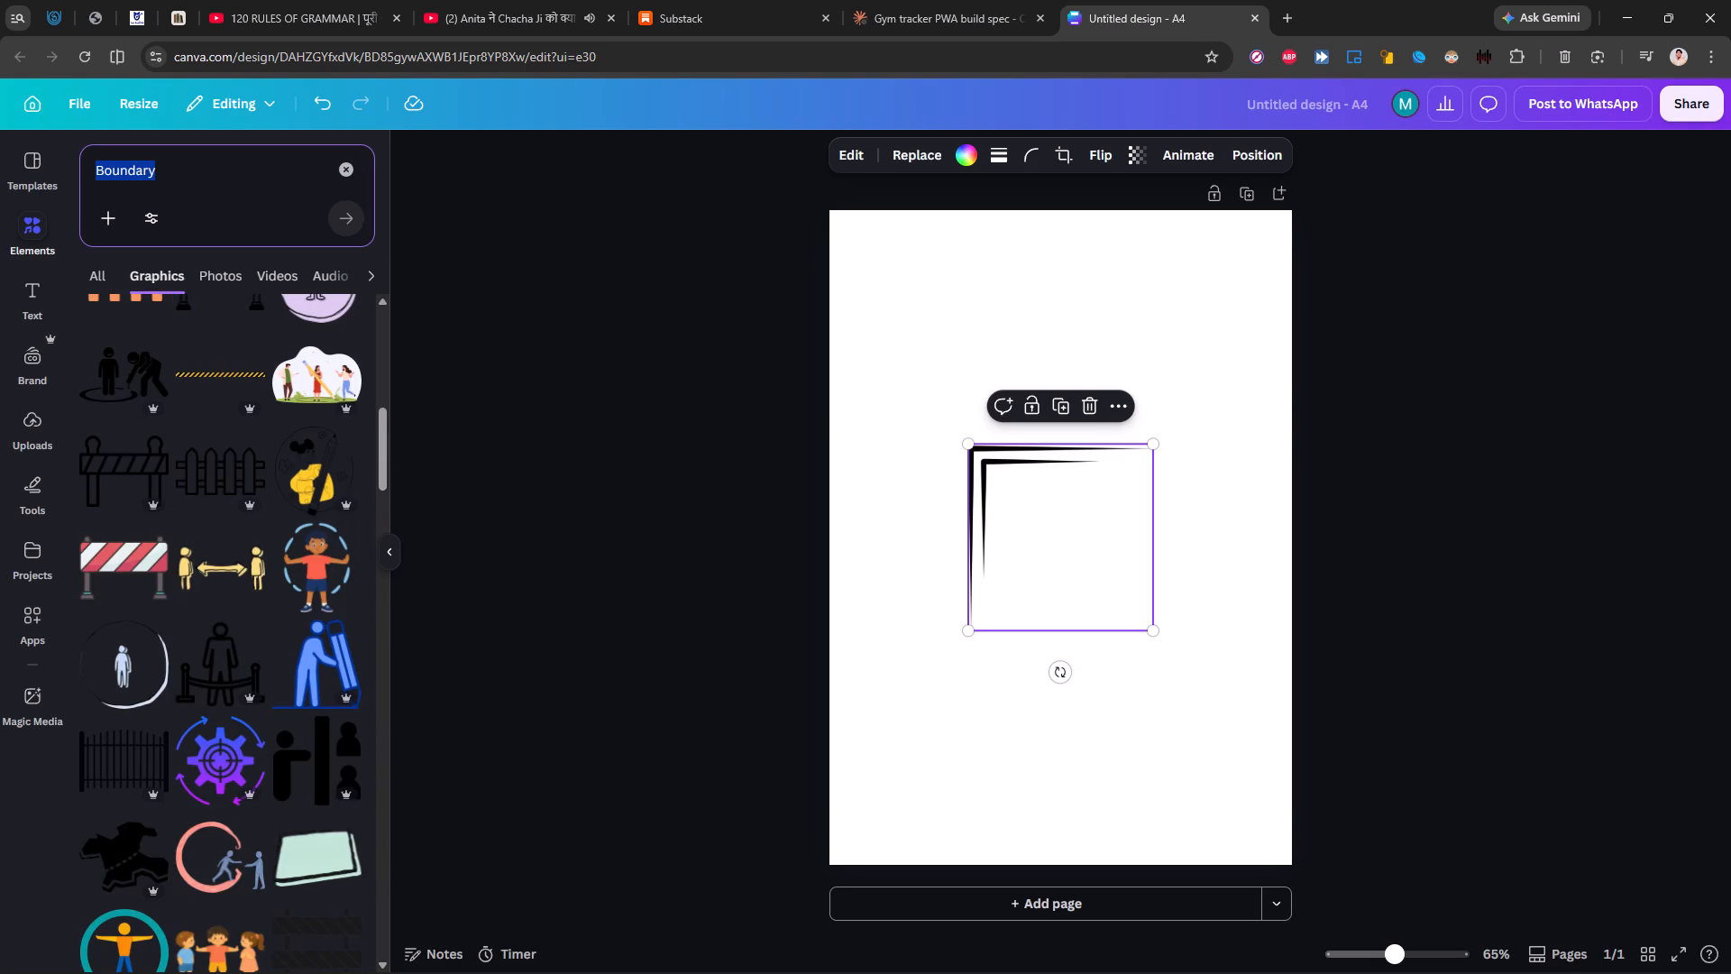
pyautogui.write('boe')
pyautogui.press('BackSpace')
pyautogui.write('rder')
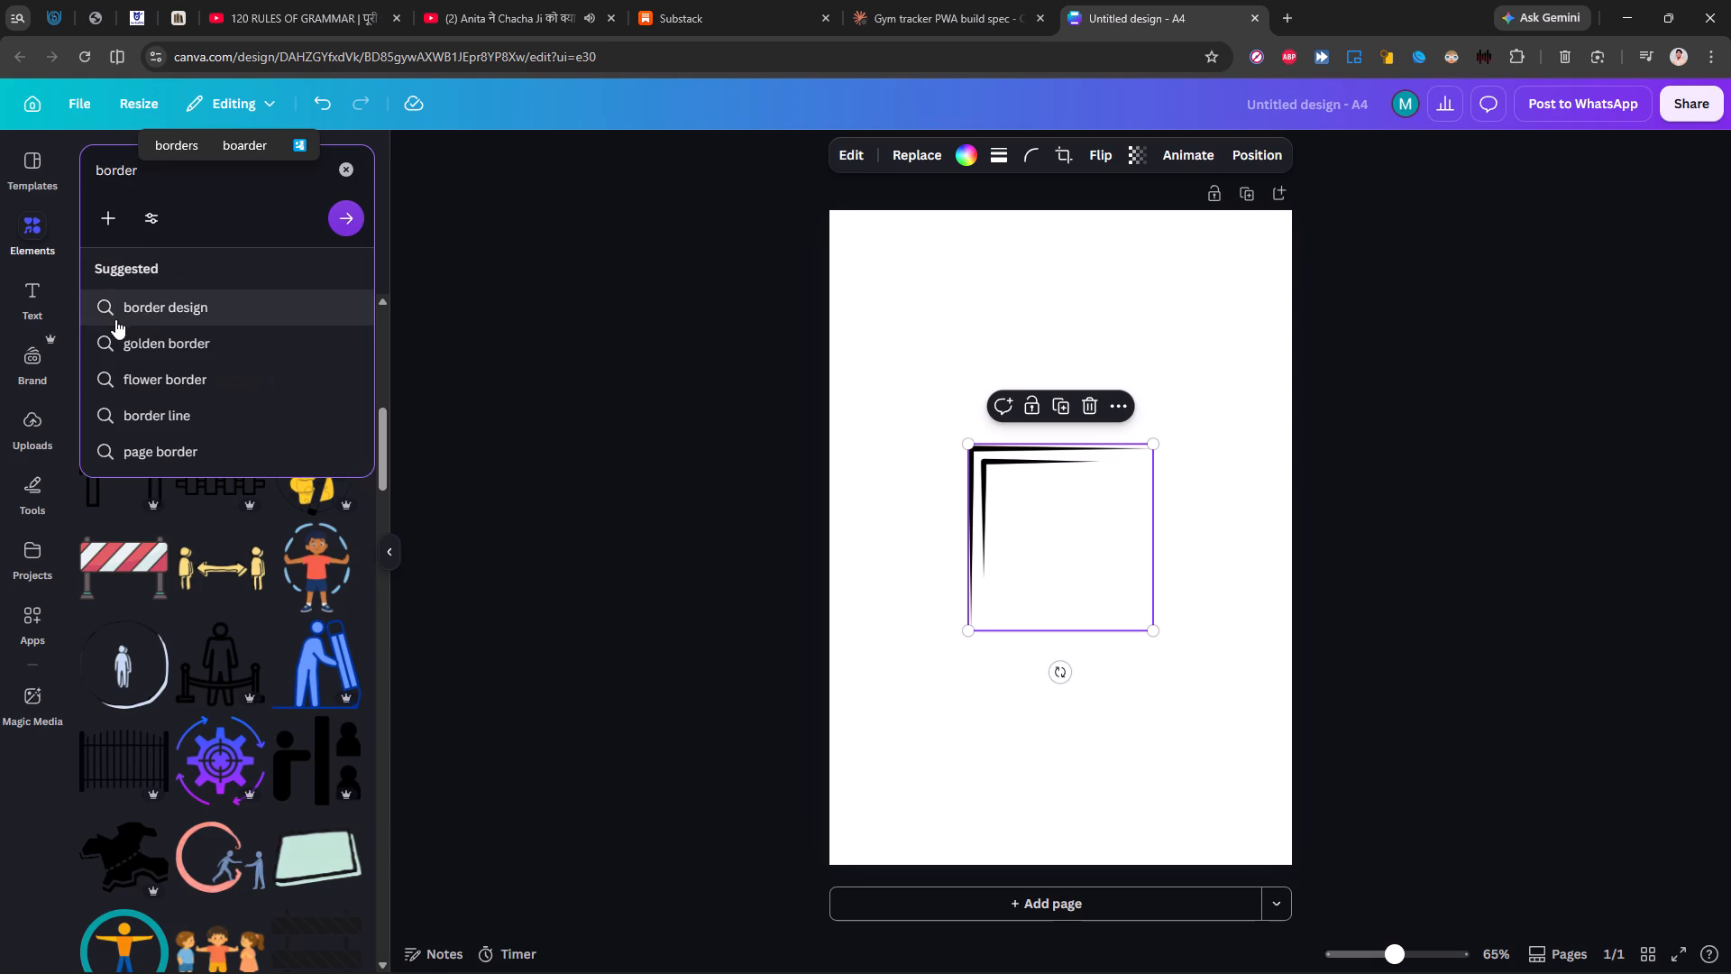
pyautogui.click(120, 317)
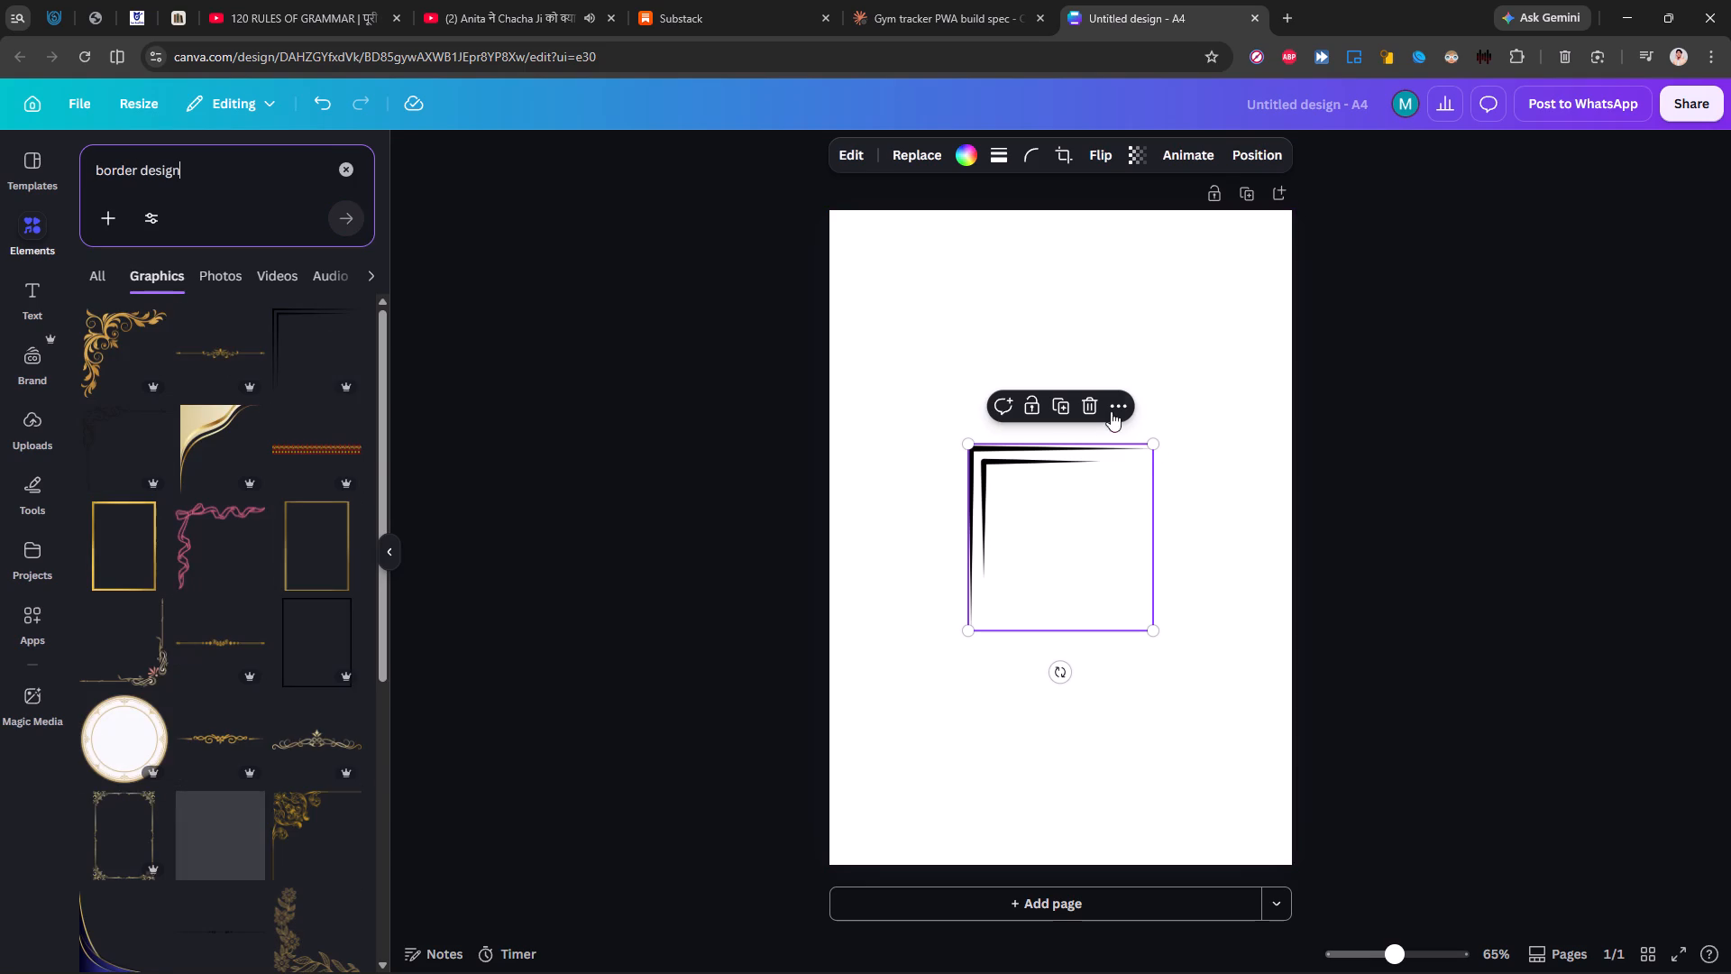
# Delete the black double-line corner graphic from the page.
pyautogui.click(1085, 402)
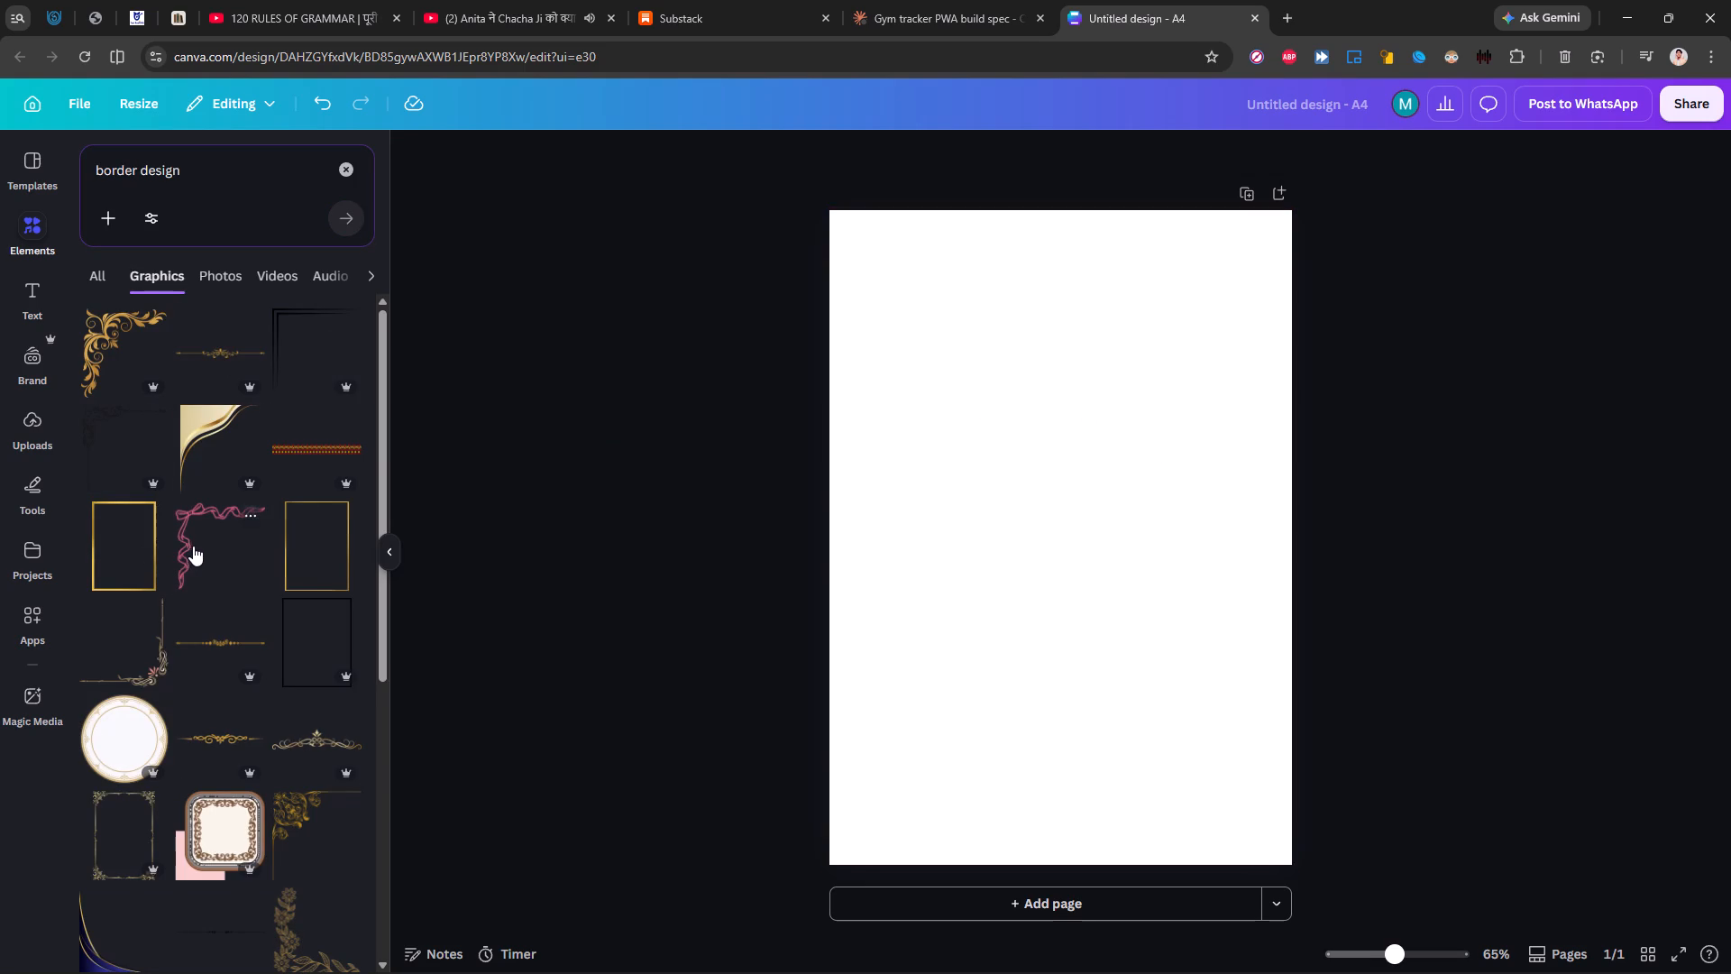
# Look through the "border design" graphics and related searches for a suitable front page border.
pyautogui.scroll(-1, 194, 544)
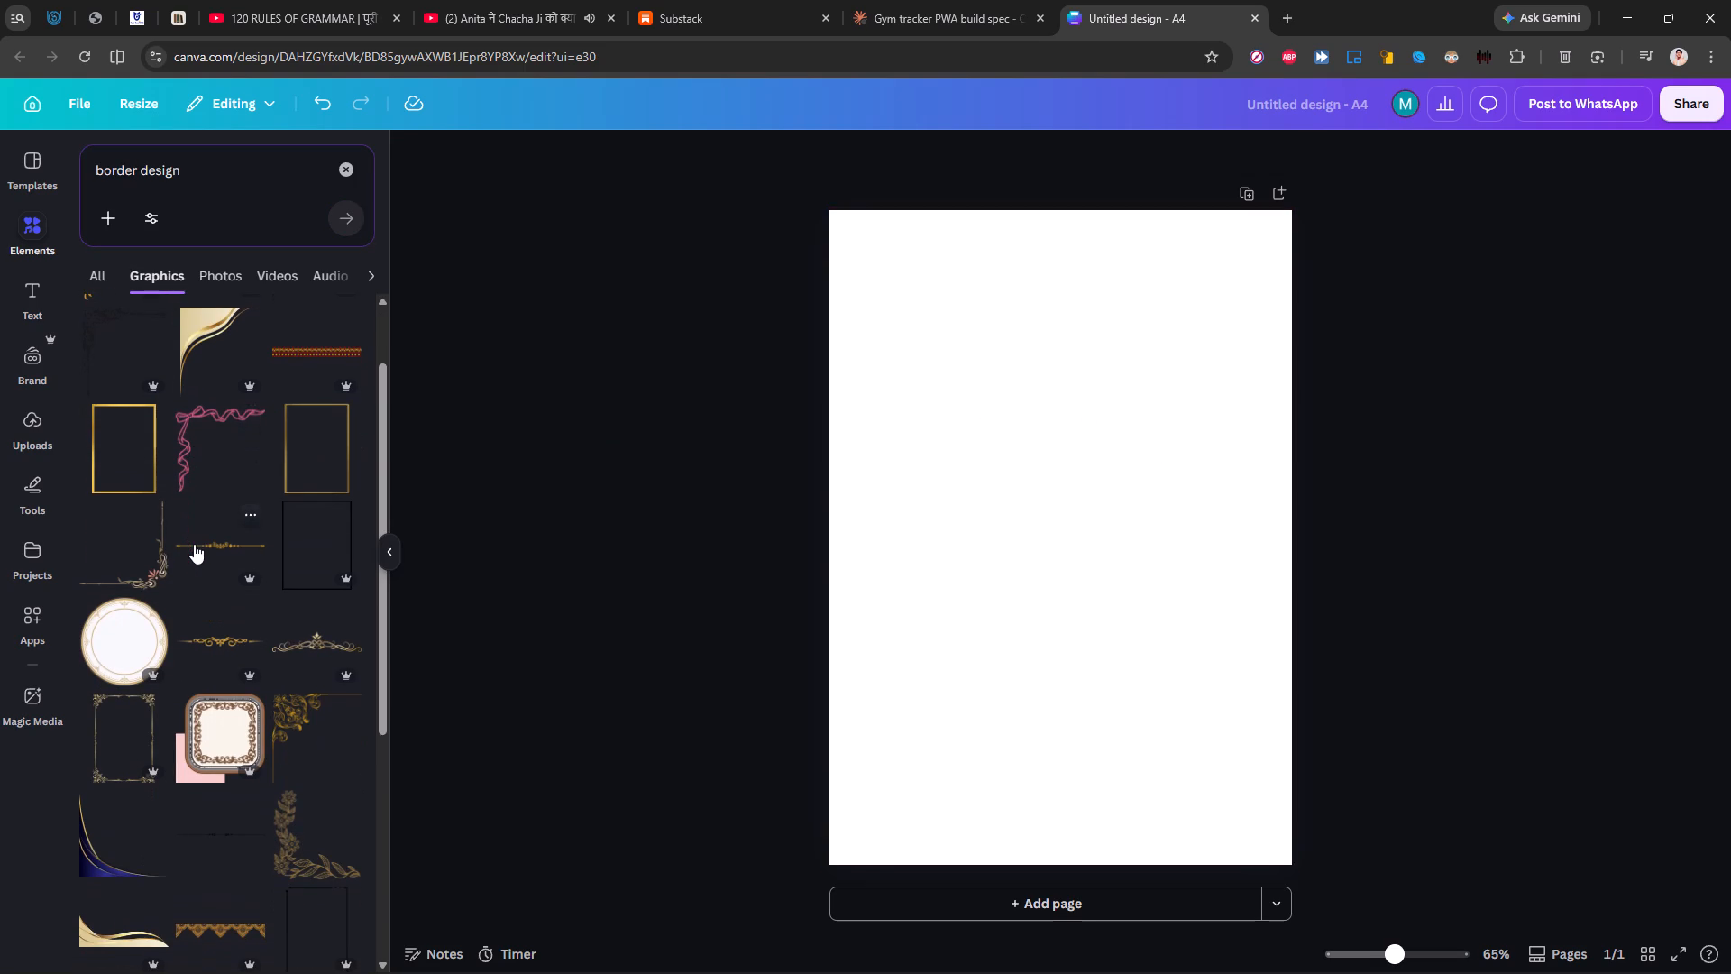
pyautogui.scroll(-1, 194, 544)
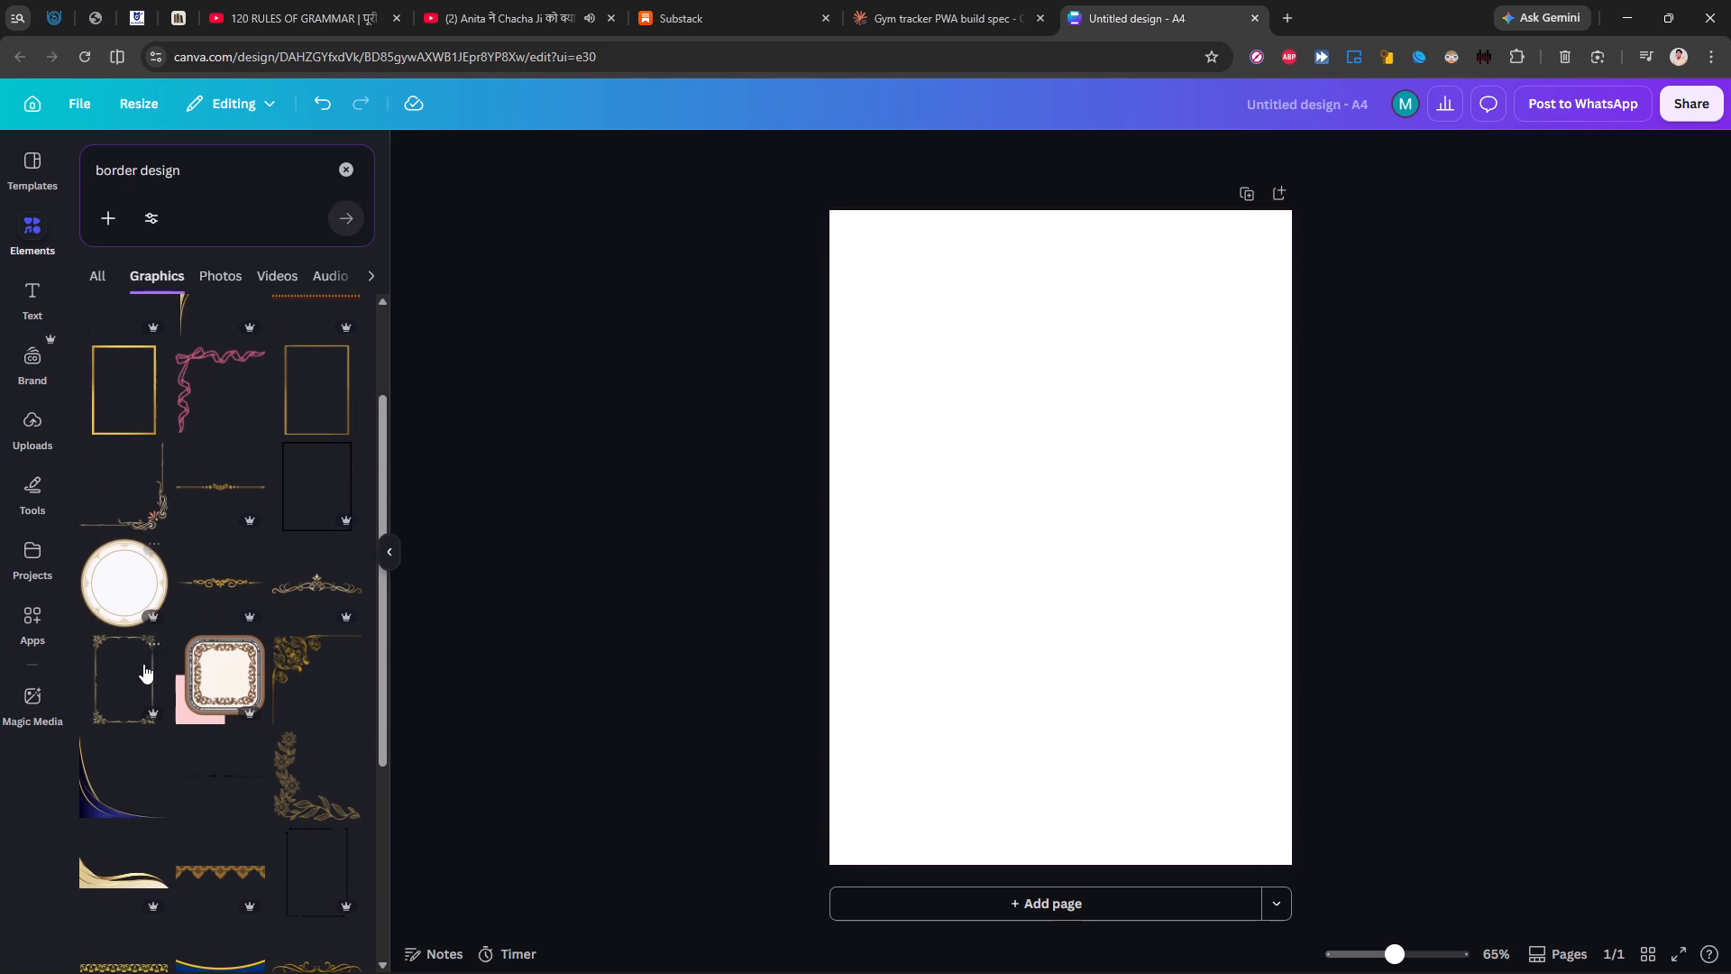
pyautogui.scroll(-1, 122, 680)
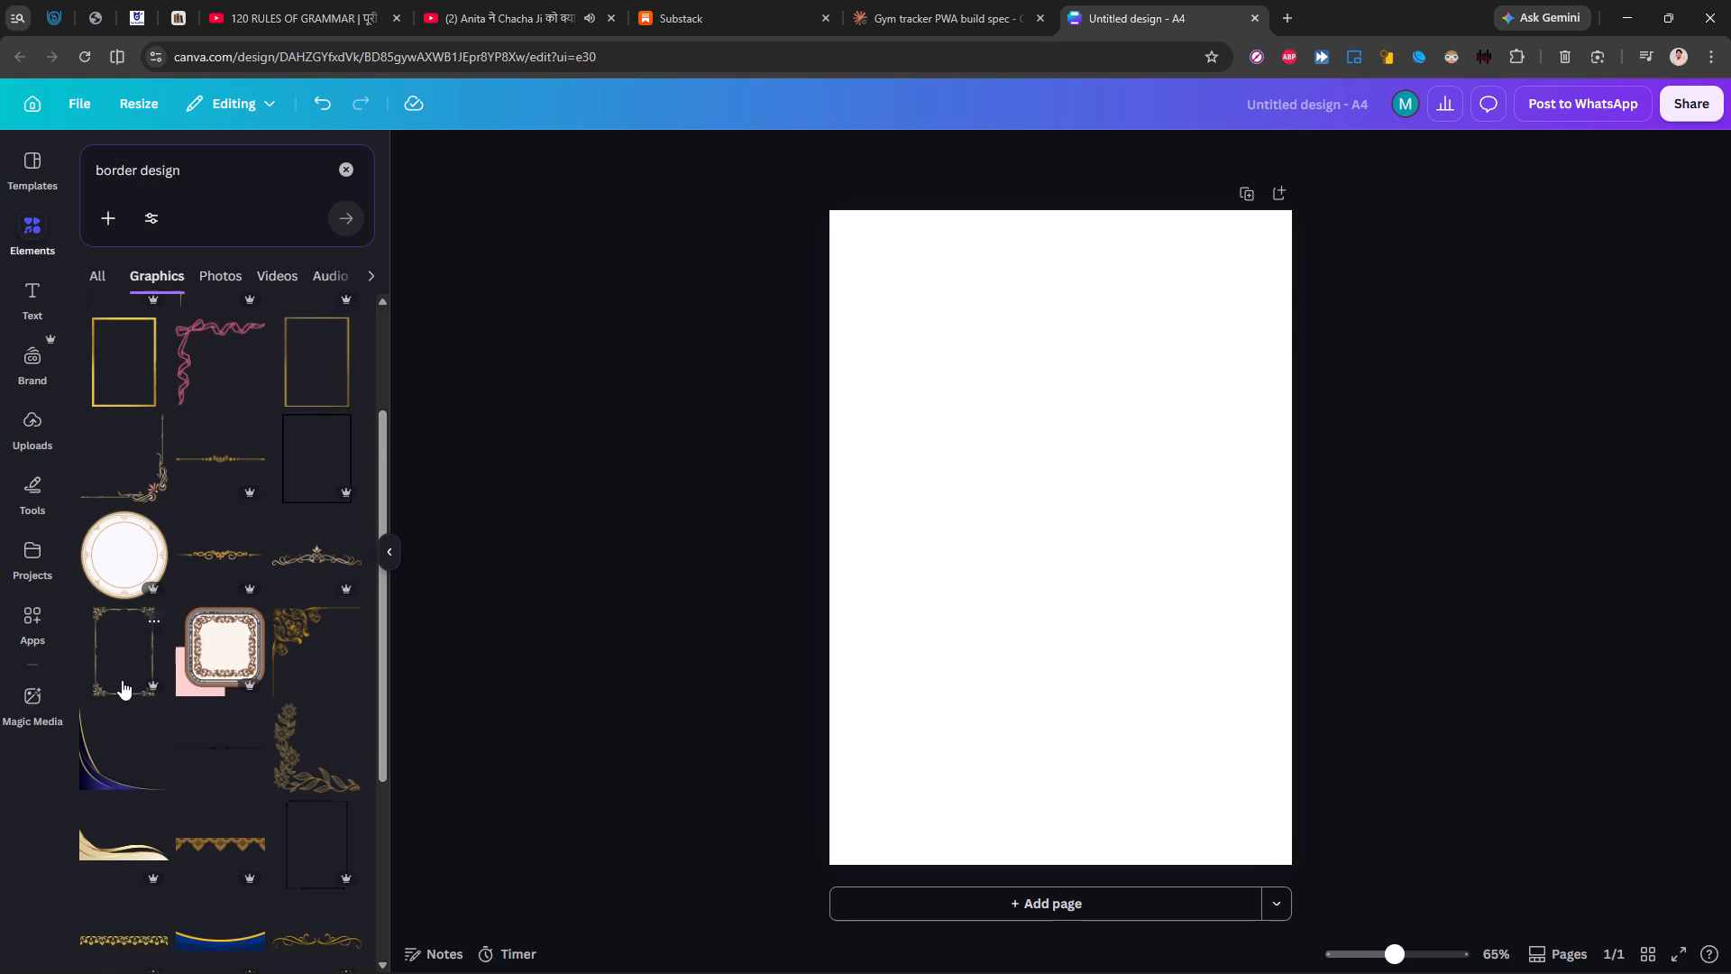
pyautogui.scroll(-3, 122, 680)
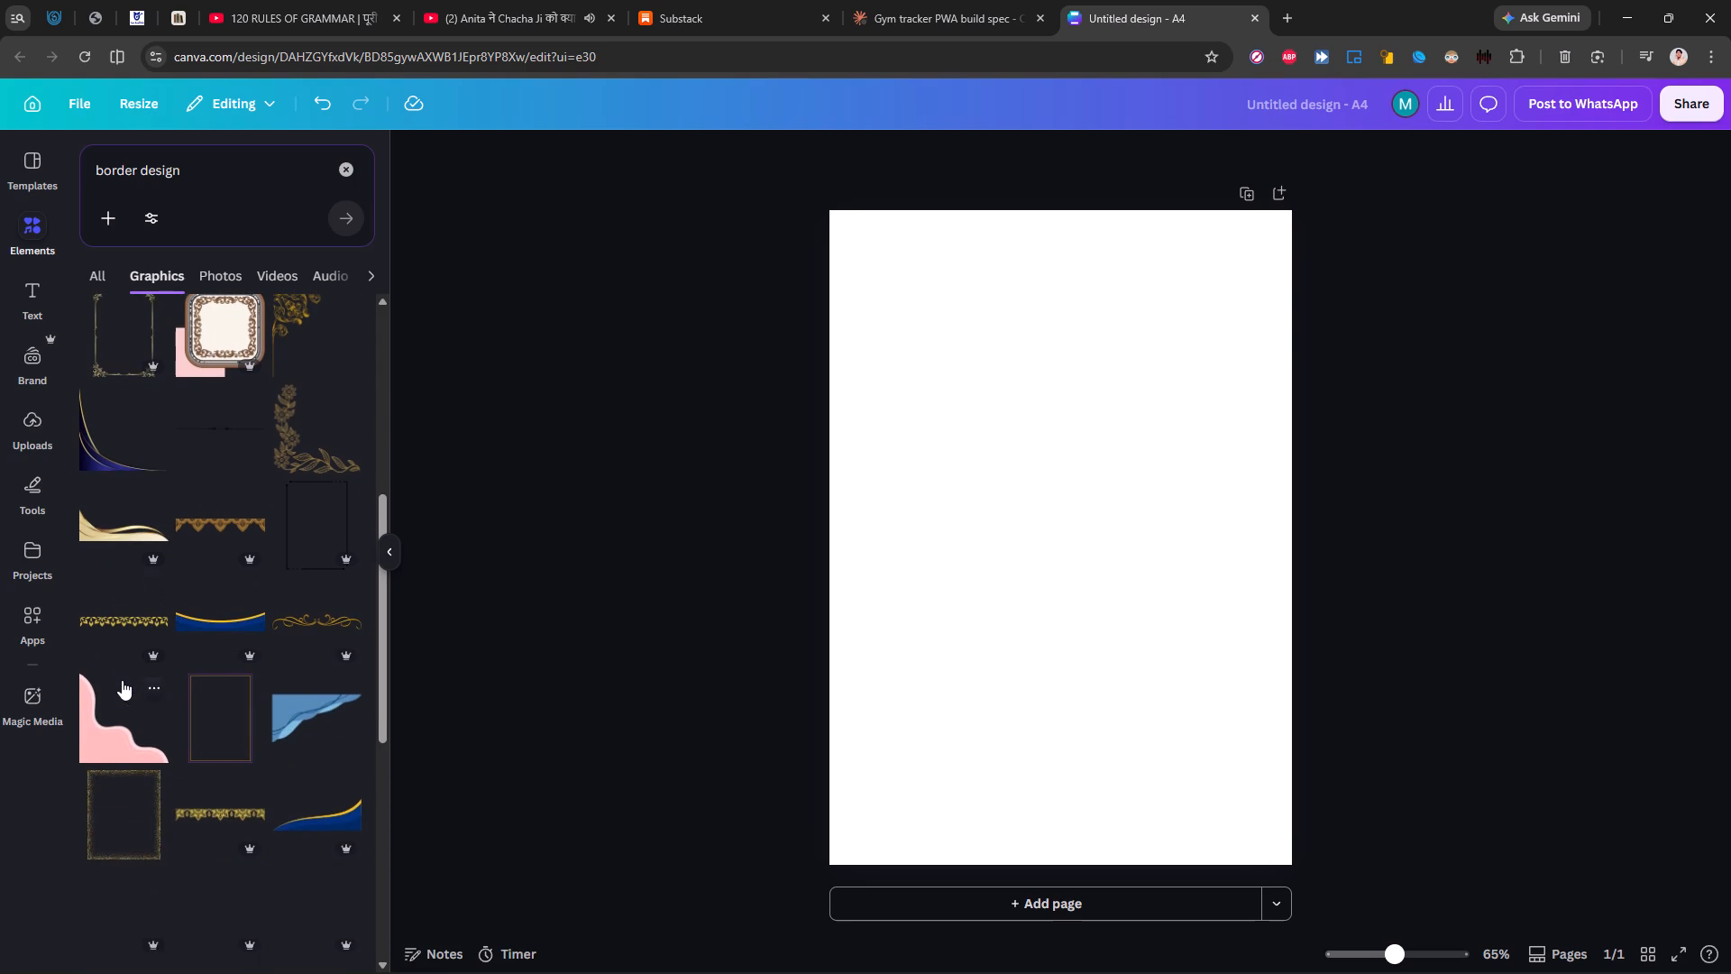
pyautogui.scroll(-1, 122, 680)
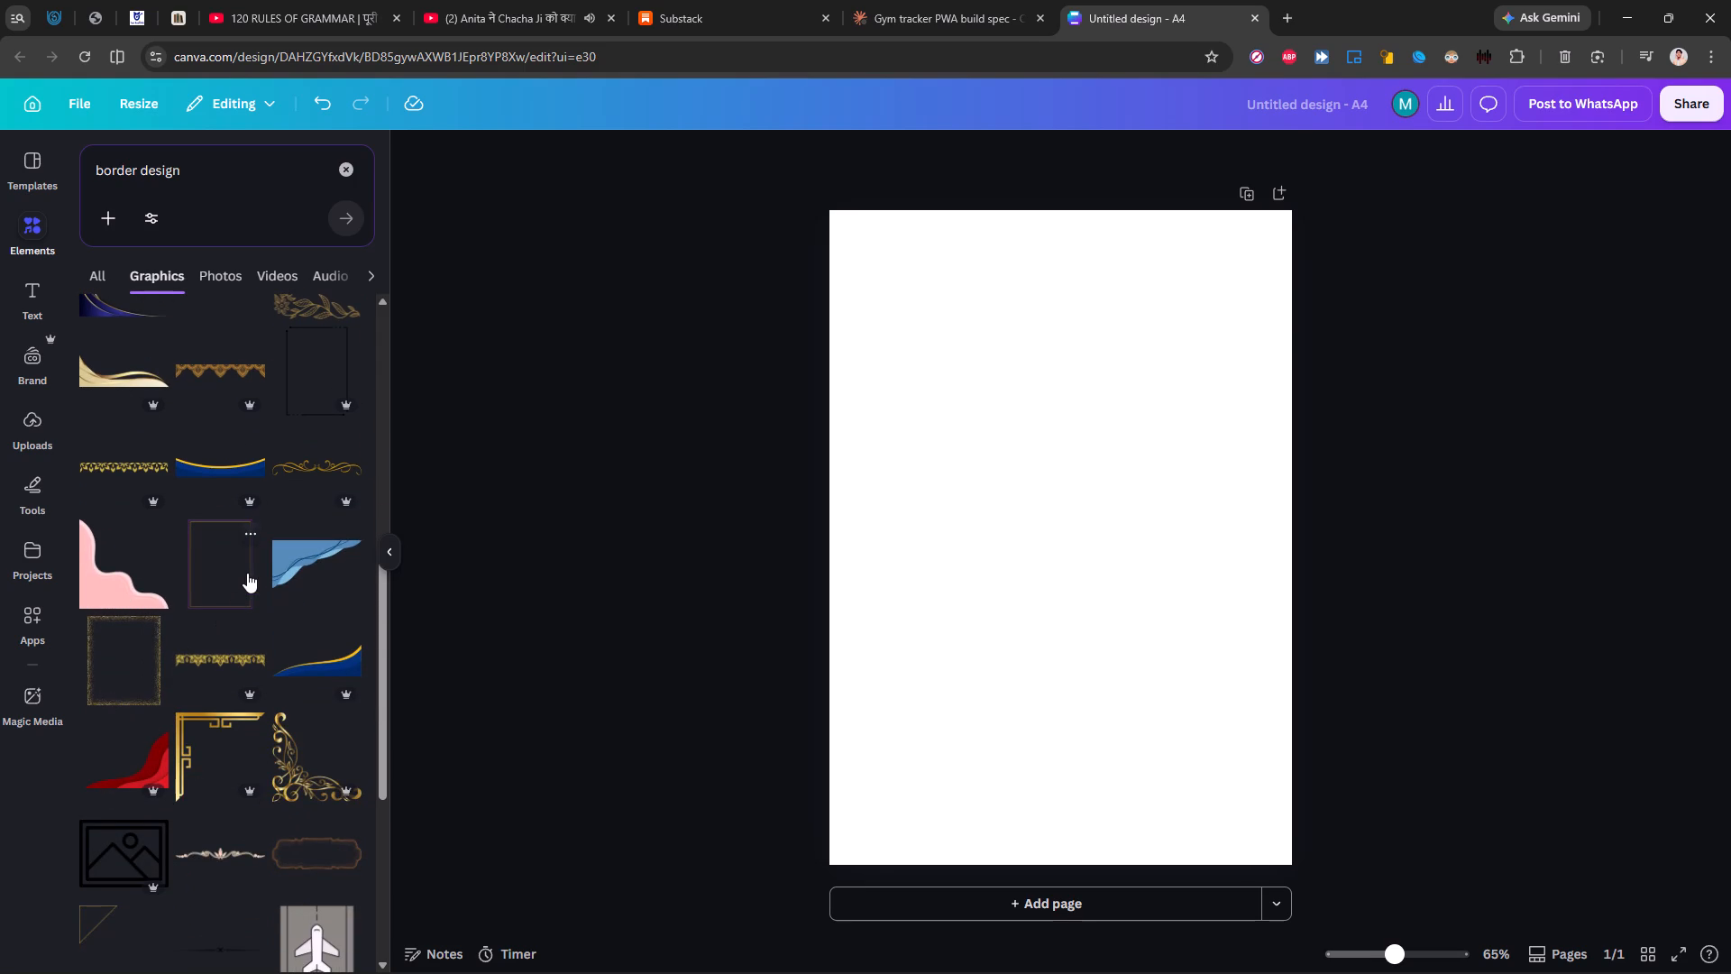
pyautogui.scroll(-2, 233, 751)
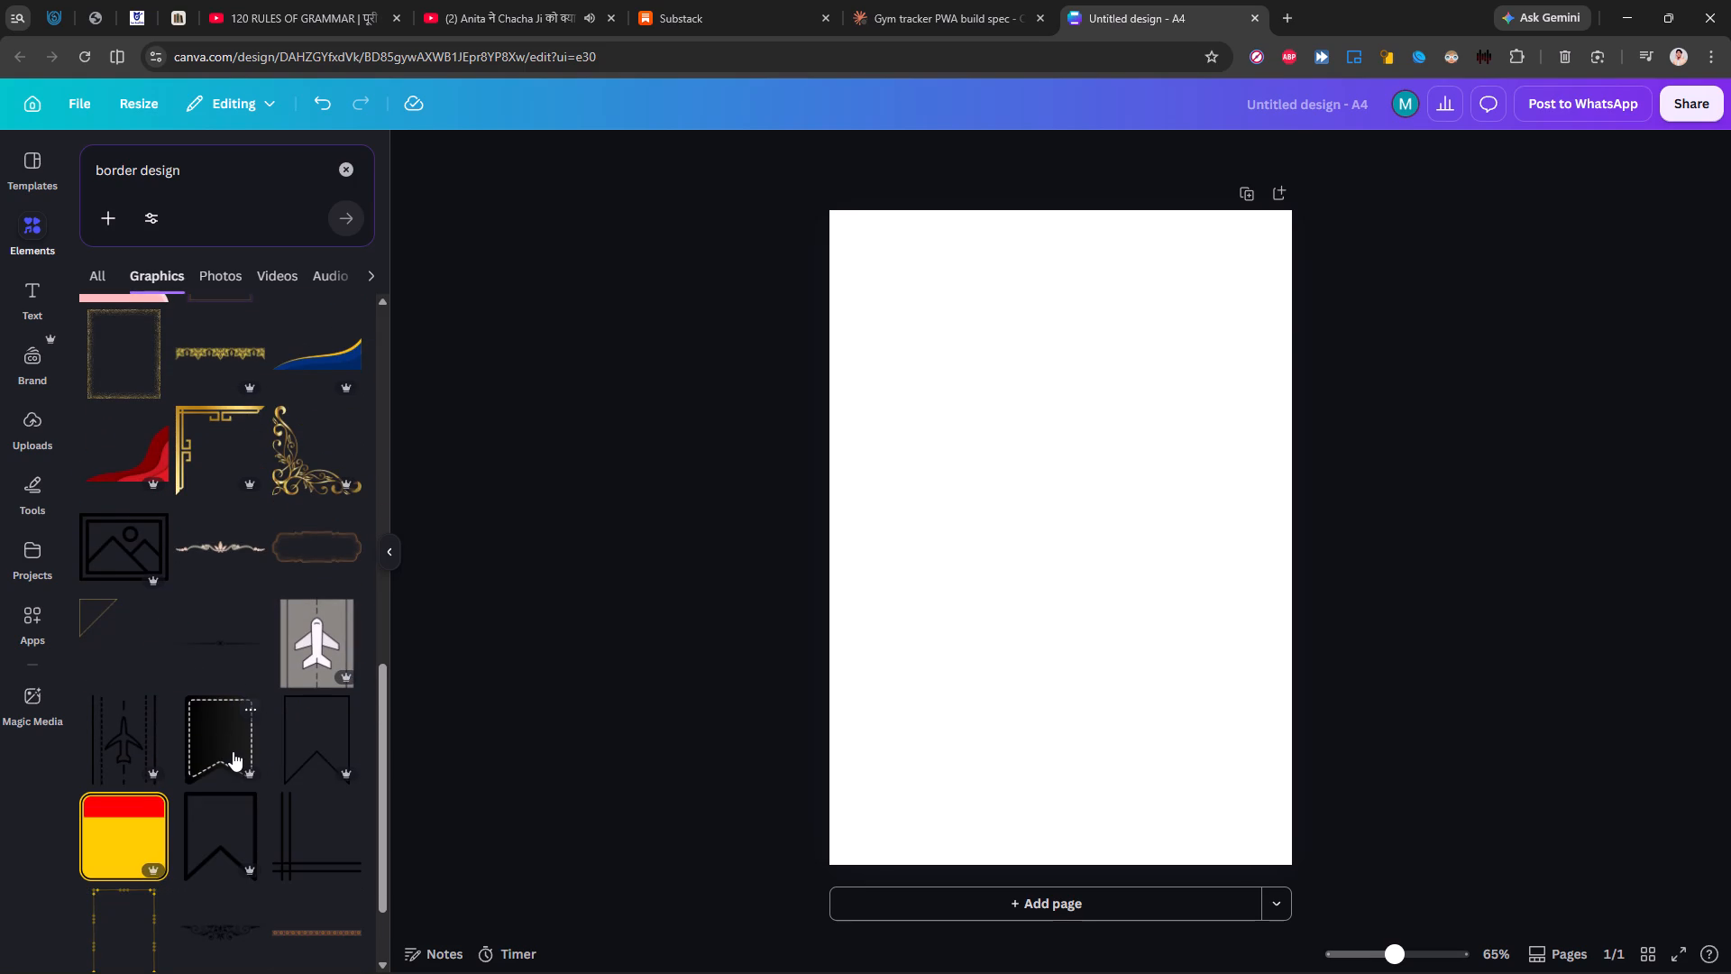
pyautogui.scroll(-3, 233, 751)
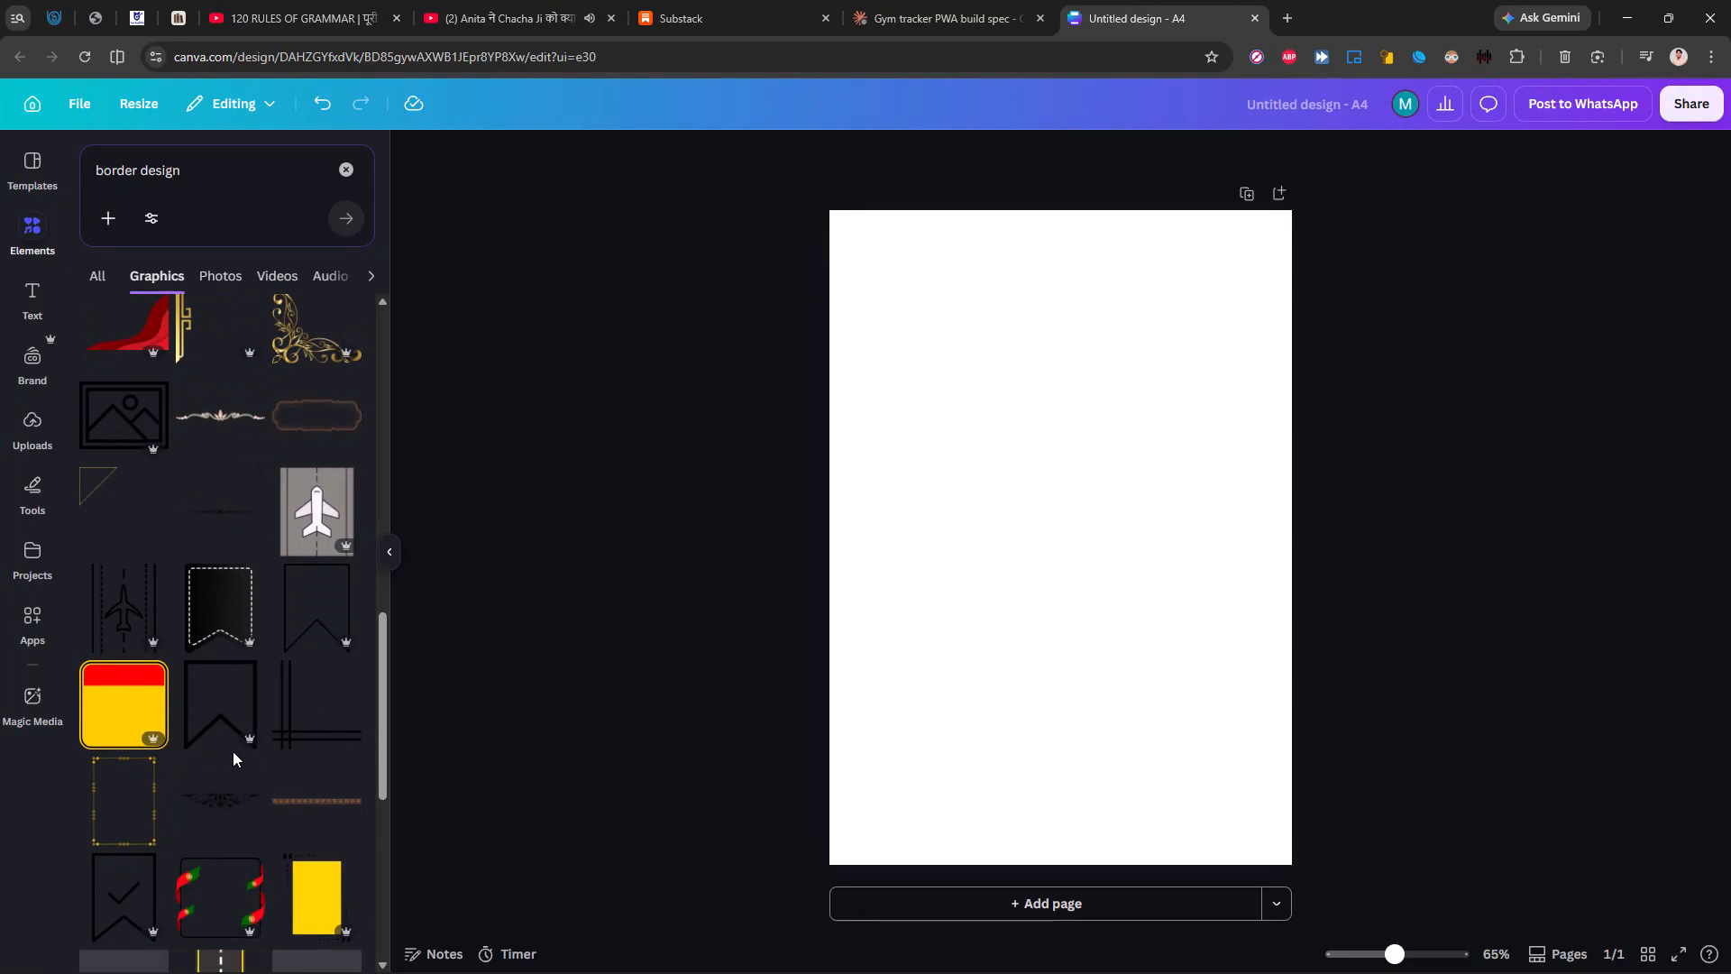
pyautogui.scroll(-2, 233, 751)
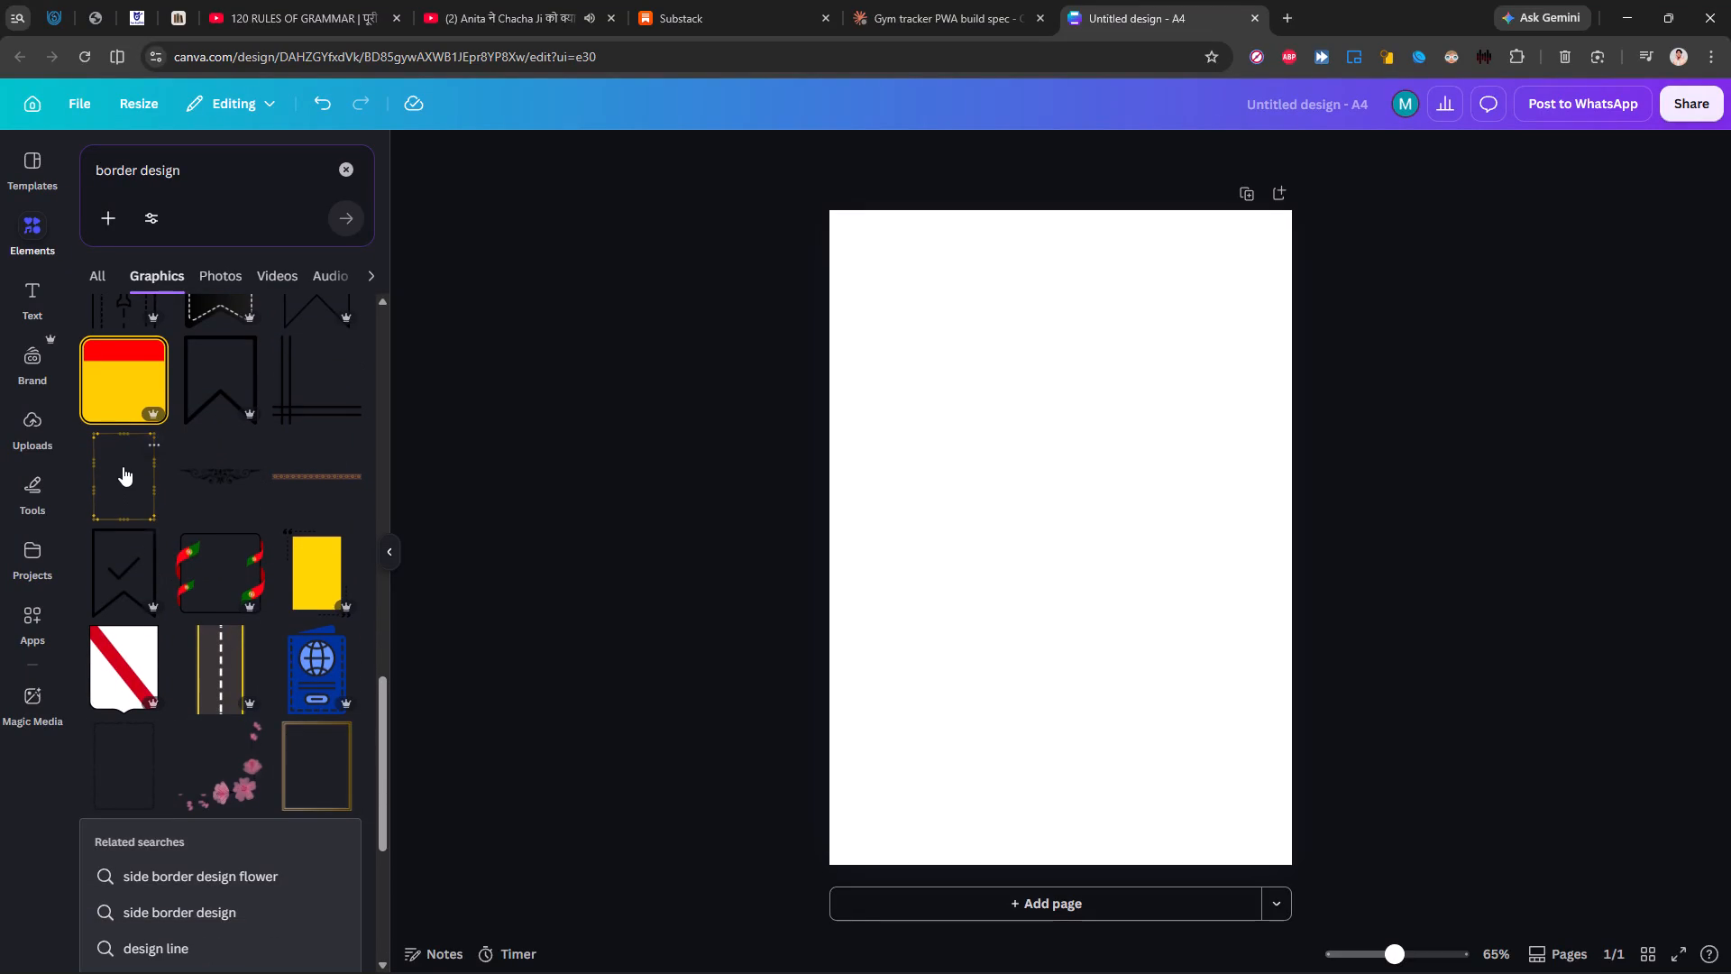
pyautogui.scroll(1, 123, 463)
pyautogui.scroll(-4, 123, 463)
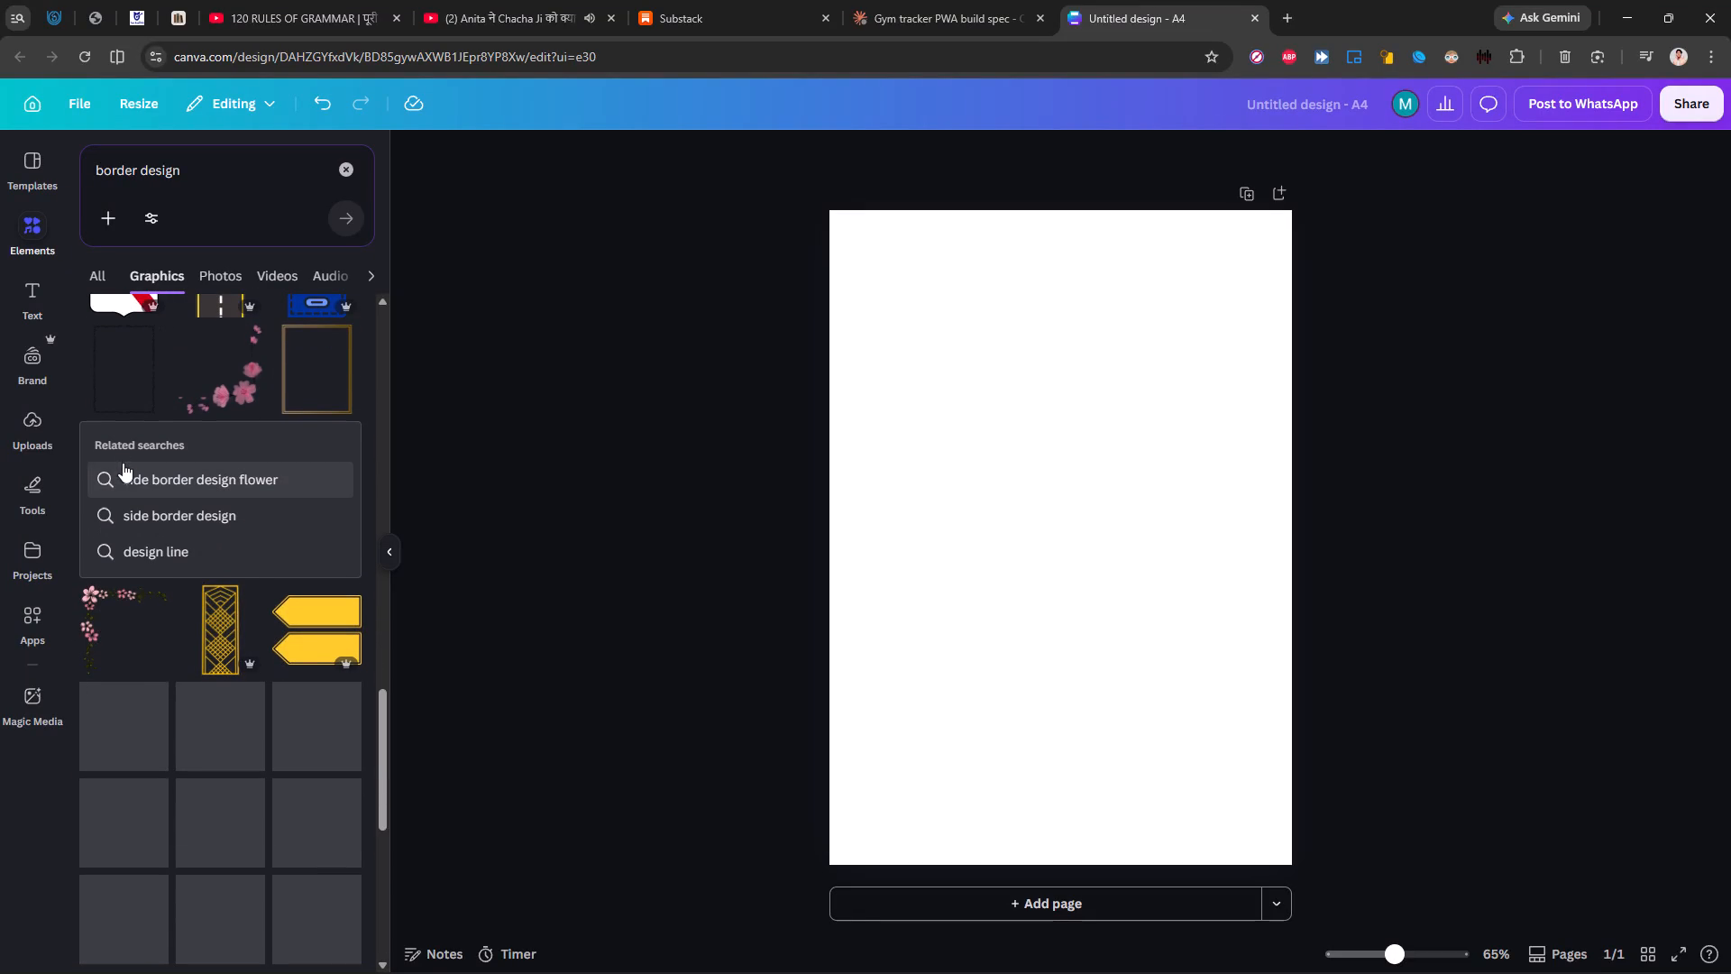
# Search the graphics for the related term "side border design flower" and look through them for a suitable border.
pyautogui.click(183, 489)
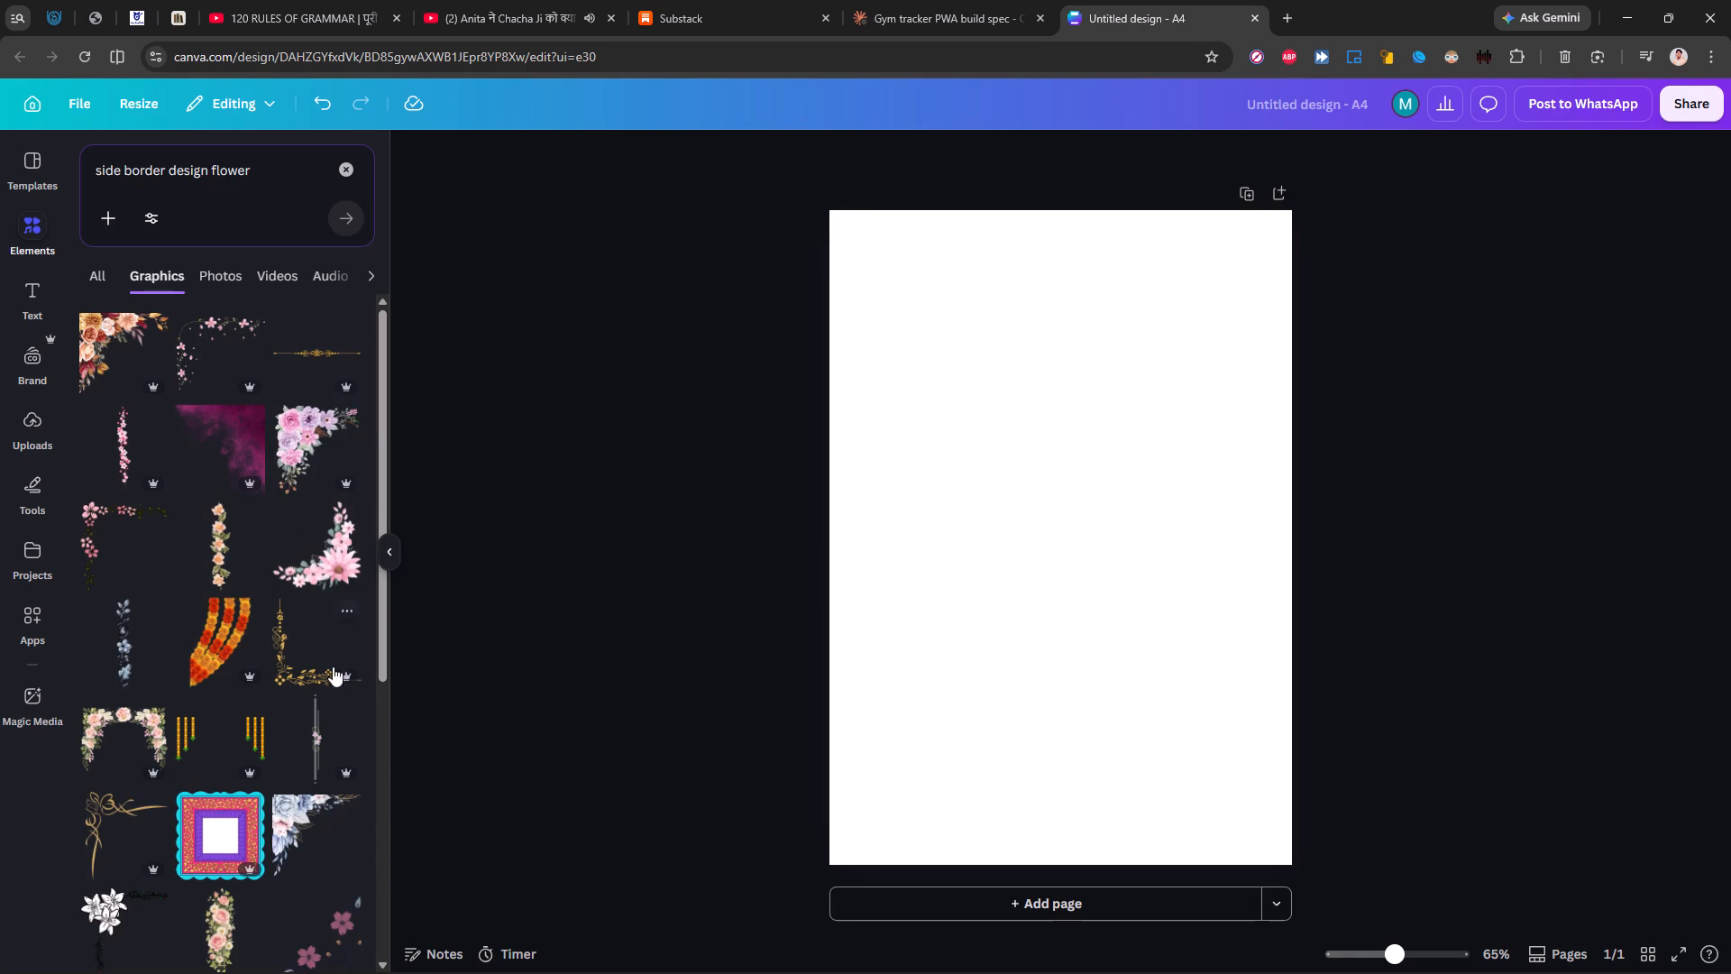
pyautogui.scroll(-4, 311, 694)
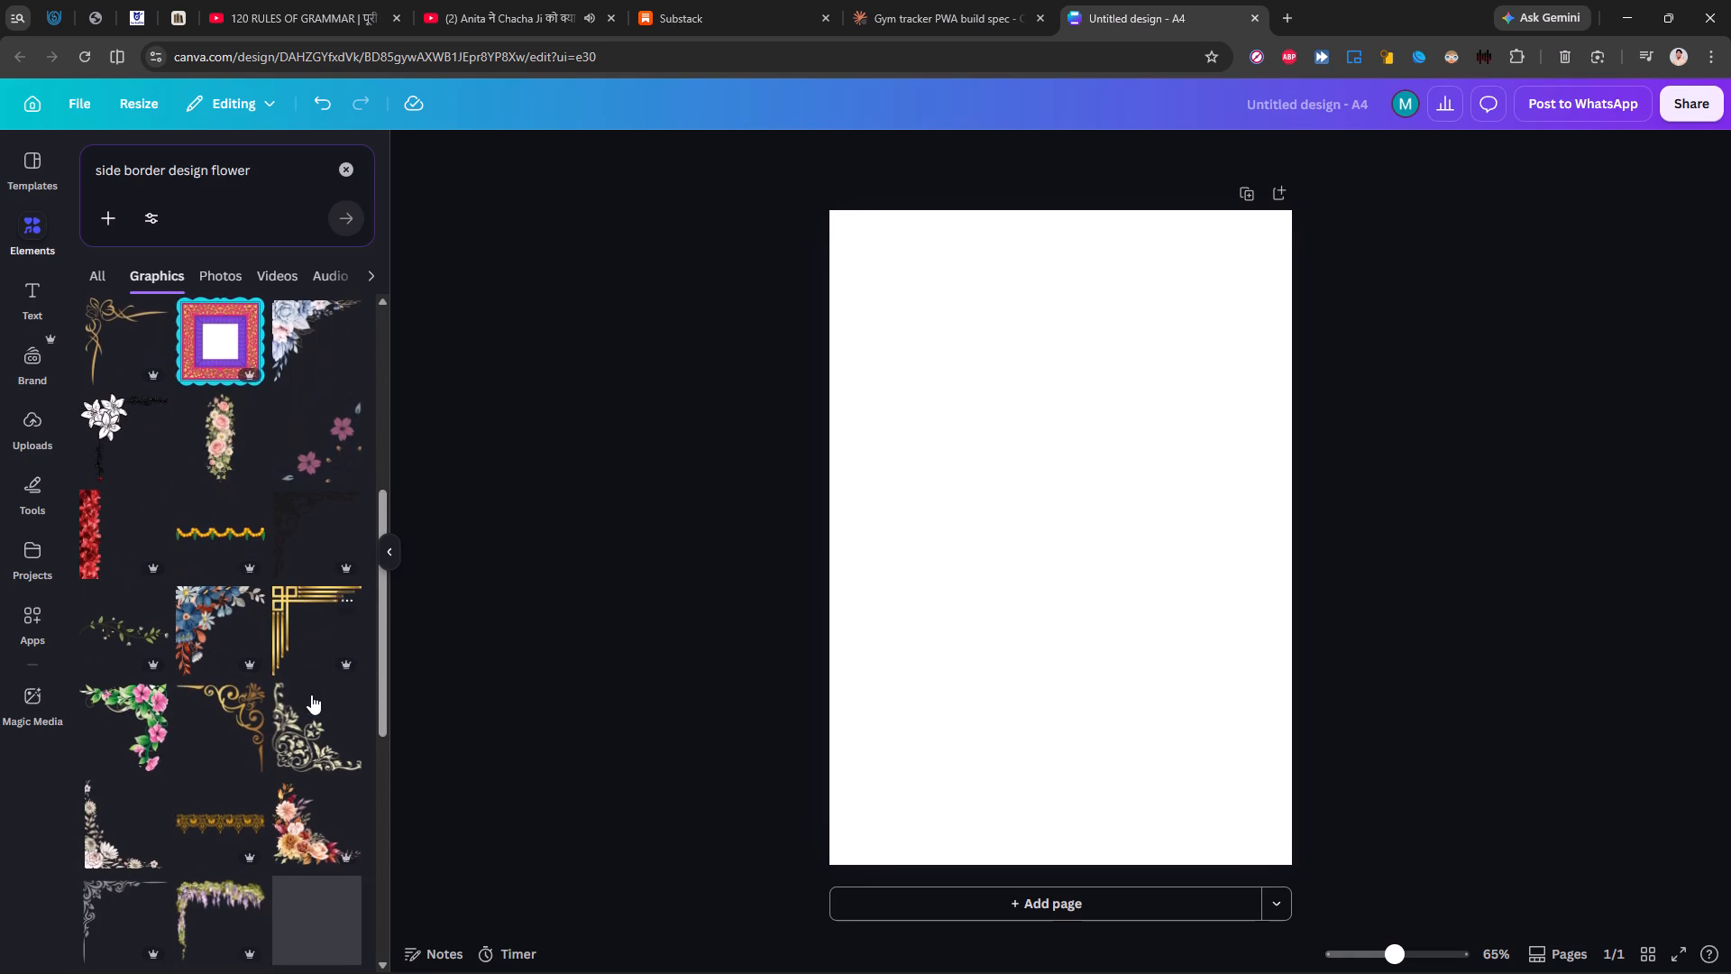
pyautogui.scroll(-5, 311, 694)
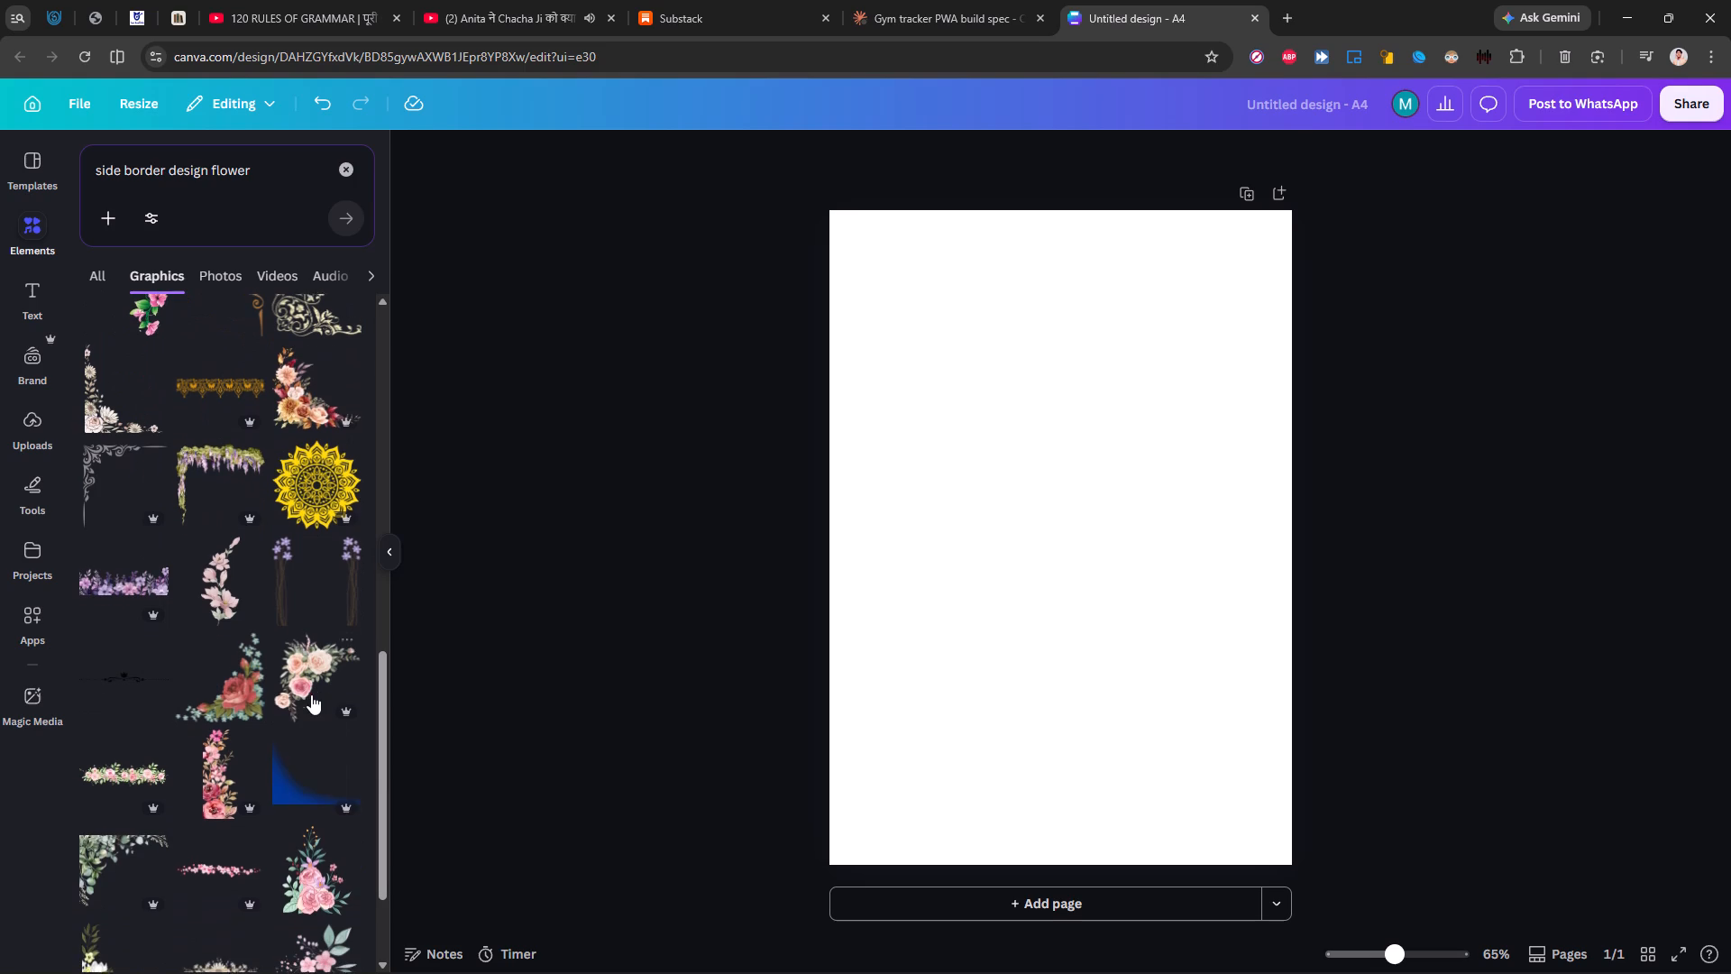
pyautogui.scroll(-1, 311, 694)
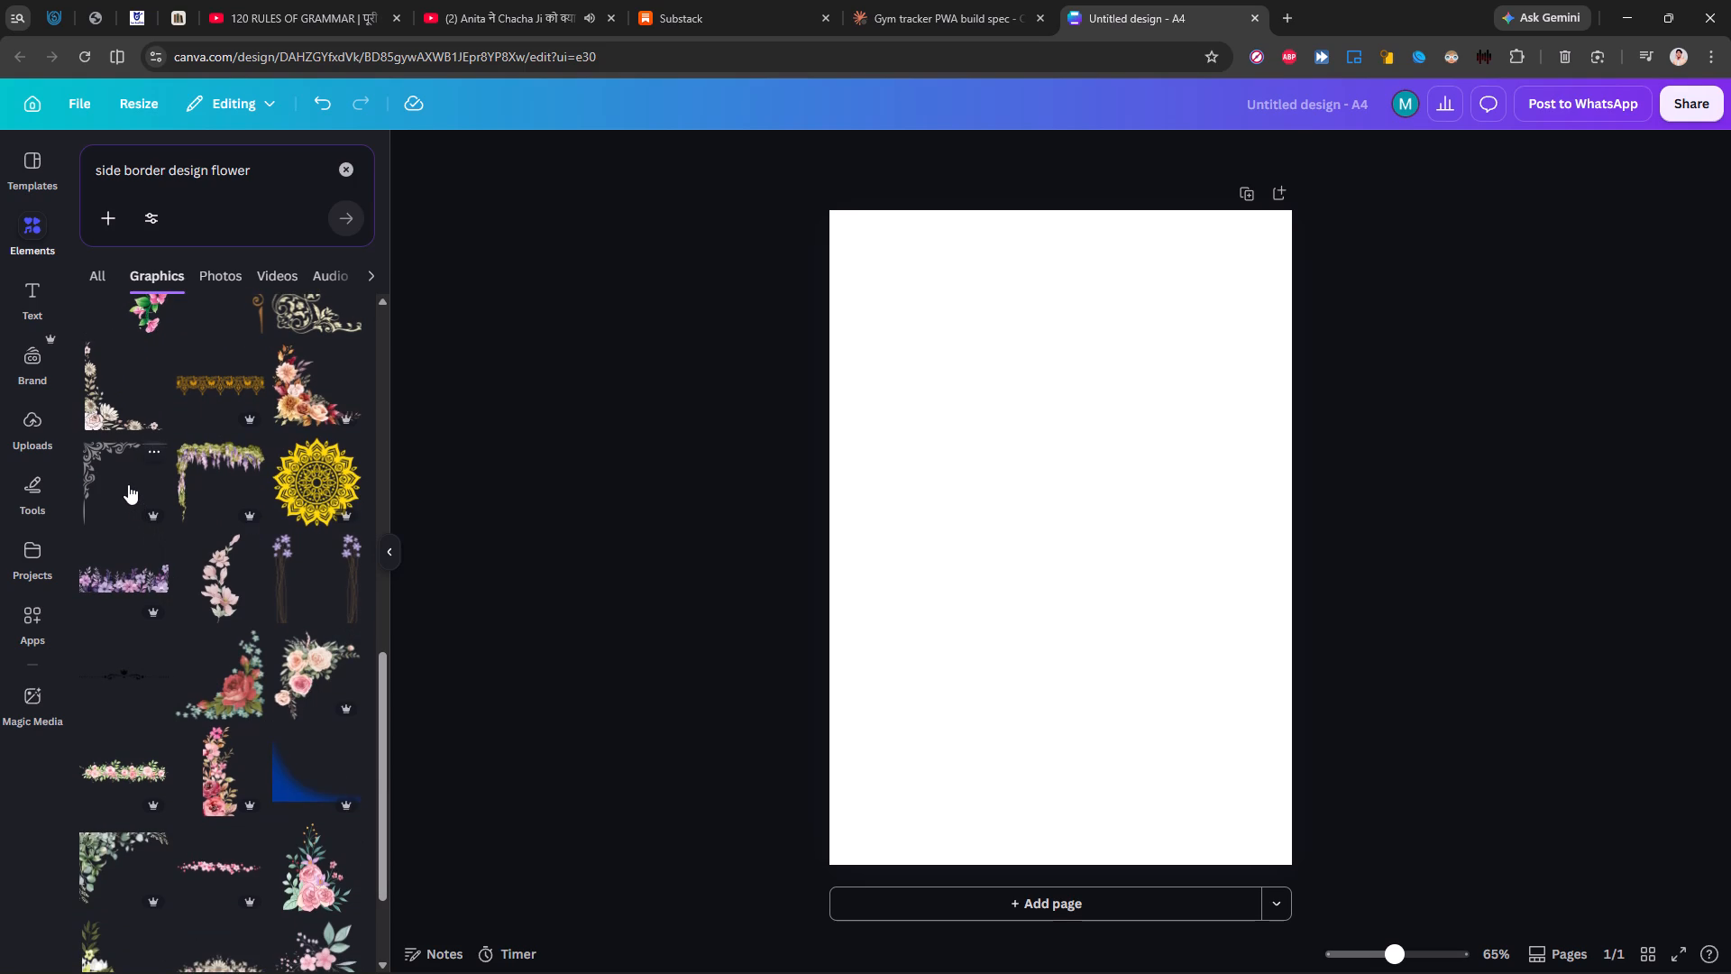
pyautogui.hscroll(9, 128, 484)
pyautogui.scroll(-7, 183, 523)
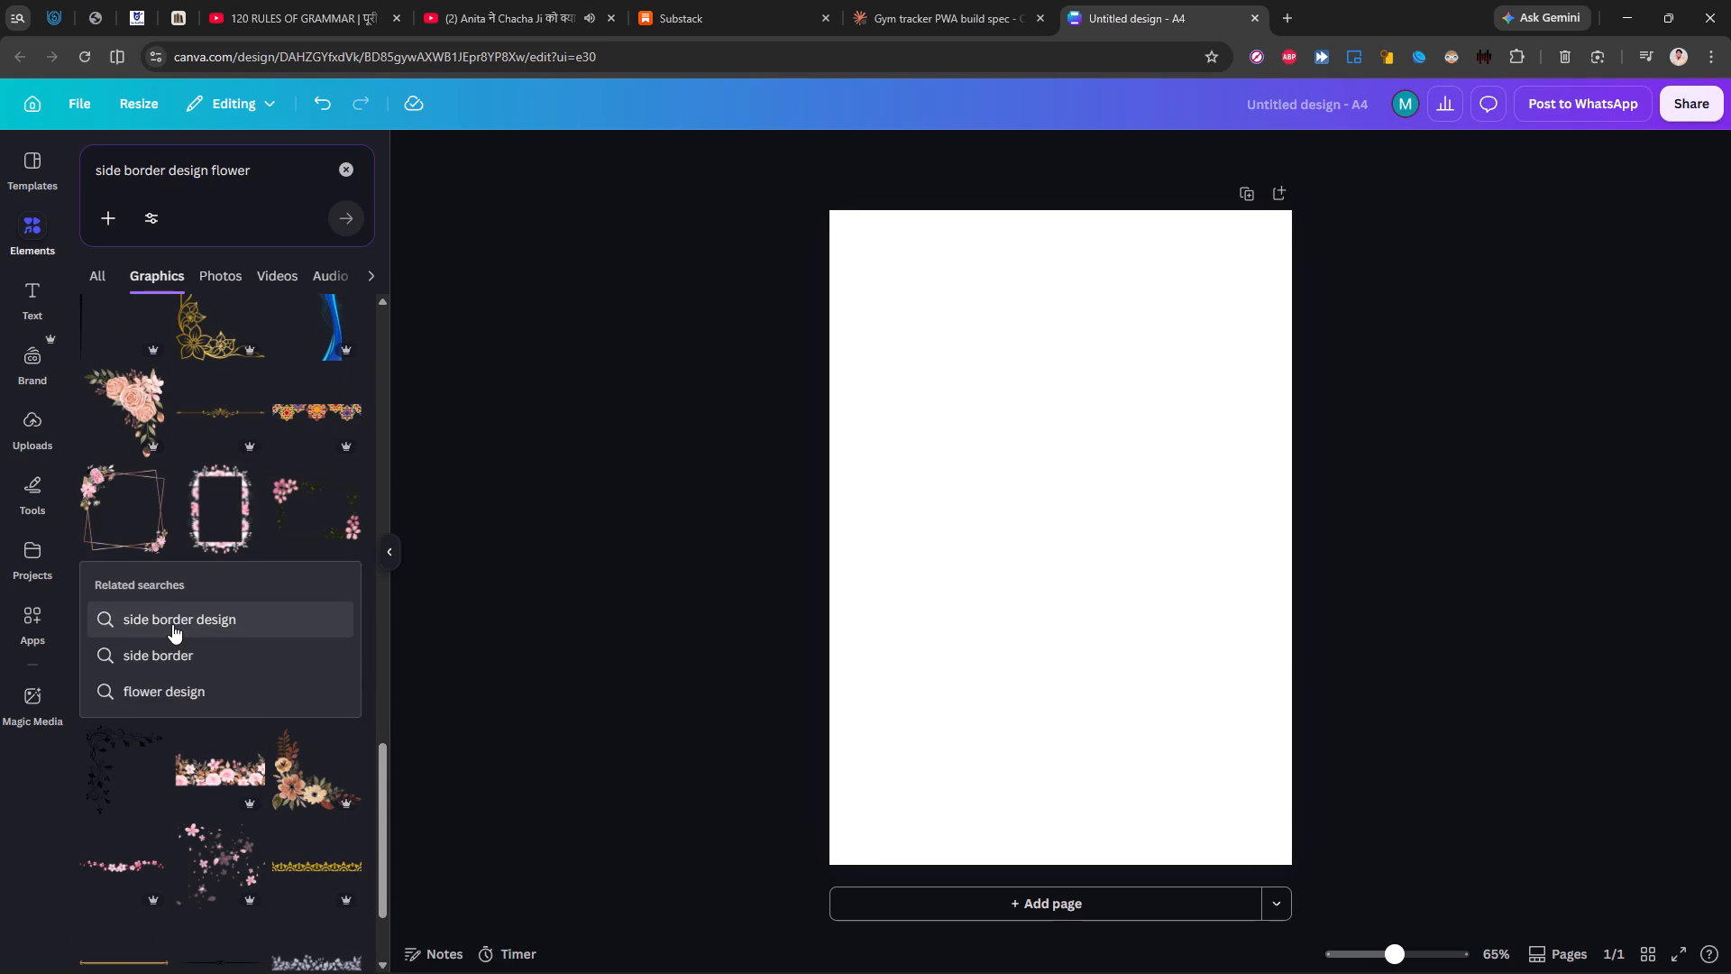
# Search the graphics for the related term "side border design" instead.
pyautogui.click(172, 624)
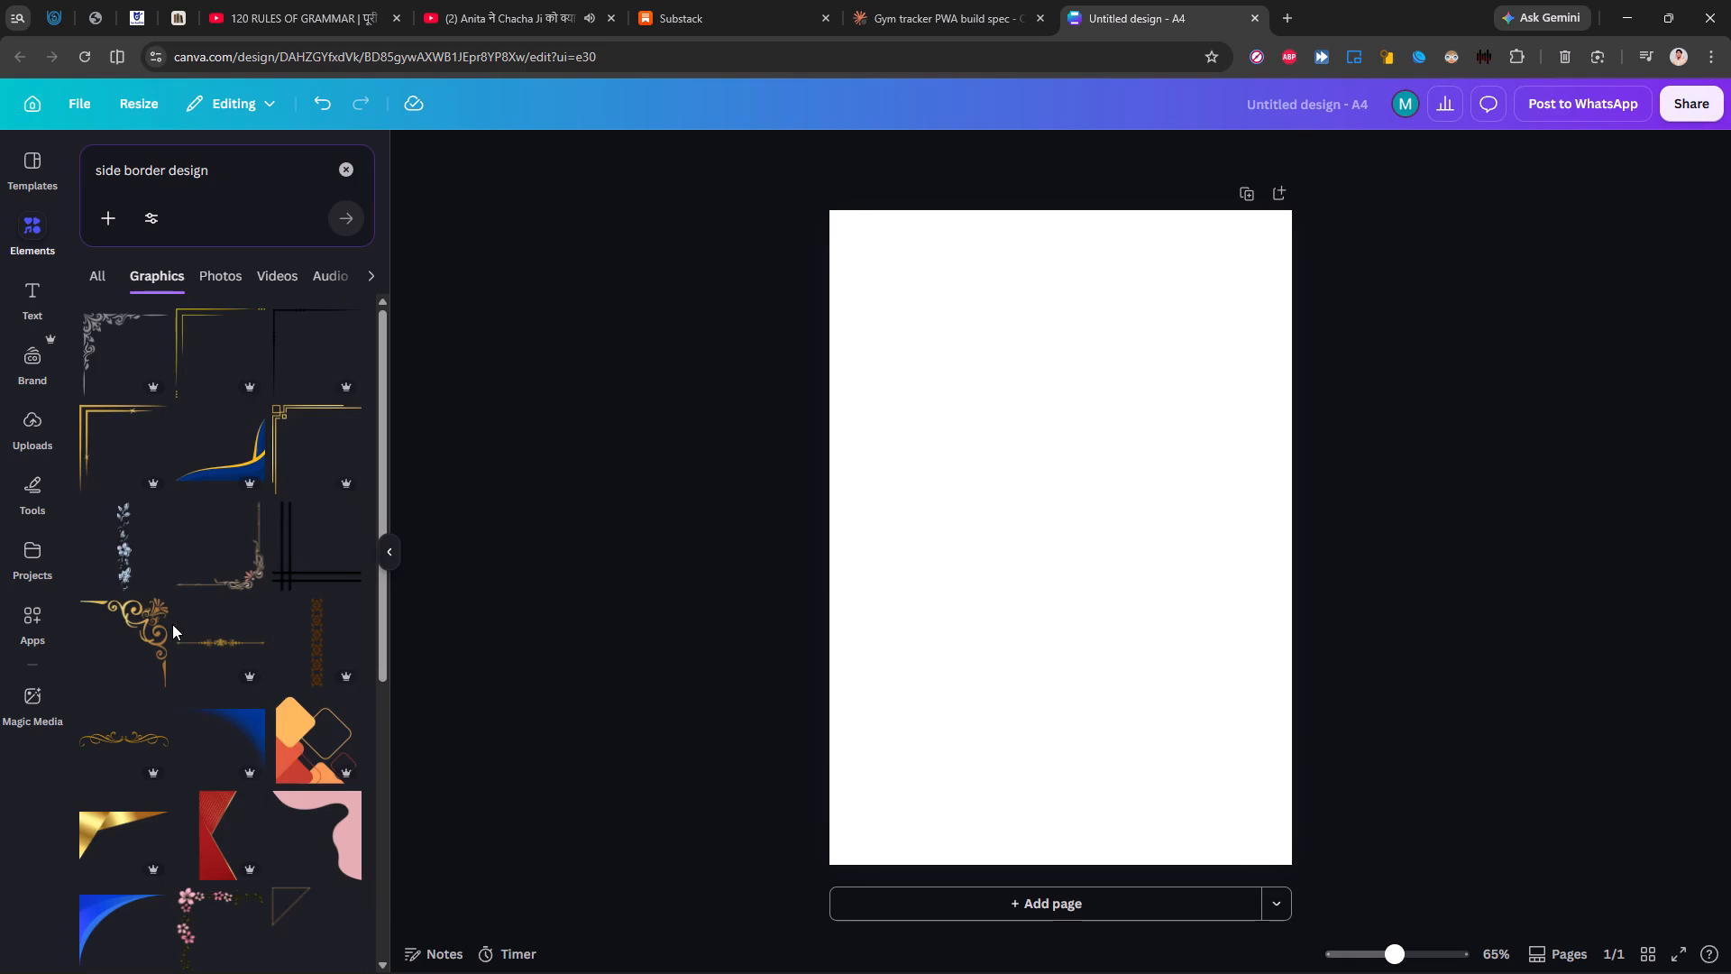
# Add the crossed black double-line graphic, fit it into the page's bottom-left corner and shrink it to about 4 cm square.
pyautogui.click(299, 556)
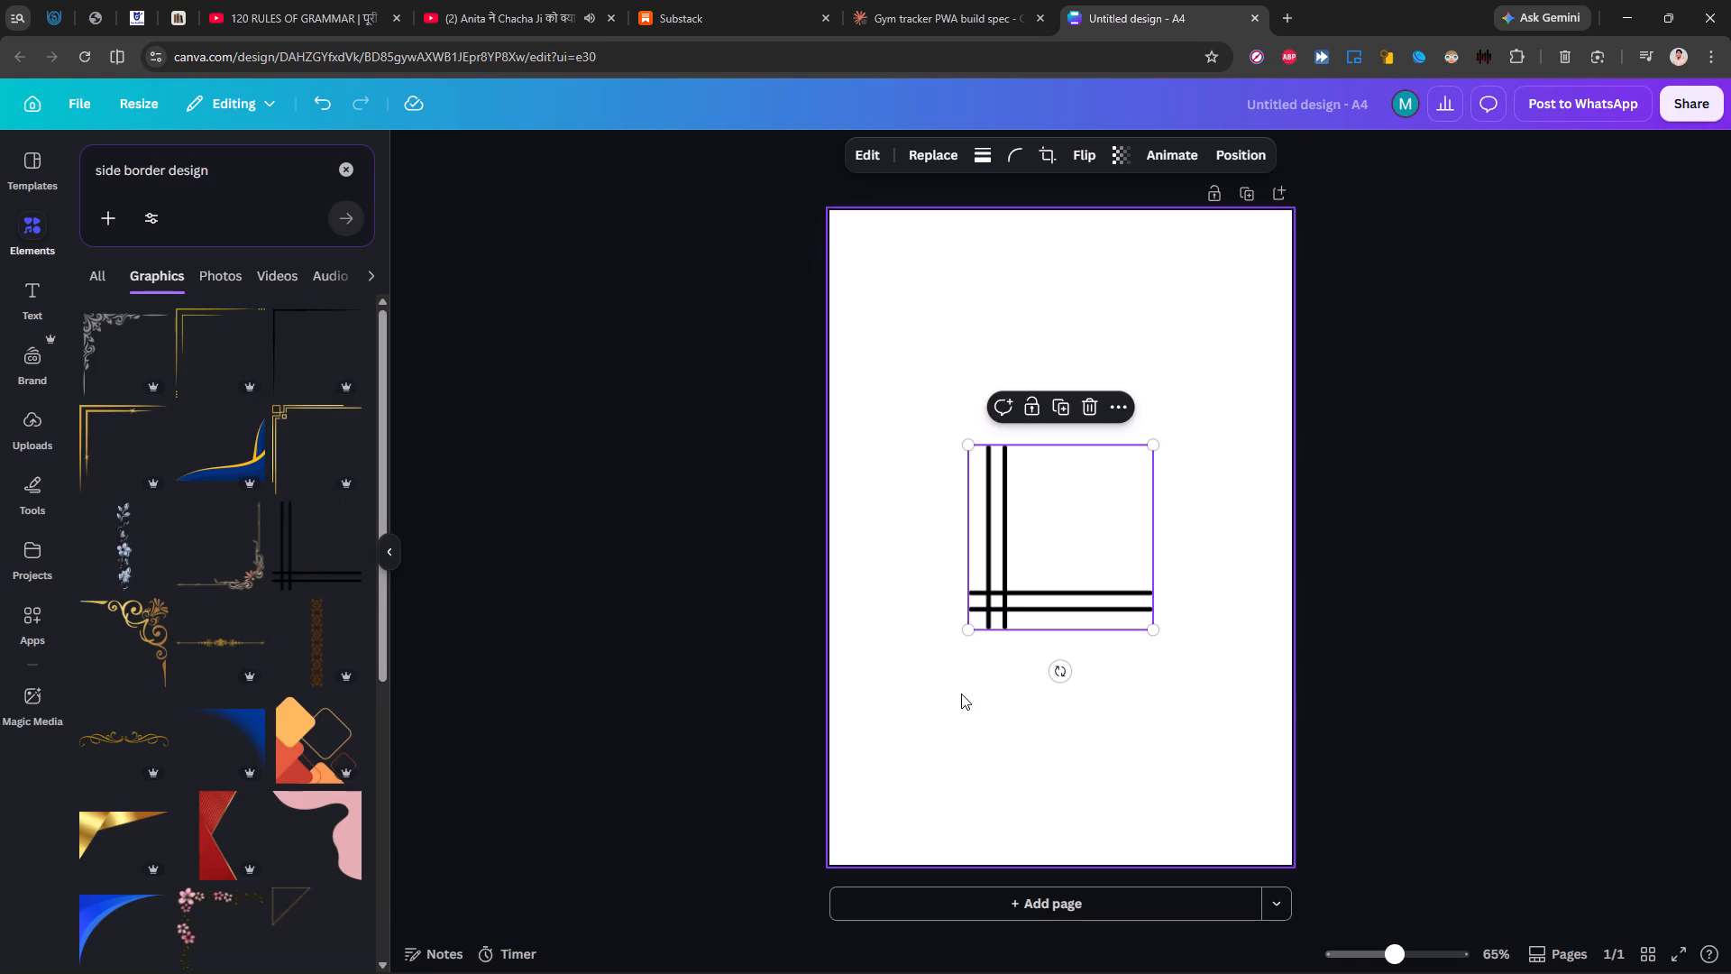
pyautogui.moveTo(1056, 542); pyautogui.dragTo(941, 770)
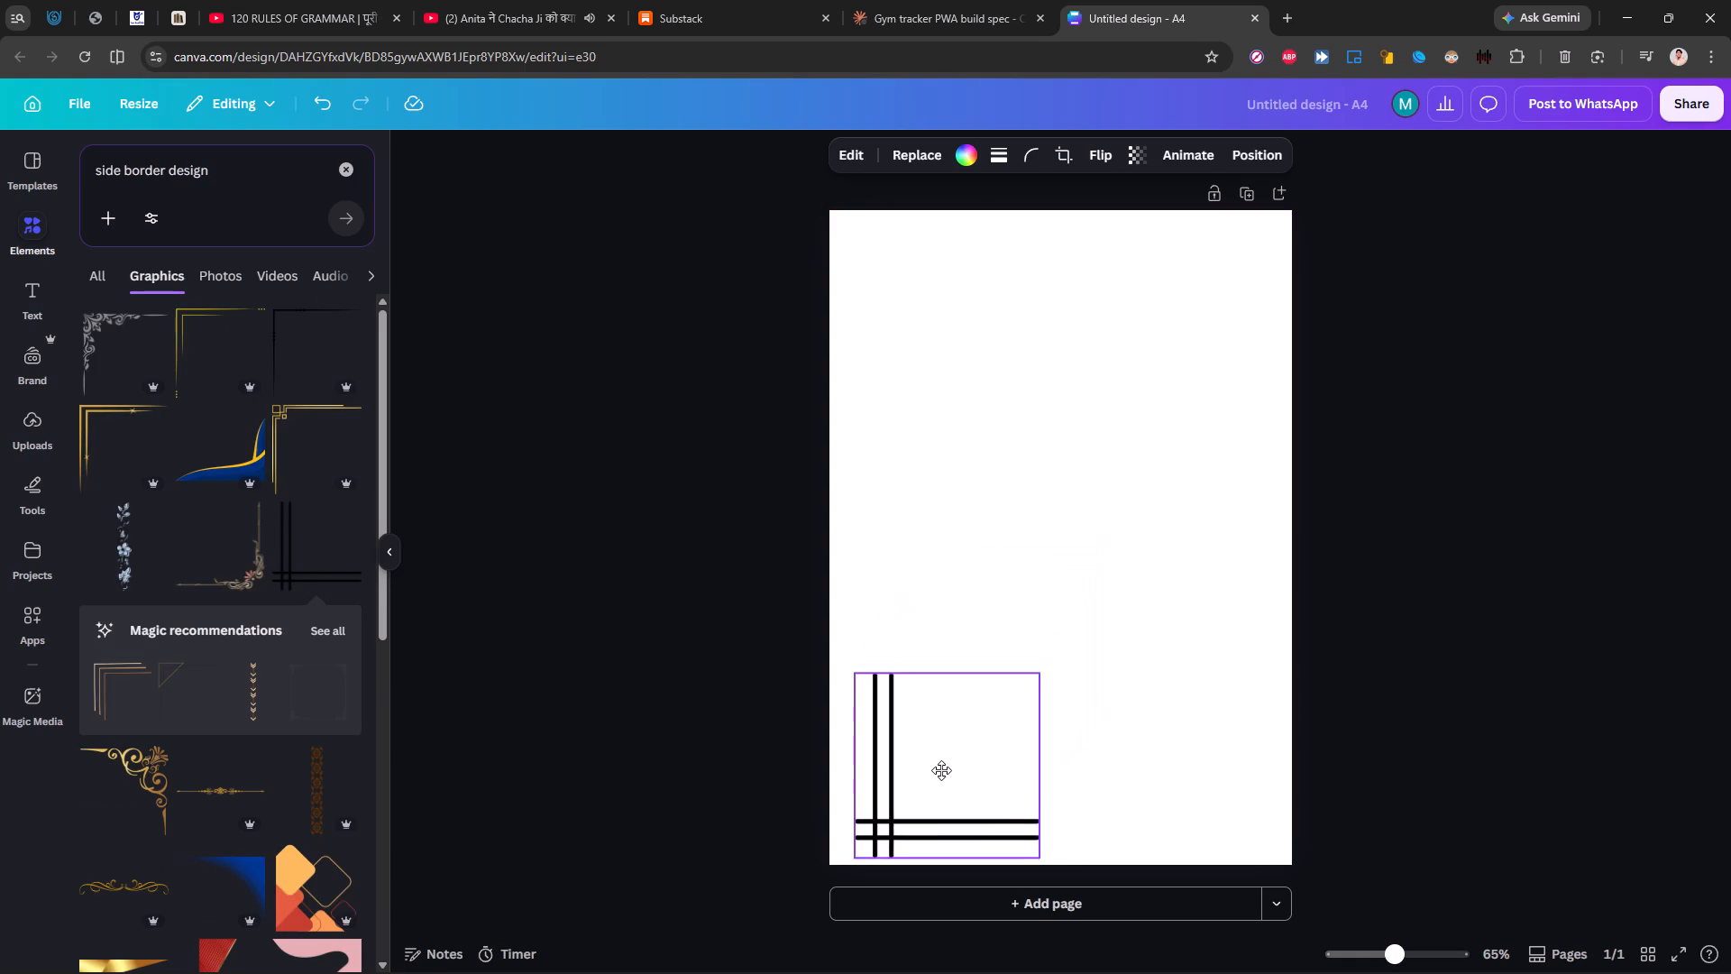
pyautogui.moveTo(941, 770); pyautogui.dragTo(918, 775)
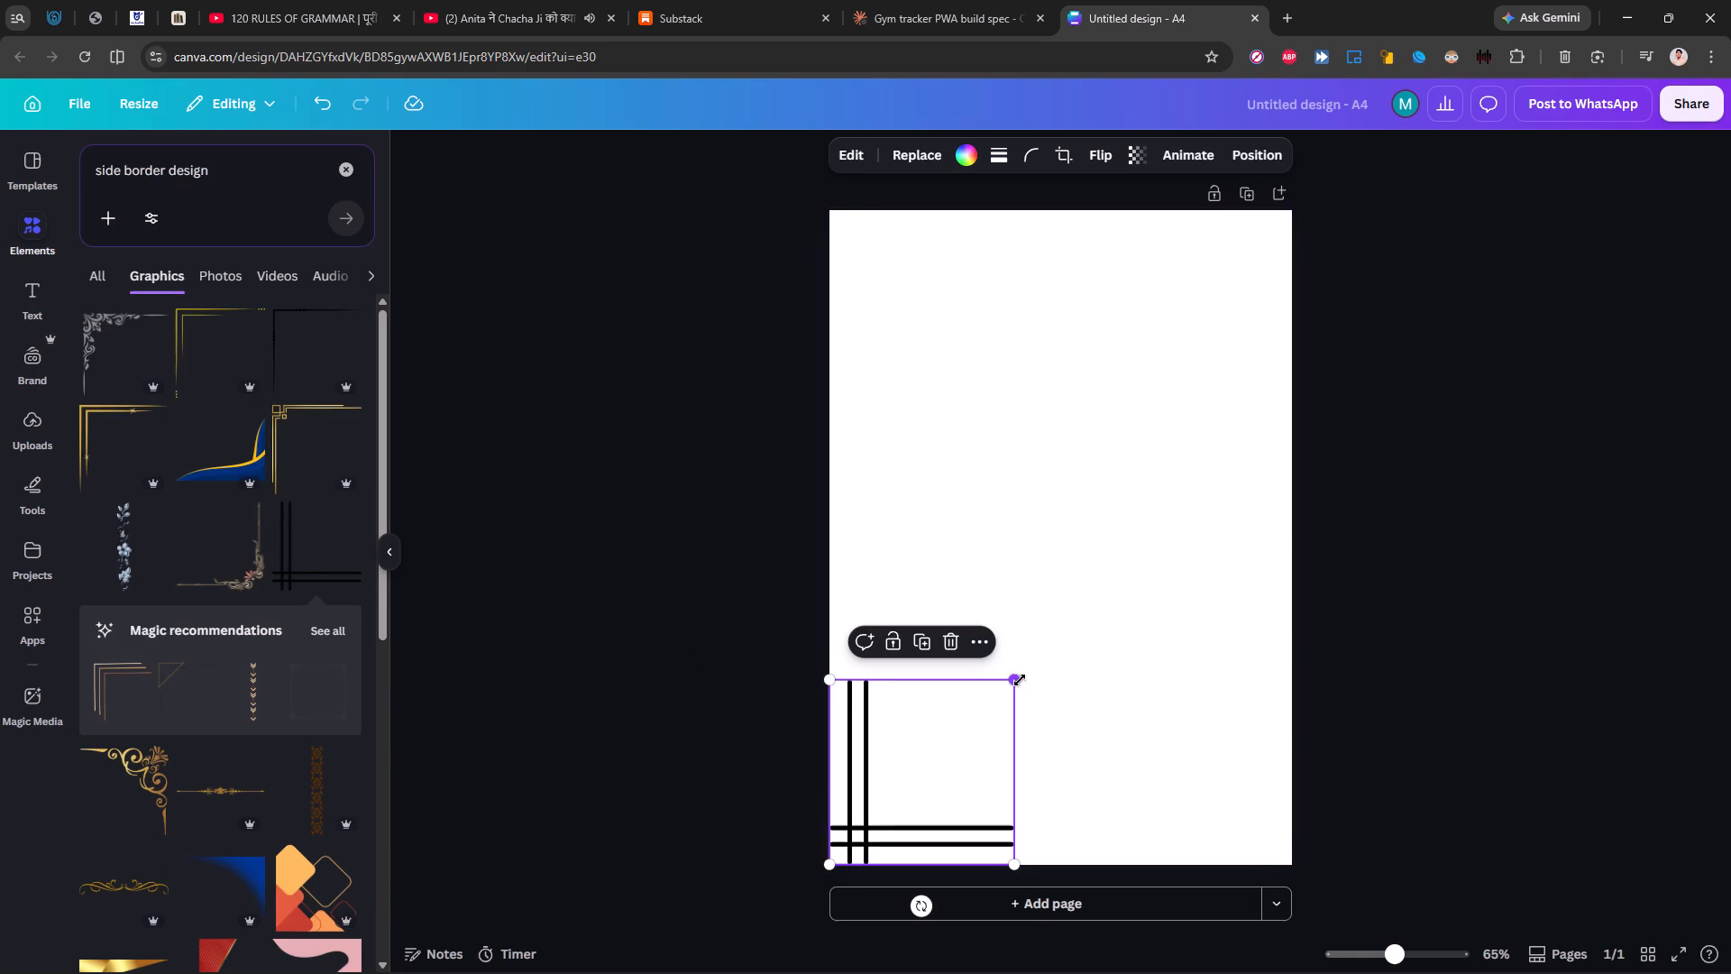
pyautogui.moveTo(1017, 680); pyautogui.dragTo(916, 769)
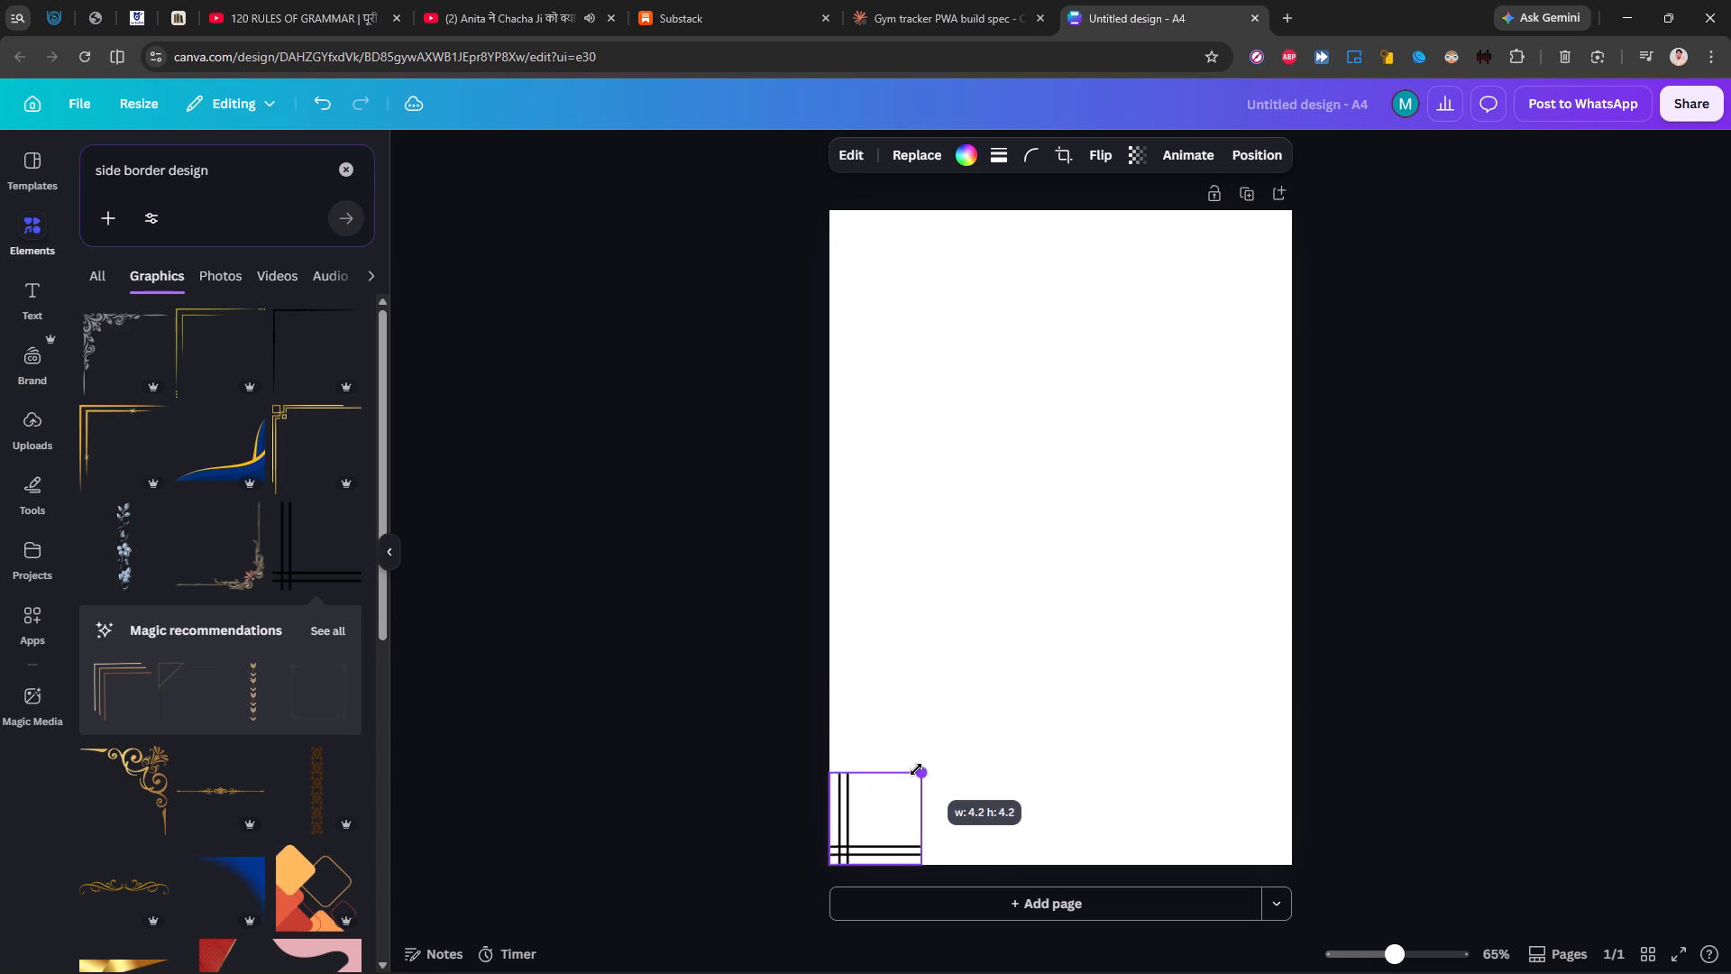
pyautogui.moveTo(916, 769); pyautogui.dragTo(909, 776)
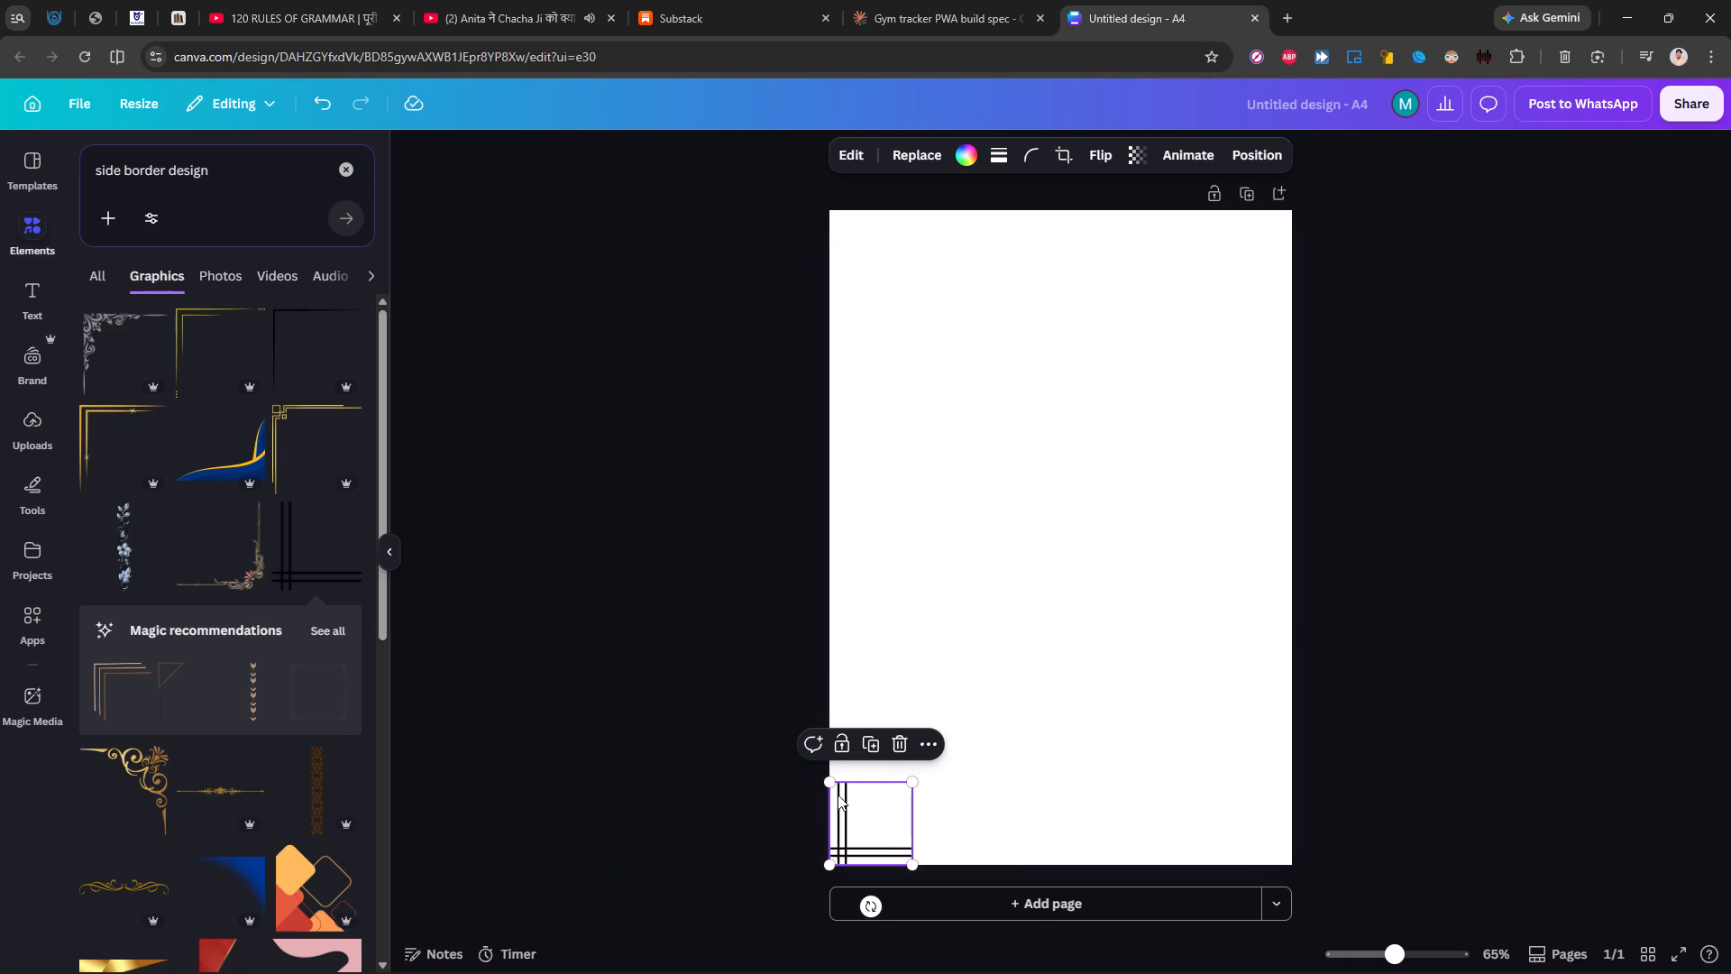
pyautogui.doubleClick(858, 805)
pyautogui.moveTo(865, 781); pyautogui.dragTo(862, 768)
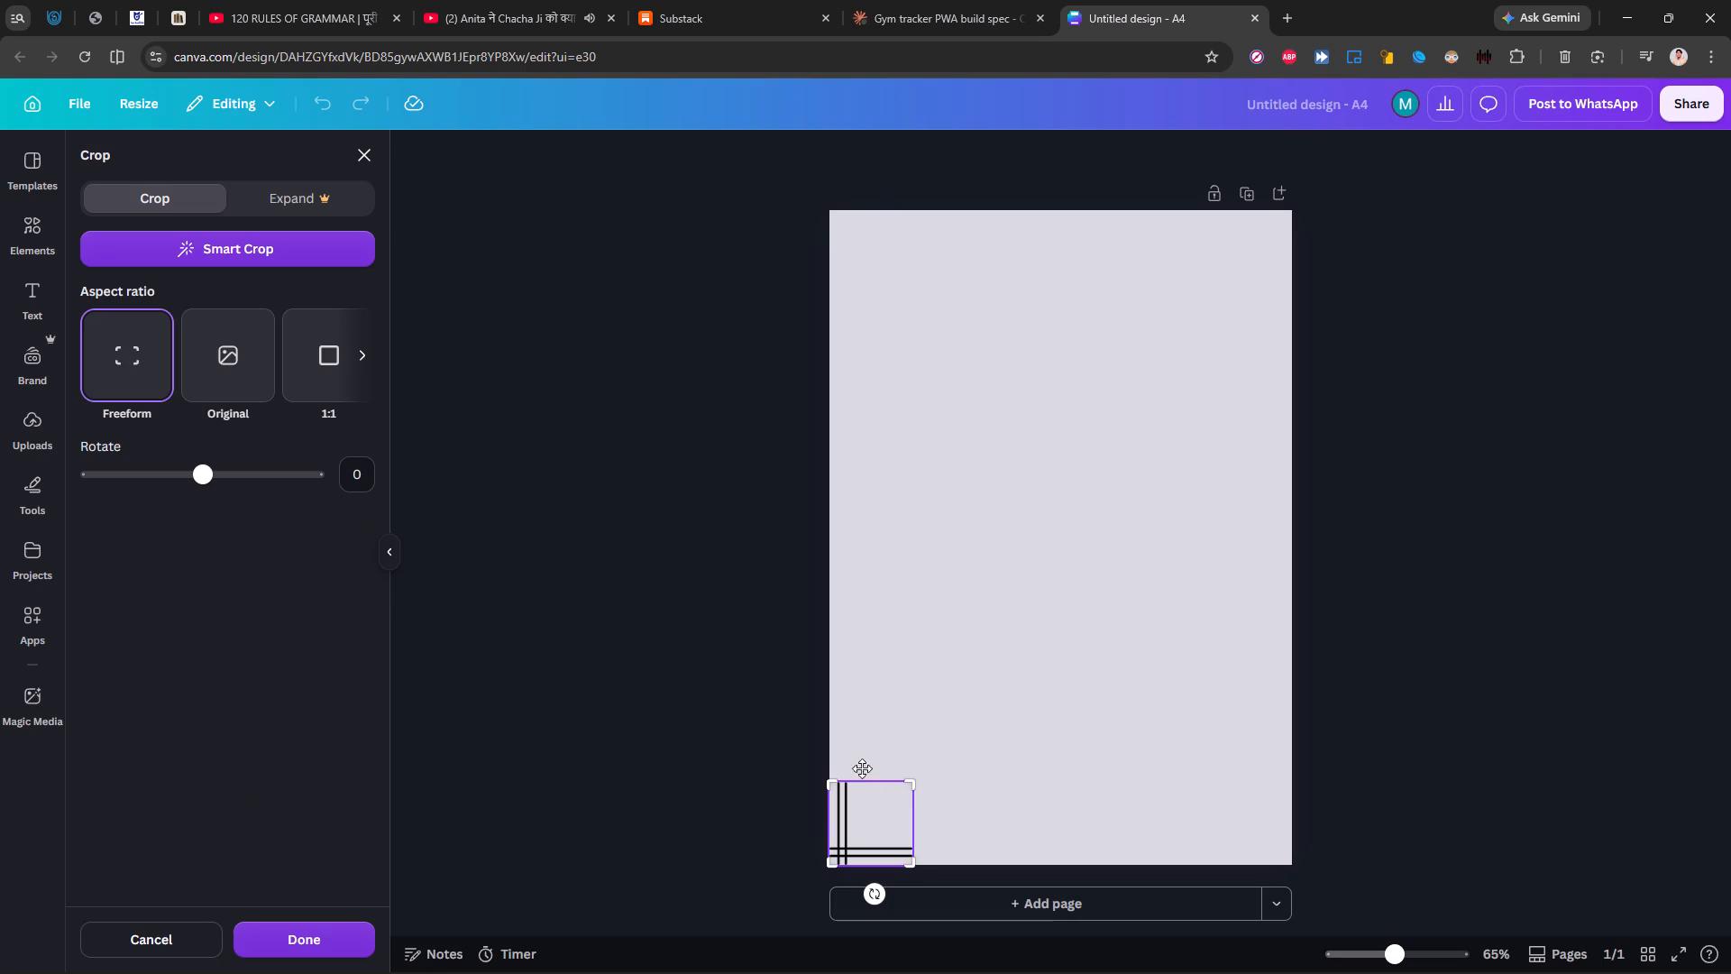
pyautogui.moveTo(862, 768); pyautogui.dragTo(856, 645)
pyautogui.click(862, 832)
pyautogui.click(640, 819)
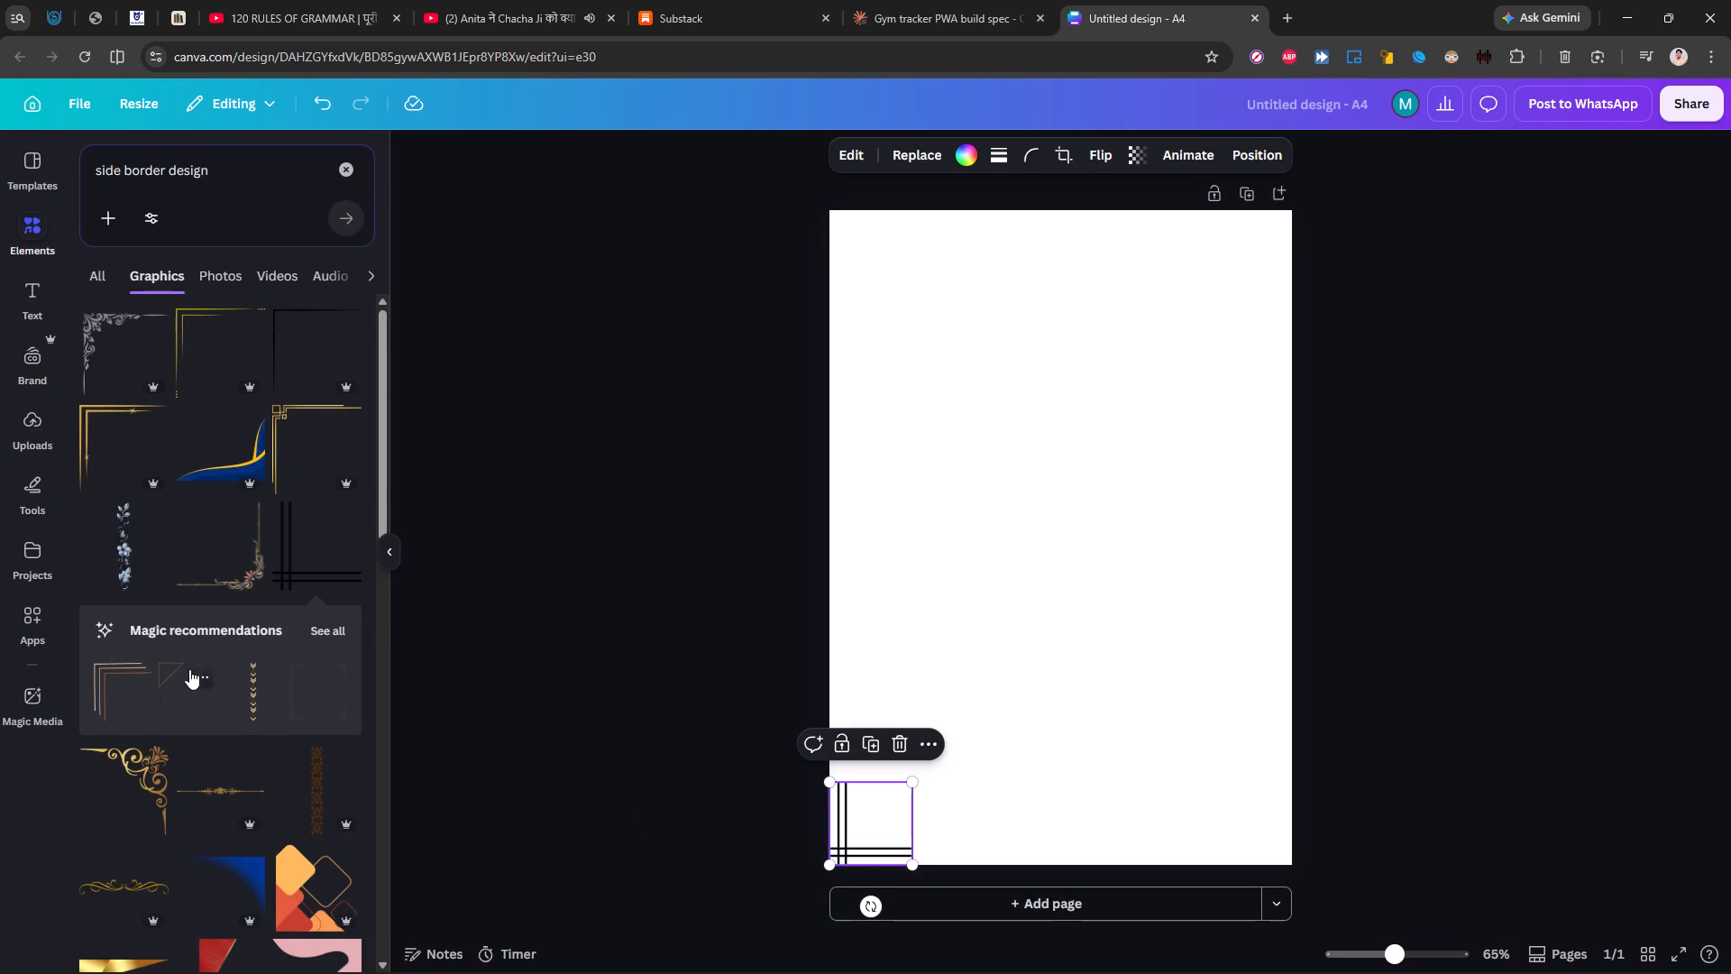
# Find the black double-line corner graphic with interlocking squares among the "side border design" results and add it to the page.
pyautogui.scroll(-1, 189, 669)
pyautogui.scroll(-2, 302, 753)
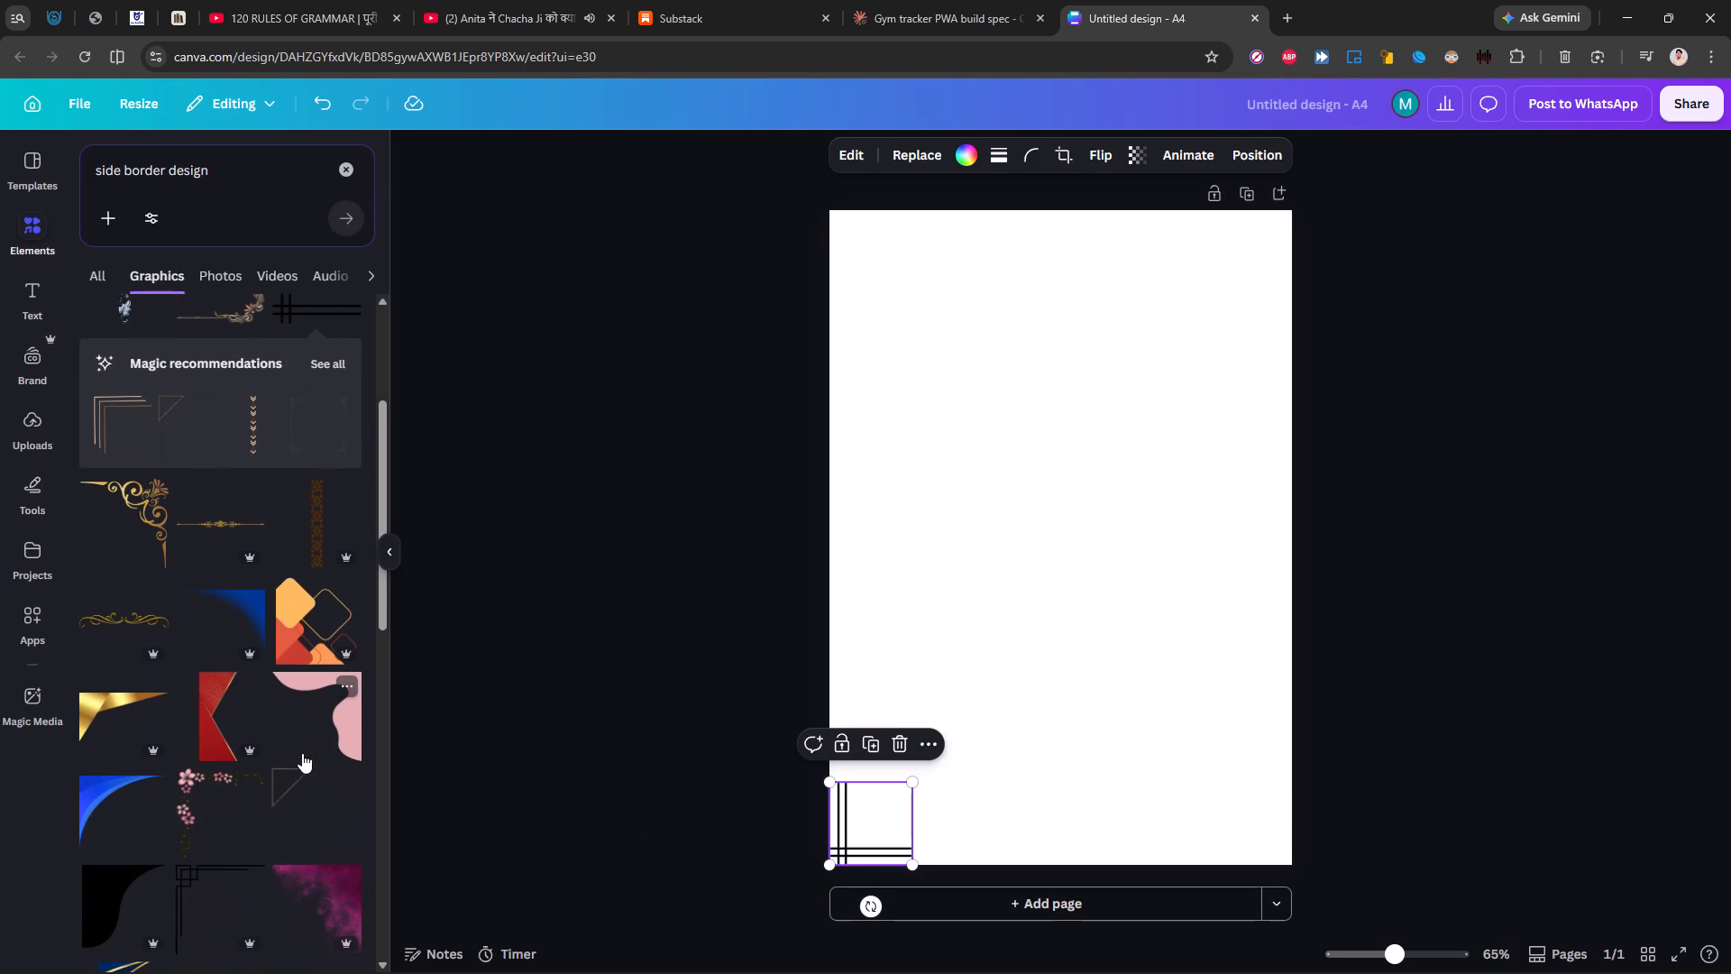
pyautogui.scroll(-1, 236, 607)
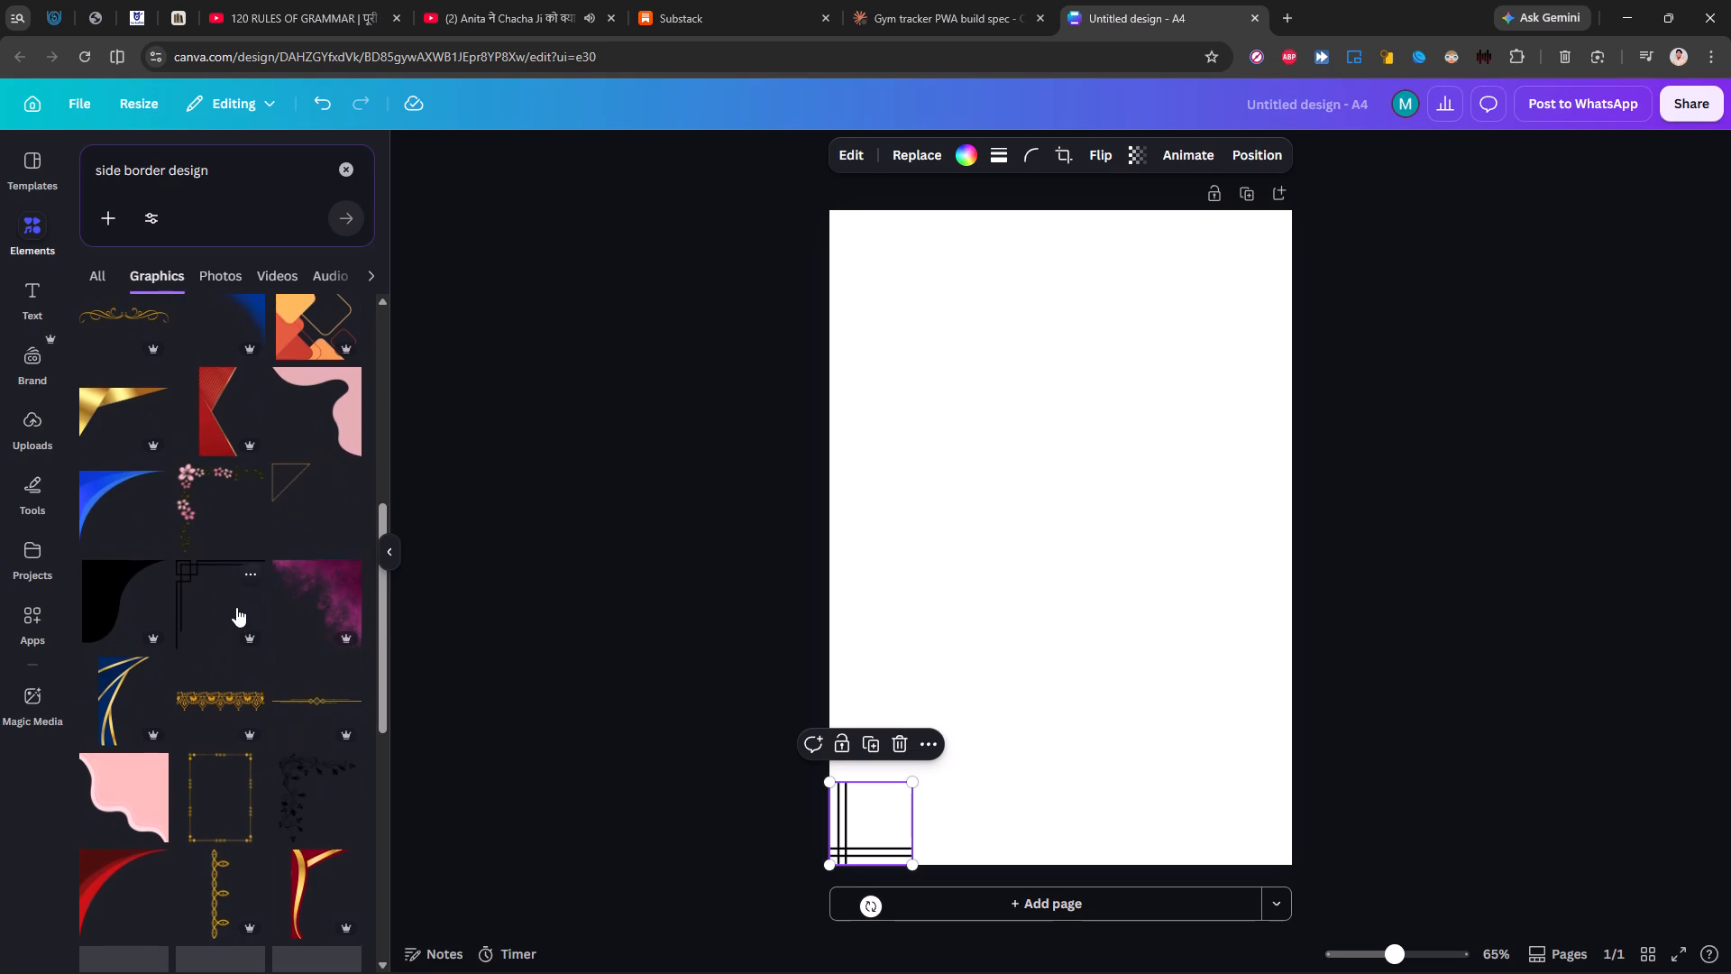
pyautogui.scroll(-1, 236, 607)
pyautogui.scroll(3, 236, 607)
pyautogui.scroll(-2, 236, 607)
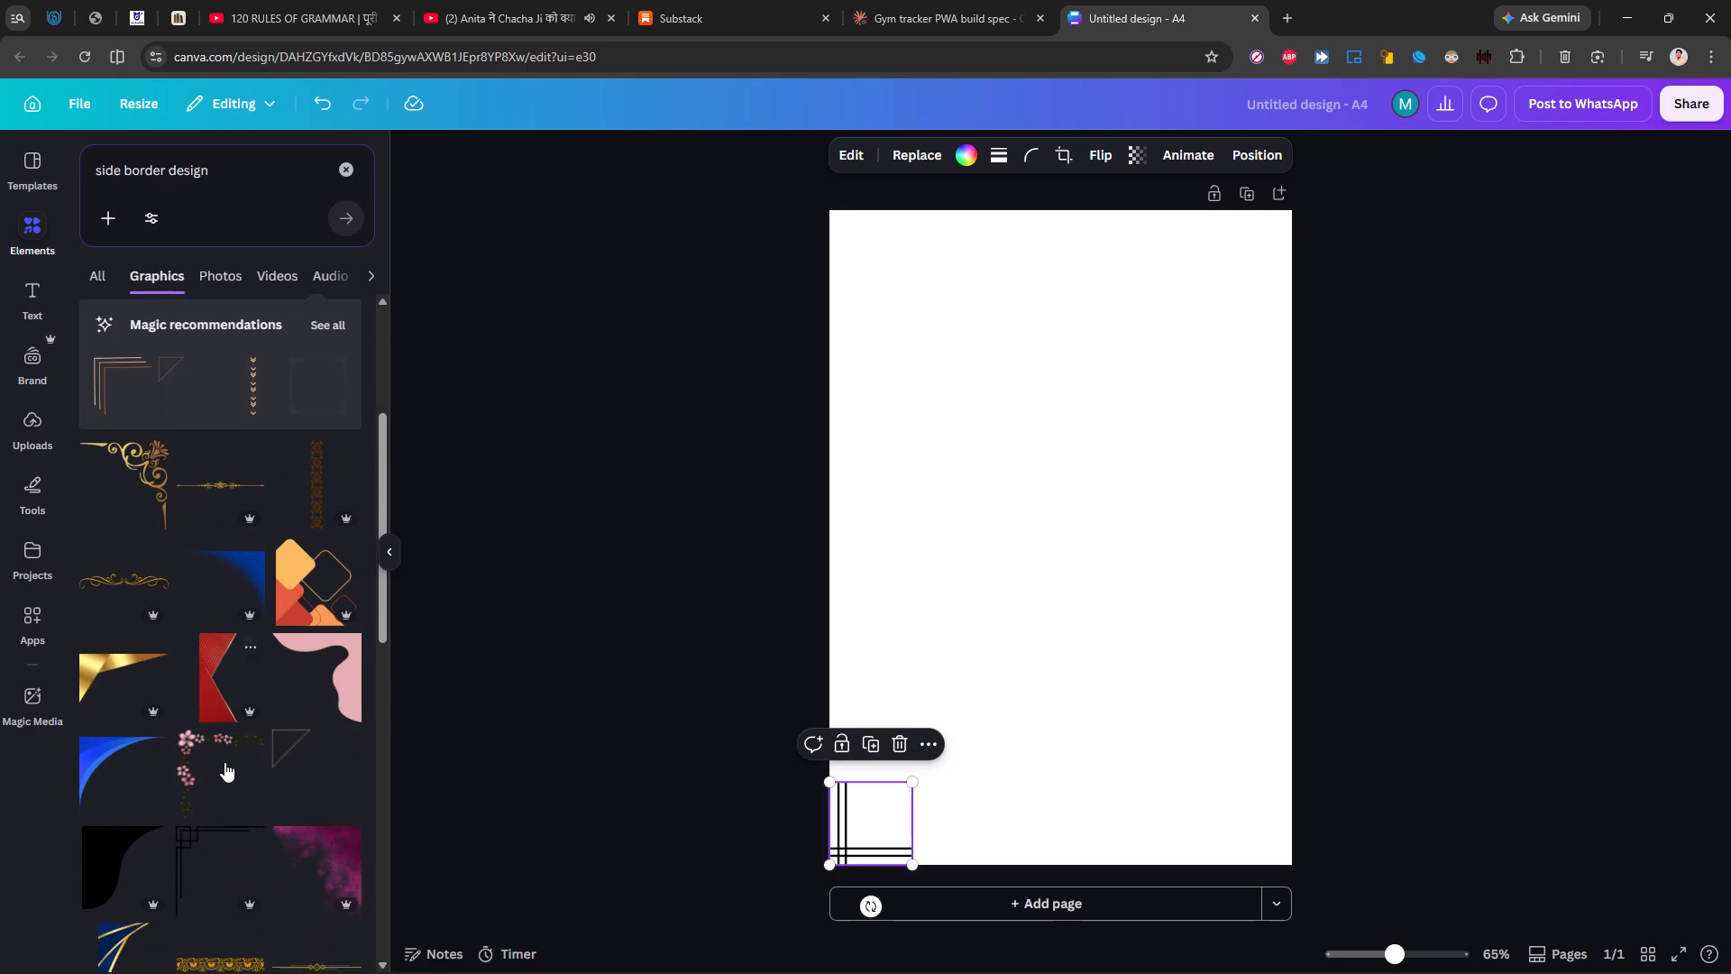
pyautogui.click(206, 855)
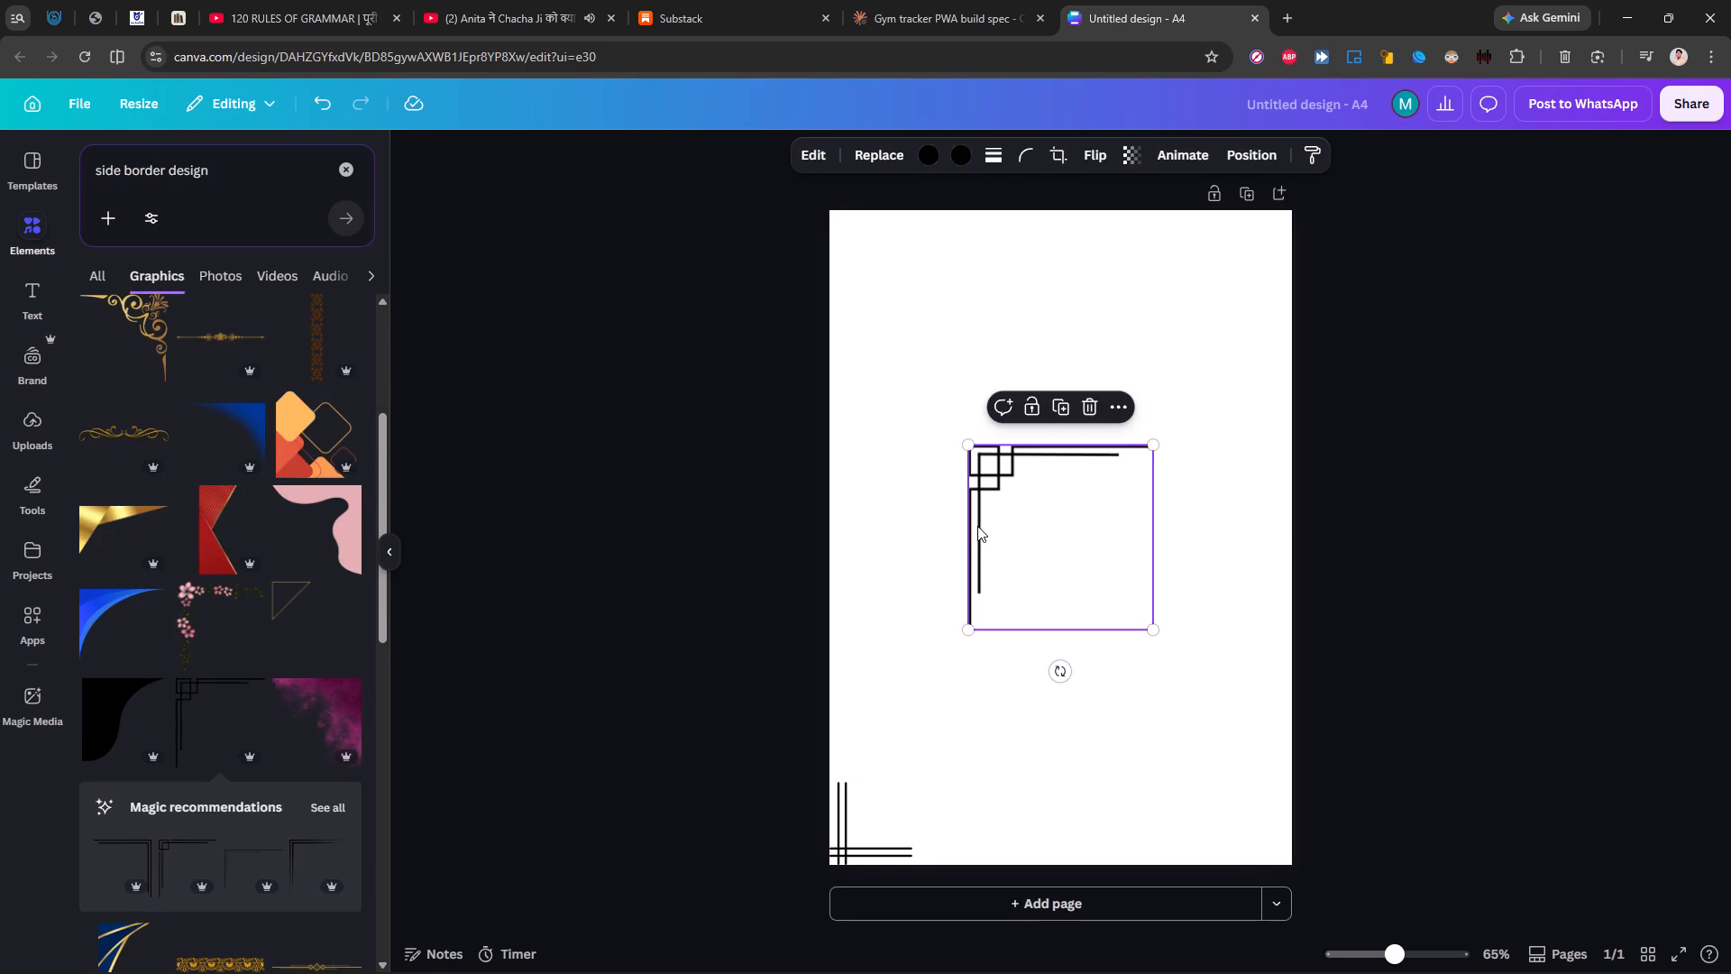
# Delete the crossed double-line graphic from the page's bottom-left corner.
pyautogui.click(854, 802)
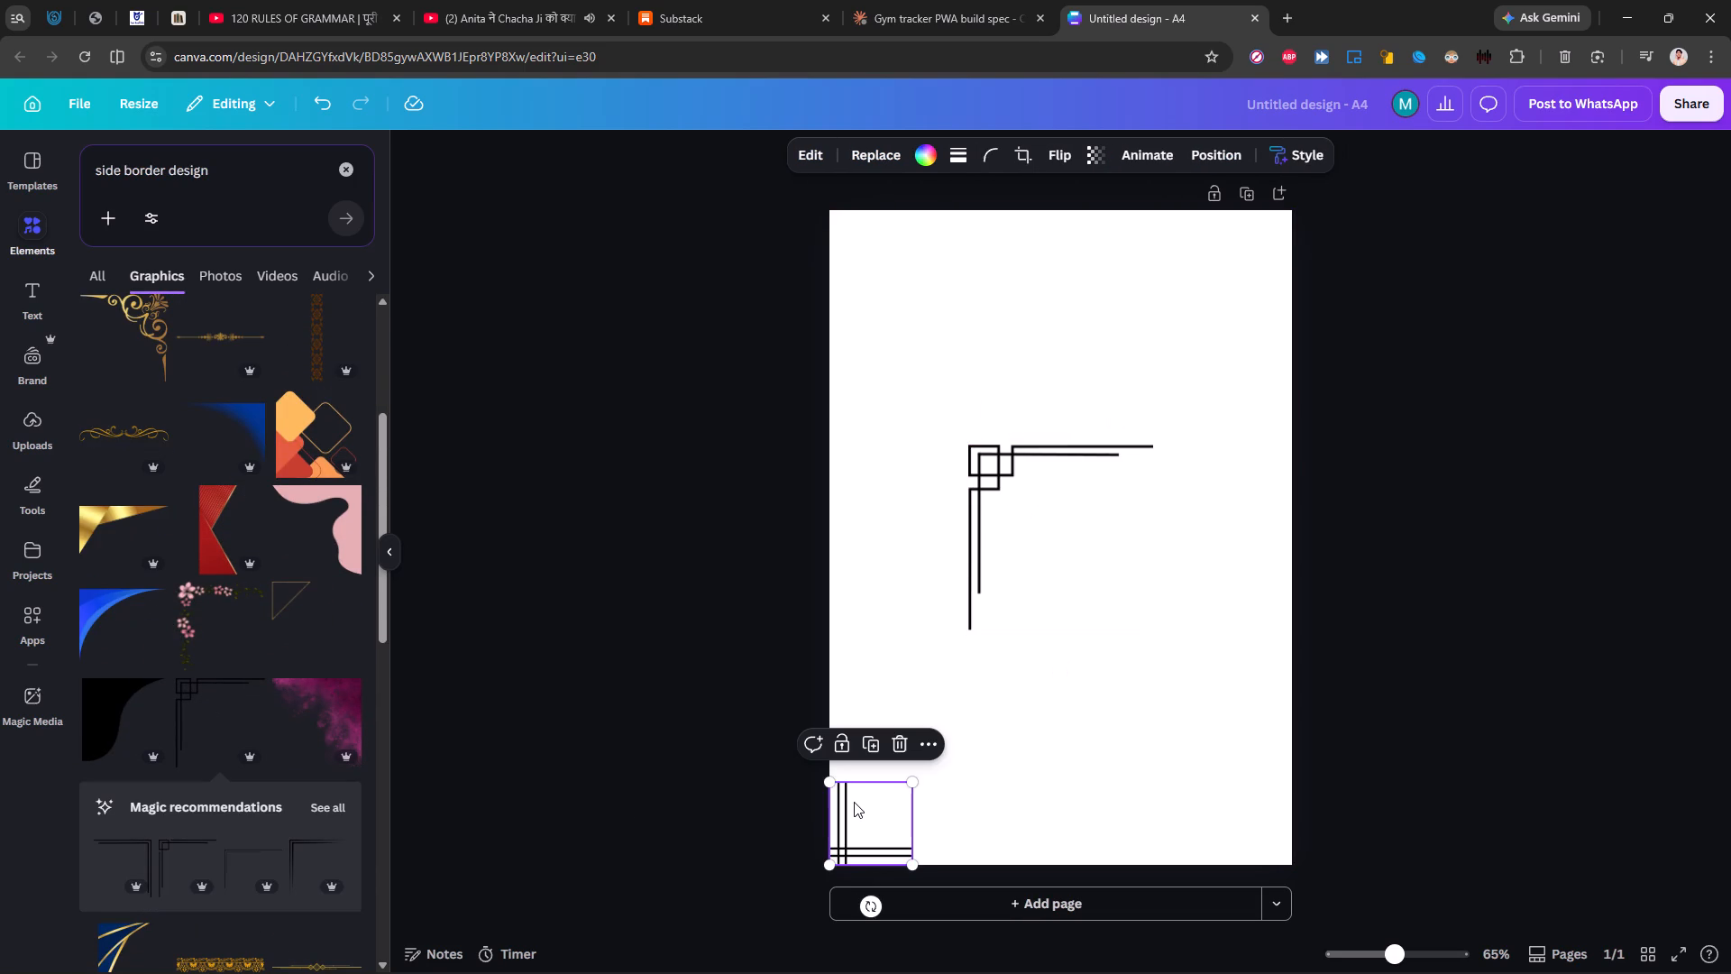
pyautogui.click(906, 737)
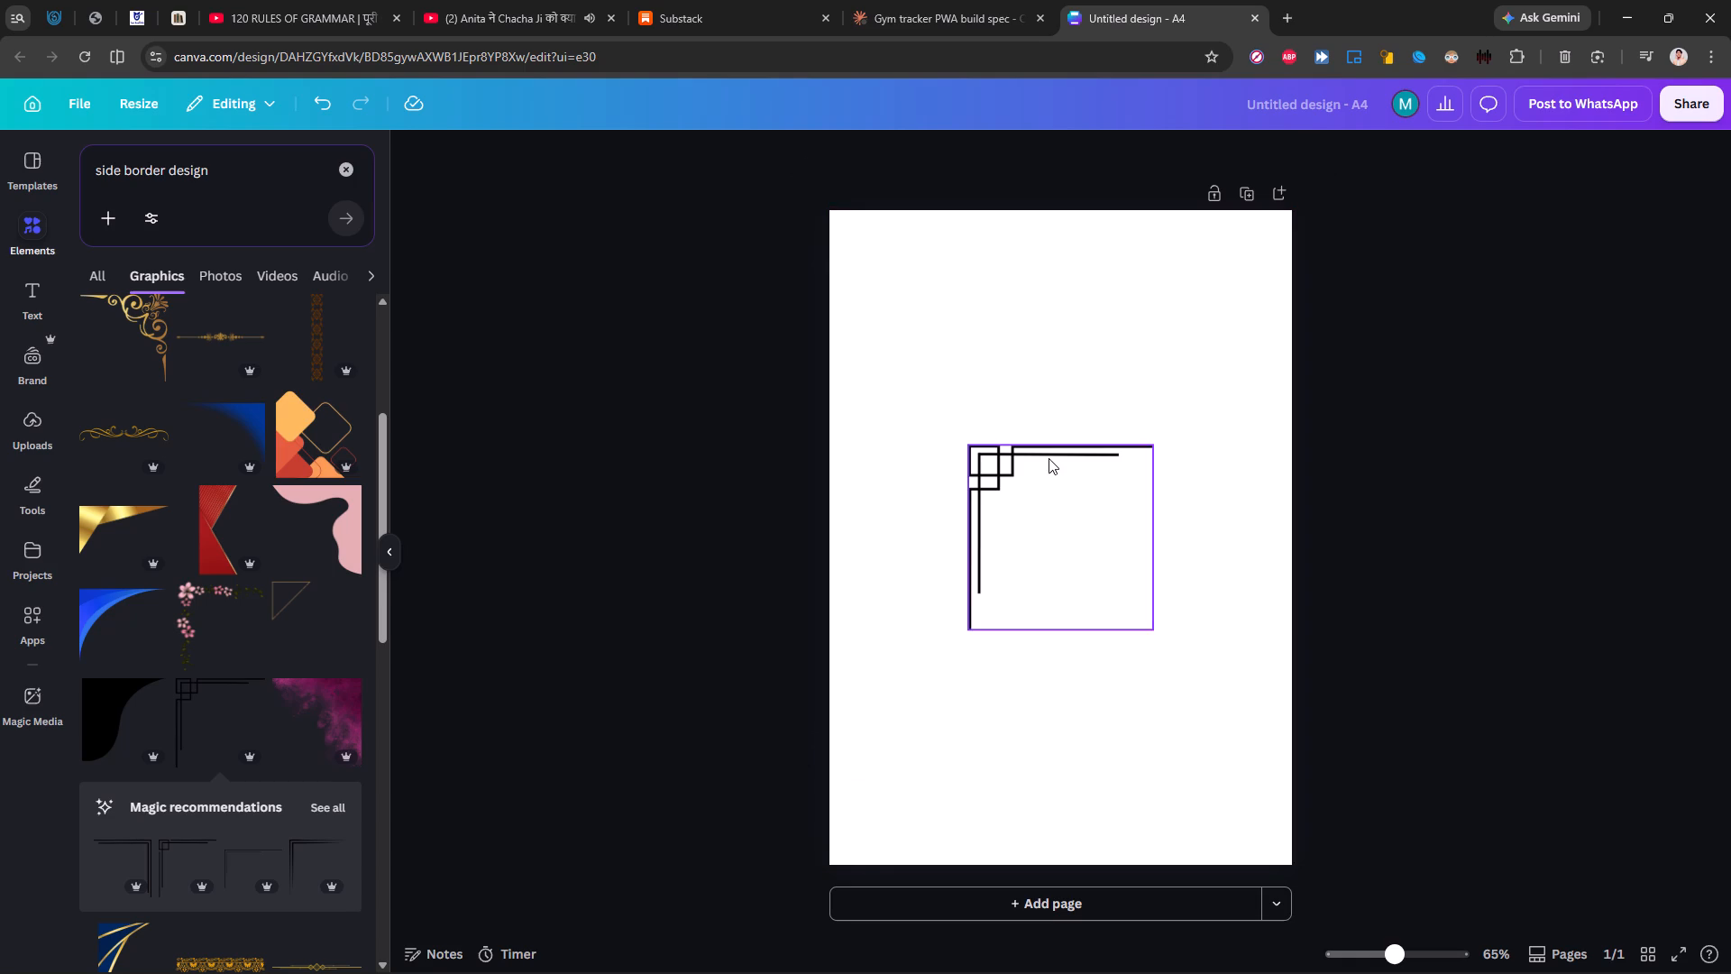
# Place the interlocking-squares corner graphic in the page's top-left corner with a small margin from the edges.
pyautogui.moveTo(1043, 481); pyautogui.dragTo(920, 239)
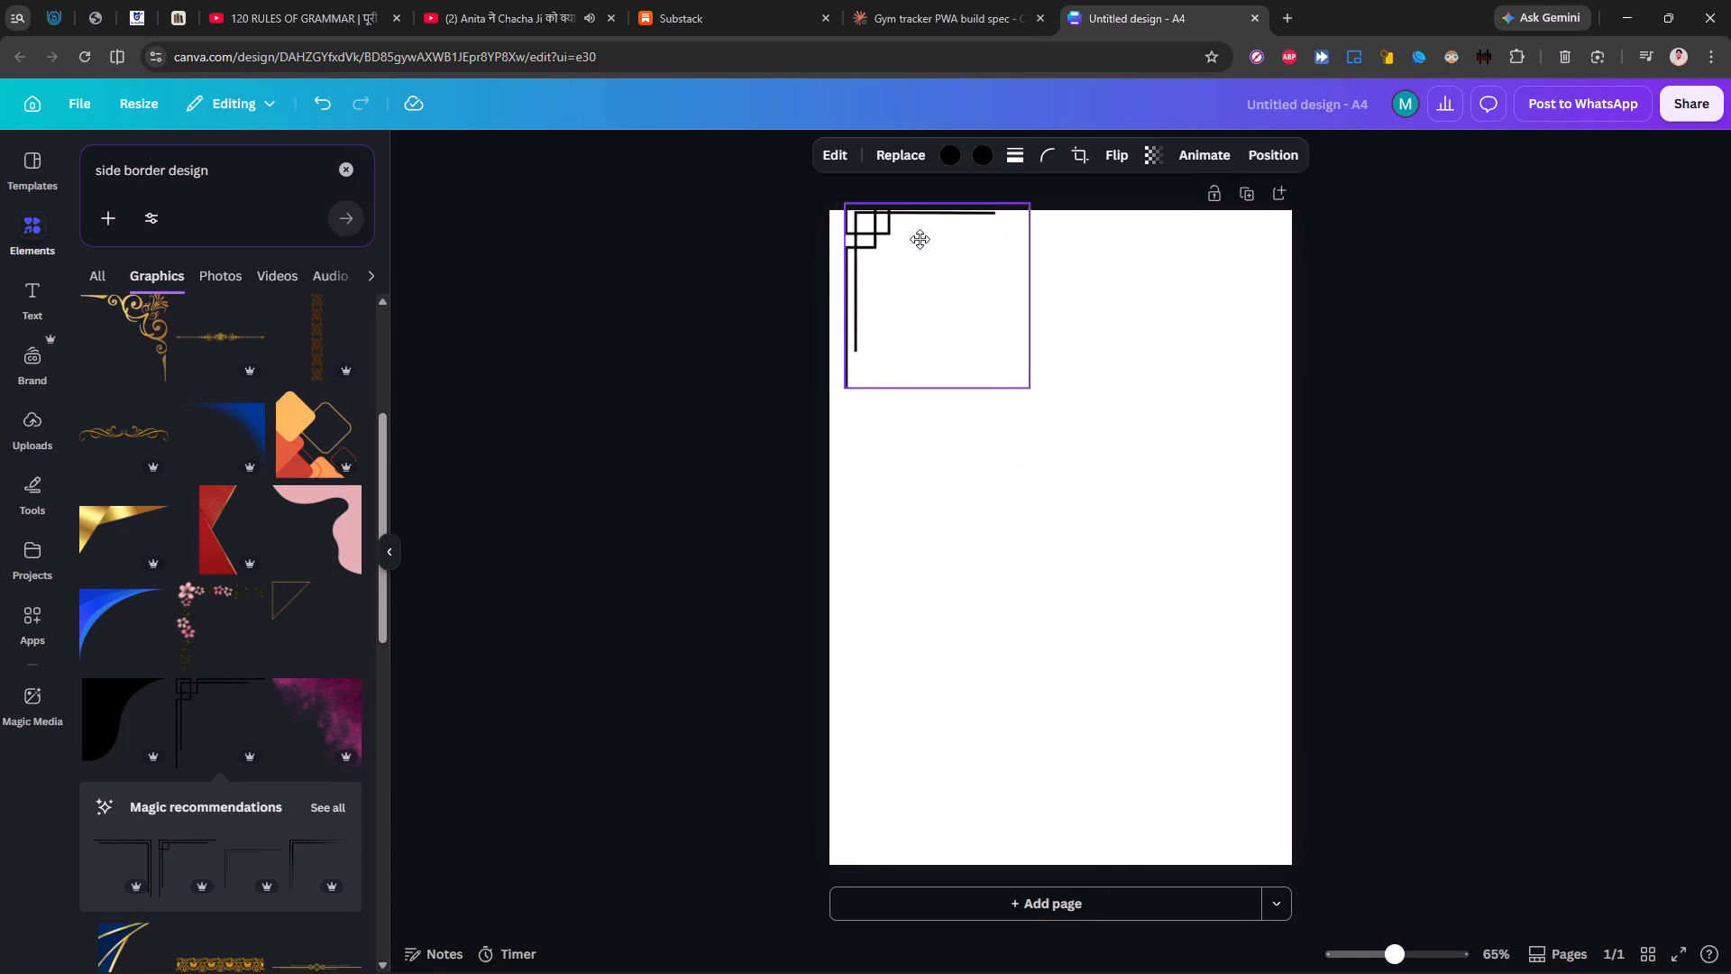
pyautogui.moveTo(920, 239); pyautogui.dragTo(907, 246)
pyautogui.click(1110, 381)
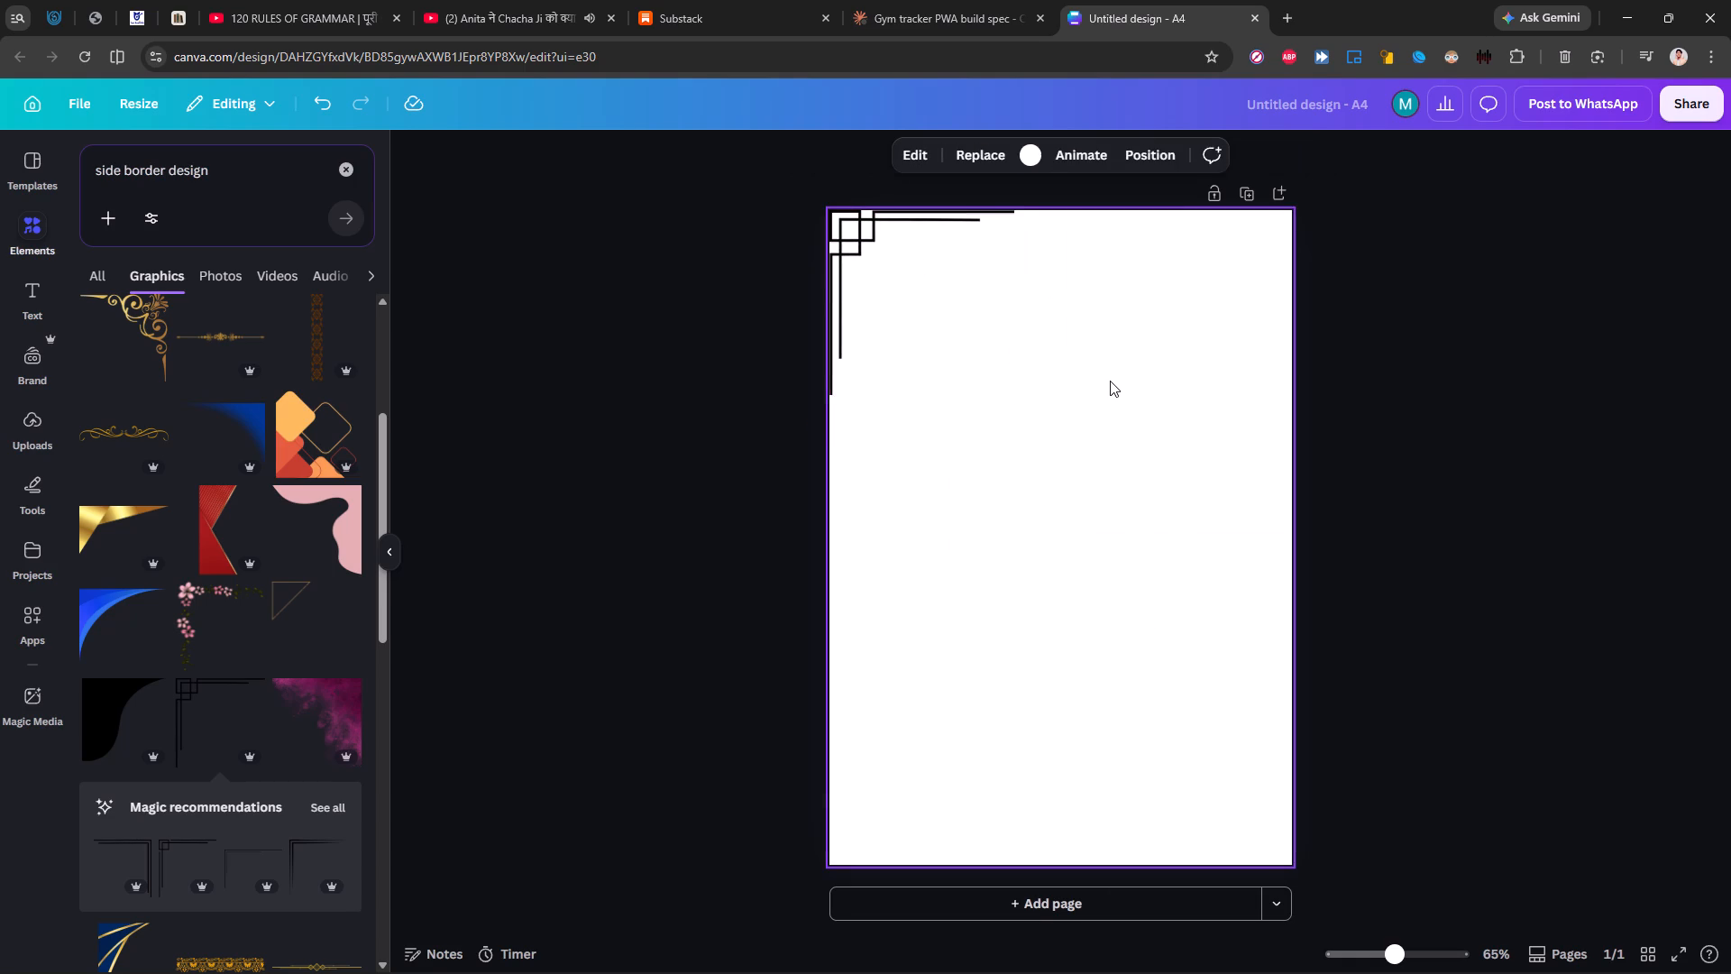
pyautogui.click(955, 333)
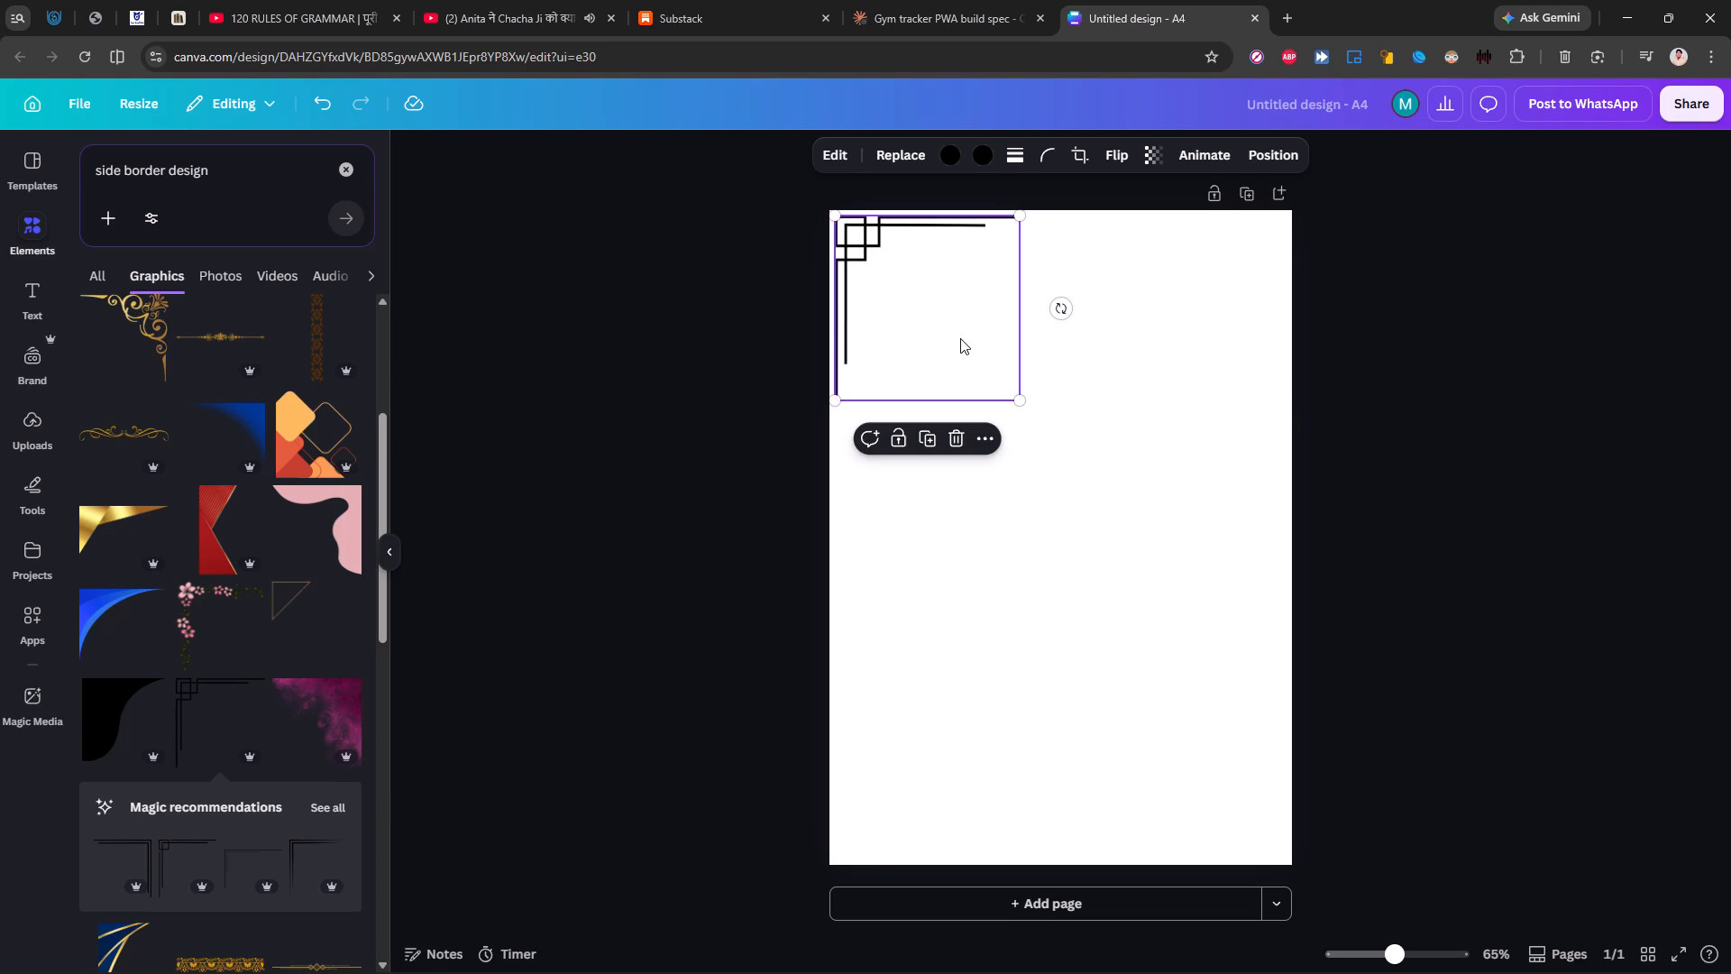
pyautogui.click(1175, 431)
# Shrink the top-left corner graphic to about 7 cm square, keeping it anchored in its corner.
pyautogui.click(875, 302)
pyautogui.moveTo(1017, 401); pyautogui.dragTo(971, 376)
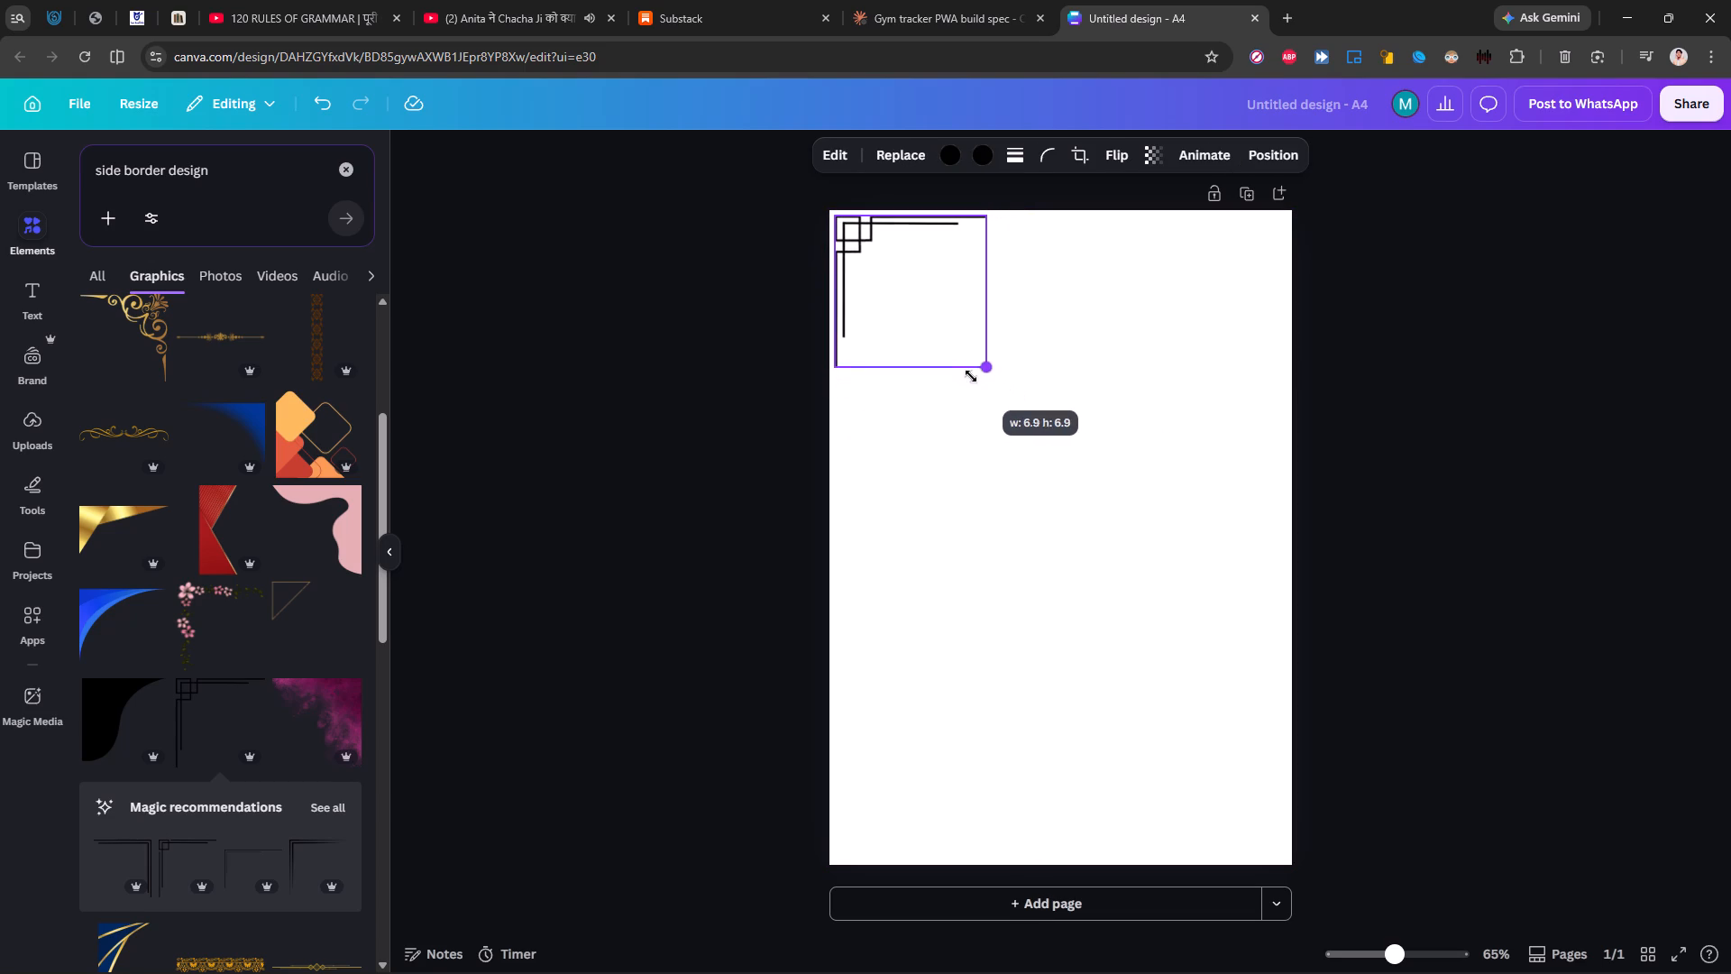
pyautogui.moveTo(971, 376); pyautogui.dragTo(970, 376)
pyautogui.click(1148, 307)
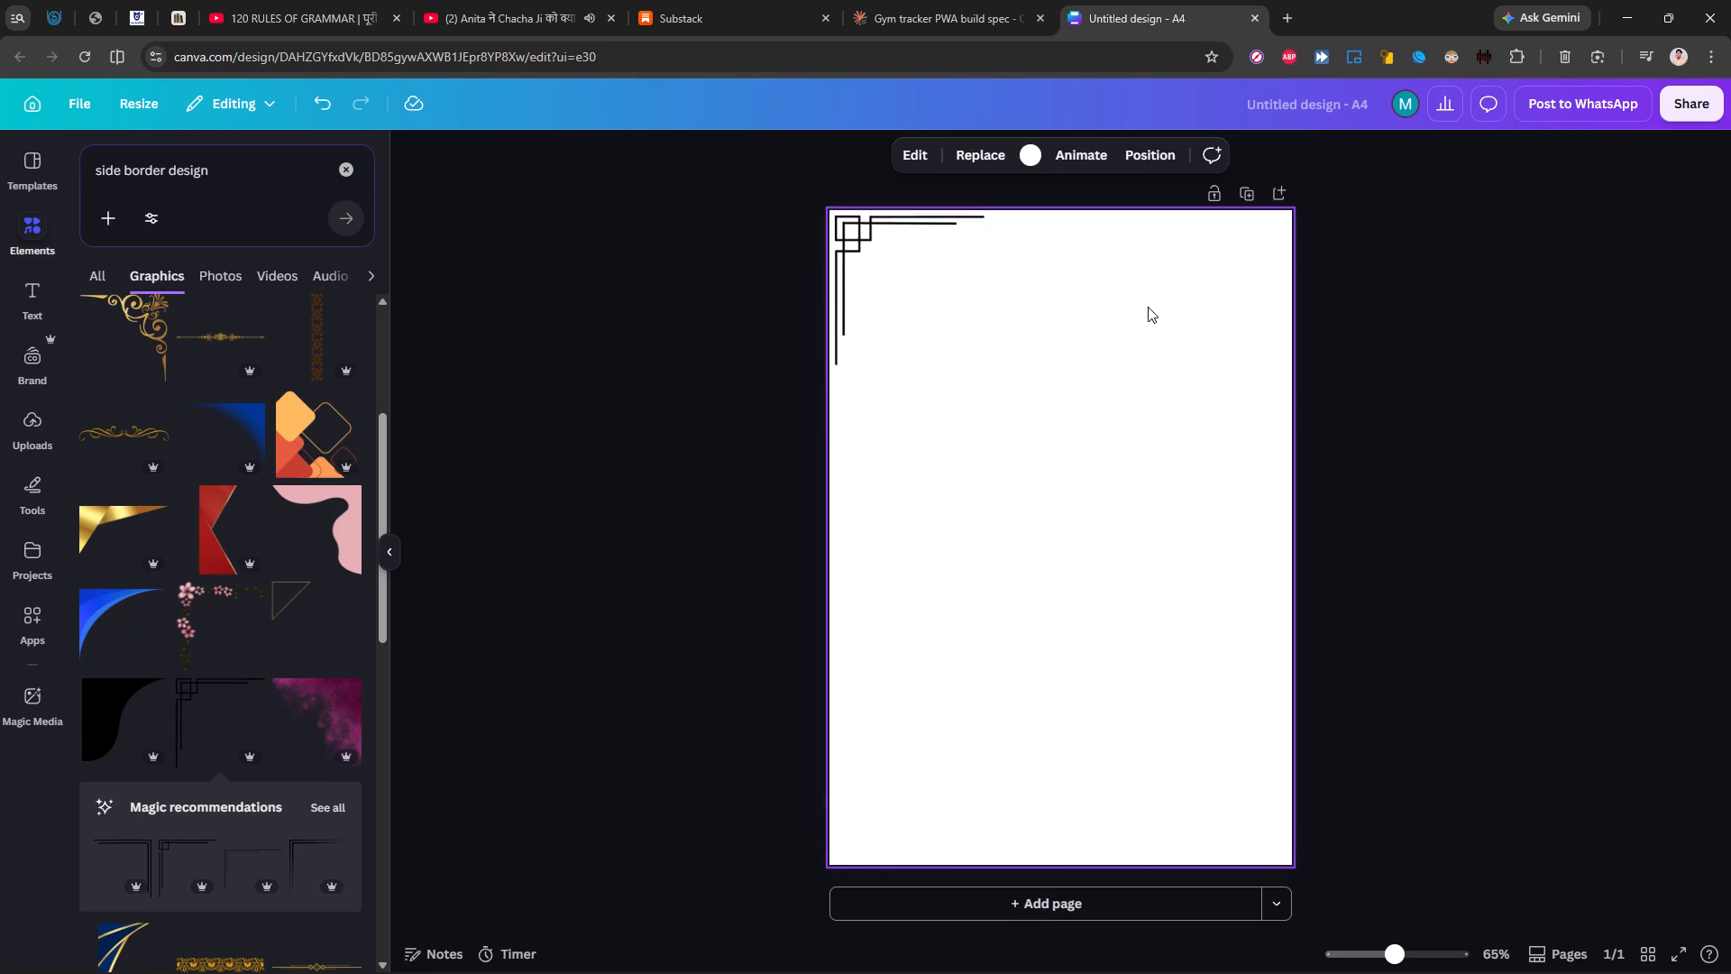
# Duplicate the top-left corner graphic and place the copy in the page's bottom-right corner with a small margin.
pyautogui.click(895, 274)
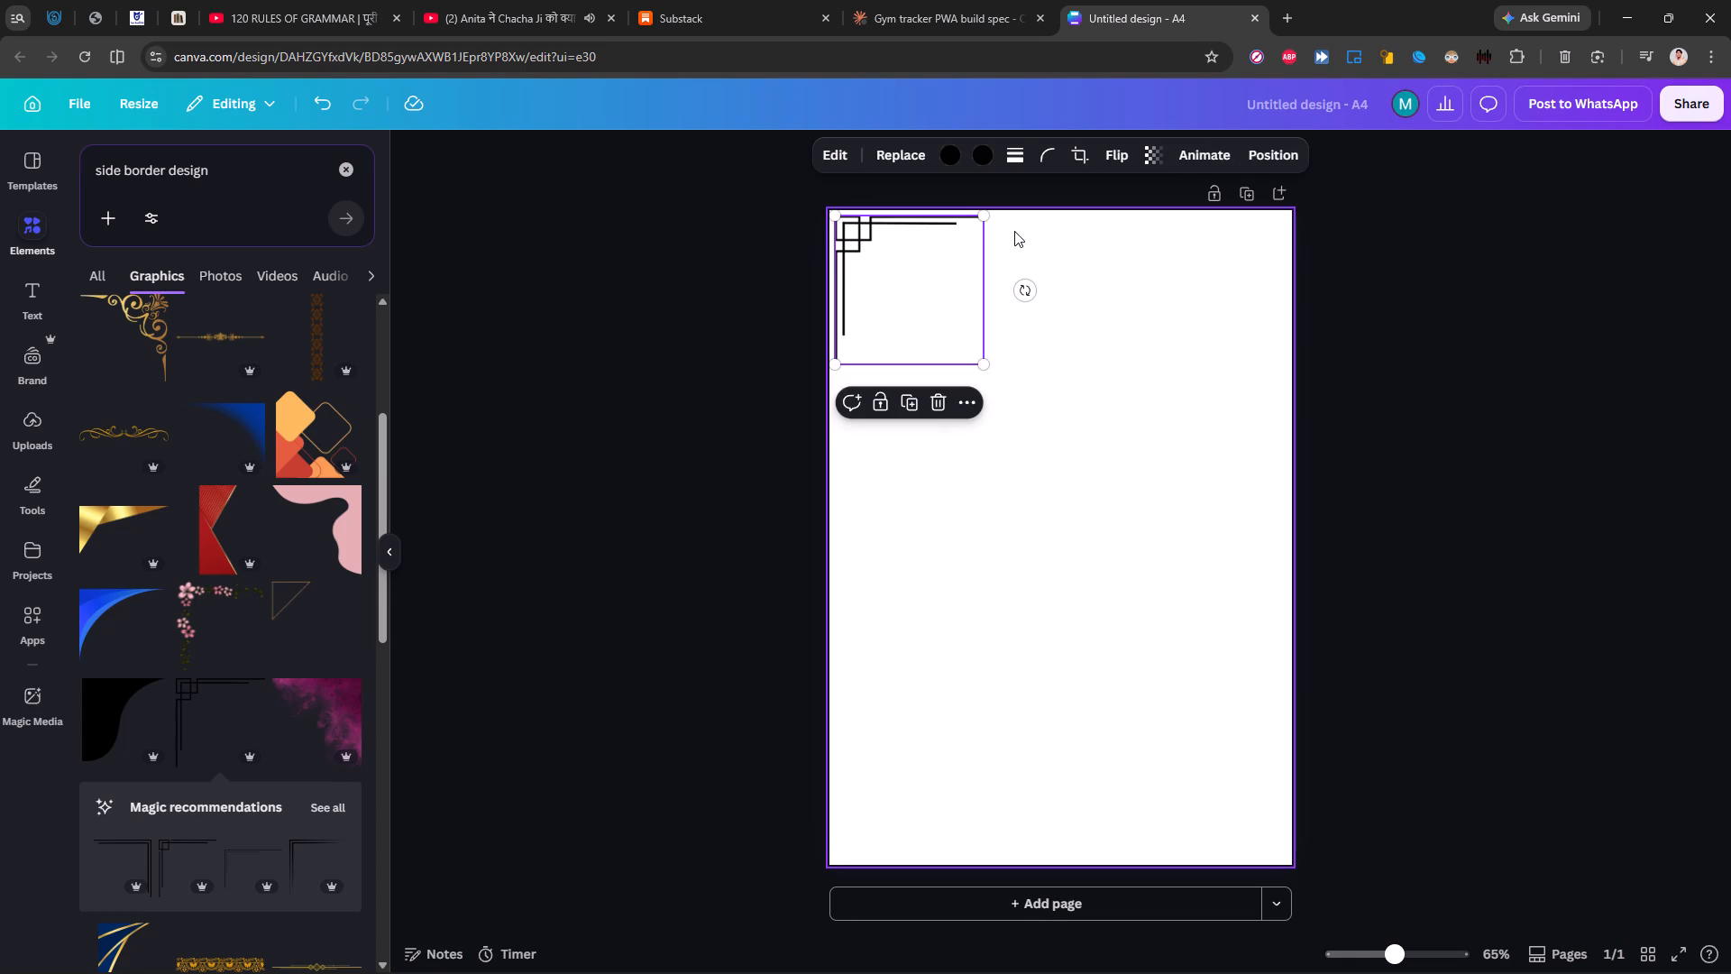
pyautogui.hotkey('ctrl', 'c')
pyautogui.hotkey('ctrl', 'v')
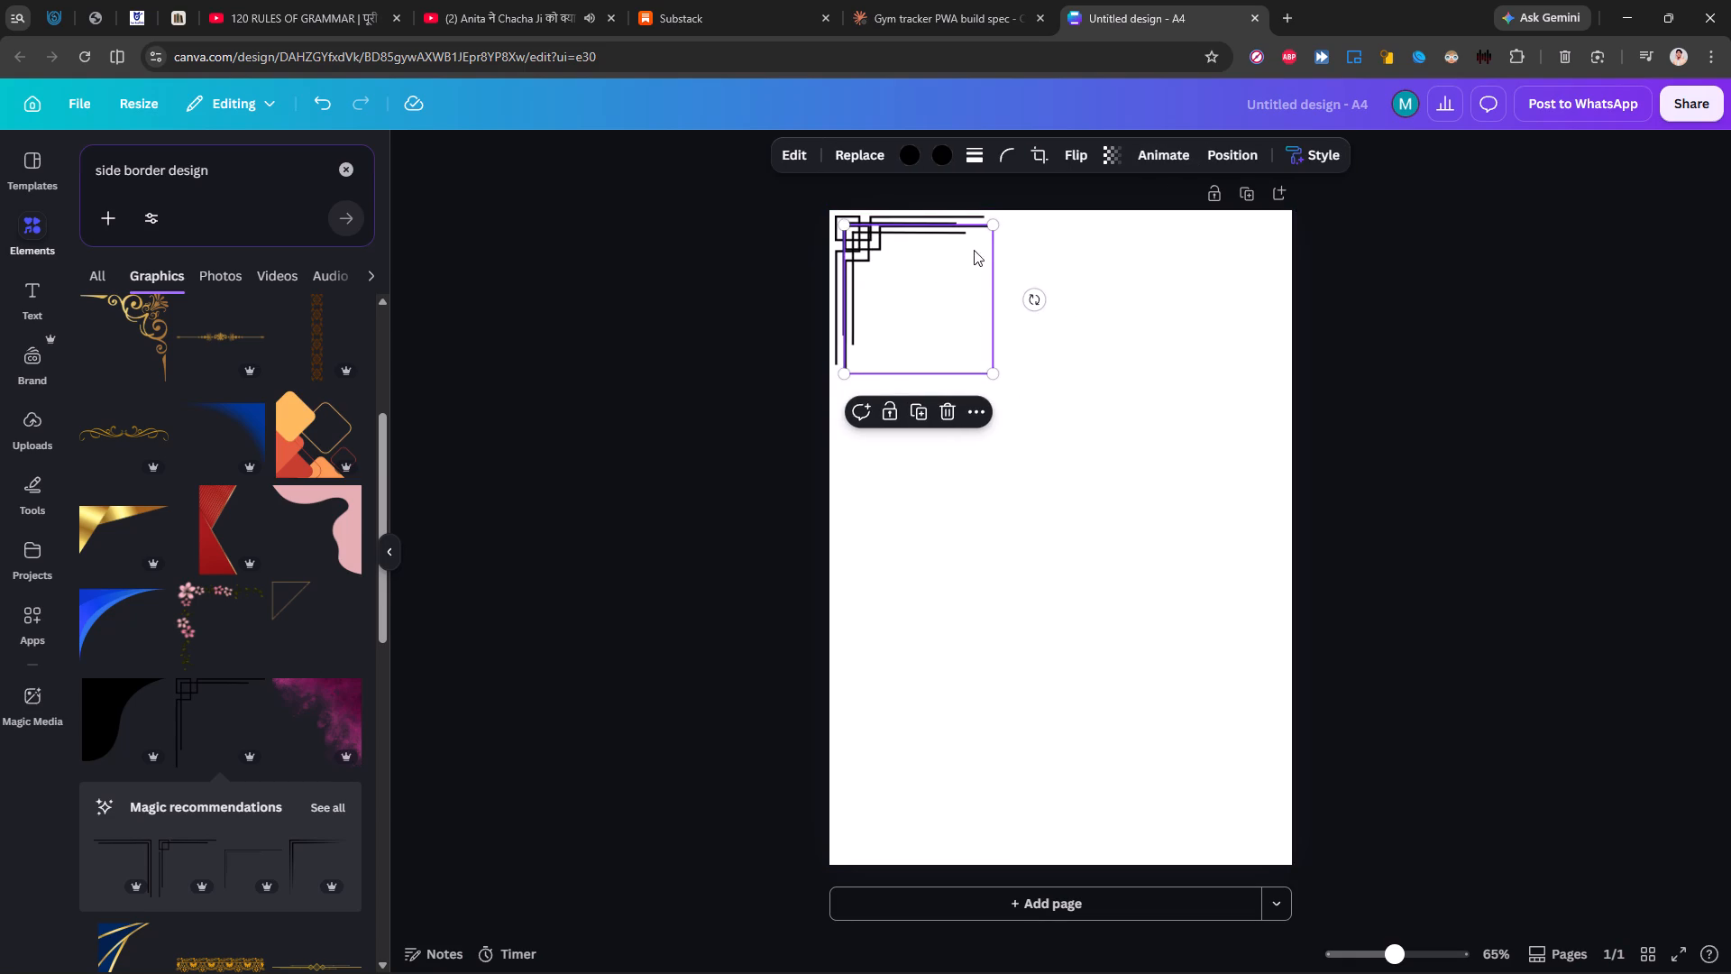
pyautogui.moveTo(945, 263); pyautogui.dragTo(1219, 776)
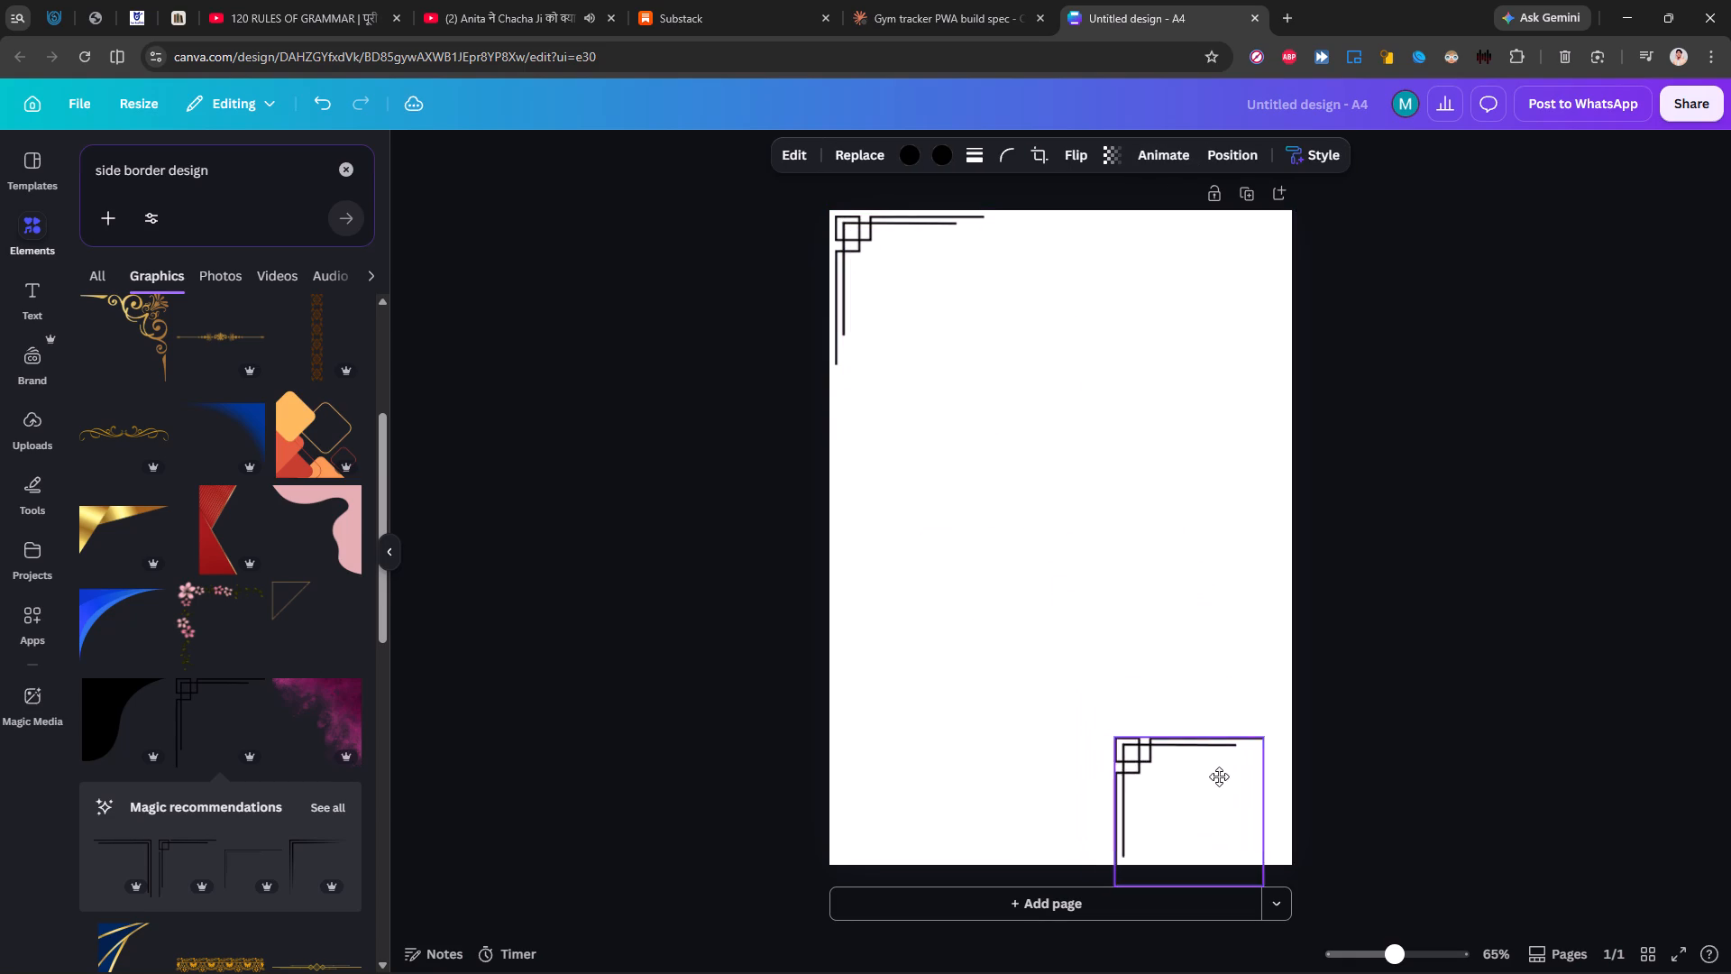
pyautogui.moveTo(1219, 776); pyautogui.dragTo(1236, 746)
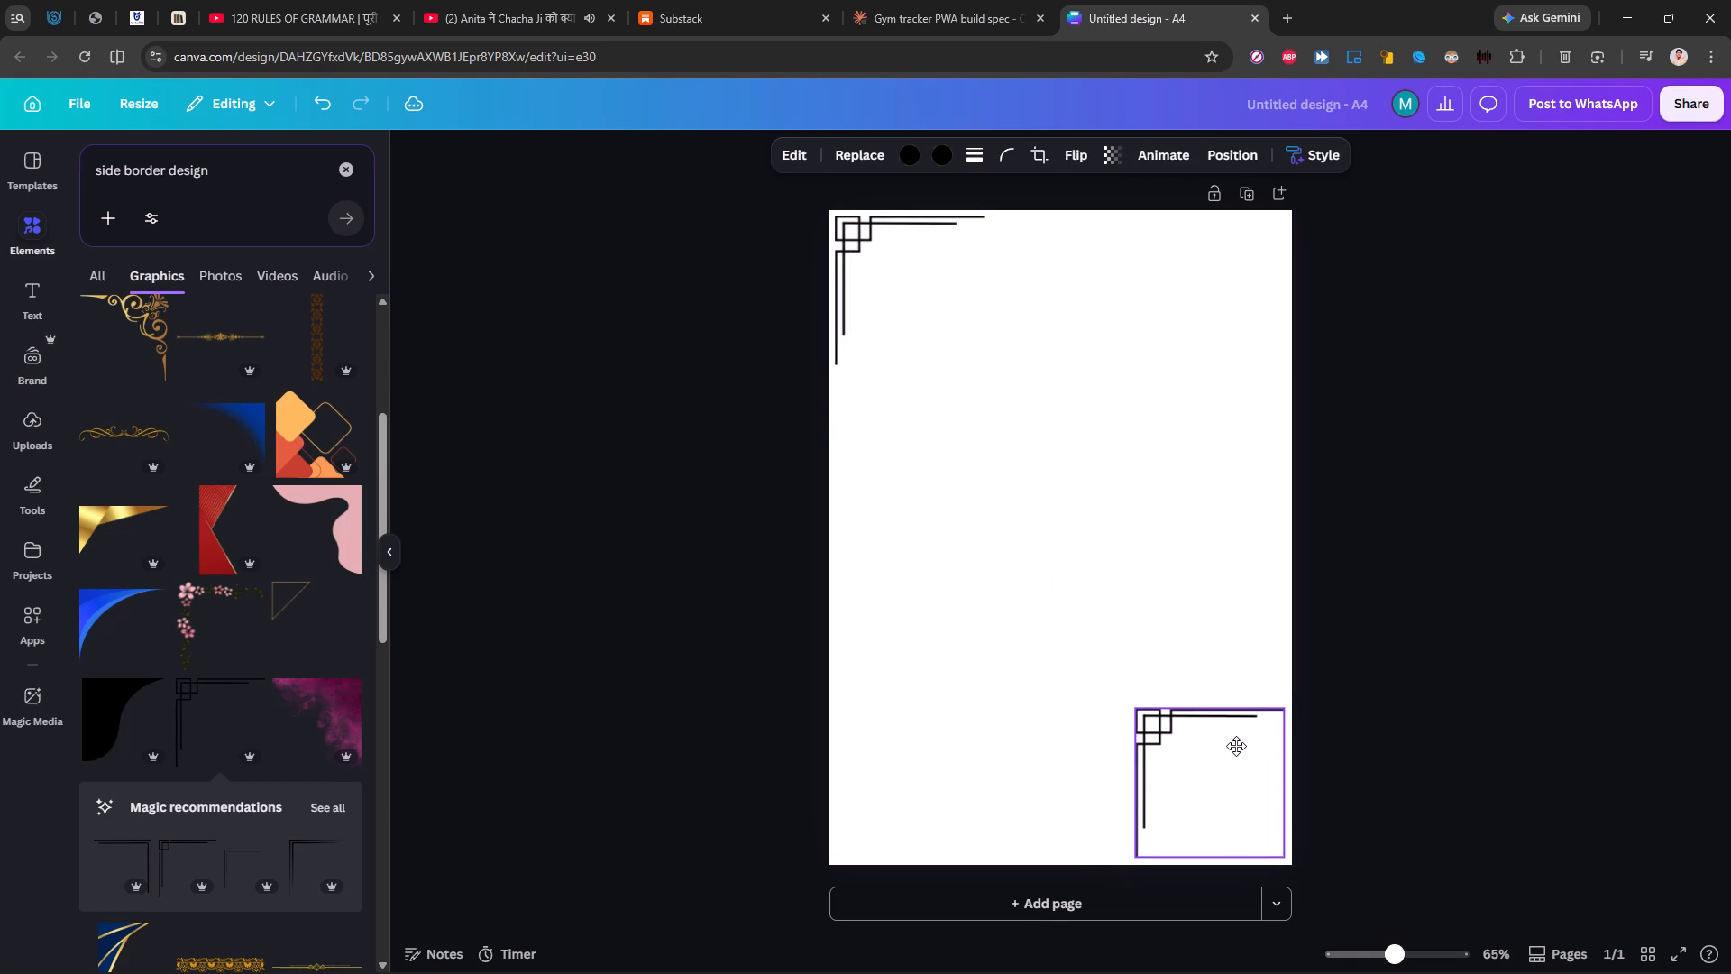
pyautogui.moveTo(1236, 746); pyautogui.dragTo(1236, 749)
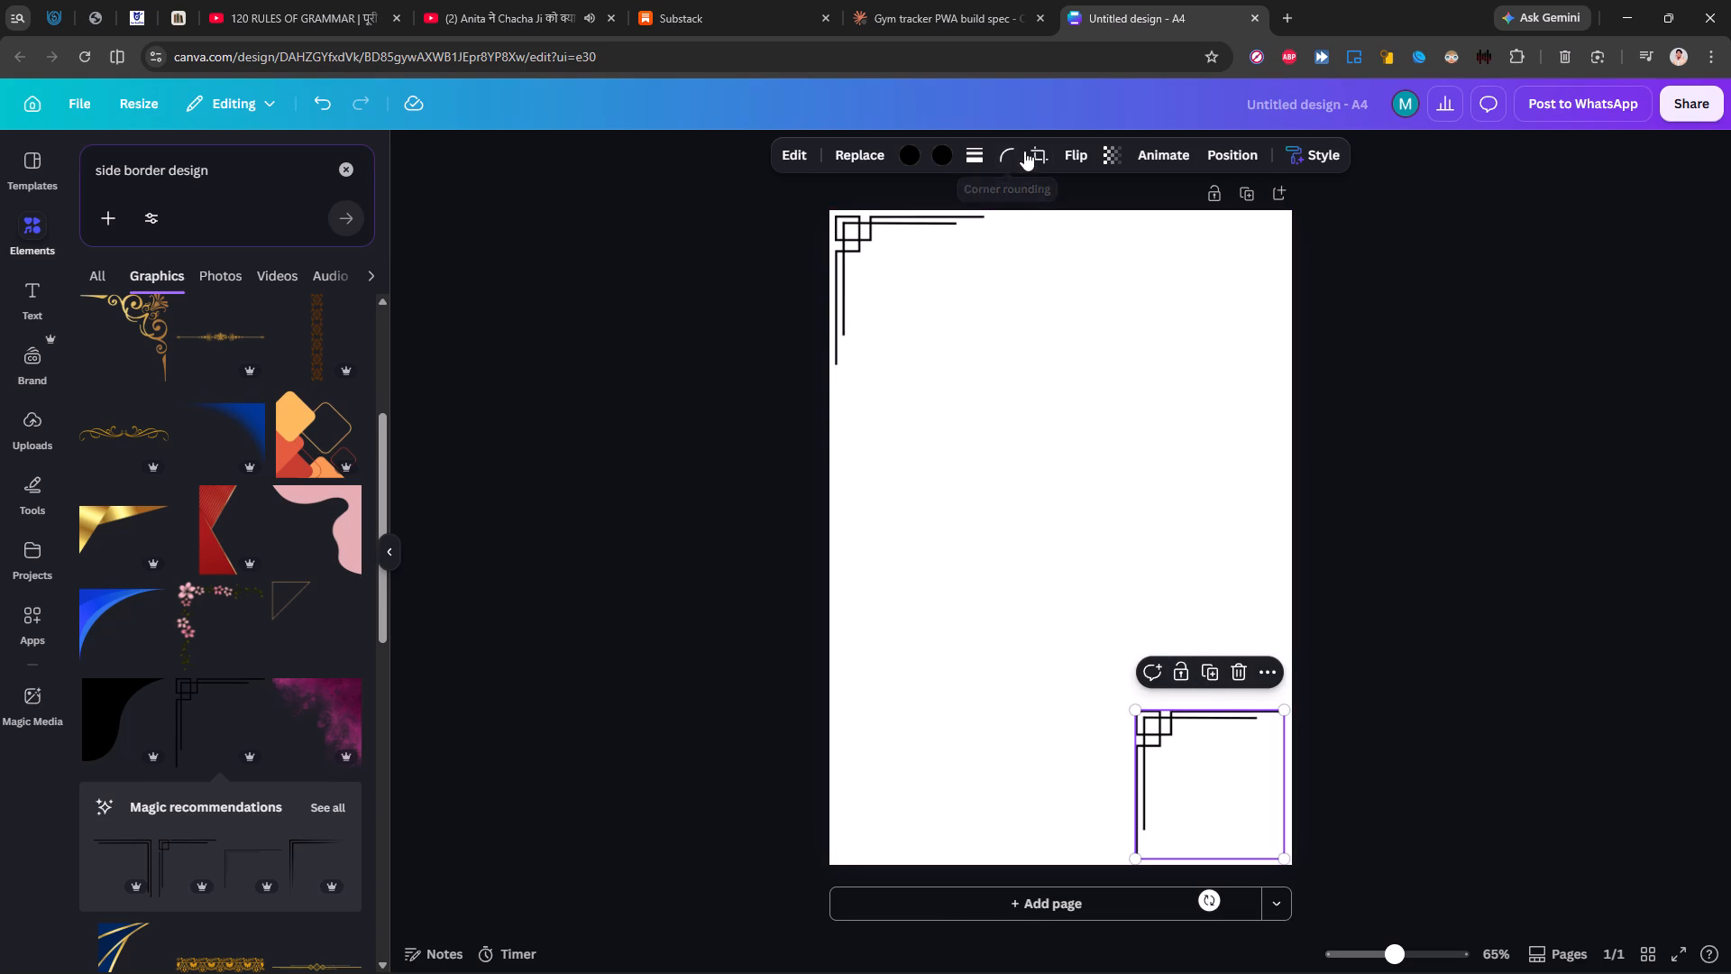
# Flip the bottom-right corner graphic horizontally and vertically so that its squares face the page corner.
pyautogui.click(1073, 157)
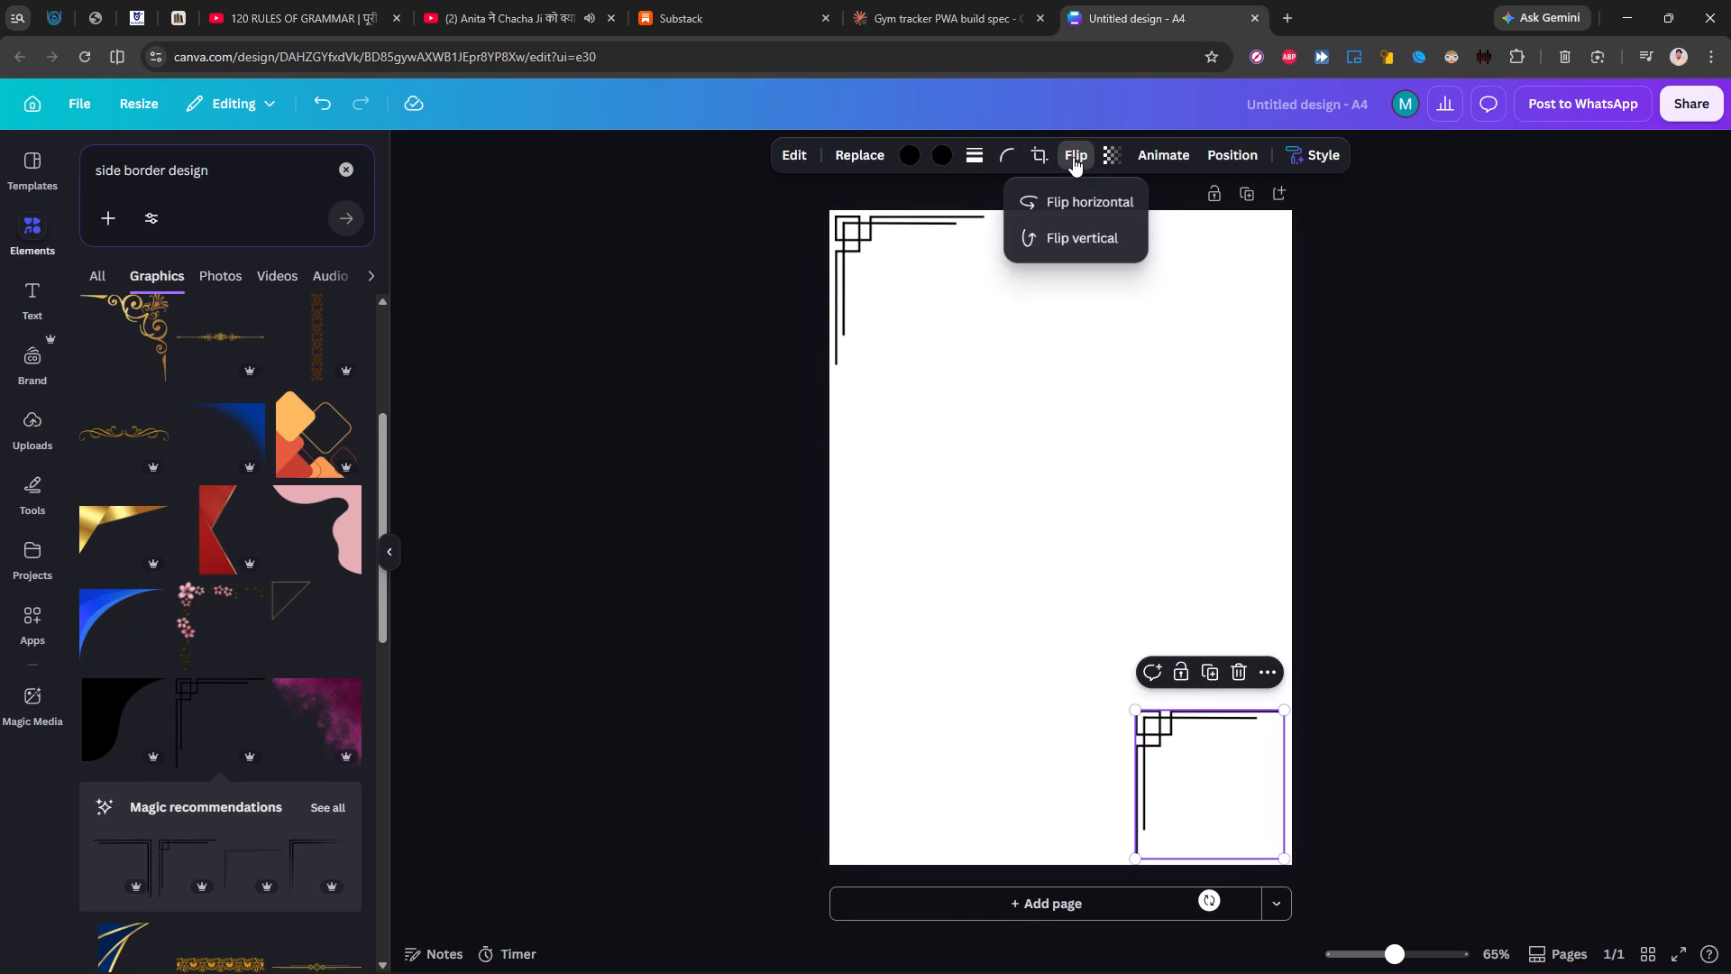
pyautogui.click(1079, 198)
pyautogui.click(1091, 225)
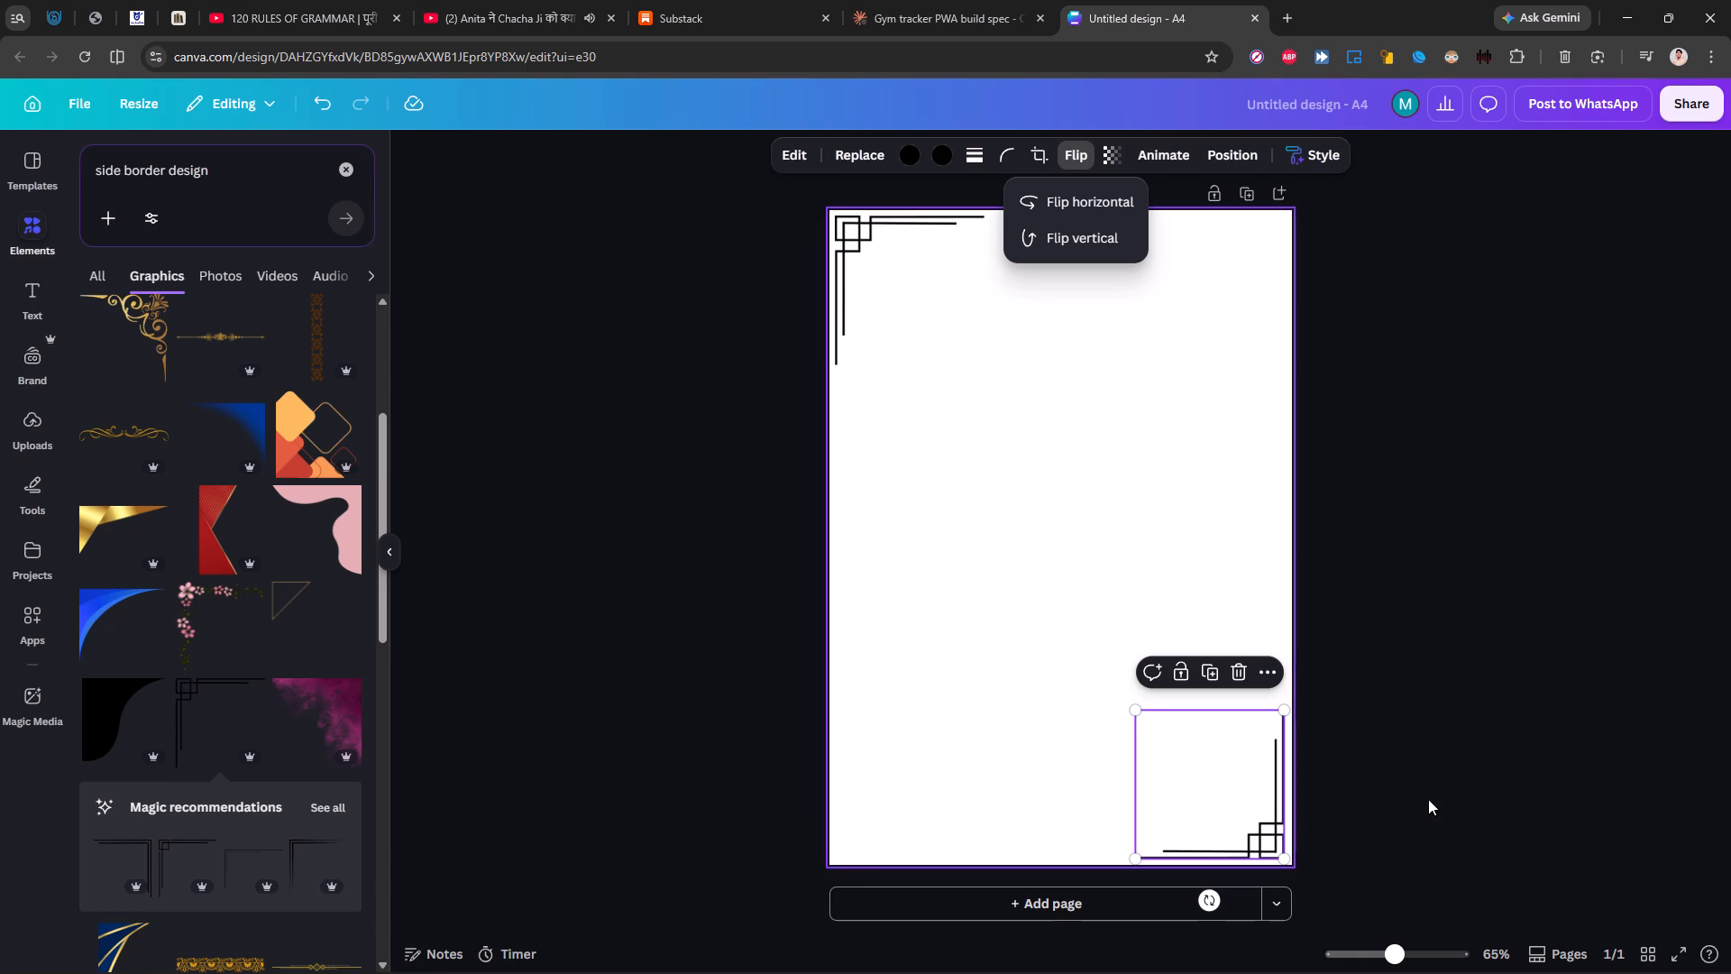
# Make two copies of the top-left corner graphic, flip one horizontally and place it in the page's top-right corner with a matching margin.
pyautogui.click(1402, 787)
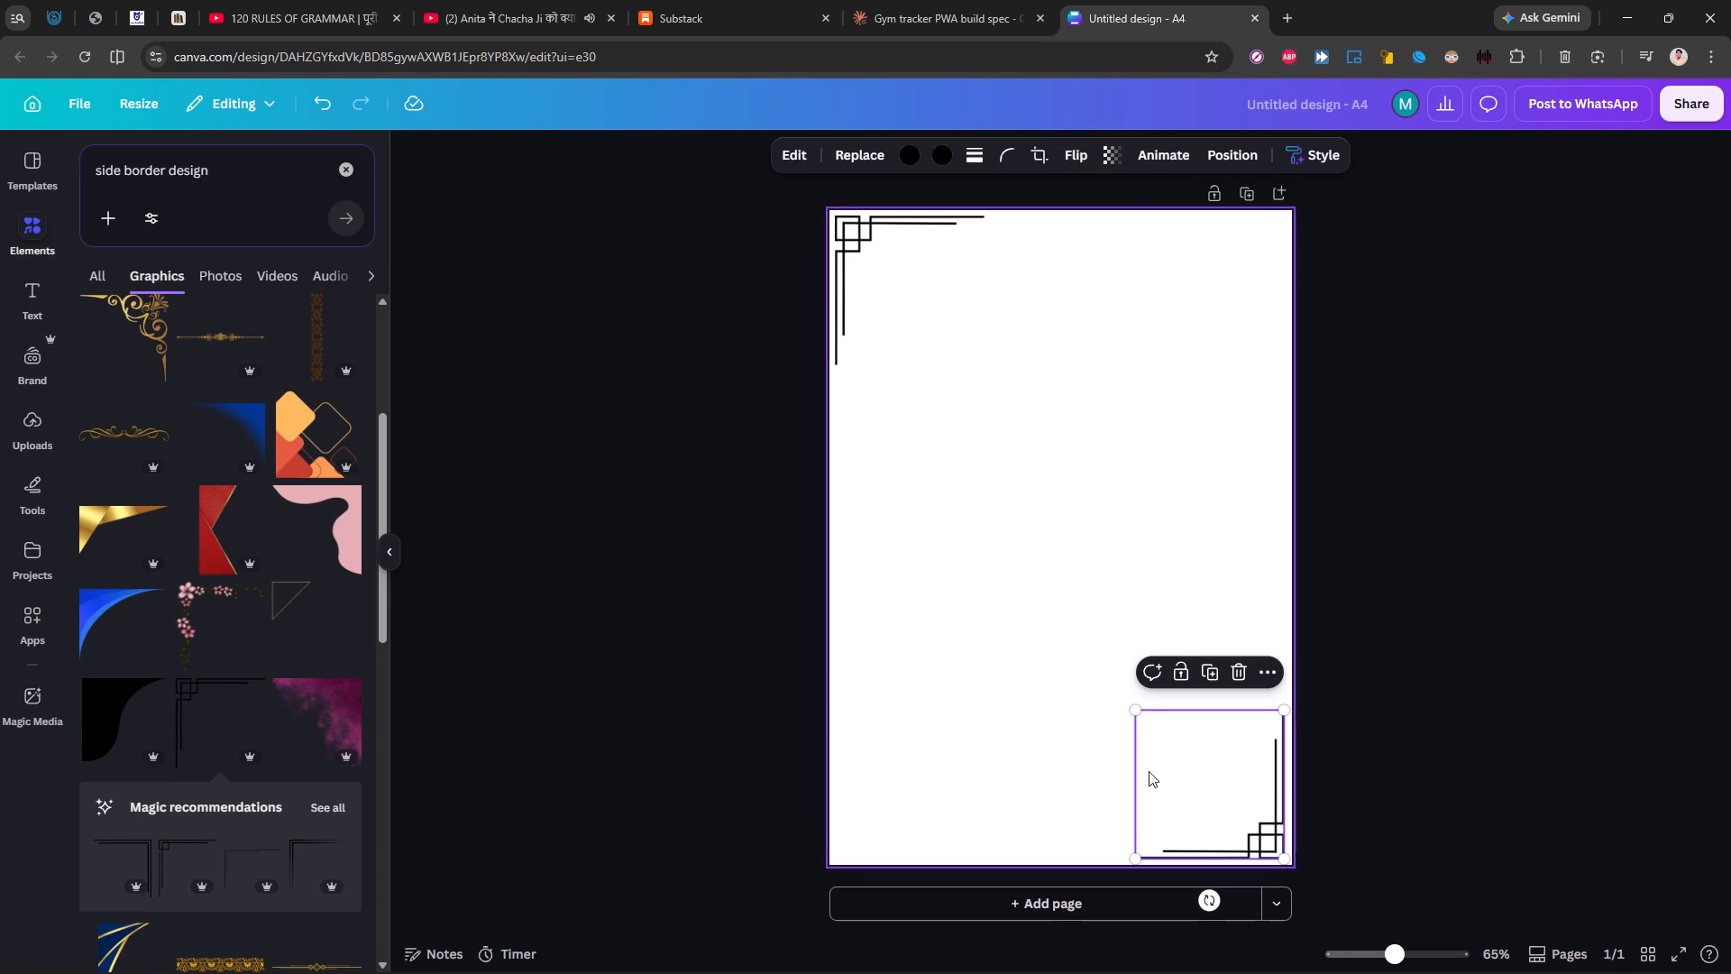
pyautogui.click(1035, 760)
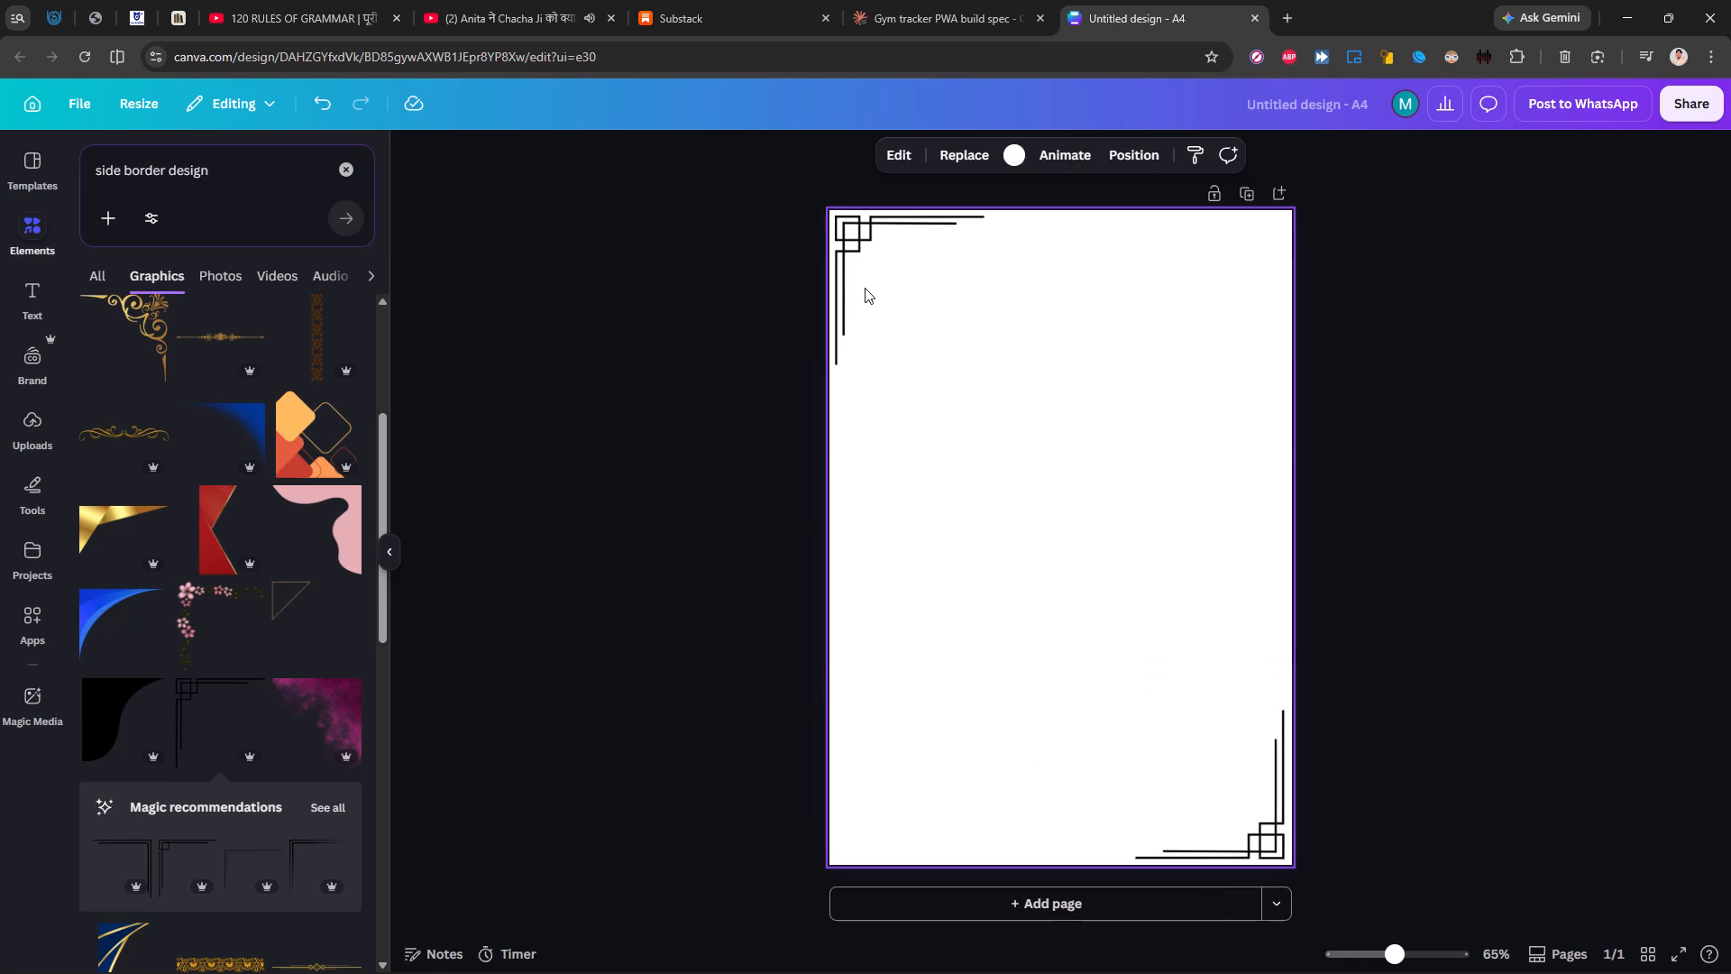
pyautogui.click(865, 288)
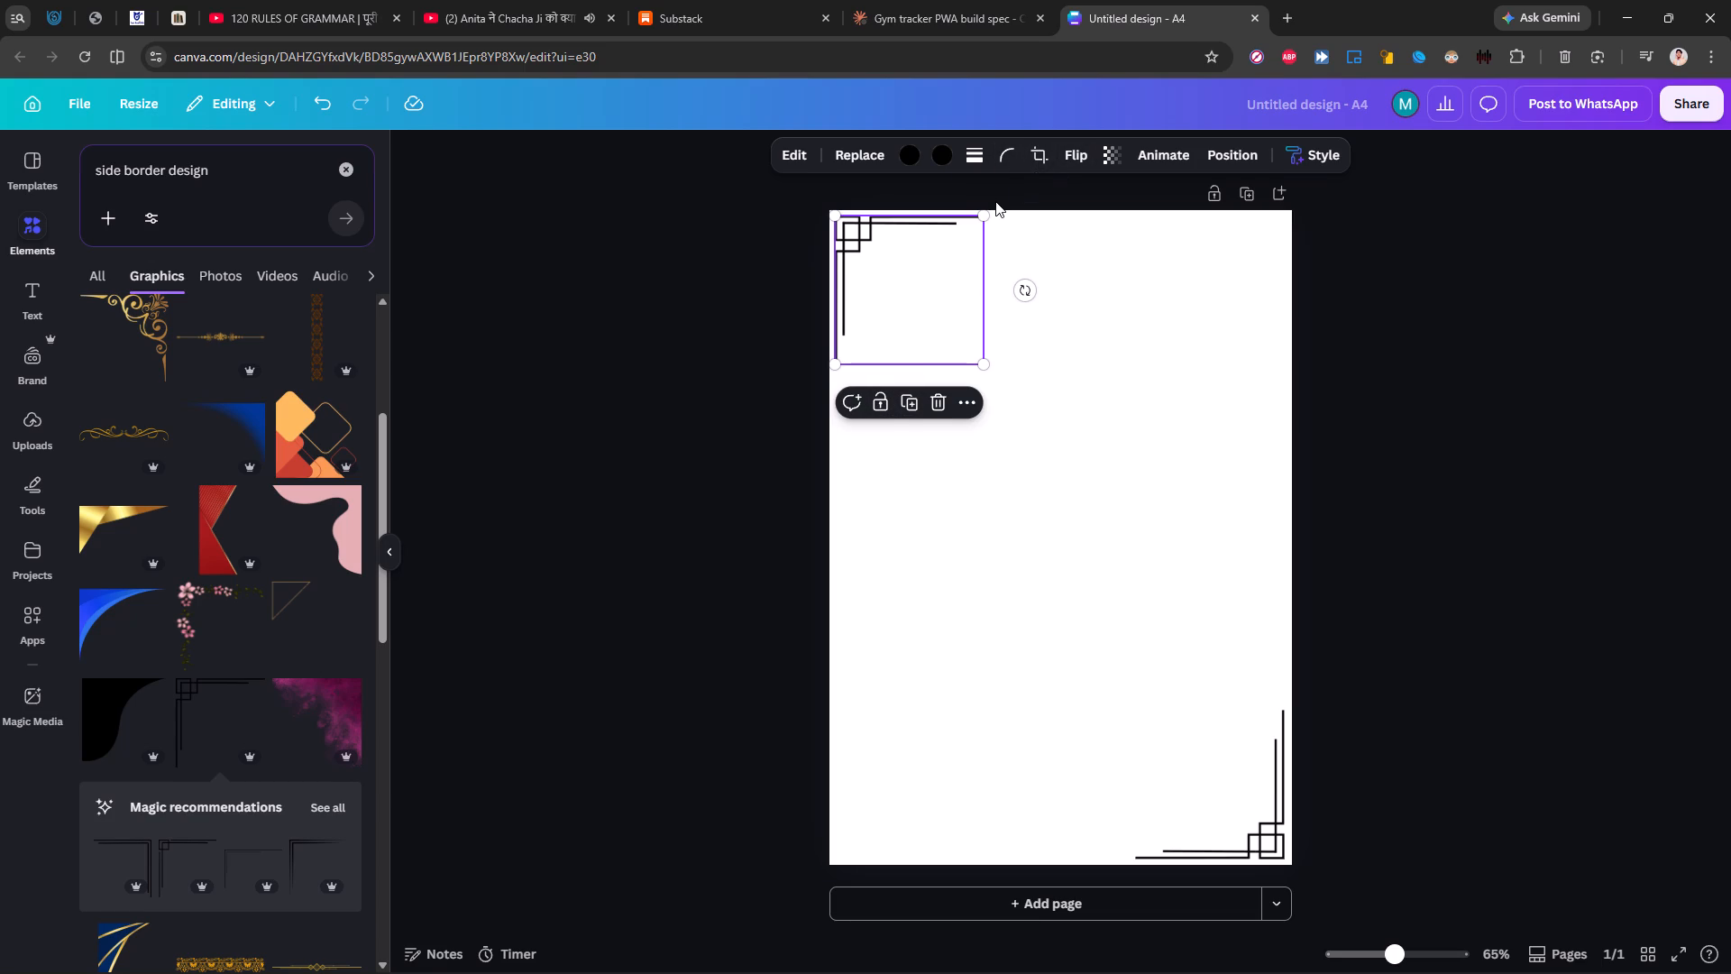
pyautogui.hotkey('ctrl', 'c')
pyautogui.hotkey('ctrl', 'v')
pyautogui.hotkey('ctrl', 'v')
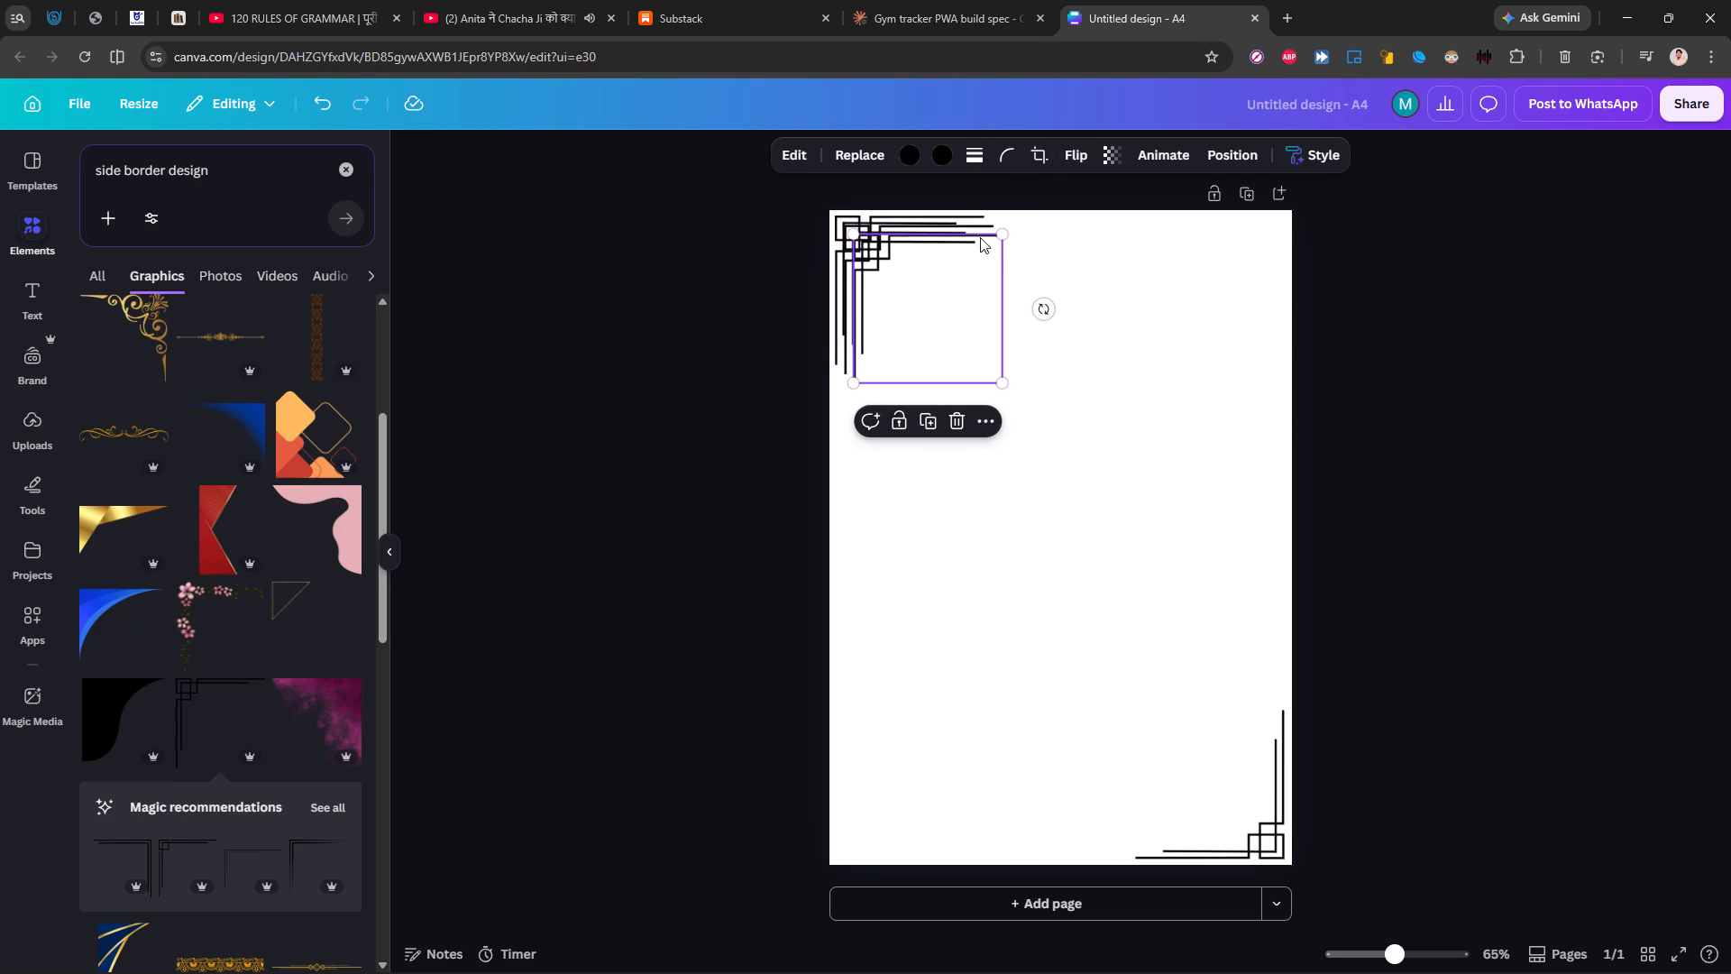
pyautogui.click(1067, 161)
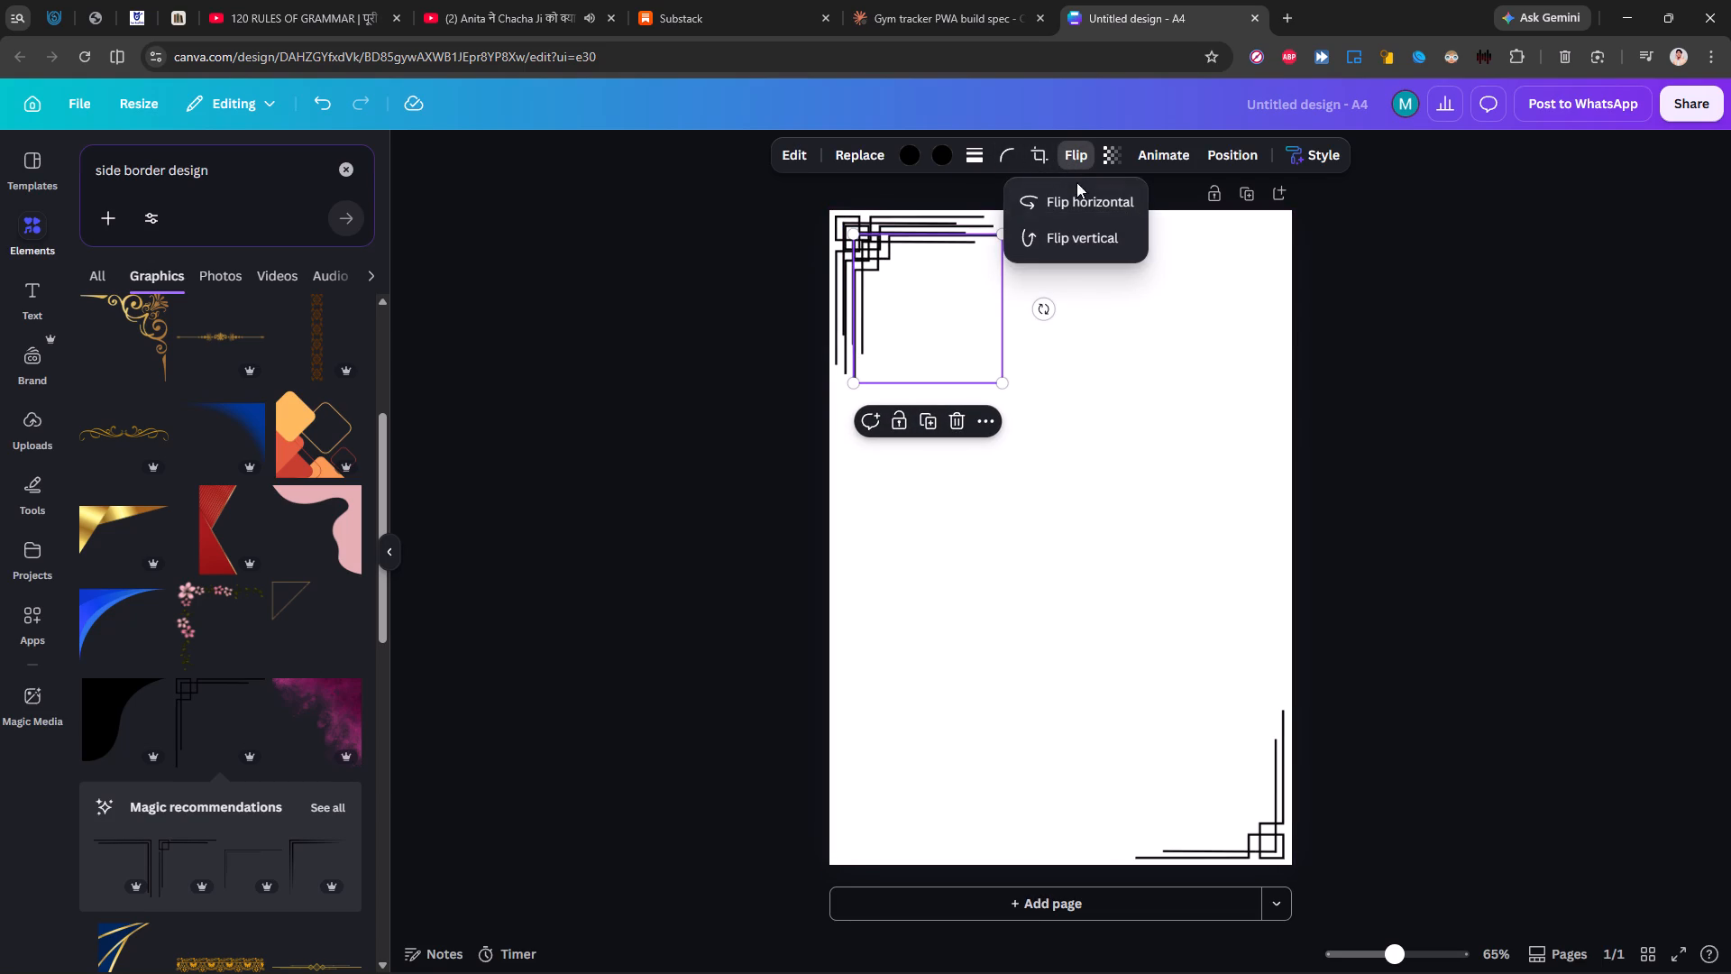
pyautogui.click(1081, 195)
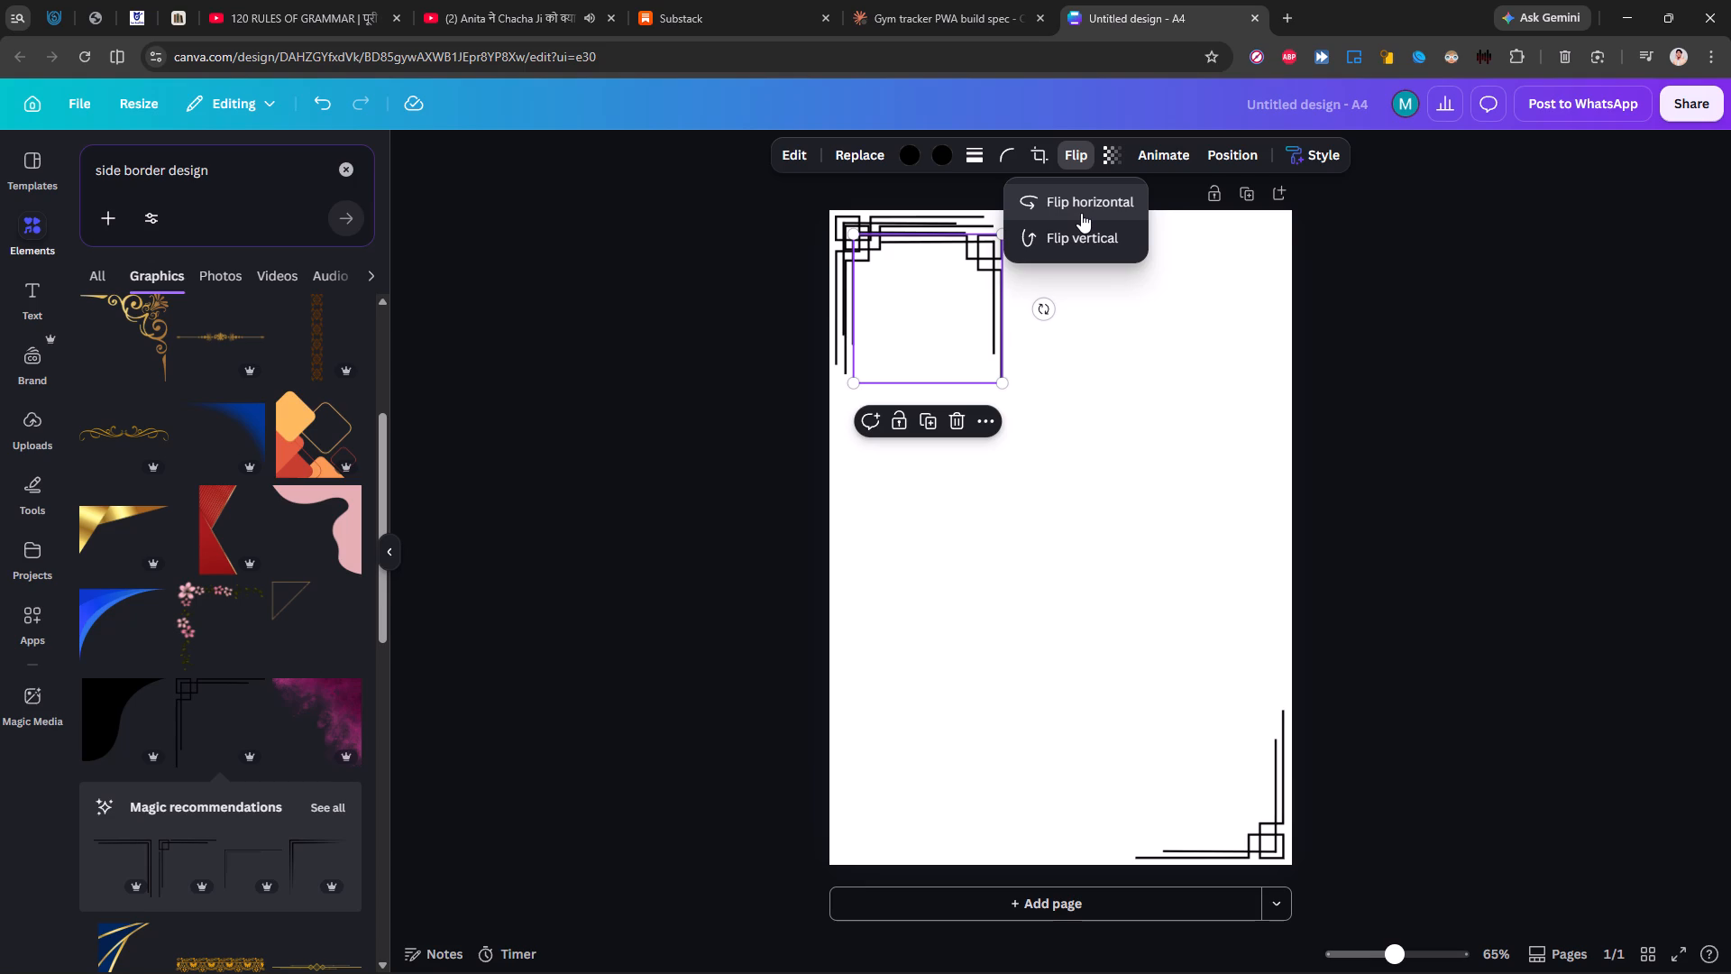
pyautogui.press('Right')
pyautogui.moveTo(927, 317); pyautogui.dragTo(1120, 274)
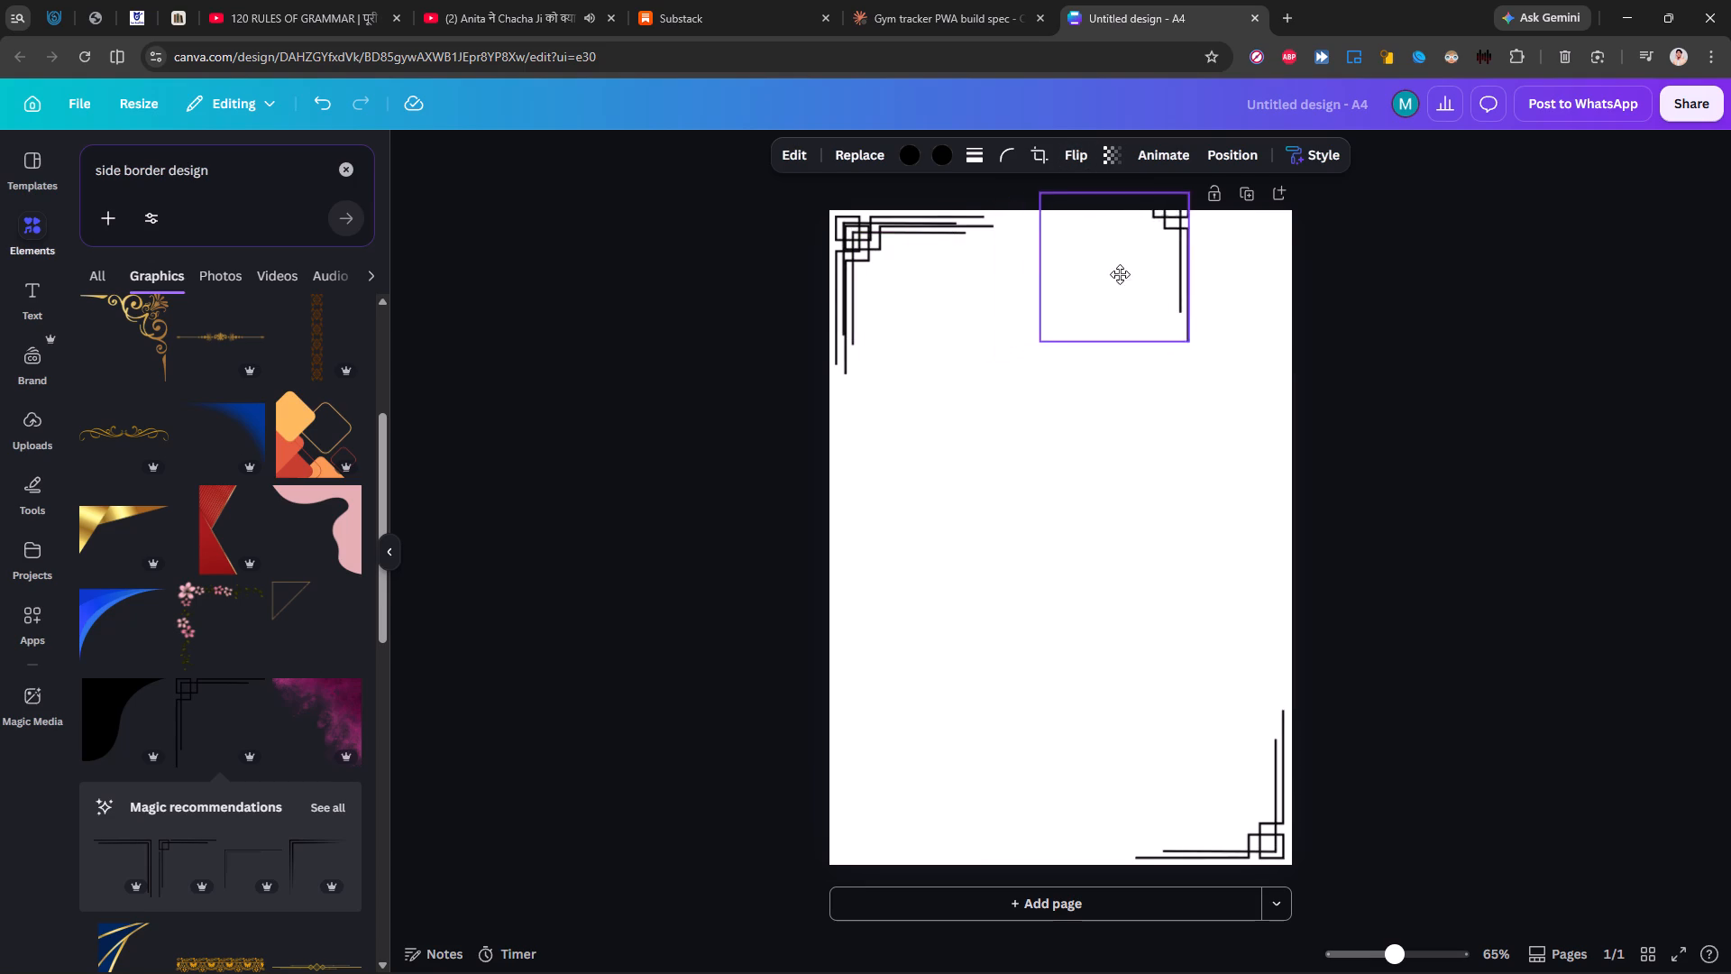
pyautogui.moveTo(1120, 274); pyautogui.dragTo(1205, 299)
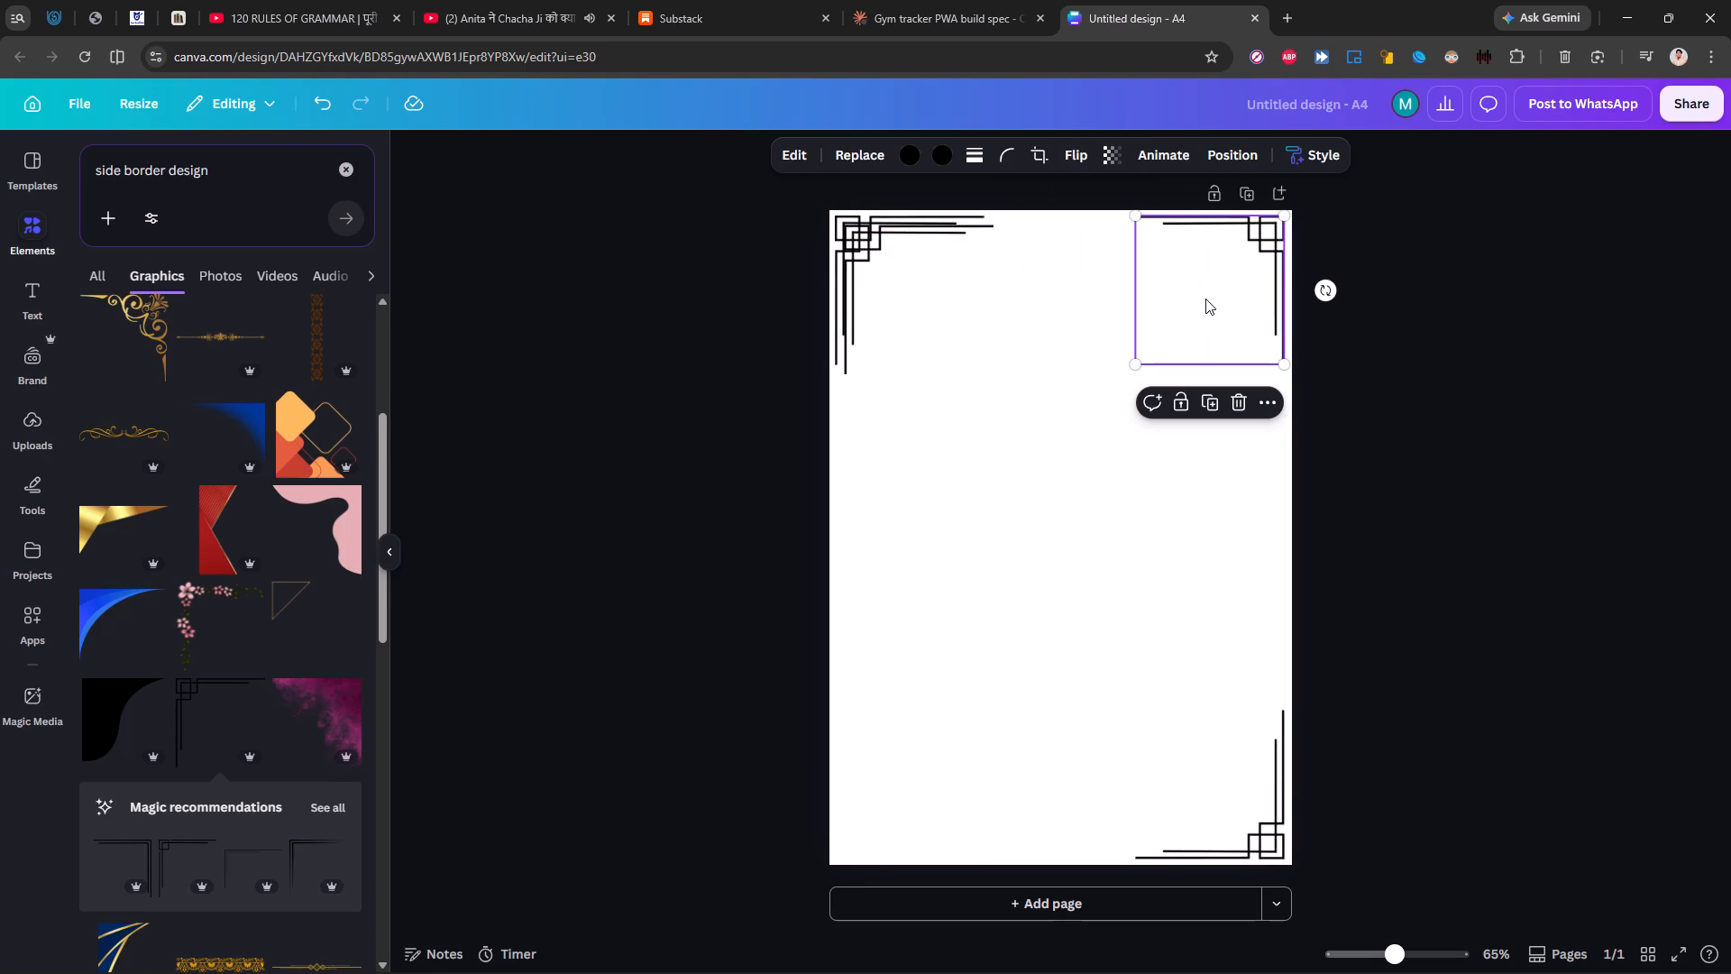
# Flip the remaining corner graphic copy vertically and place it in the page's bottom-left corner with a matching margin.
pyautogui.moveTo(909, 241); pyautogui.dragTo(922, 595)
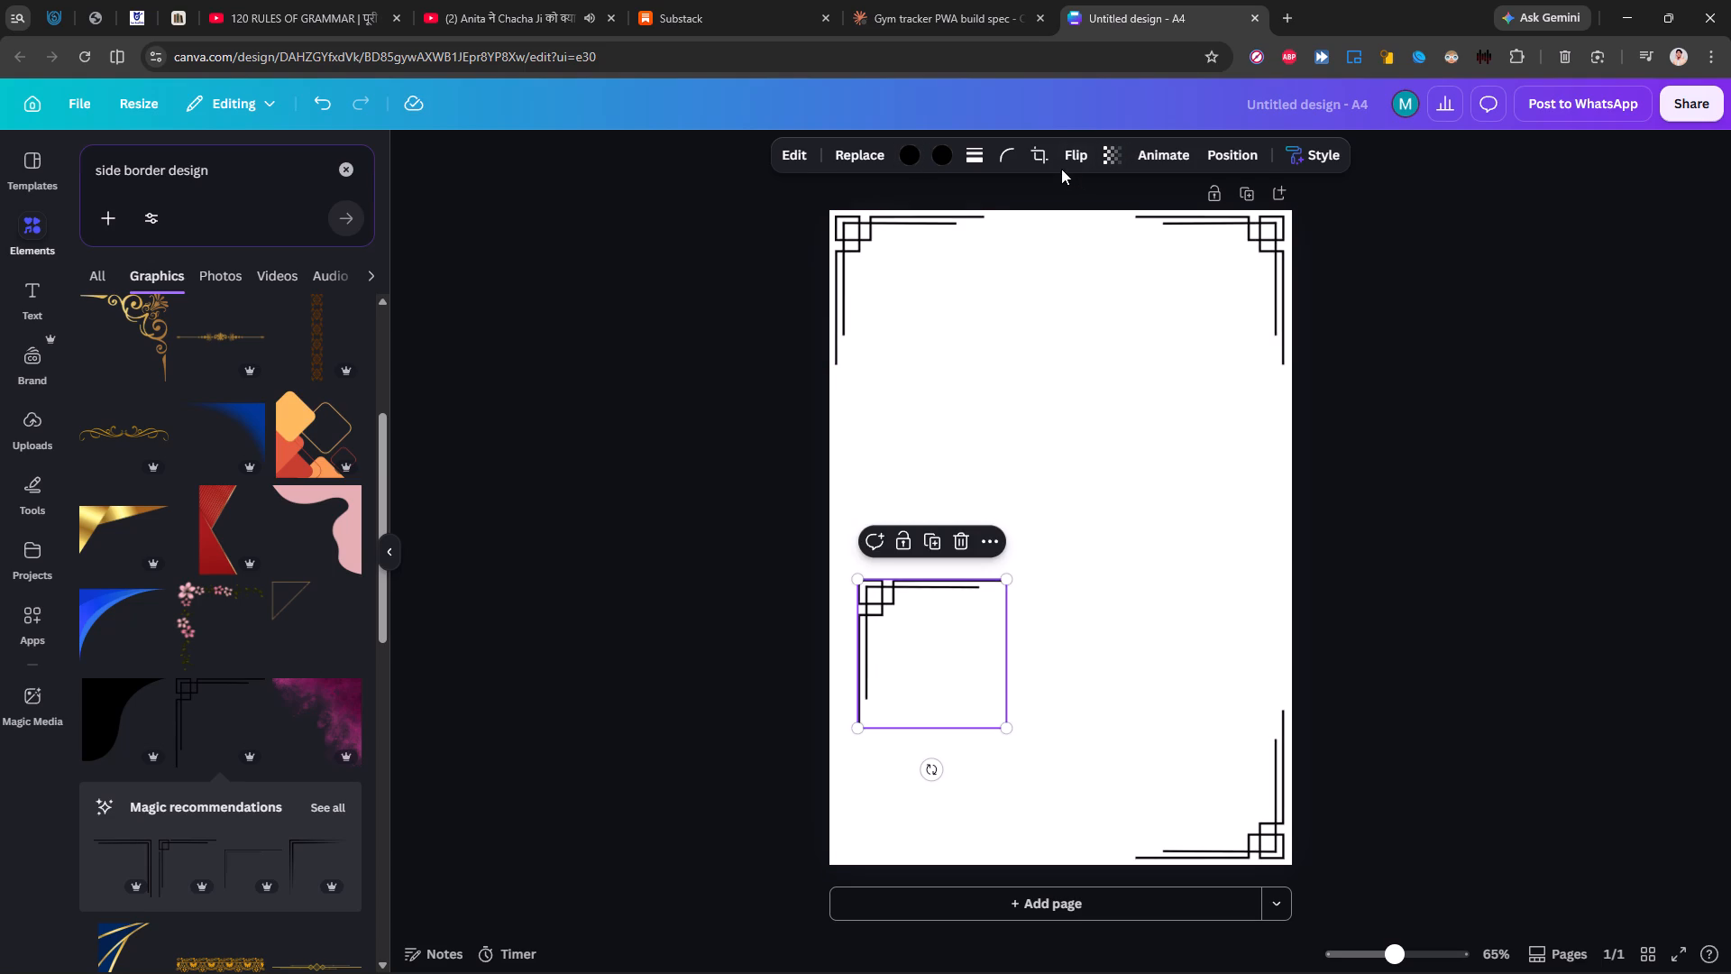
pyautogui.click(1080, 154)
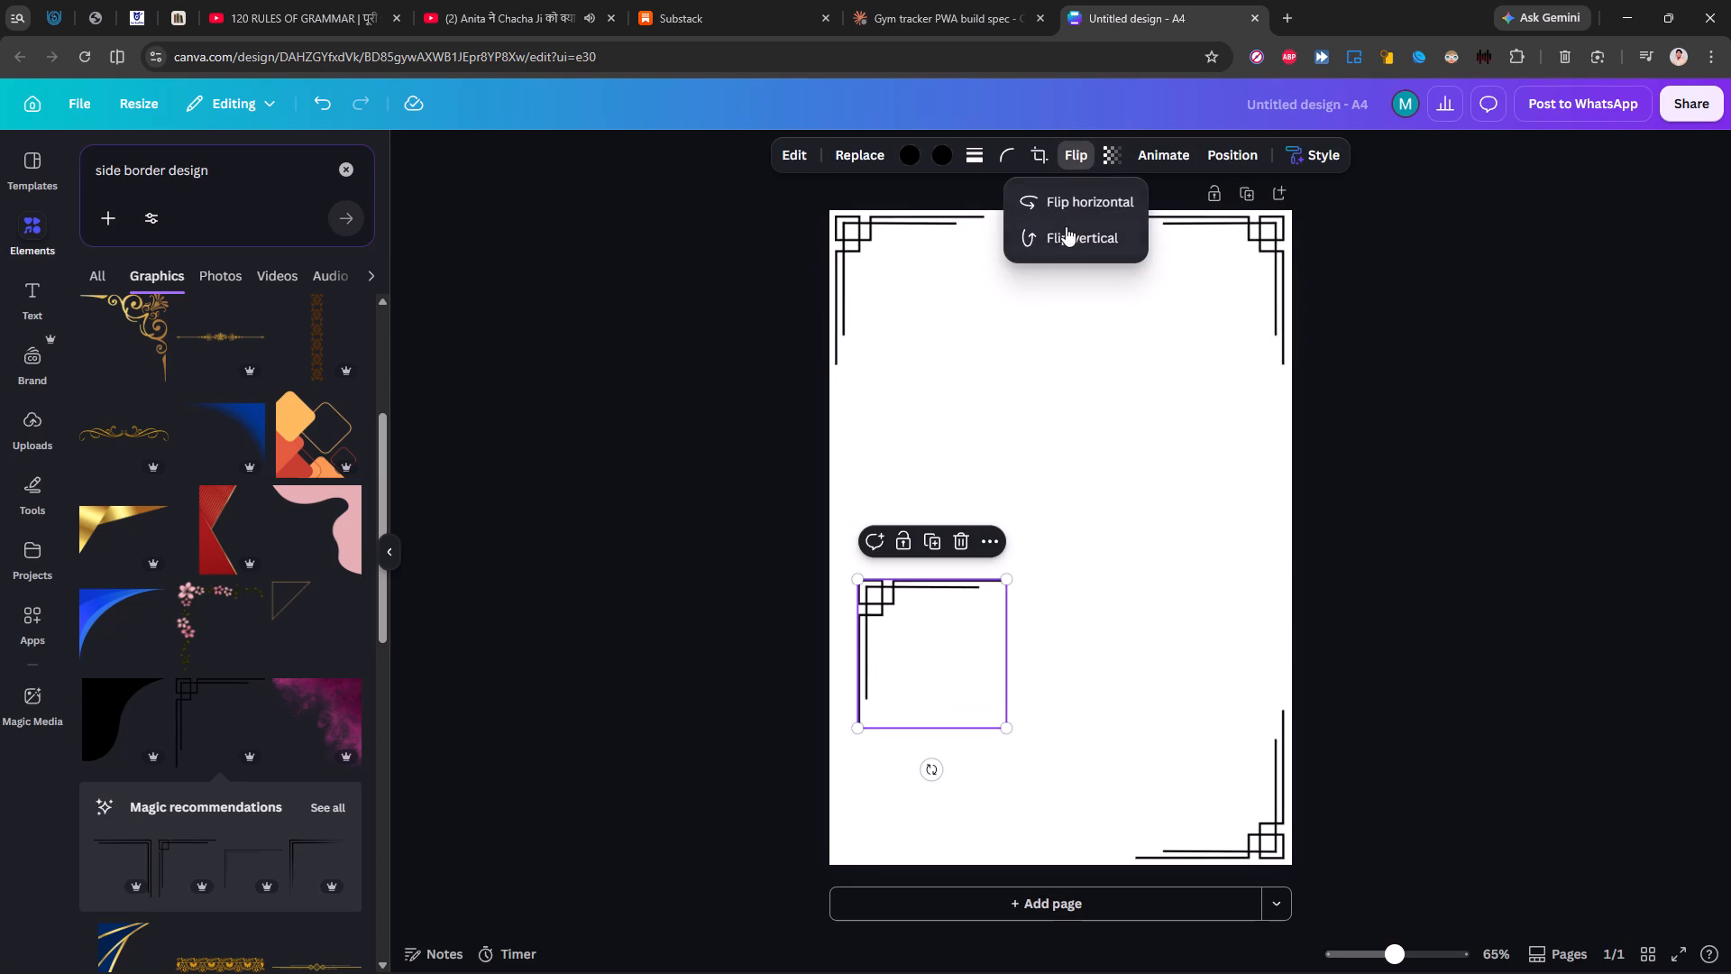
pyautogui.click(1066, 227)
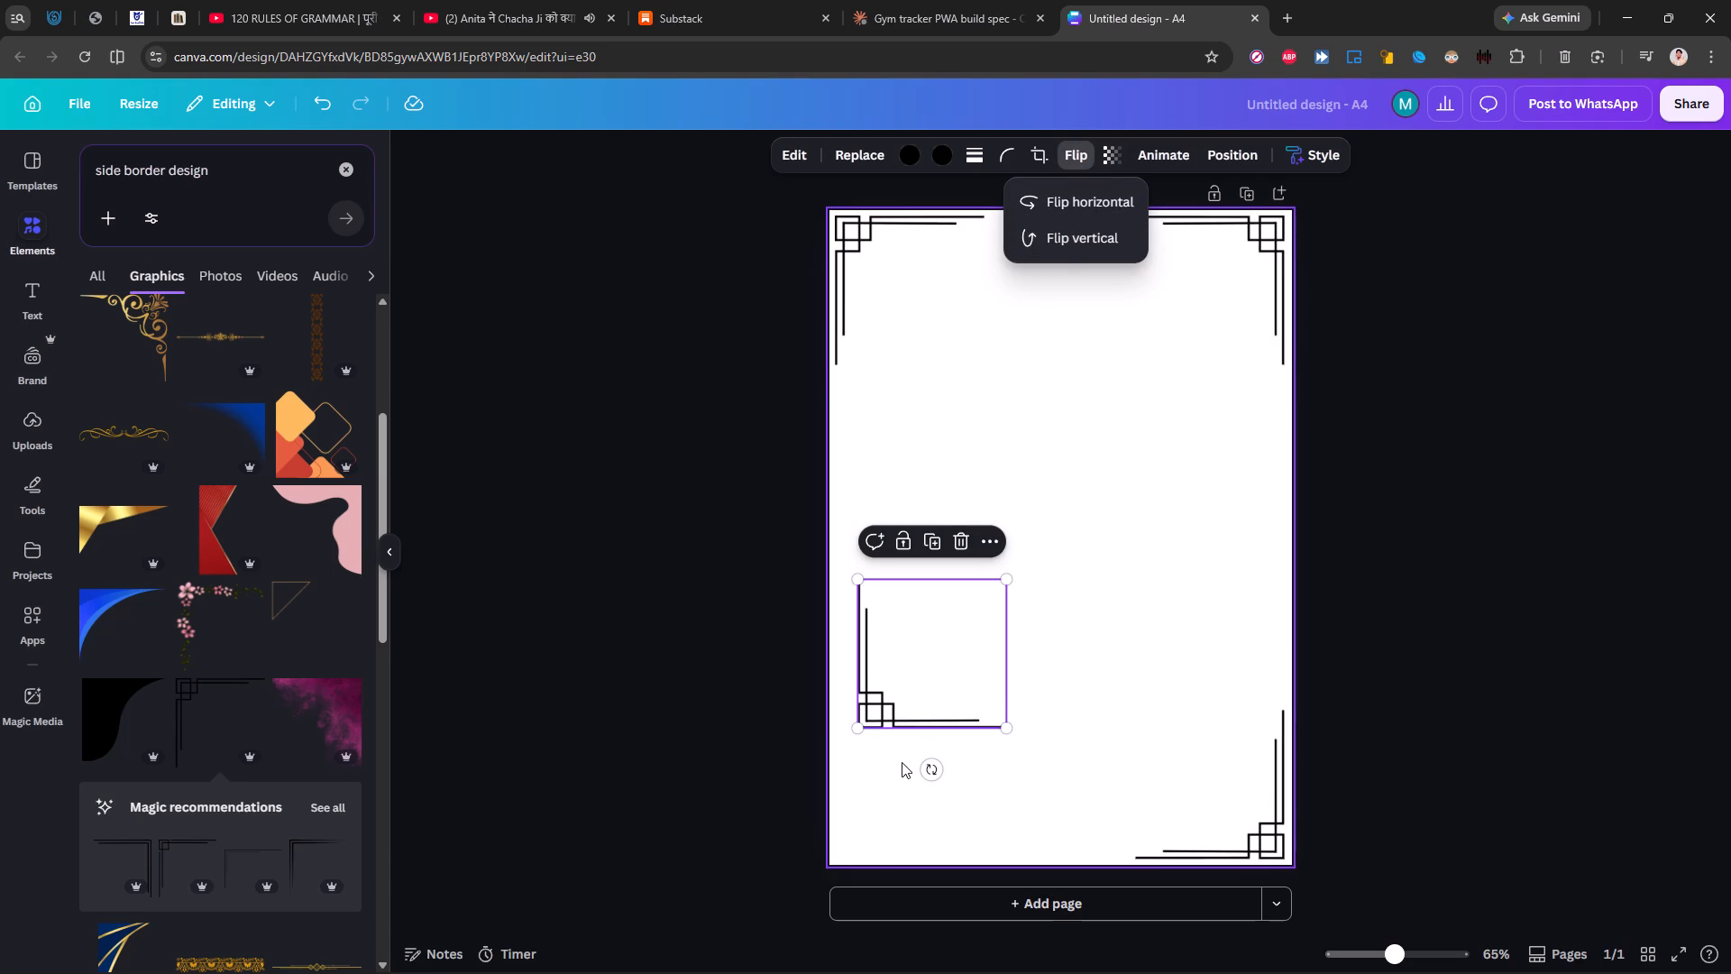
pyautogui.moveTo(916, 668); pyautogui.dragTo(904, 784)
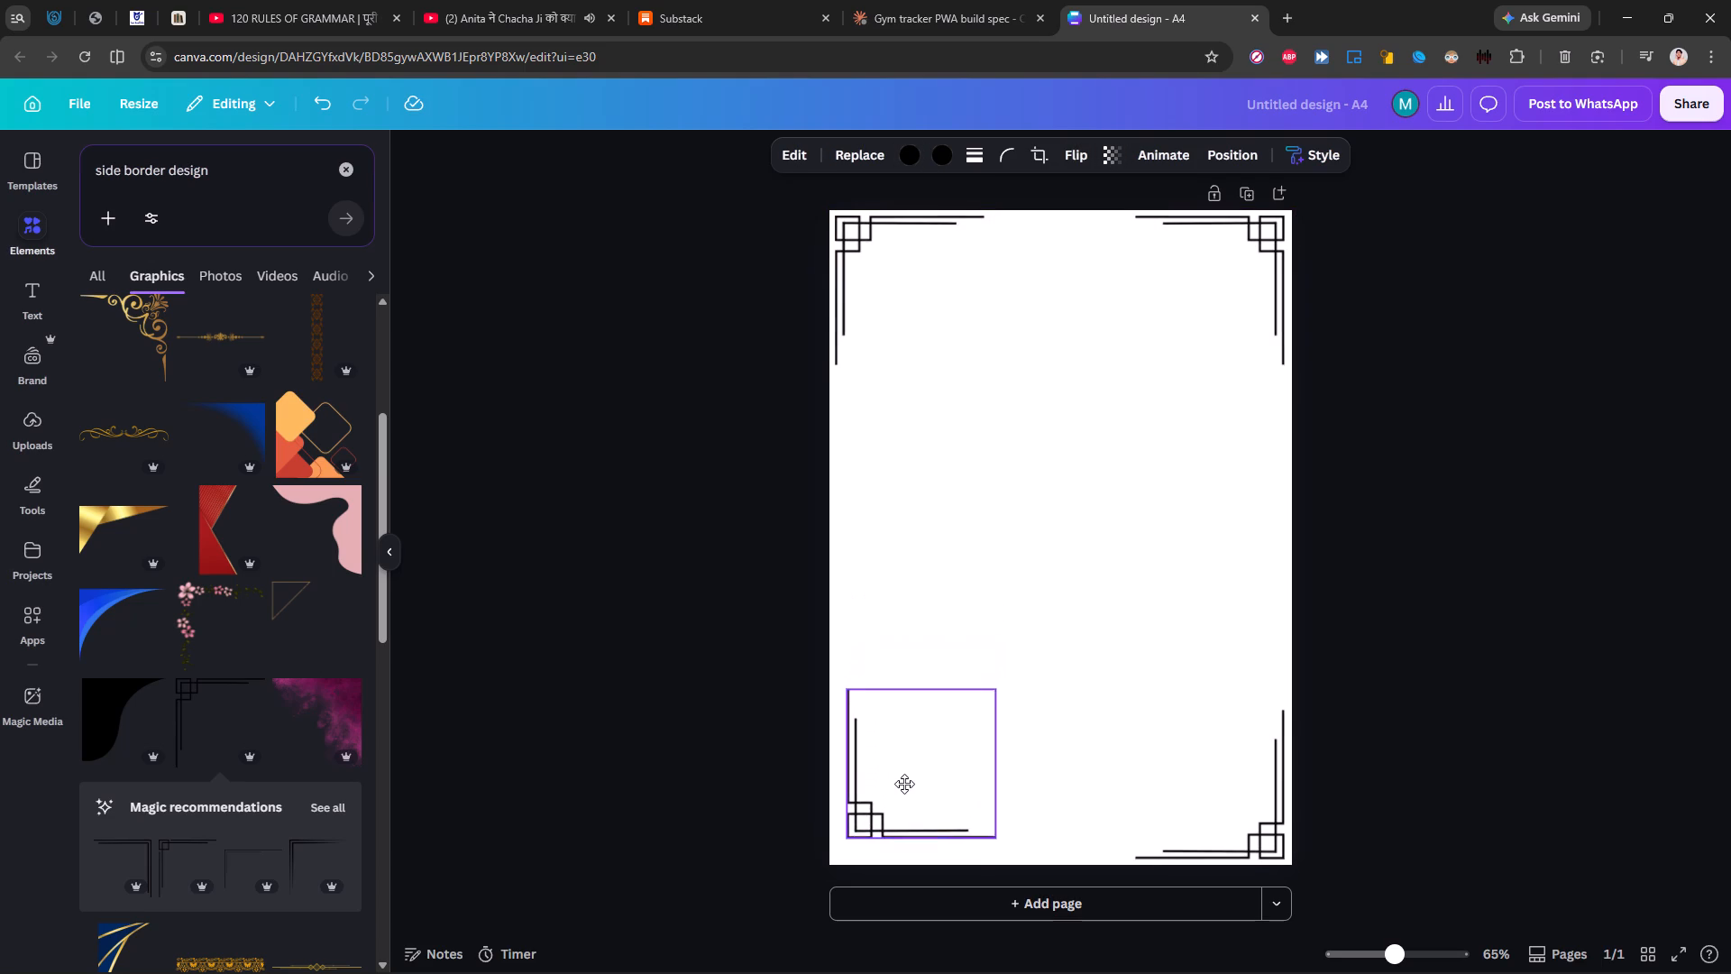
pyautogui.moveTo(904, 784); pyautogui.dragTo(896, 797)
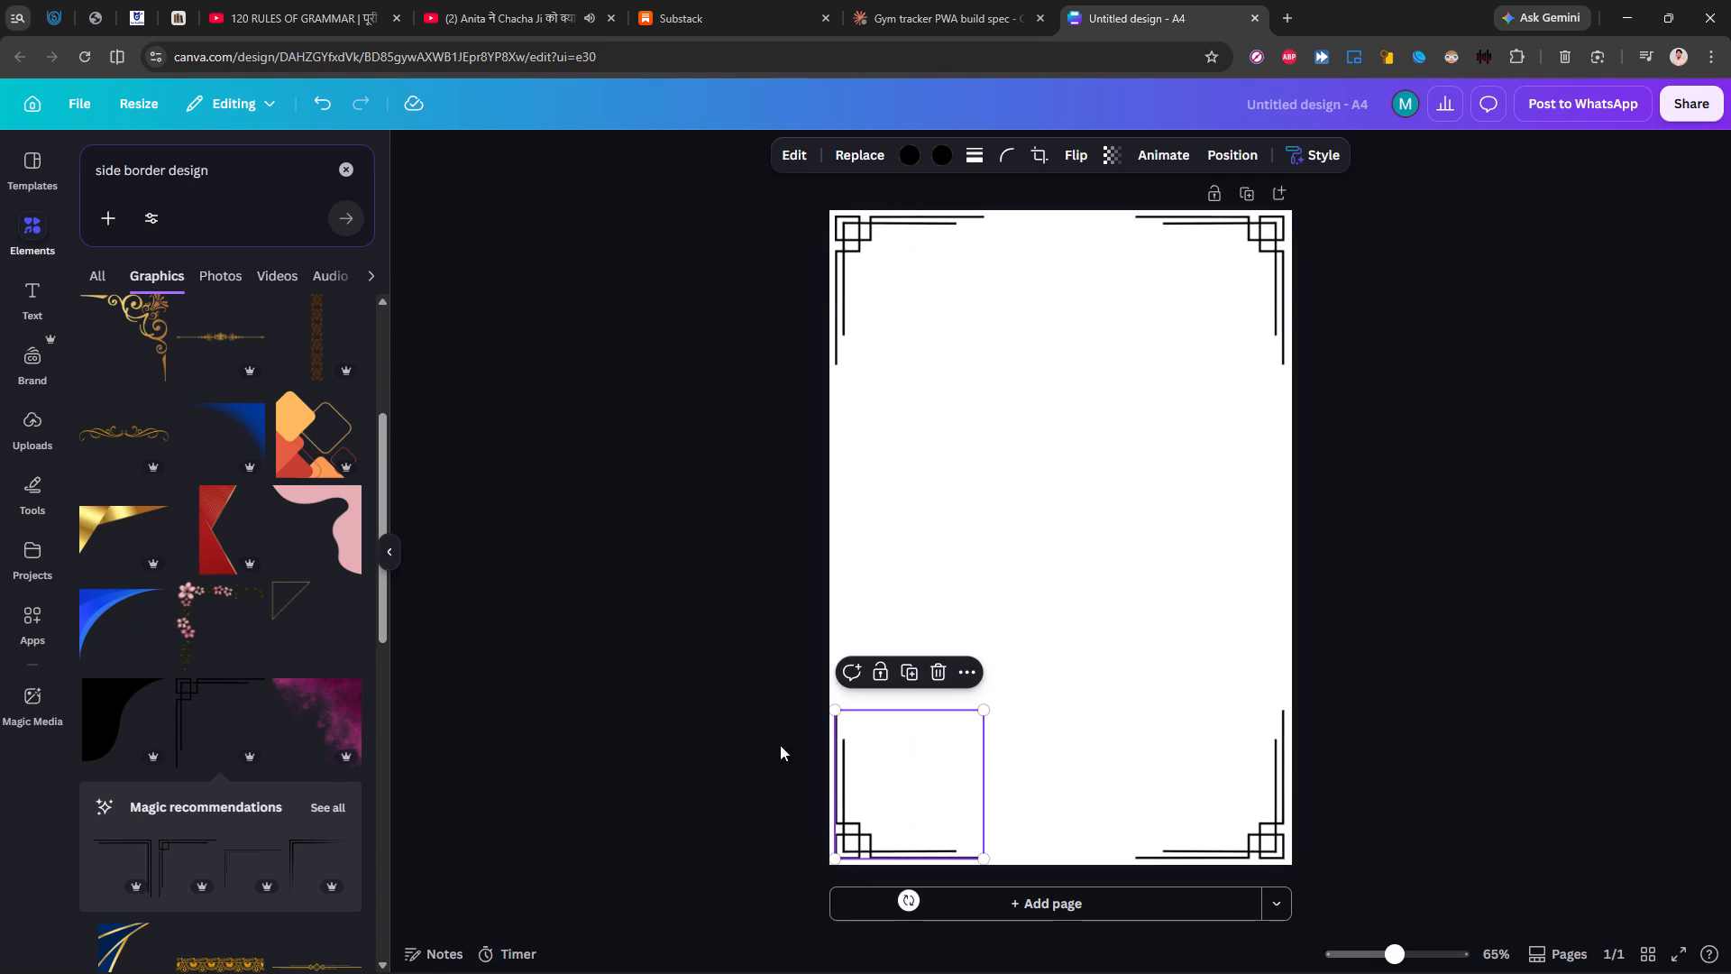
pyautogui.click(768, 738)
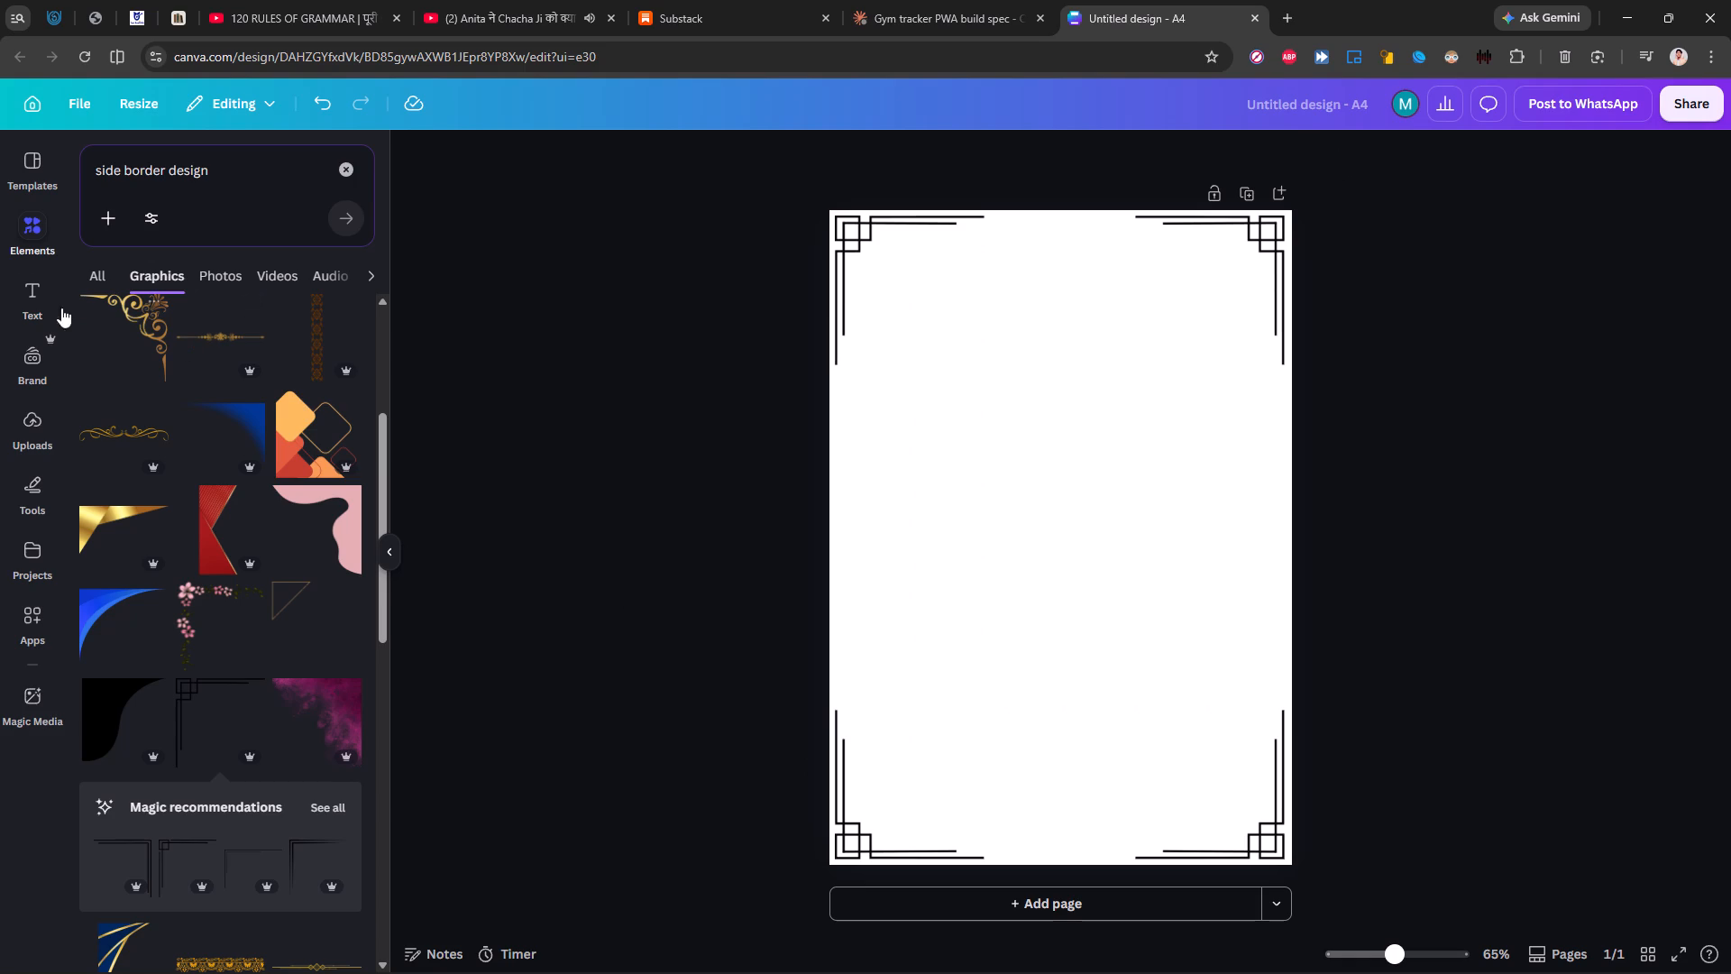
# Add a heading reading "S. K. P. Vidya Vihar" to the page and turn on underlining for it.
pyautogui.click(26, 298)
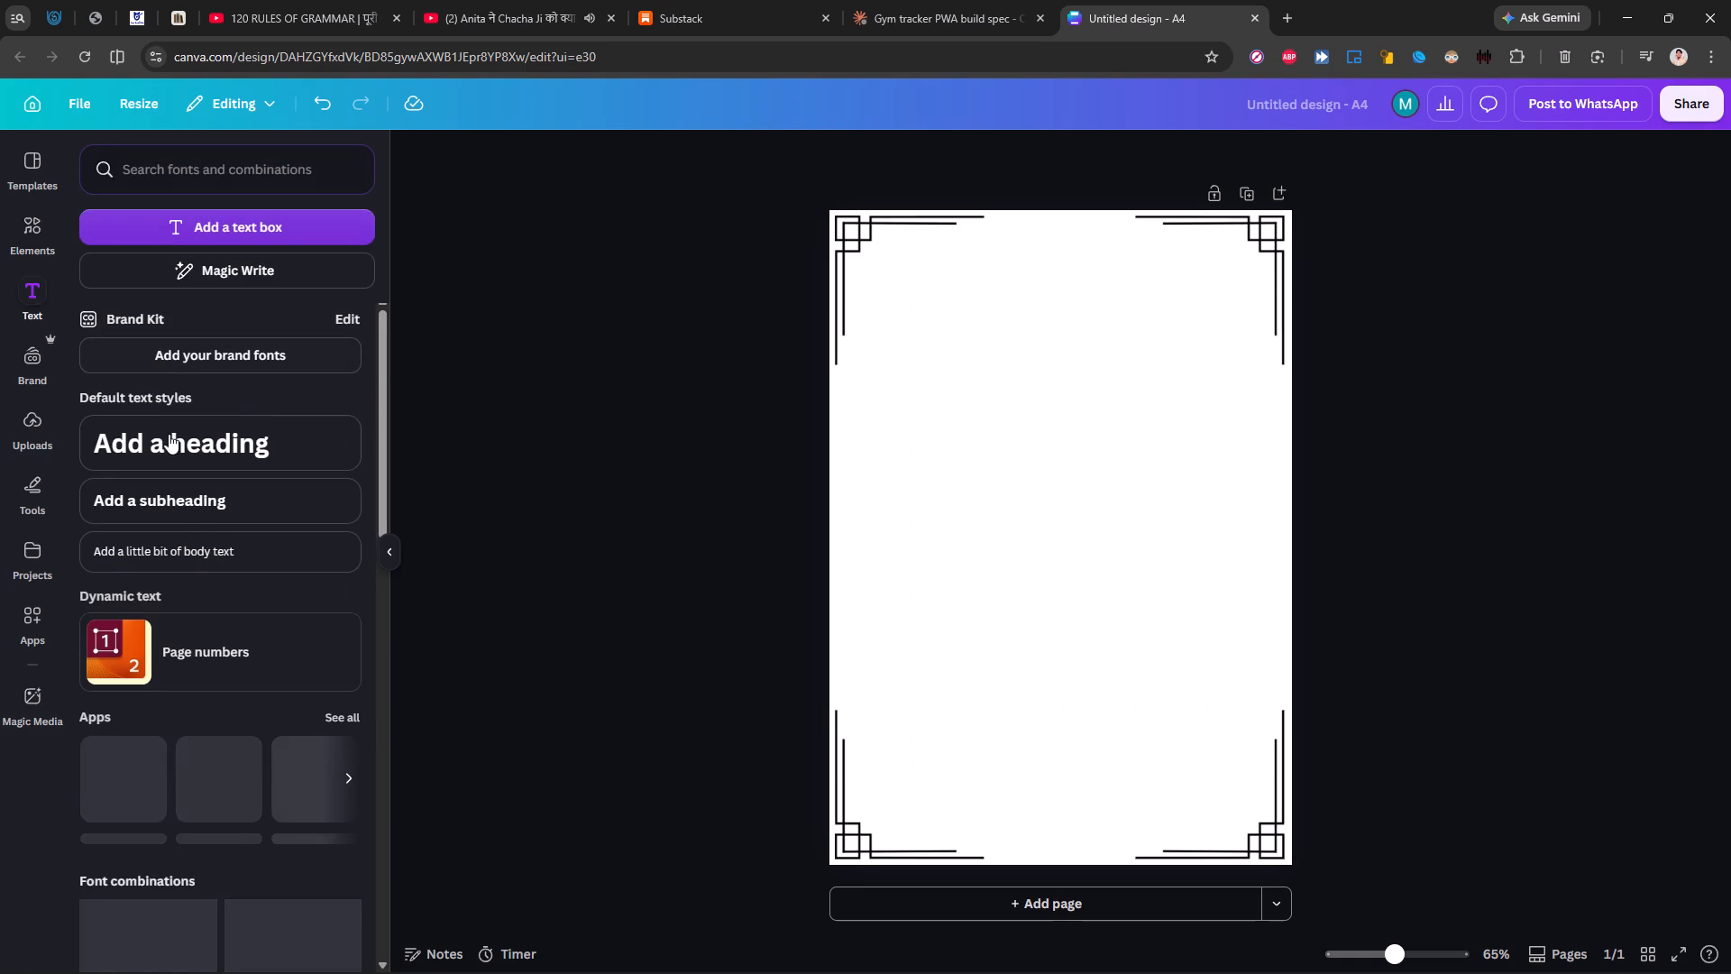
pyautogui.click(166, 444)
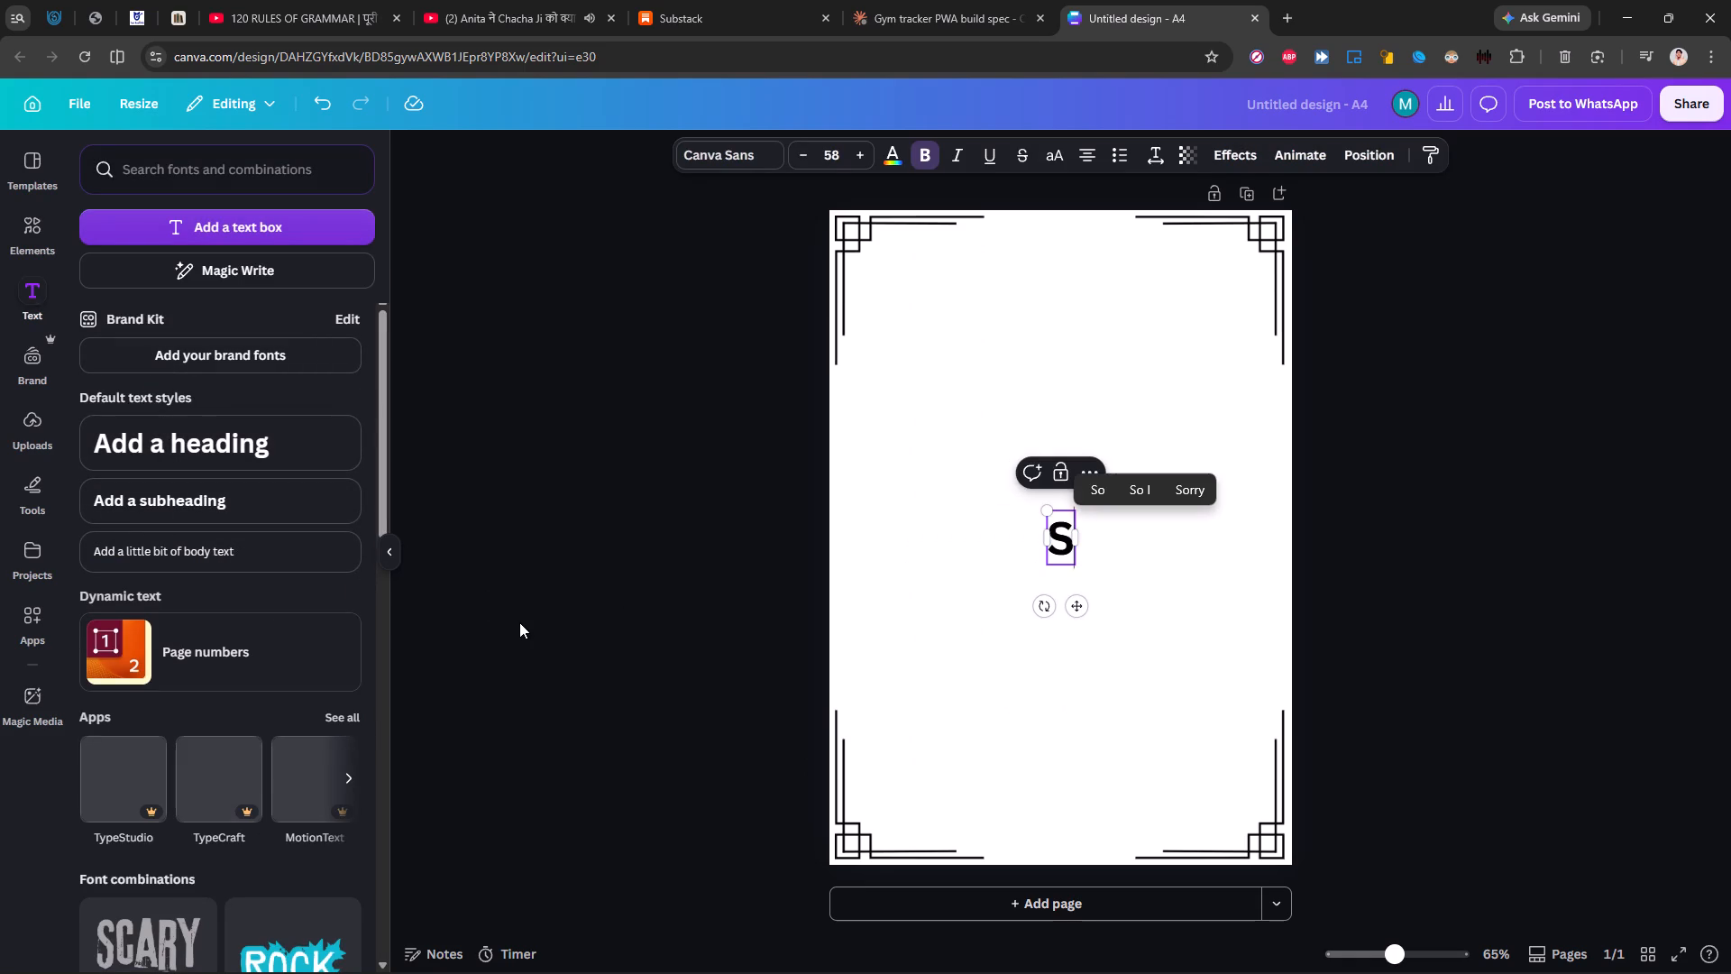
pyautogui.write('. k')
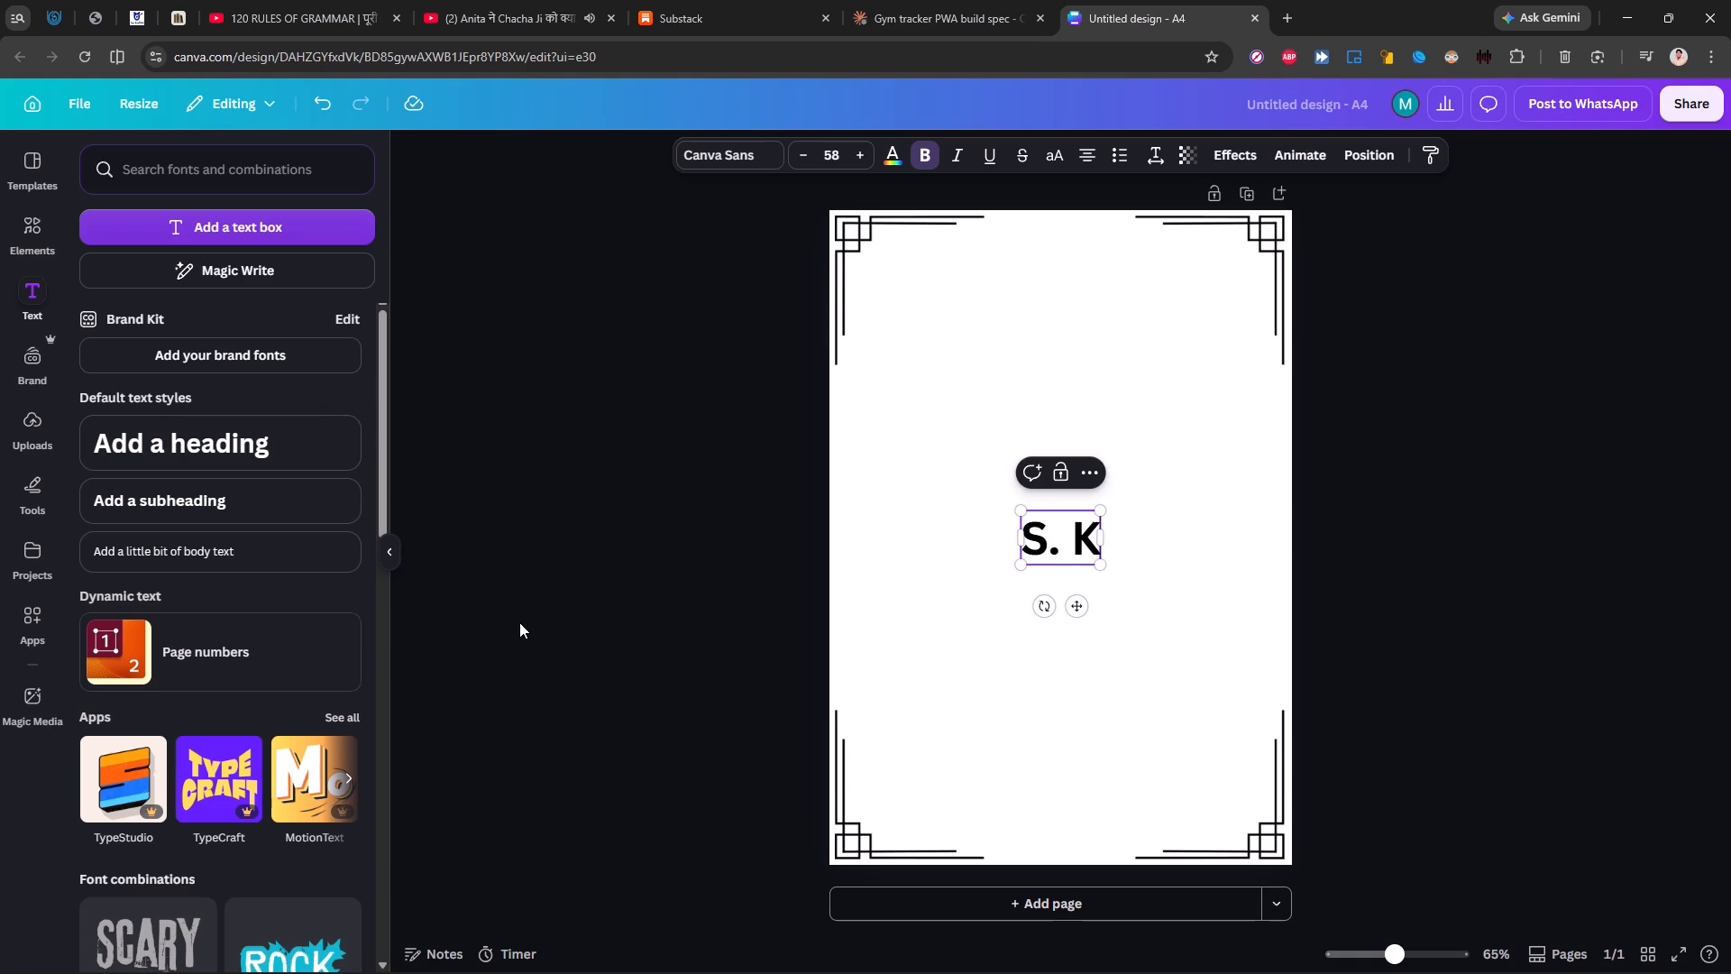
pyautogui.press('BackSpace')
pyautogui.press('BackSpace')
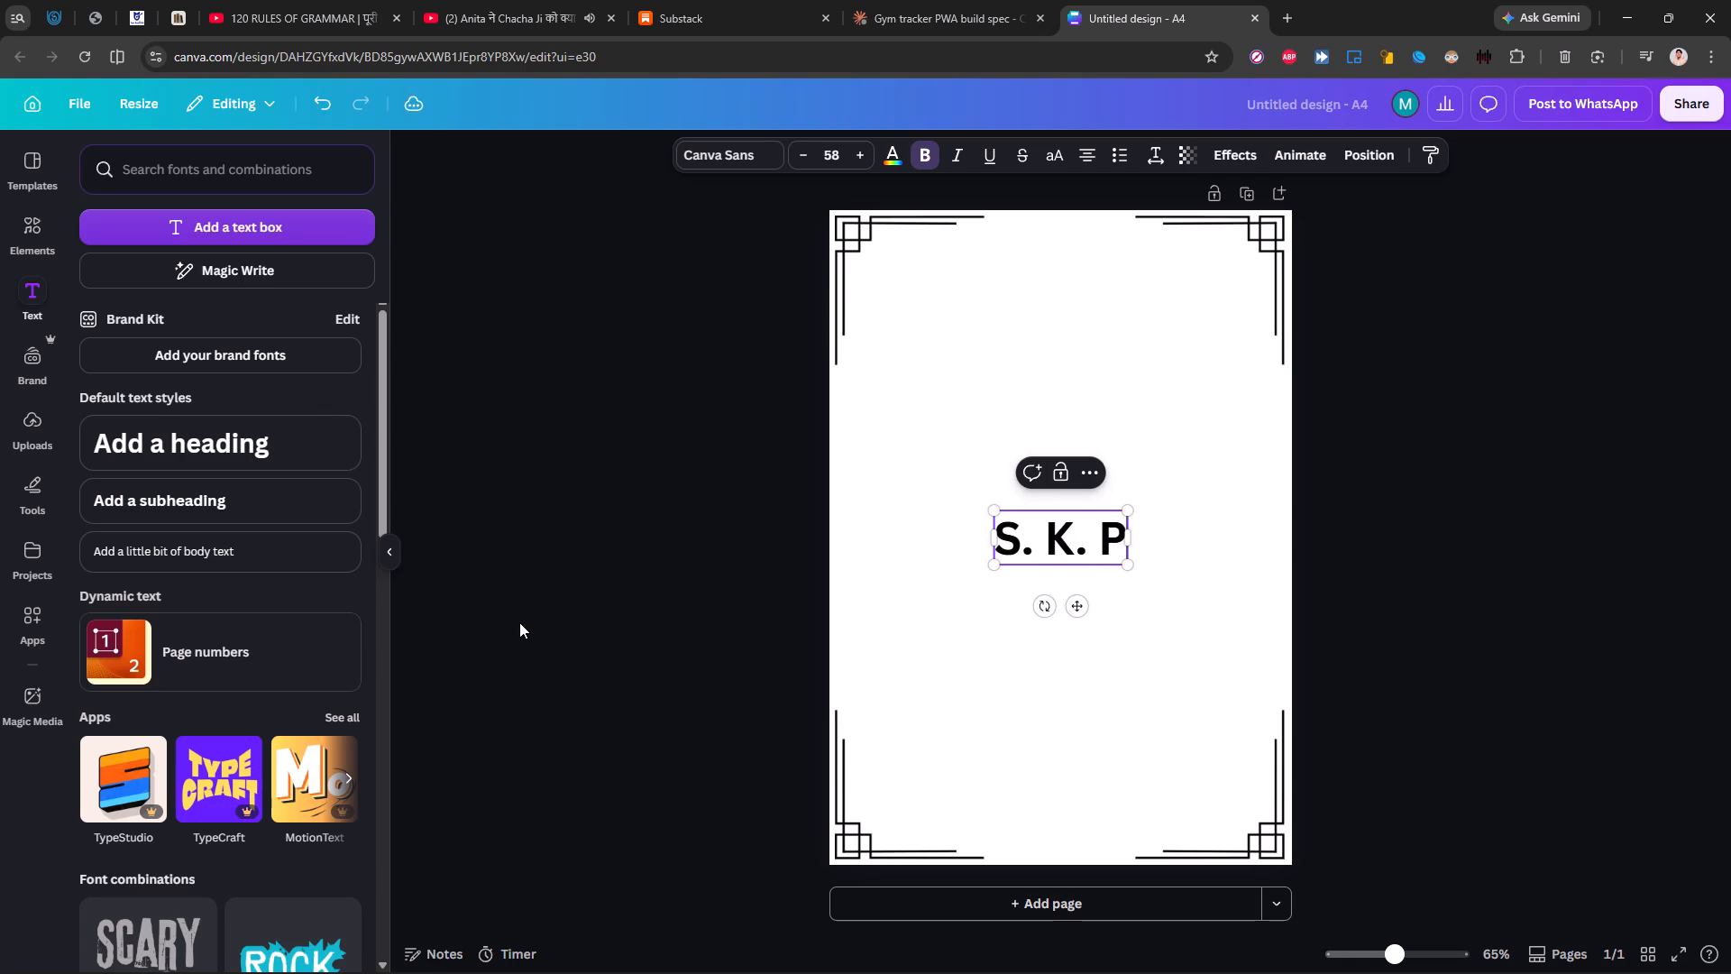
pyautogui.write('.')
pyautogui.press('space')
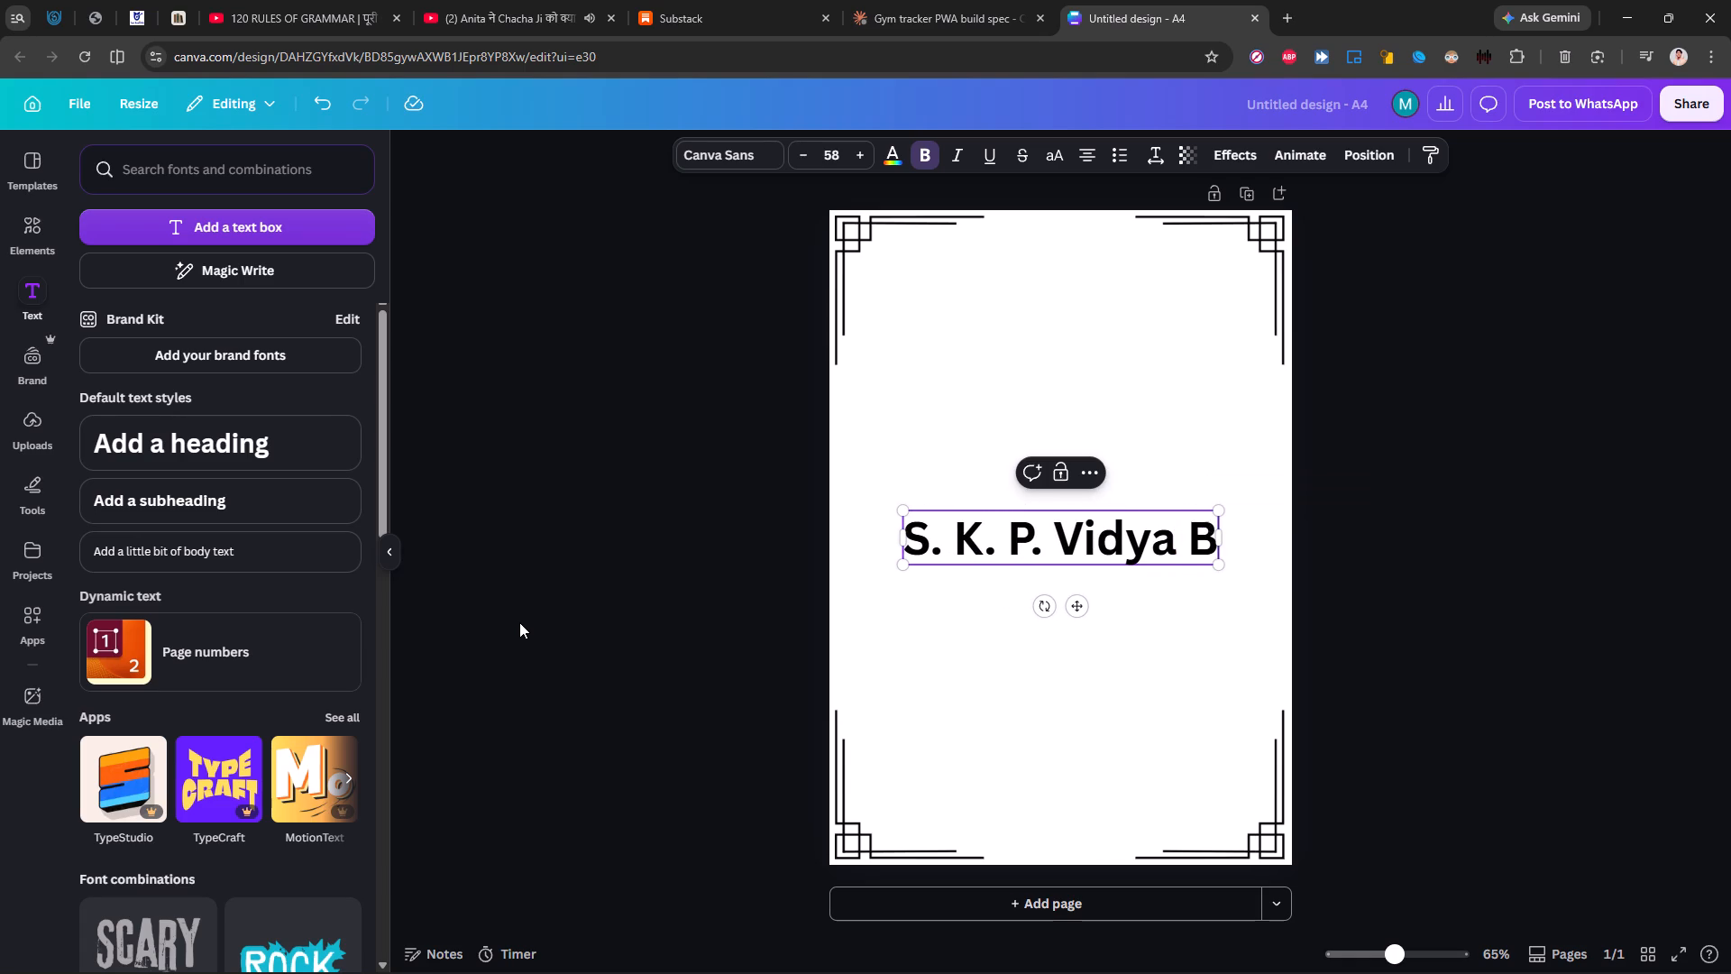
pyautogui.press('BackSpace')
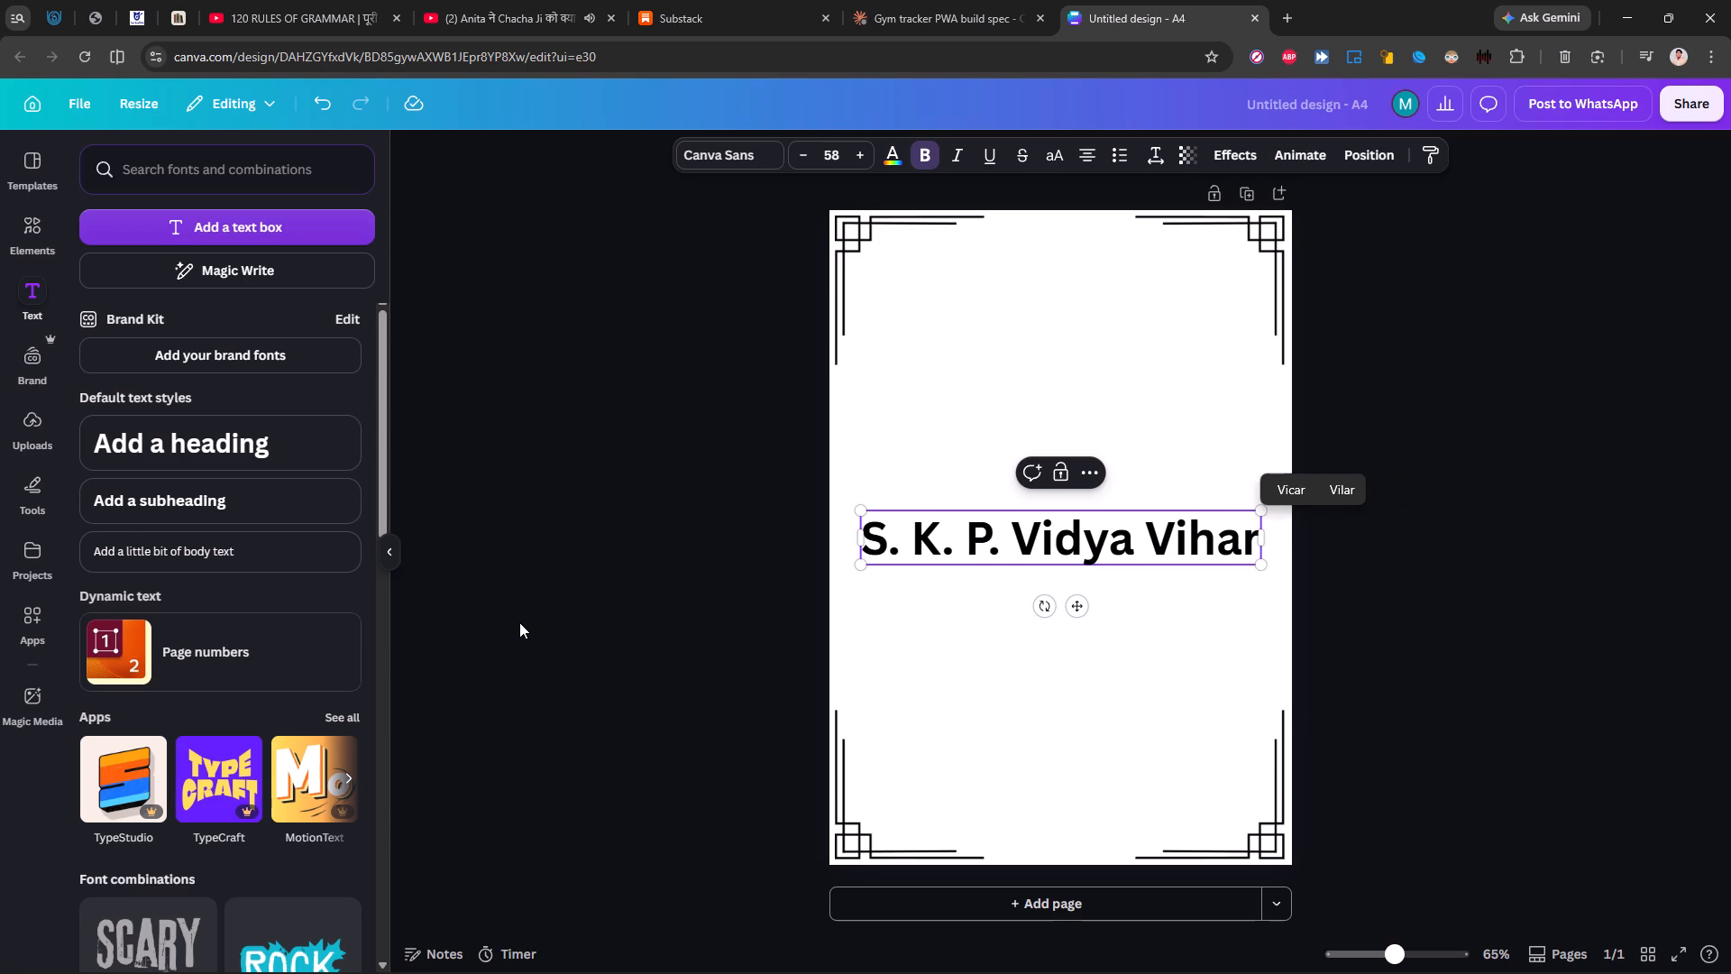
pyautogui.click(986, 156)
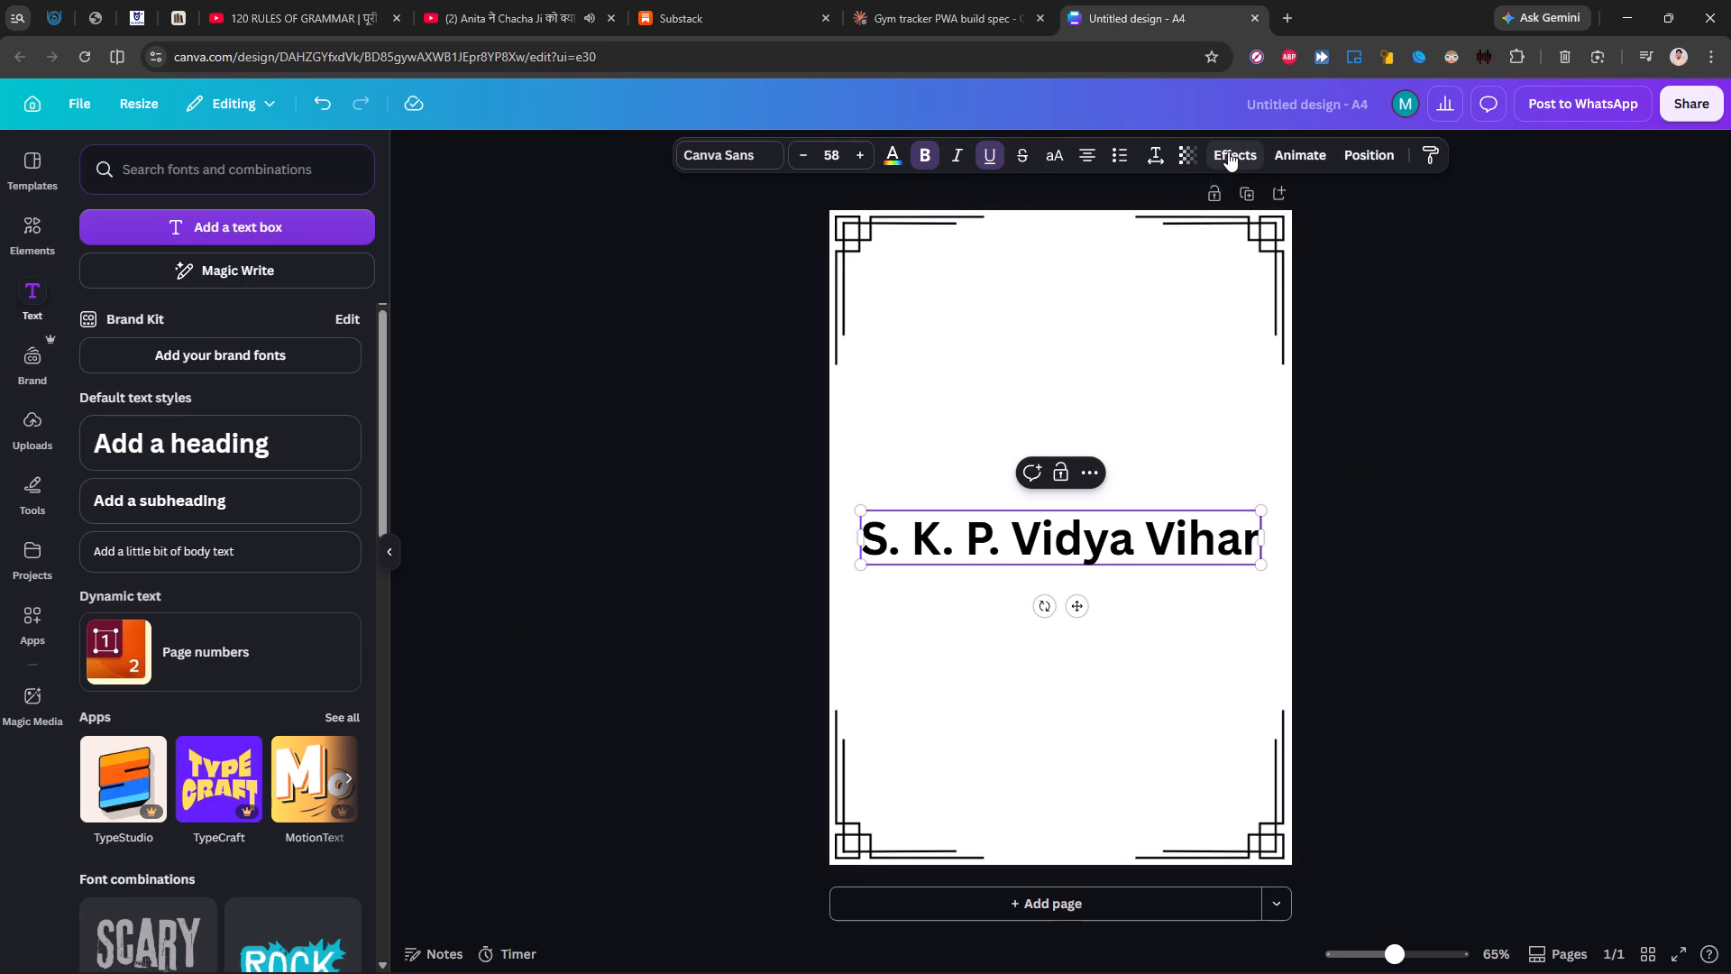
# Apply the Curve shape effect to the school-name heading with a curve value of 42.
pyautogui.click(1228, 152)
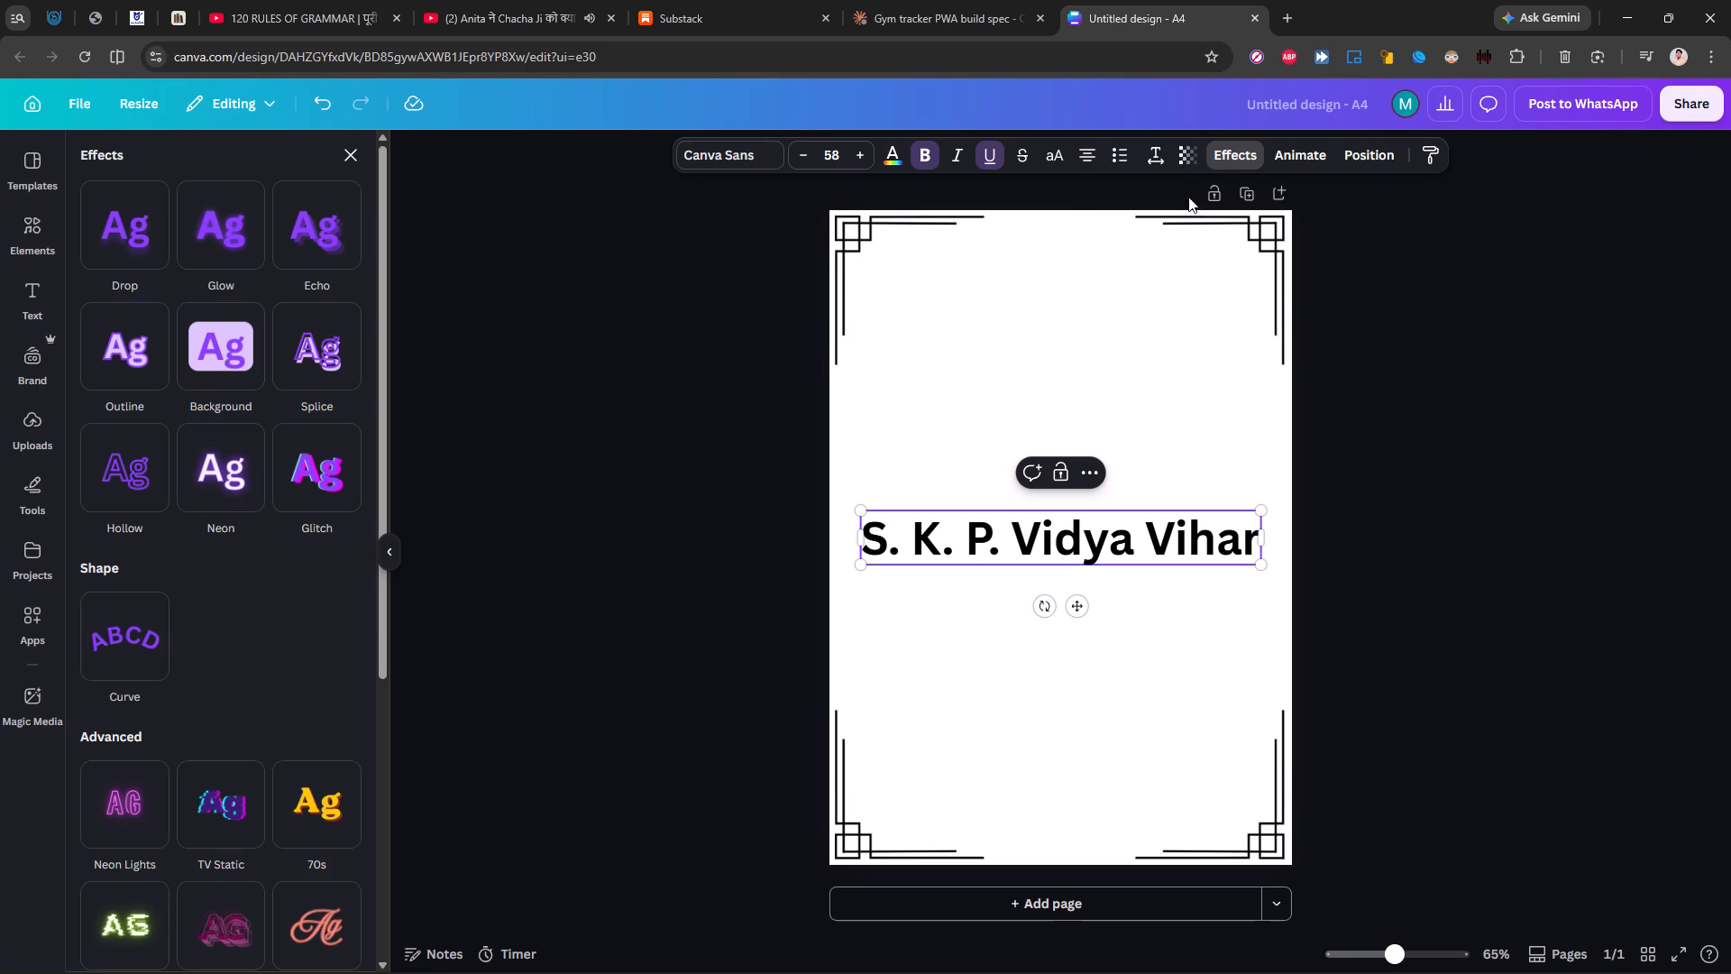
pyautogui.click(1358, 152)
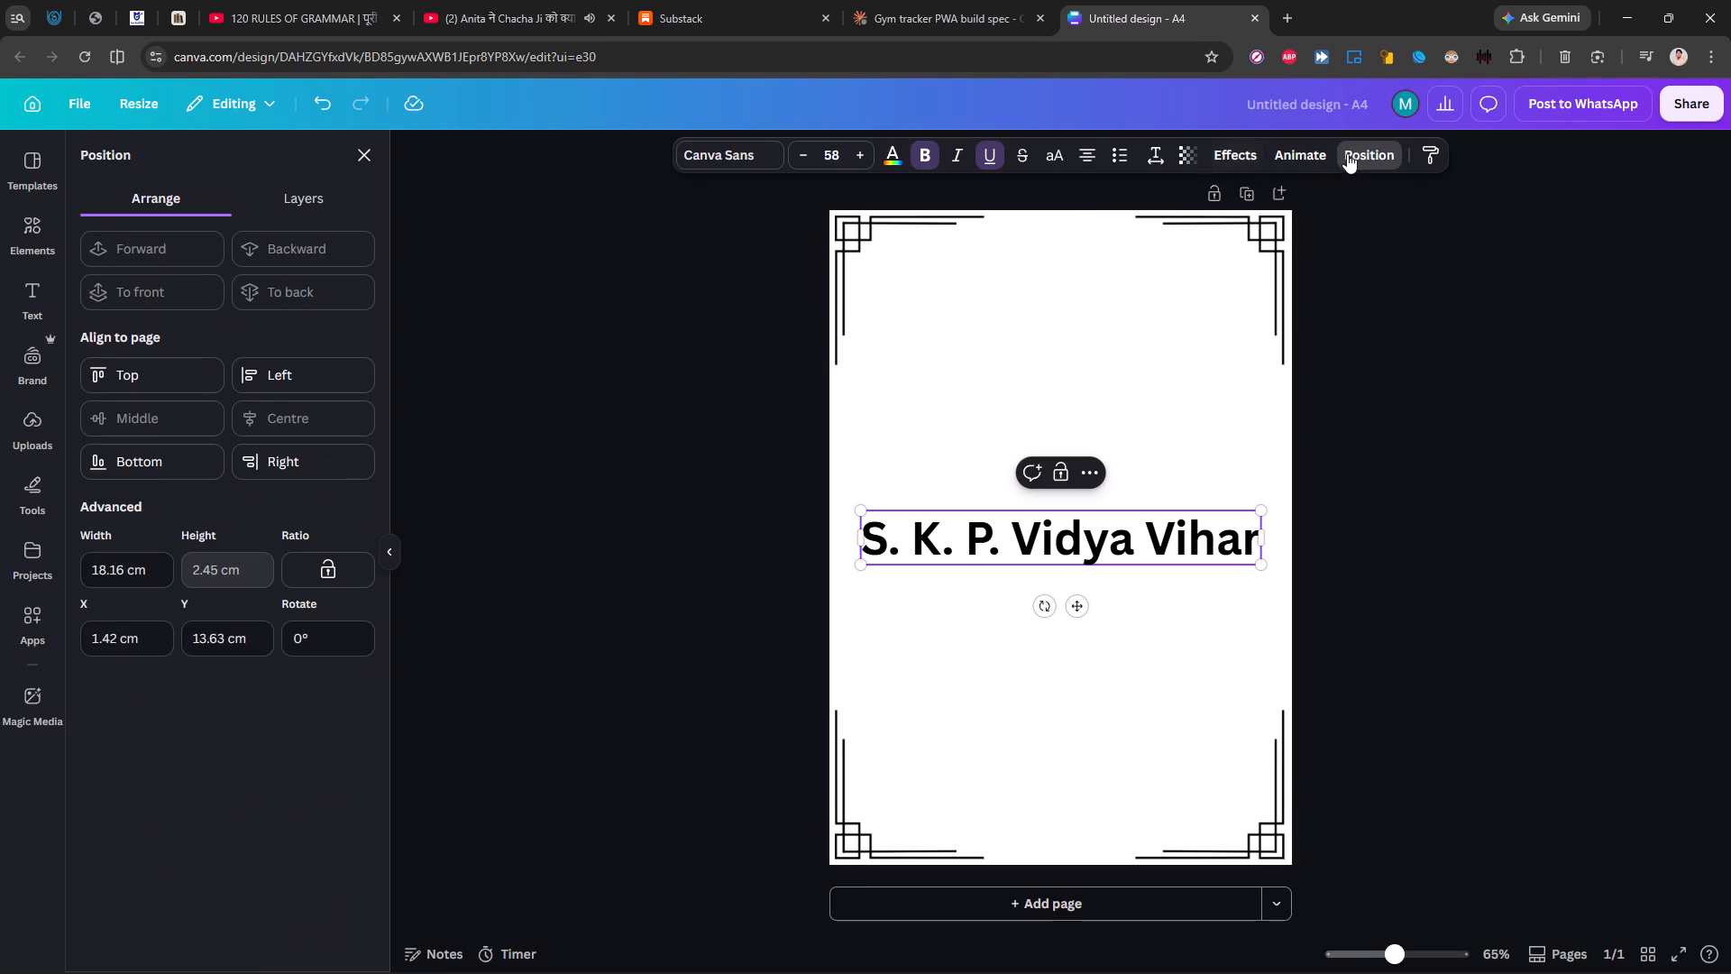
pyautogui.click(1291, 153)
pyautogui.click(1245, 154)
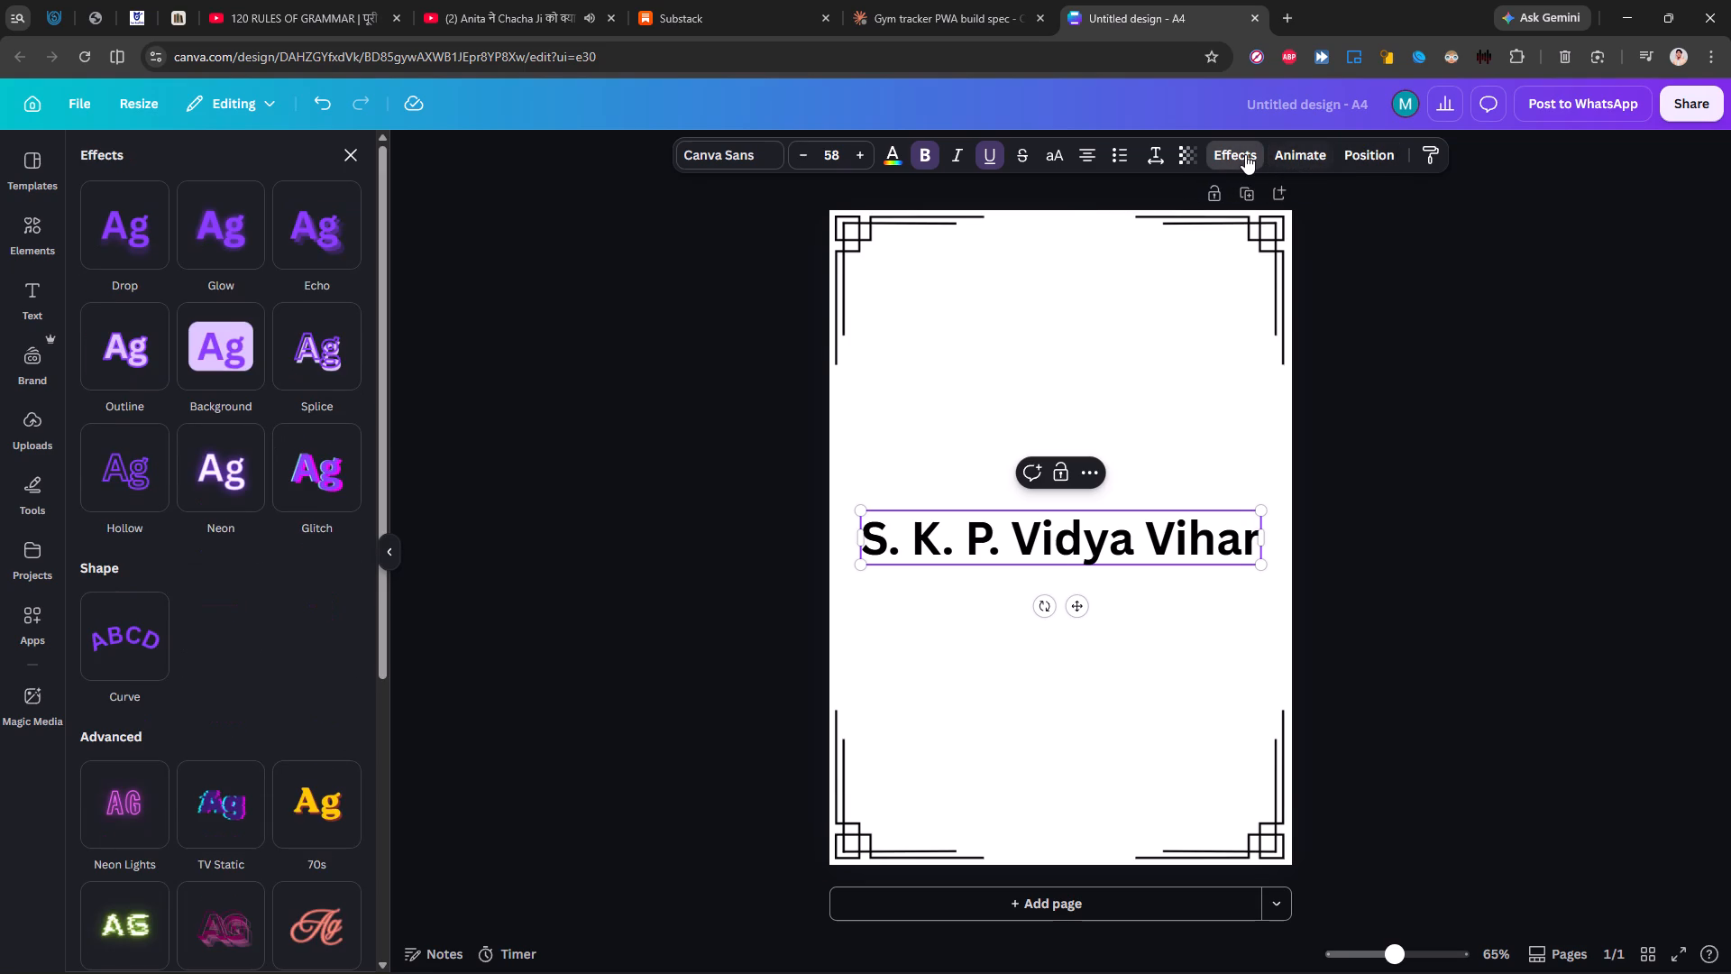
pyautogui.click(1294, 157)
pyautogui.click(1240, 157)
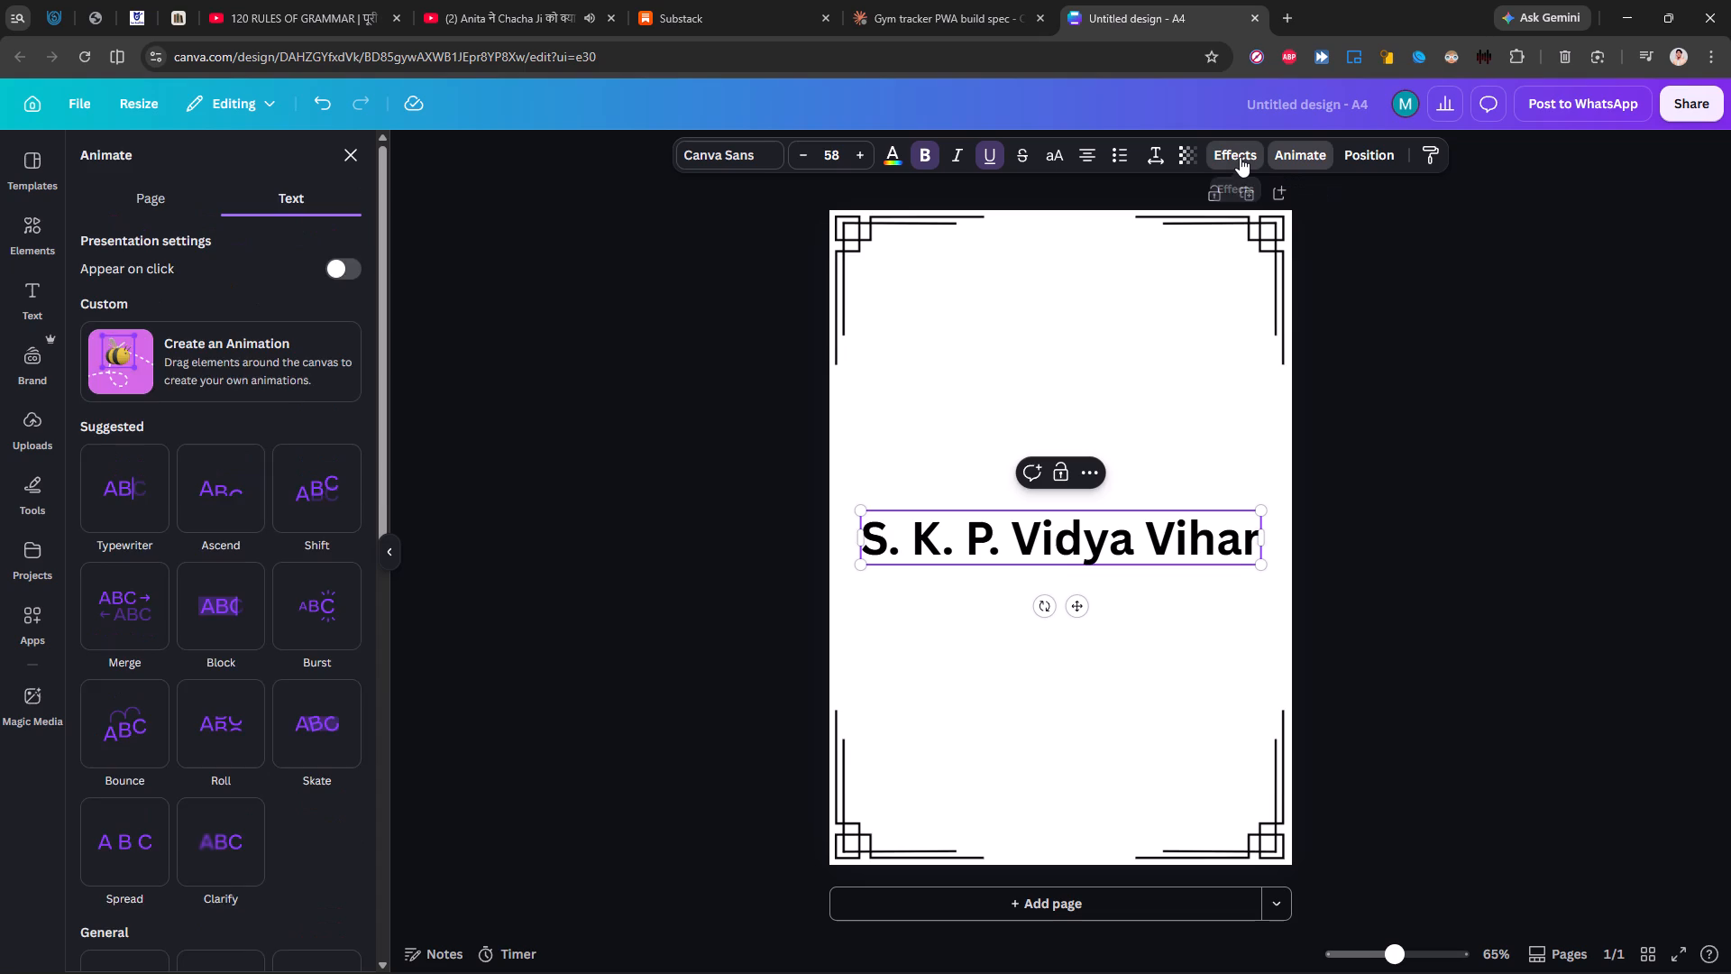
pyautogui.scroll(-3, 178, 663)
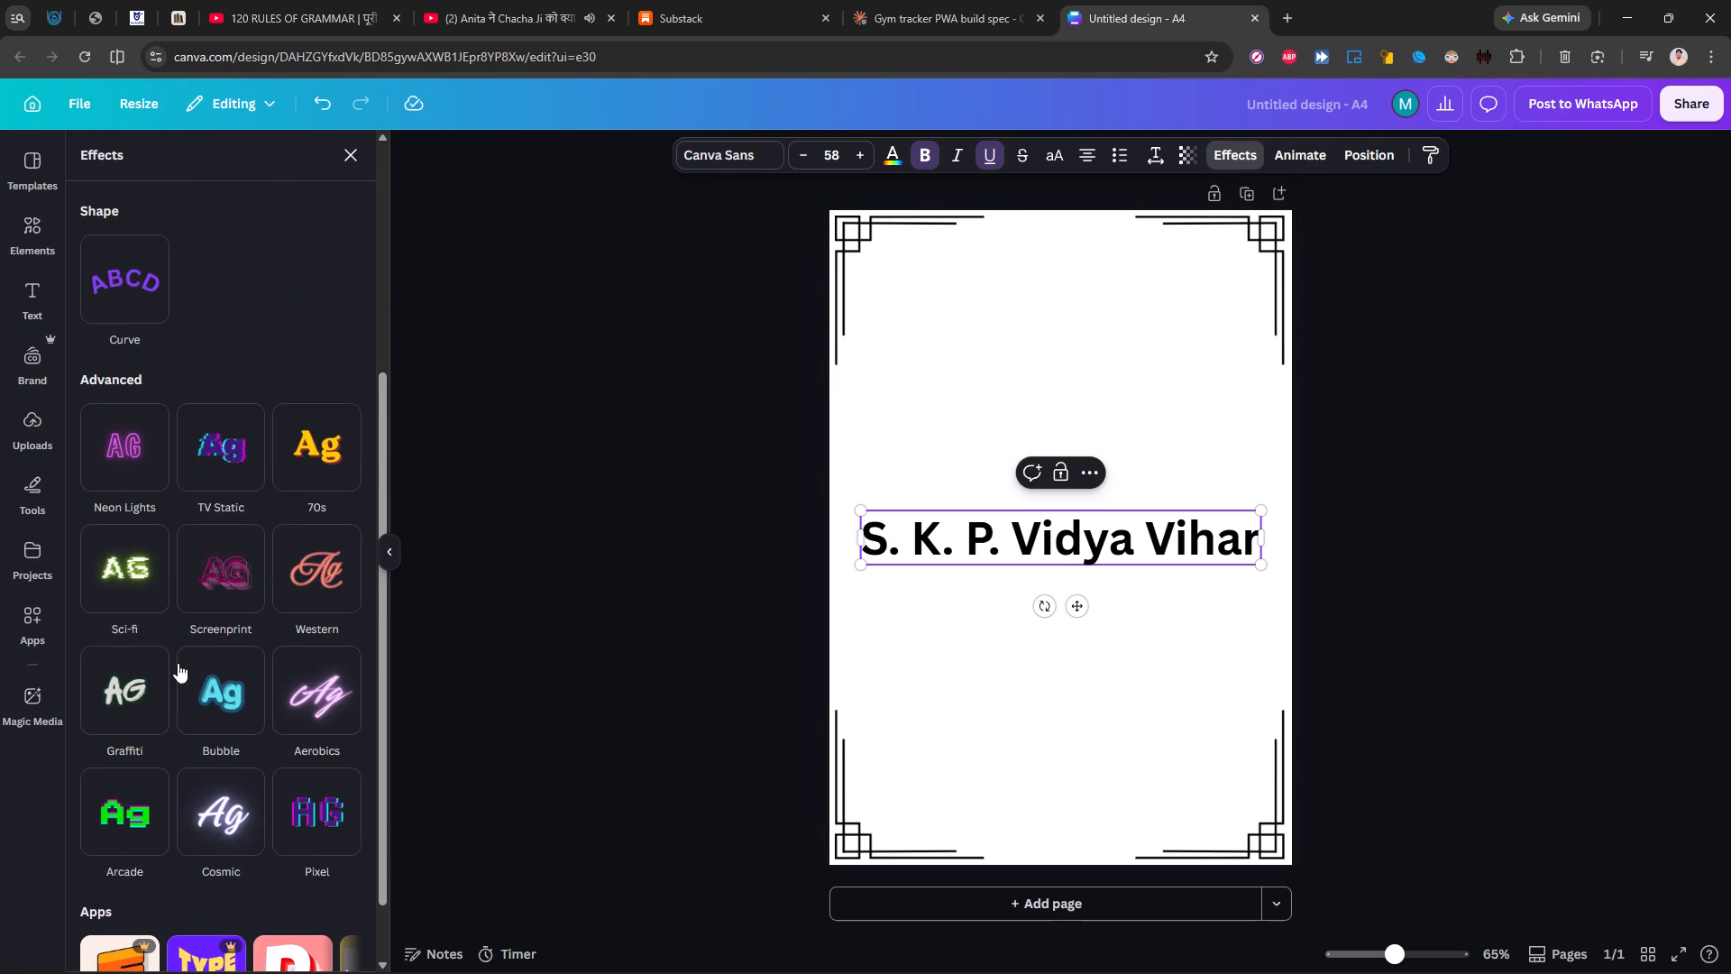
pyautogui.click(124, 315)
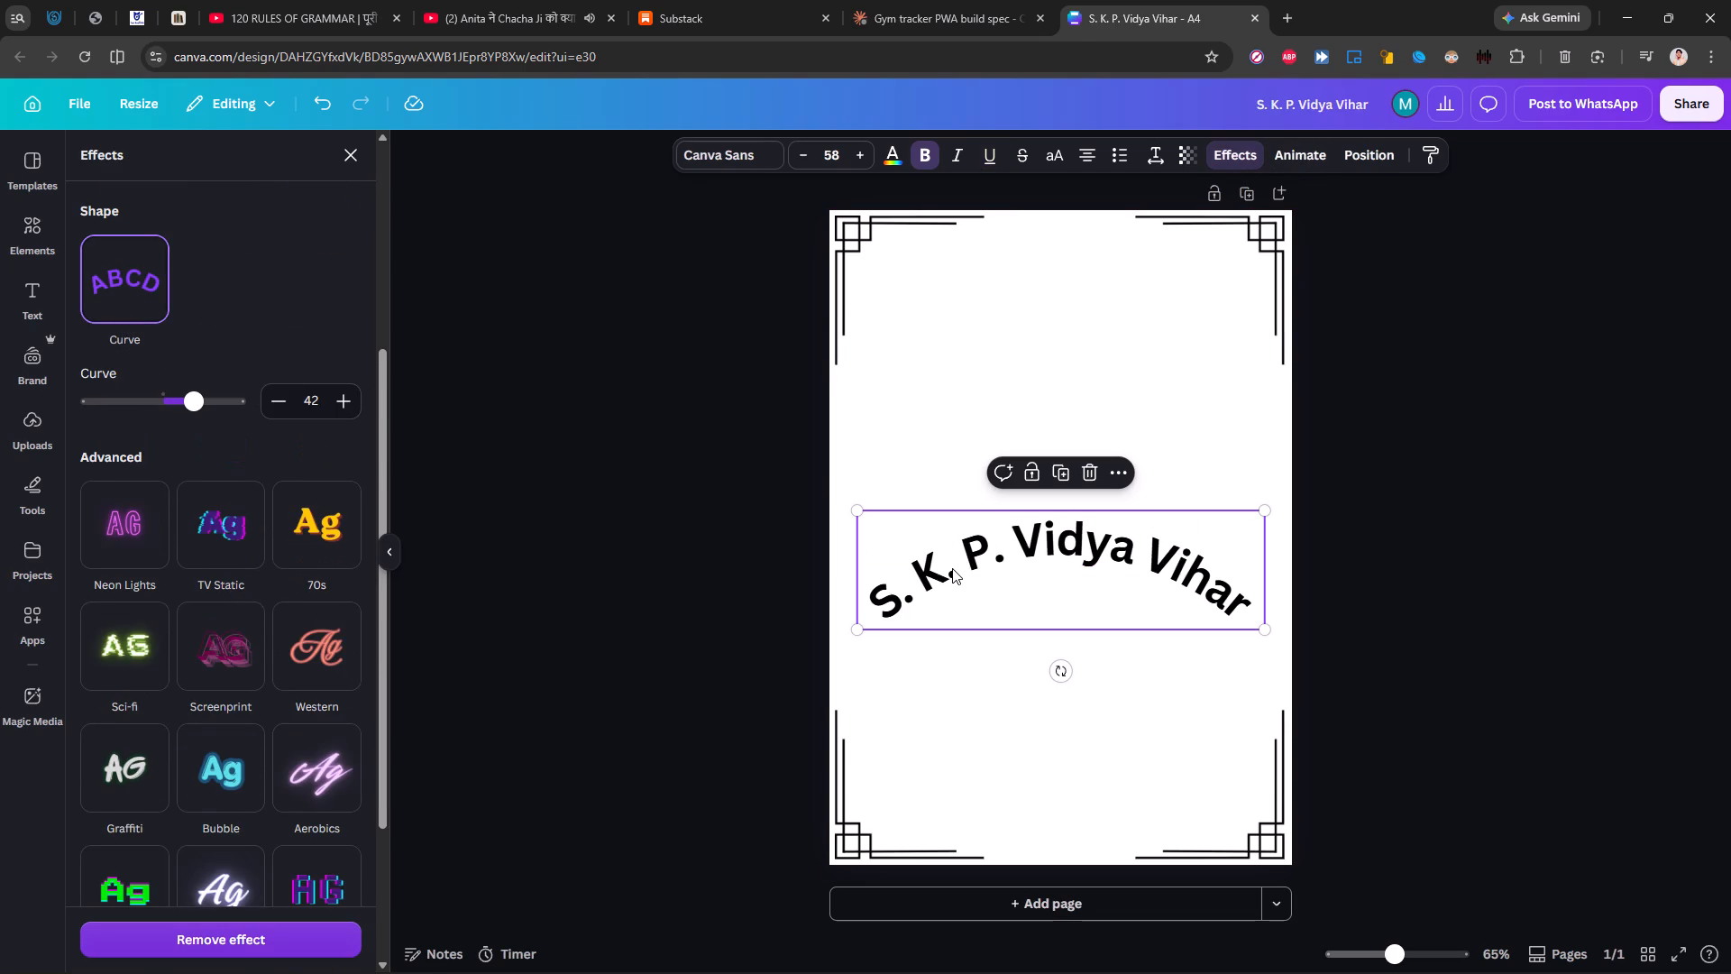
# Move the curved heading to the top of the page between the corner graphics and reduce its font size to 53.
pyautogui.moveTo(1036, 557); pyautogui.dragTo(1028, 261)
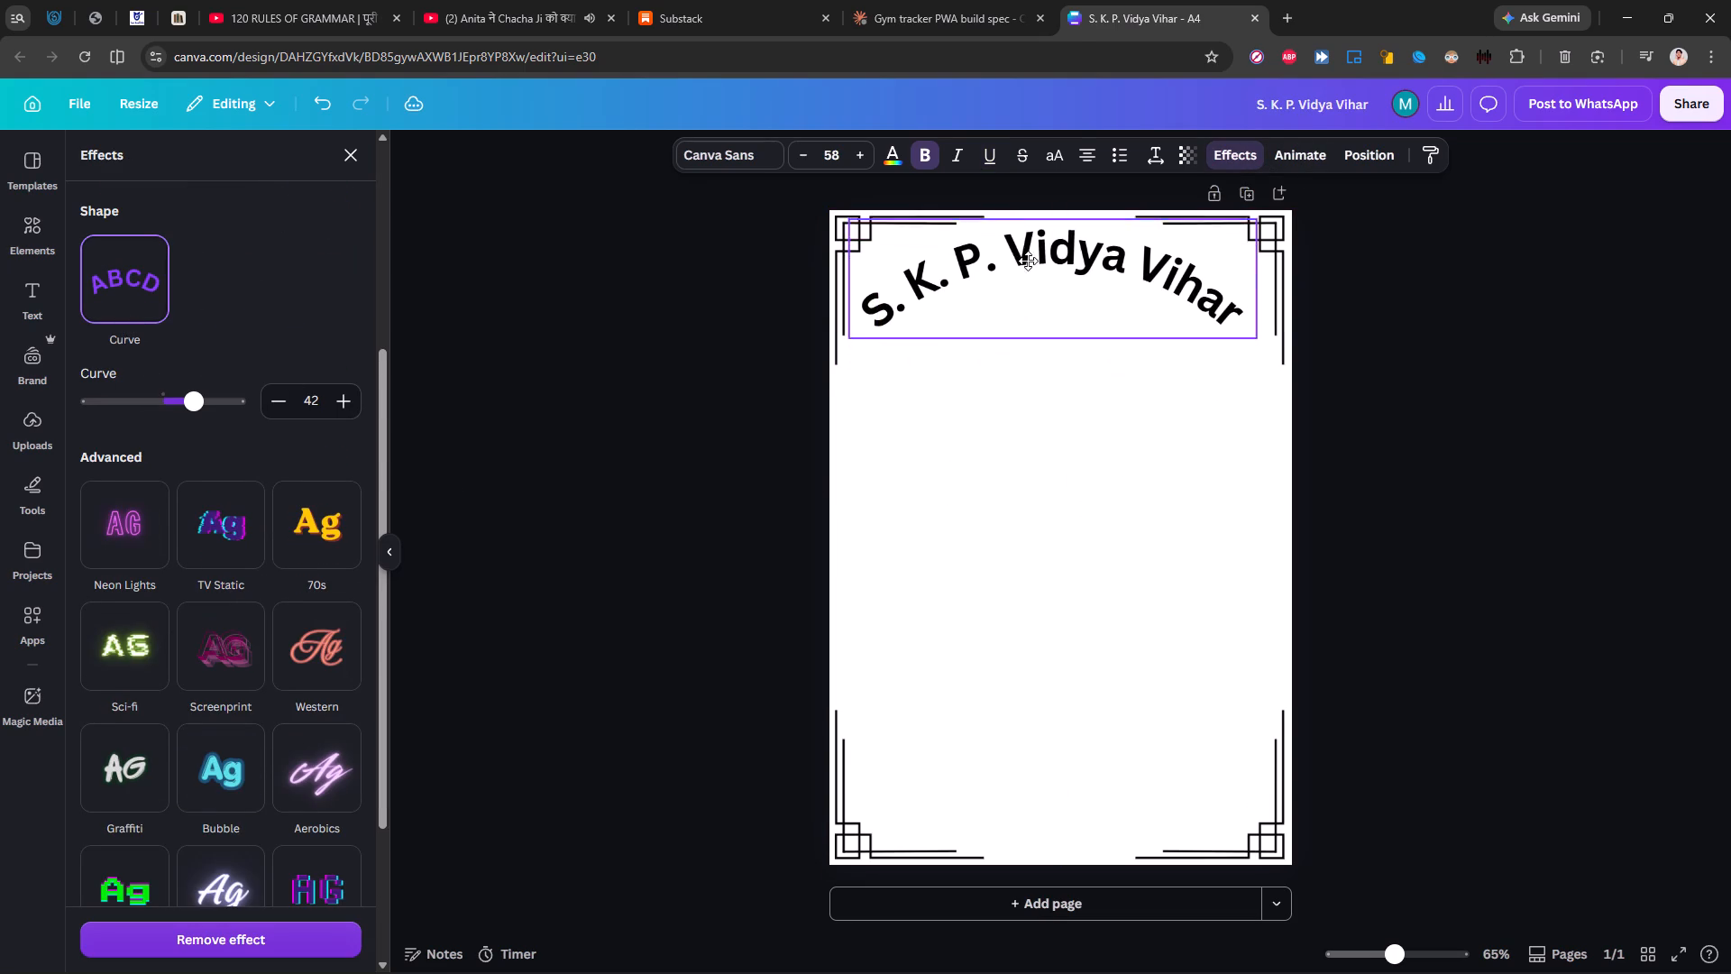
pyautogui.moveTo(1028, 261); pyautogui.dragTo(1030, 274)
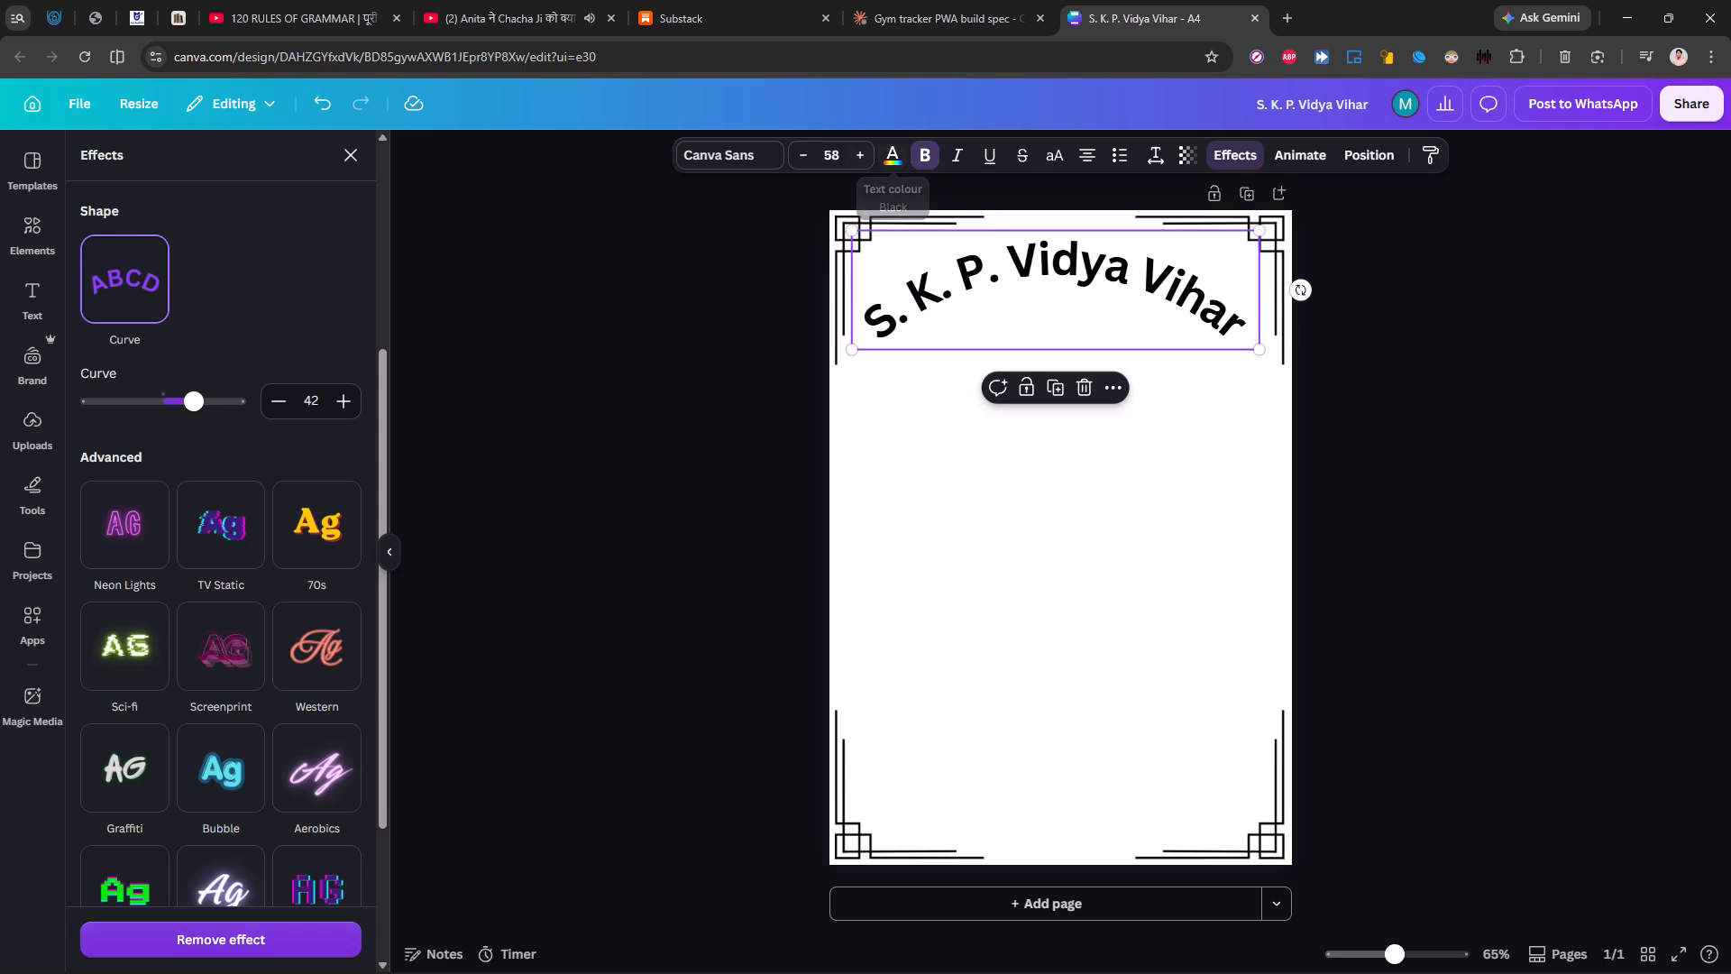
pyautogui.click(796, 151)
pyautogui.tripleClick(796, 151)
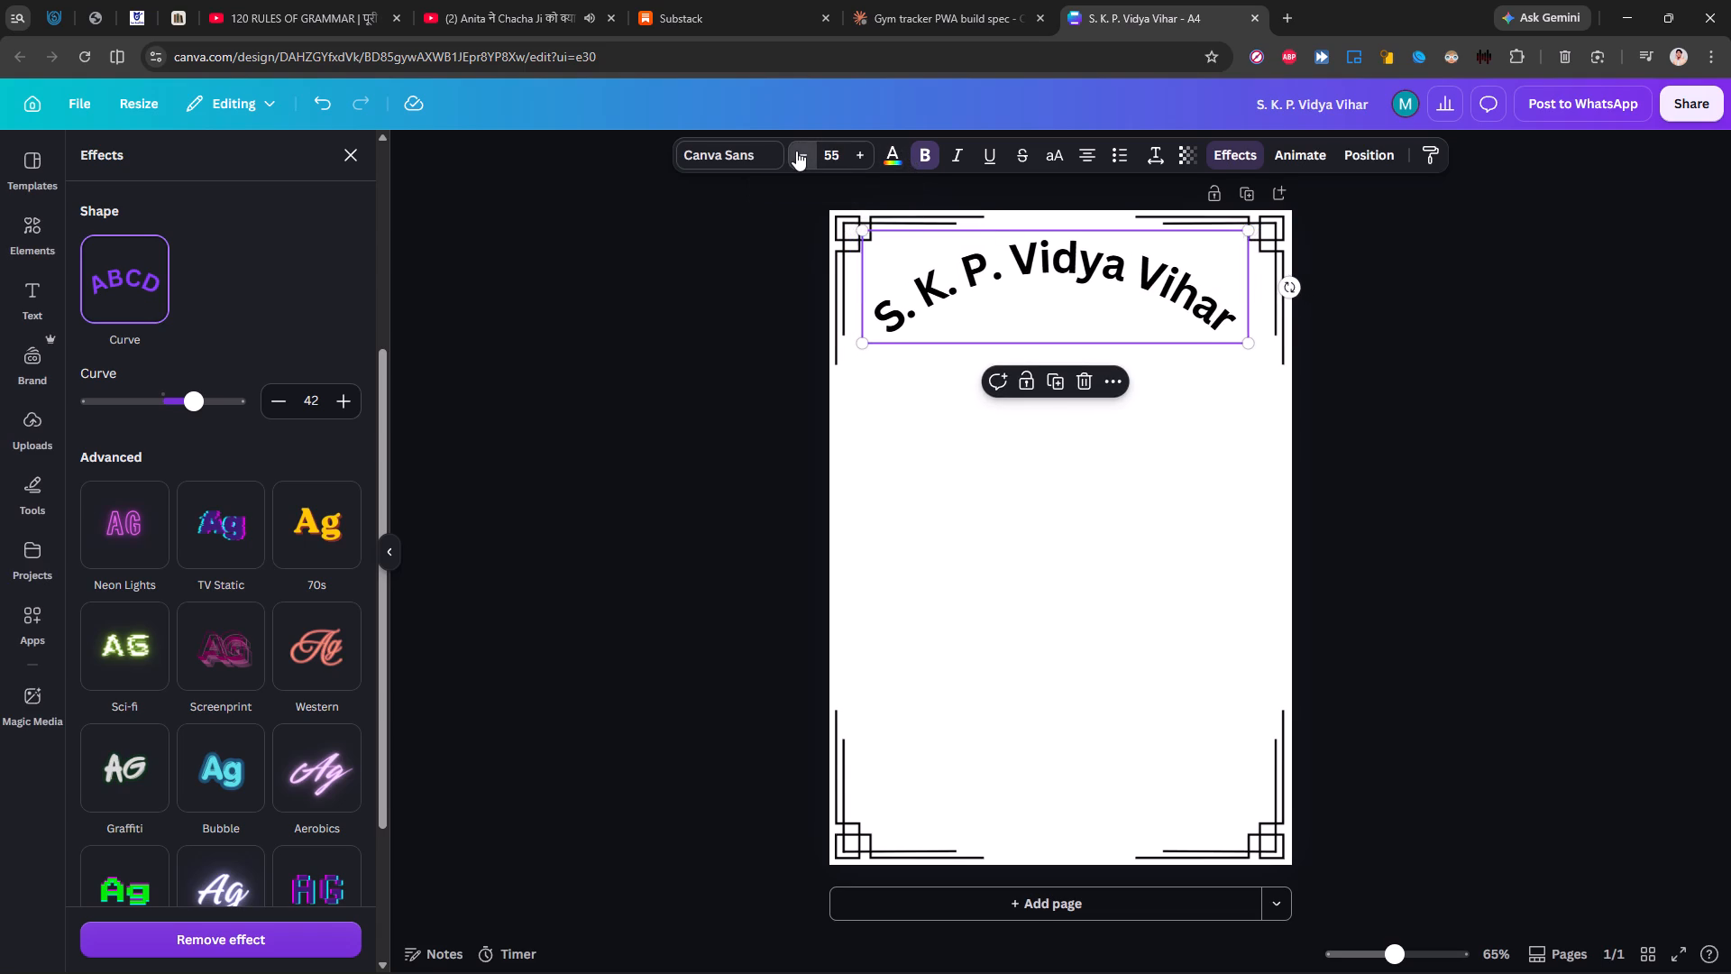
pyautogui.click(796, 151)
# Try the Cooper Hewitt and Palm Club fonts on the curved heading, and set its font to Celandine.
pyautogui.click(722, 151)
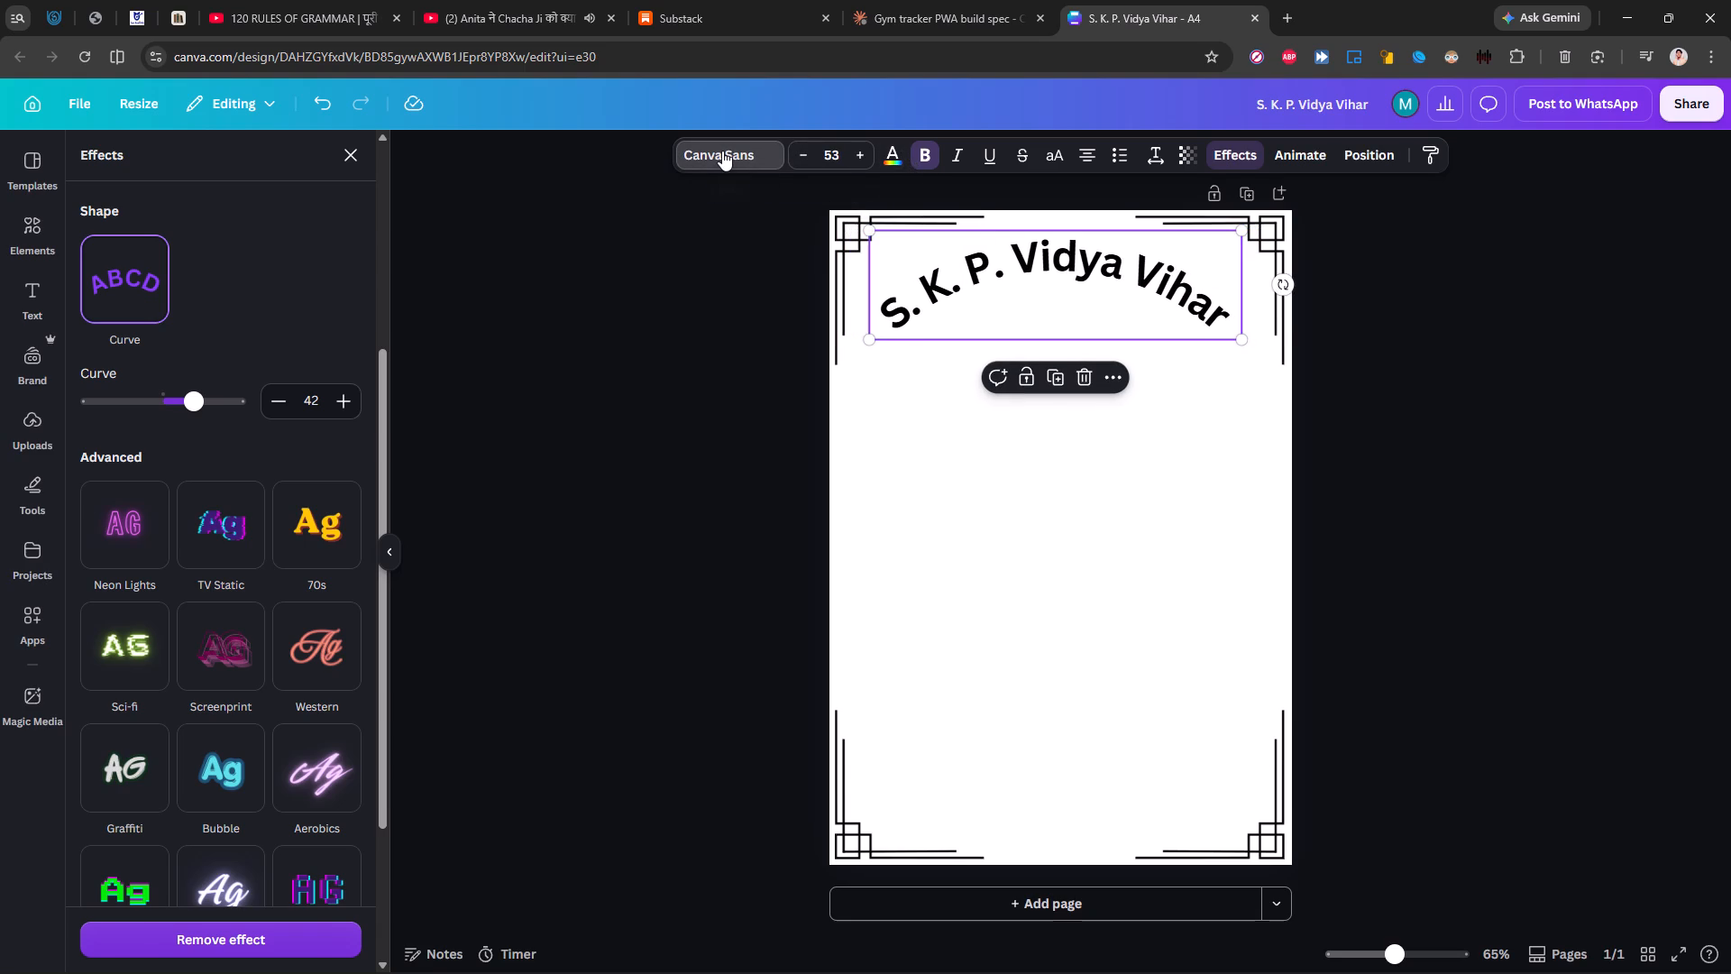
pyautogui.click(216, 571)
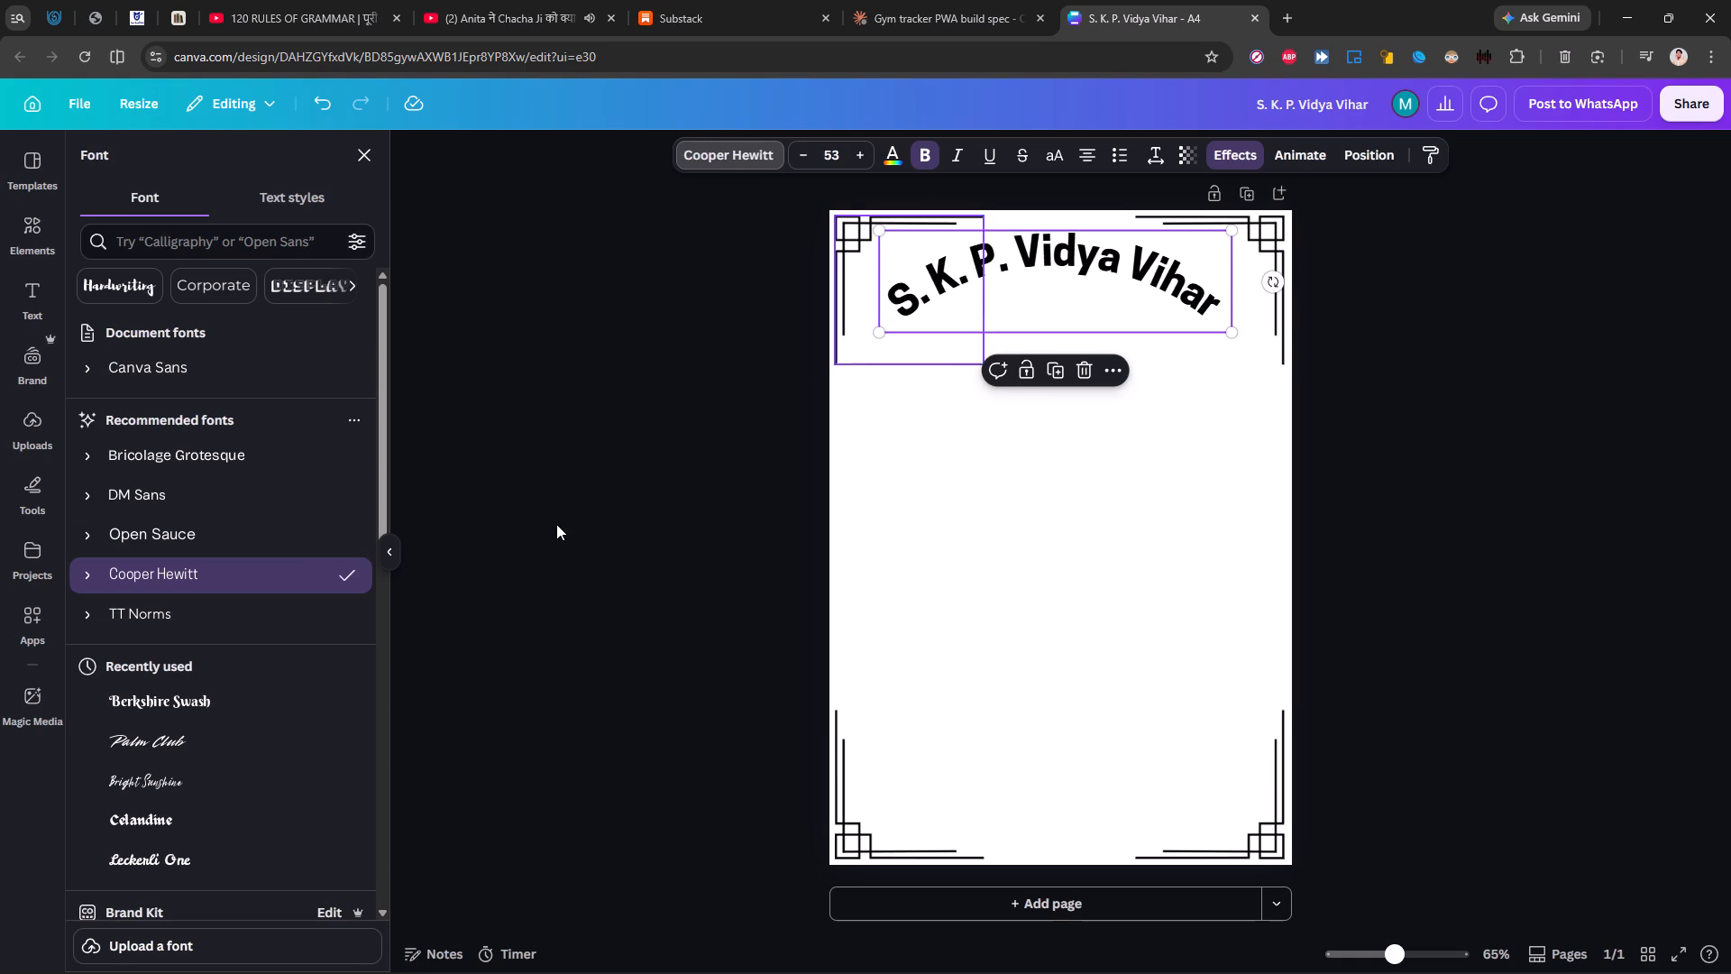
pyautogui.click(197, 753)
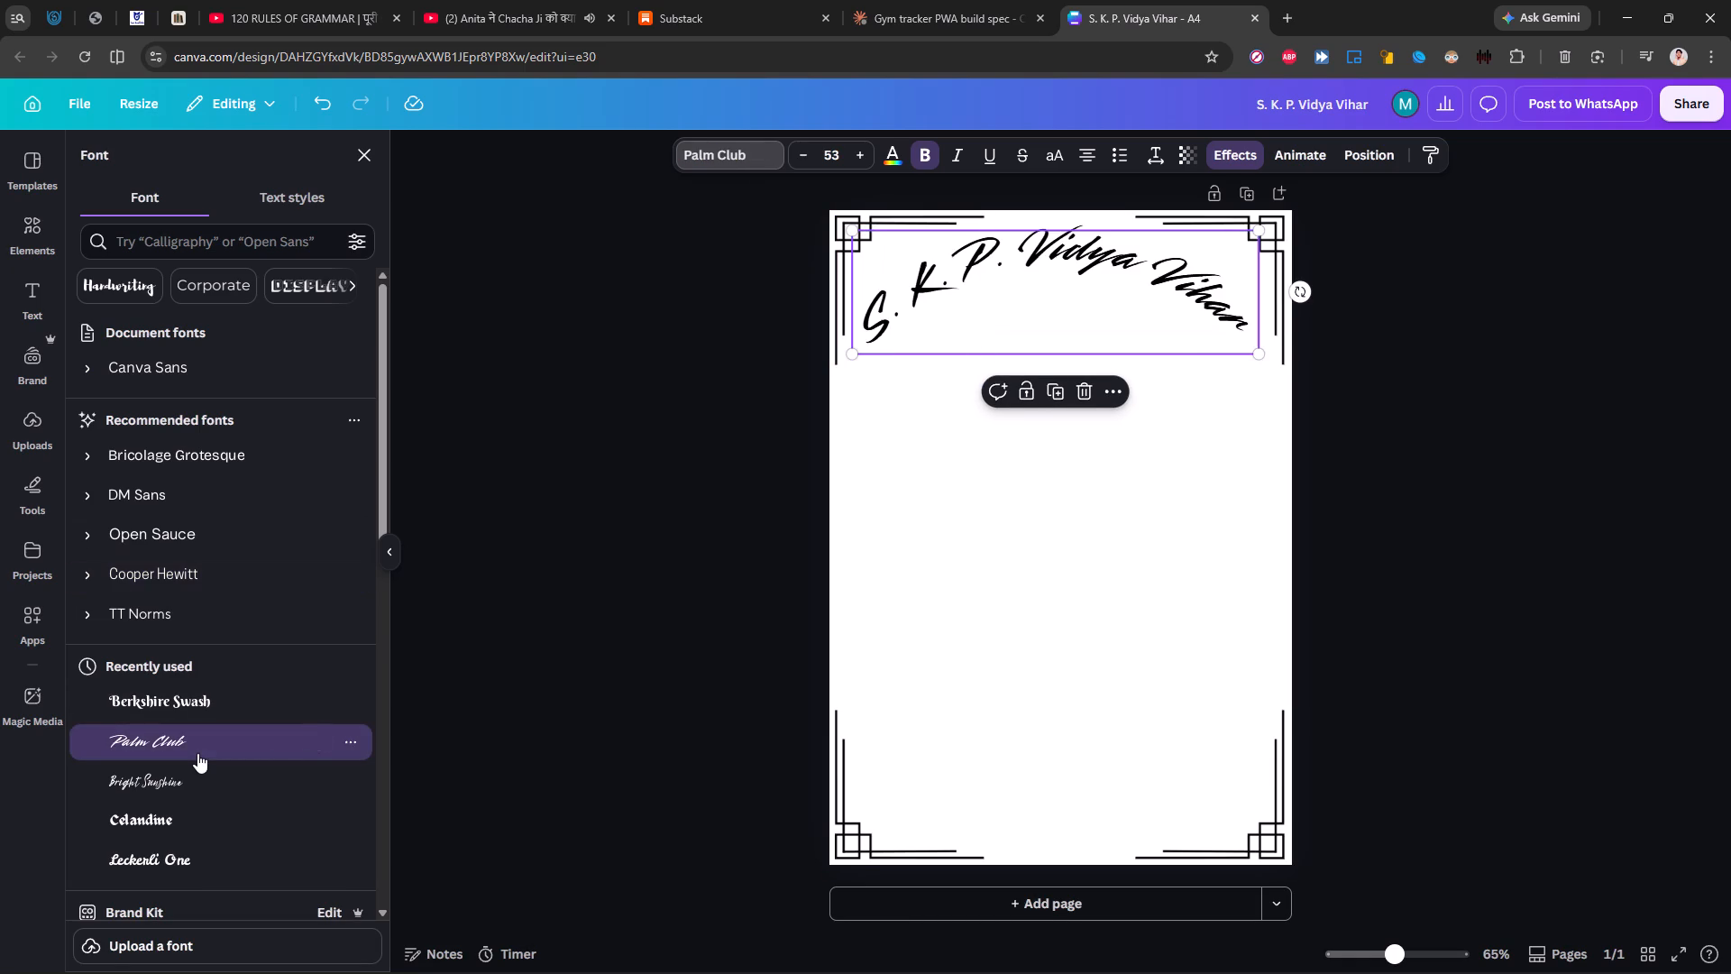
pyautogui.click(195, 806)
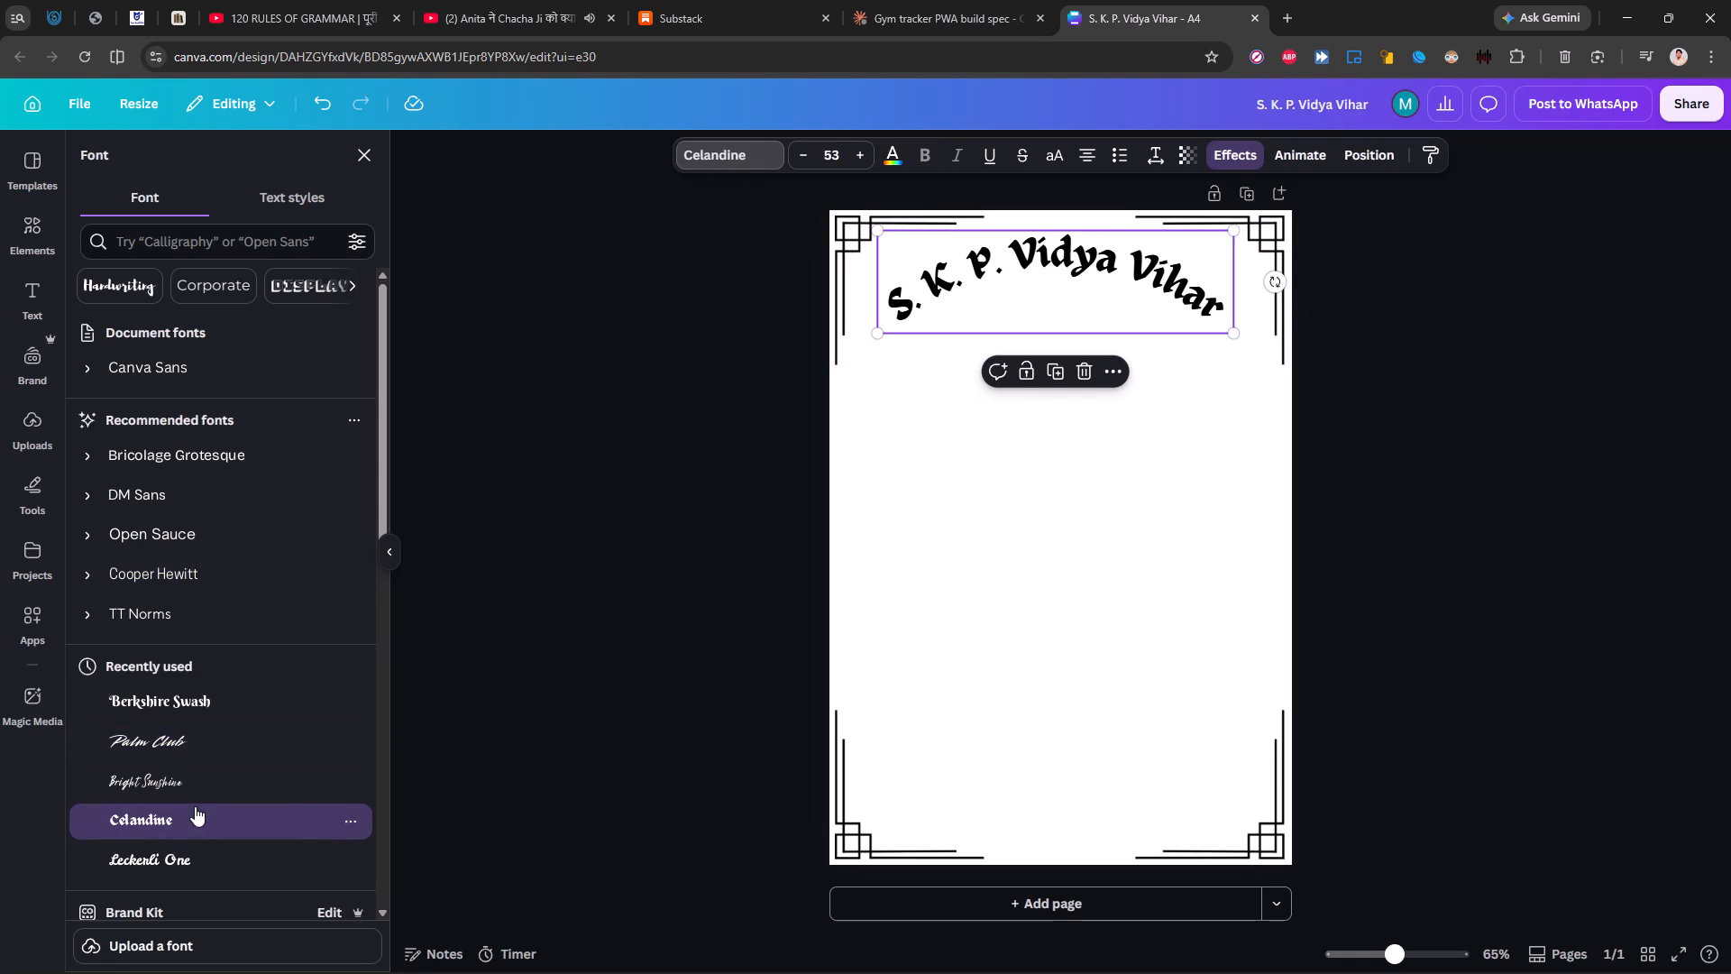
# Reduce the curved school-name heading's Curve value to 33 and move the heading slightly lower between the corner graphics.
pyautogui.click(1167, 314)
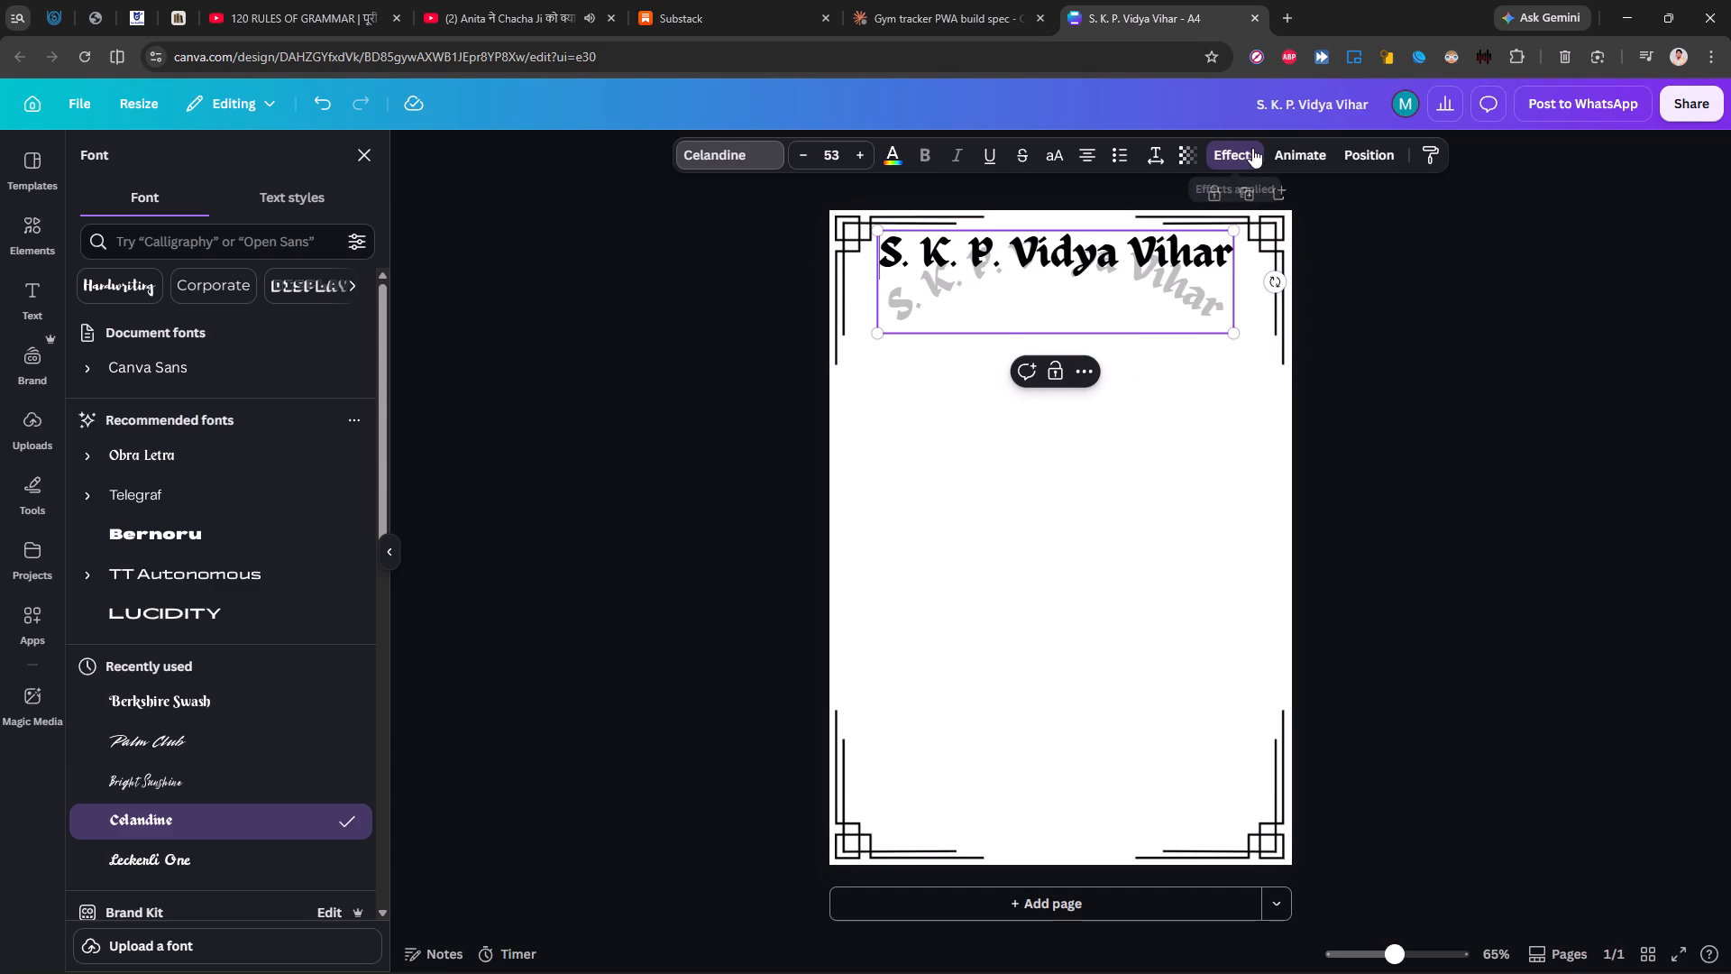
pyautogui.click(1252, 148)
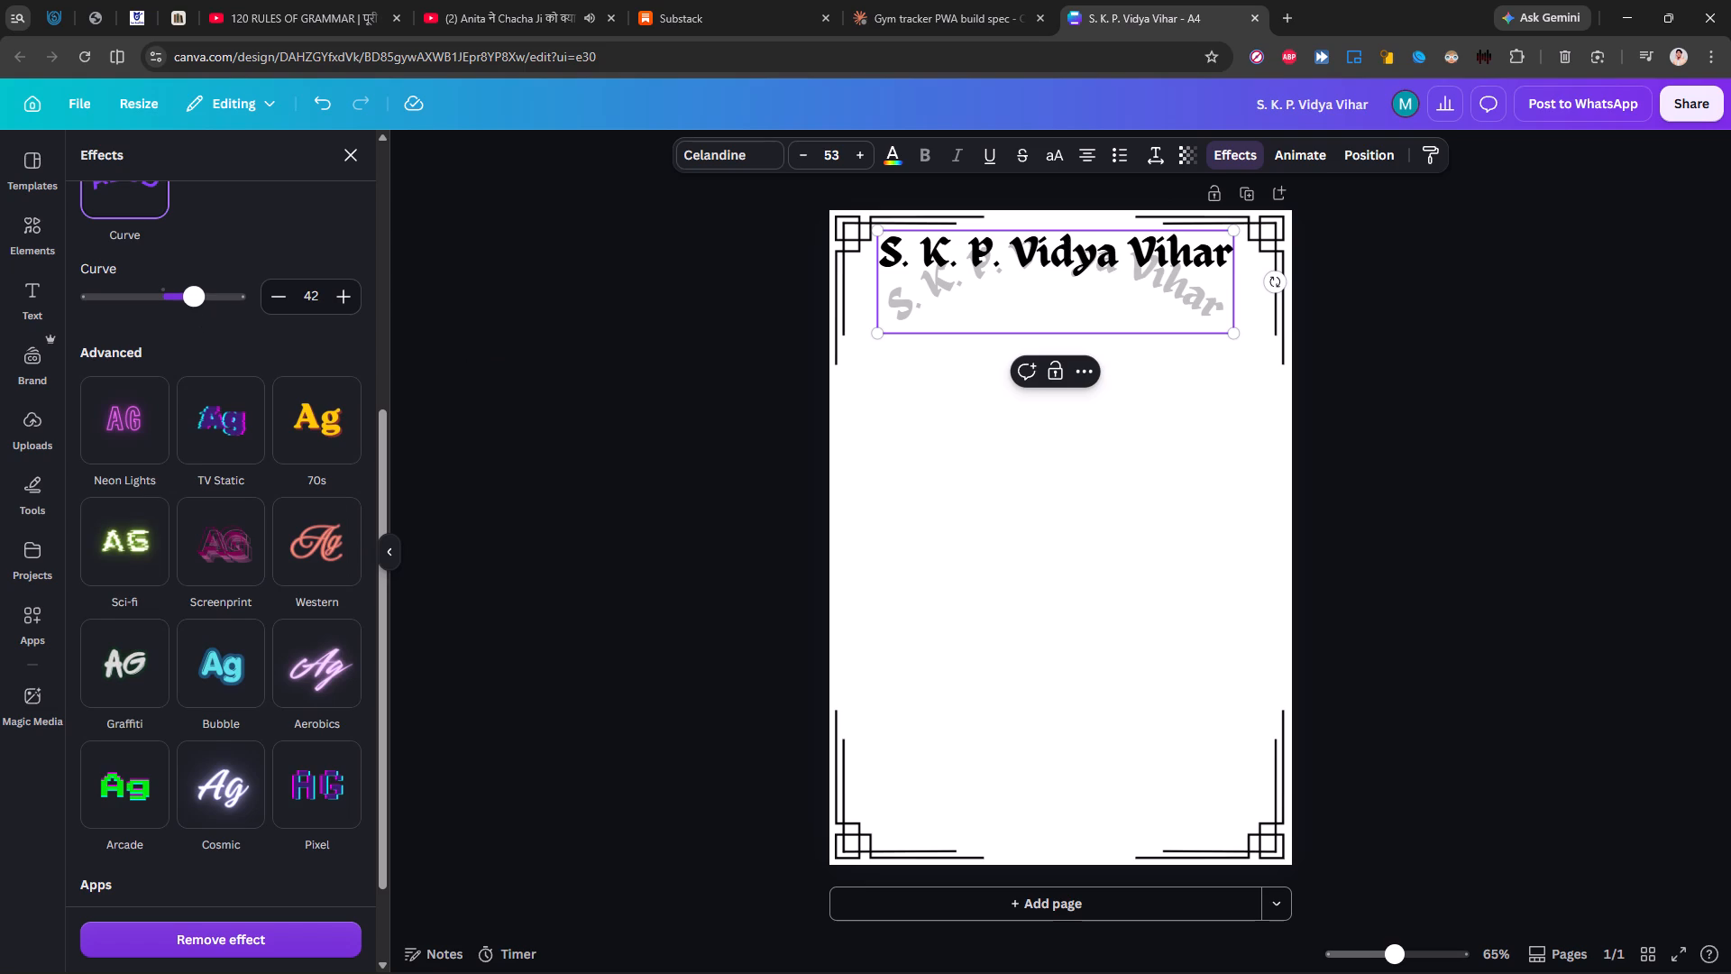
pyautogui.click(196, 299)
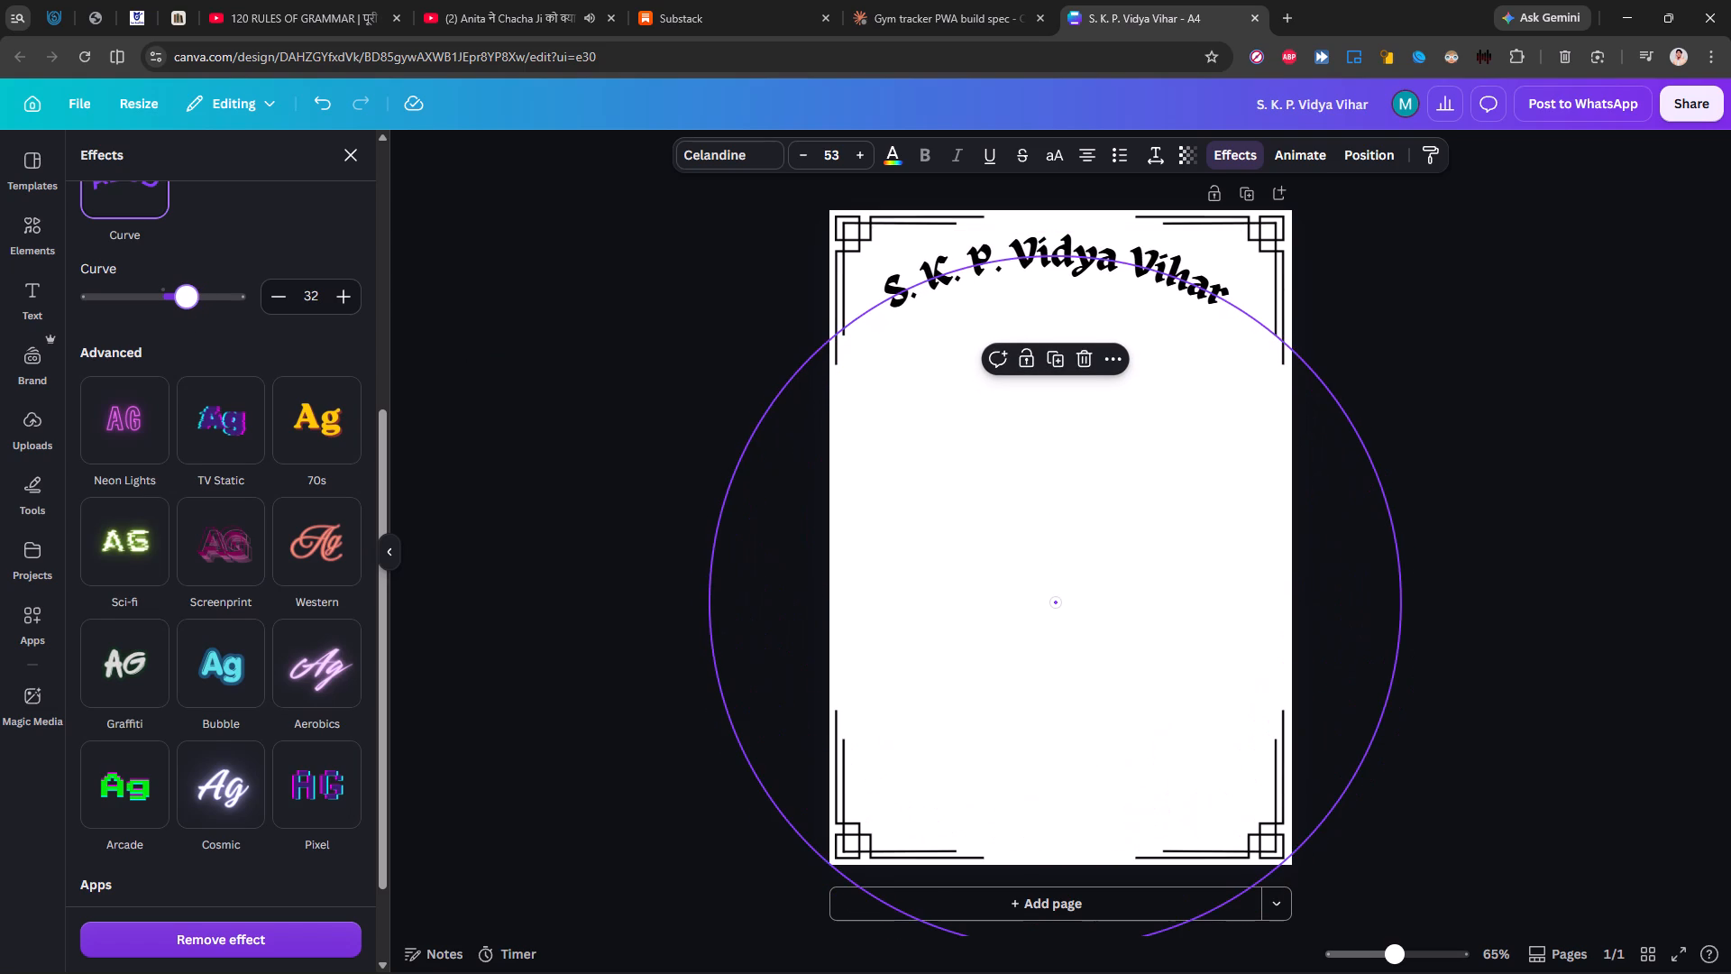
pyautogui.moveTo(1030, 261); pyautogui.dragTo(1026, 280)
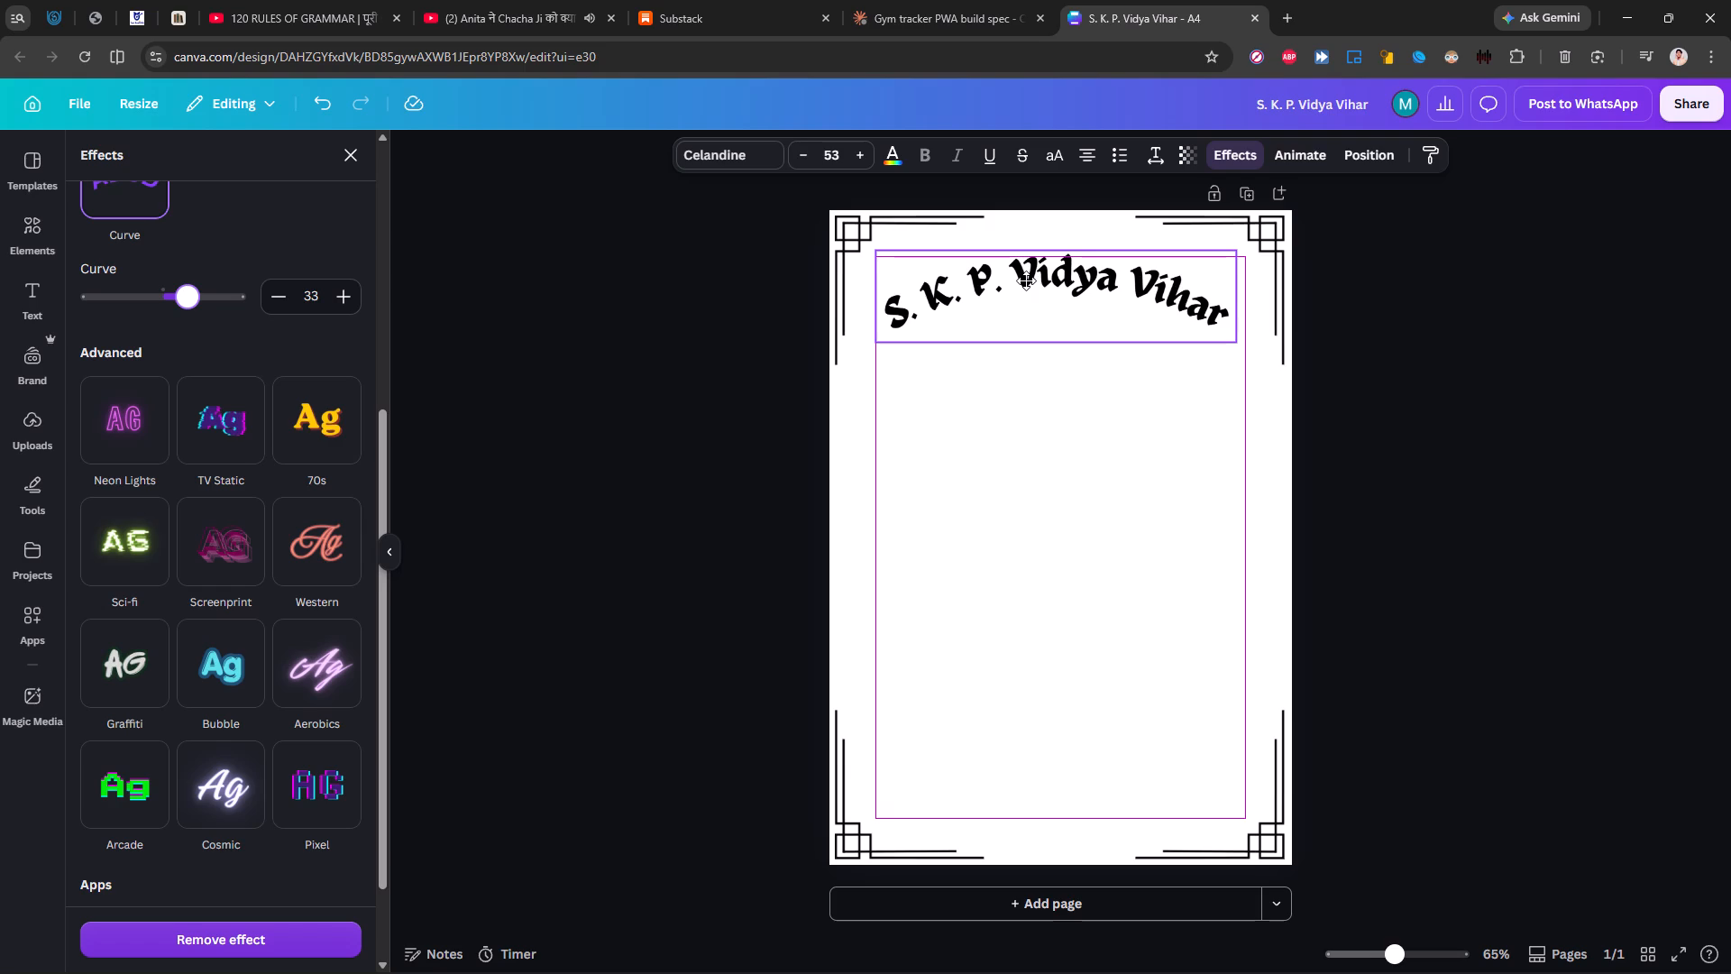
pyautogui.moveTo(1026, 280); pyautogui.dragTo(1026, 274)
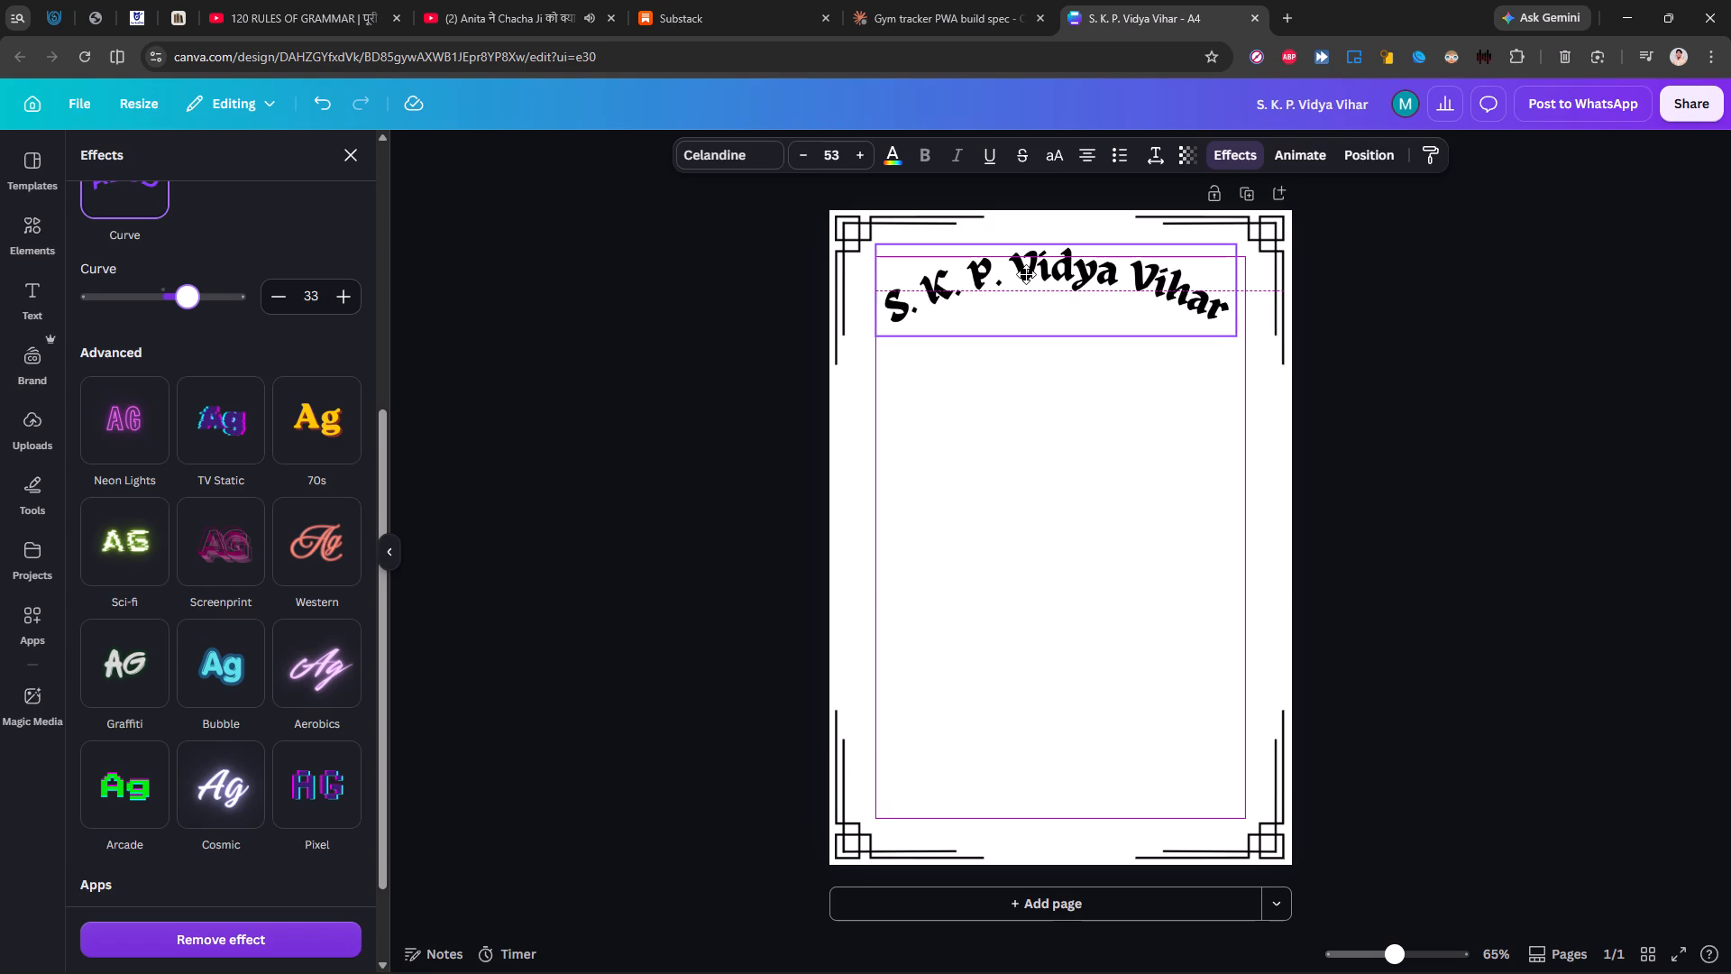
pyautogui.moveTo(1026, 274); pyautogui.dragTo(1026, 275)
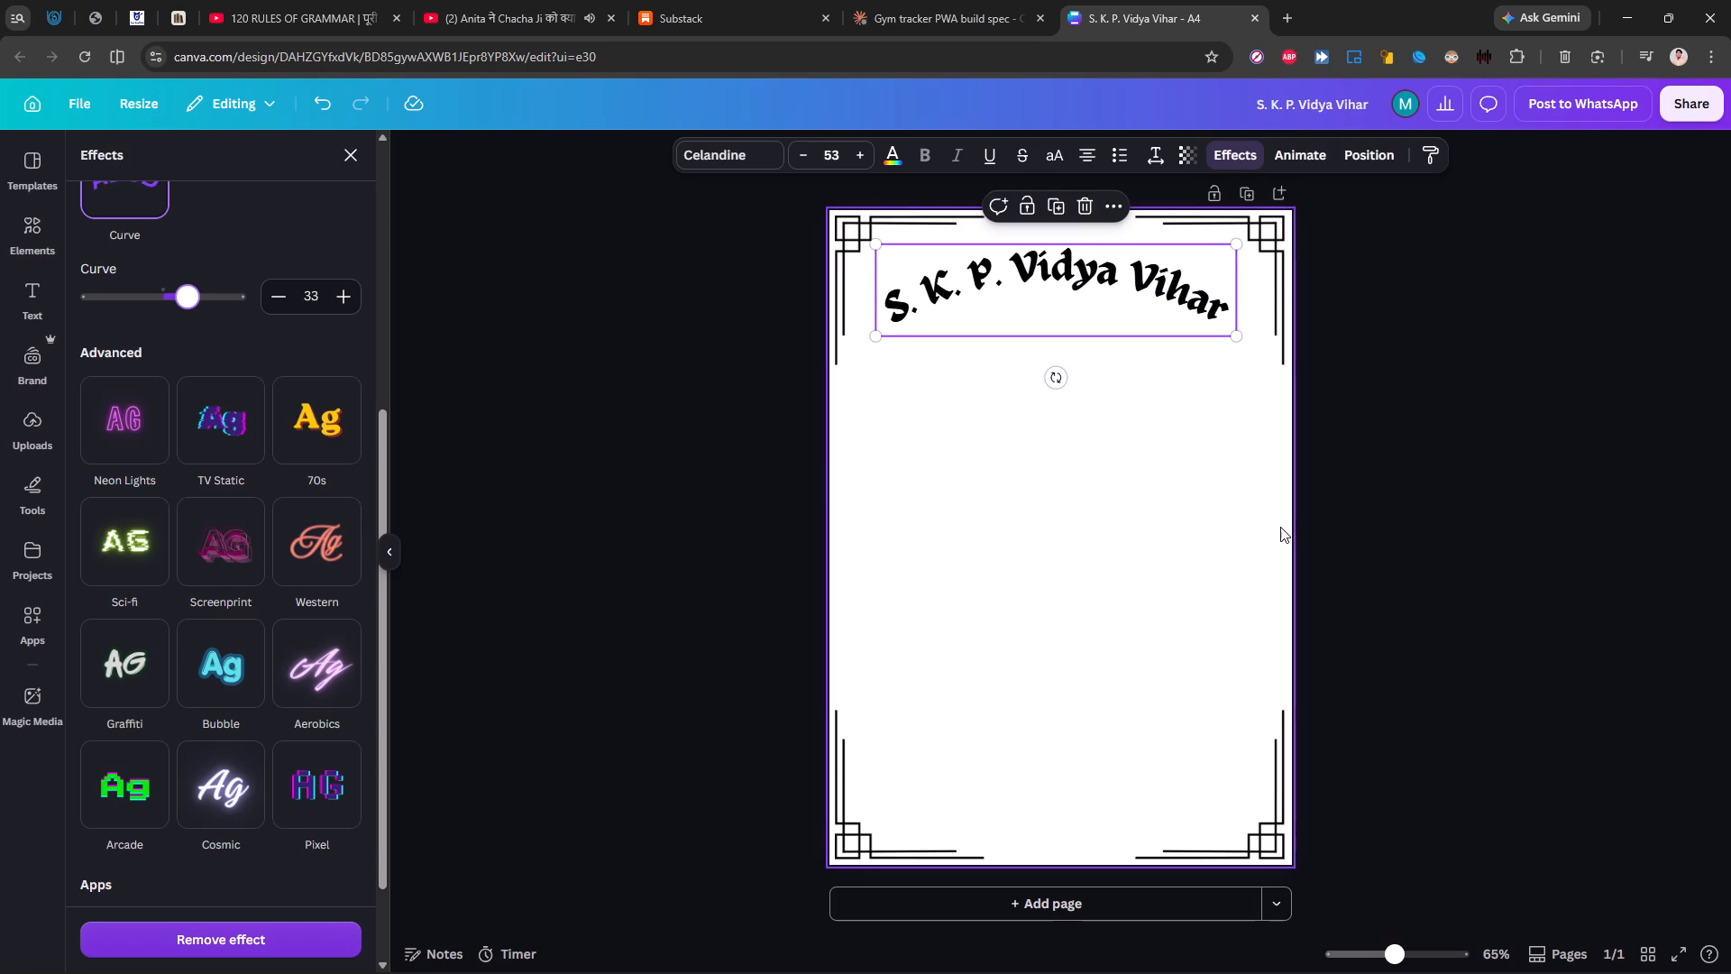
pyautogui.click(1280, 527)
pyautogui.click(1436, 509)
# Paste the round S.K.P. Vidya-Vihar logo from the clipboard history and place it centred below the curved heading.
pyautogui.click(1003, 430)
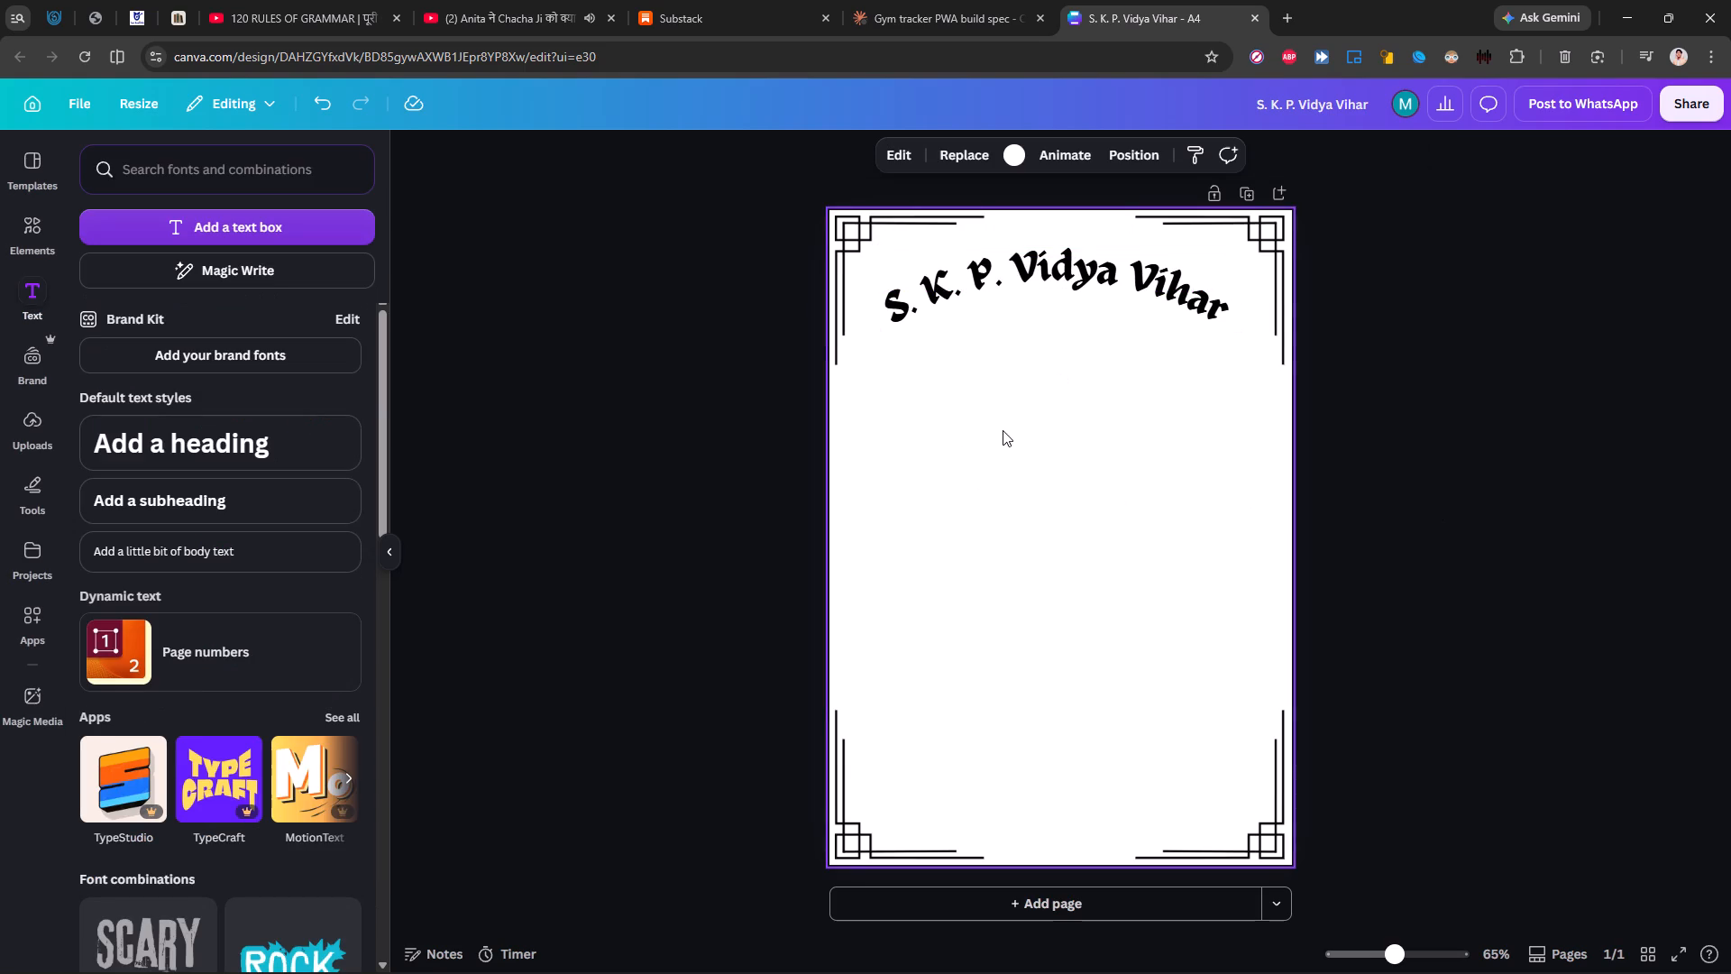
pyautogui.press('super+v')
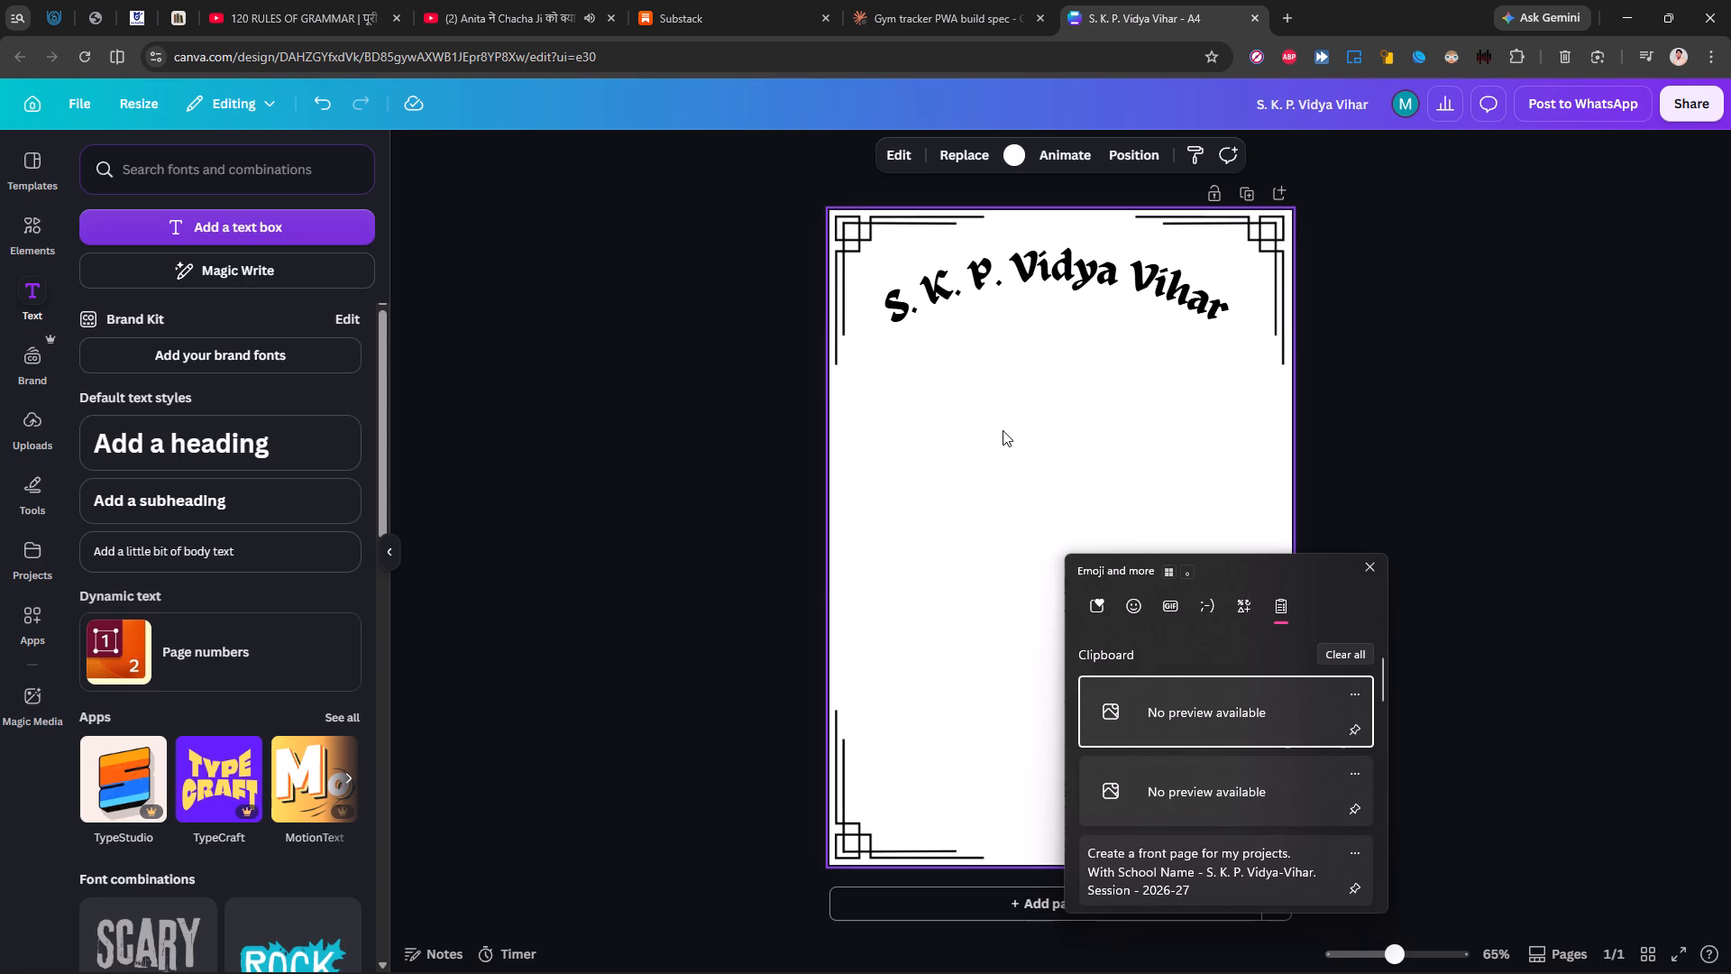
pyautogui.press('Down')
pyautogui.press('Down')
pyautogui.press('Down')
pyautogui.press('Return')
pyautogui.hotkey('ctrl', 'v')
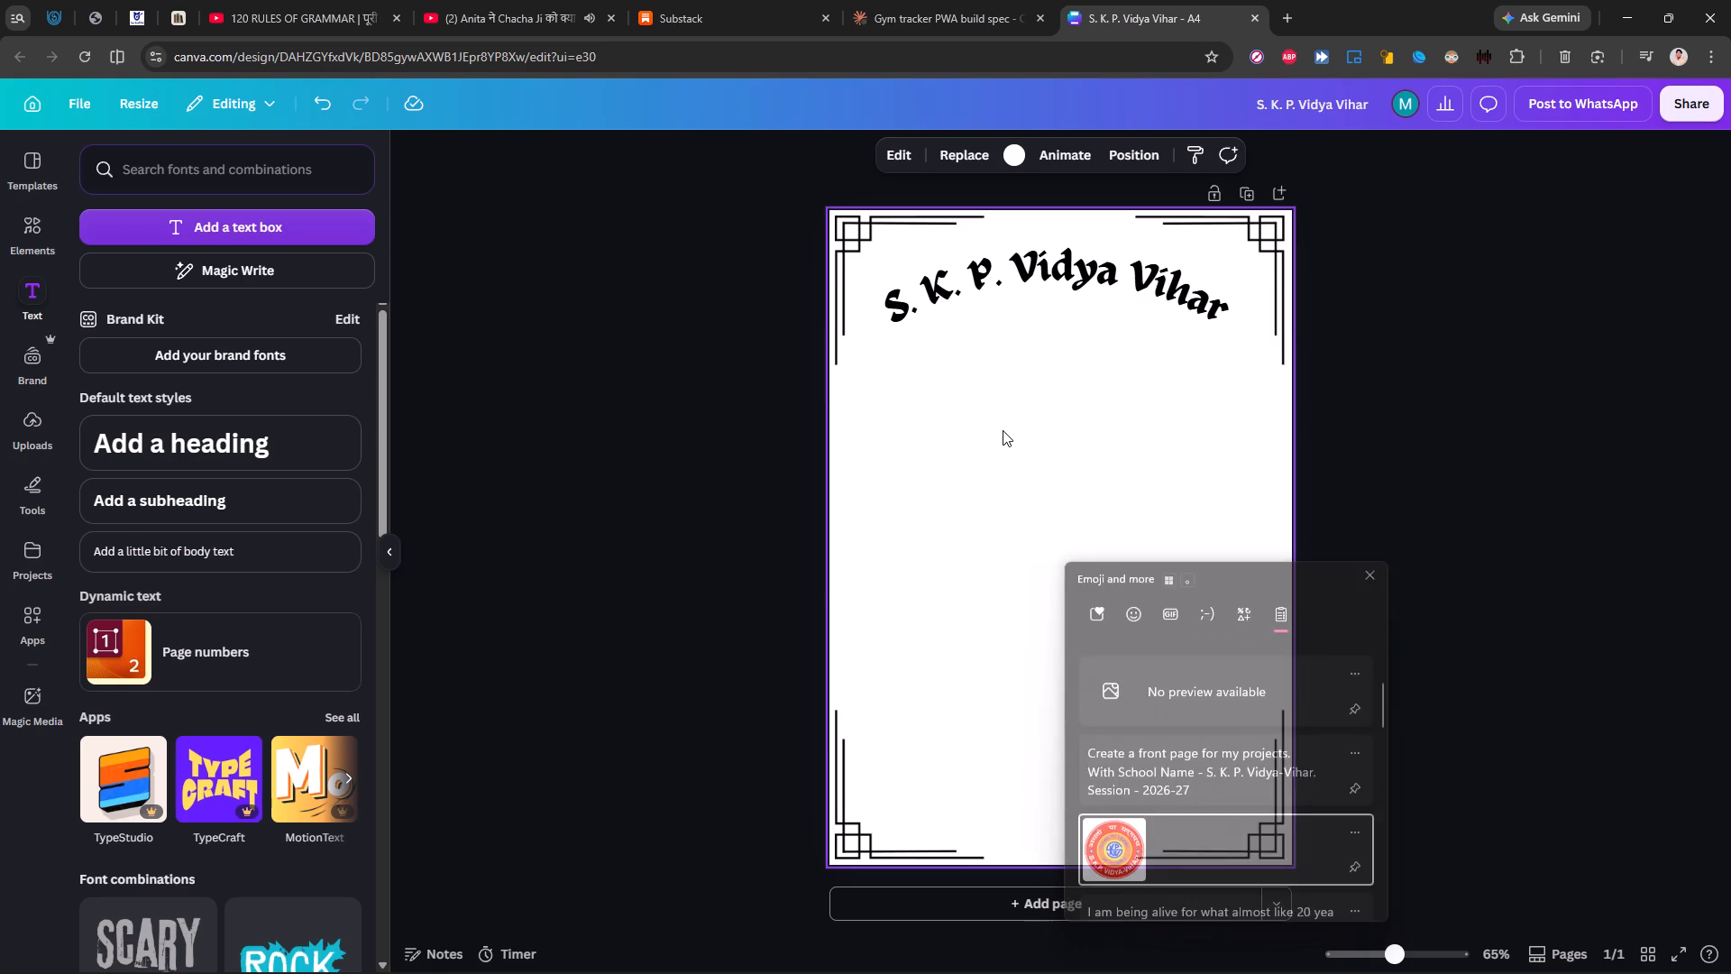
pyautogui.moveTo(1046, 464); pyautogui.dragTo(1035, 370)
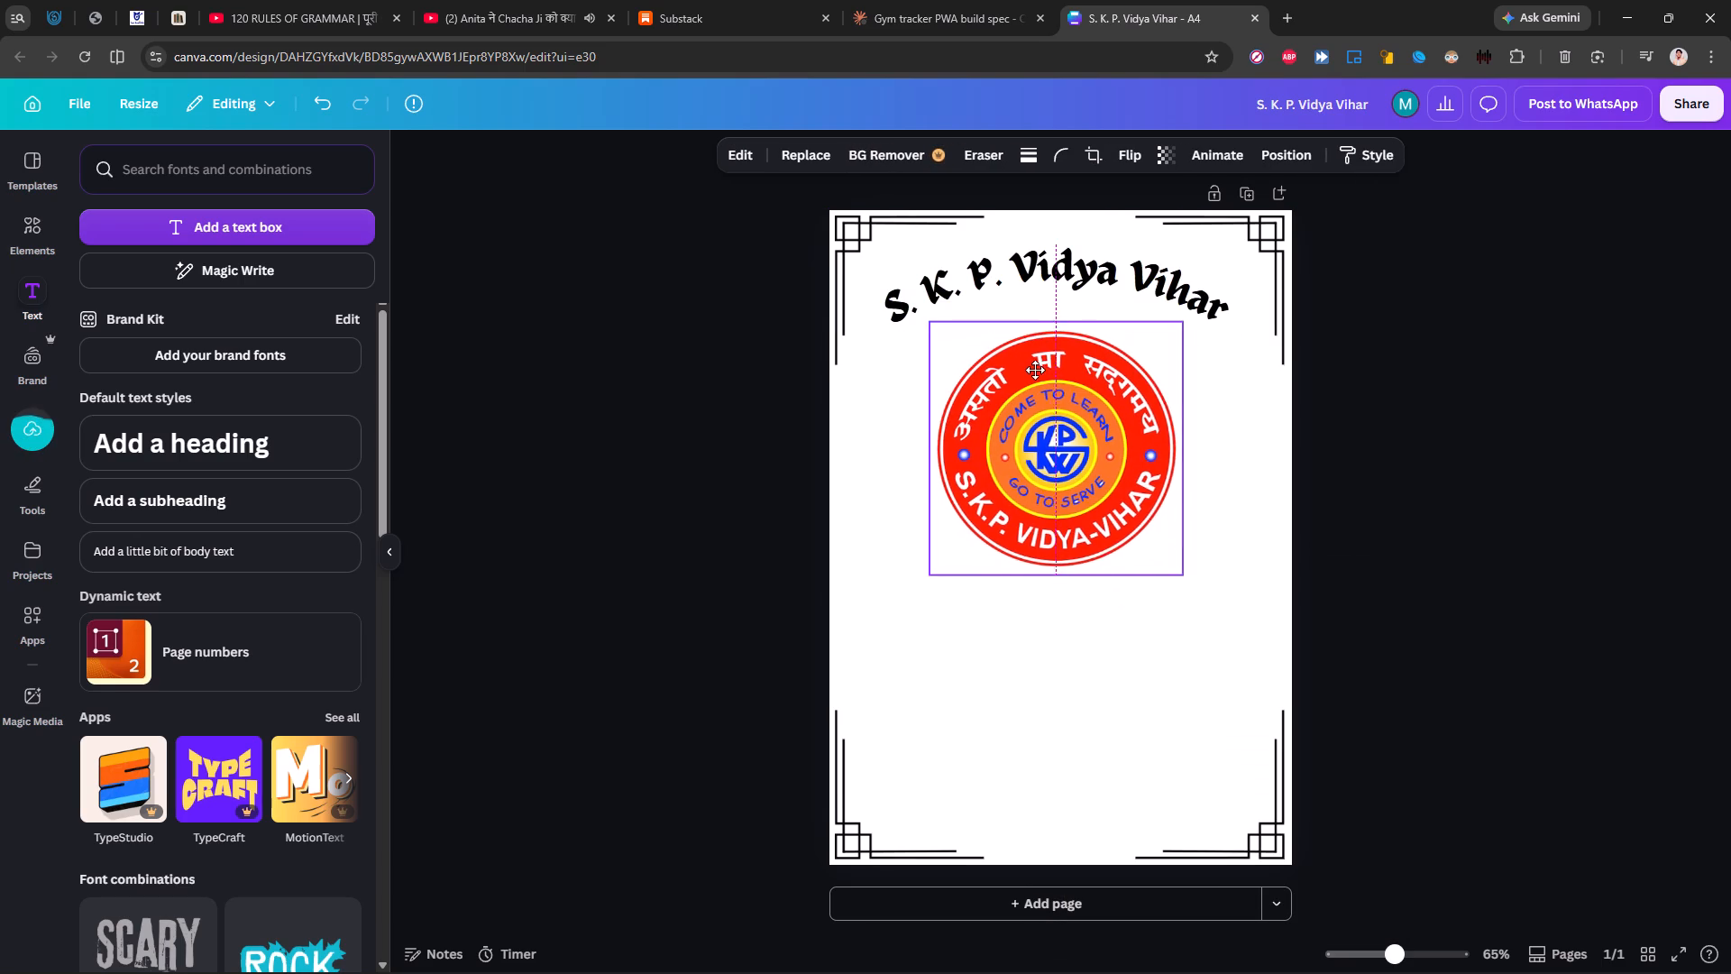
pyautogui.moveTo(1035, 370); pyautogui.dragTo(1035, 369)
pyautogui.moveTo(997, 407); pyautogui.dragTo(1016, 412)
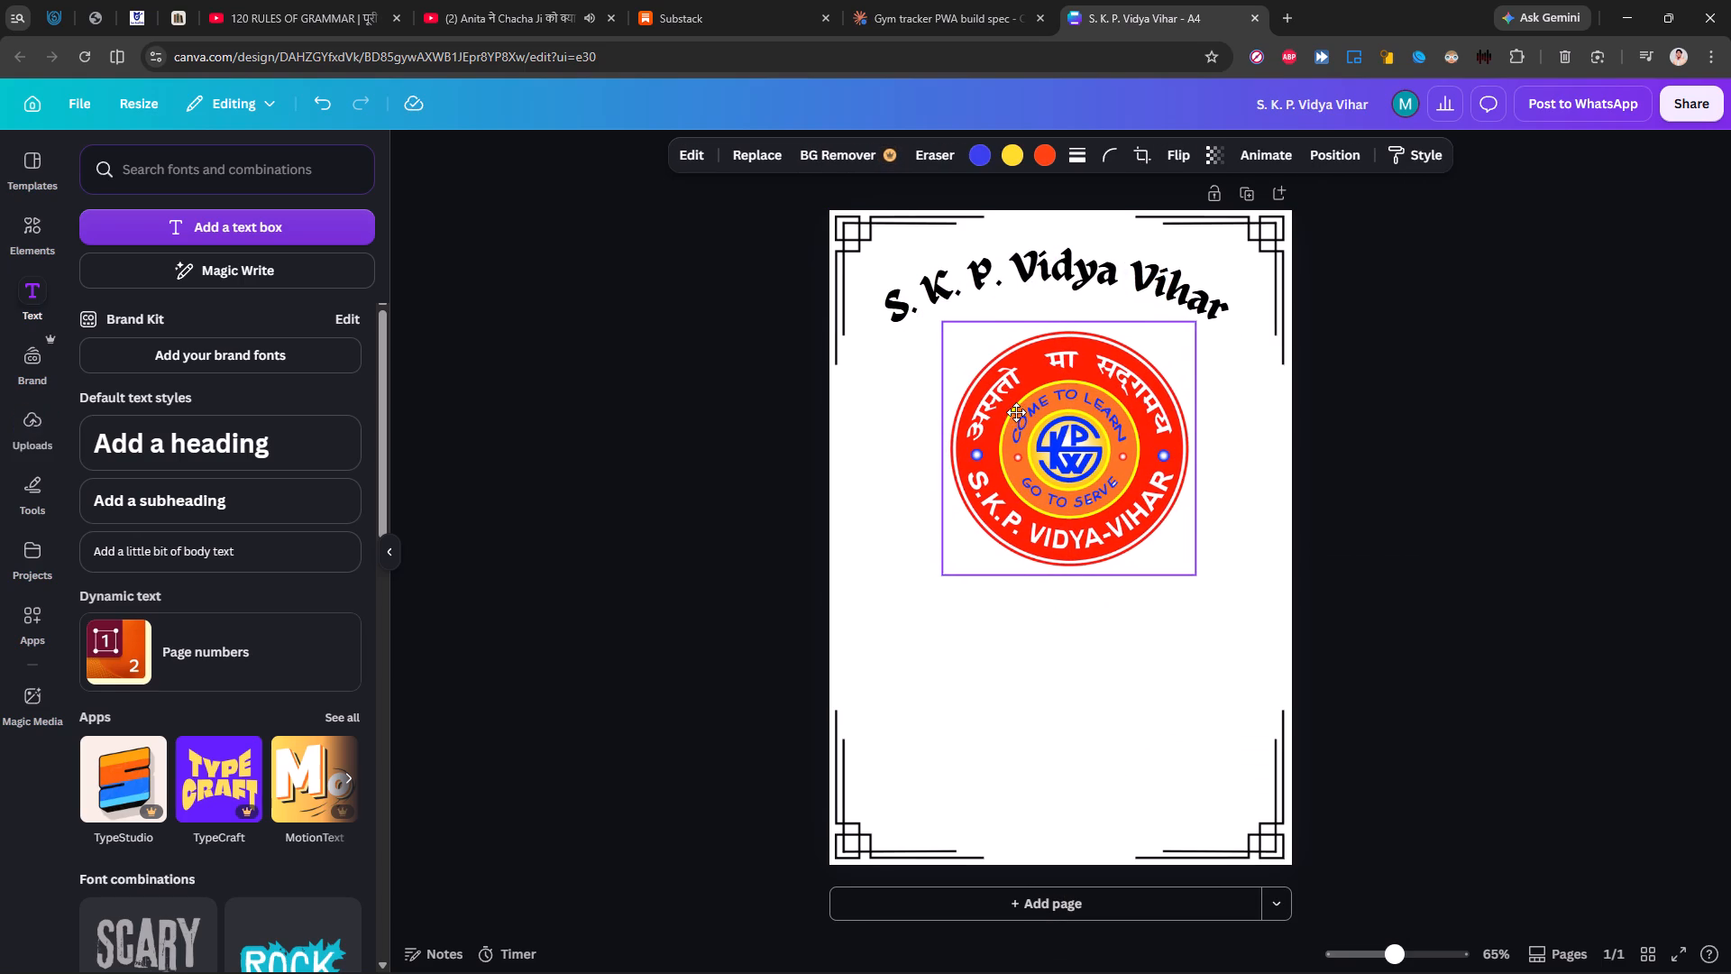
pyautogui.moveTo(1016, 412); pyautogui.dragTo(1007, 408)
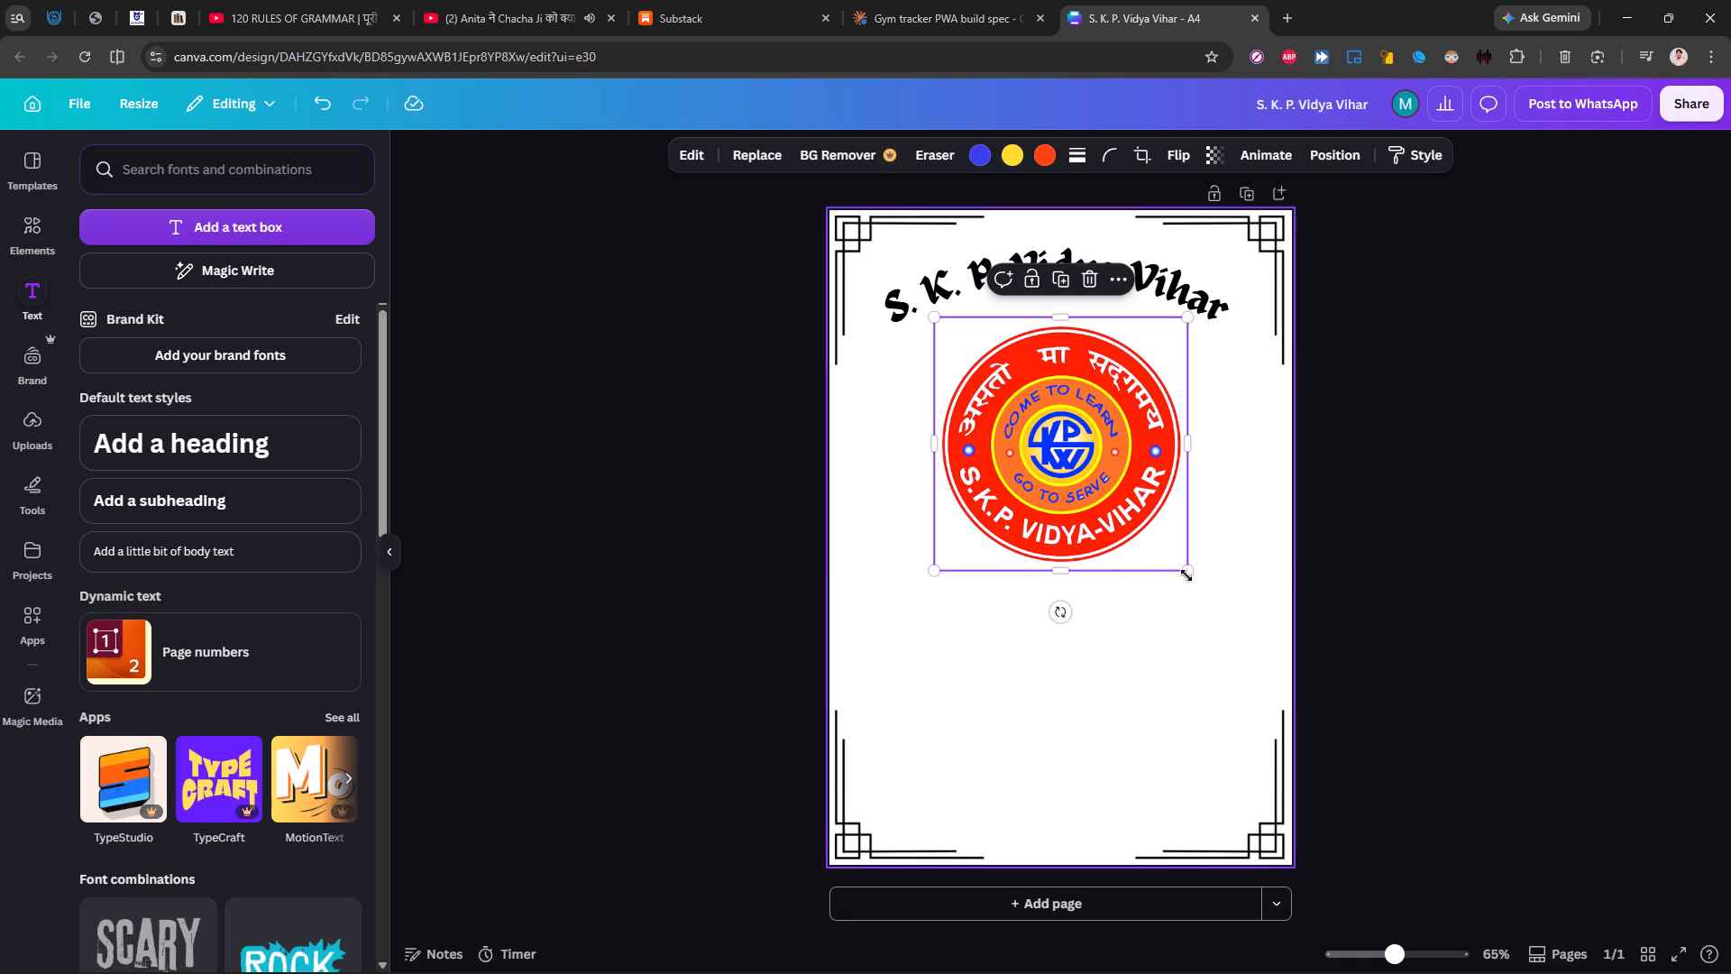
# Shrink the school logo to about half its size and centre it horizontally just below the curved heading.
pyautogui.moveTo(1187, 571); pyautogui.dragTo(1037, 471)
pyautogui.moveTo(995, 357); pyautogui.dragTo(1009, 357)
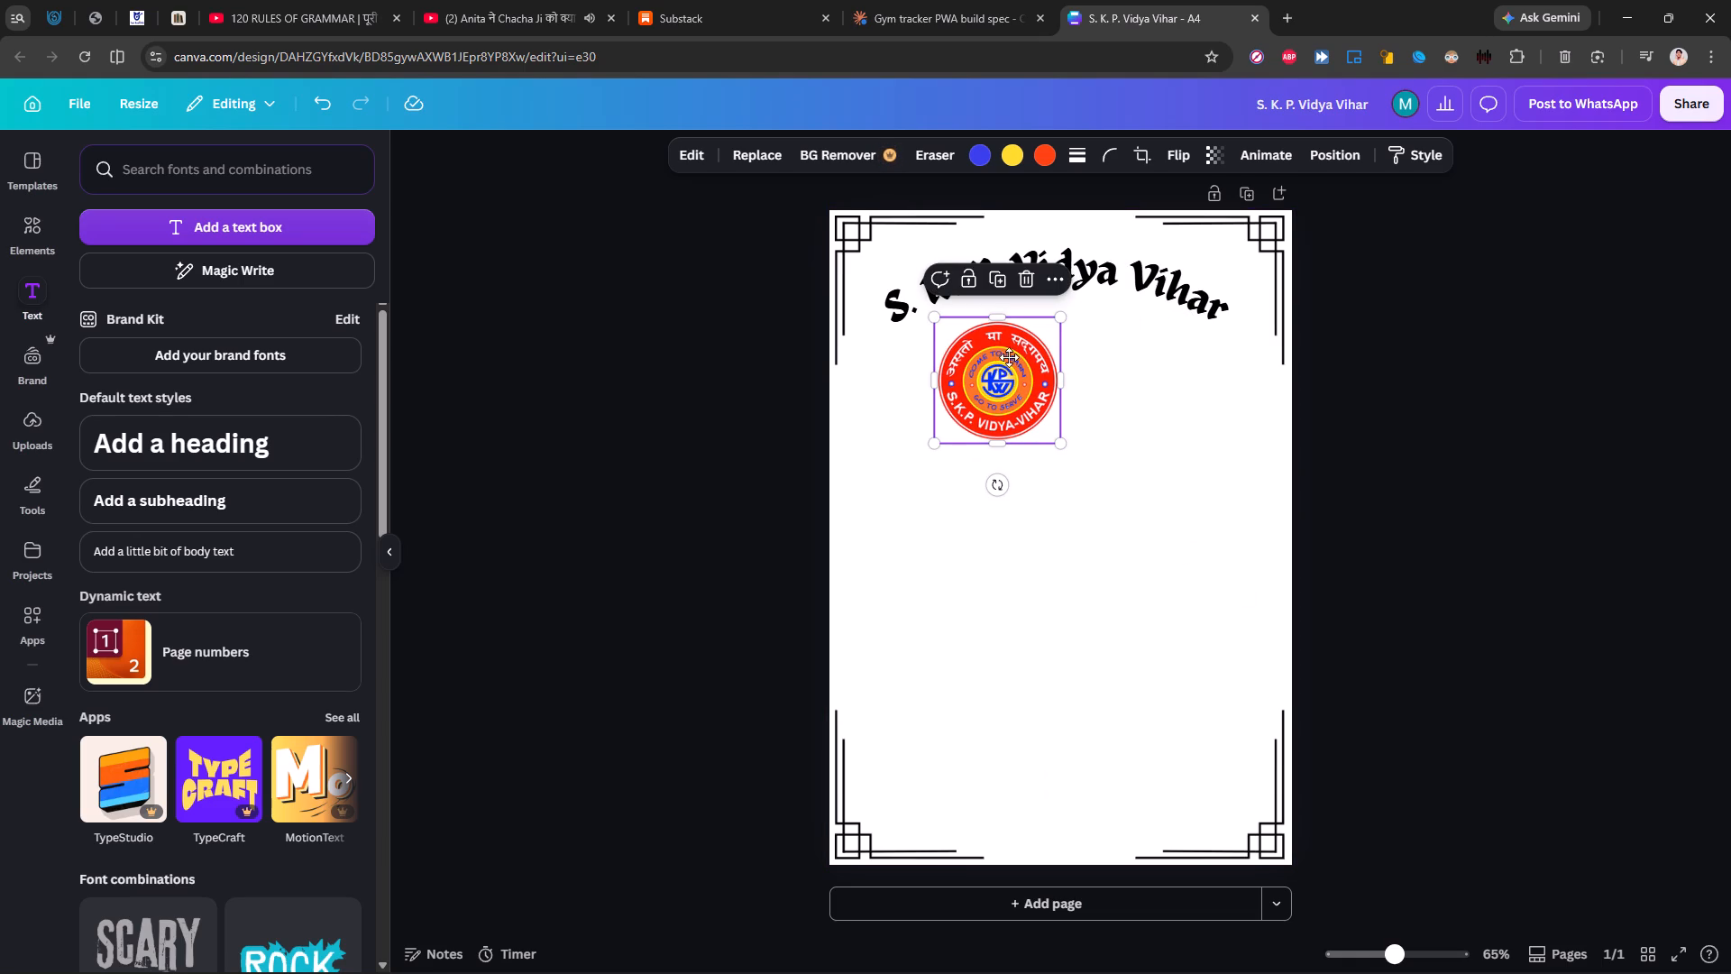
pyautogui.moveTo(1009, 357); pyautogui.dragTo(1055, 363)
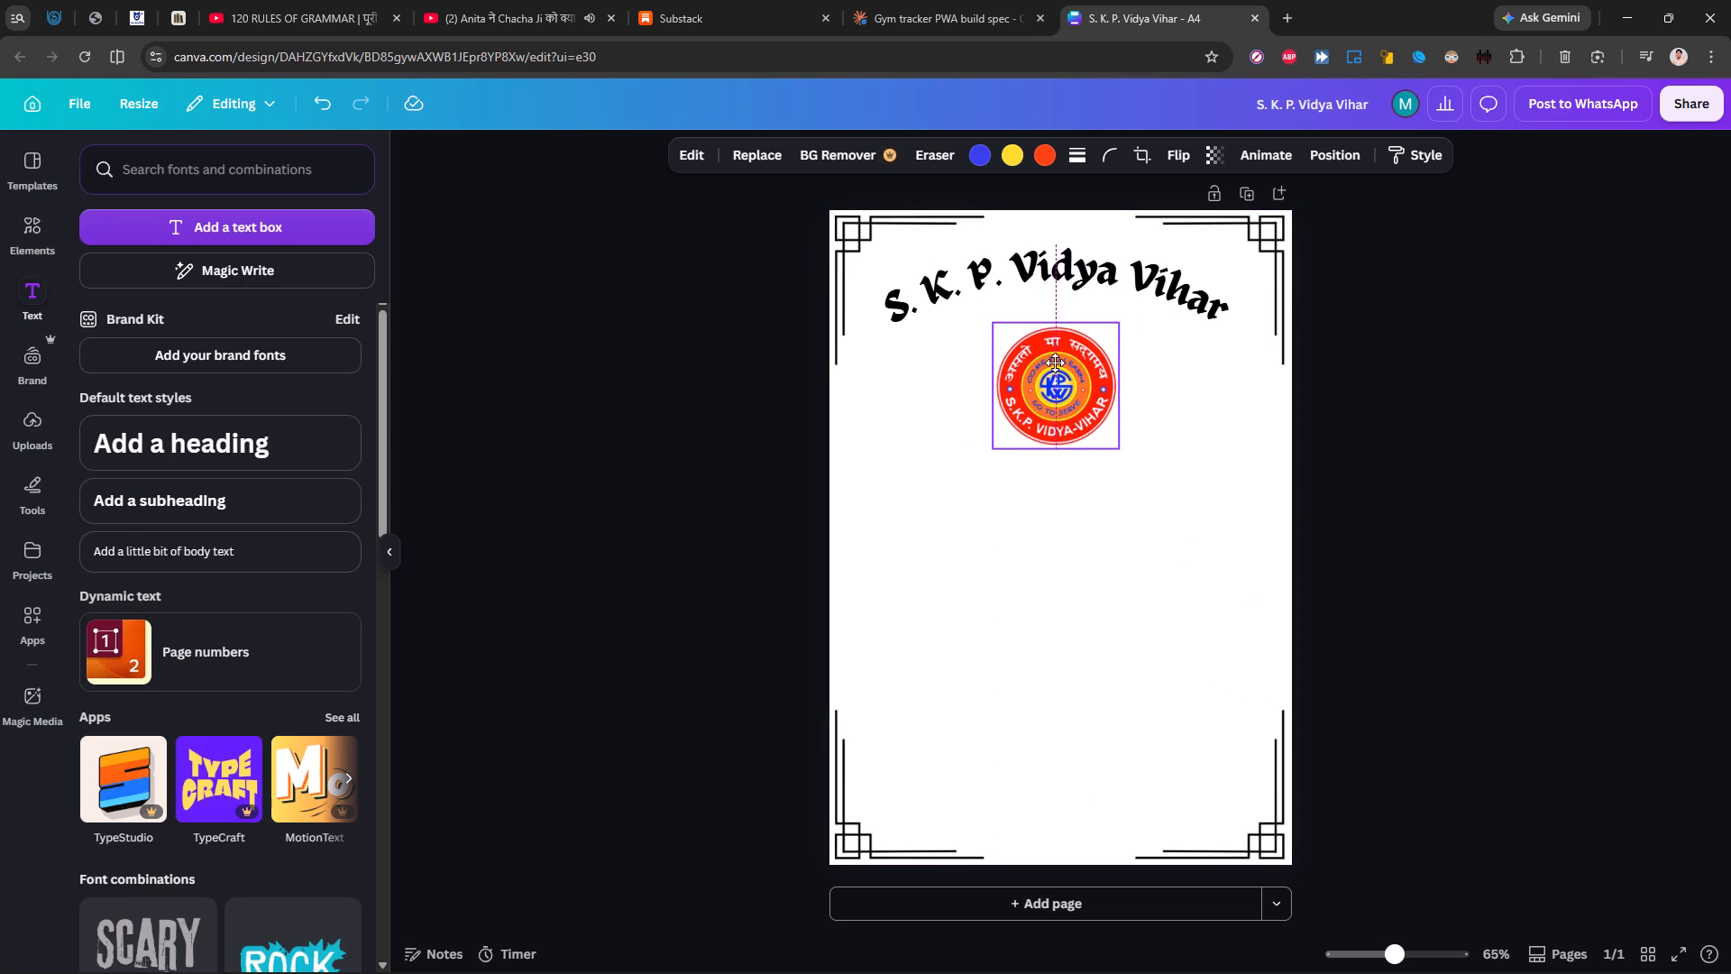
pyautogui.moveTo(1055, 363); pyautogui.dragTo(1053, 375)
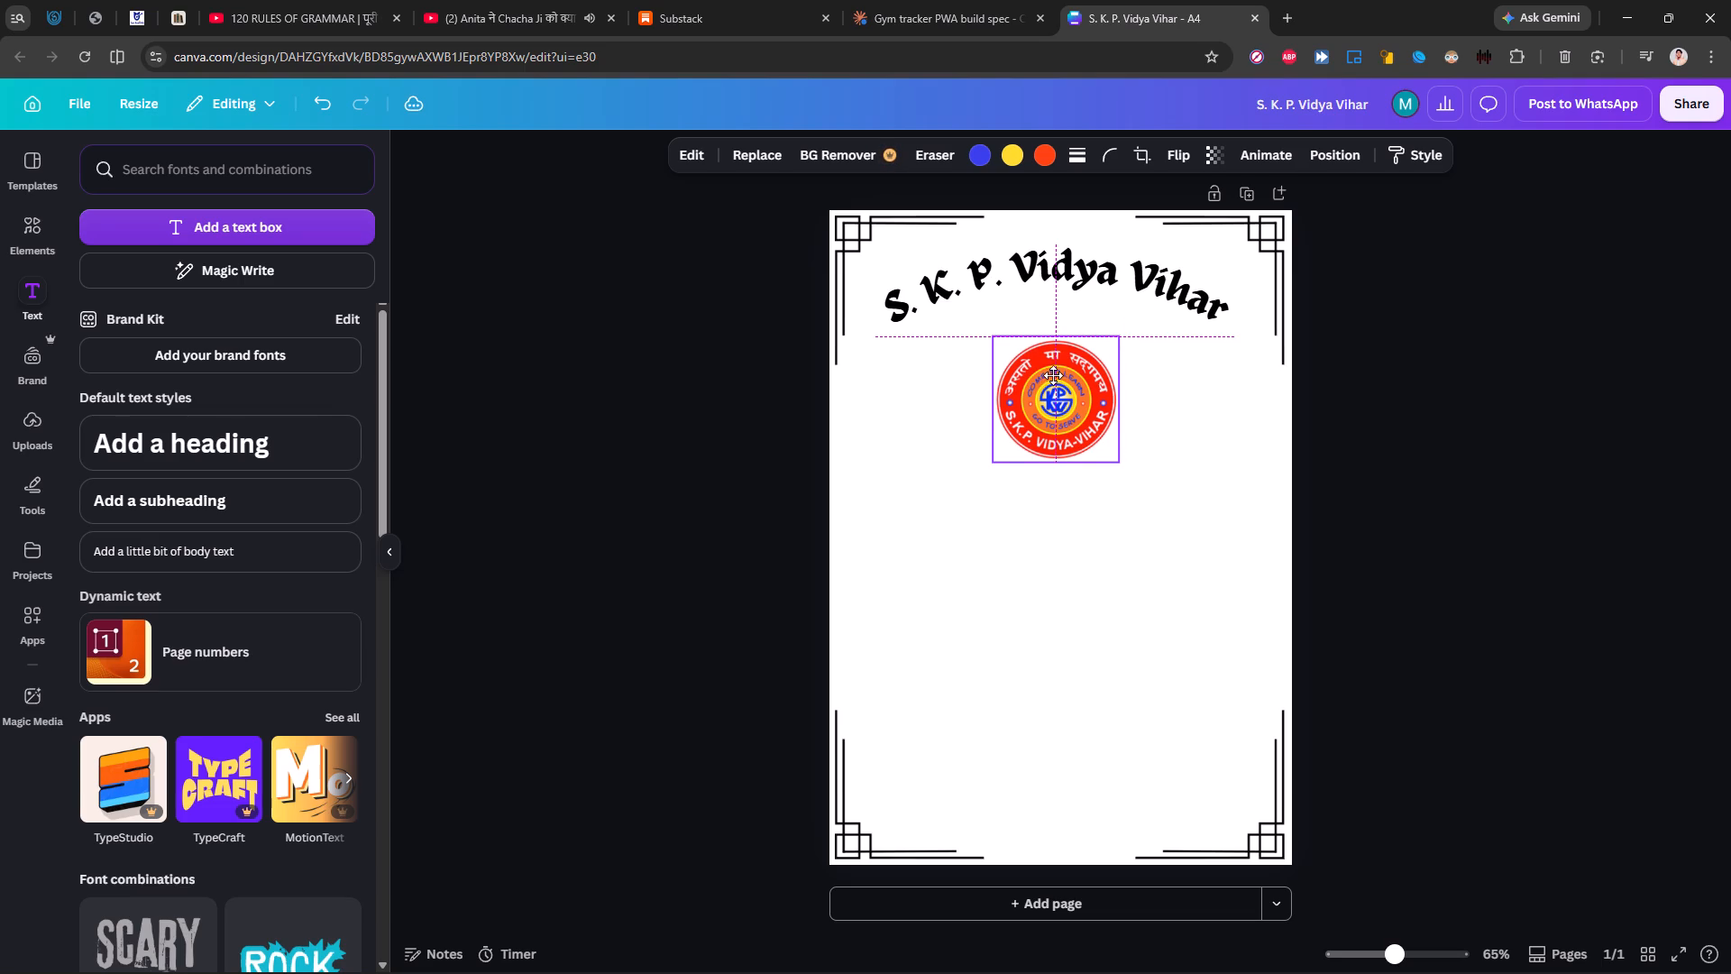
pyautogui.moveTo(1053, 375); pyautogui.dragTo(1048, 337)
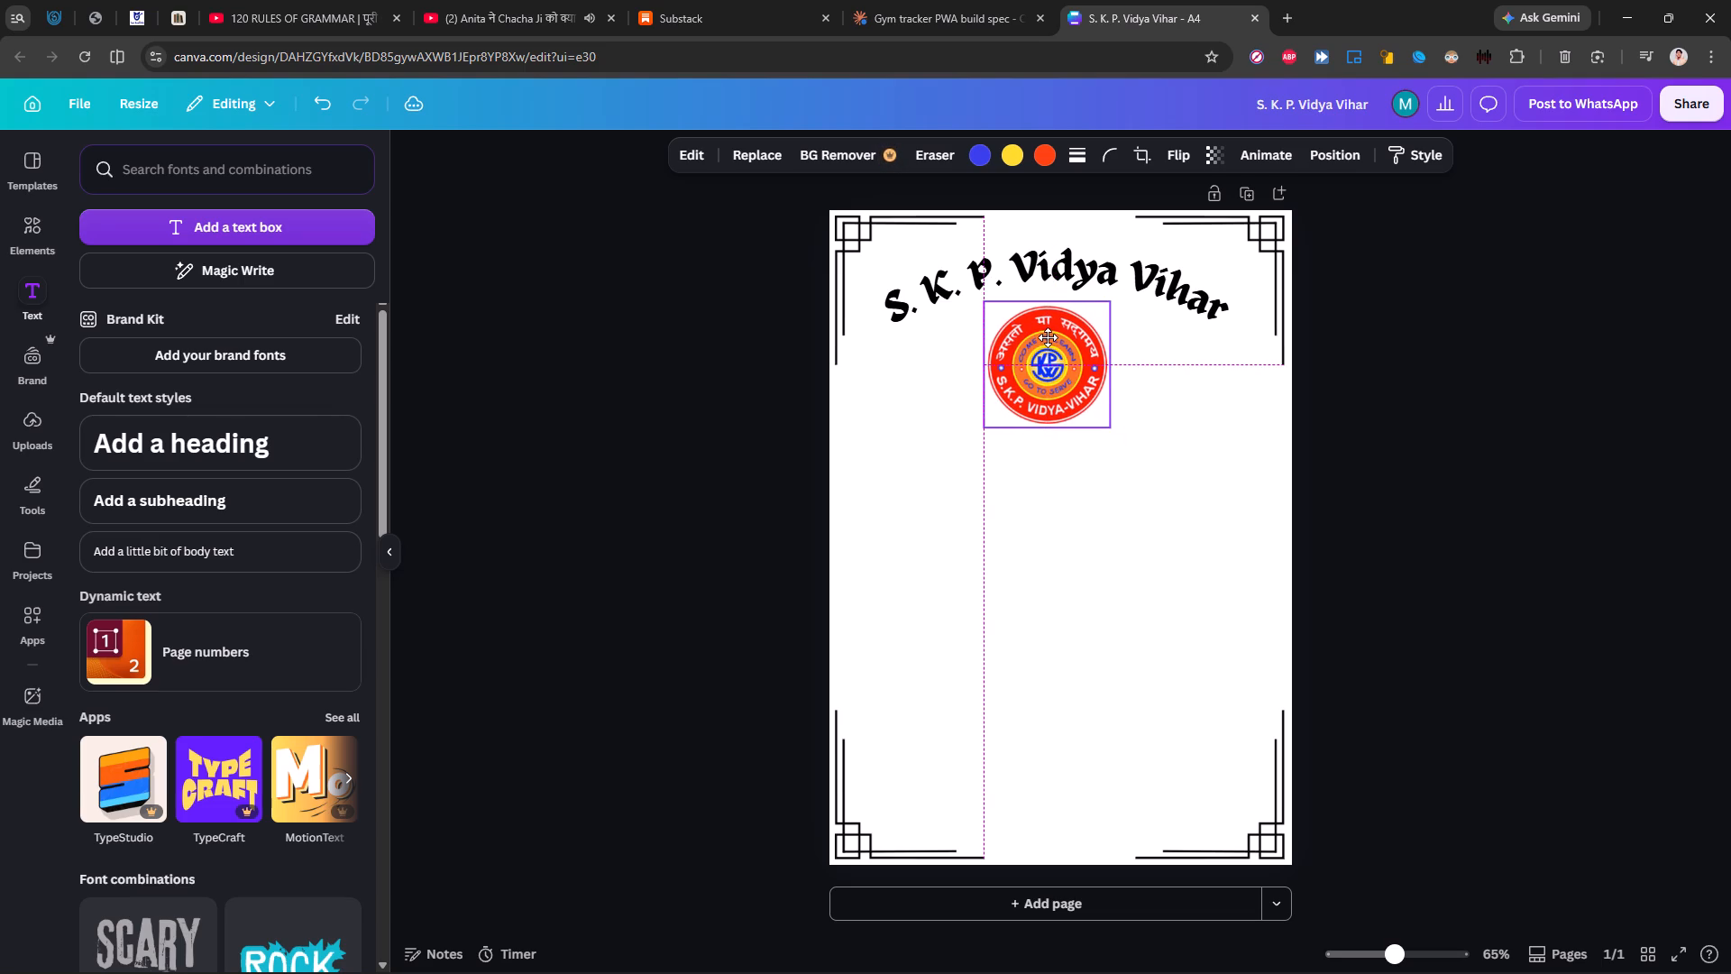
pyautogui.moveTo(1048, 337); pyautogui.dragTo(1050, 346)
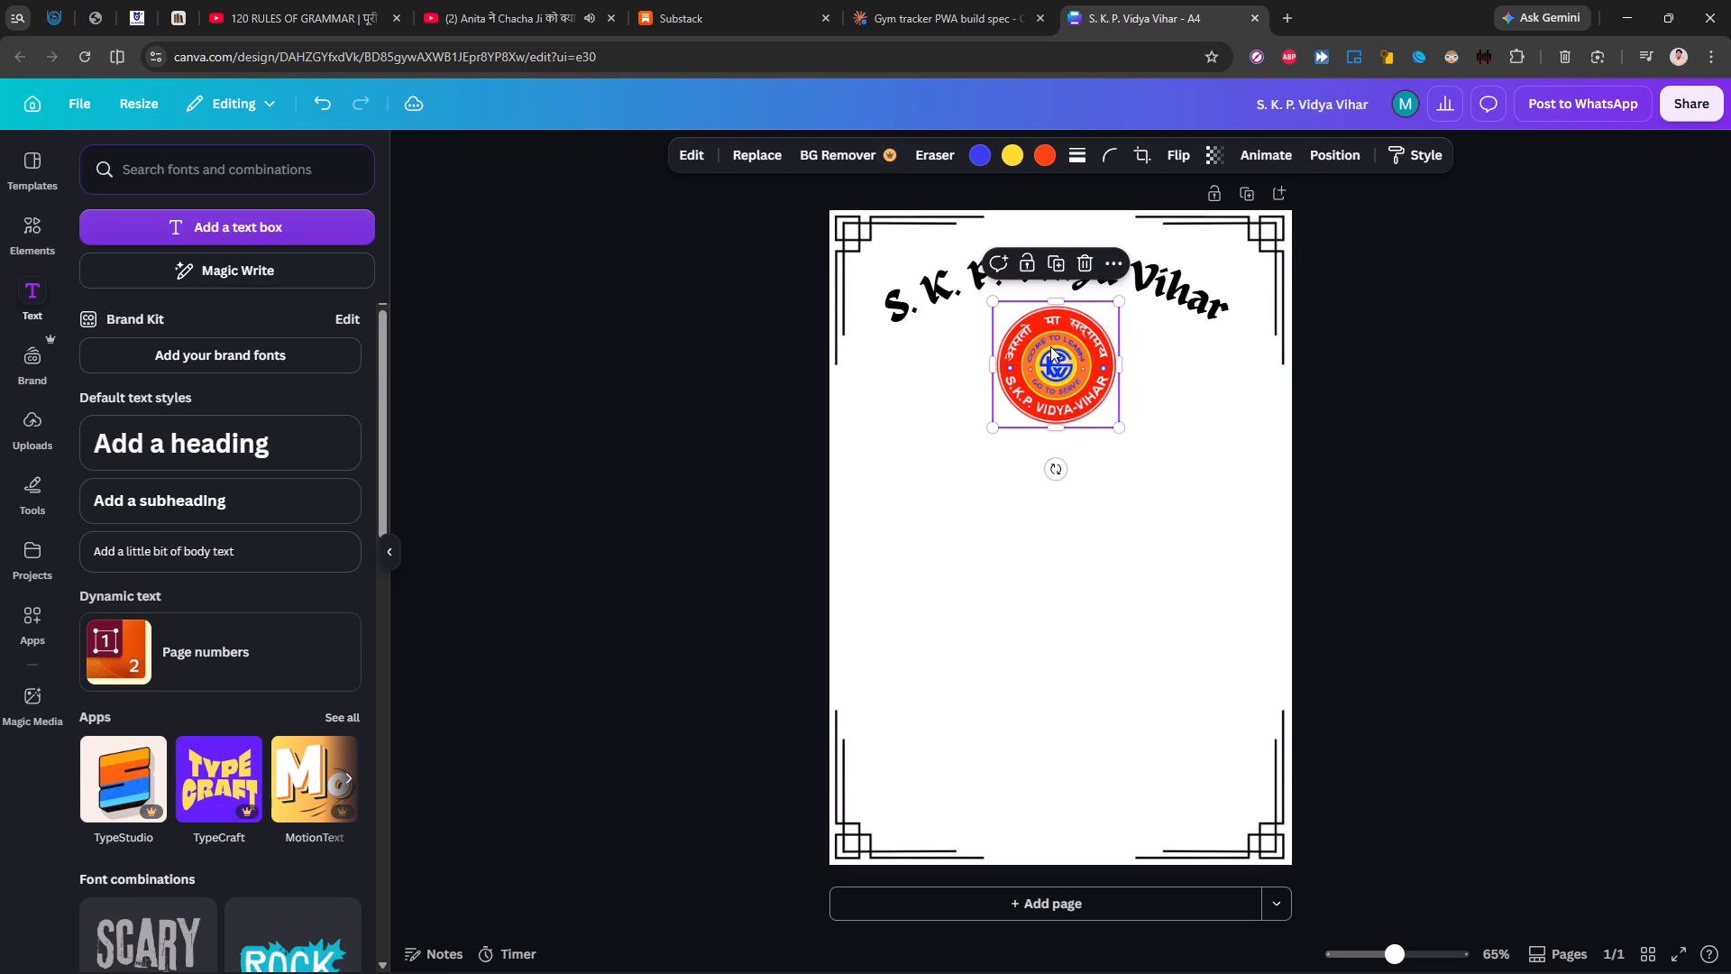
pyautogui.click(1008, 542)
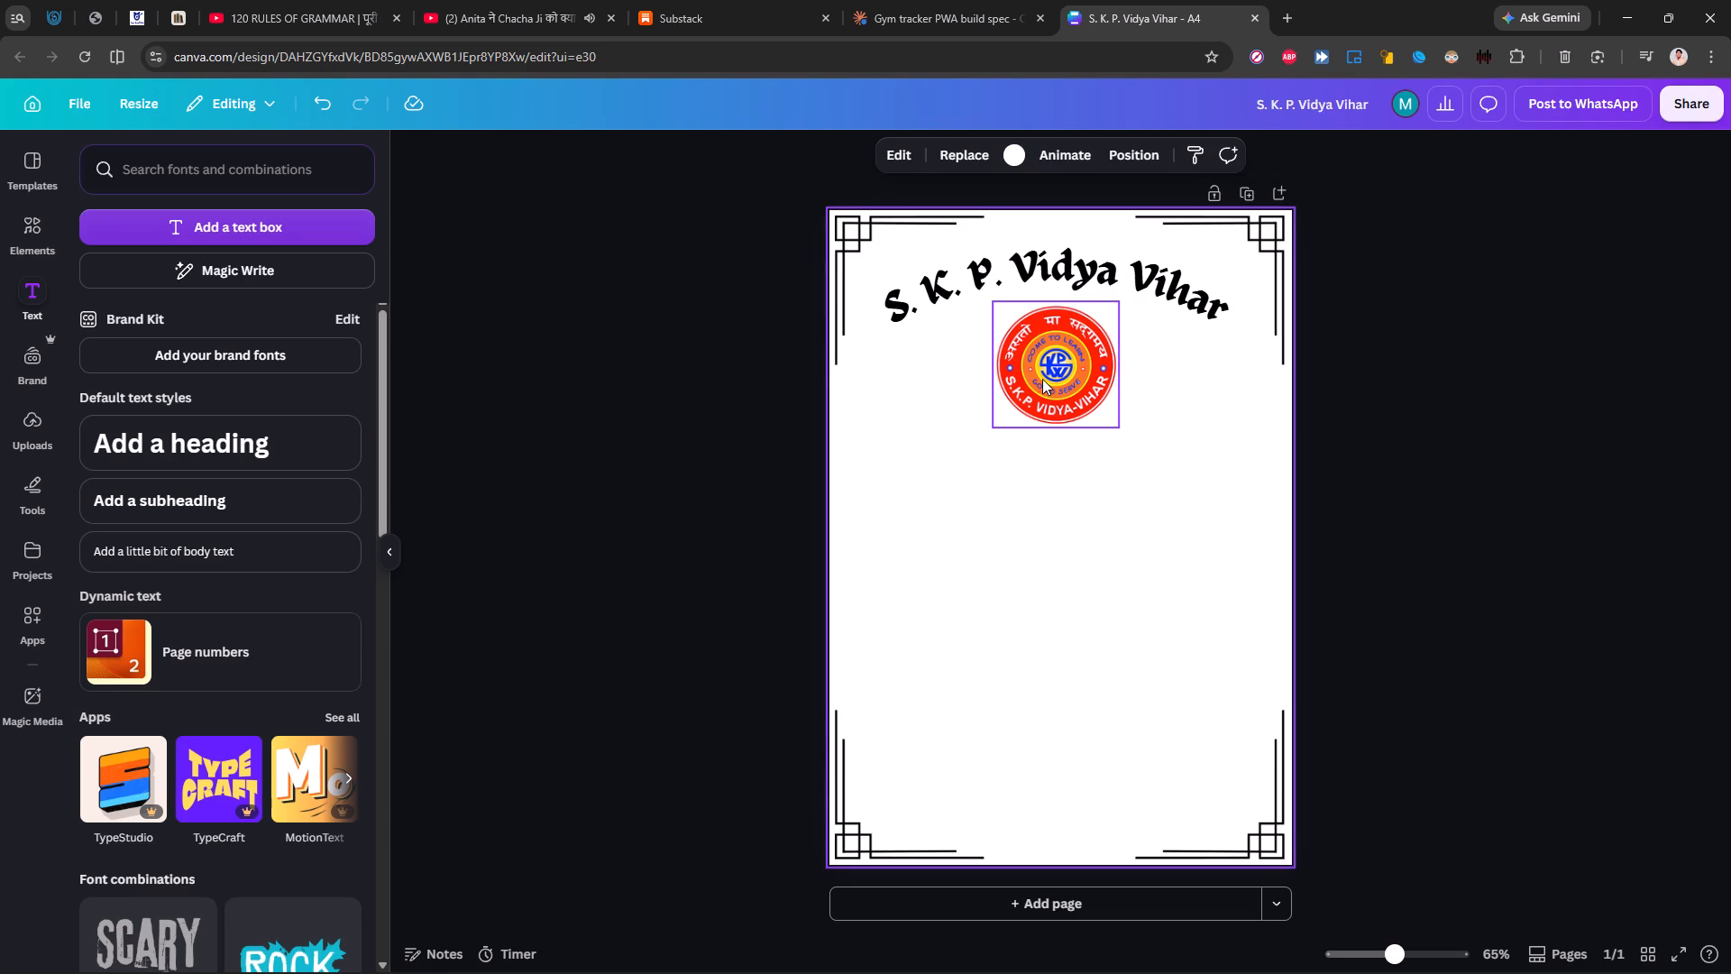
pyautogui.moveTo(1042, 381); pyautogui.dragTo(1042, 413)
# Set the school-name heading's Curve value to 50.
pyautogui.click(1146, 279)
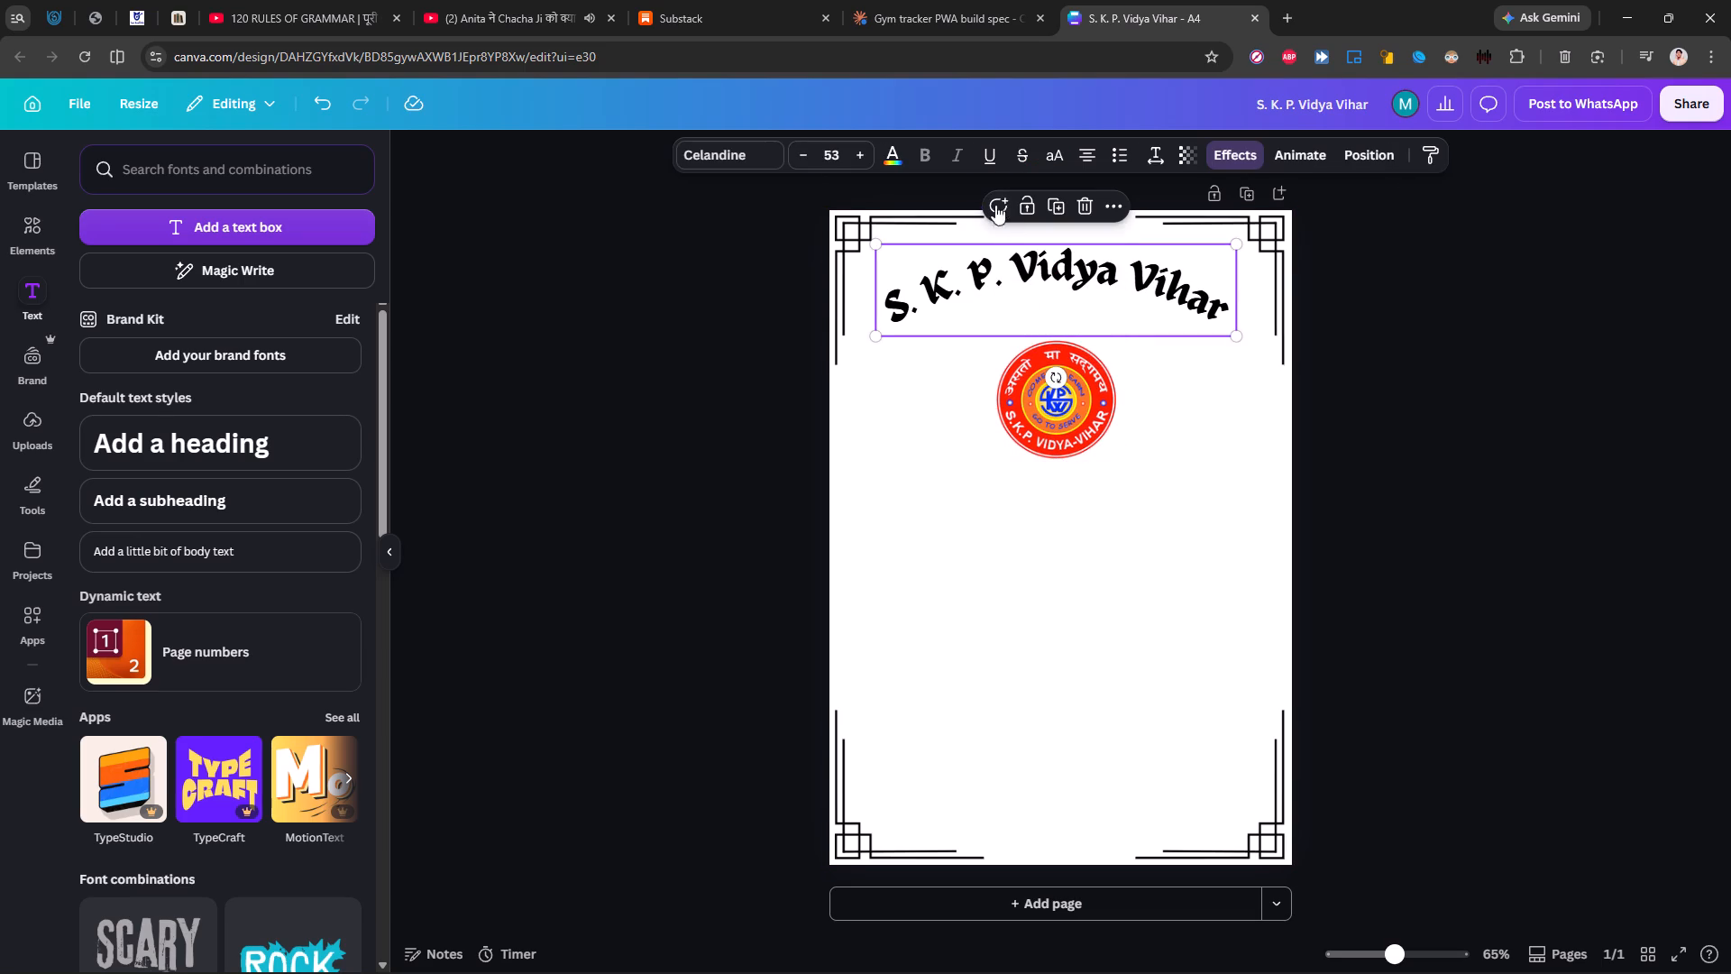
pyautogui.click(1250, 154)
pyautogui.click(197, 298)
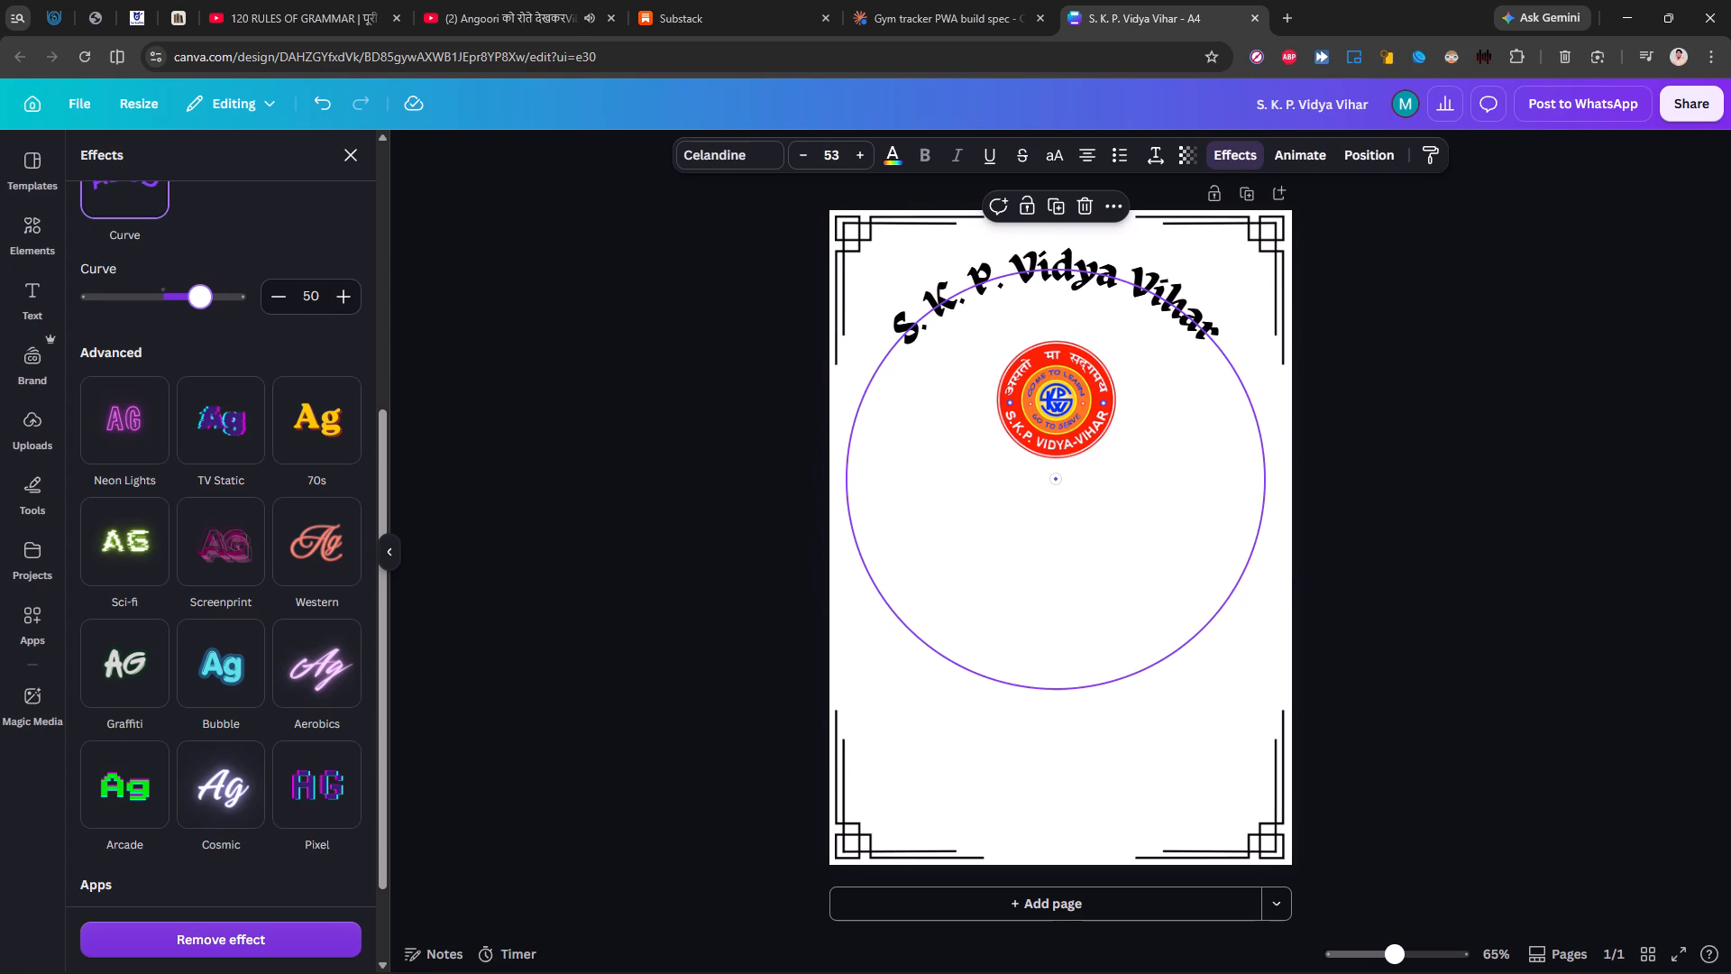
# Move the school logo slightly up, centred under the heading's arch.
pyautogui.moveTo(1032, 390); pyautogui.dragTo(1029, 374)
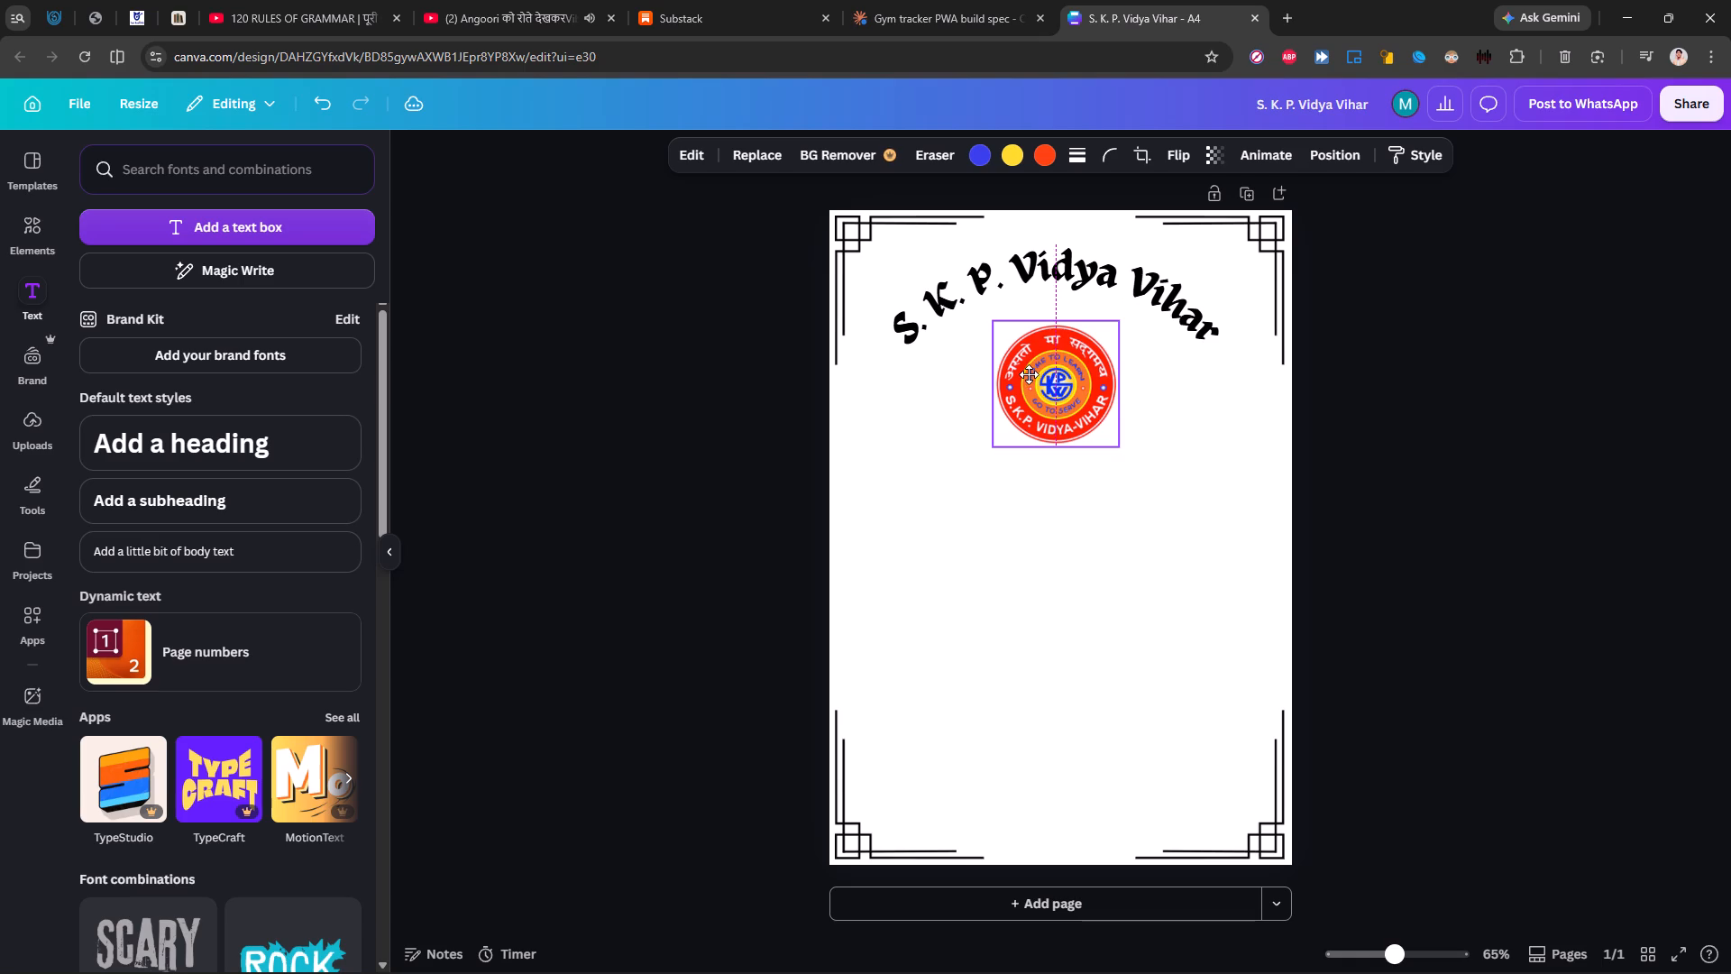
pyautogui.moveTo(1029, 374); pyautogui.dragTo(1030, 374)
pyautogui.click(654, 394)
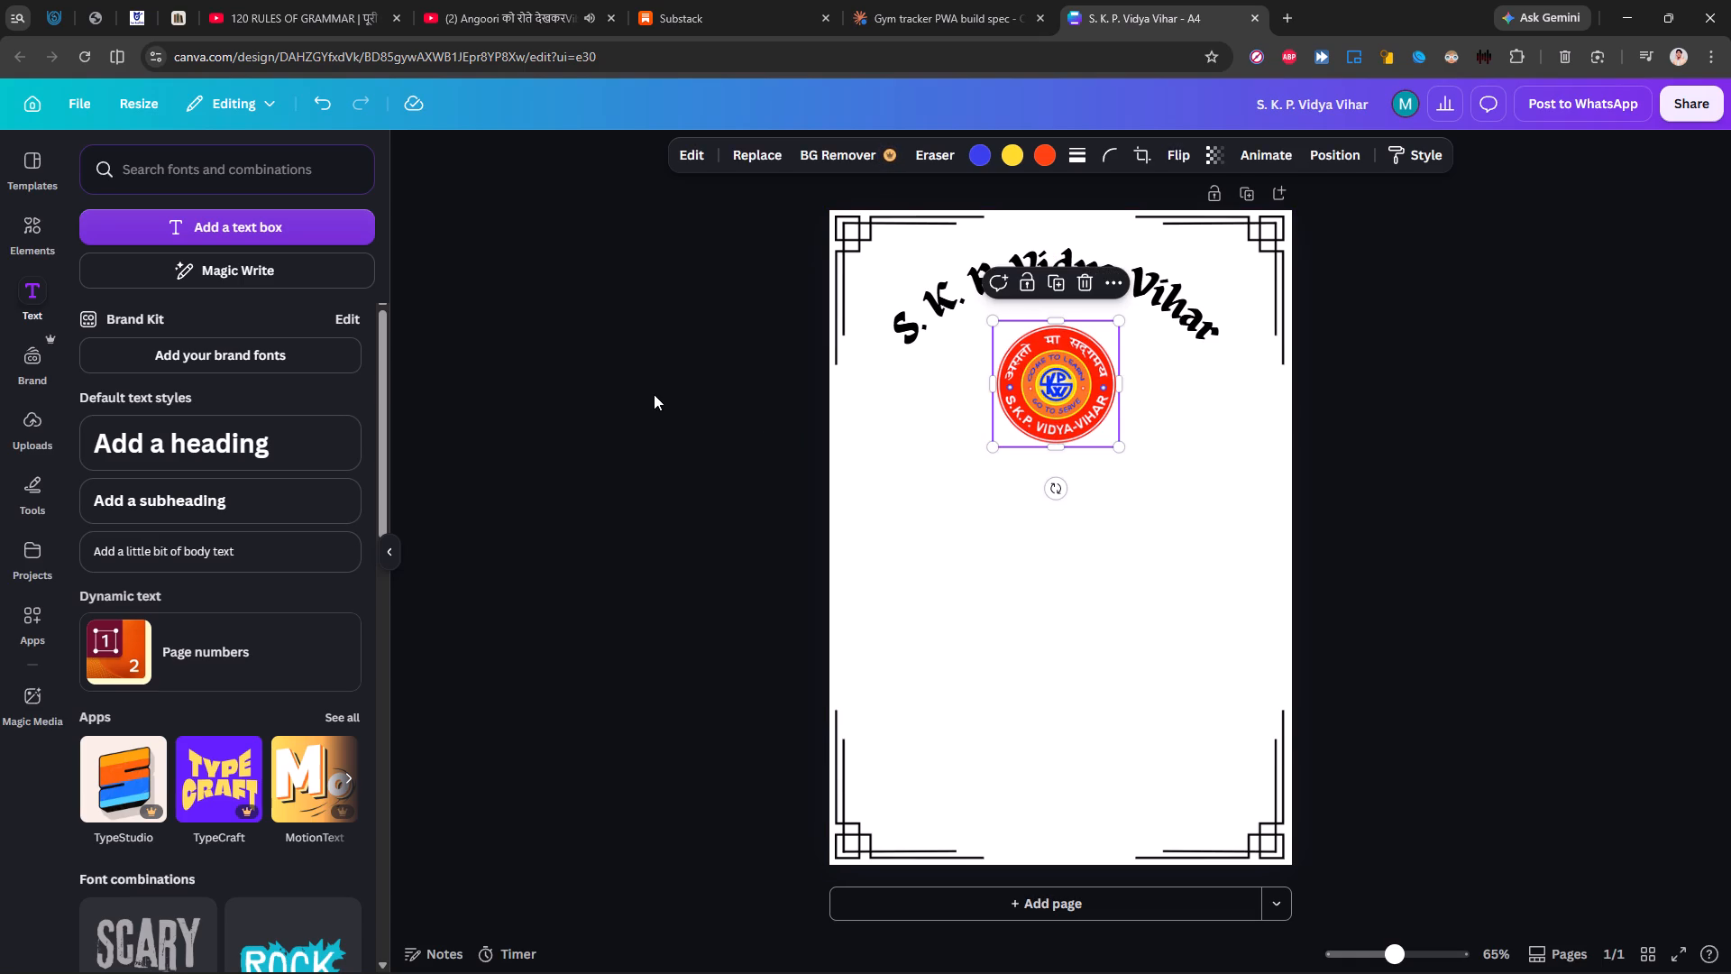
# Underline the curved school-name heading.
pyautogui.click(929, 288)
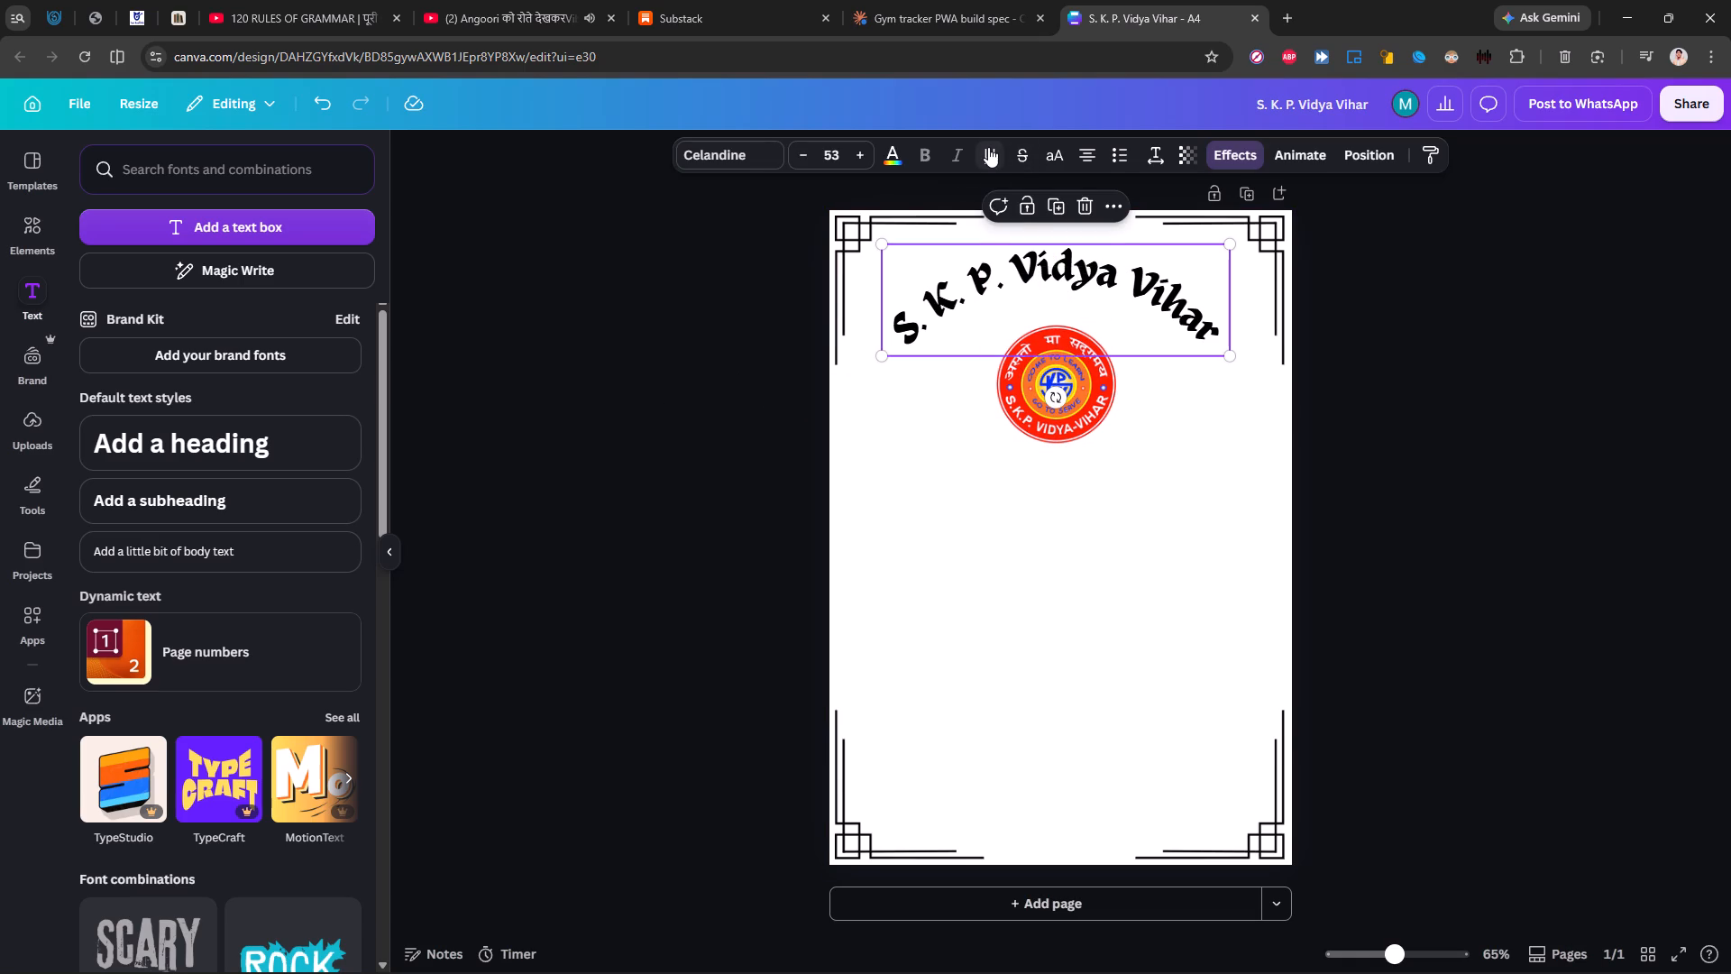
pyautogui.click(988, 147)
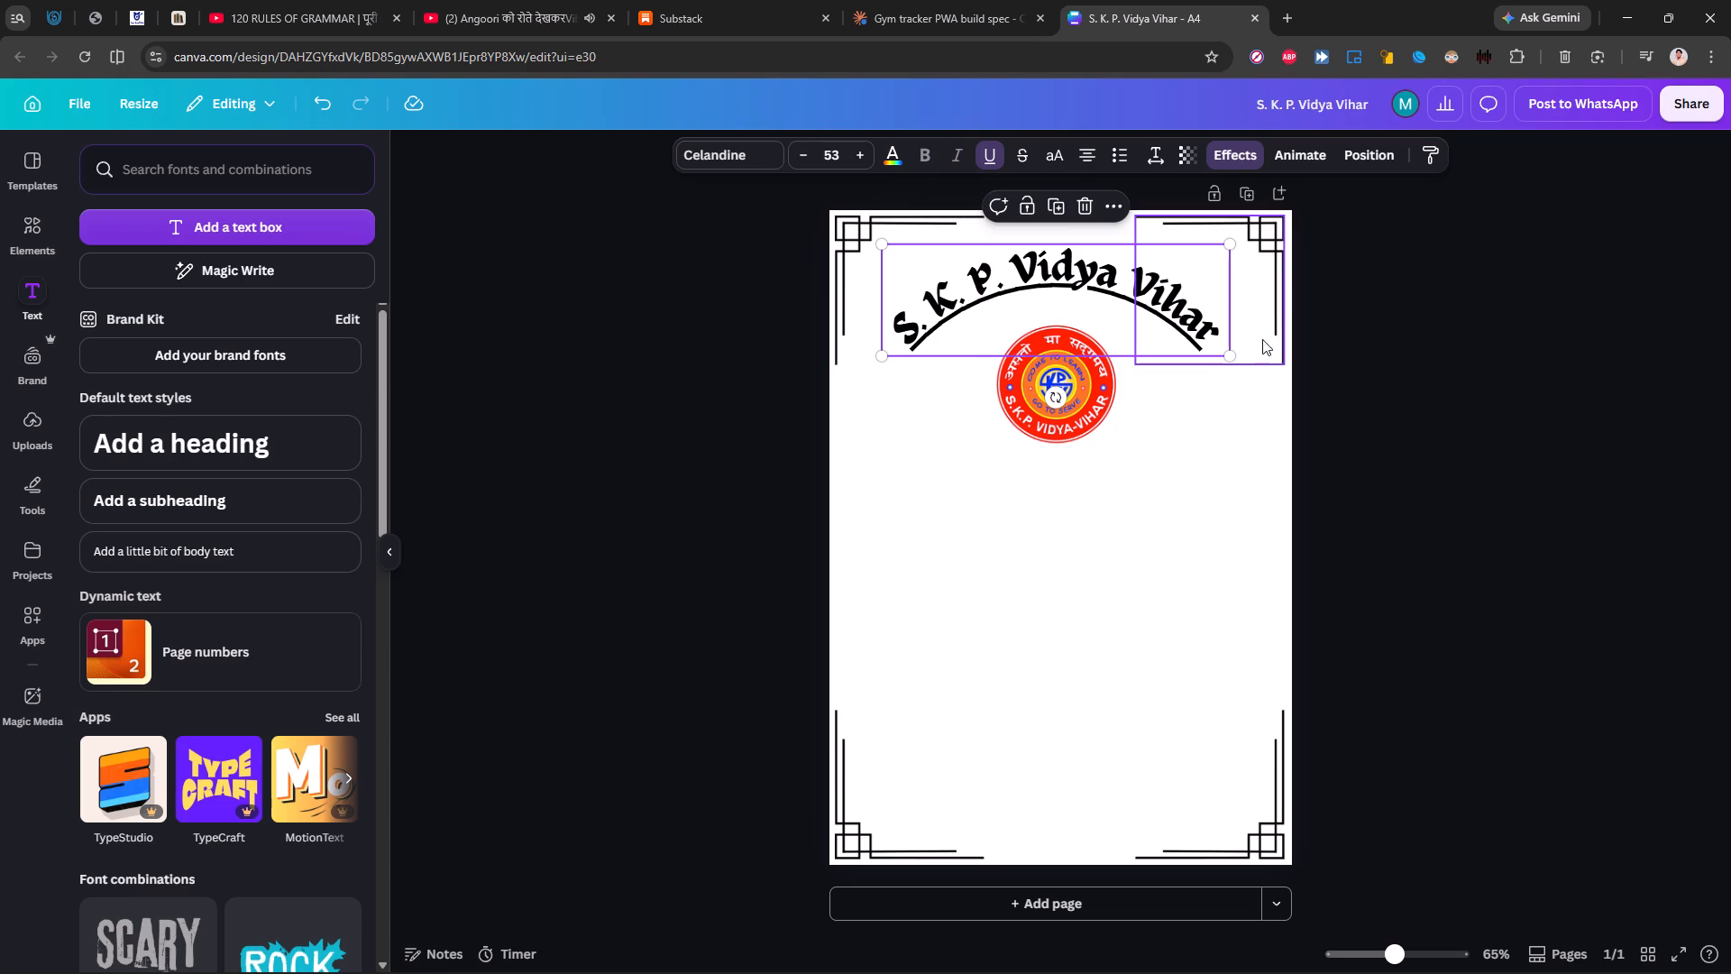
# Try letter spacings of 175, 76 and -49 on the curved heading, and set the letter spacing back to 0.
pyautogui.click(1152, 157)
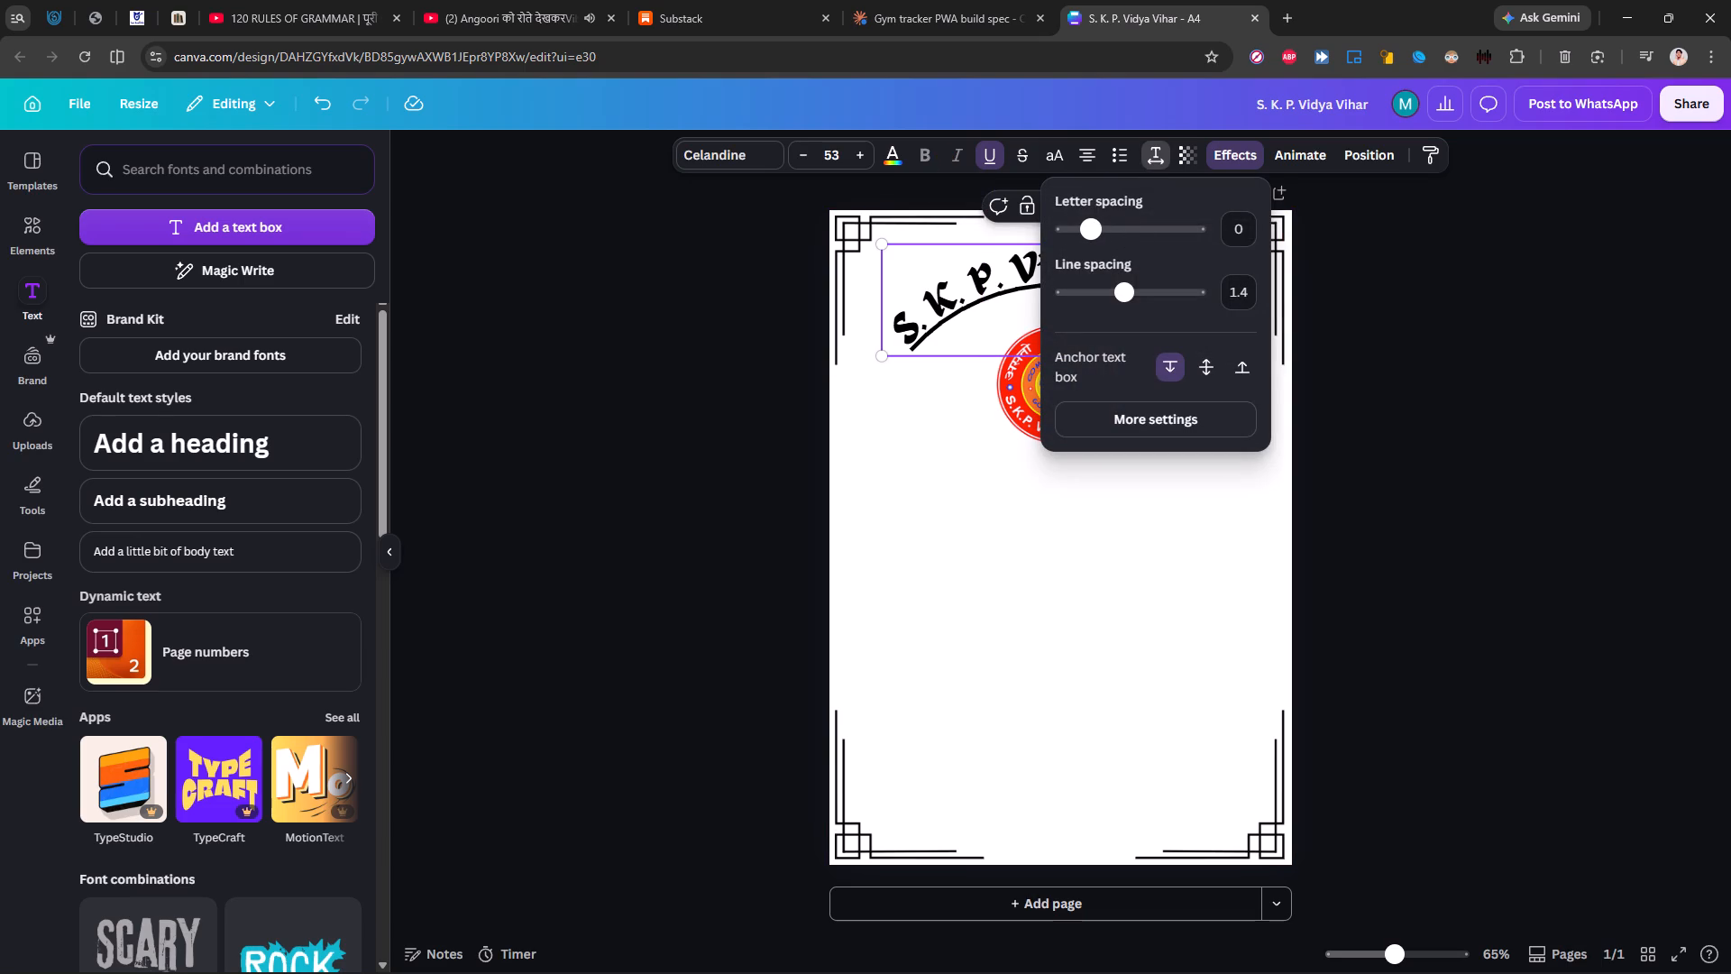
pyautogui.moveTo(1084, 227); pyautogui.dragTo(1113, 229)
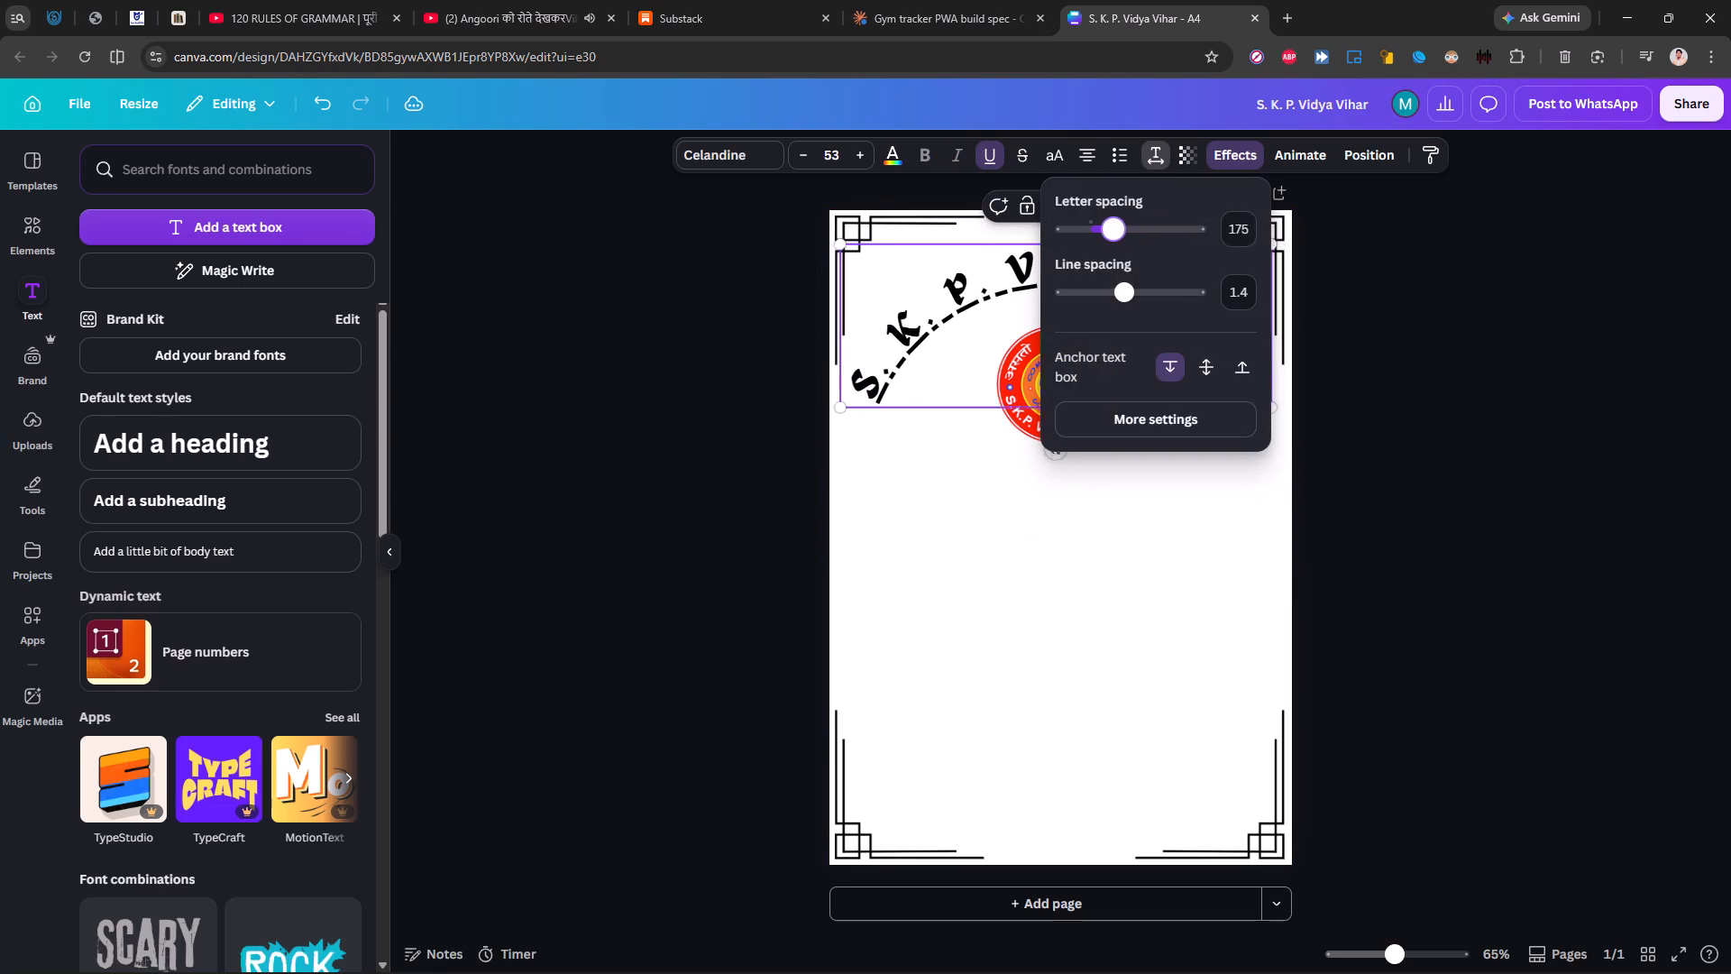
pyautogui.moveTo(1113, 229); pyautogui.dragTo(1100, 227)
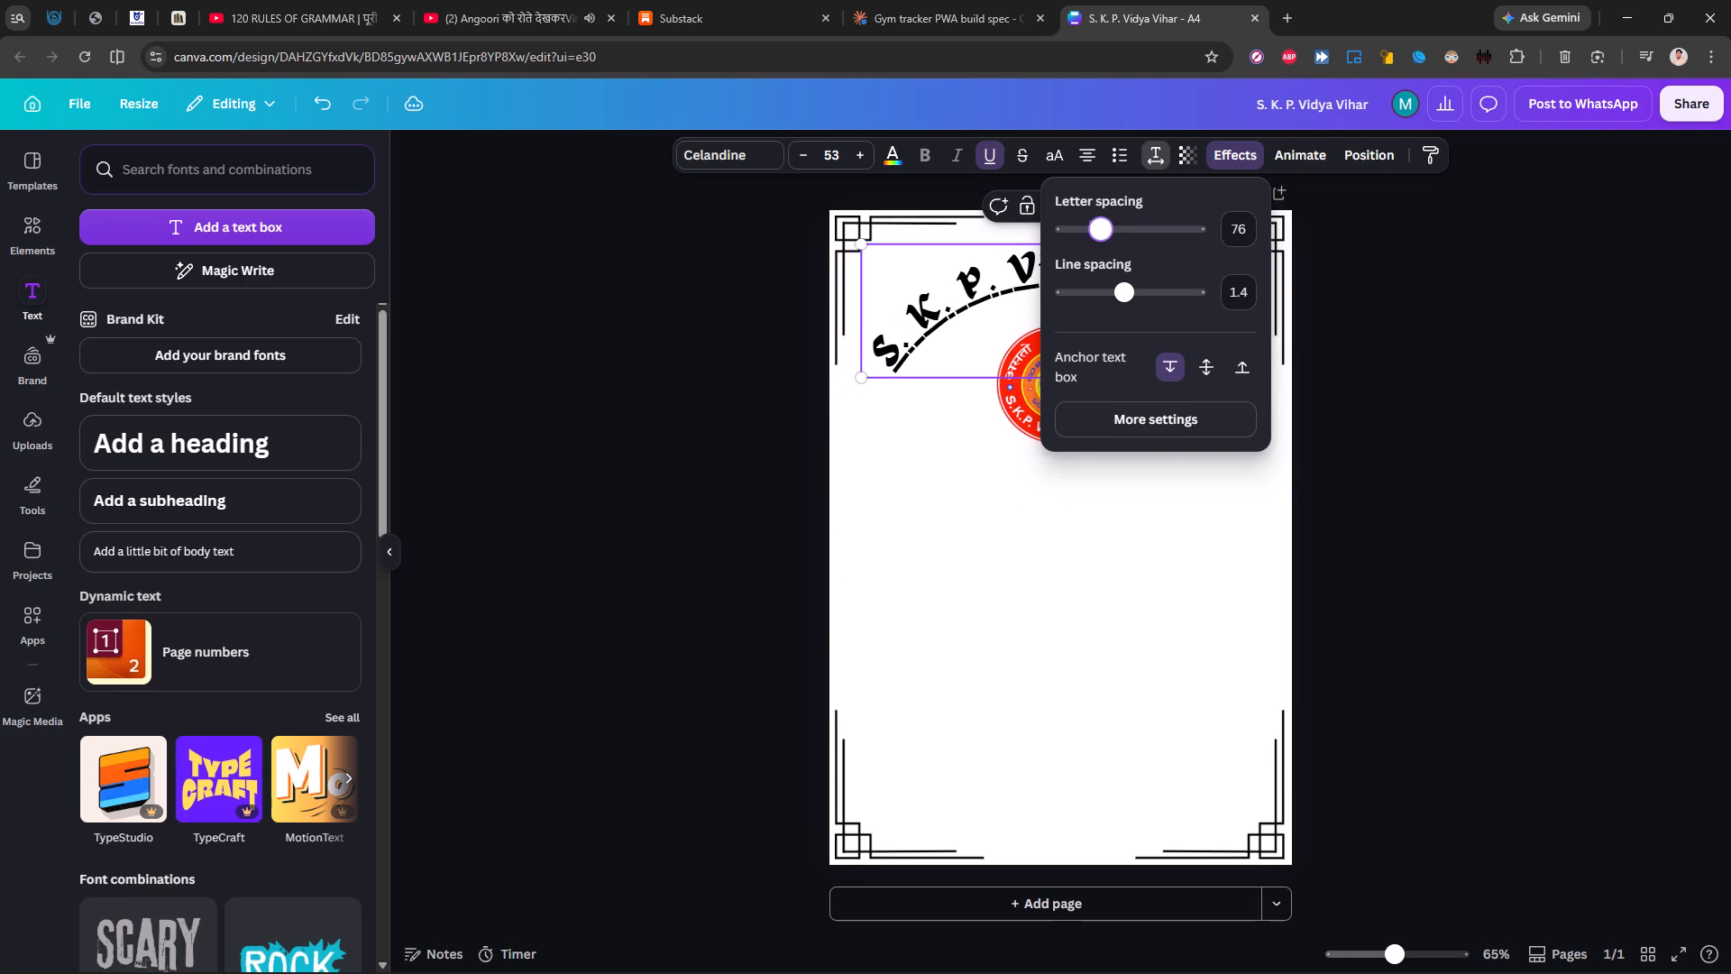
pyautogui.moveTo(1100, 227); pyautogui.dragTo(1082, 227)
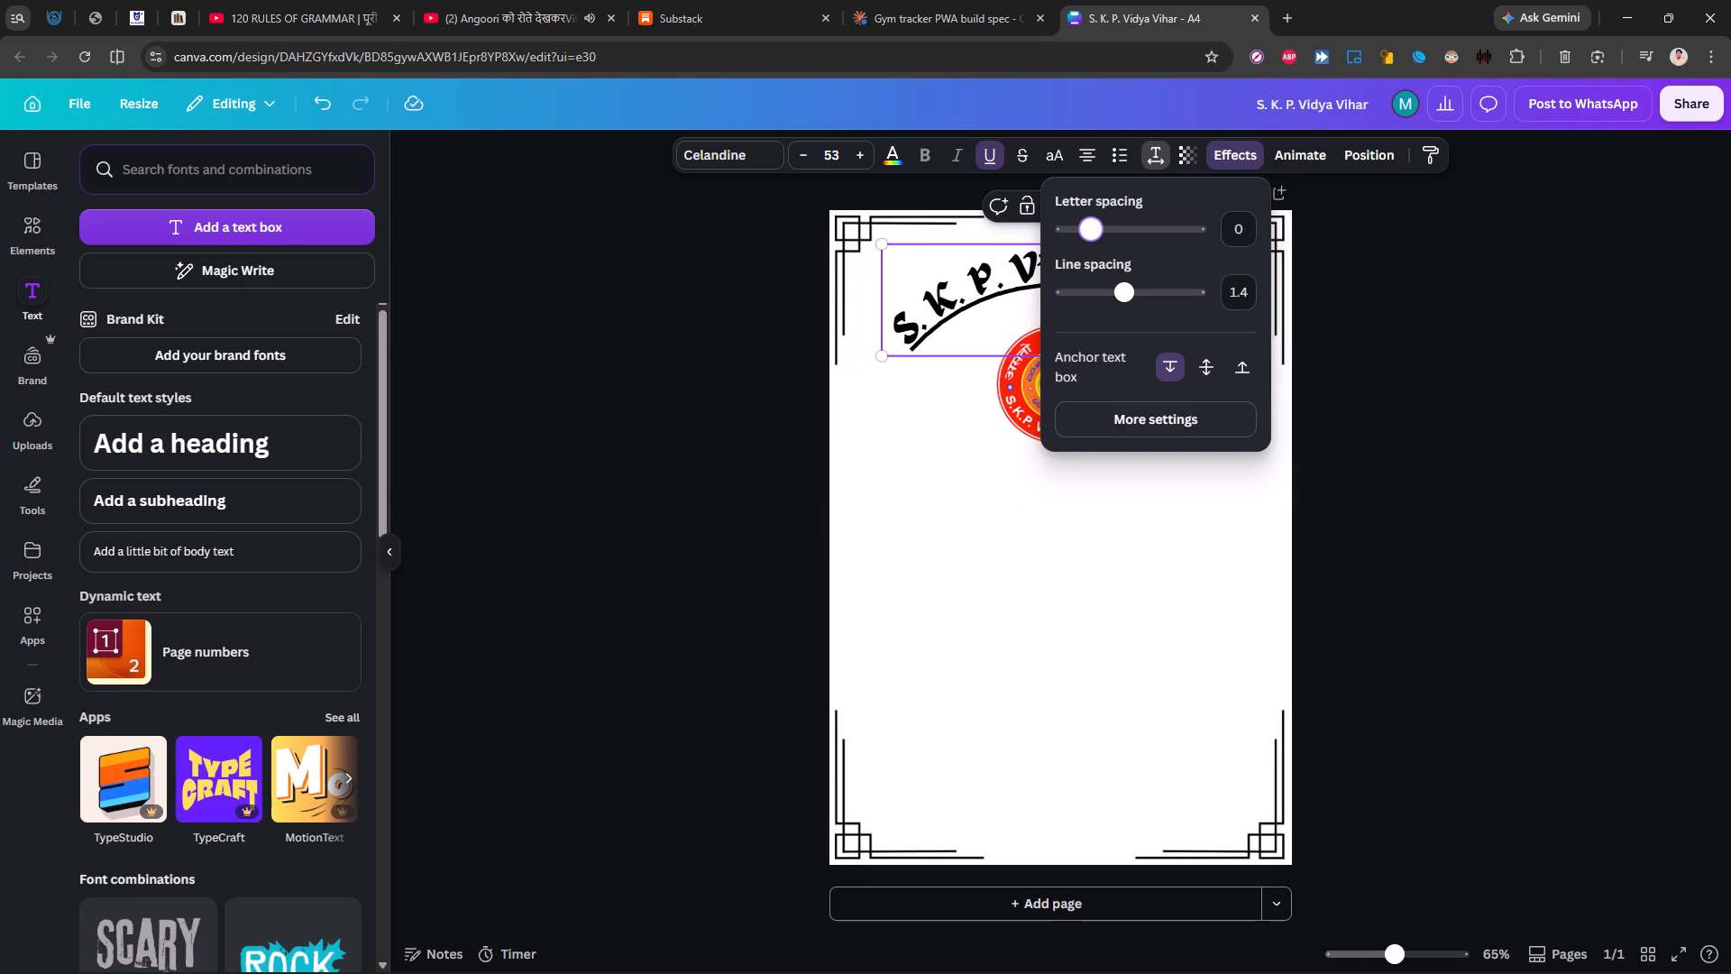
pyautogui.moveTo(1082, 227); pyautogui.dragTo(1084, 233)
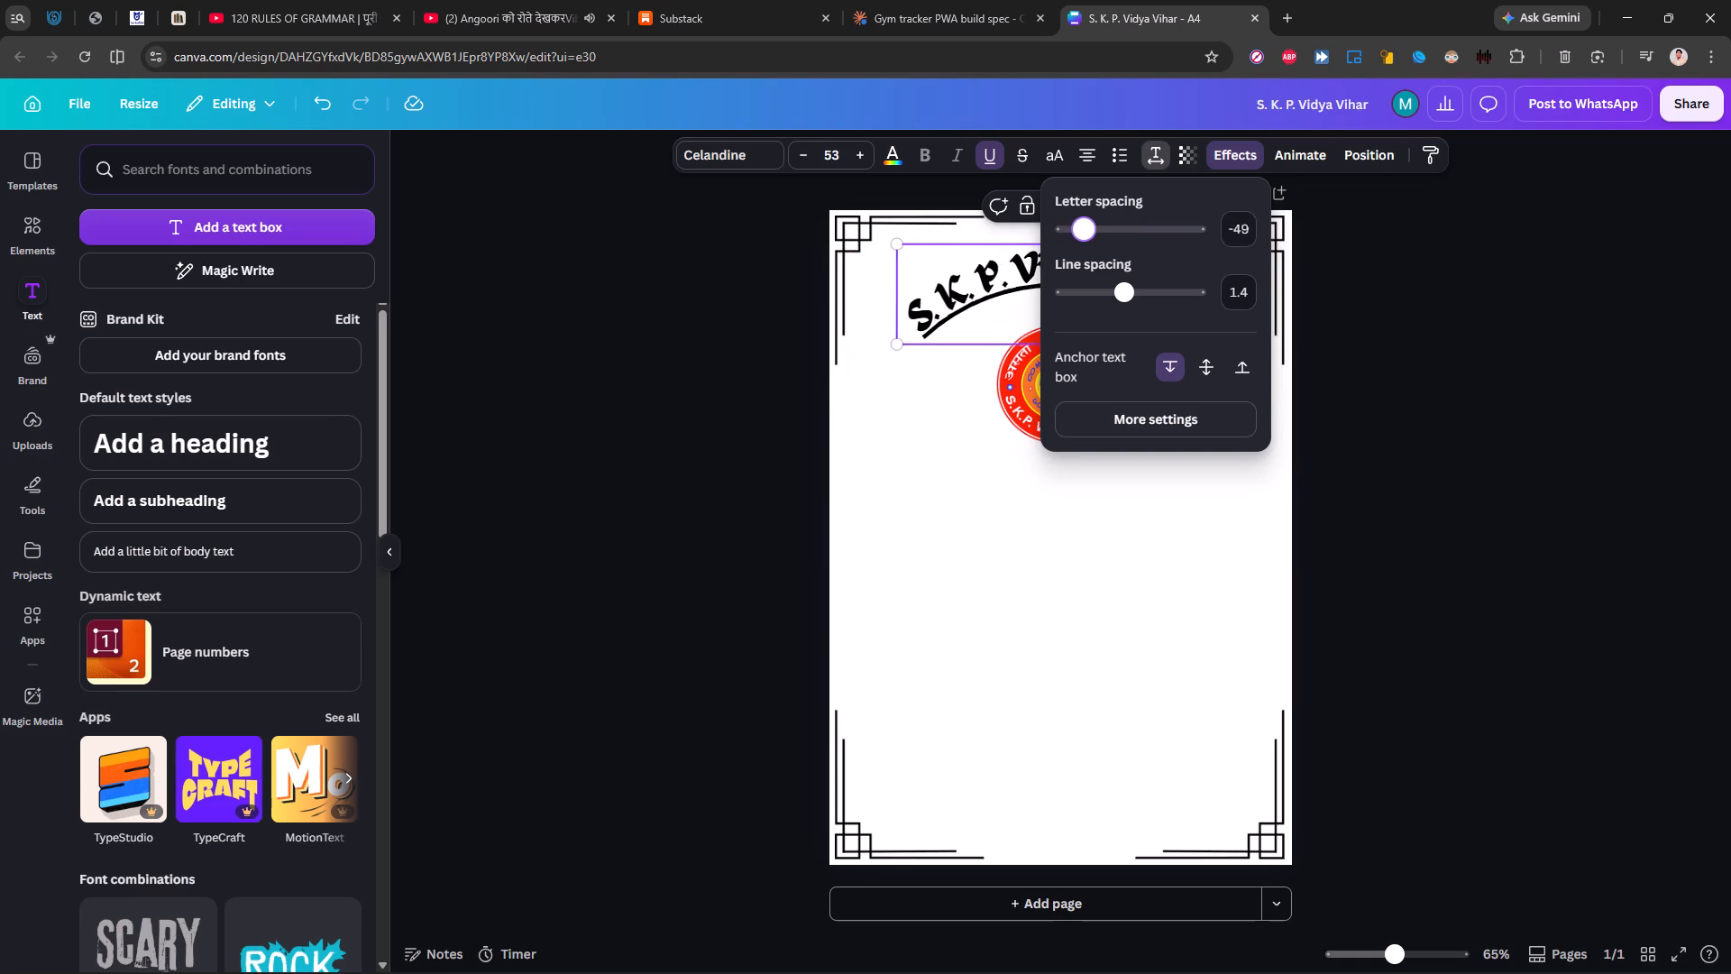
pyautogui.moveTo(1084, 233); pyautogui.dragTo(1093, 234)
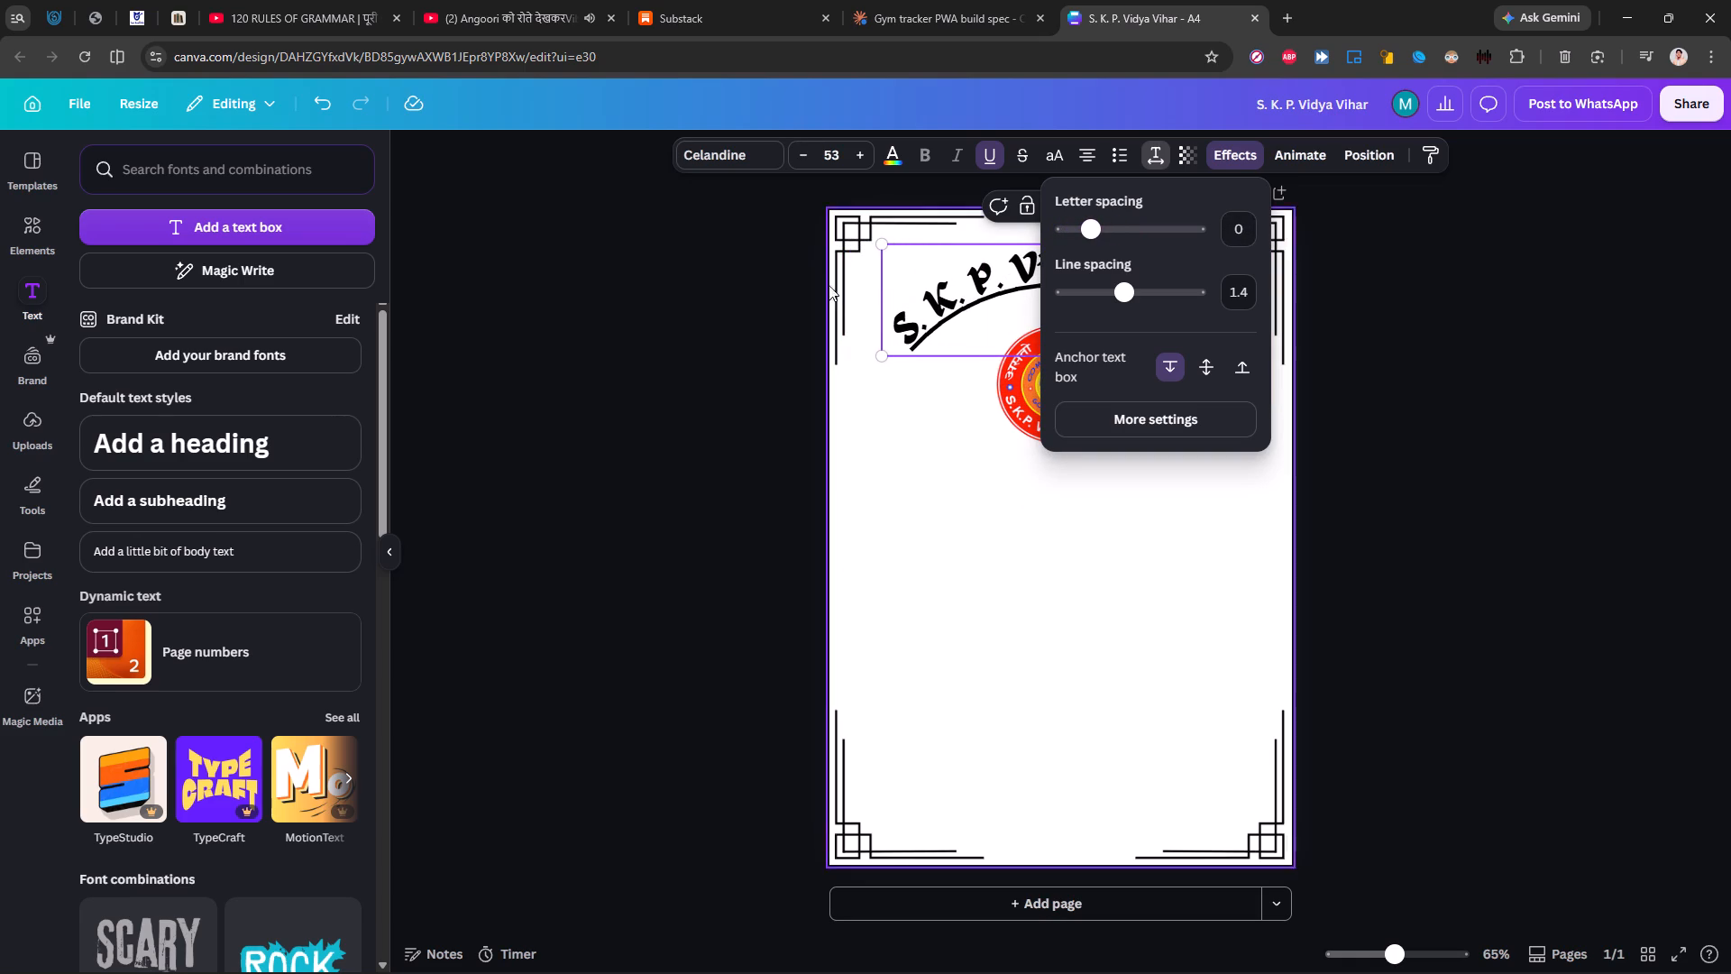
# Adjust the curved heading's line spacing, trying values such as 1.53, 0.5 and 1.86.
pyautogui.moveTo(1118, 289); pyautogui.dragTo(1136, 289)
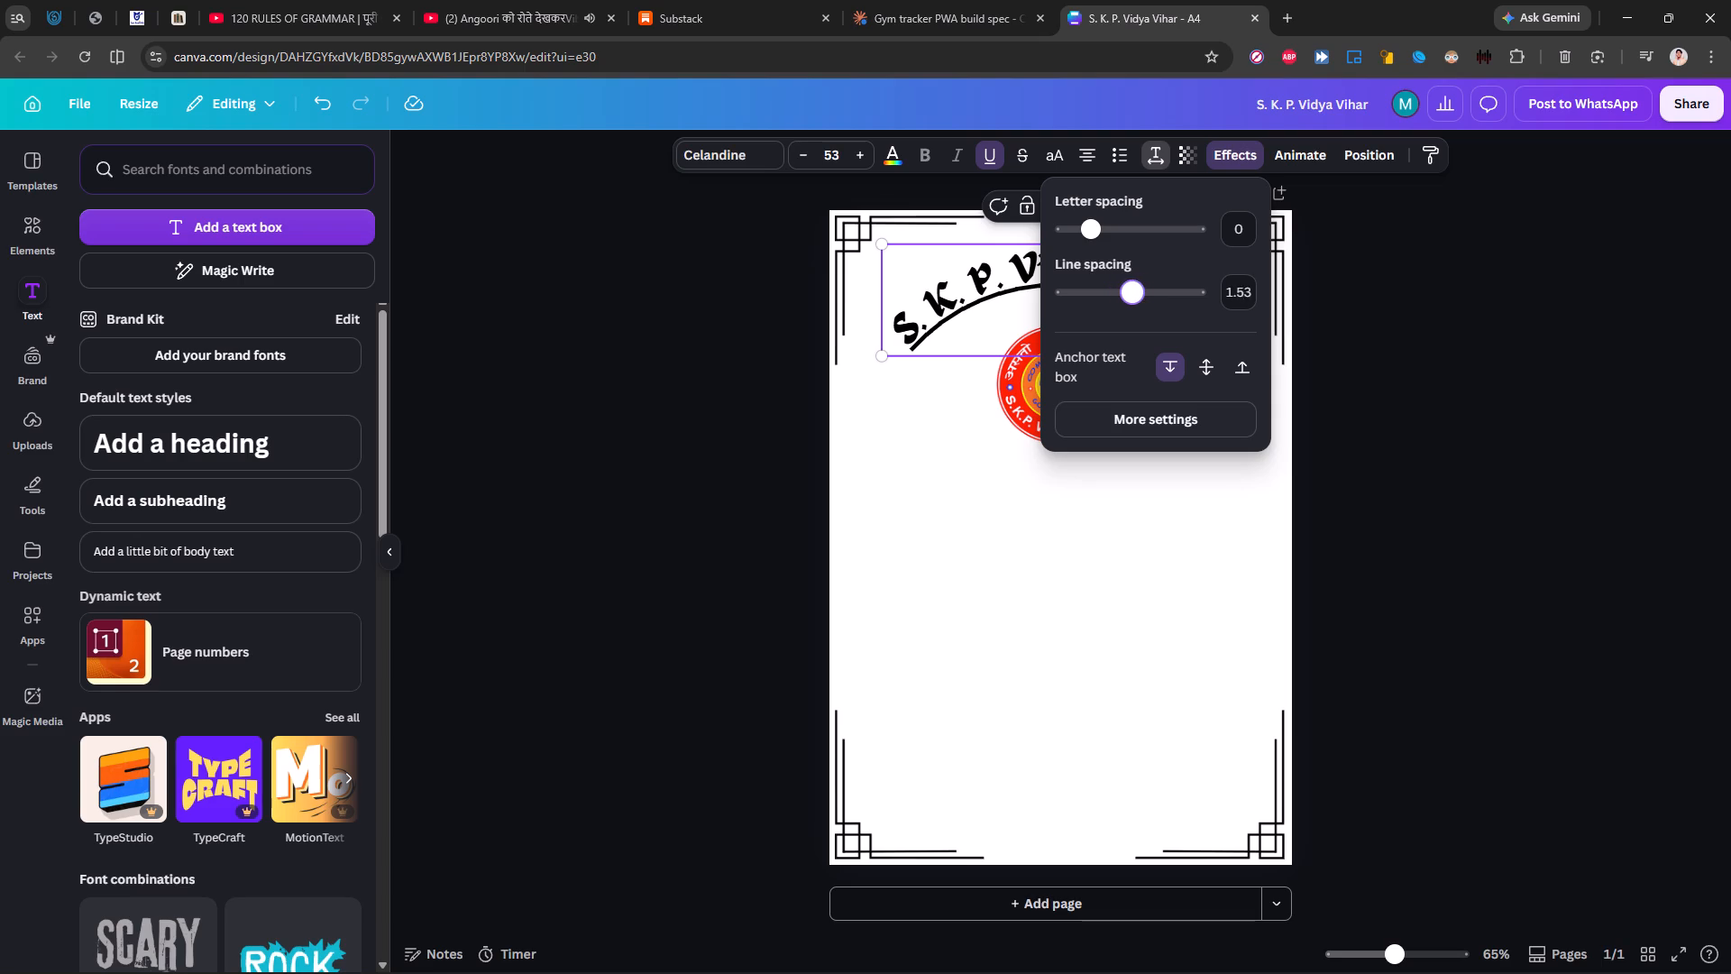
pyautogui.moveTo(1136, 289); pyautogui.dragTo(928, 301)
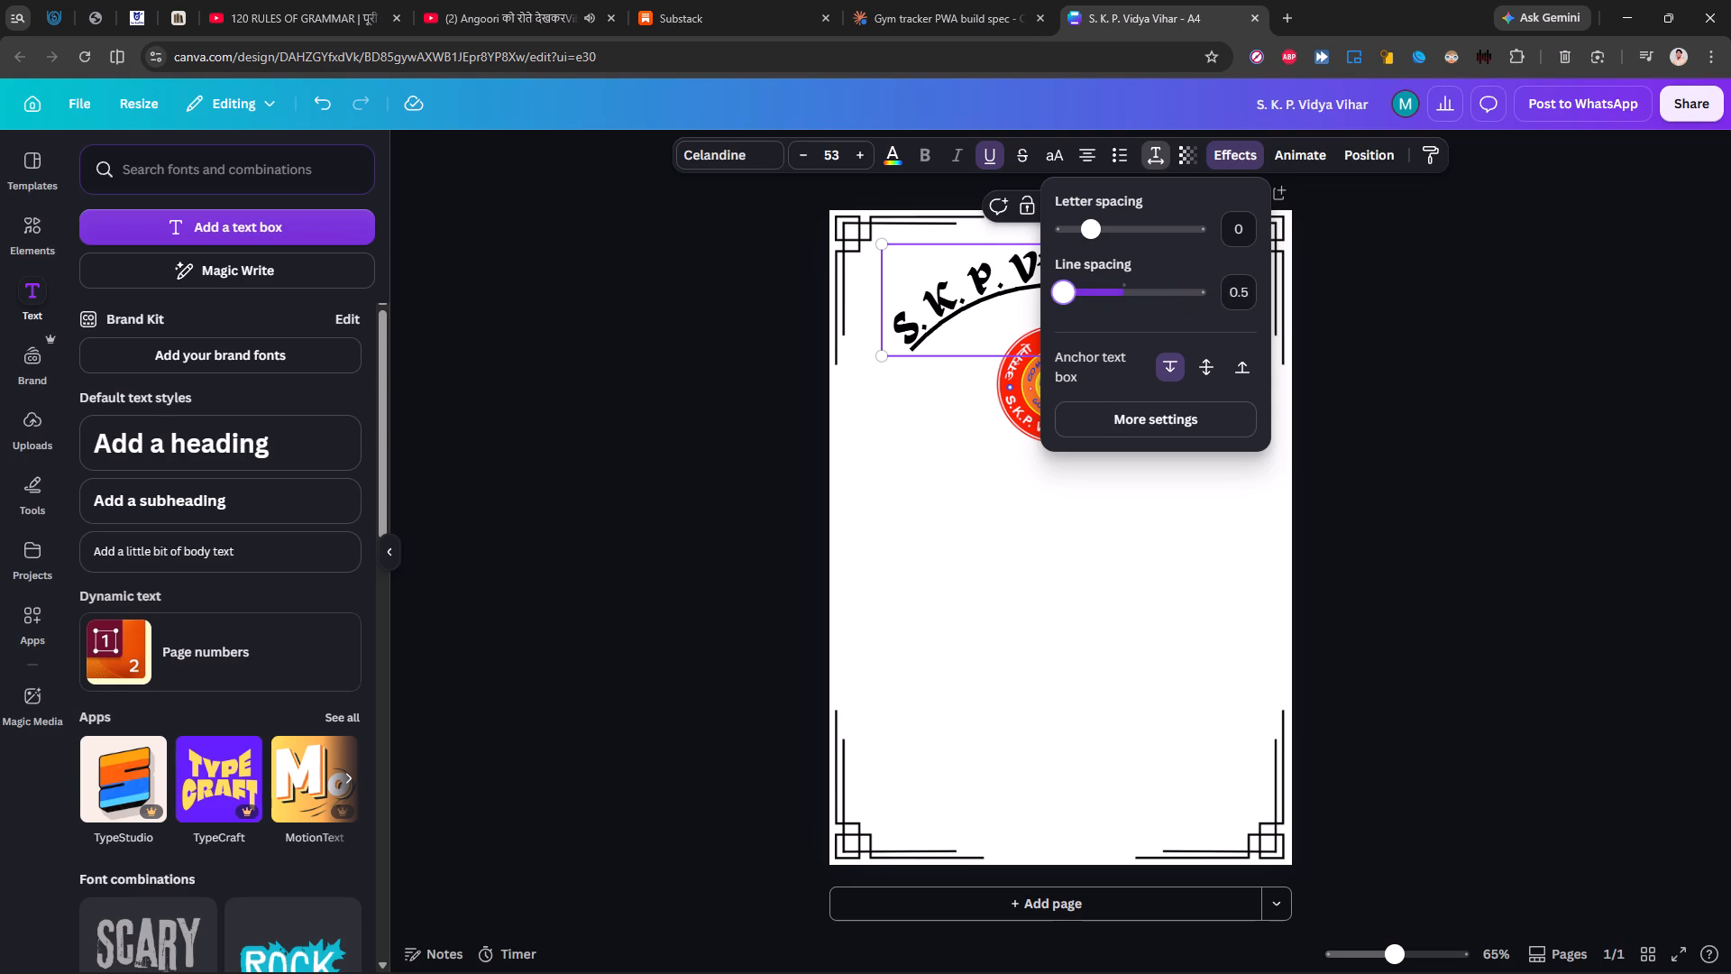
pyautogui.moveTo(928, 301); pyautogui.dragTo(1250, 301)
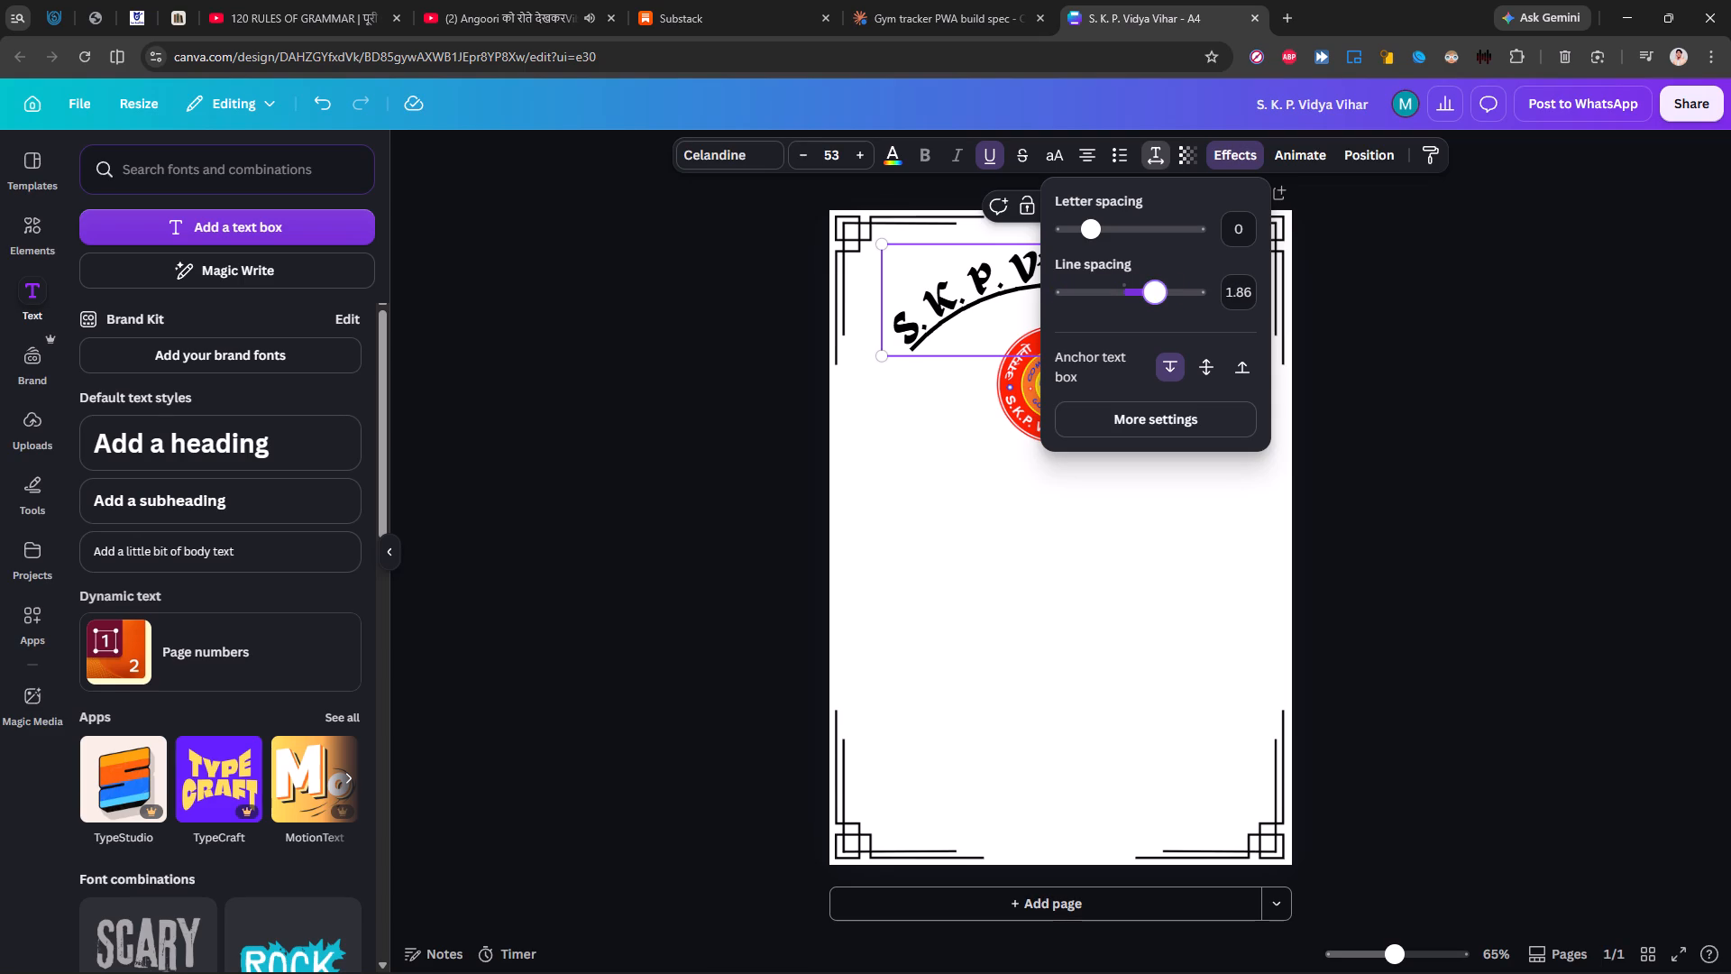
pyautogui.moveTo(1250, 301); pyautogui.dragTo(1187, 316)
pyautogui.click(1445, 412)
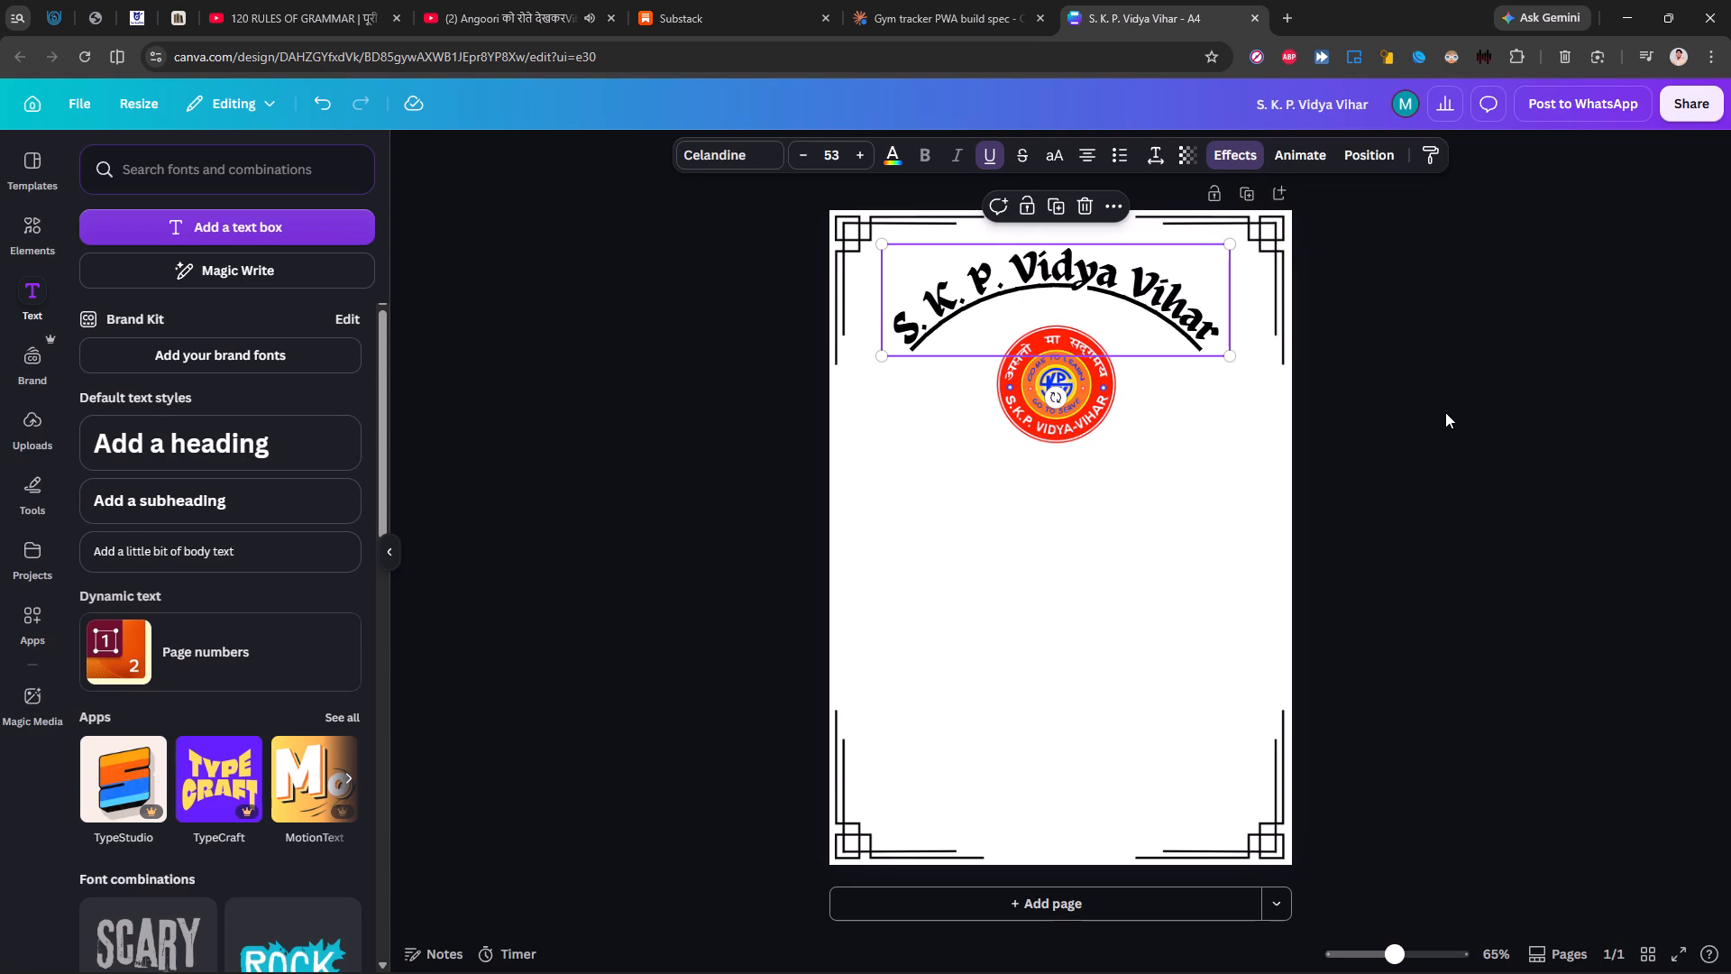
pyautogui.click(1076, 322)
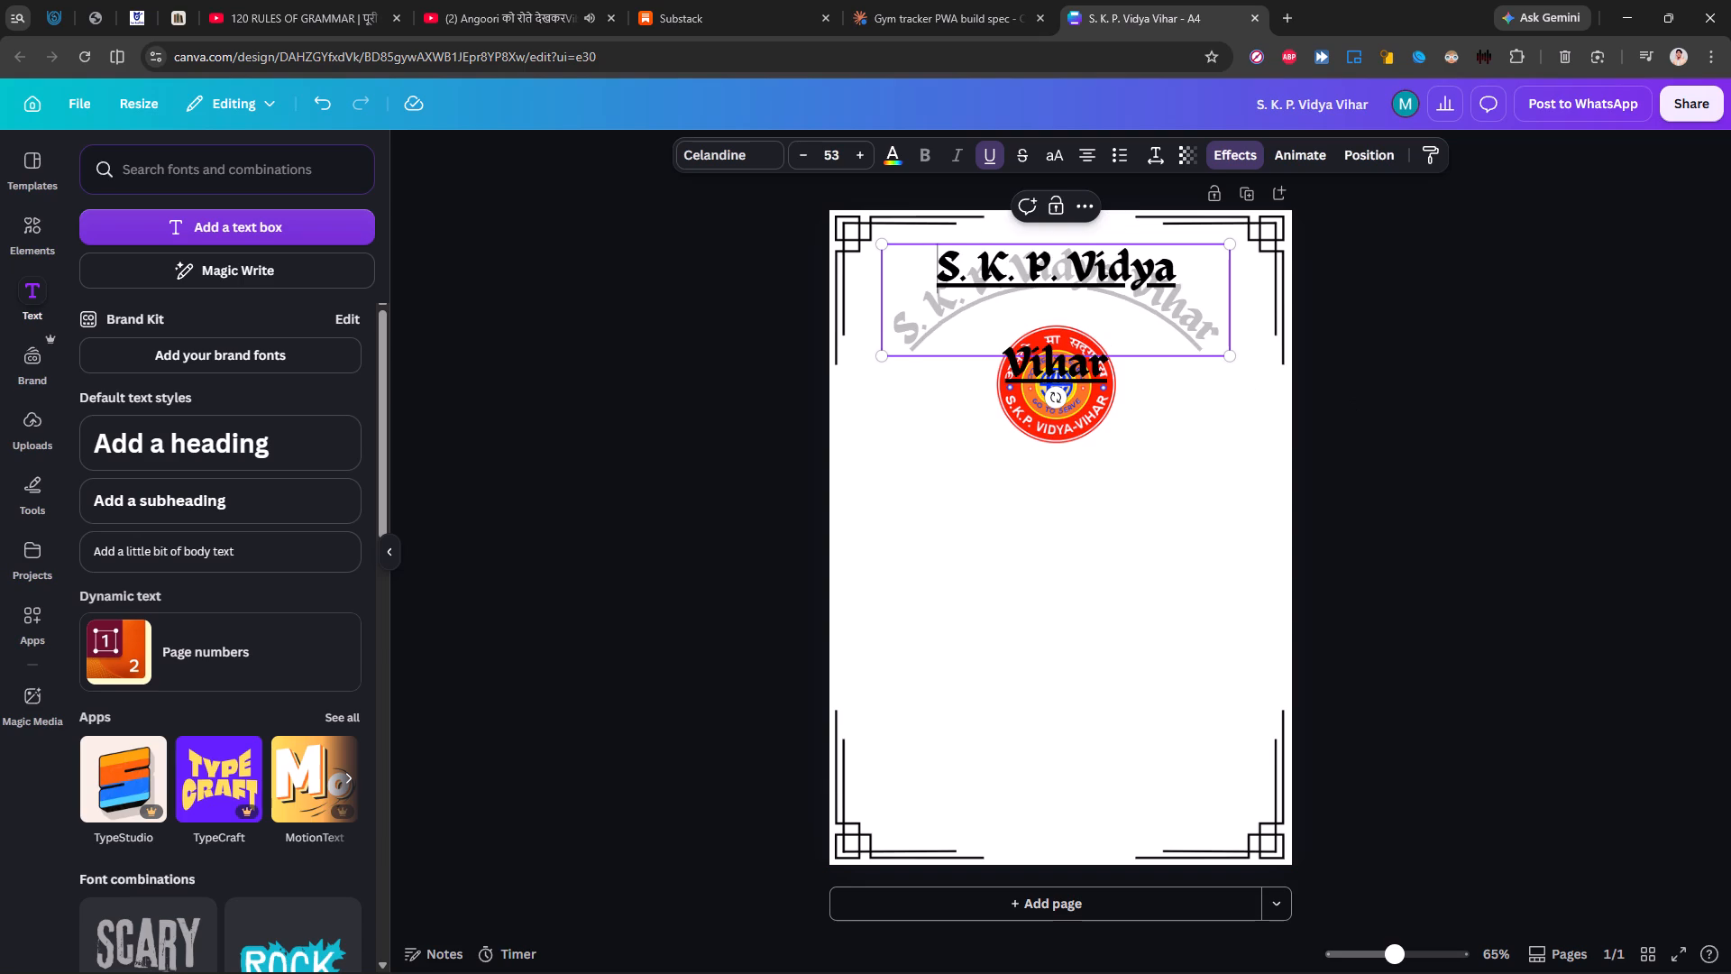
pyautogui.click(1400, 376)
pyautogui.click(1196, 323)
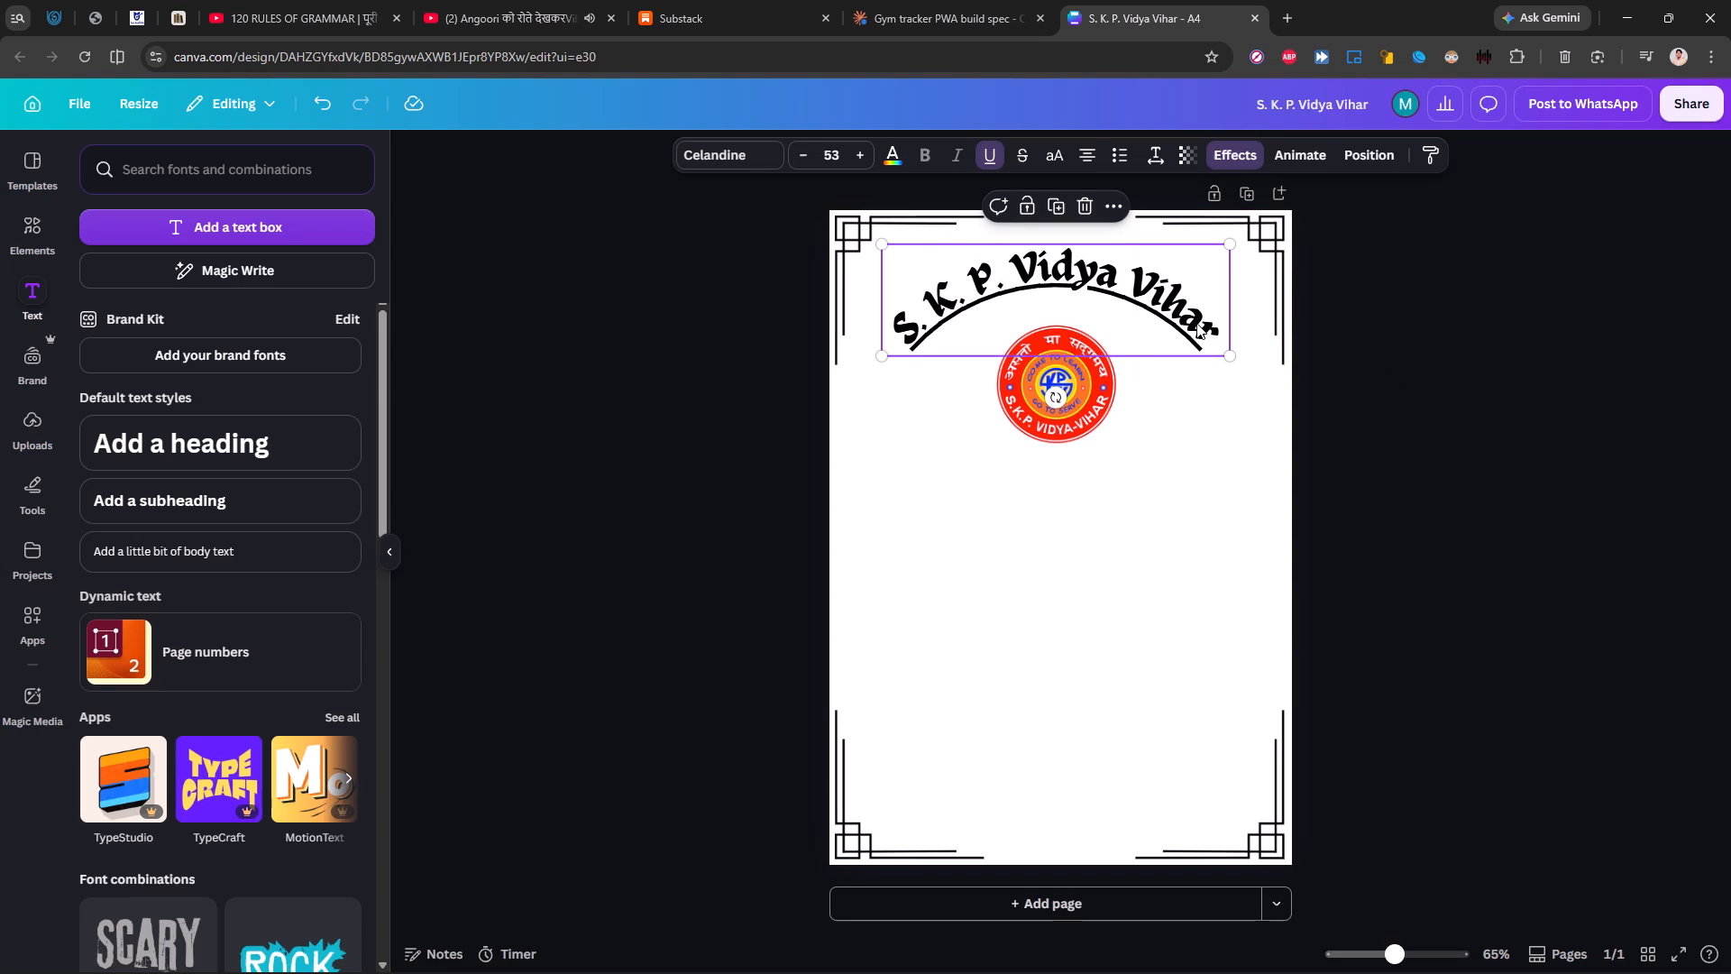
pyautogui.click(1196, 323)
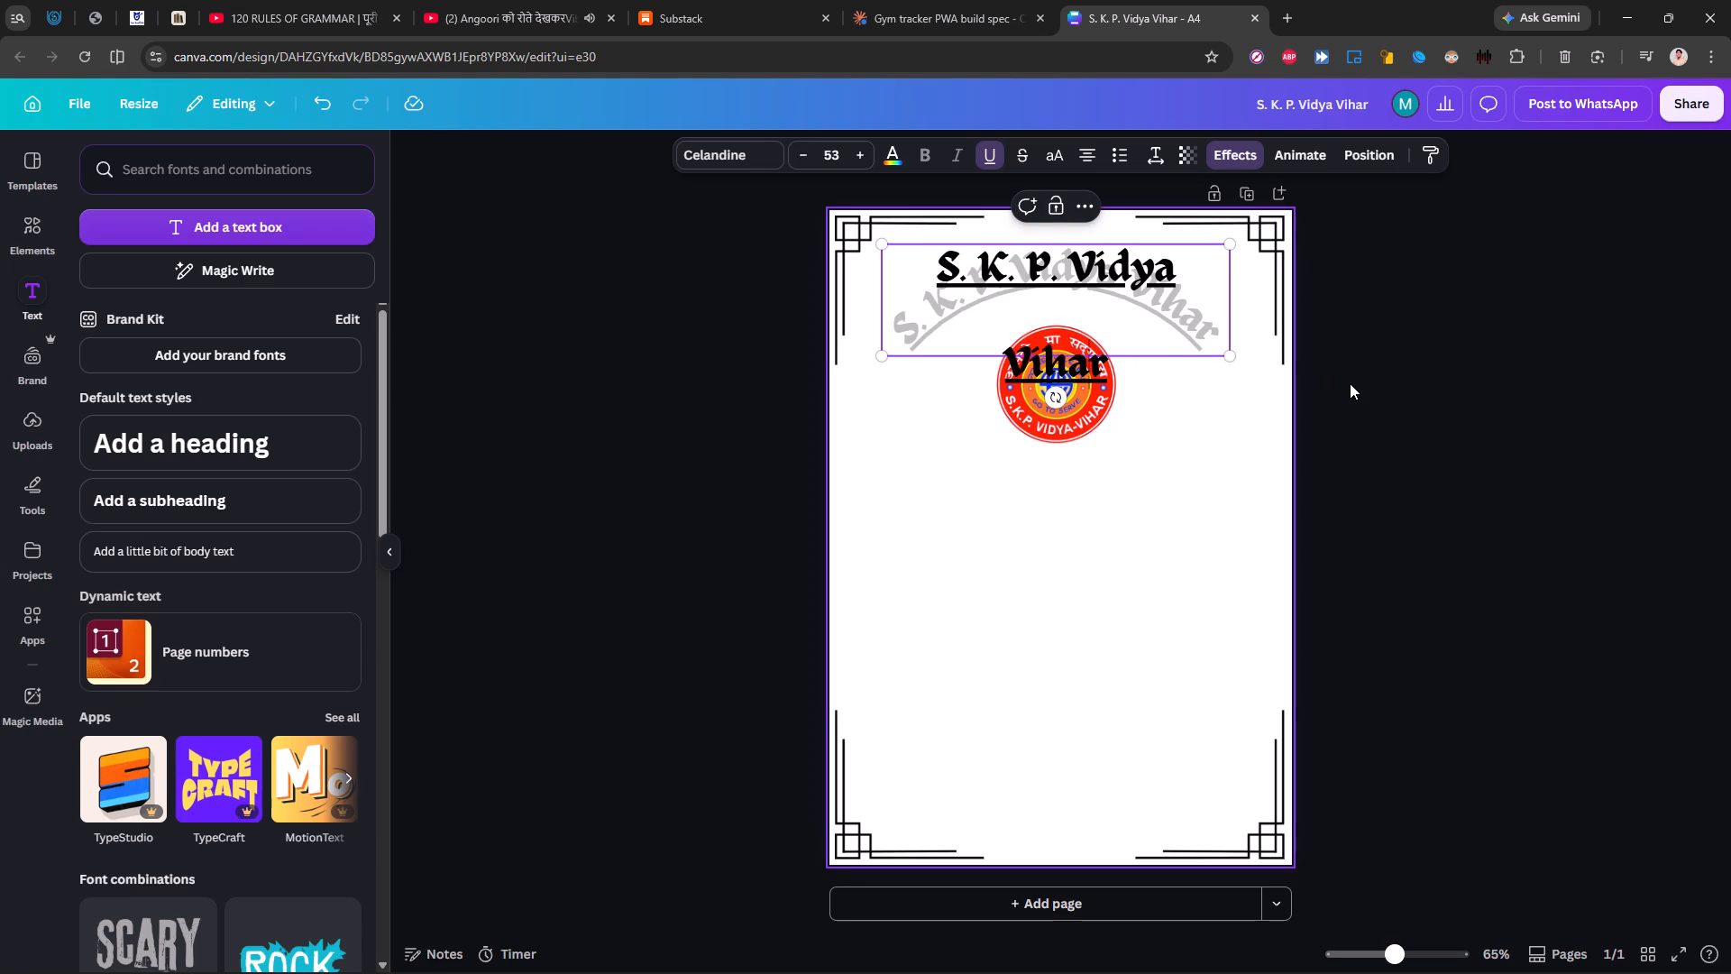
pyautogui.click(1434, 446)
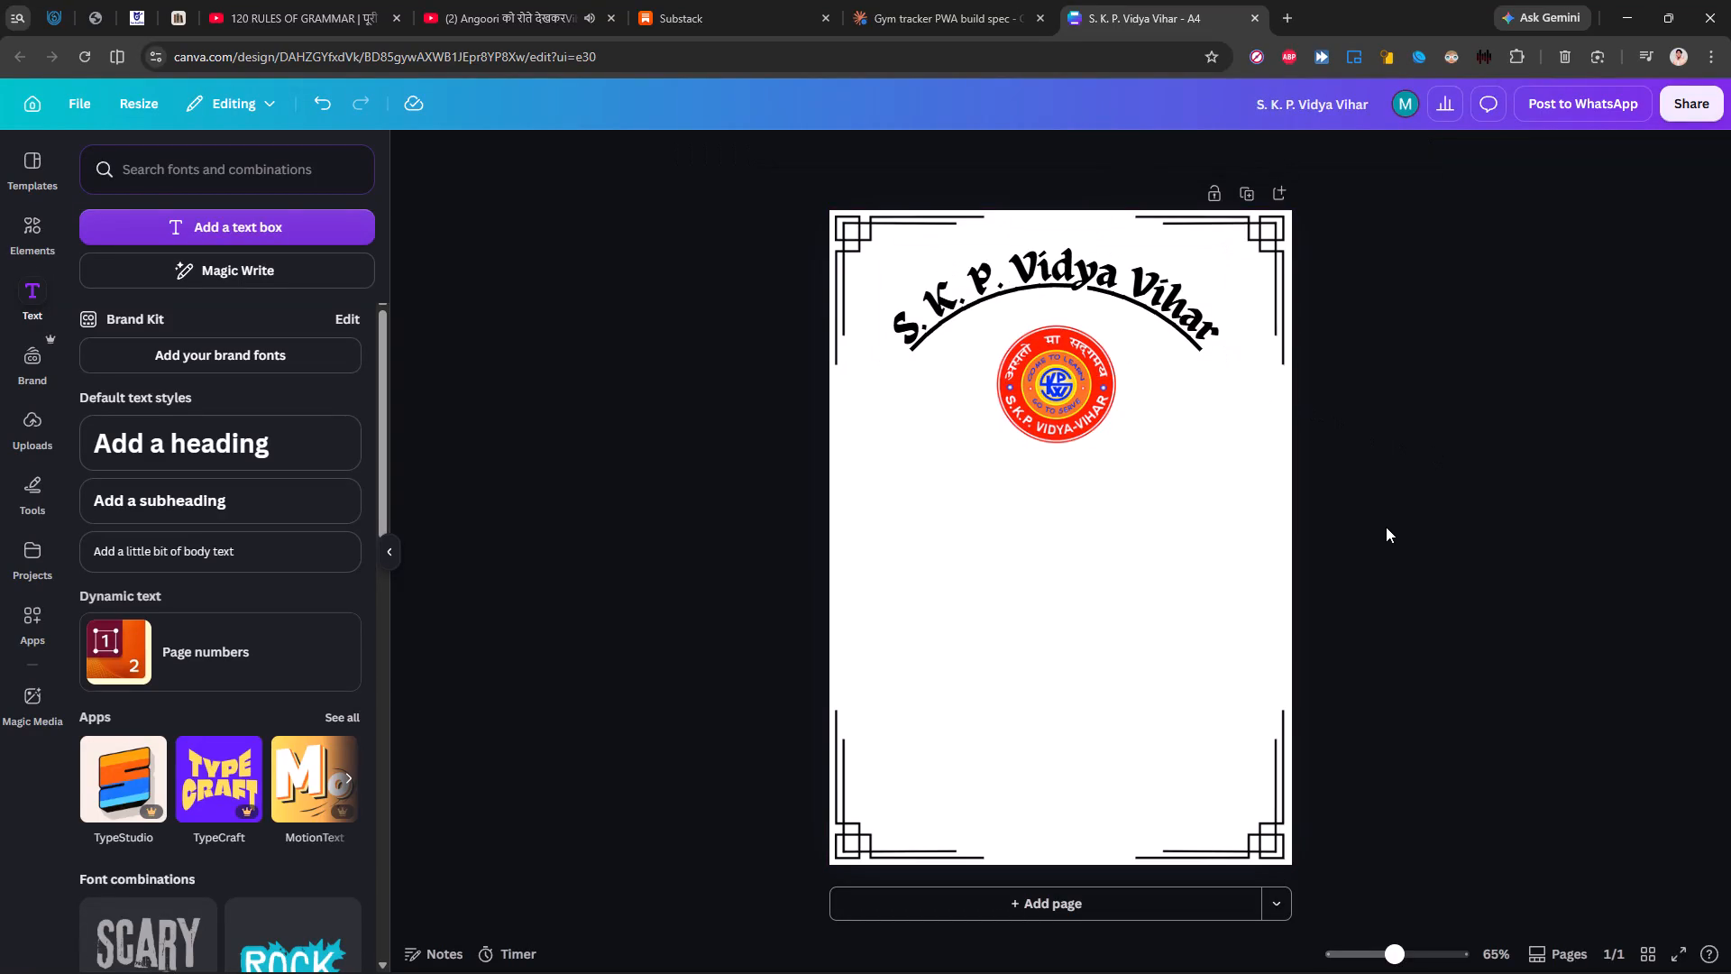
# Add a subheading reading "Deoghar" below the school logo.
pyautogui.moveTo(169, 527); pyautogui.dragTo(171, 515)
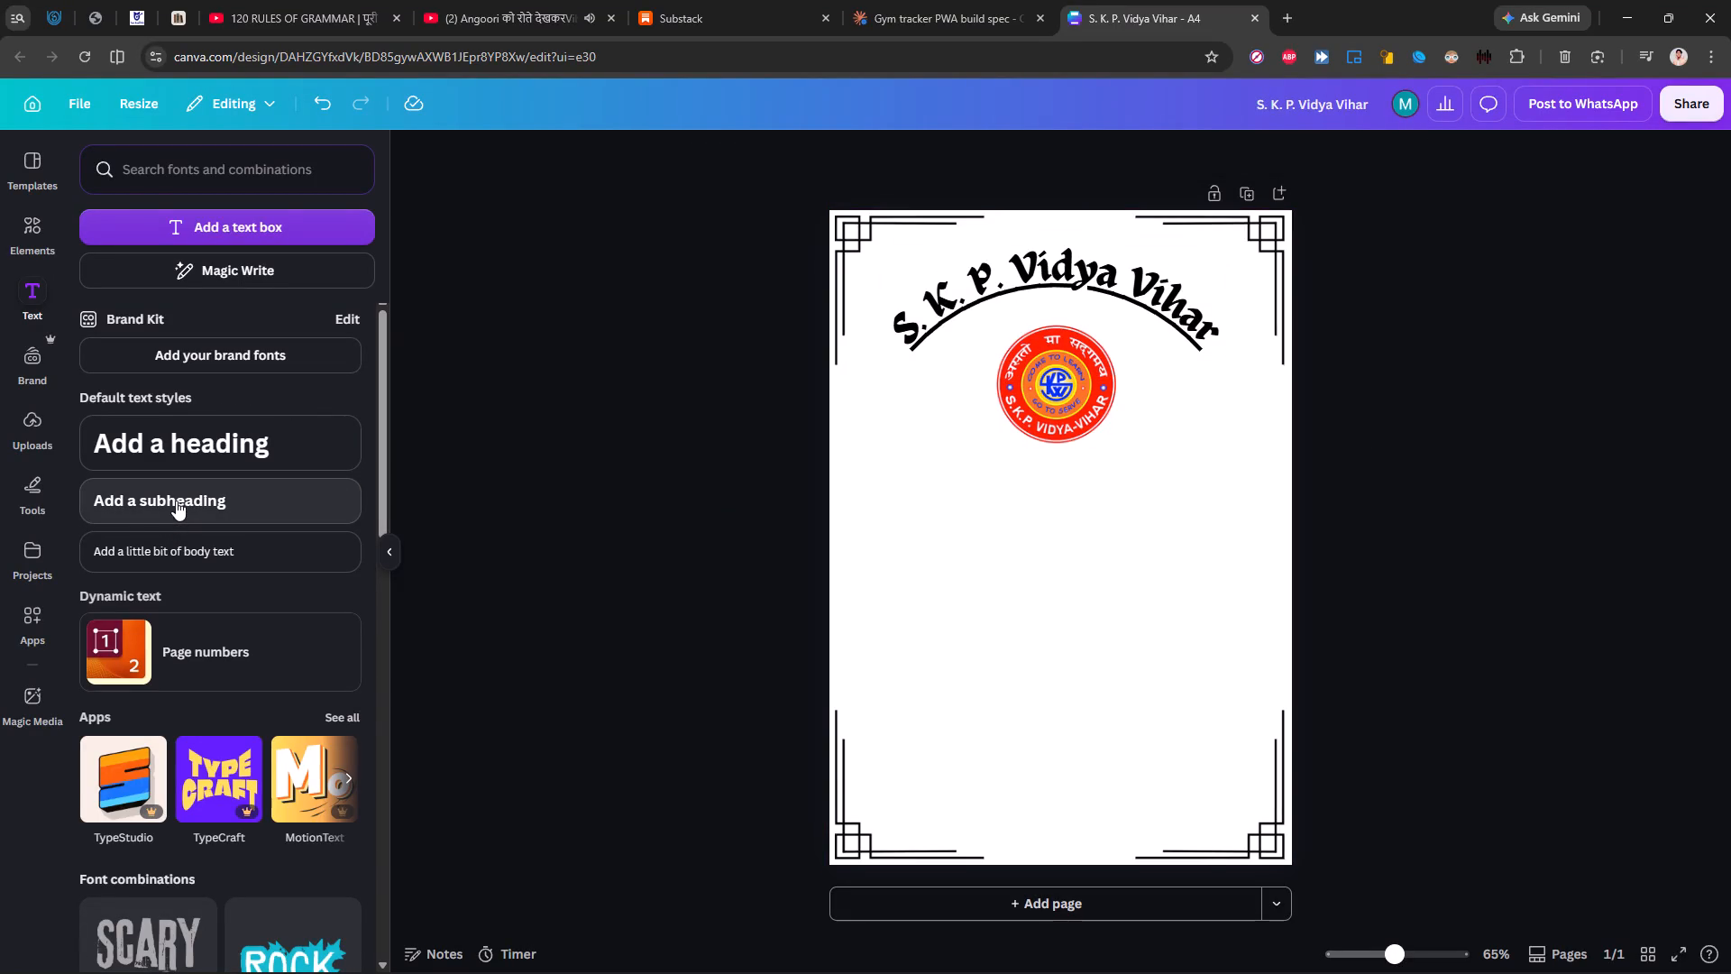
pyautogui.click(176, 501)
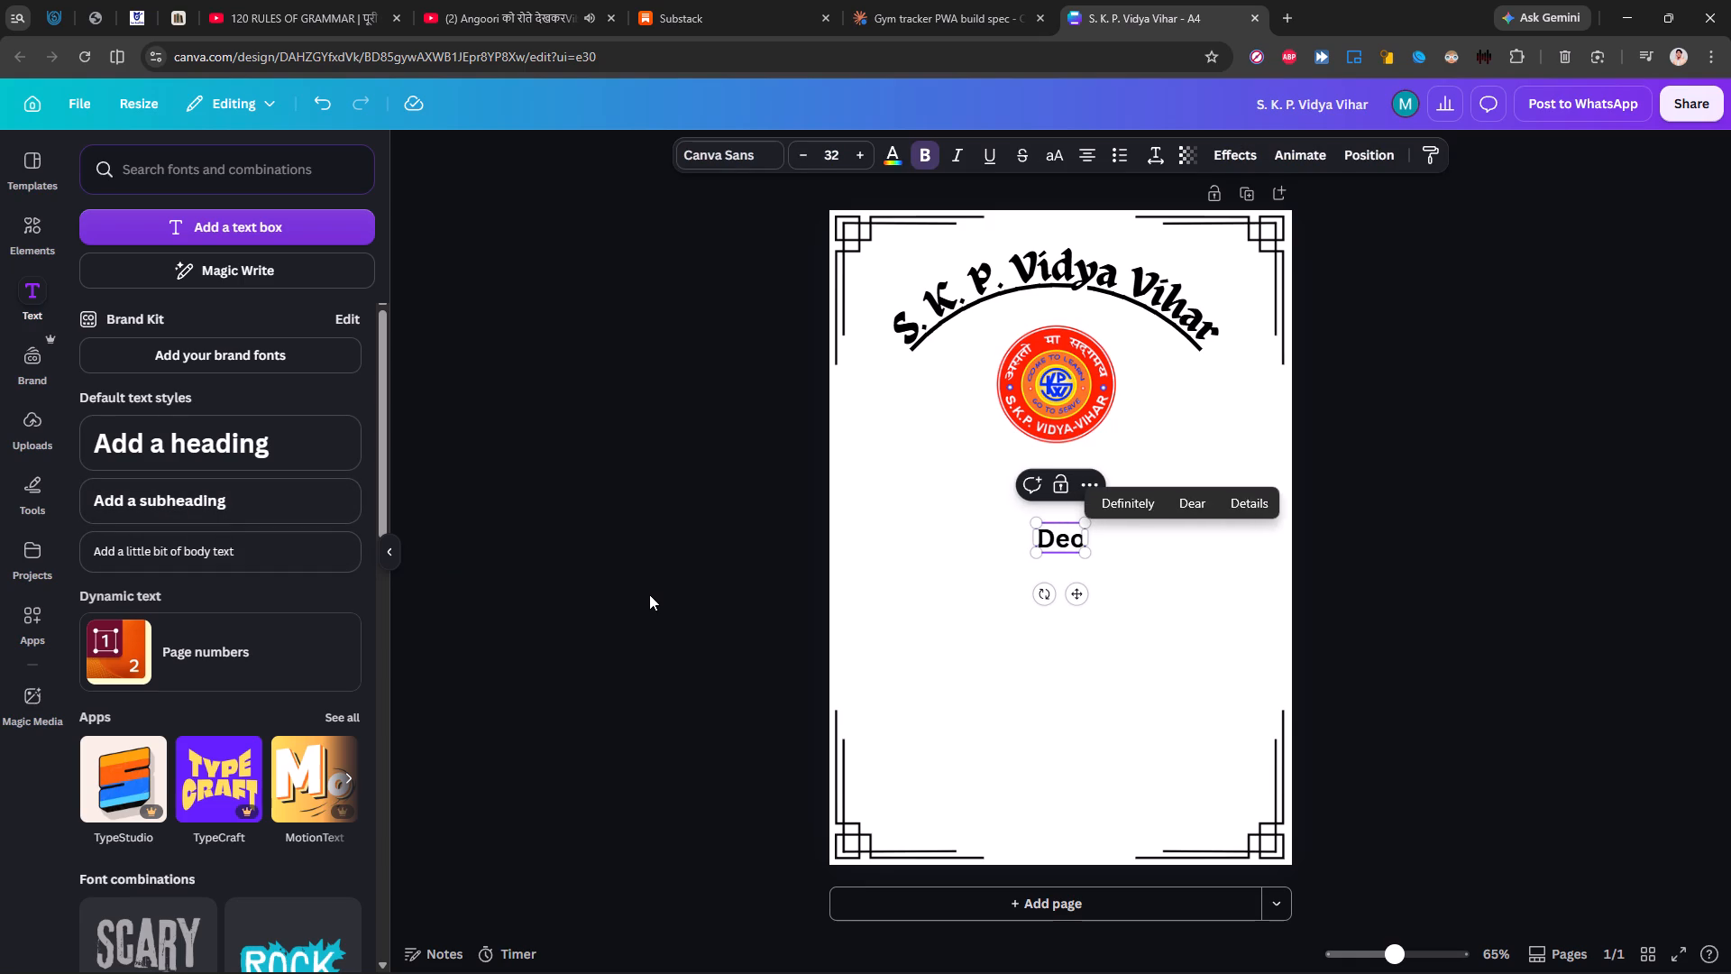
pyautogui.write('ghar')
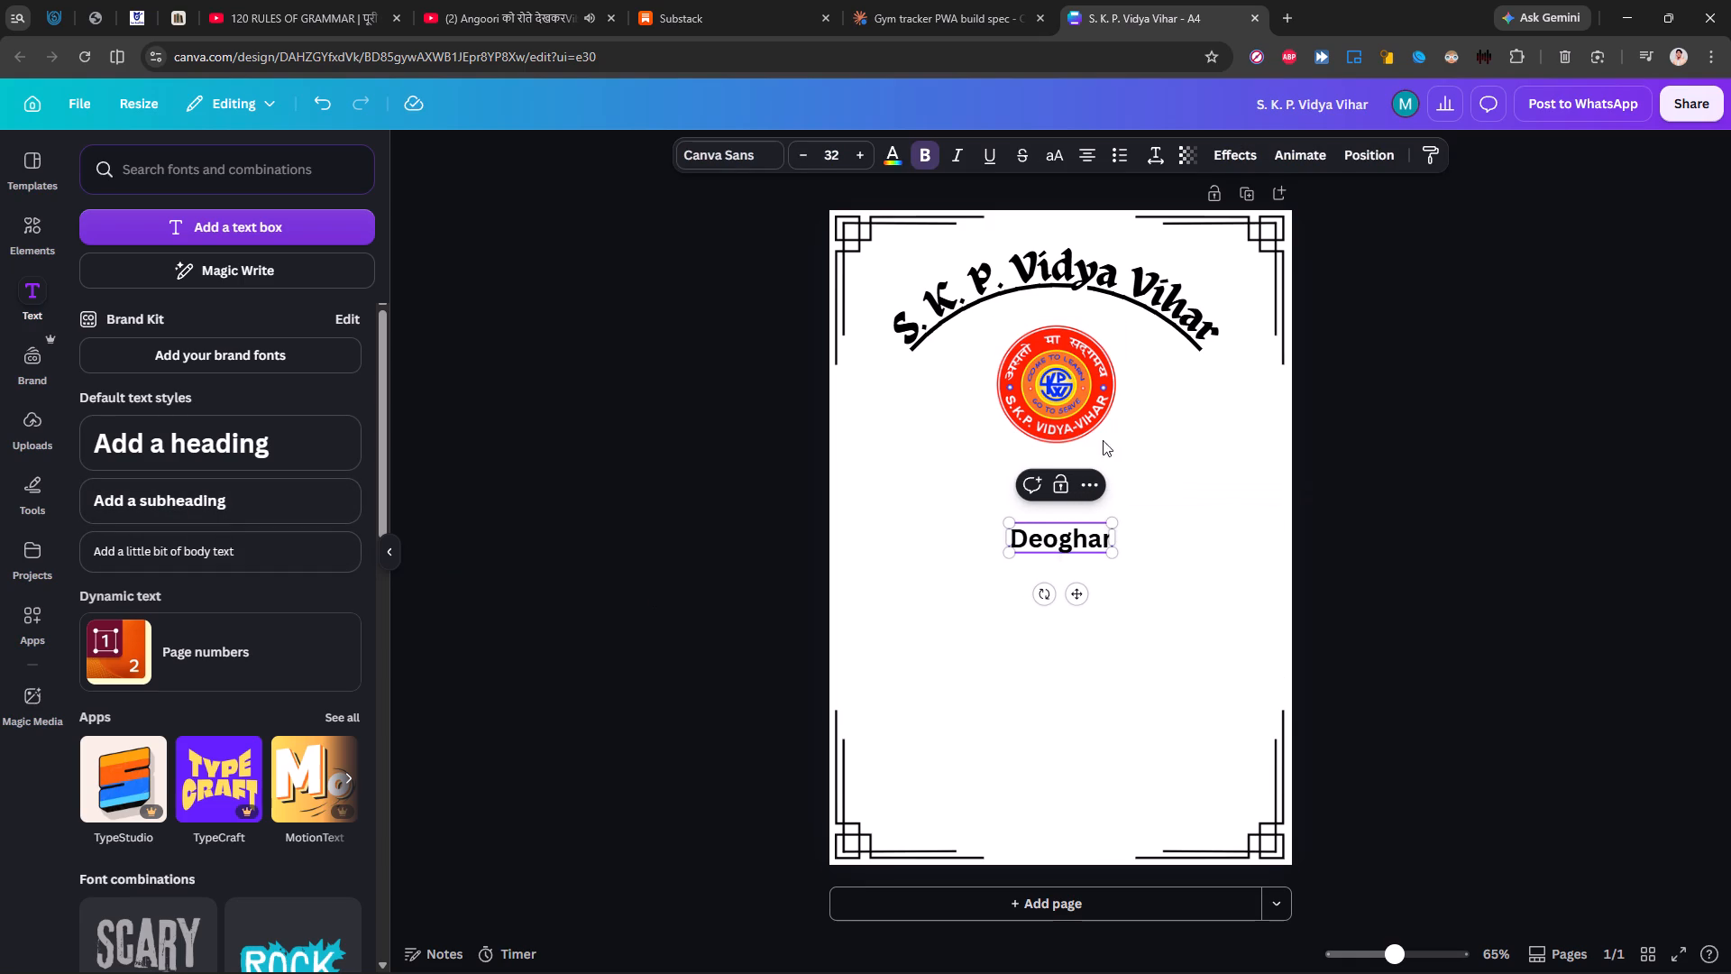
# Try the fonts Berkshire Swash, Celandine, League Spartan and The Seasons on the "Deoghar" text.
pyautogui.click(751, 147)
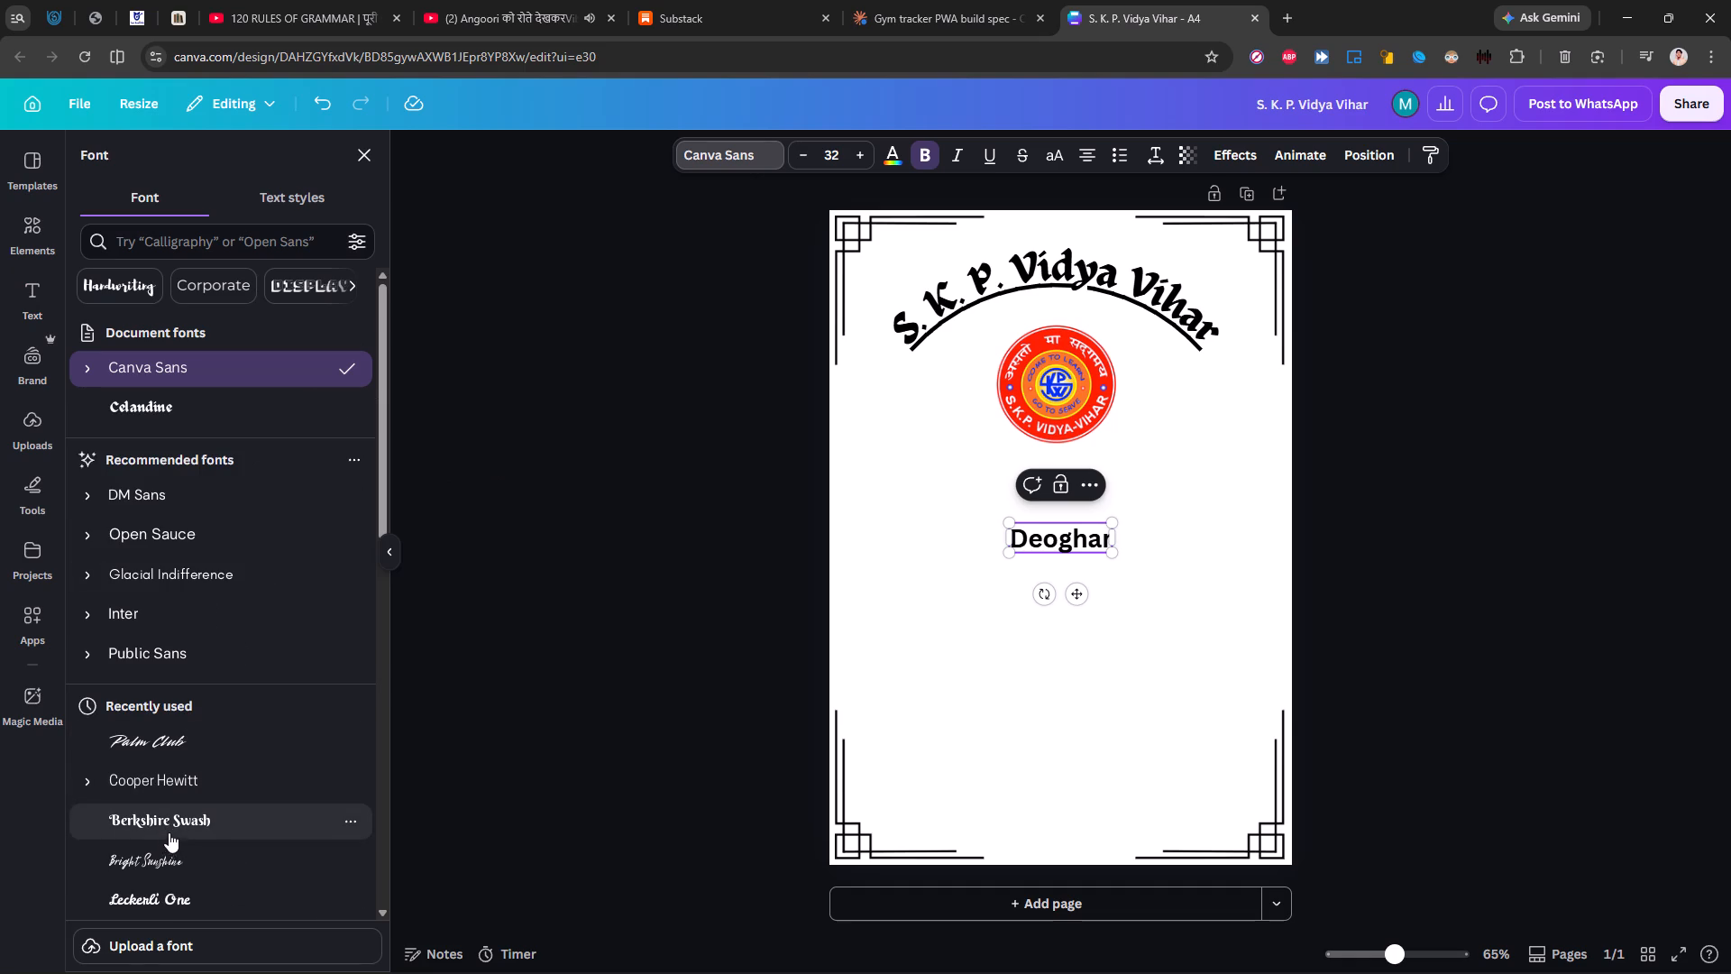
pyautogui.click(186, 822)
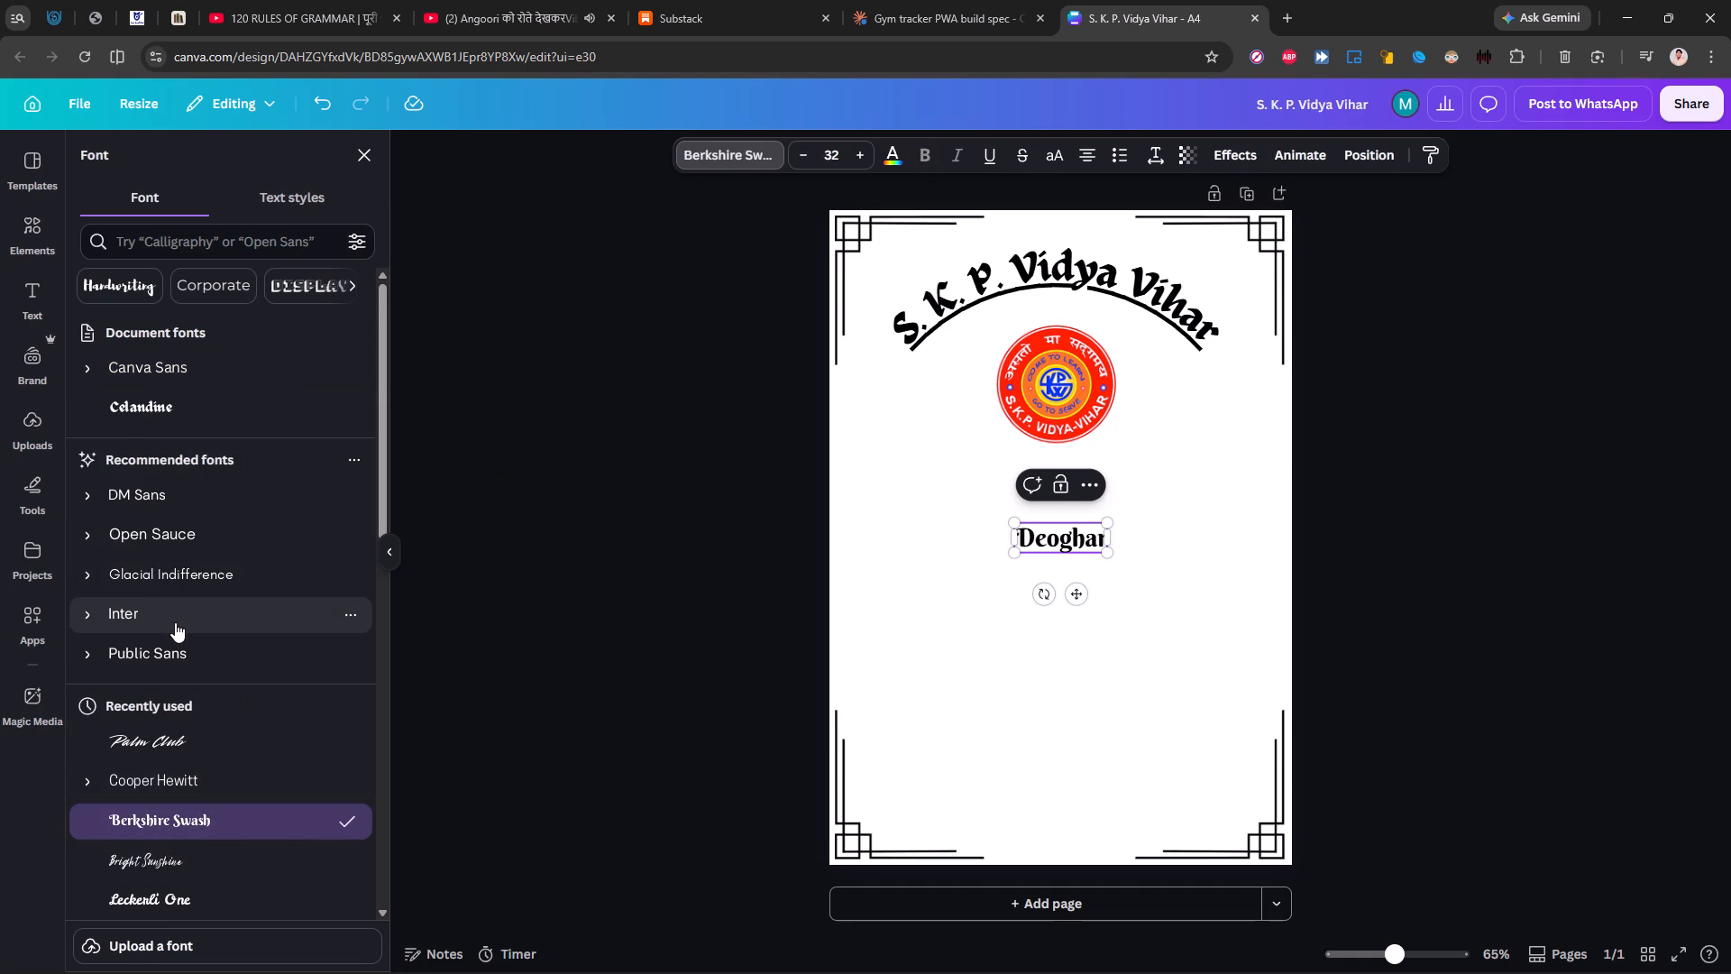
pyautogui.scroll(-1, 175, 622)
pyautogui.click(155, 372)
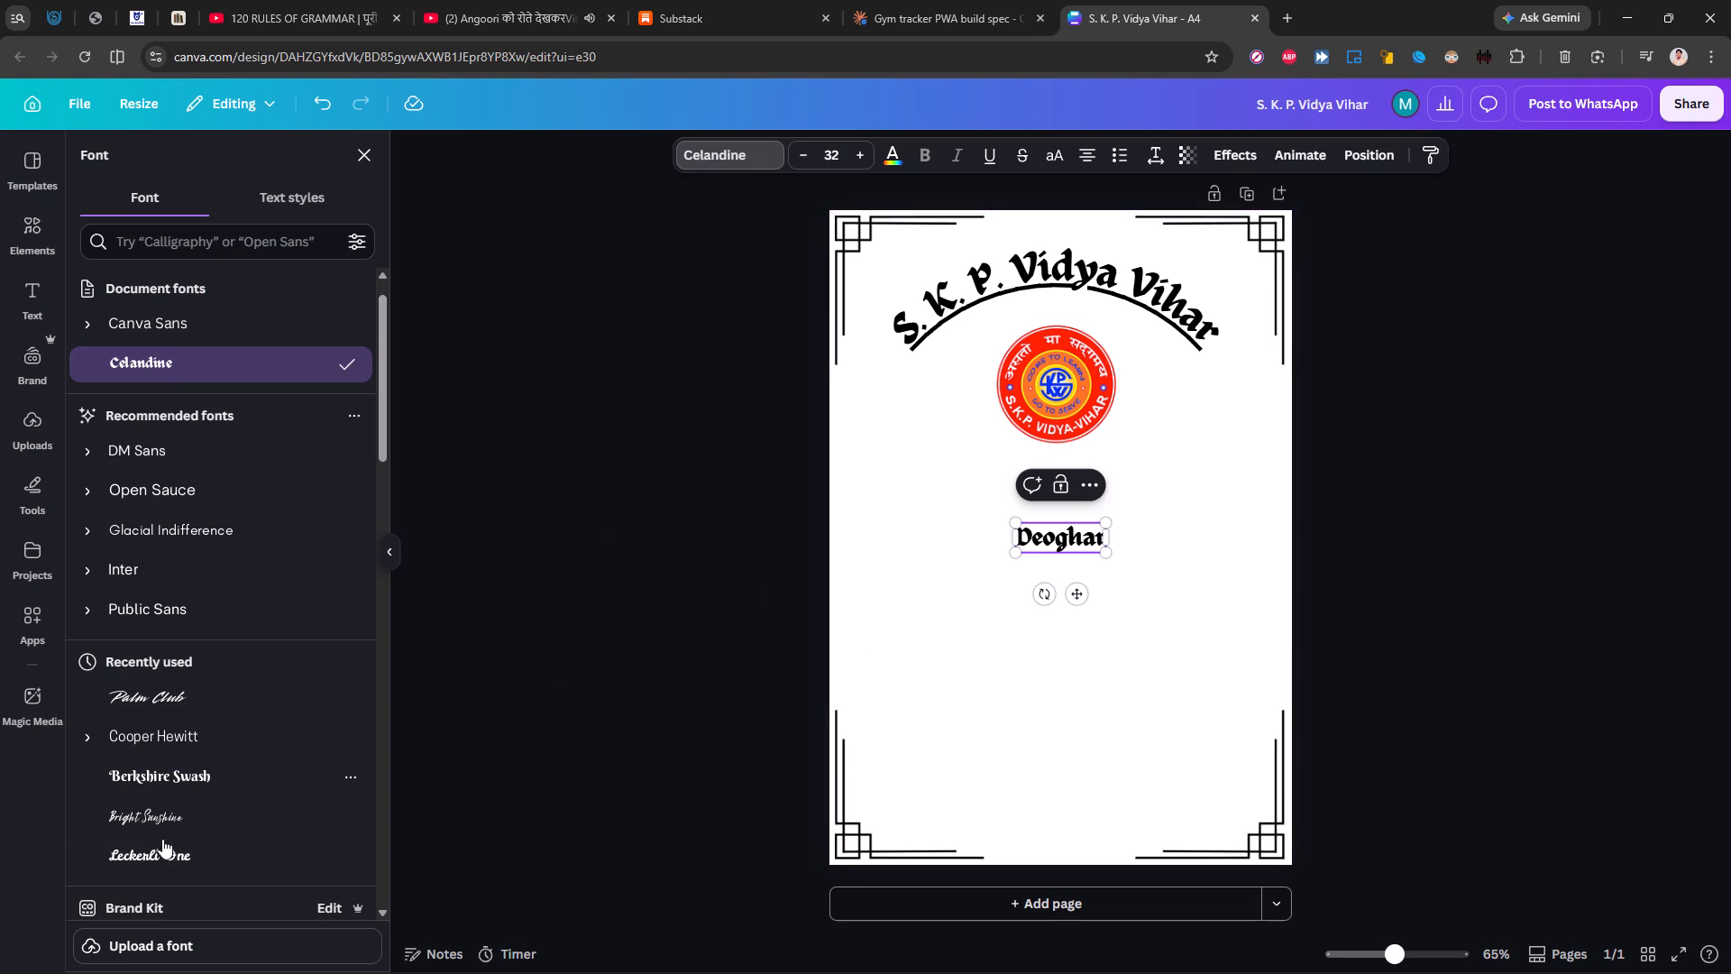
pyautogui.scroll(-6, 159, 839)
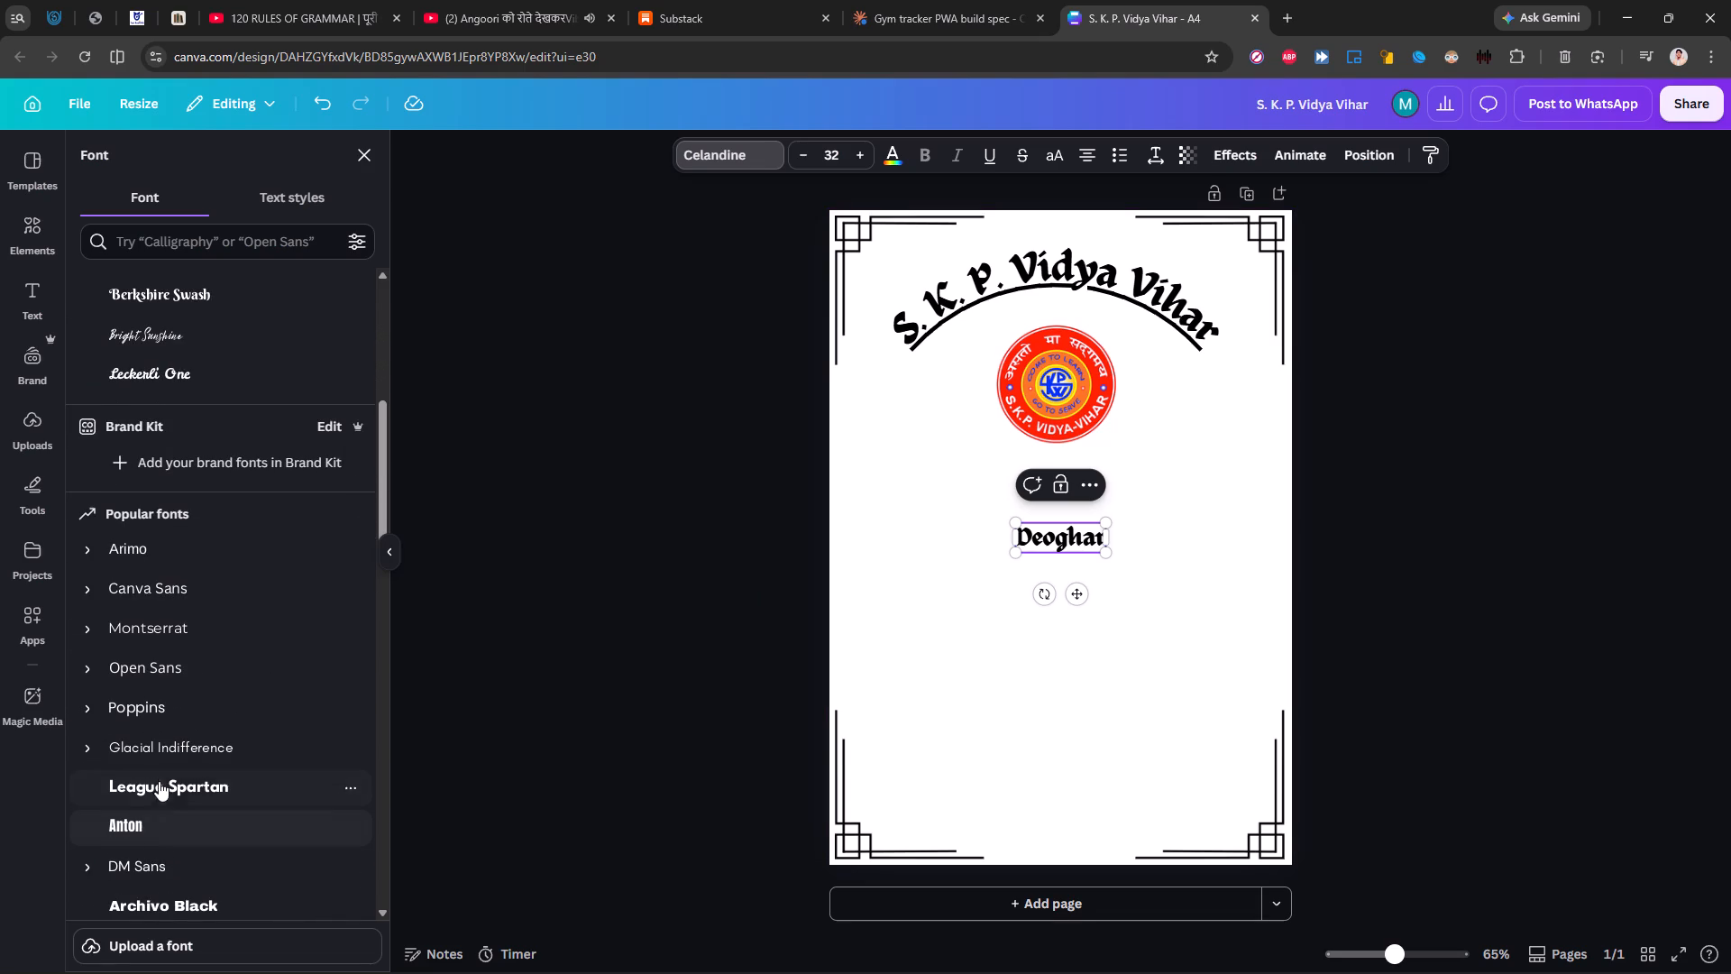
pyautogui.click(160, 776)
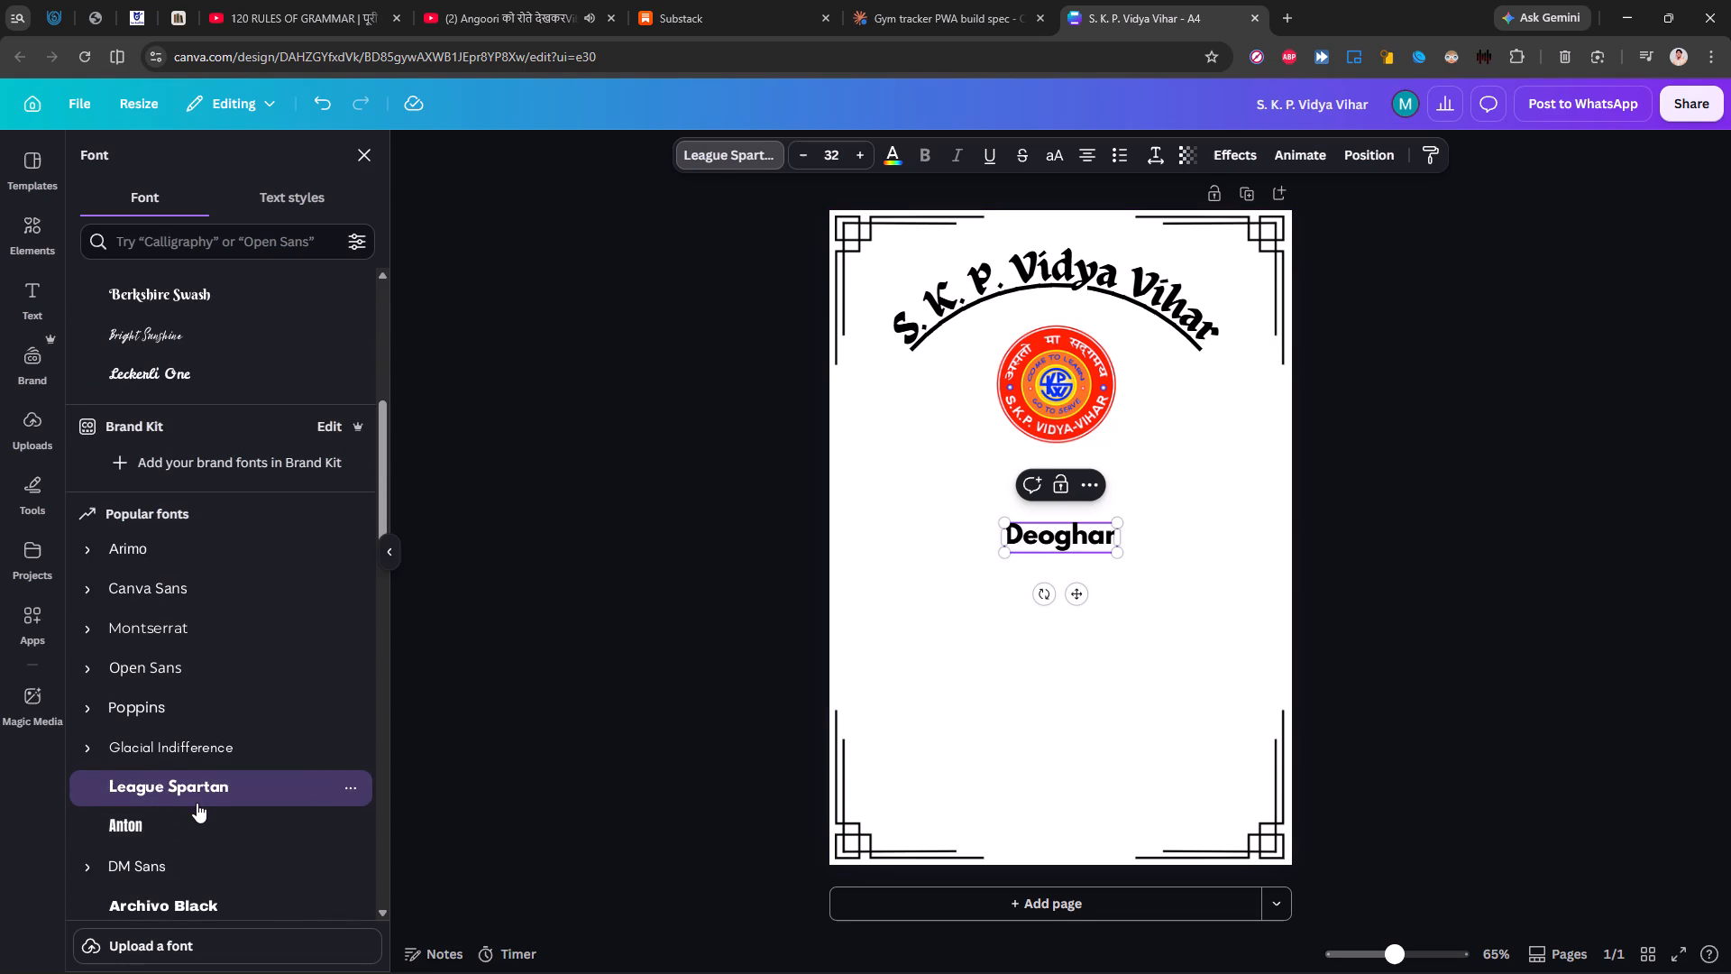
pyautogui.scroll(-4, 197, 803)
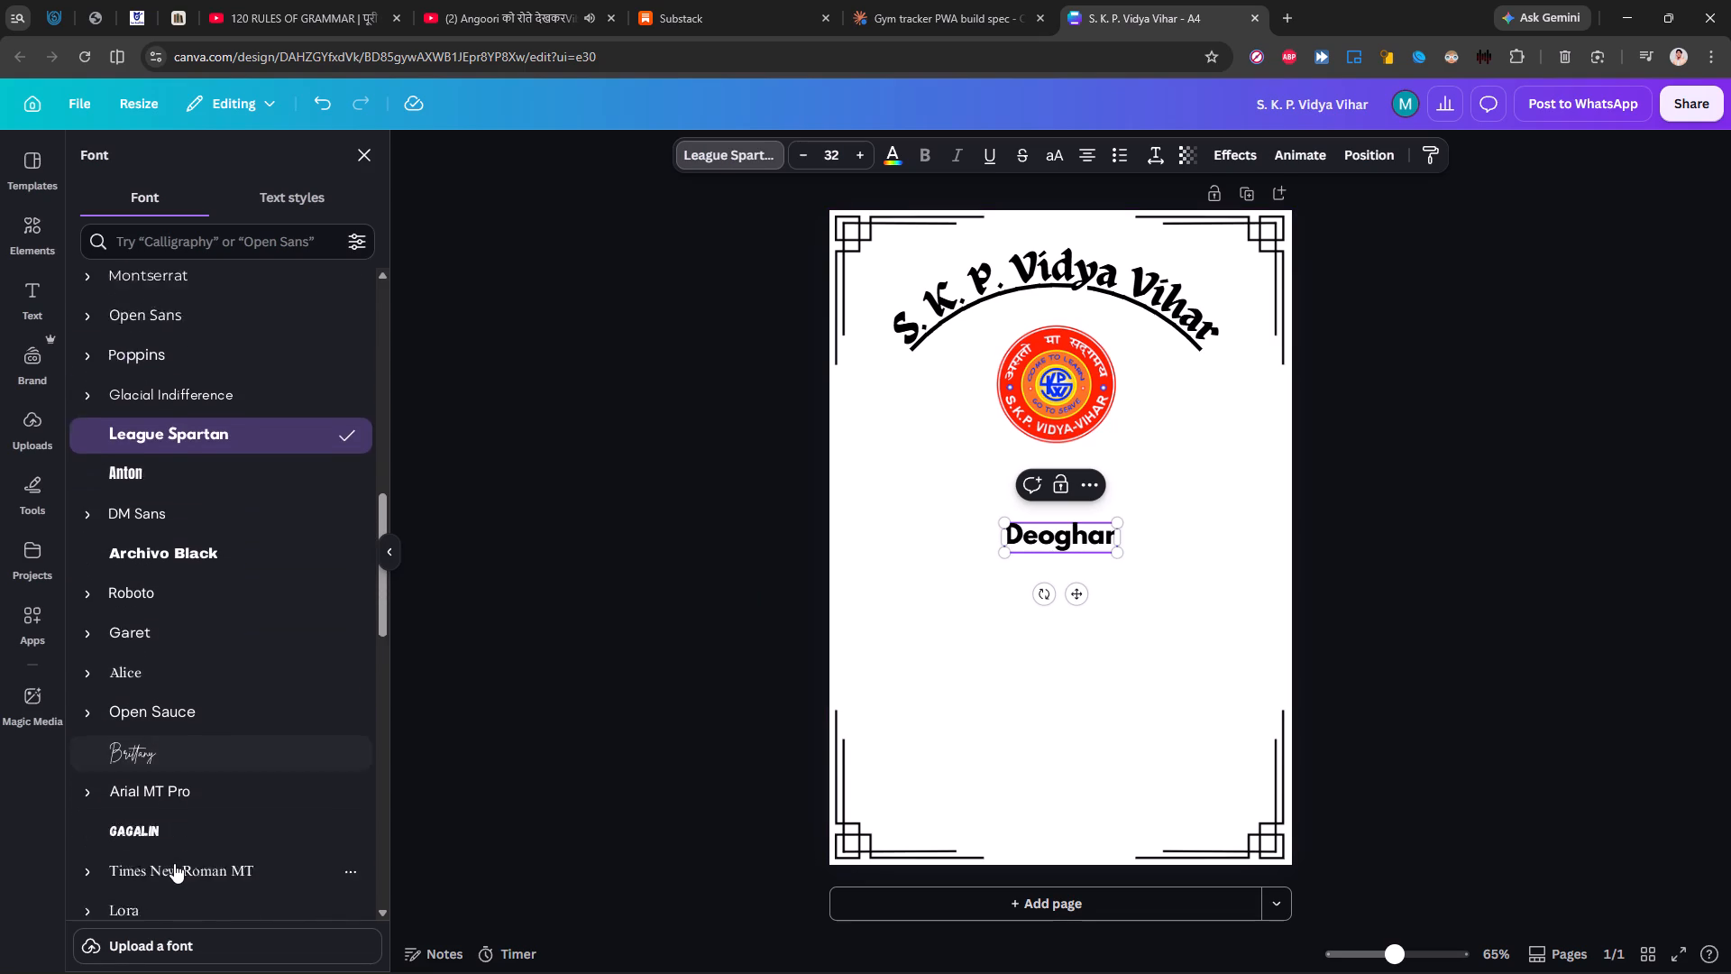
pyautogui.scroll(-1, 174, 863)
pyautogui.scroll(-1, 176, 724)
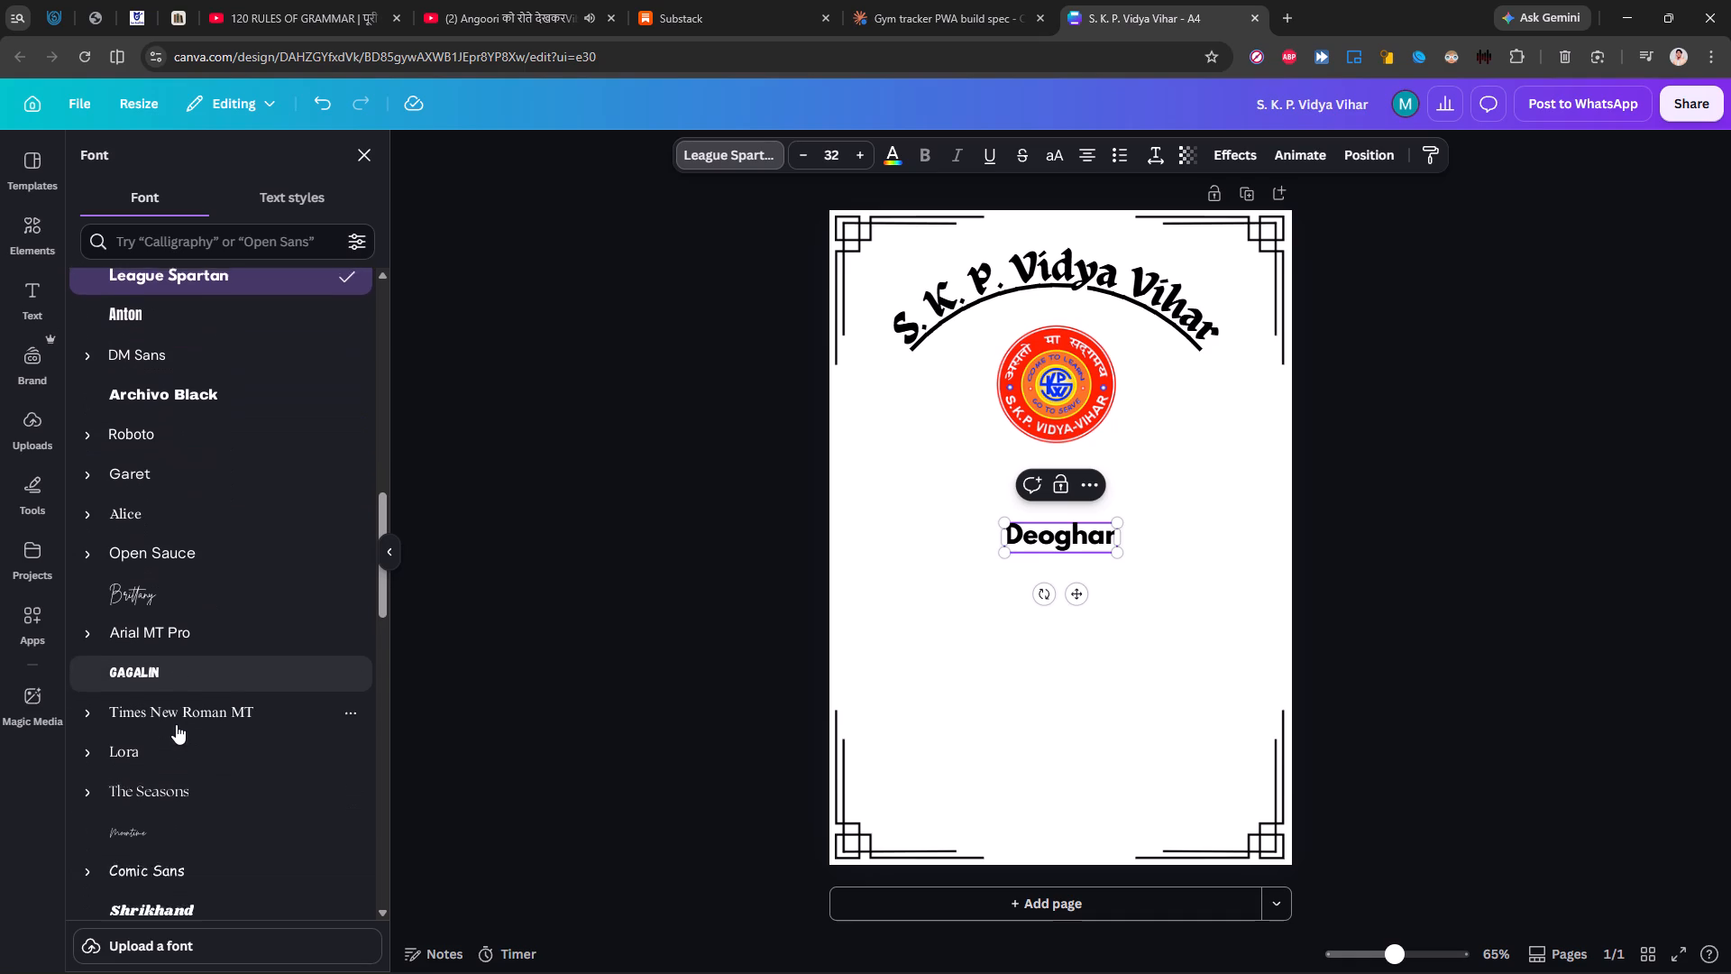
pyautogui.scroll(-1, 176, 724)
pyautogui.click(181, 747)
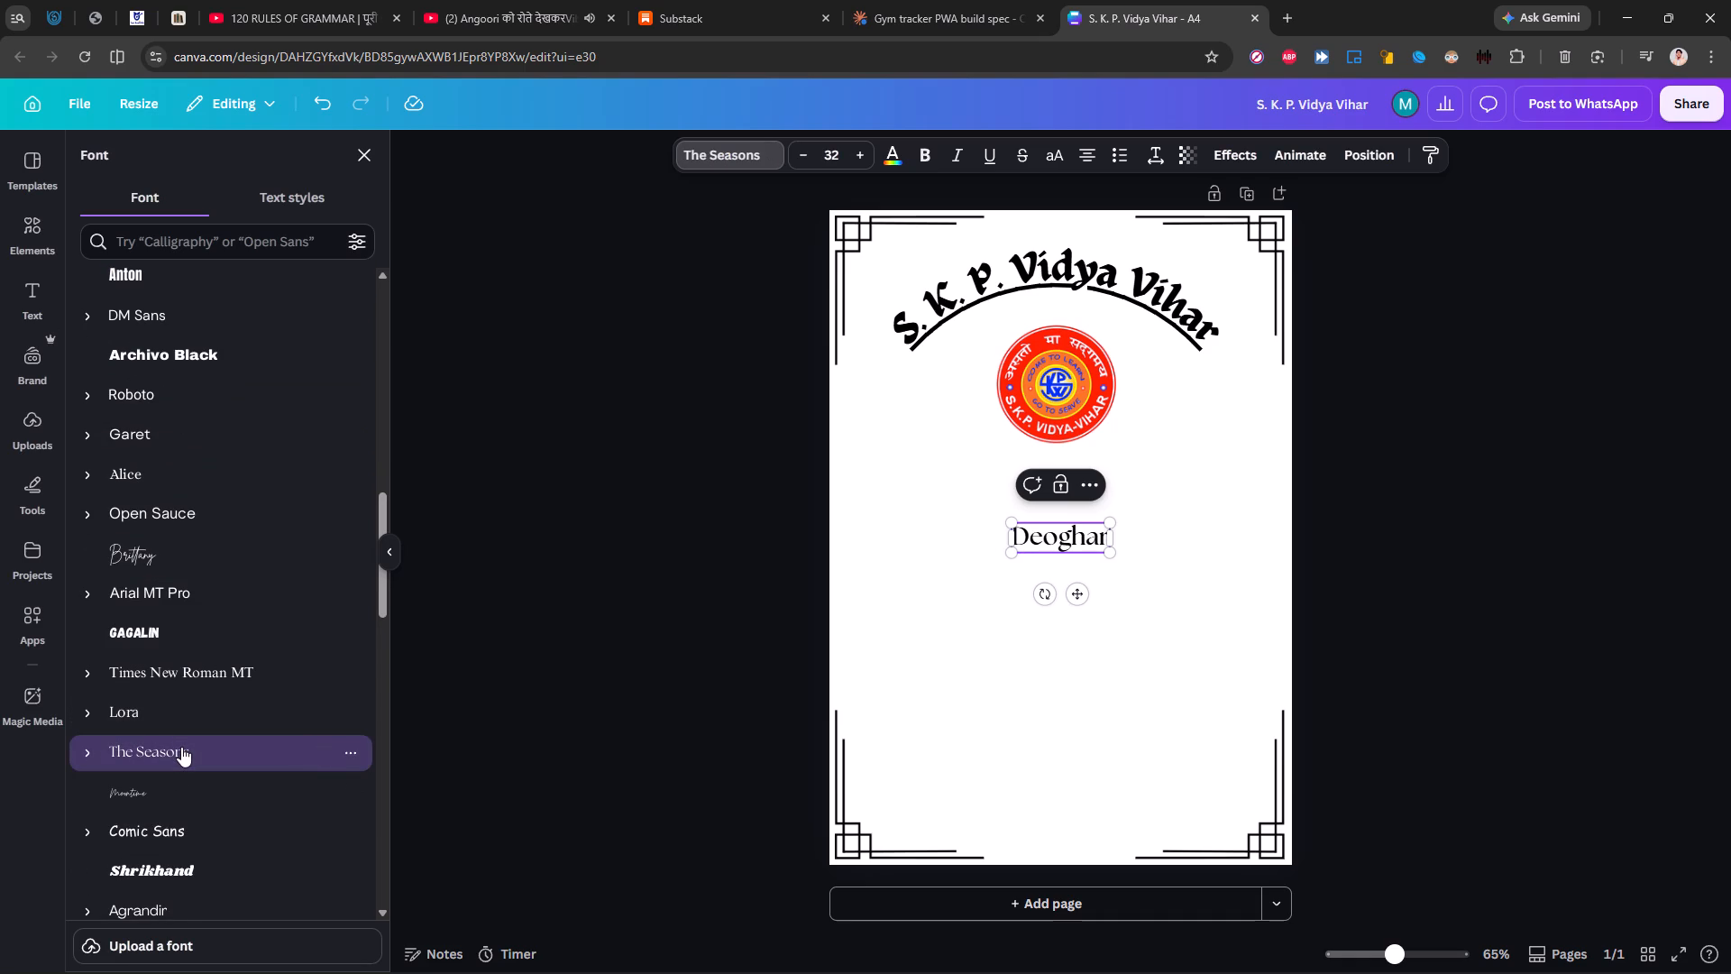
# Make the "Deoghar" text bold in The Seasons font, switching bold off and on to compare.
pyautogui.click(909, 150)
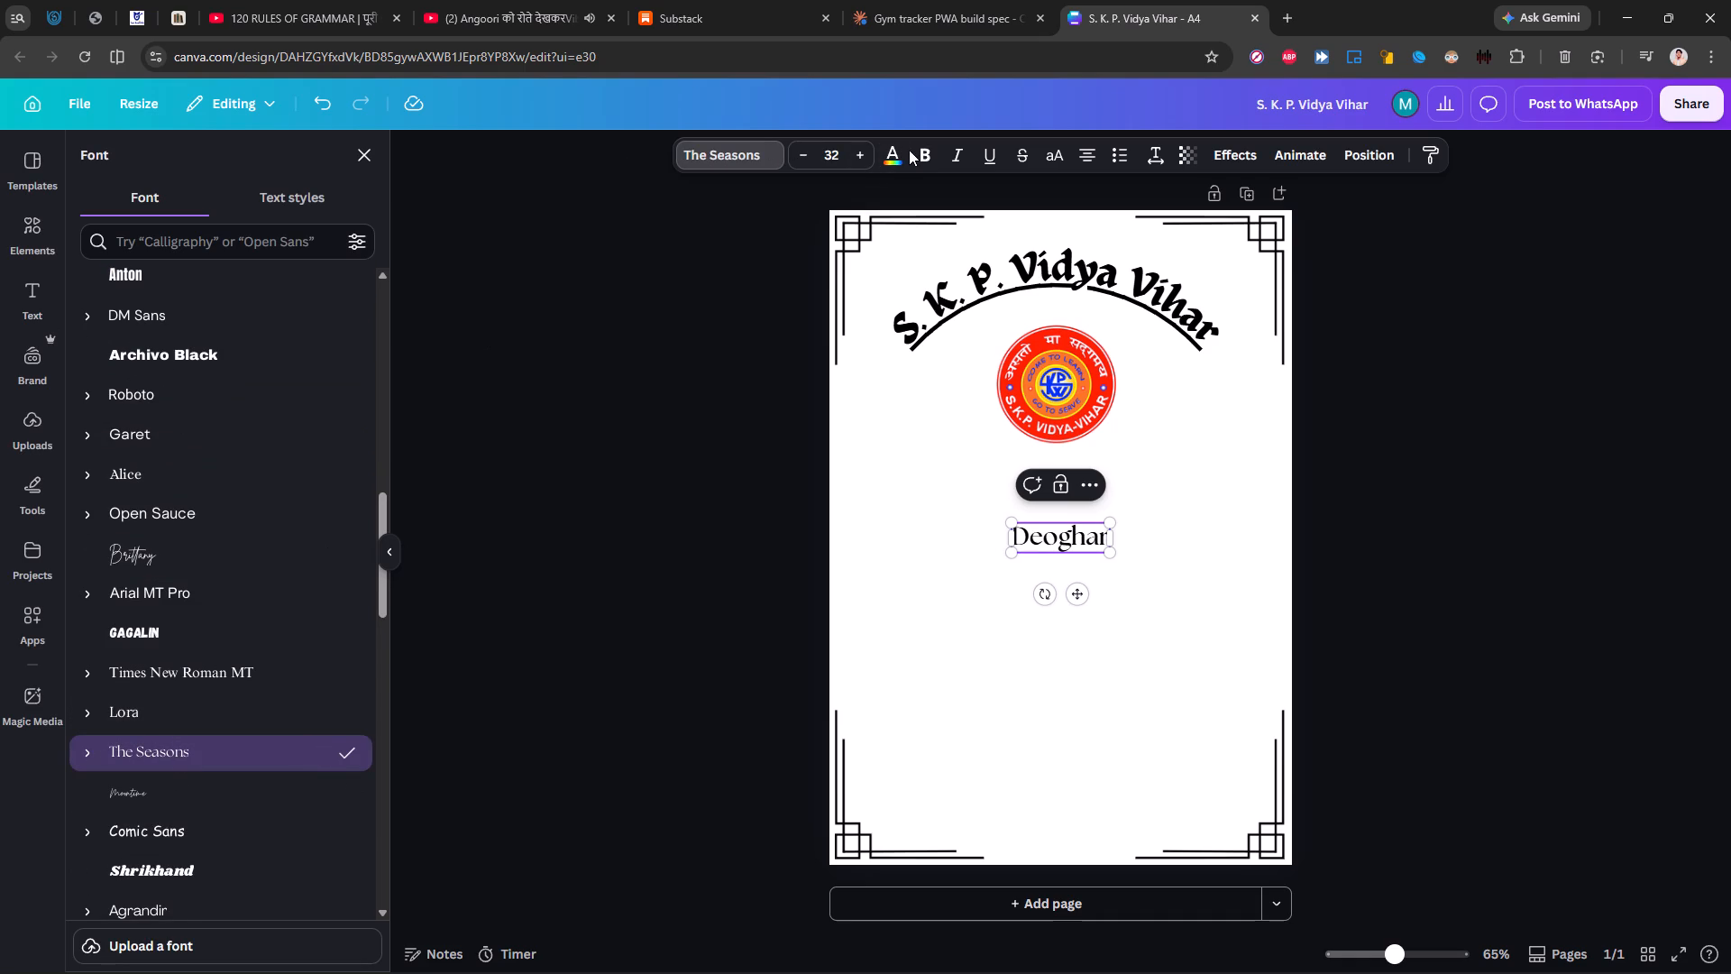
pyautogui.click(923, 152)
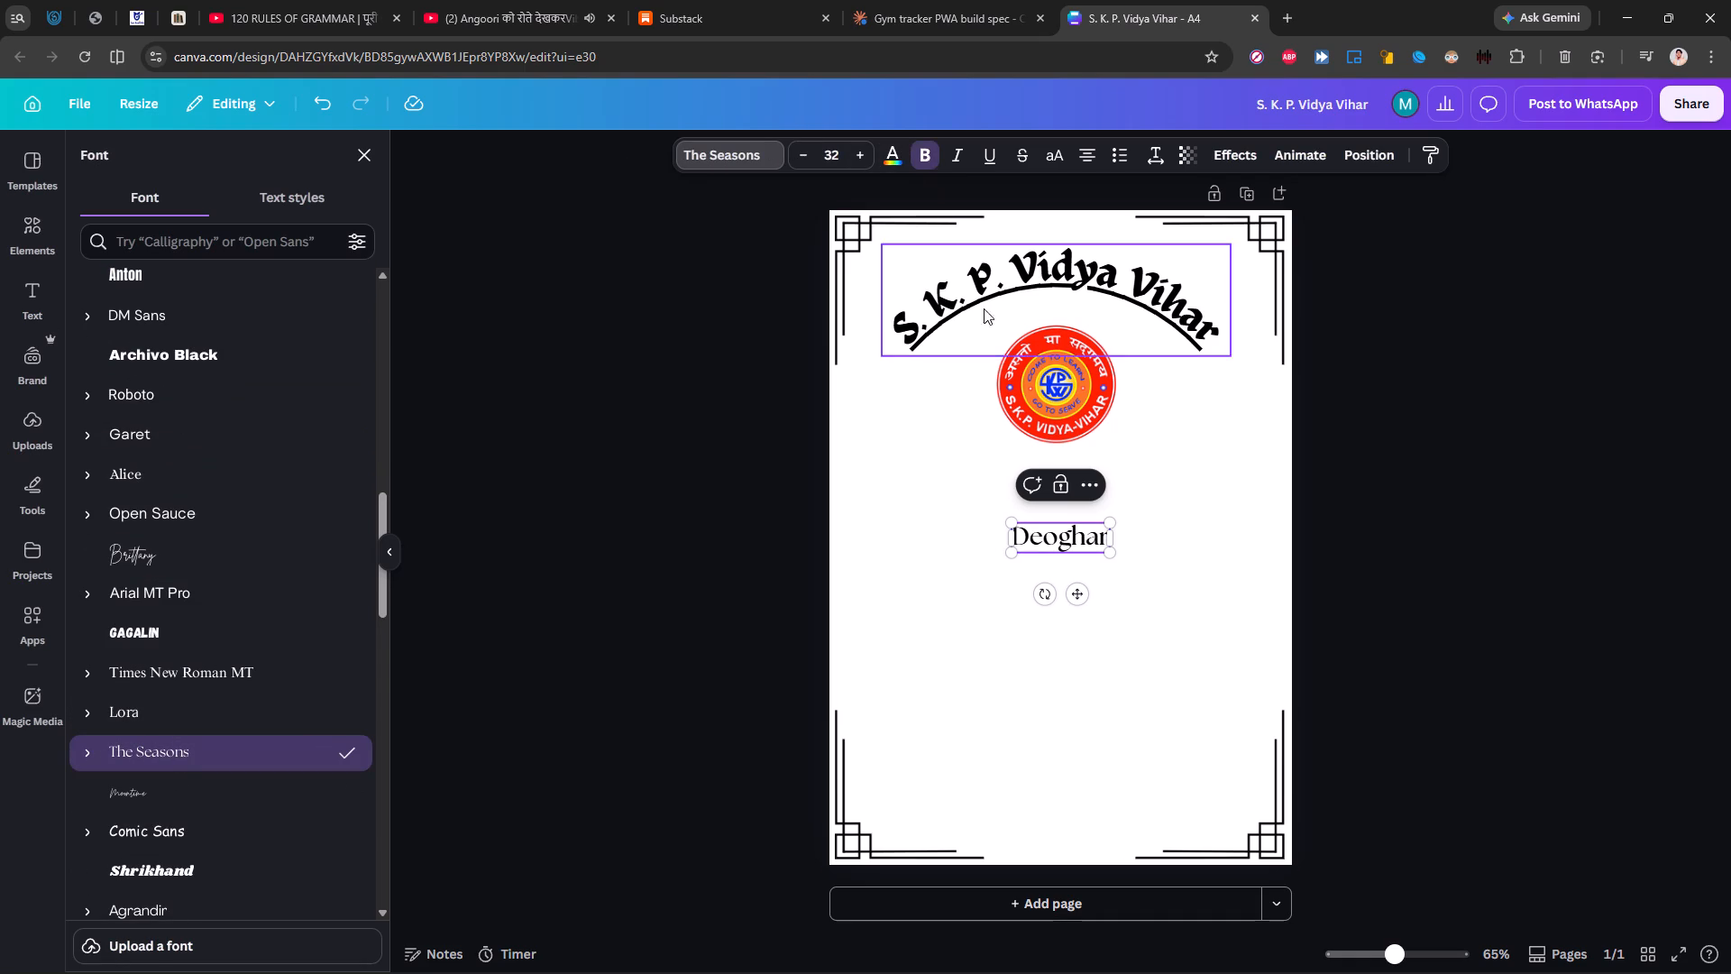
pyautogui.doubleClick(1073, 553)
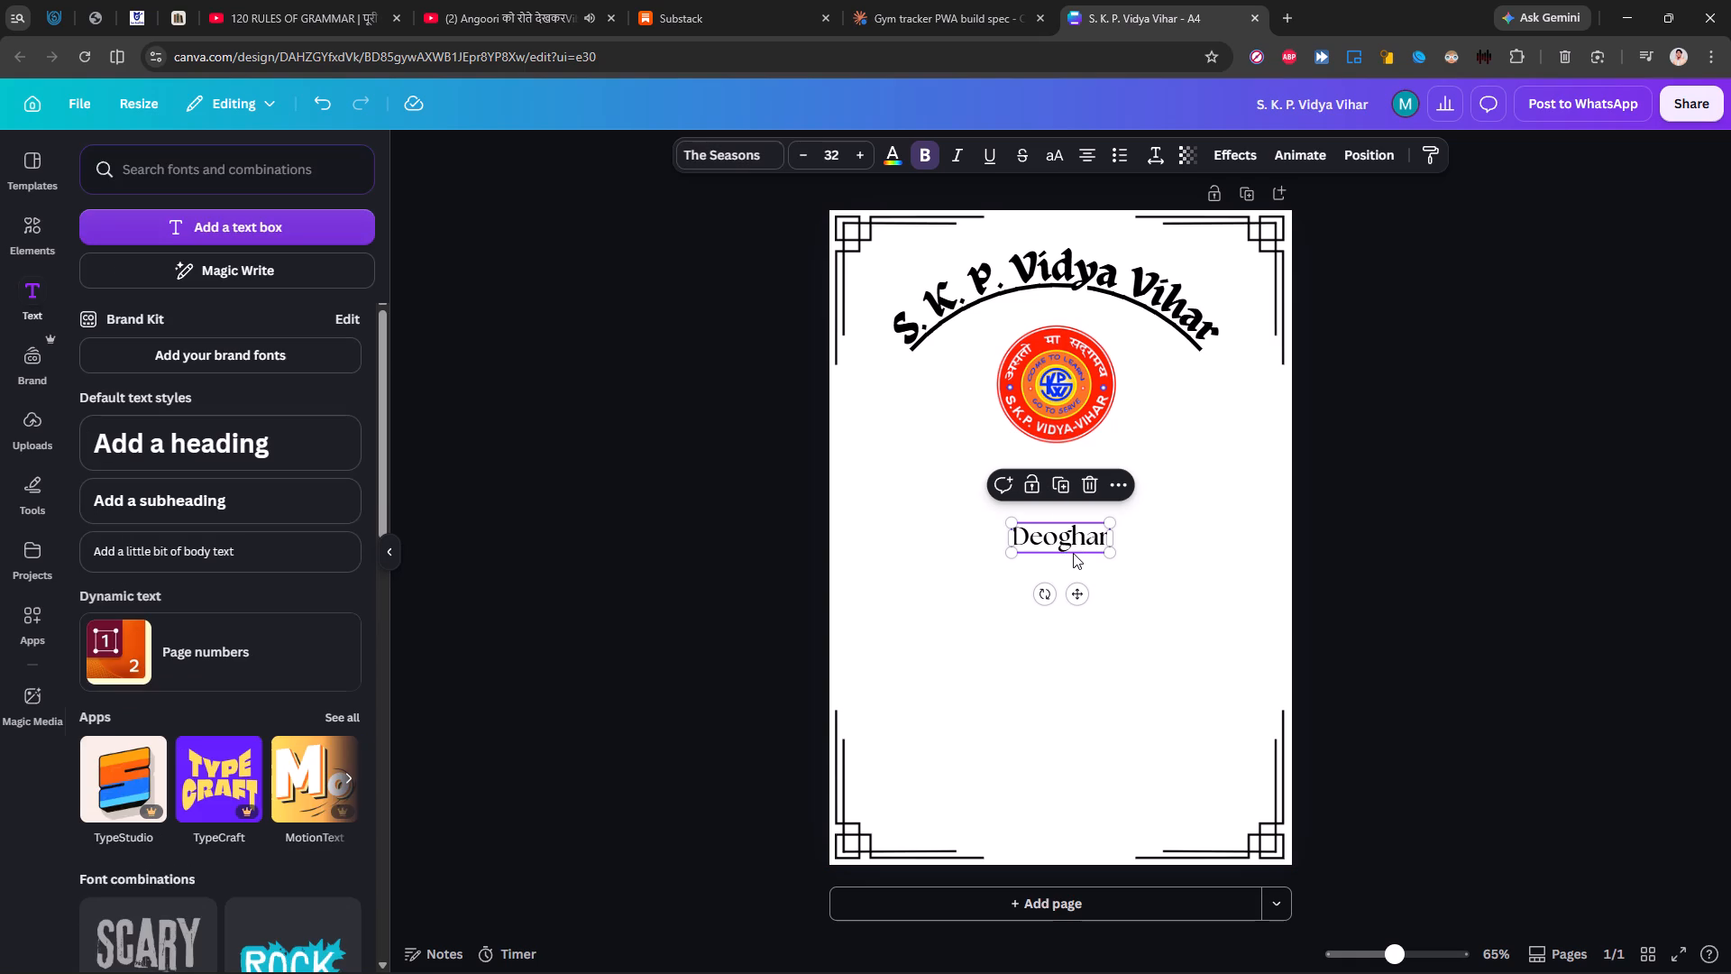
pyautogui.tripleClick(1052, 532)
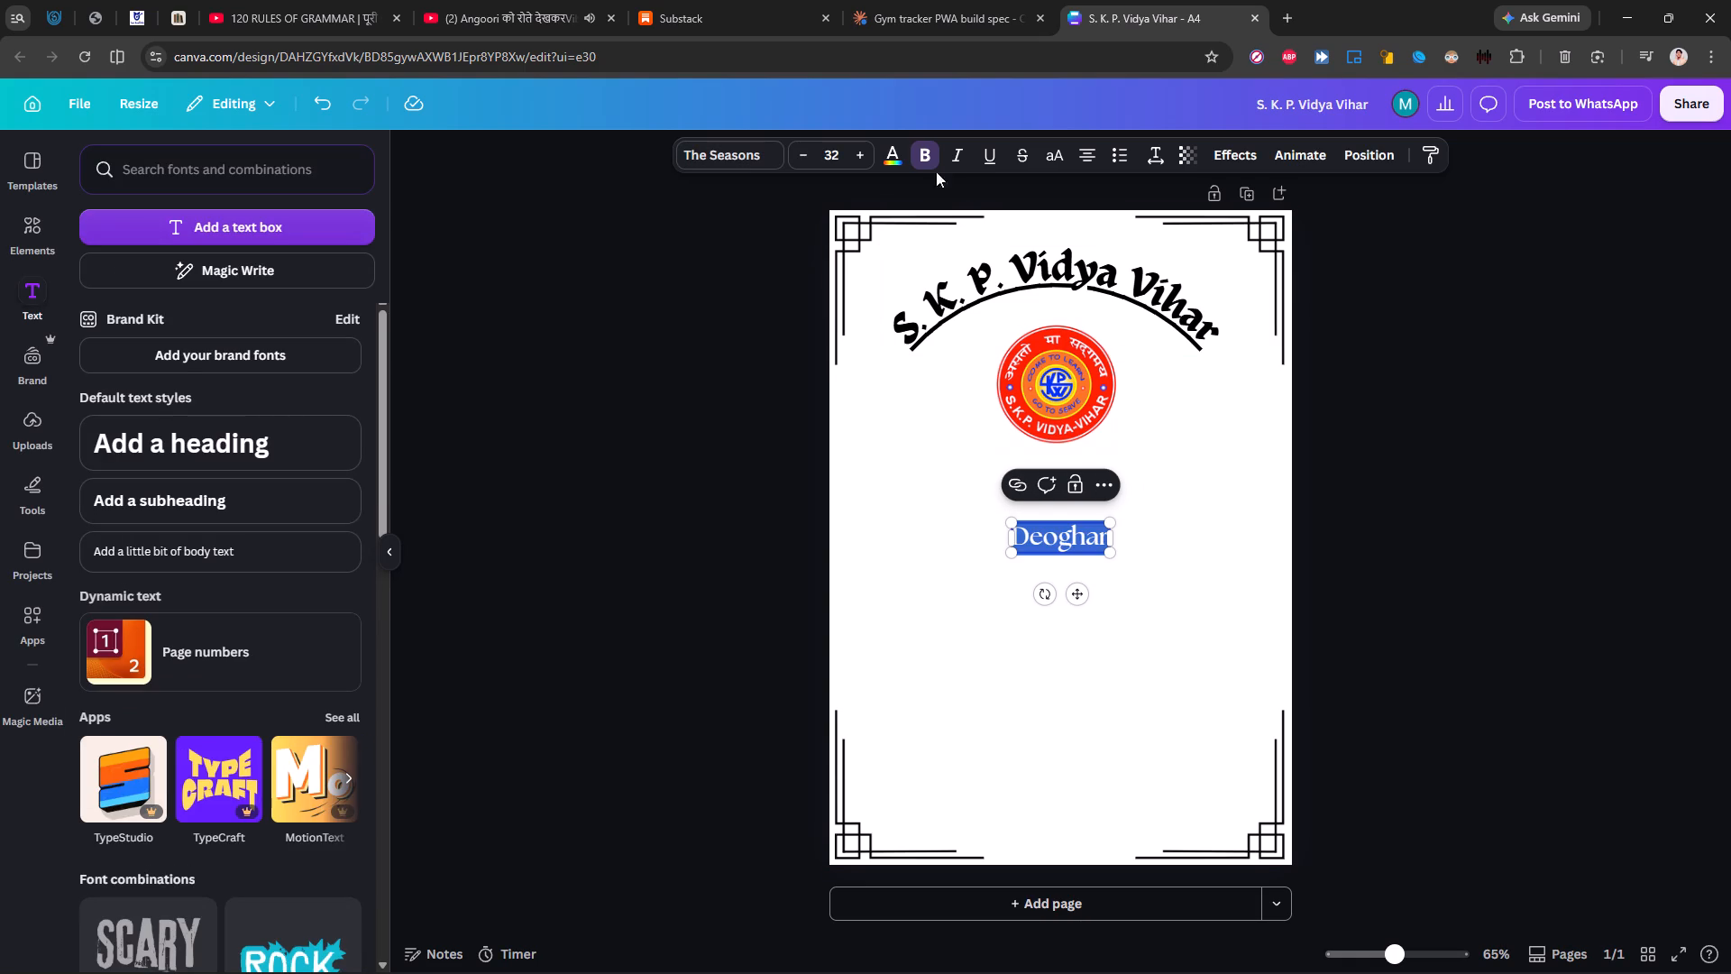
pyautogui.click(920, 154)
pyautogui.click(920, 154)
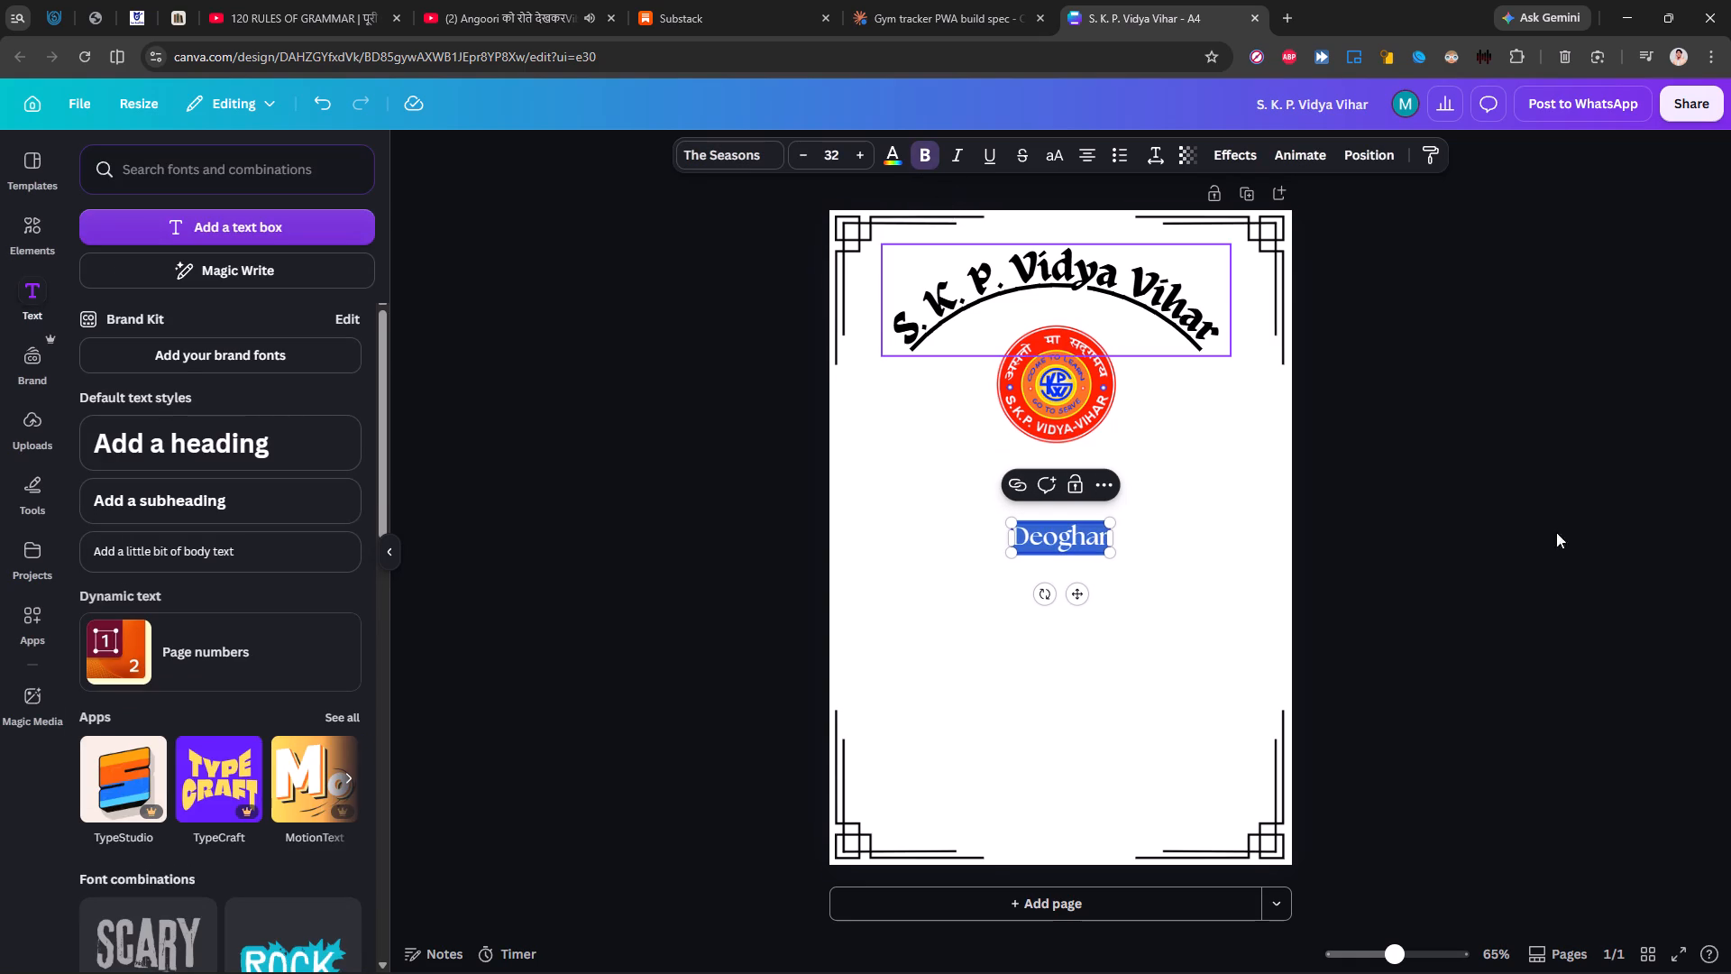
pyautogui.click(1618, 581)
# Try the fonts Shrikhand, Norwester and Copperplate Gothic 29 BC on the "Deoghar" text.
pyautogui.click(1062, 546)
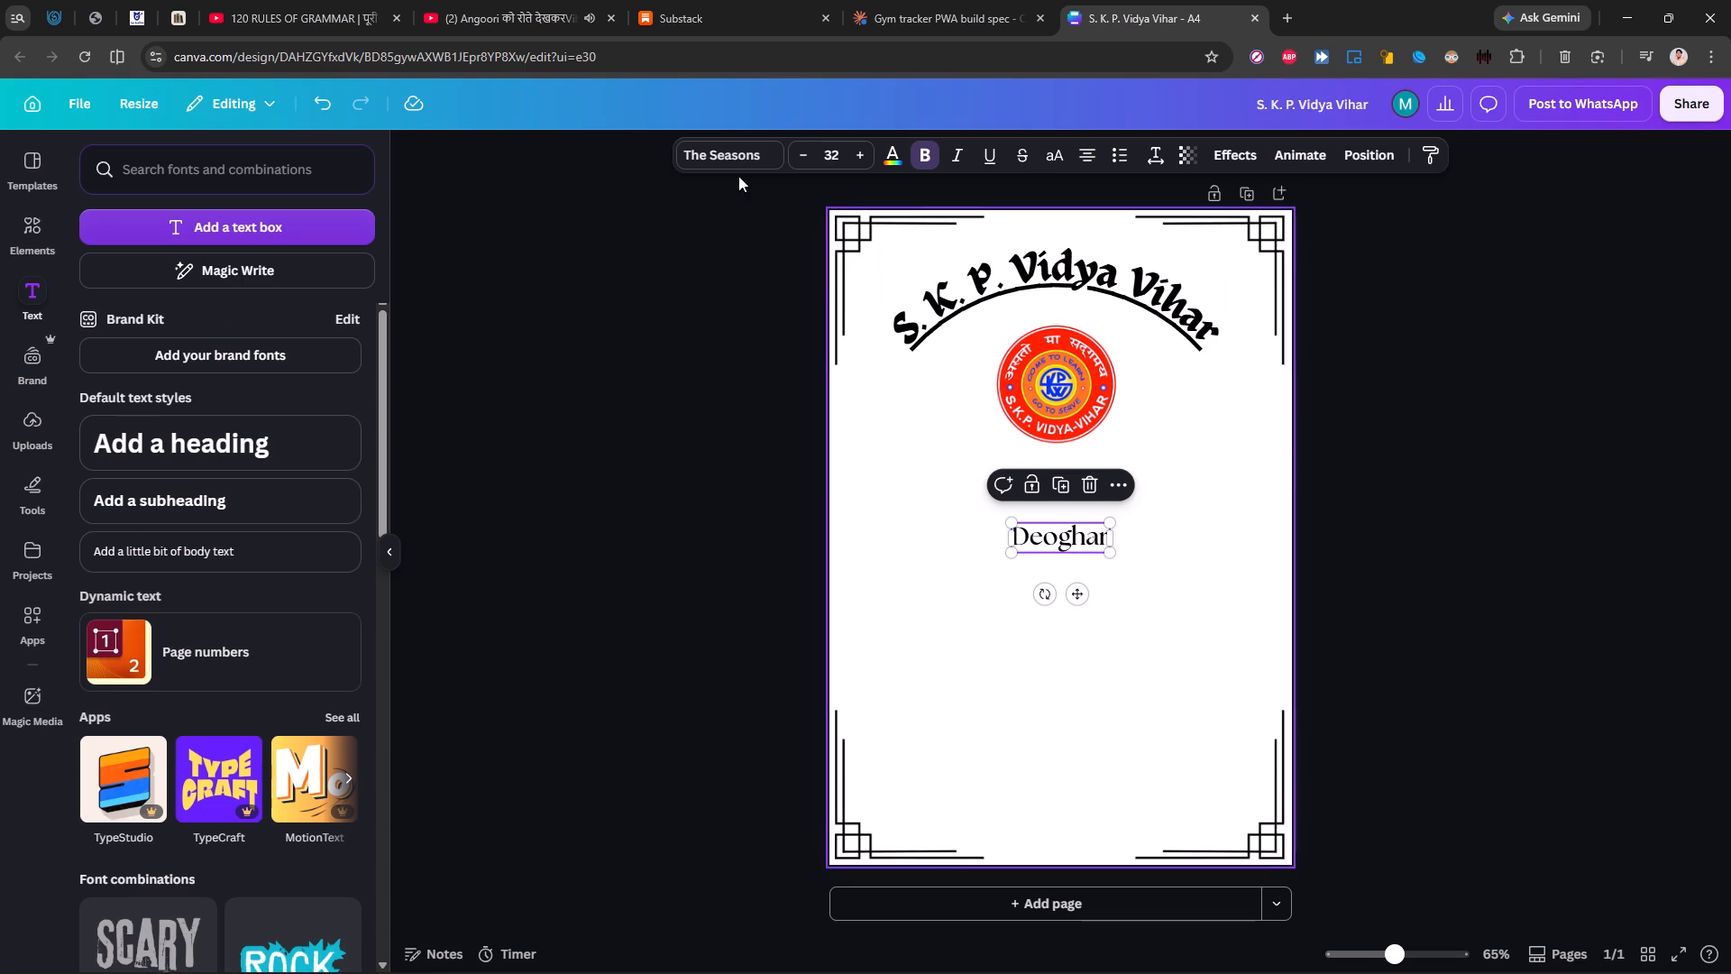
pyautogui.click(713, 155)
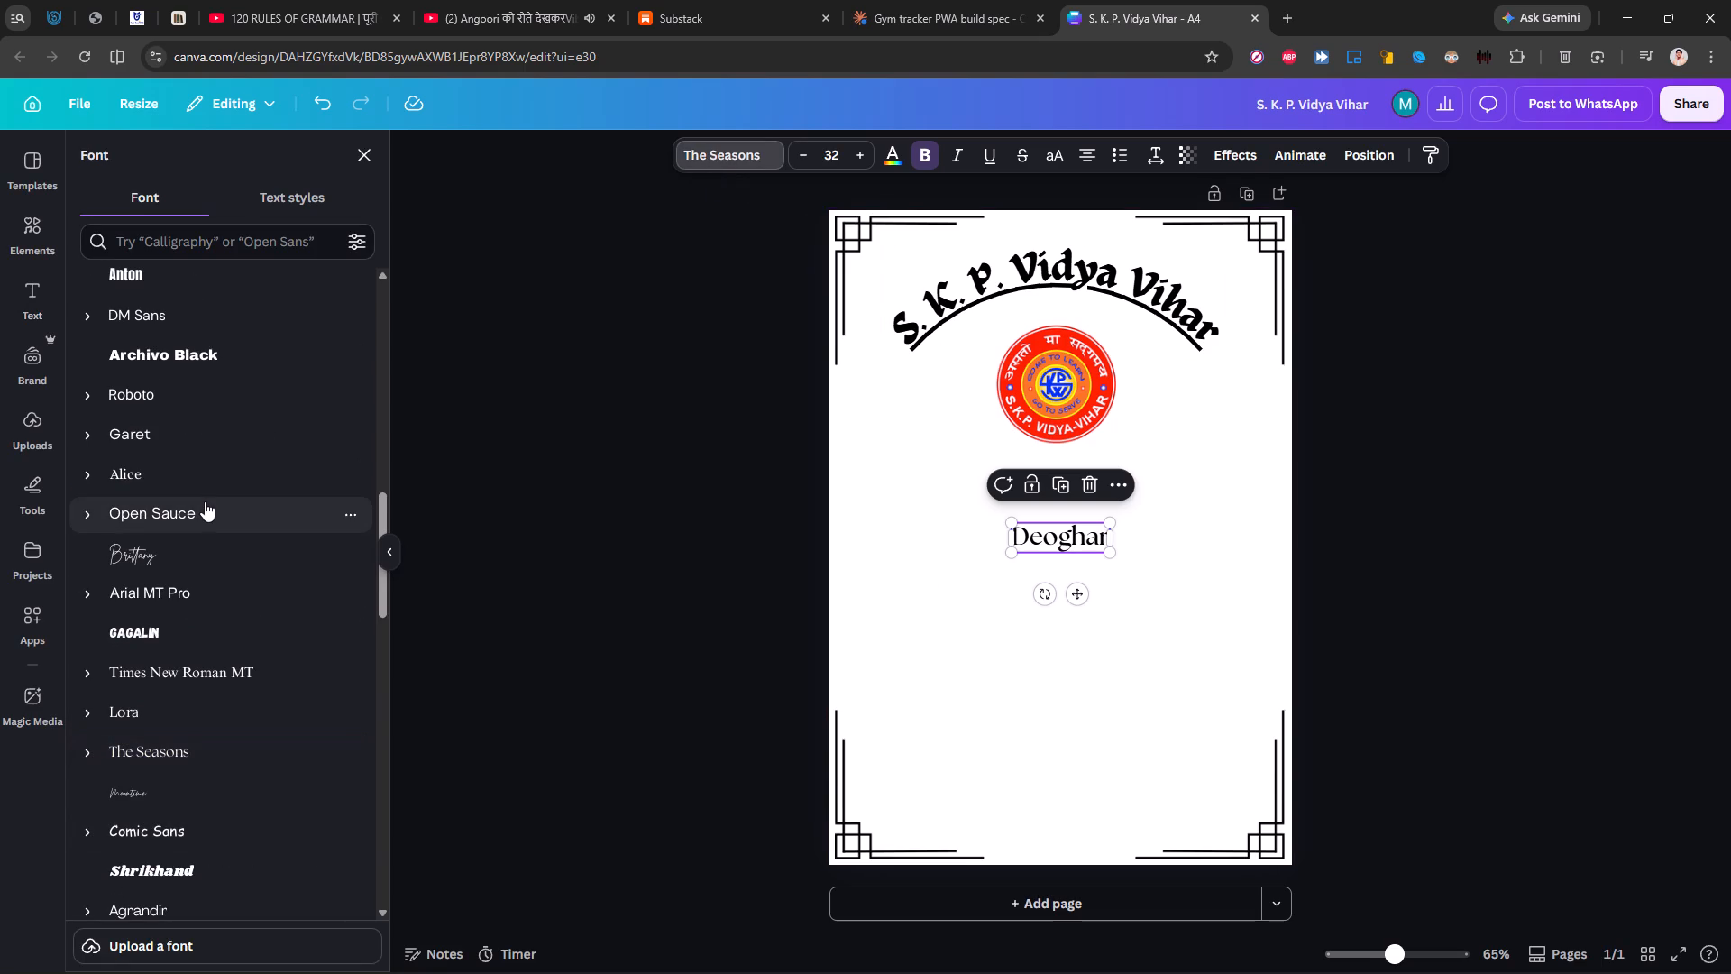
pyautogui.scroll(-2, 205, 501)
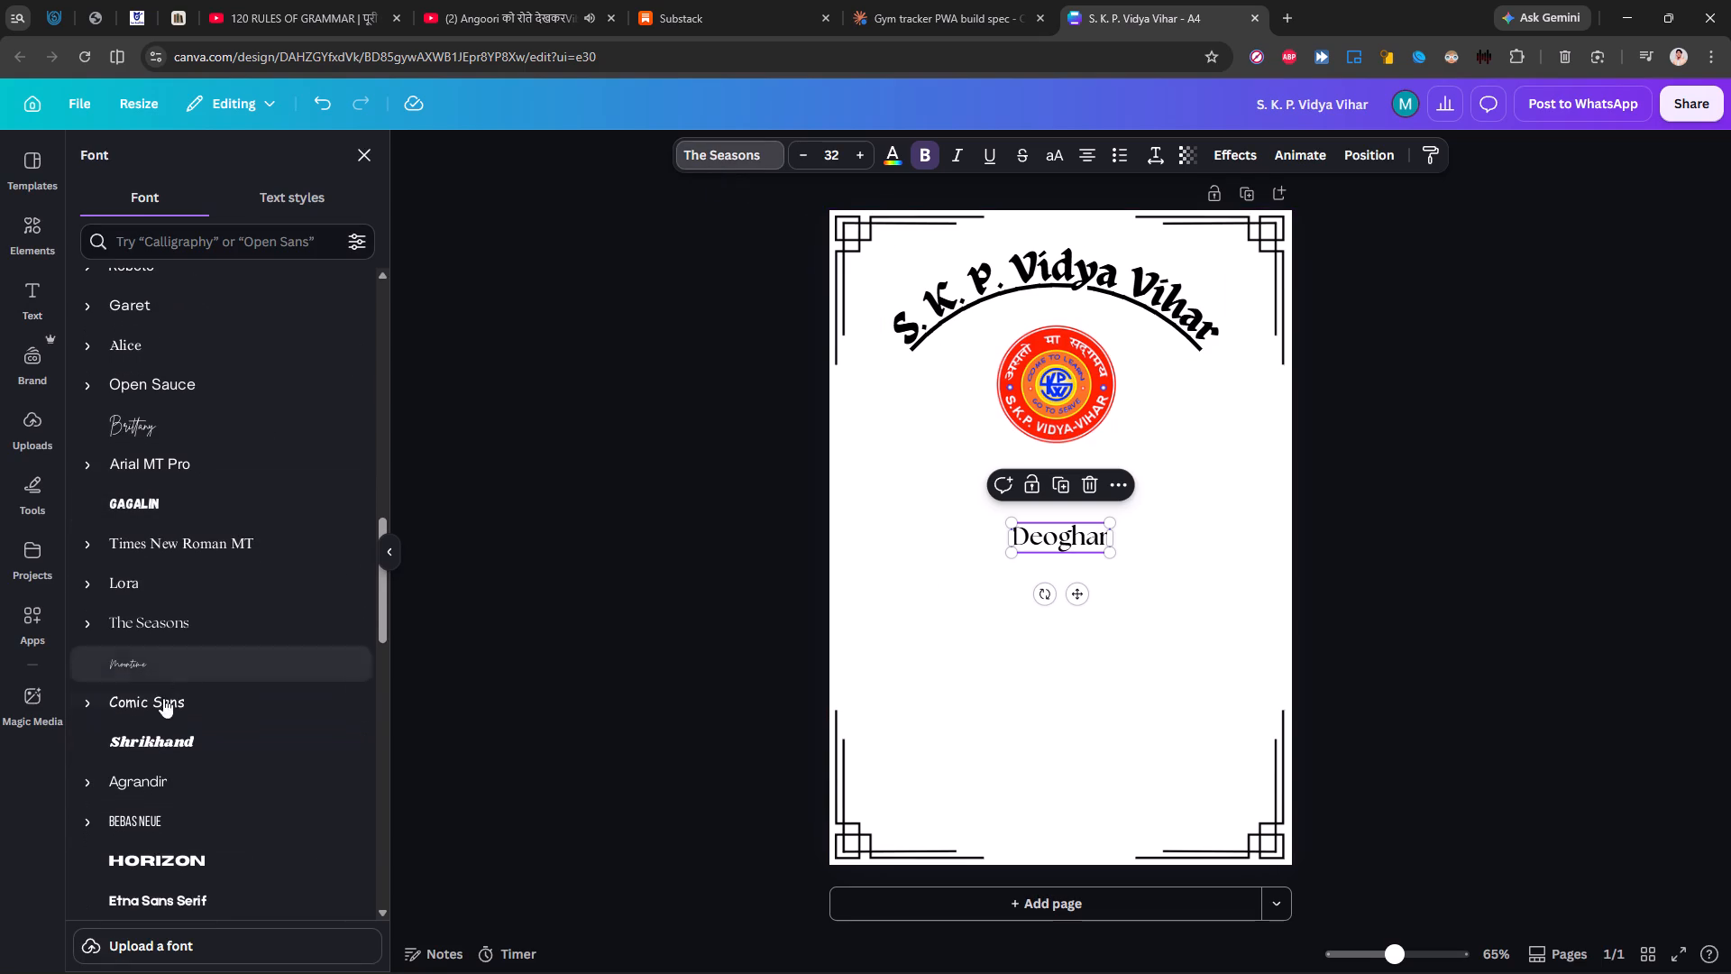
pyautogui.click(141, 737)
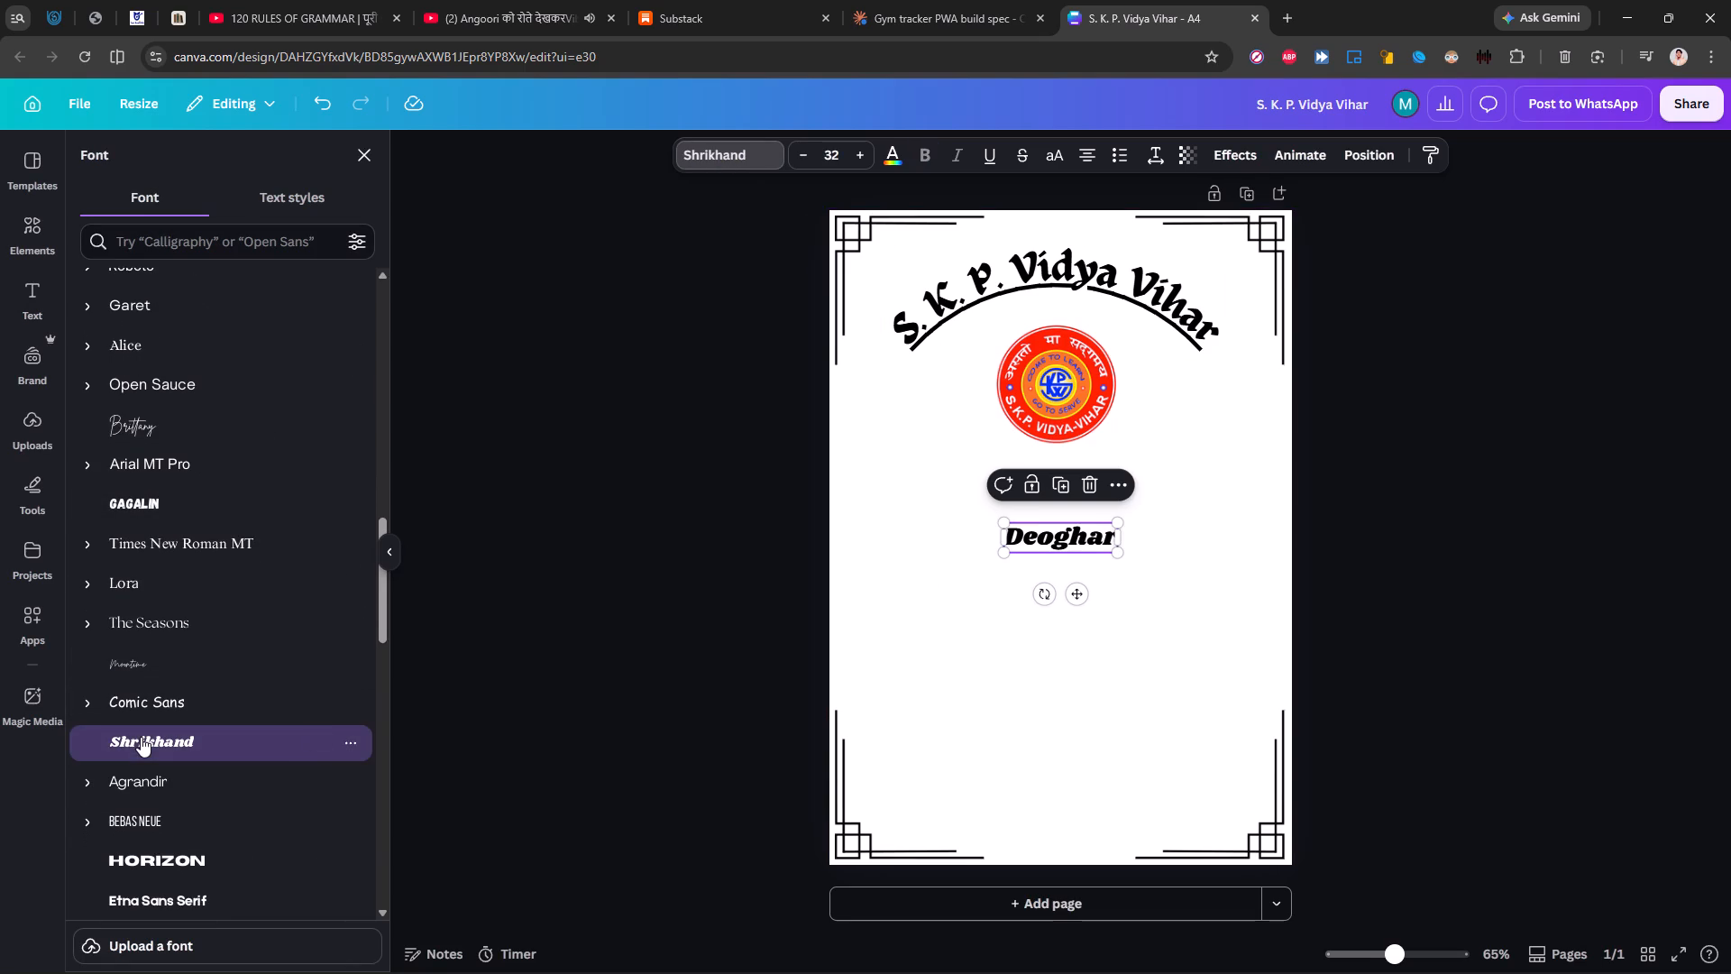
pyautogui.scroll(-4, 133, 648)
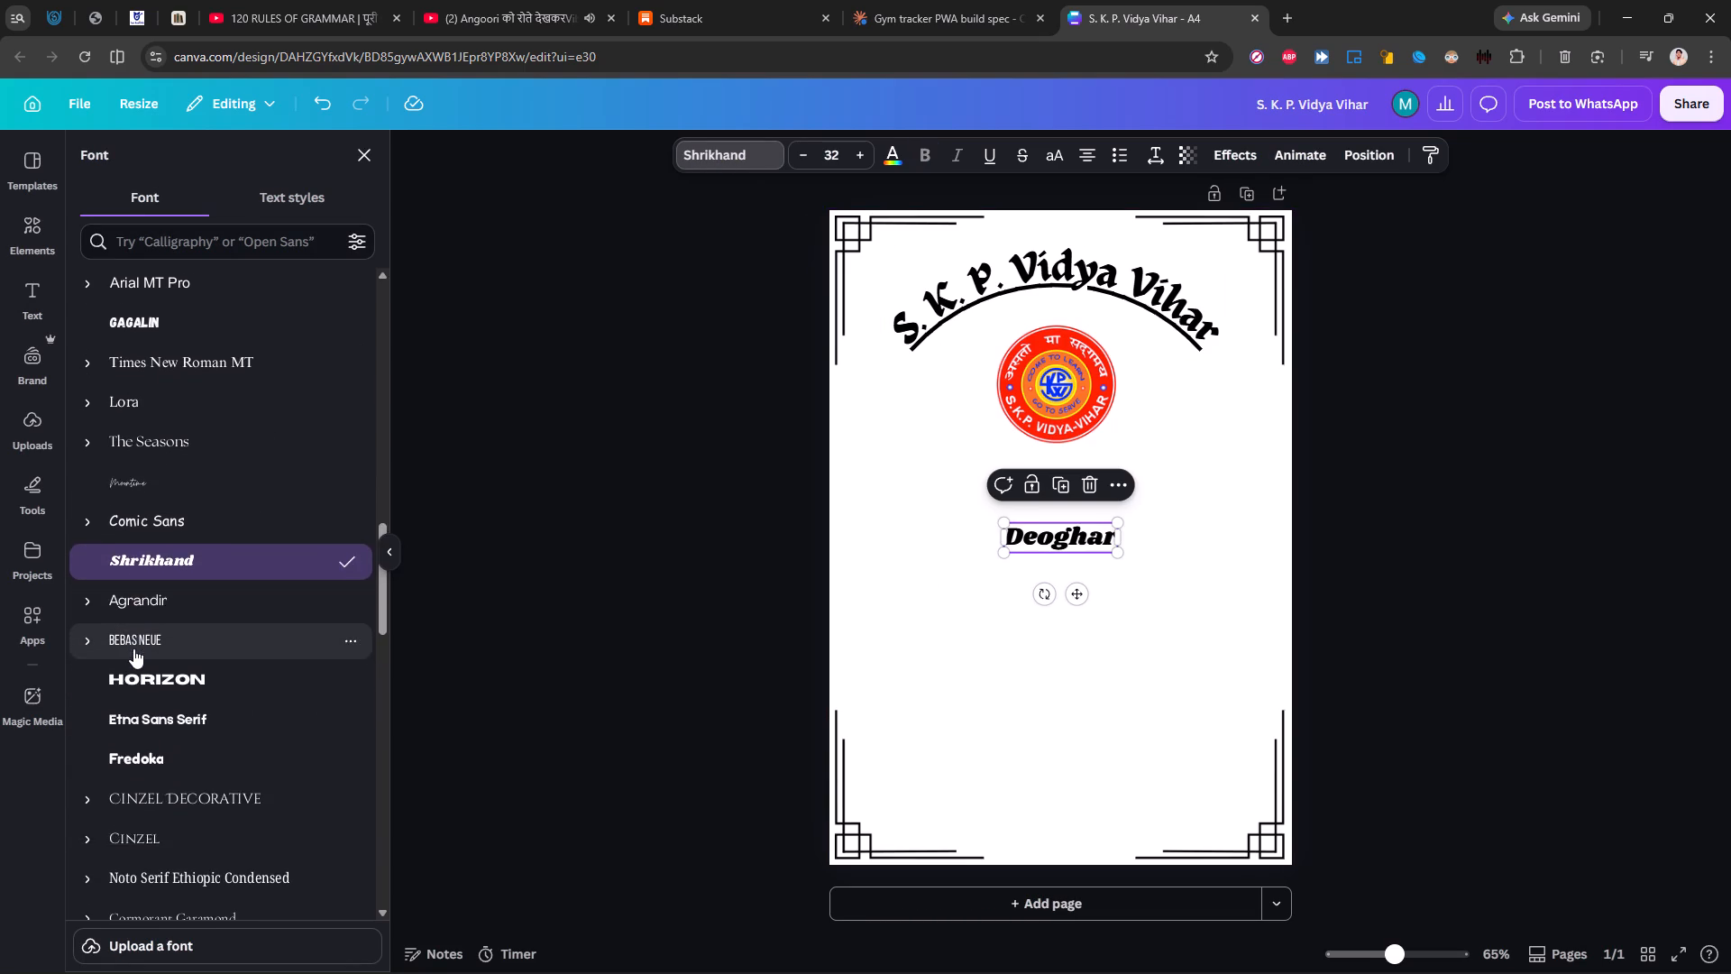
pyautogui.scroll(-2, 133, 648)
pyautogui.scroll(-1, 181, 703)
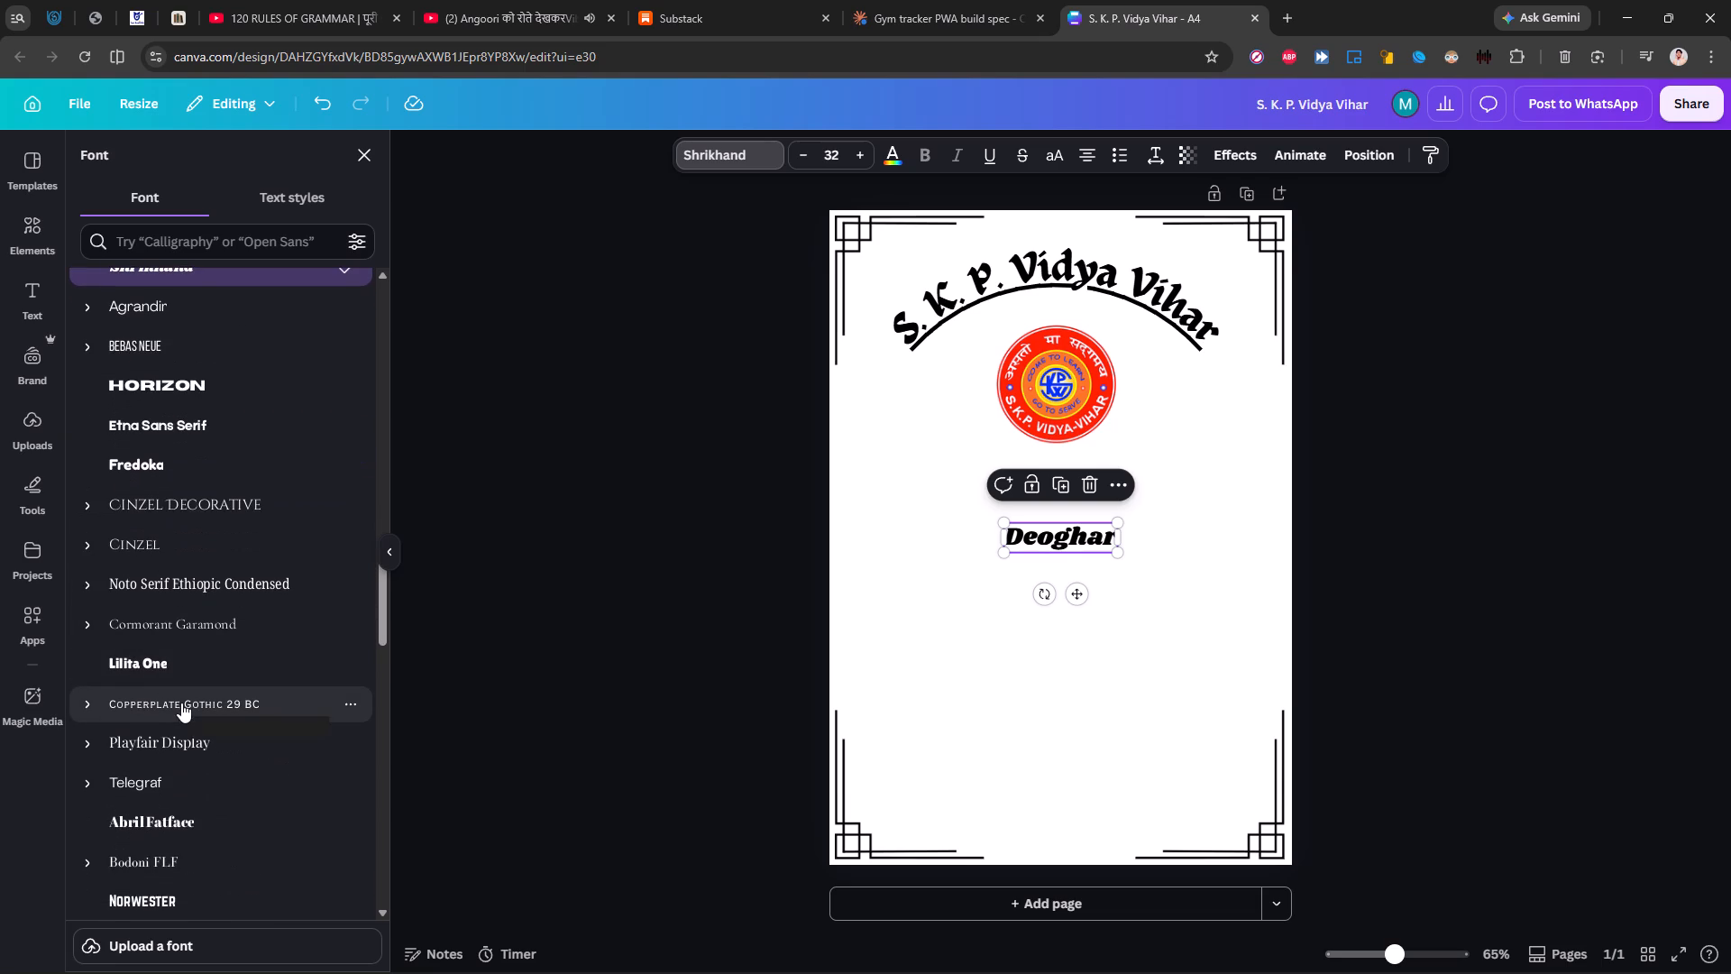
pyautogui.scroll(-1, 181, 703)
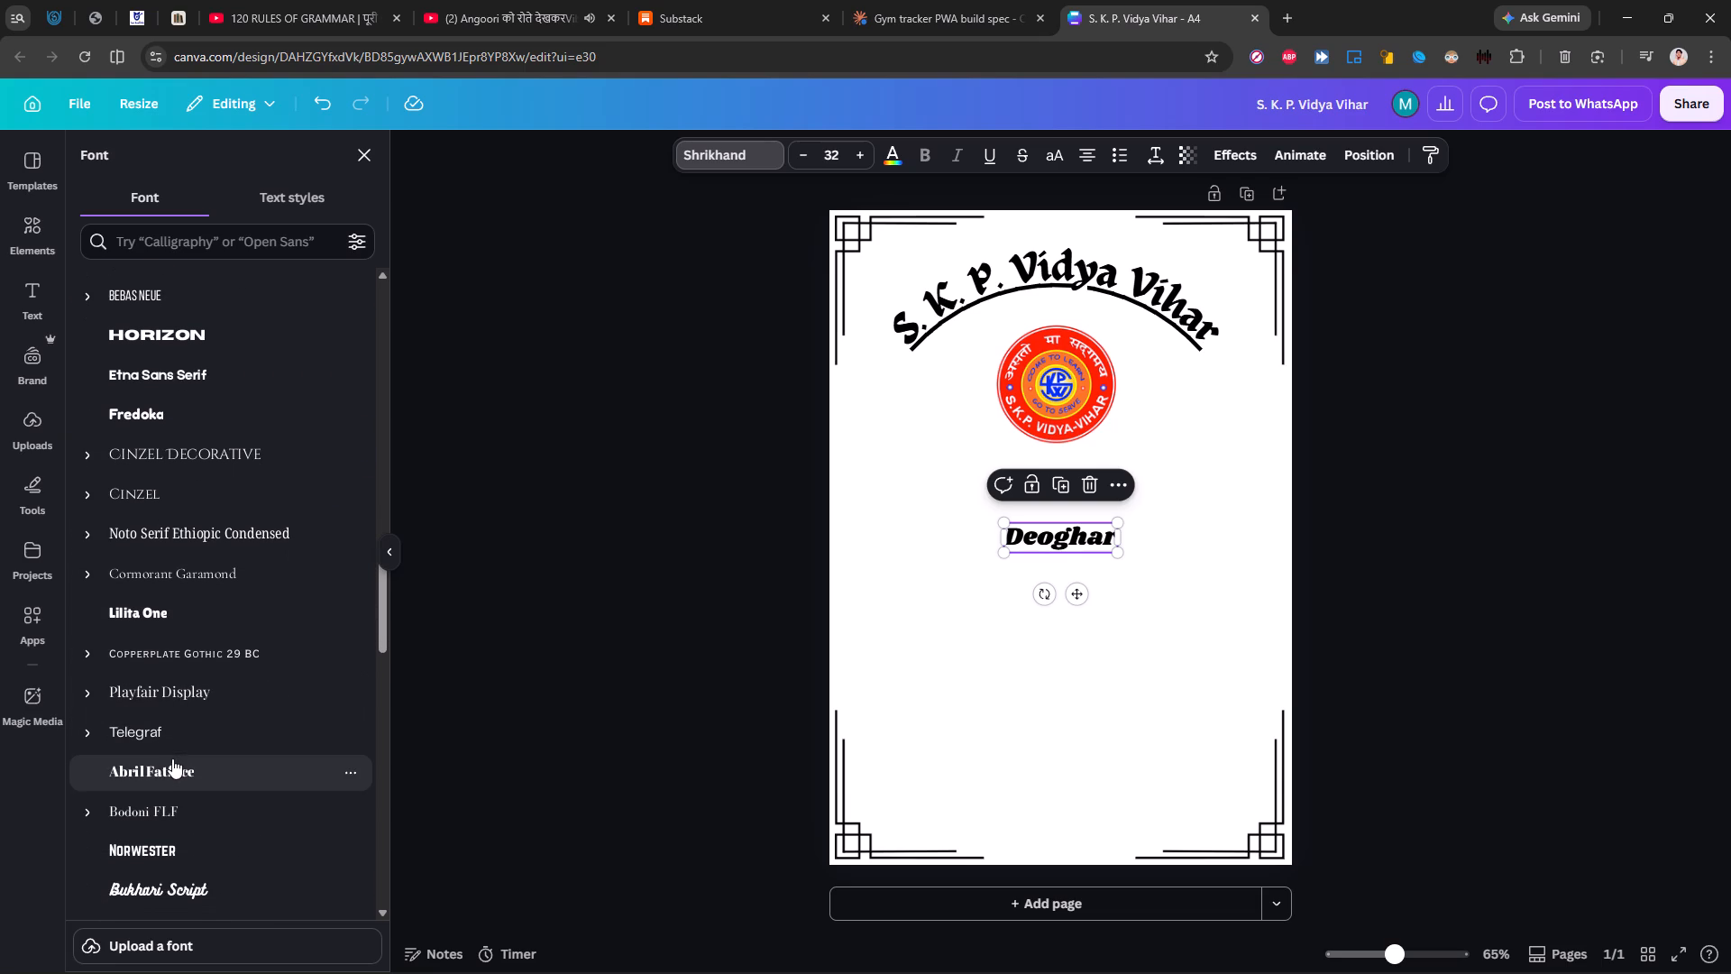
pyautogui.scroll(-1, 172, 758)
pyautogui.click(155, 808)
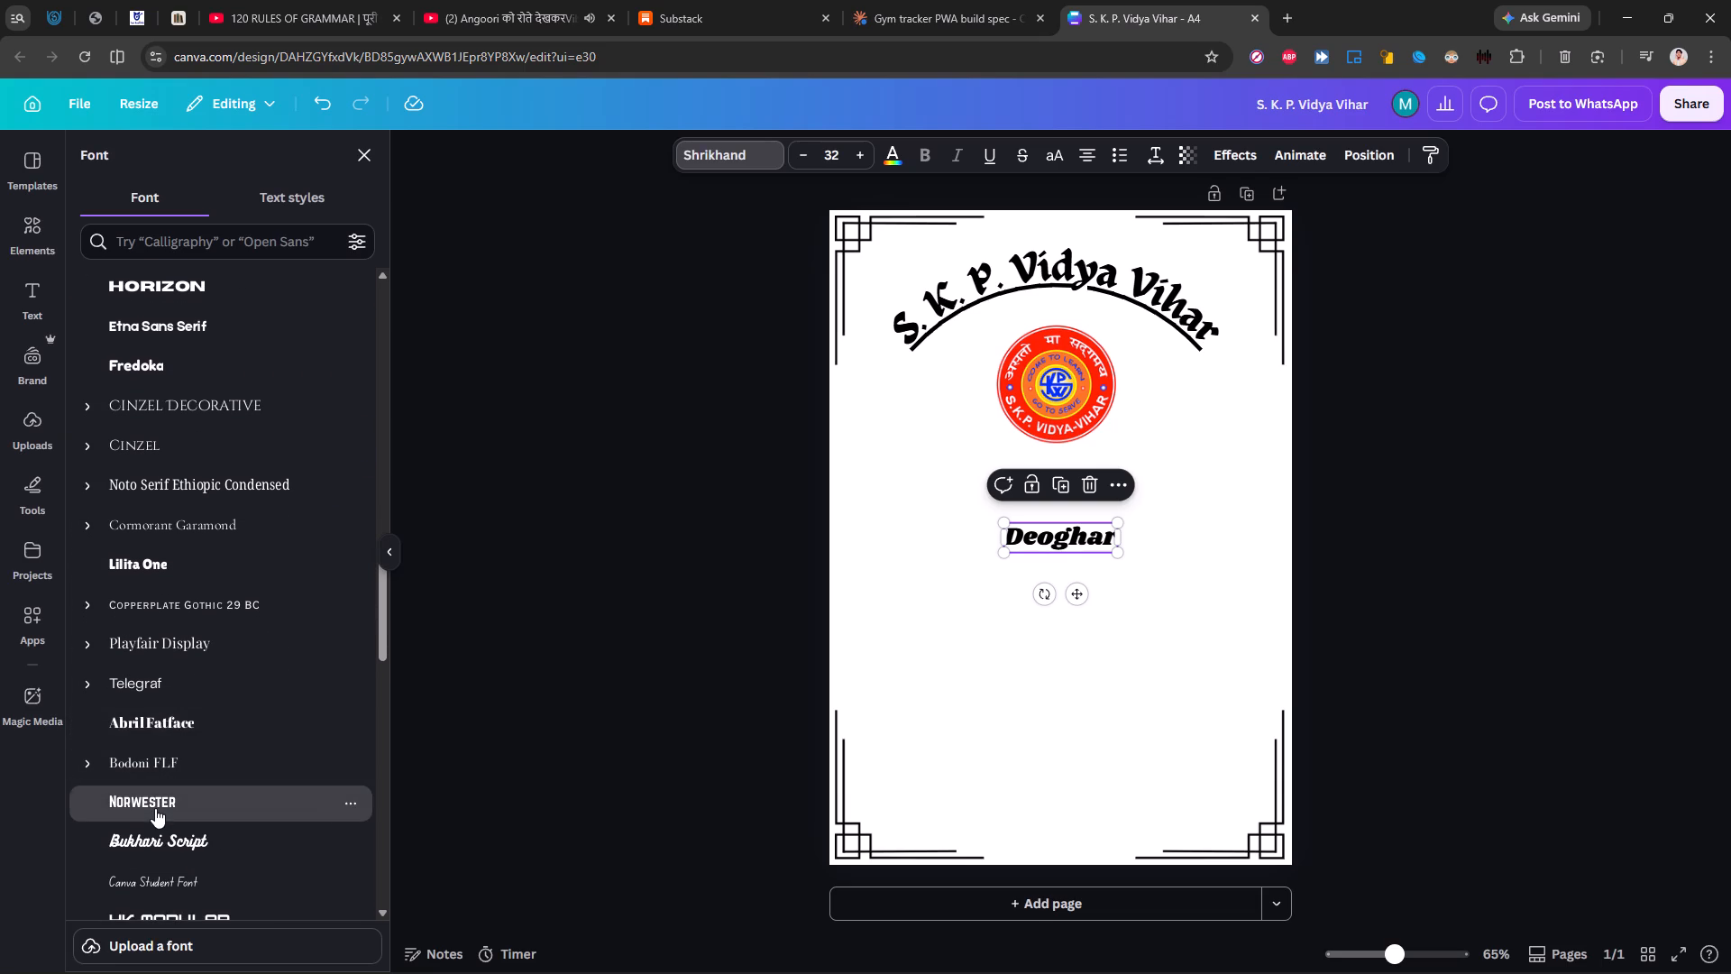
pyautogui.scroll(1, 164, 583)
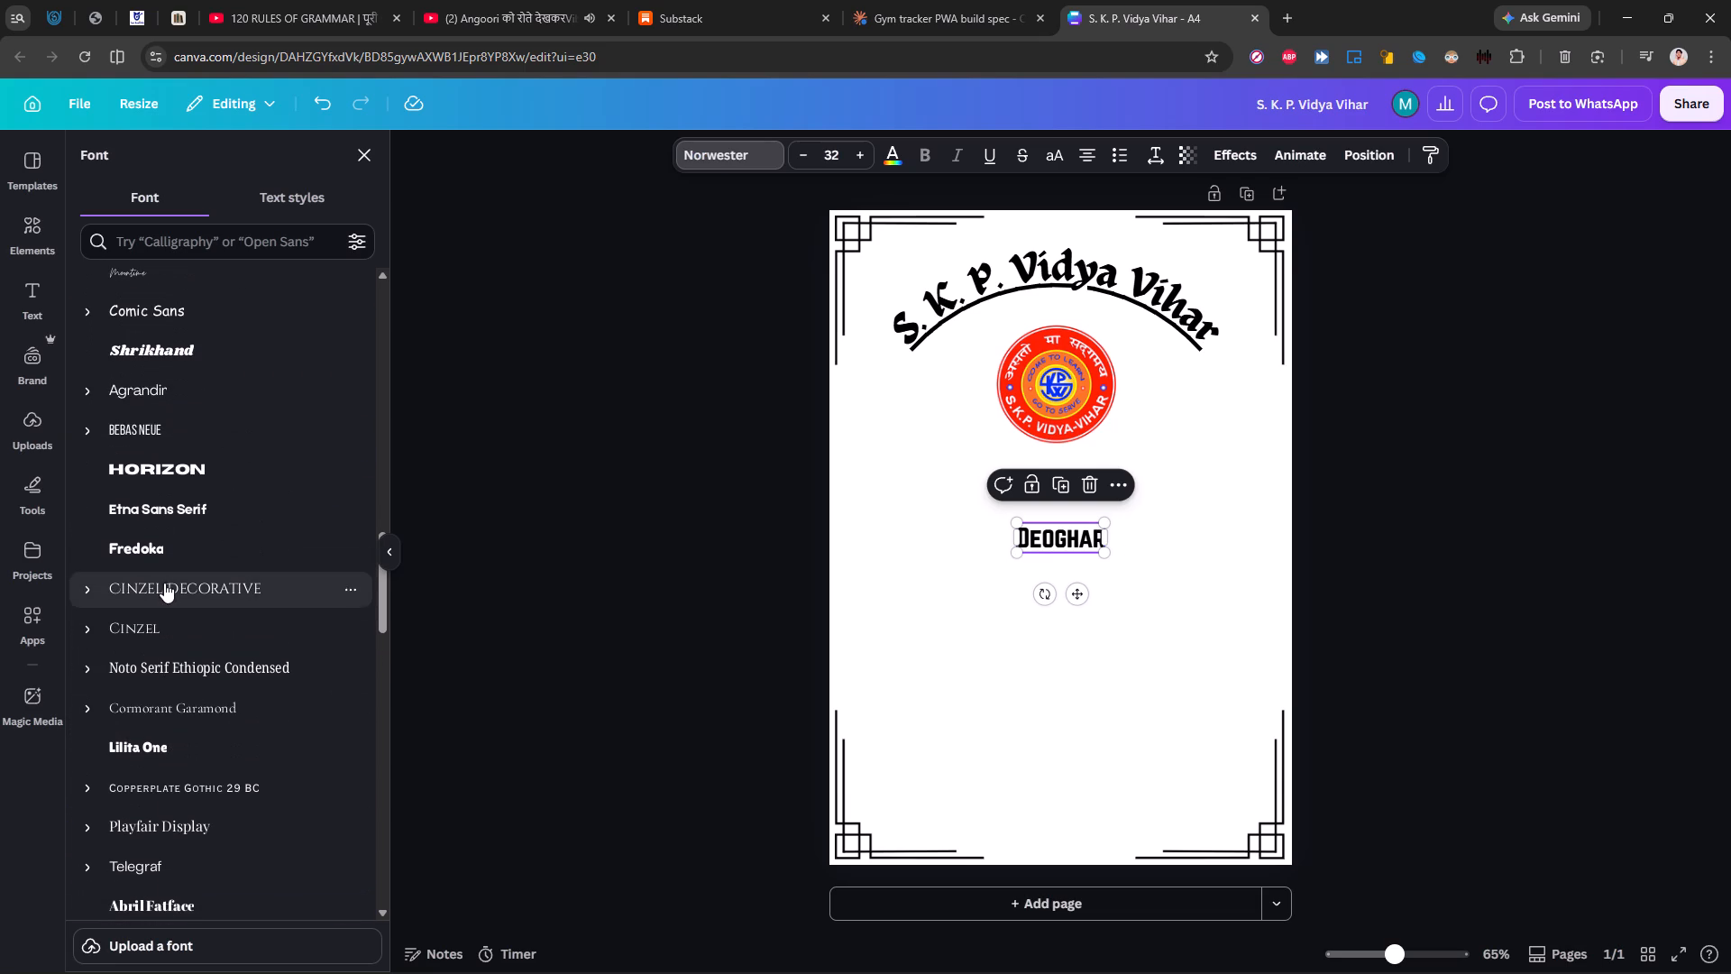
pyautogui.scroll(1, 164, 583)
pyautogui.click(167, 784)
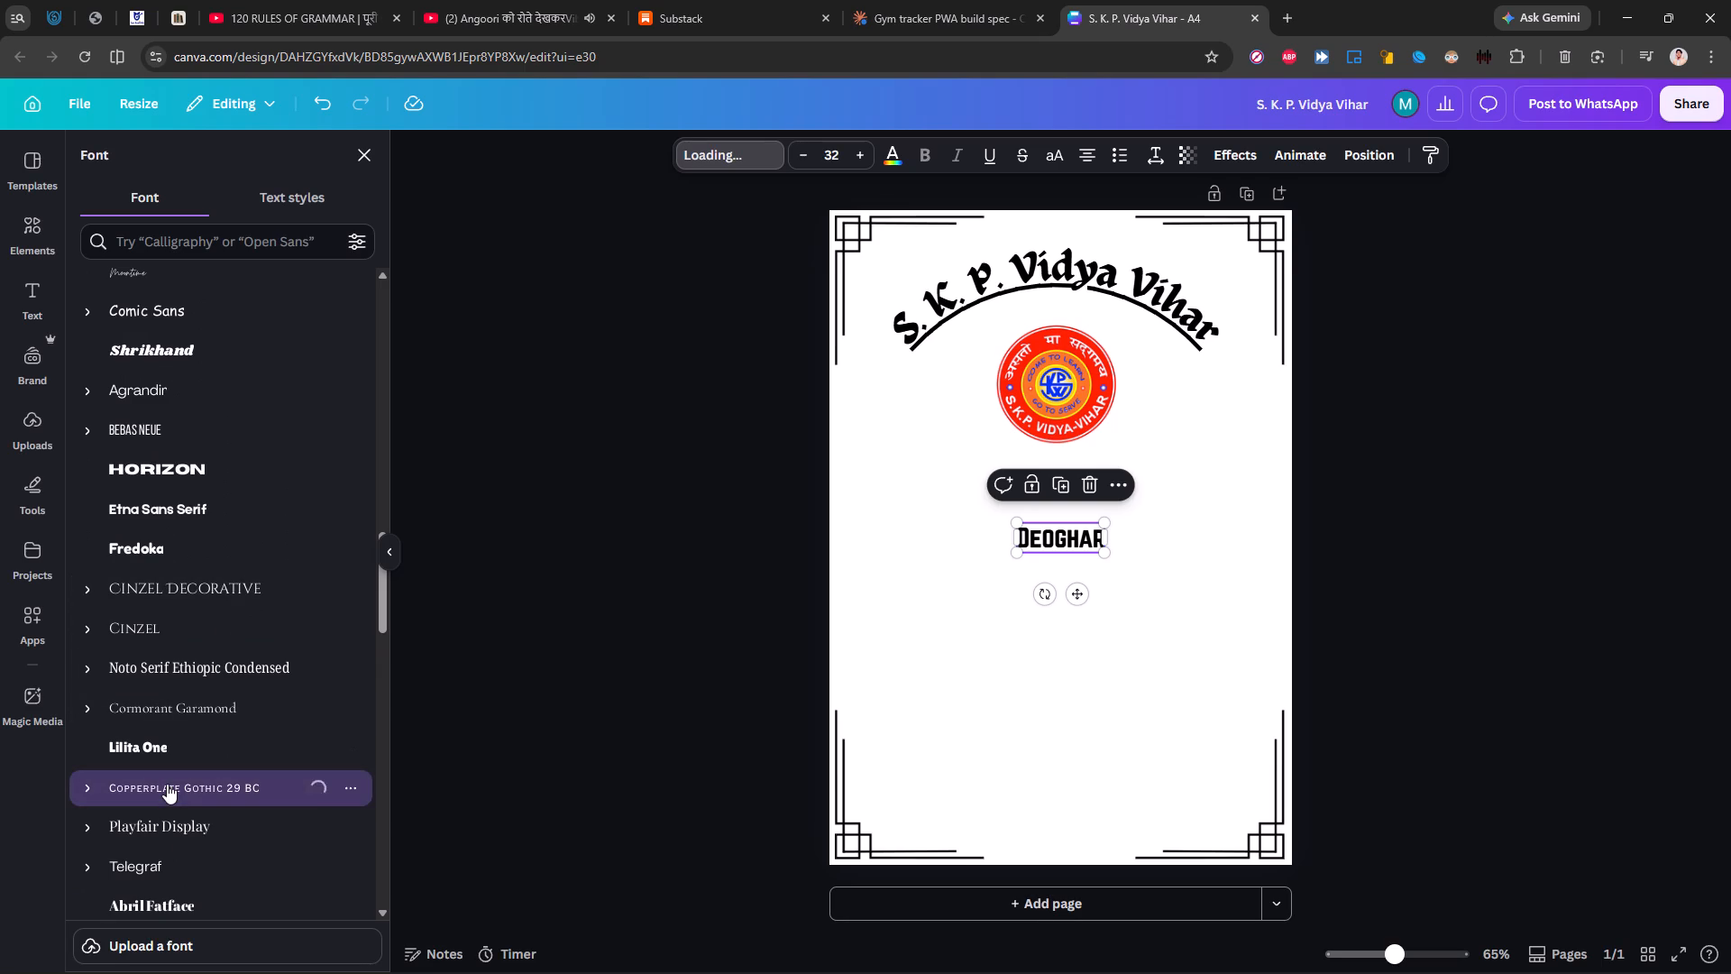
# Set the "Deoghar" text to the document font Celandine, matching the curved heading.
pyautogui.scroll(2, 234, 527)
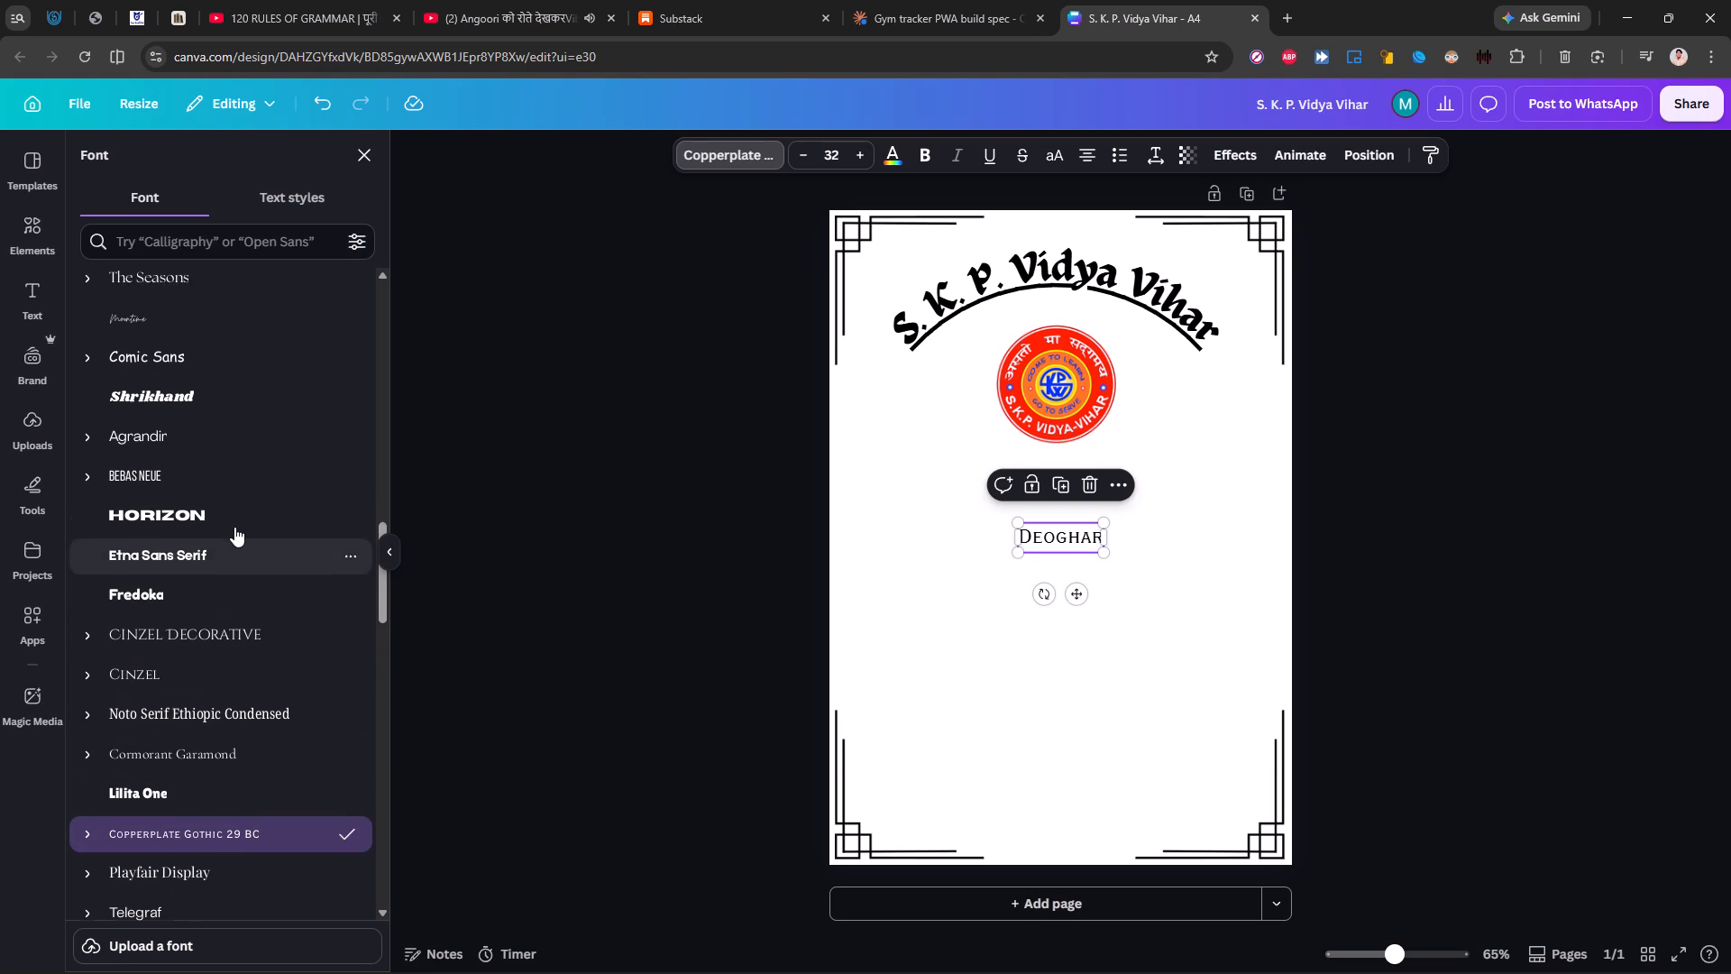
pyautogui.scroll(8, 234, 527)
pyautogui.click(163, 363)
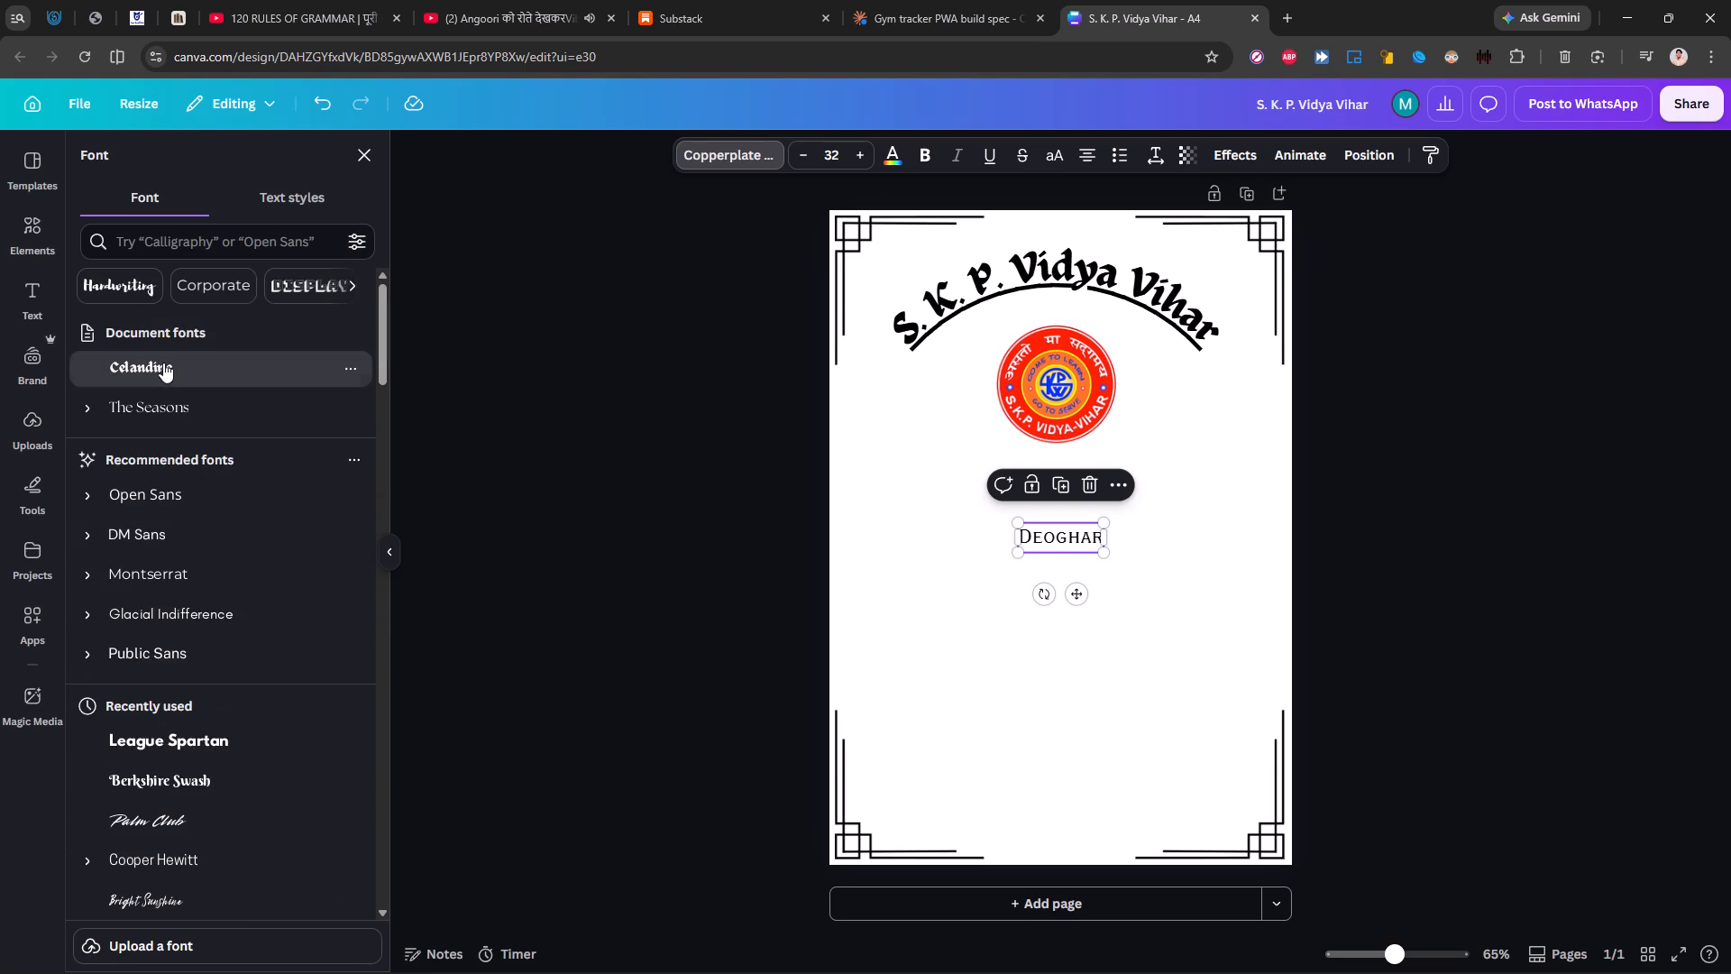
# Move the "Deoghar" text up to sit just below the school logo, centred horizontally on the page.
pyautogui.moveTo(1060, 538); pyautogui.dragTo(1060, 482)
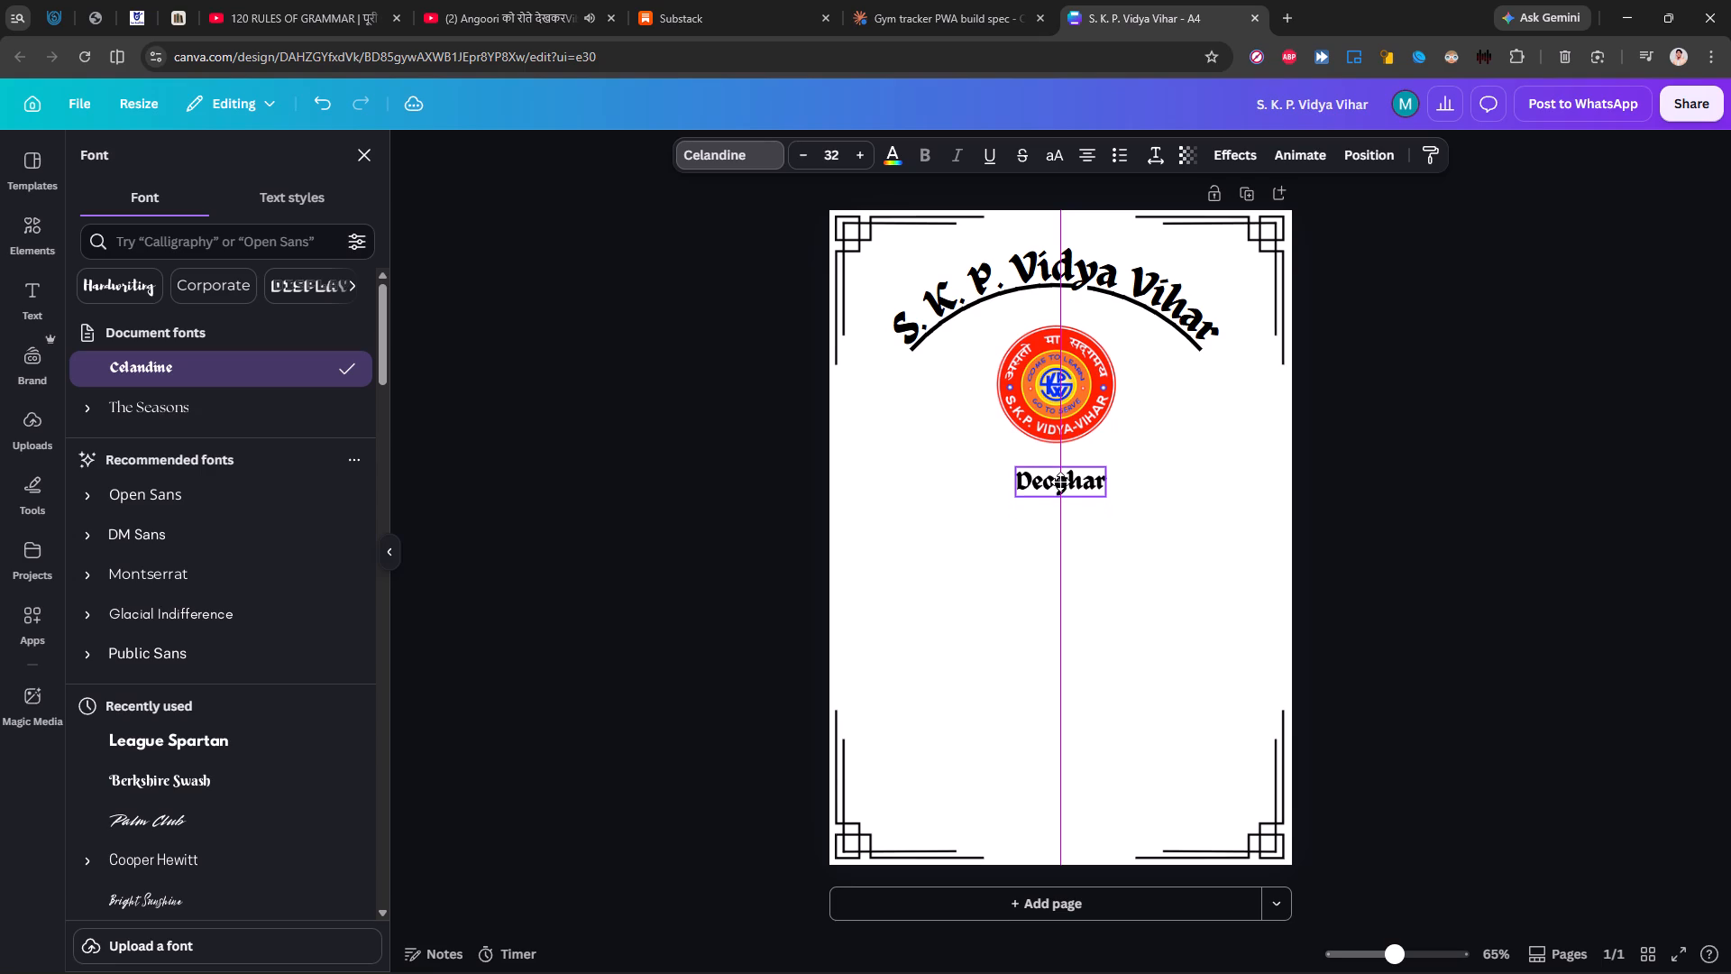
pyautogui.moveTo(1060, 482); pyautogui.dragTo(1061, 471)
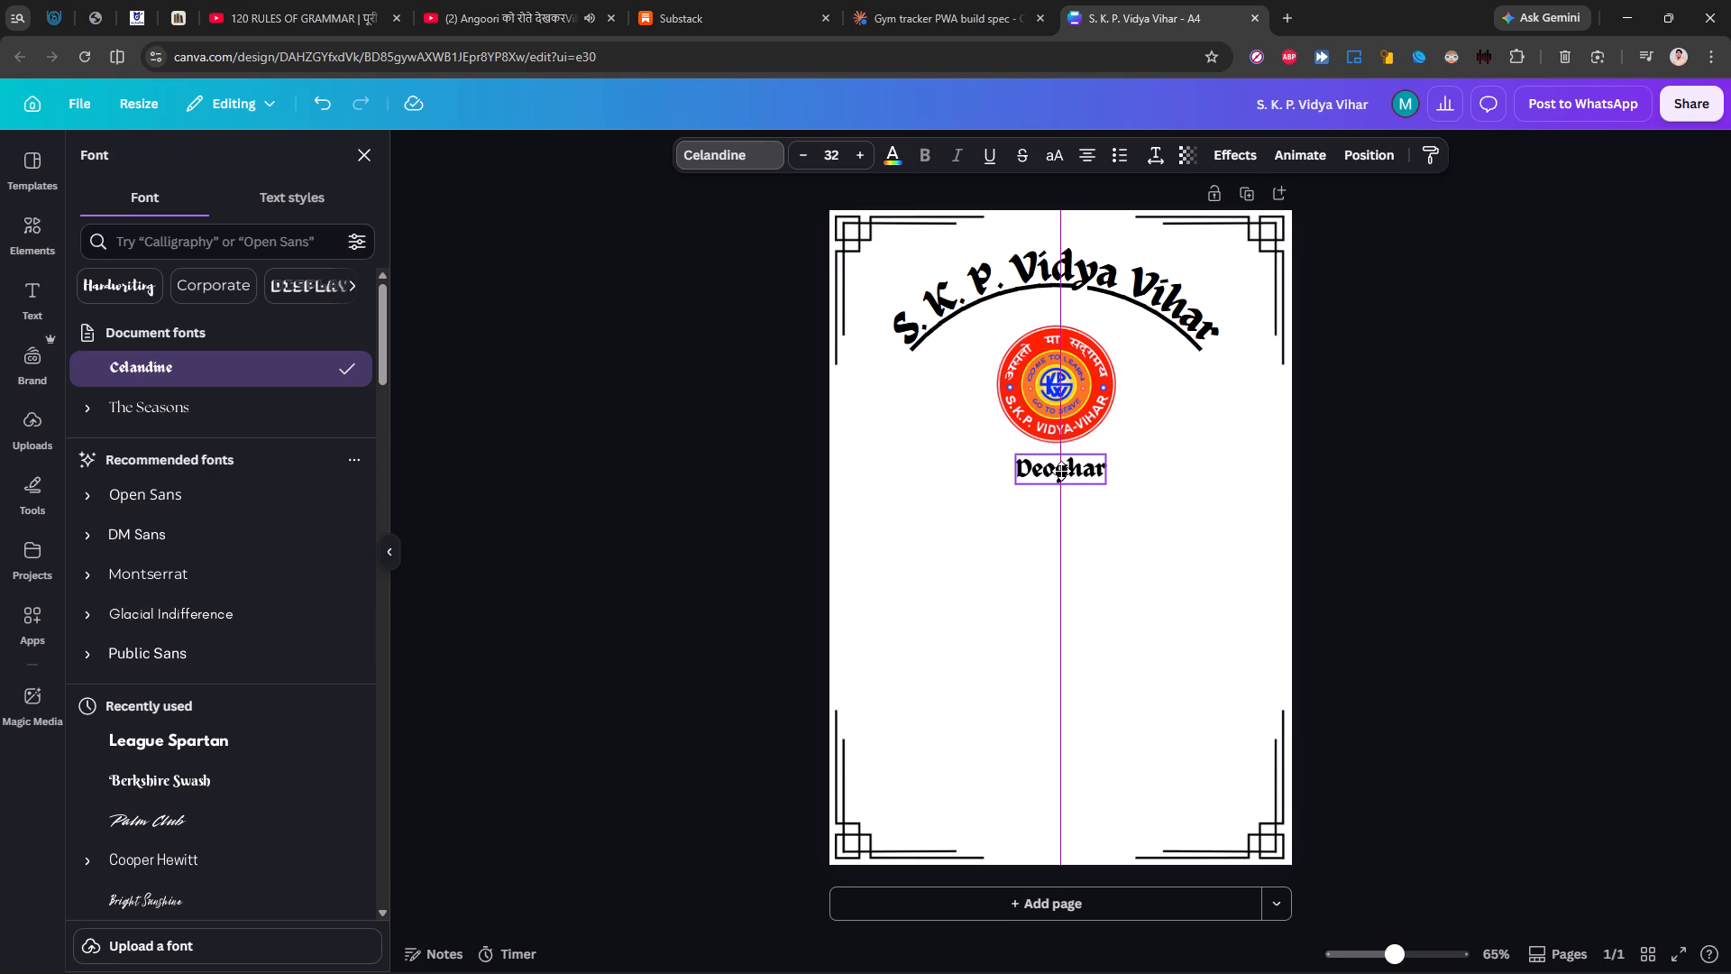
pyautogui.moveTo(1061, 471); pyautogui.dragTo(1058, 479)
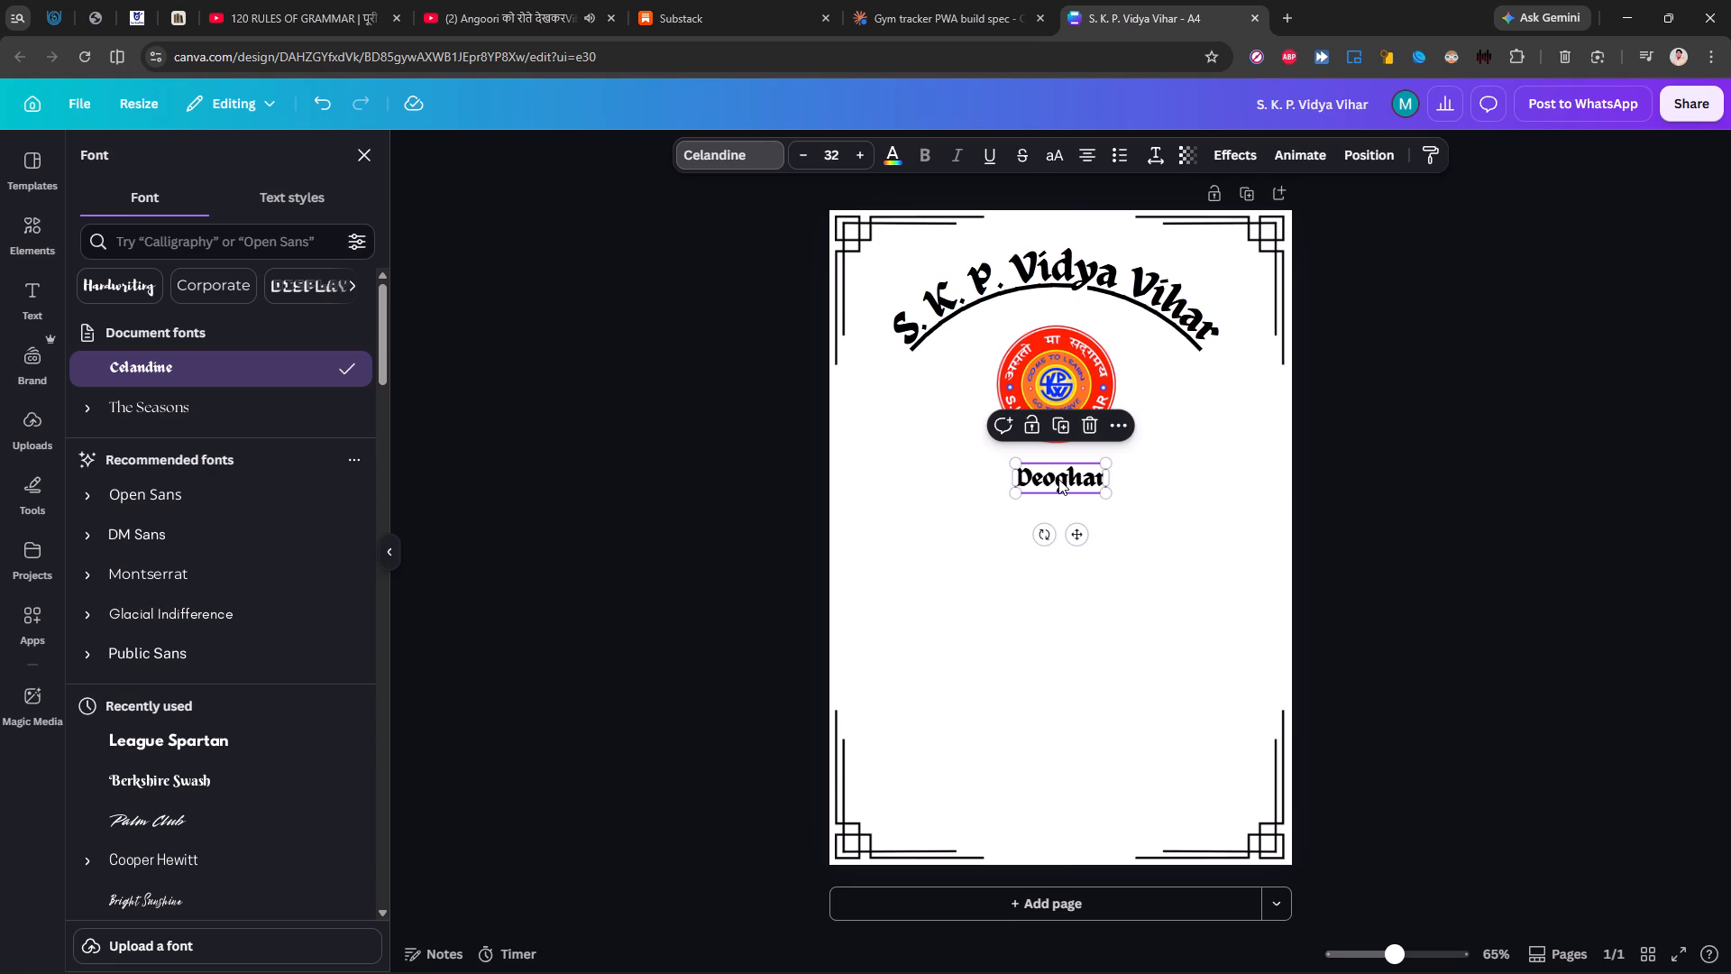
# Delete the separate "Deoghar" text below the school logo.
pyautogui.moveTo(1058, 479); pyautogui.dragTo(1058, 465)
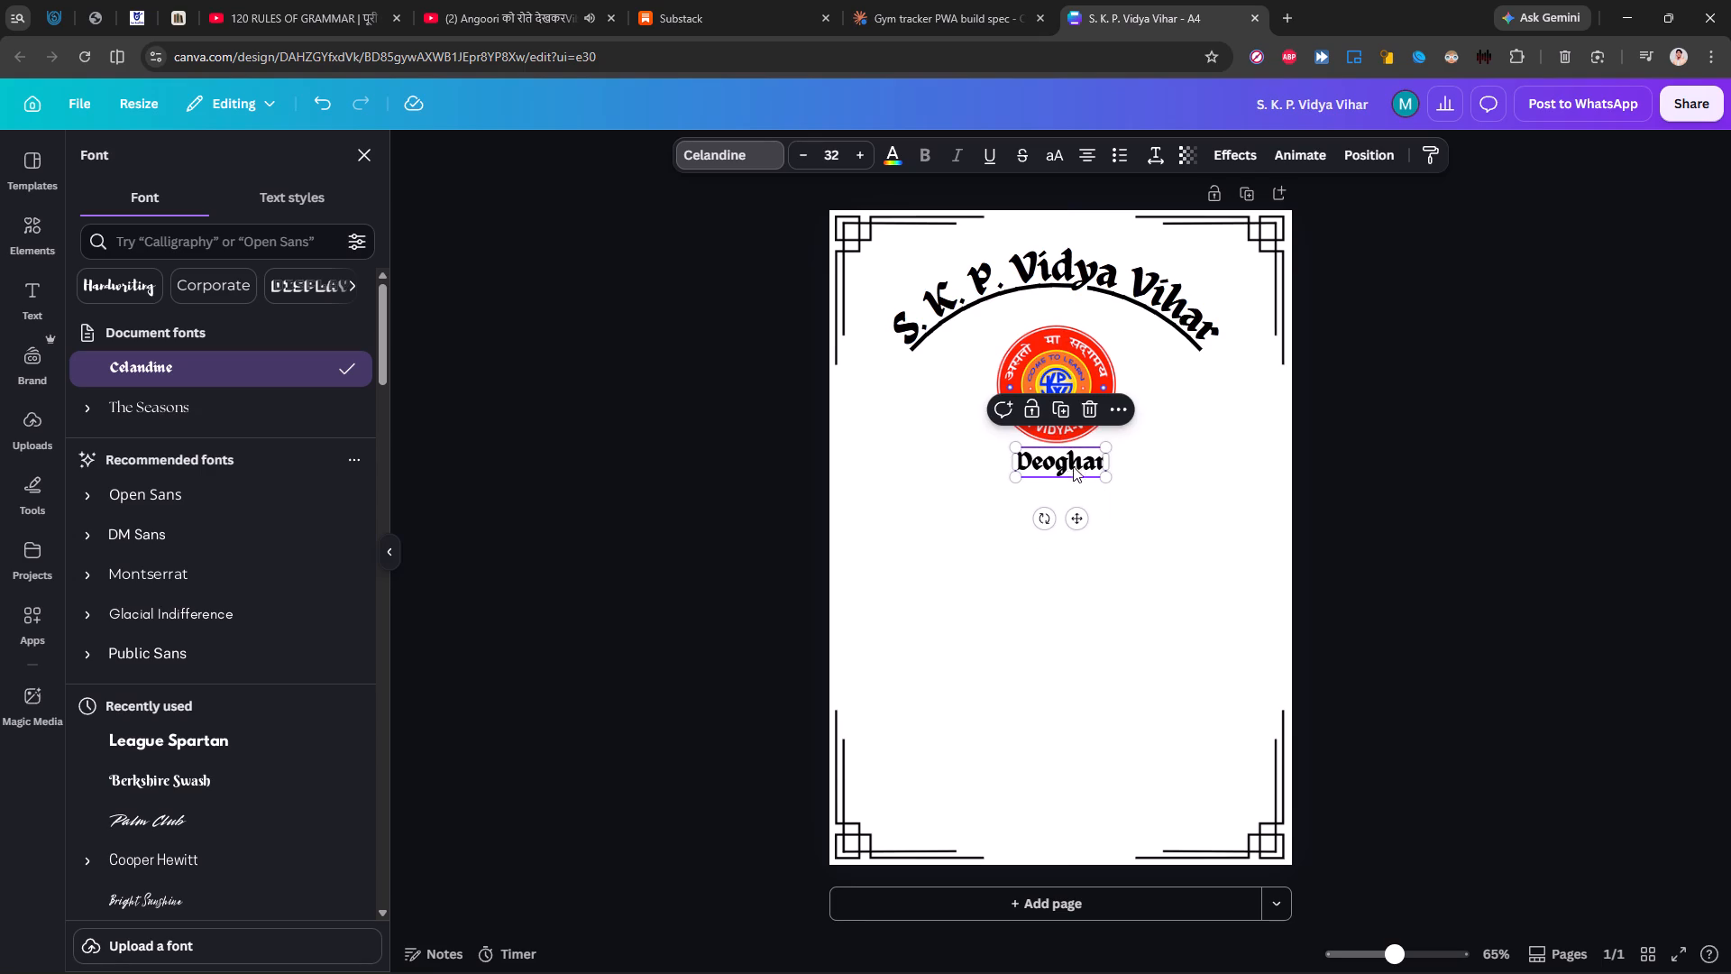
pyautogui.doubleClick(1076, 468)
pyautogui.press('BackSpace')
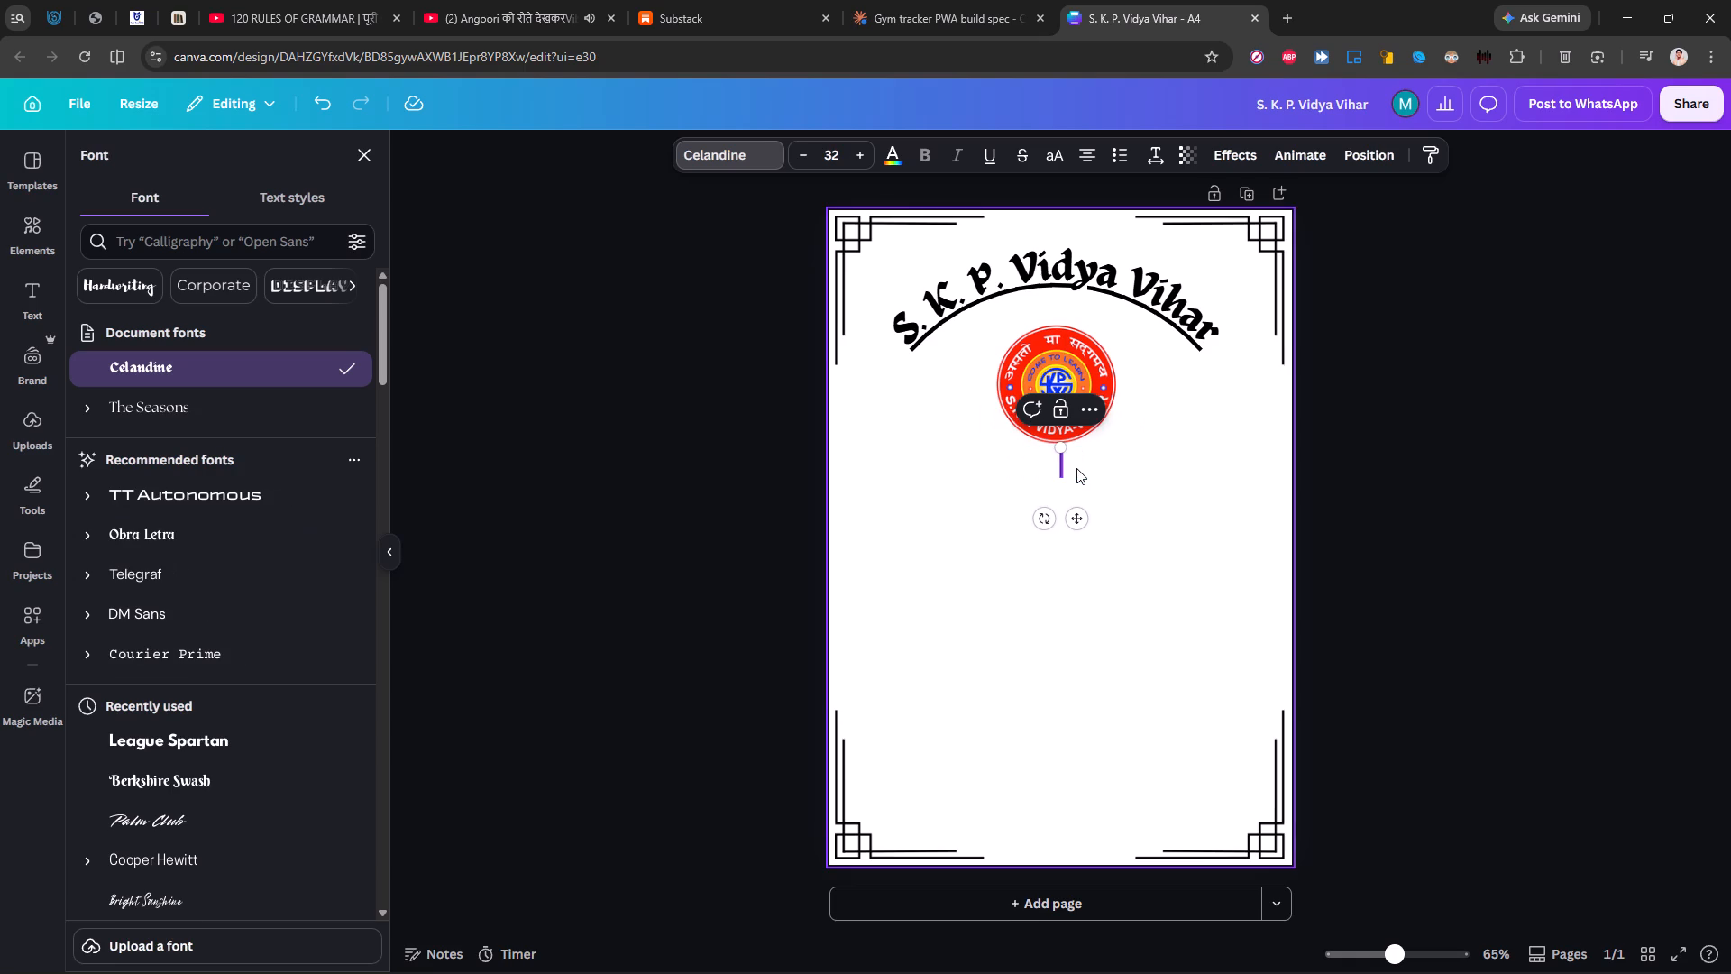
# Add "Deoghar" to the end of the curved heading so it reads "S. K. P. Vidya Vihar Deoghar".
pyautogui.click(1034, 293)
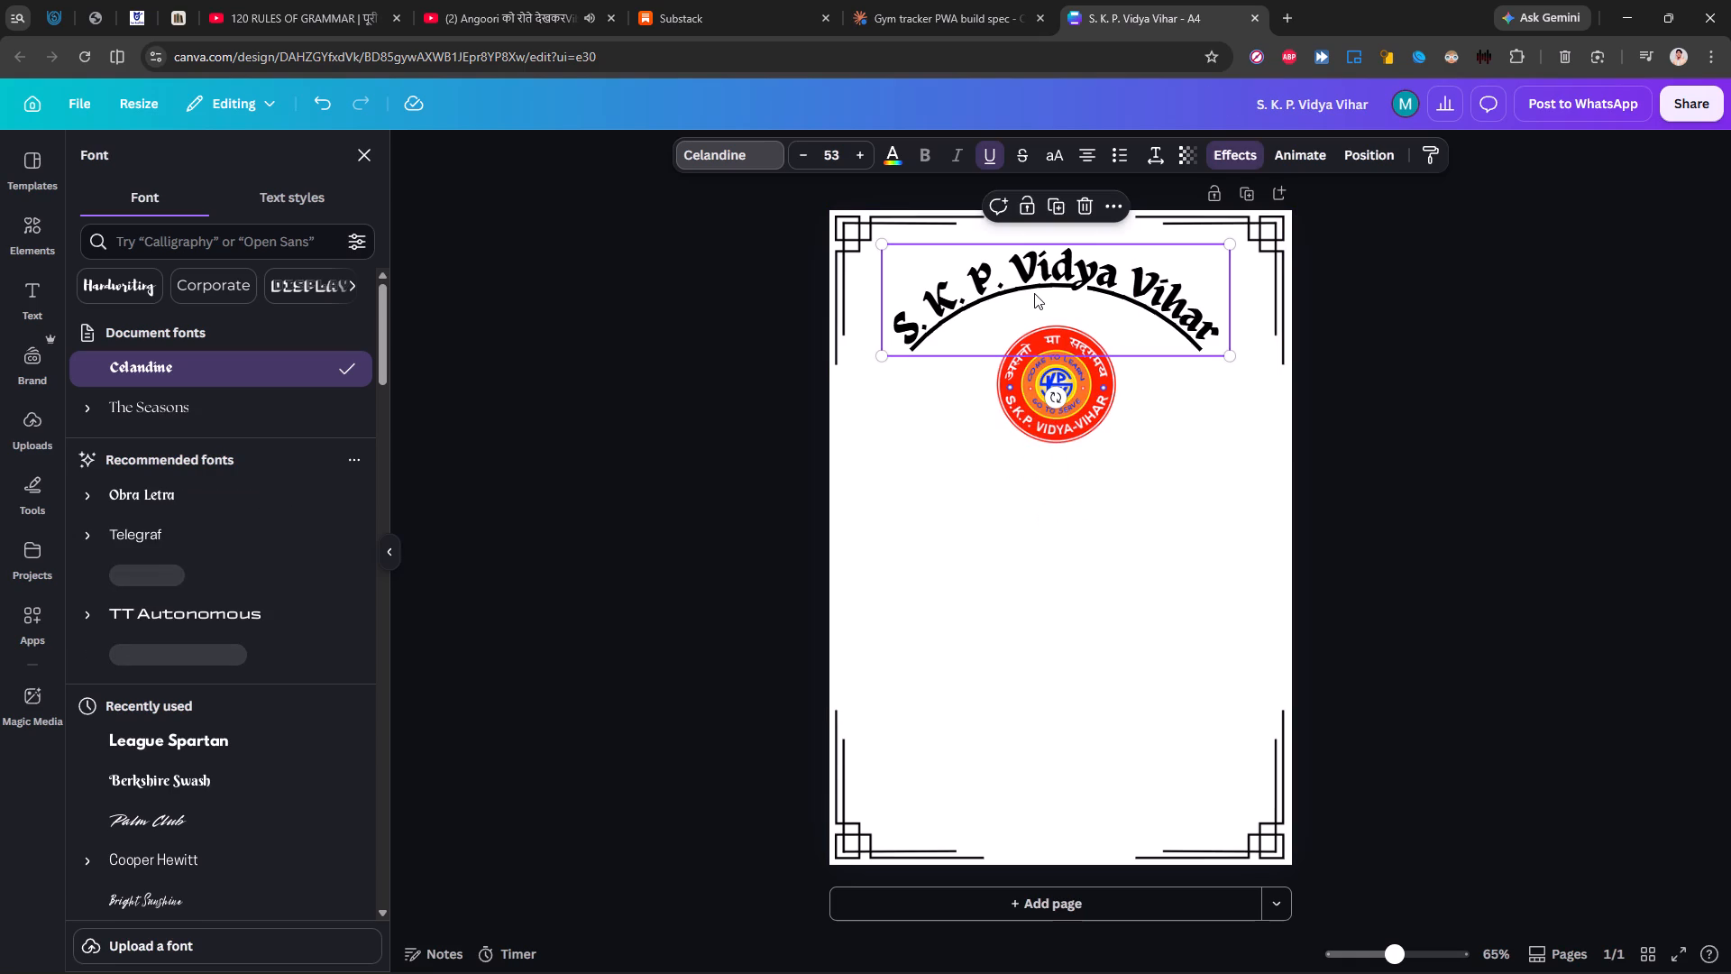
pyautogui.moveTo(1034, 293); pyautogui.dragTo(1055, 283)
pyautogui.doubleClick(1055, 283)
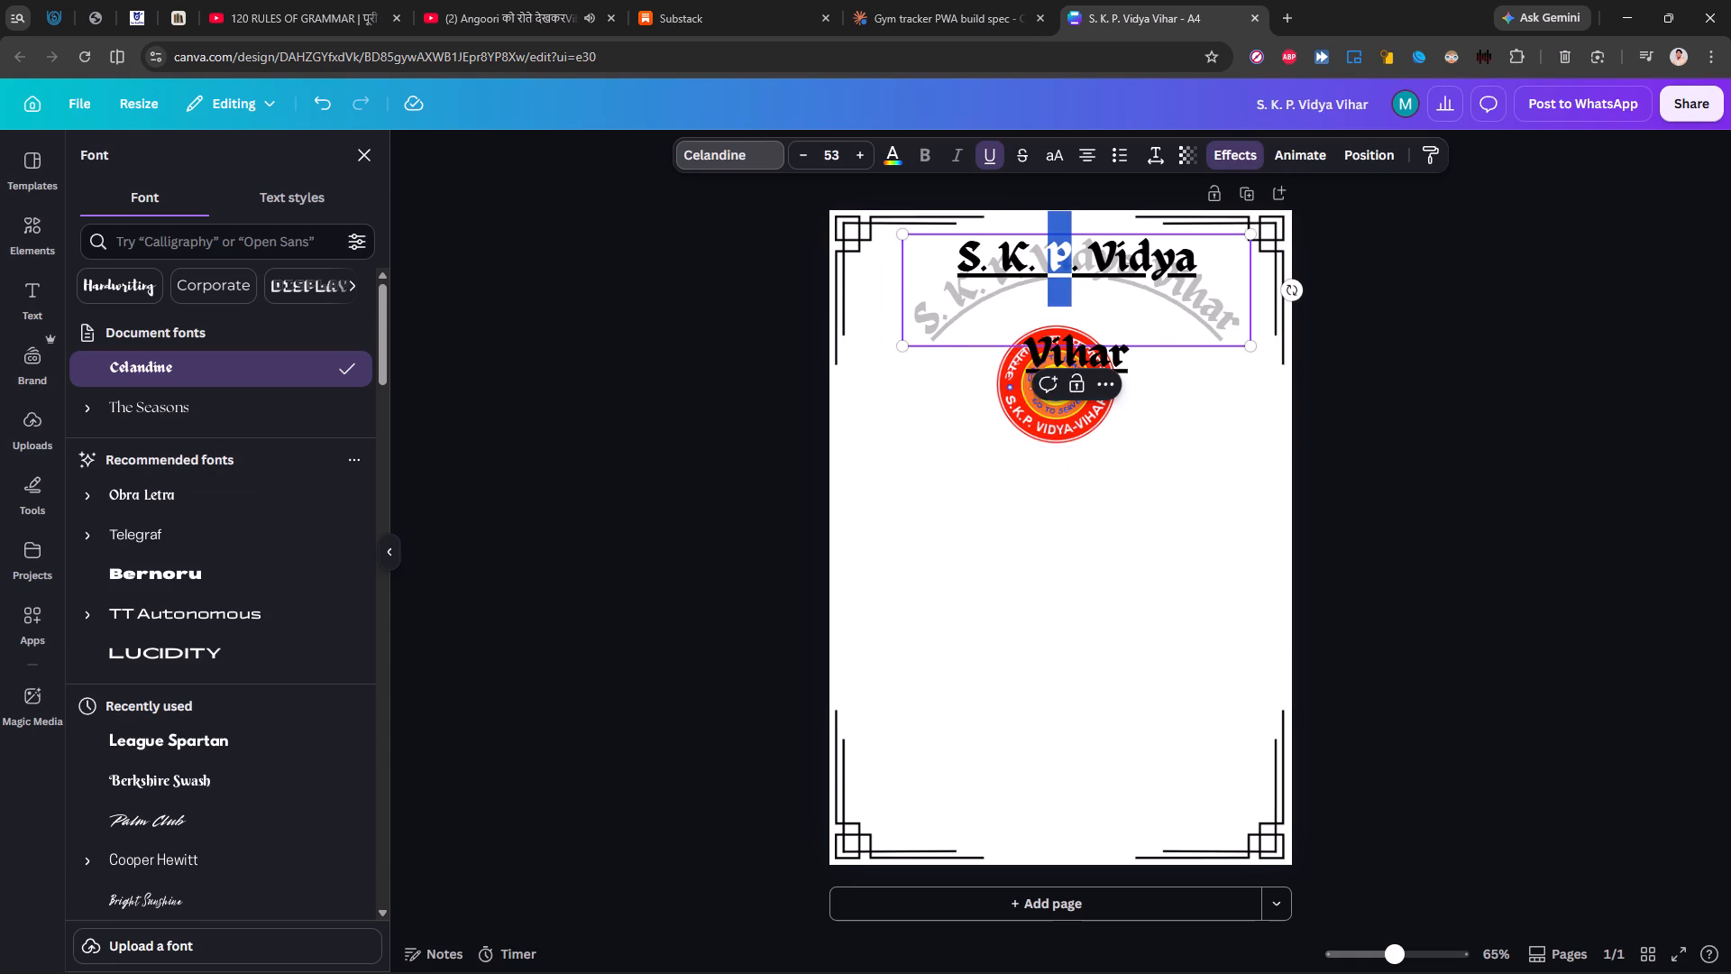
pyautogui.press('Down')
pyautogui.press('Down')
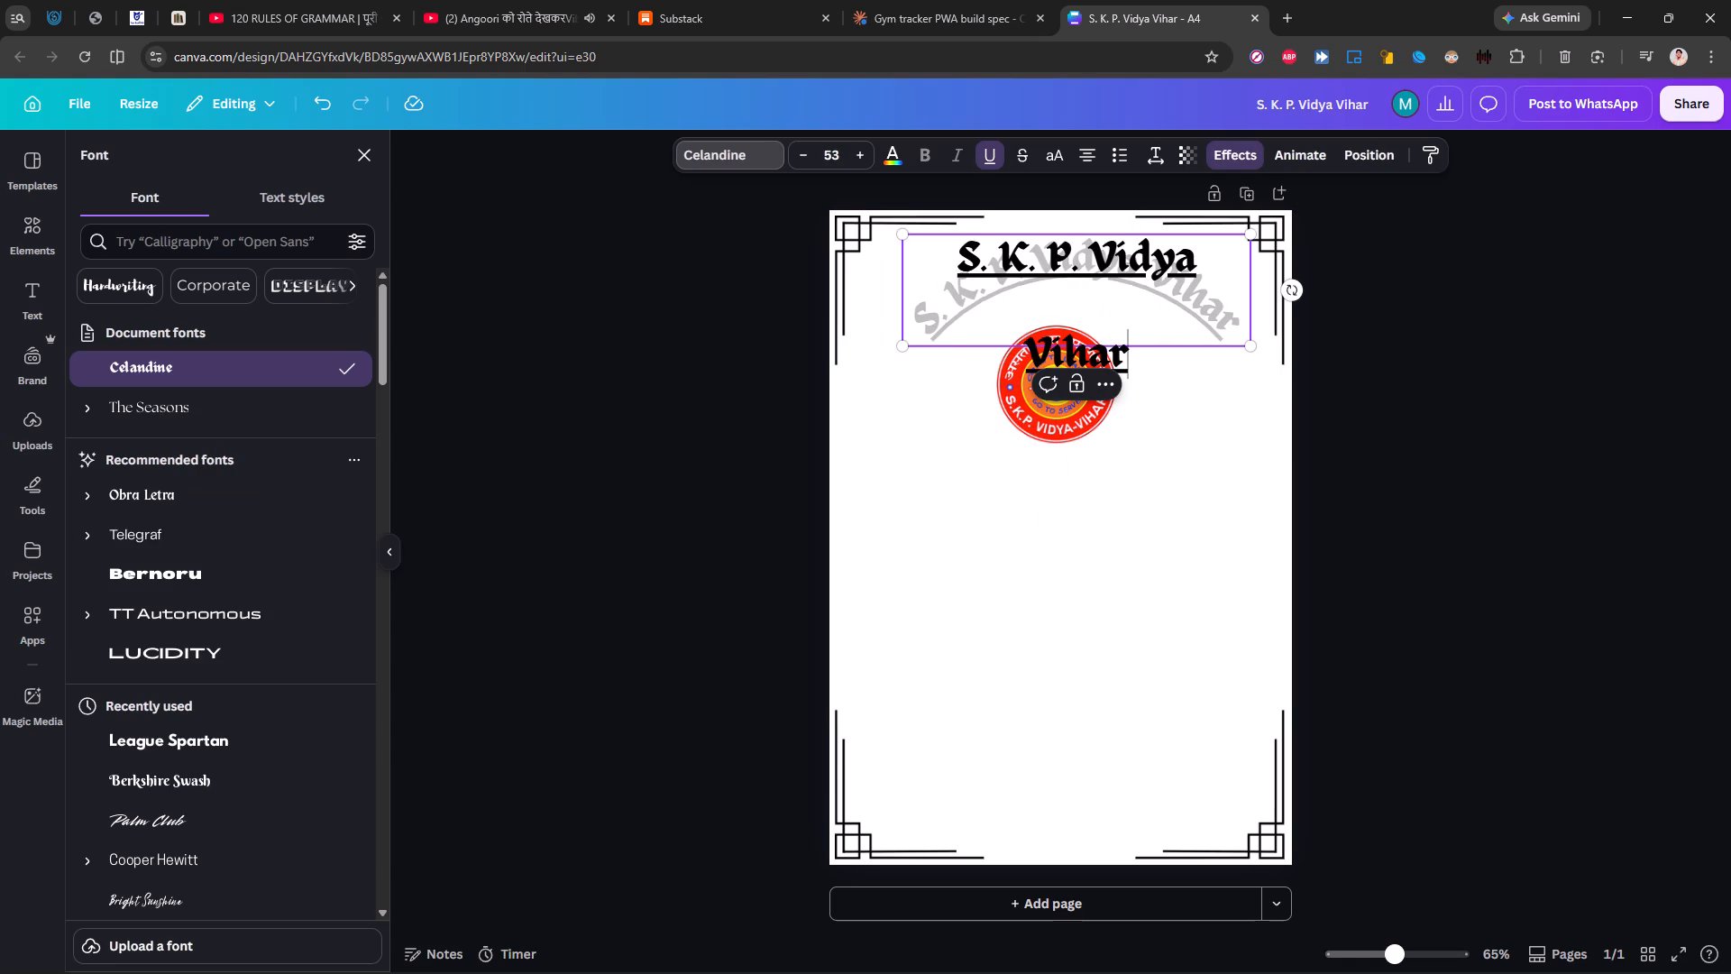
pyautogui.press('space')
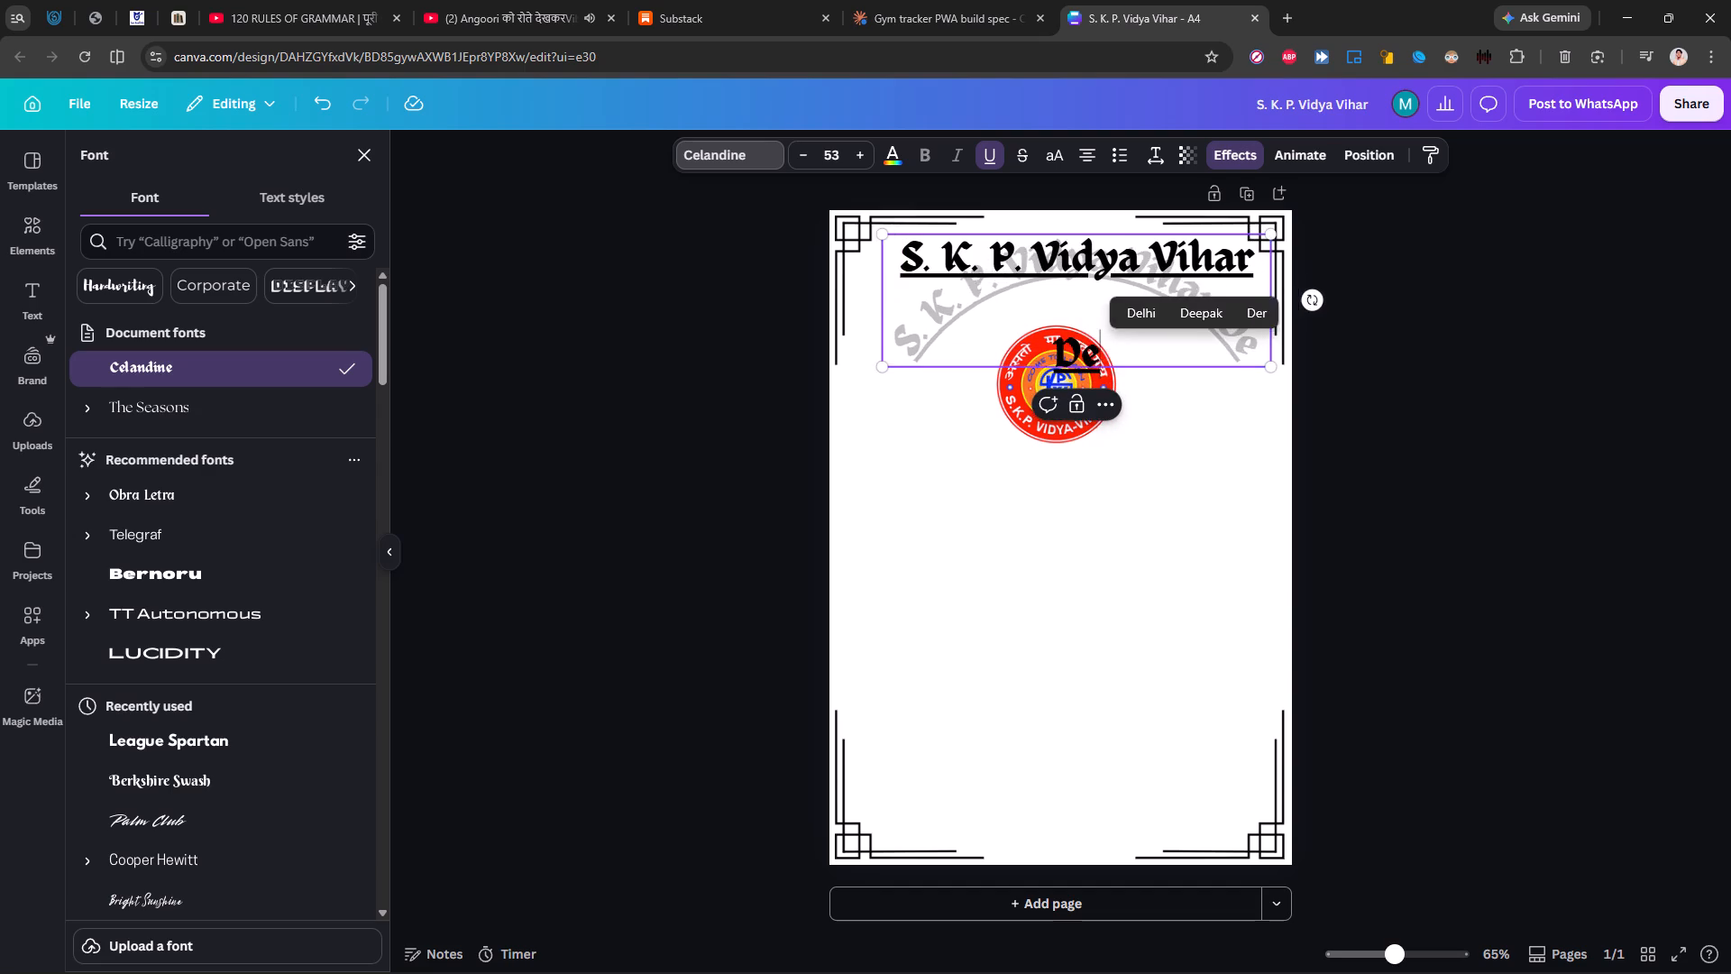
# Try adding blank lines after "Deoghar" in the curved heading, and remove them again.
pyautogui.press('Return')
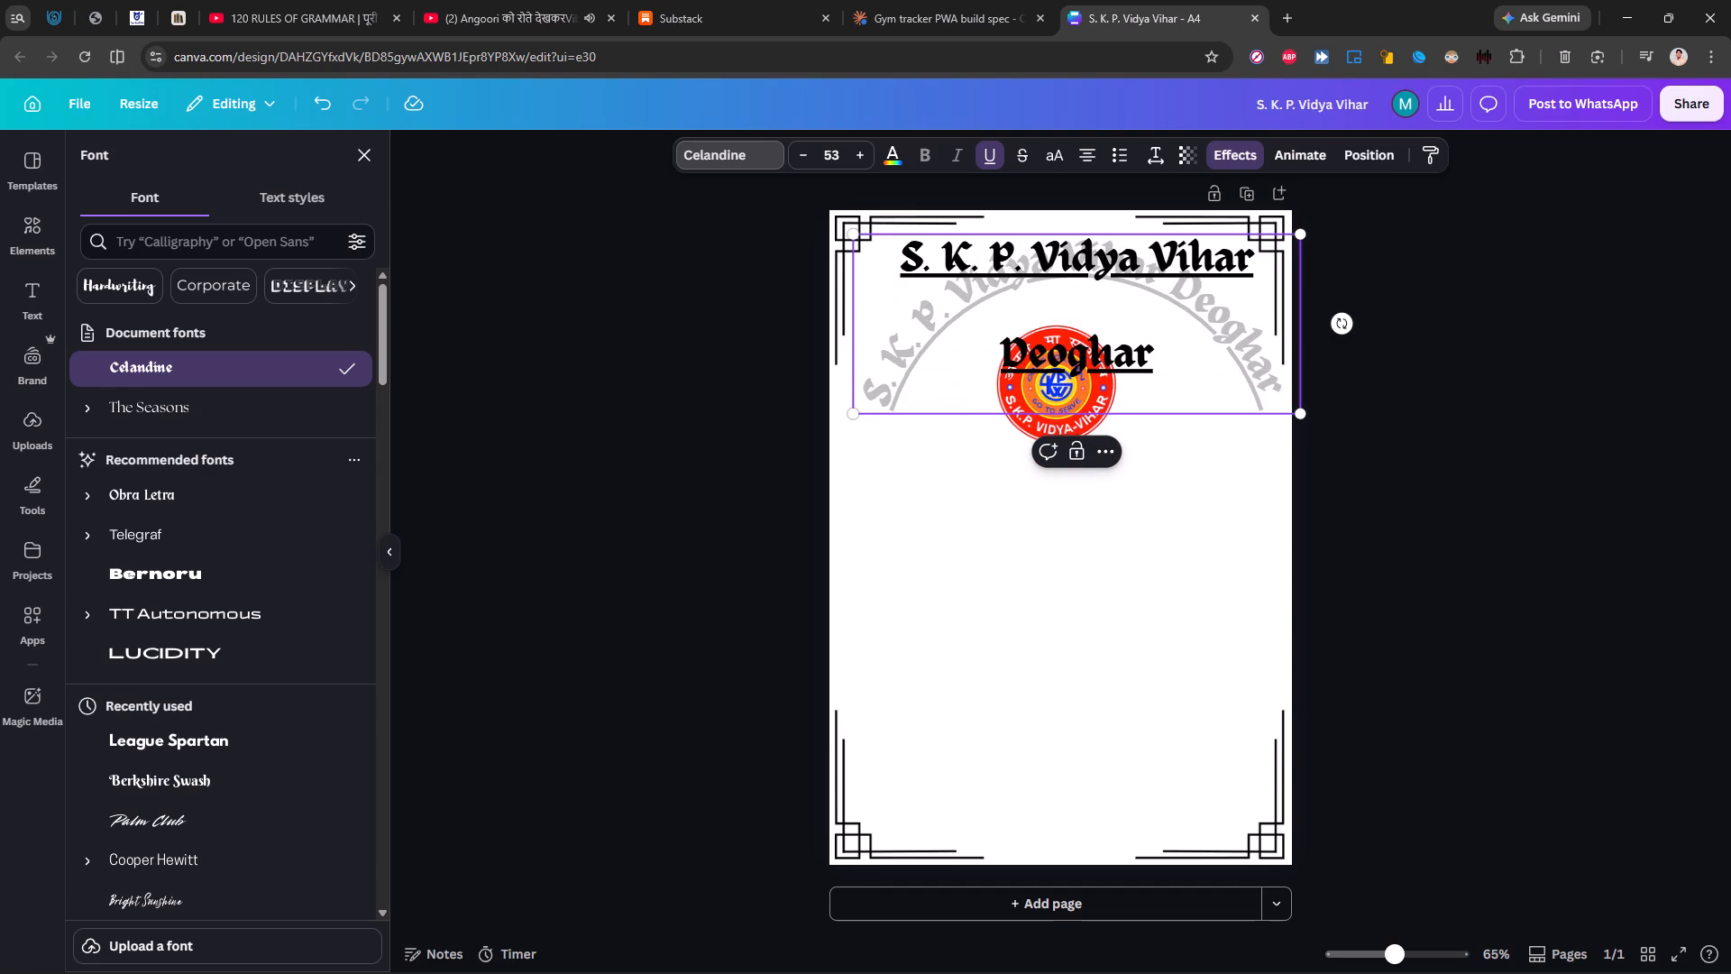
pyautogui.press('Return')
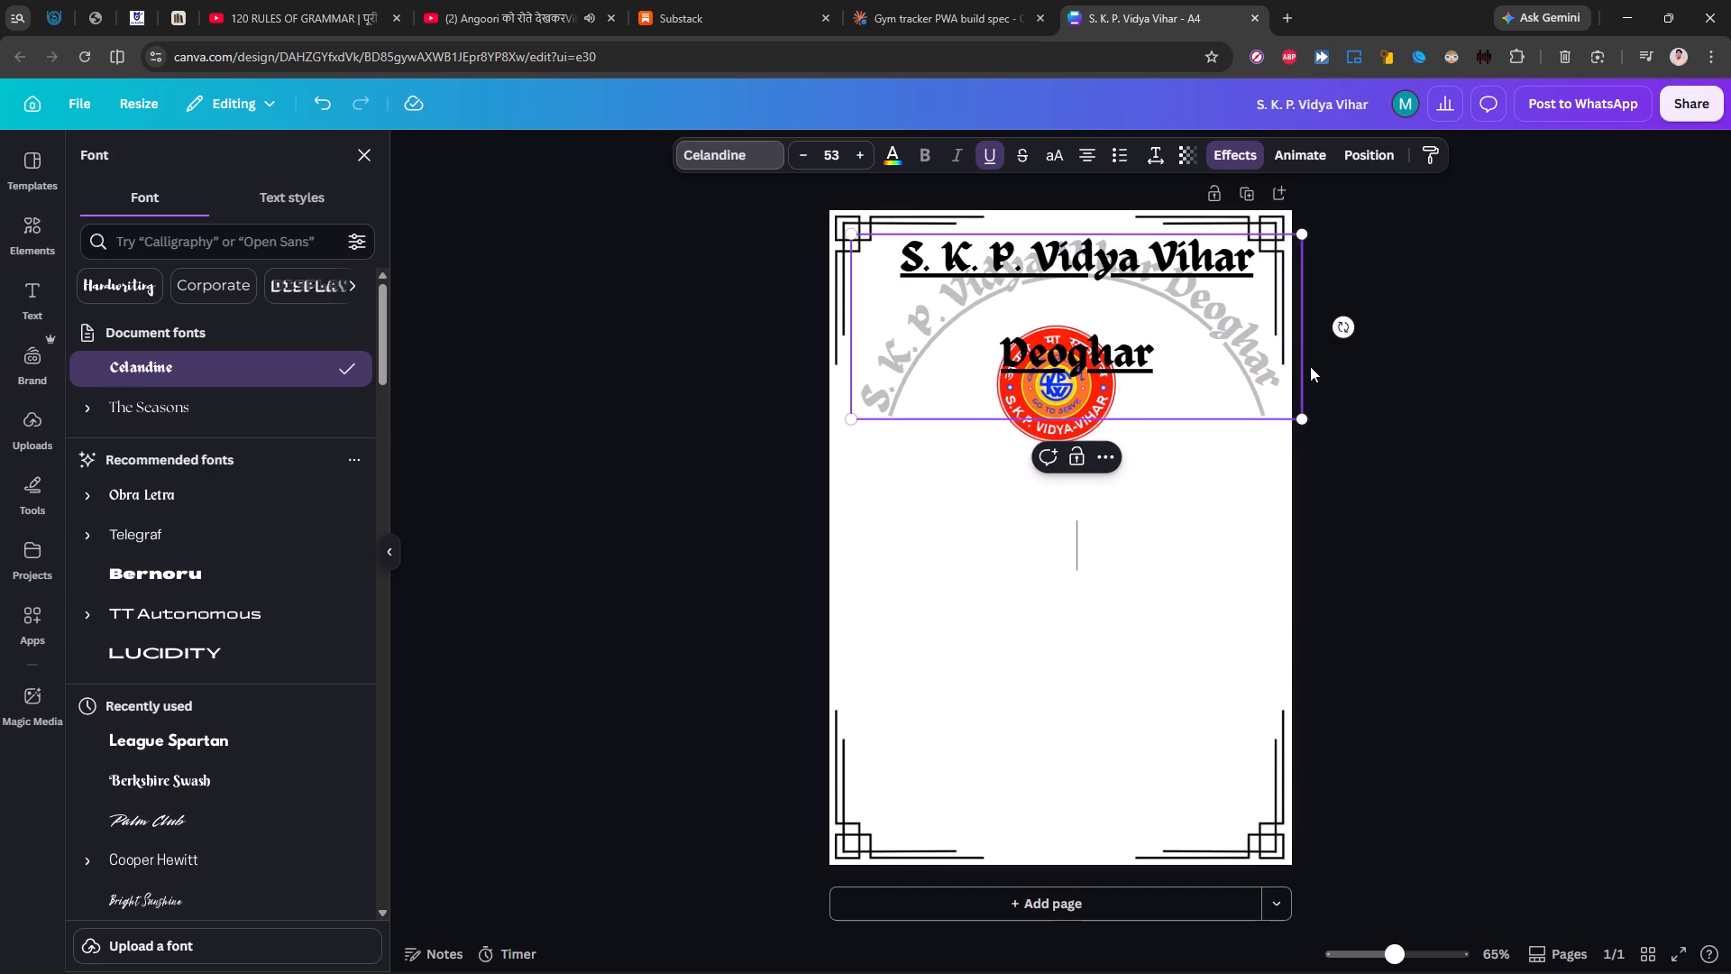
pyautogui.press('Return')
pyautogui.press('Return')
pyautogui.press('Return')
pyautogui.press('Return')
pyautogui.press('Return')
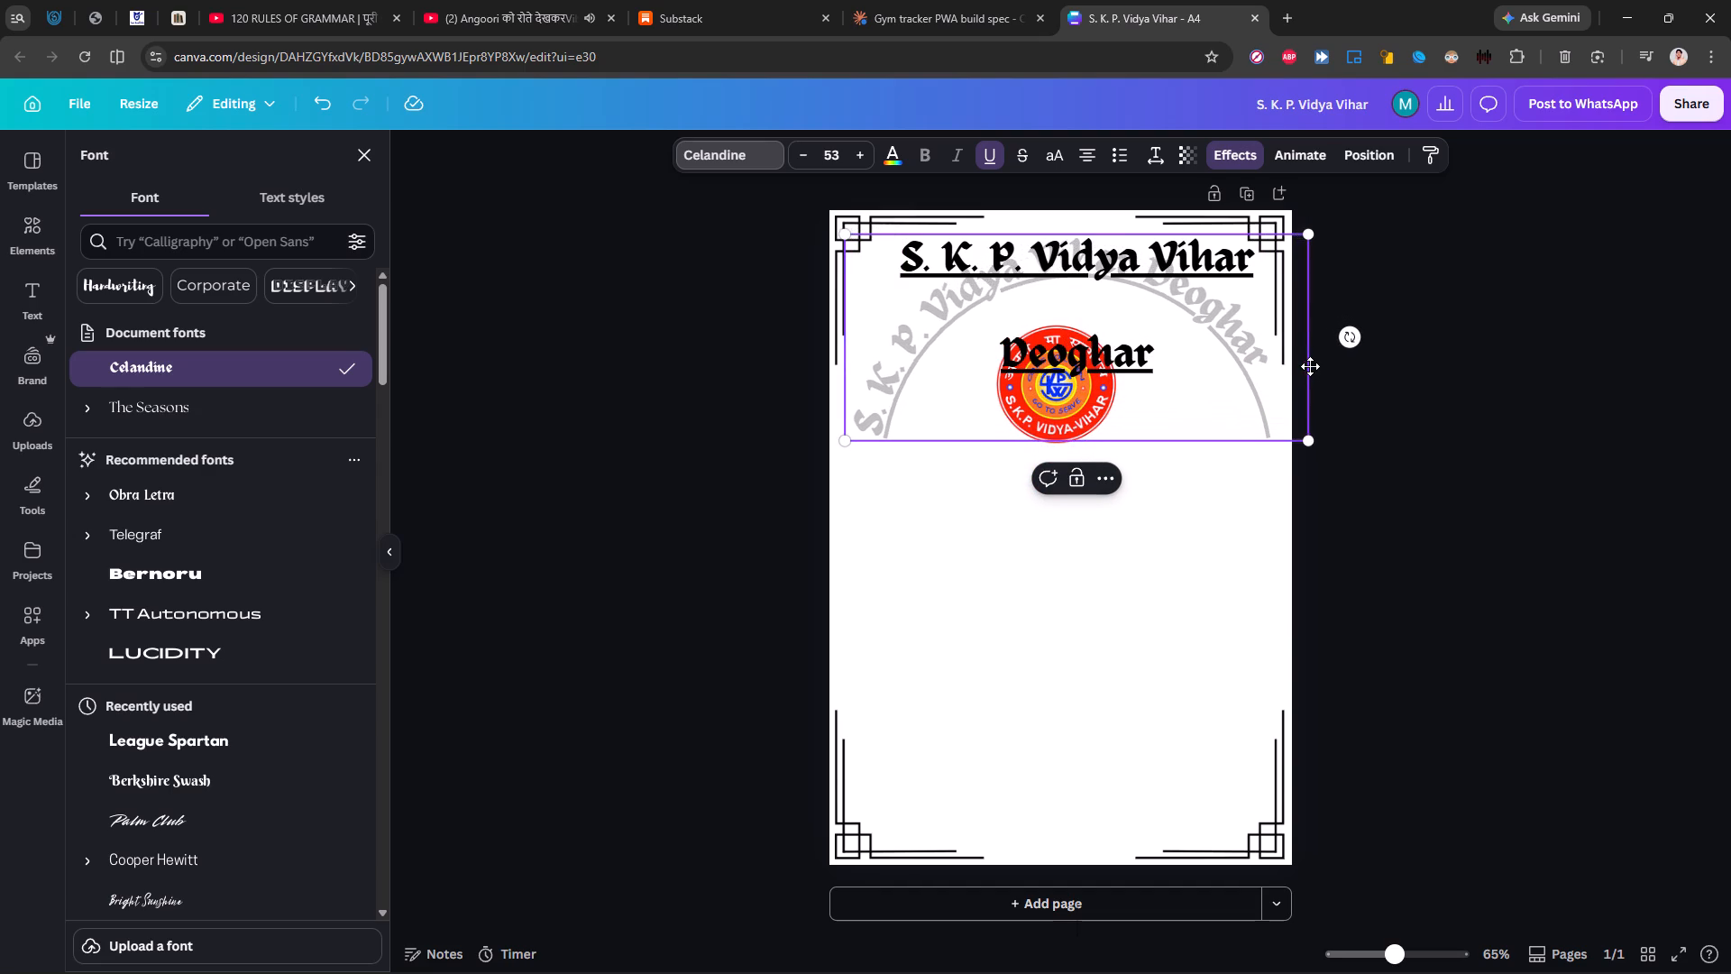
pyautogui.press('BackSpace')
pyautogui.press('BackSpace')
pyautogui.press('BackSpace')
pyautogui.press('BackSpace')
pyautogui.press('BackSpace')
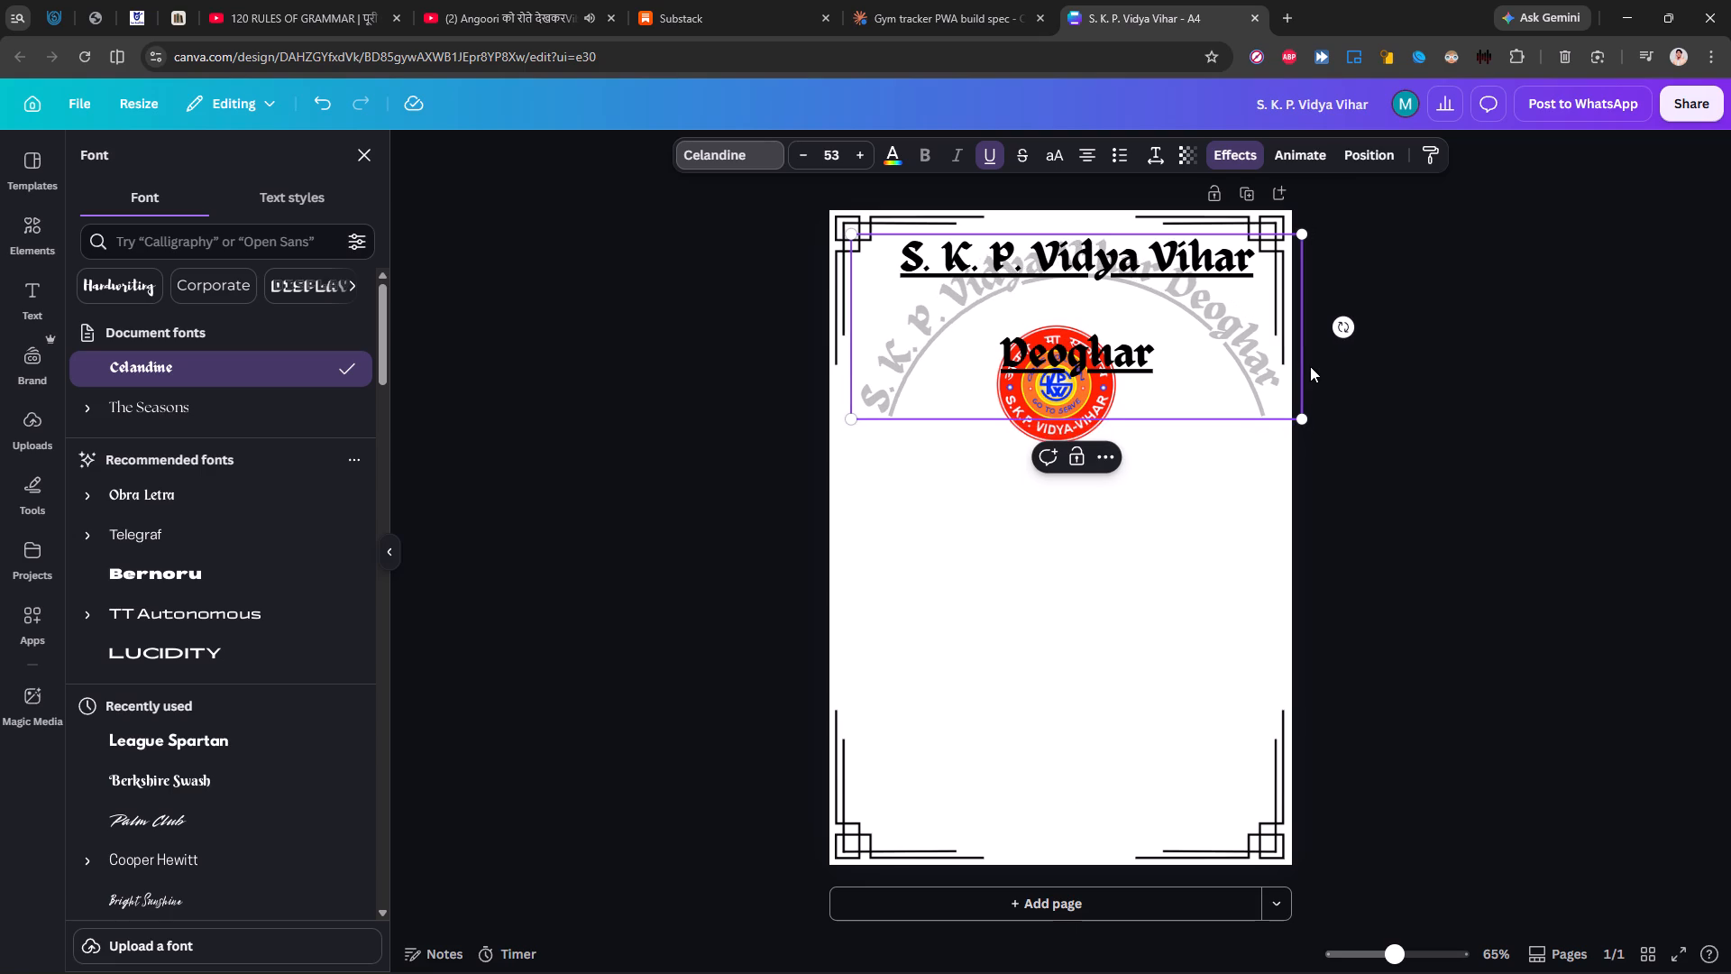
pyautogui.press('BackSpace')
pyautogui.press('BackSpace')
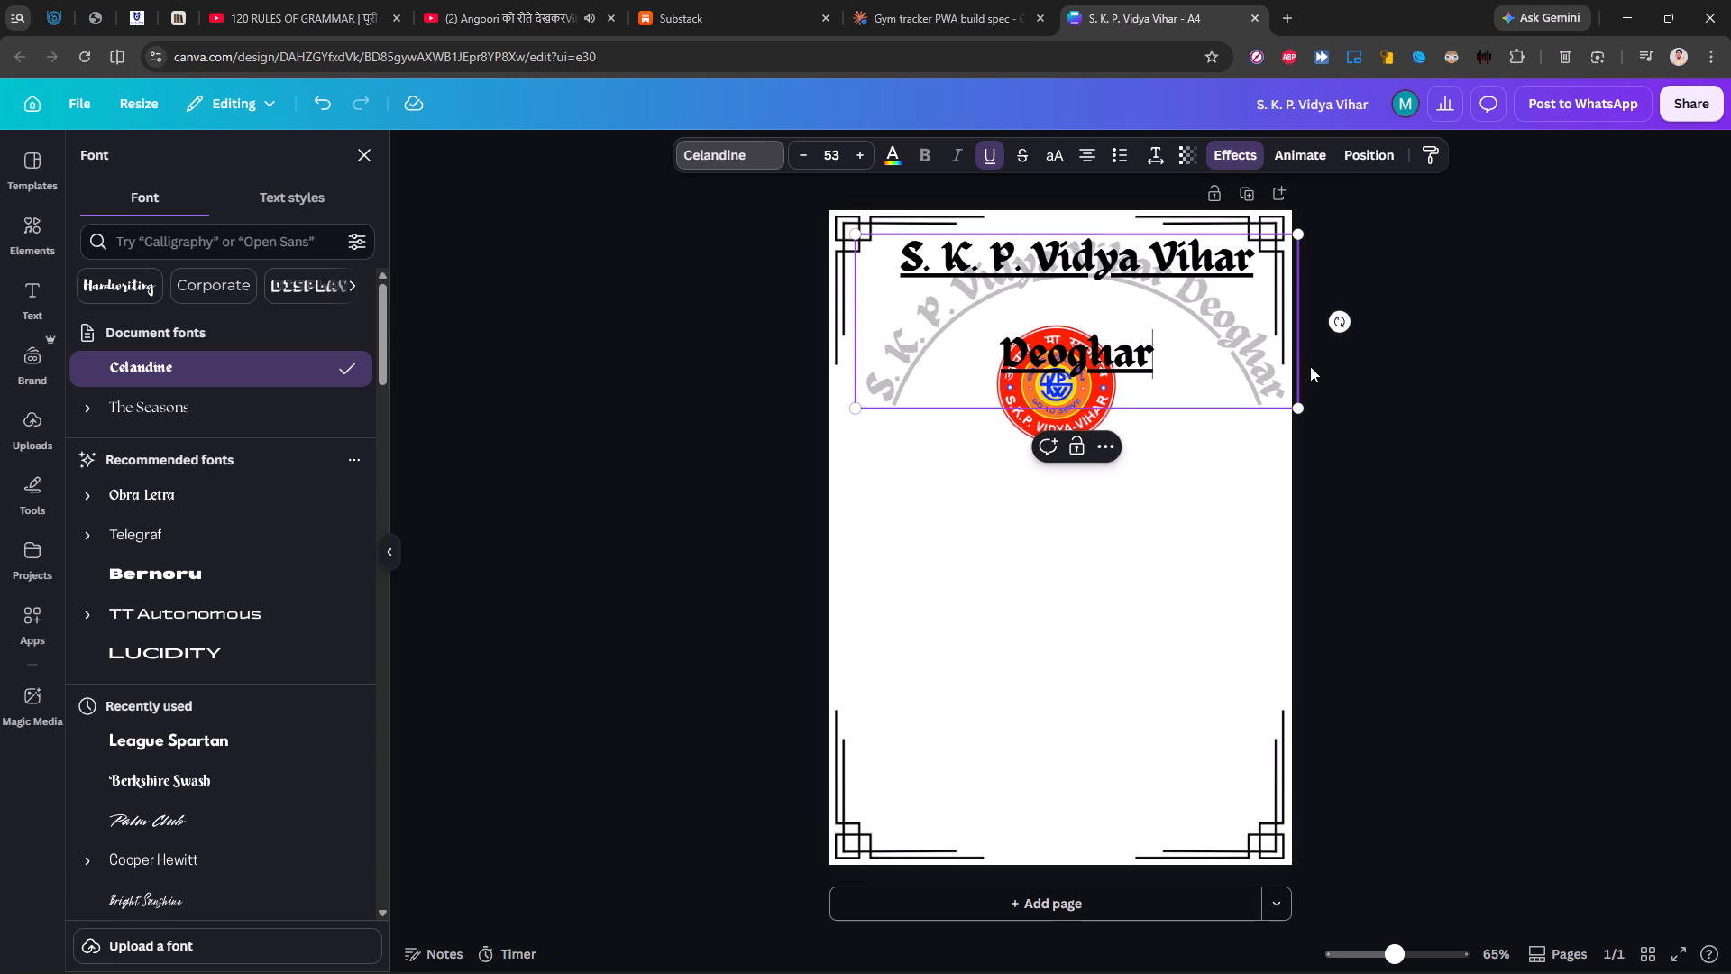
# Finish editing the curved heading and centre it horizontally on the page.
pyautogui.click(1488, 454)
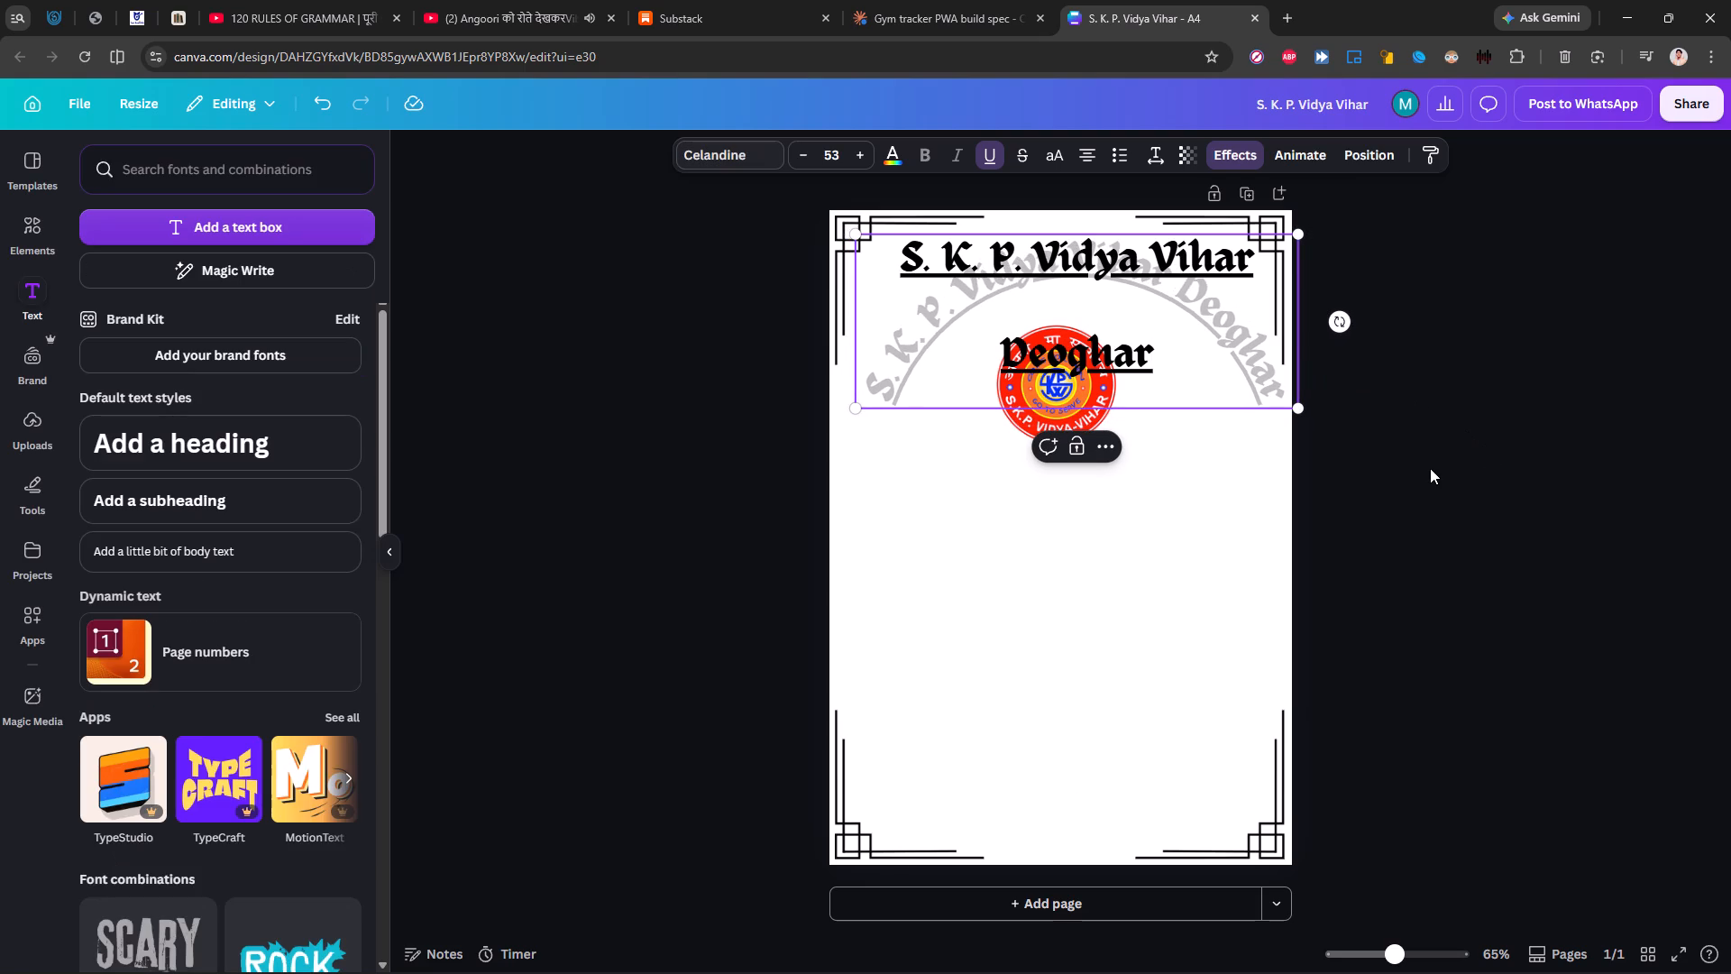
pyautogui.click(1430, 468)
pyautogui.moveTo(1069, 263); pyautogui.dragTo(1054, 263)
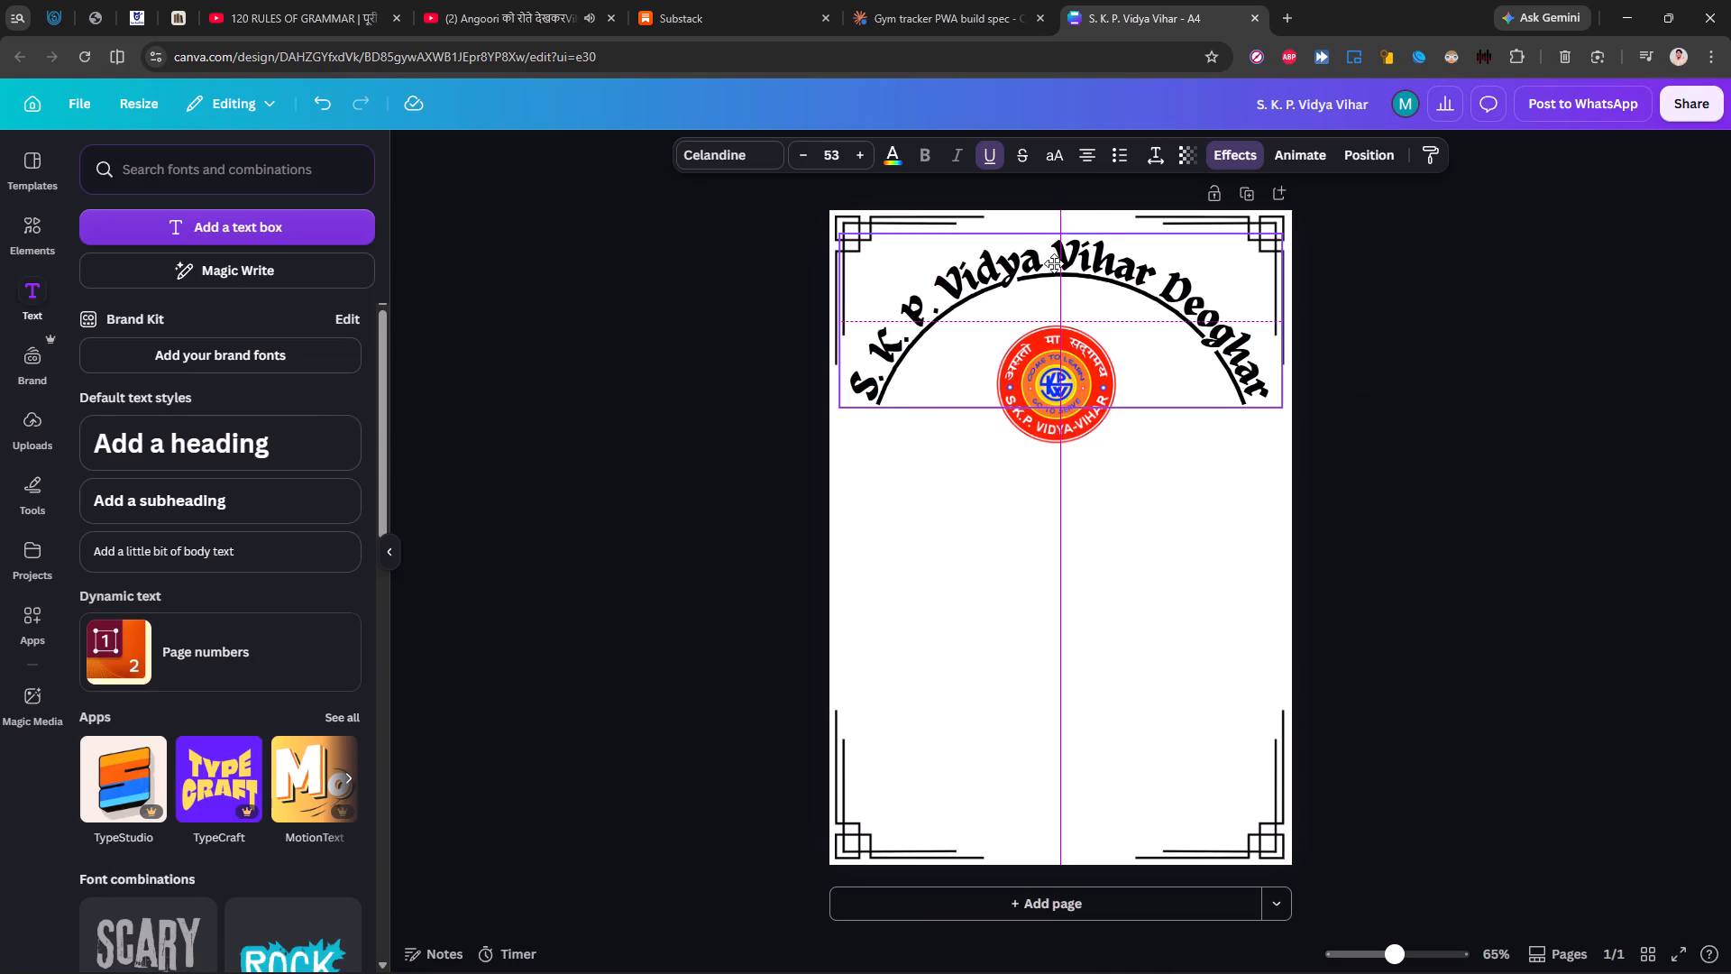
pyautogui.moveTo(1054, 263); pyautogui.dragTo(1054, 262)
pyautogui.click(1384, 626)
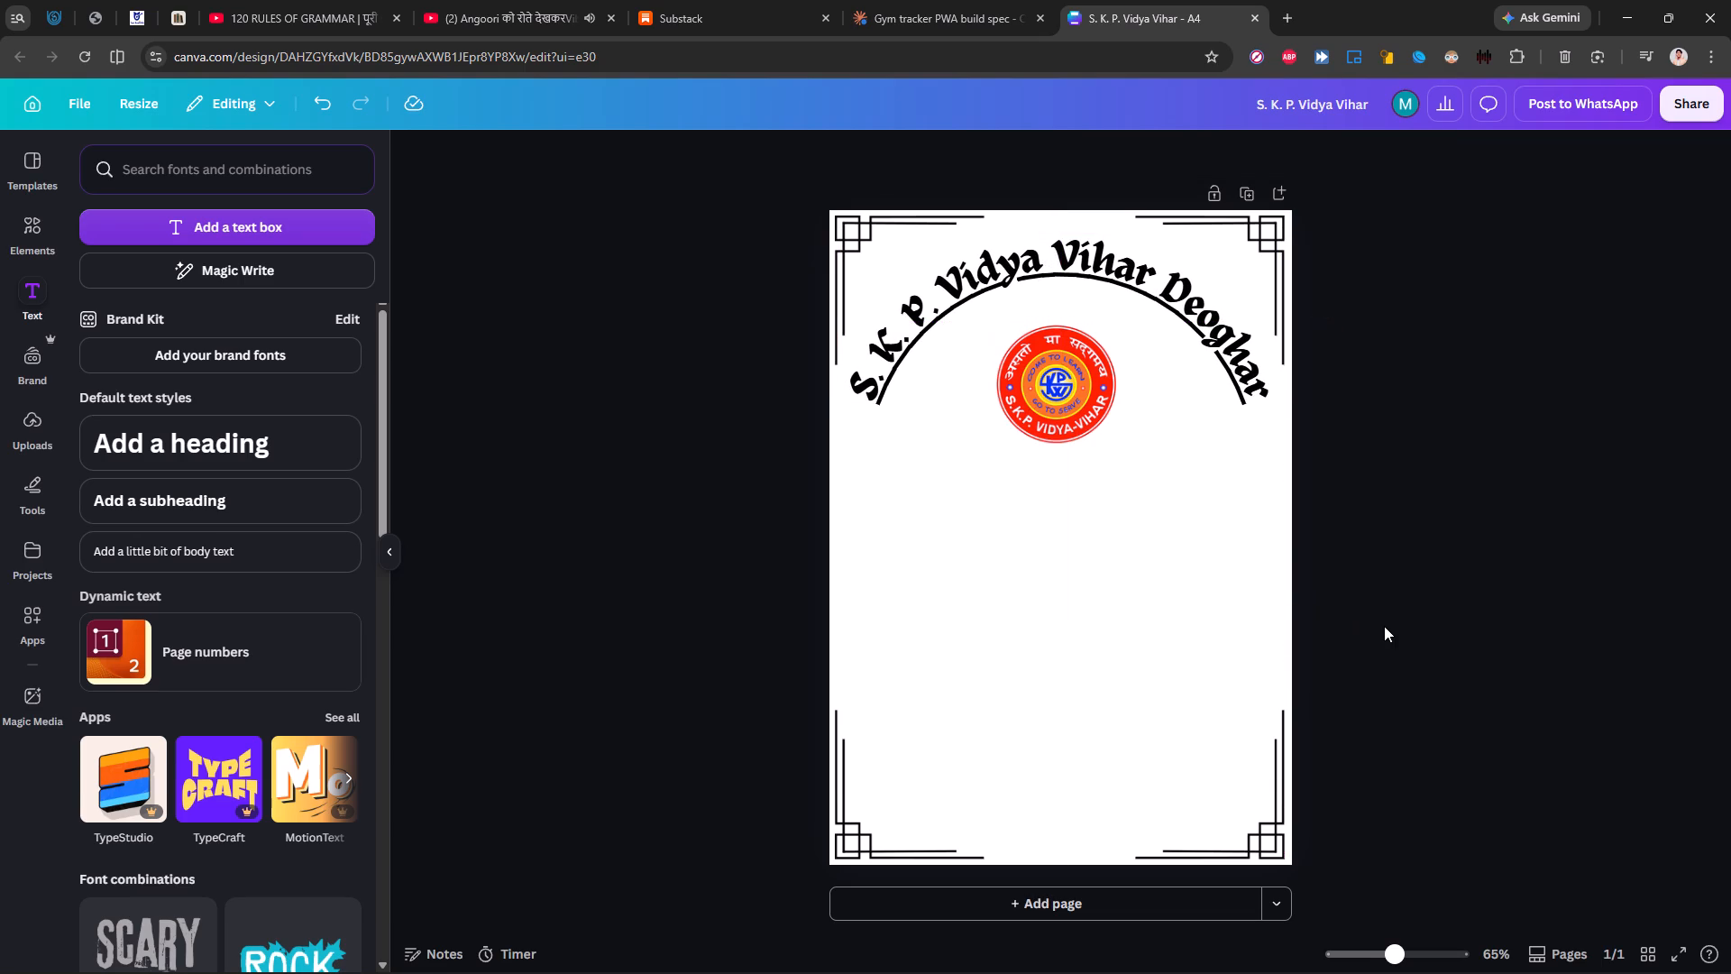
# Centre the school logo horizontally on the page, beneath the curved heading.
pyautogui.click(1058, 400)
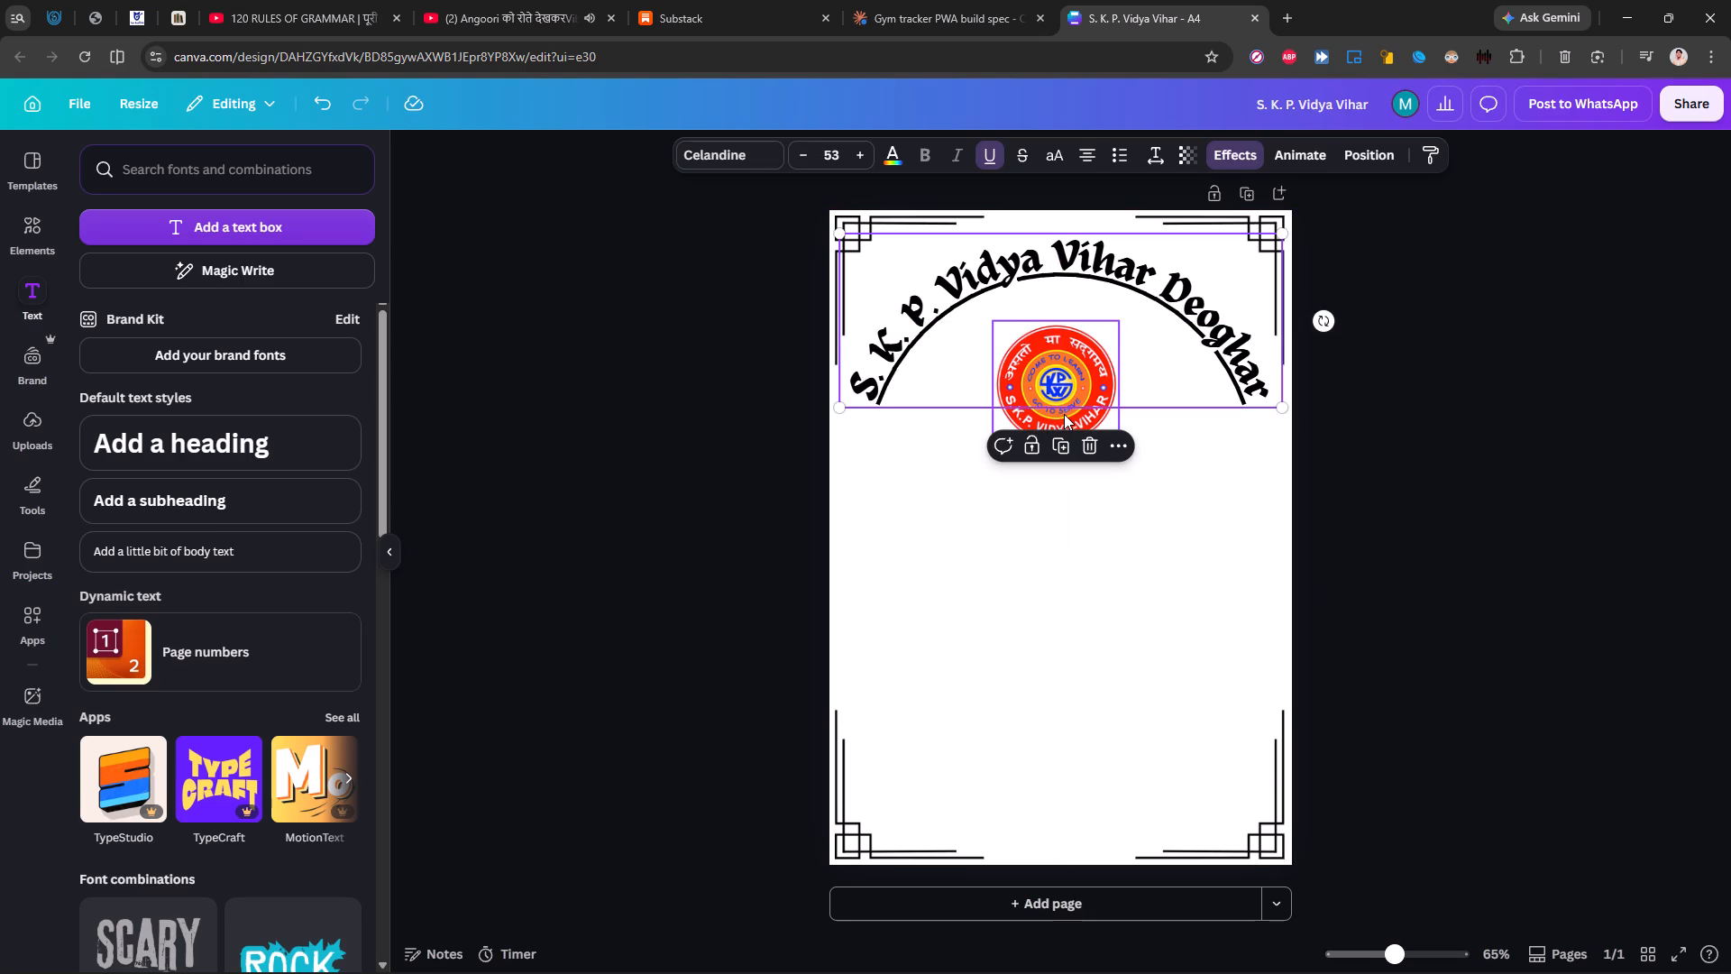
pyautogui.click(1064, 414)
pyautogui.click(1064, 414)
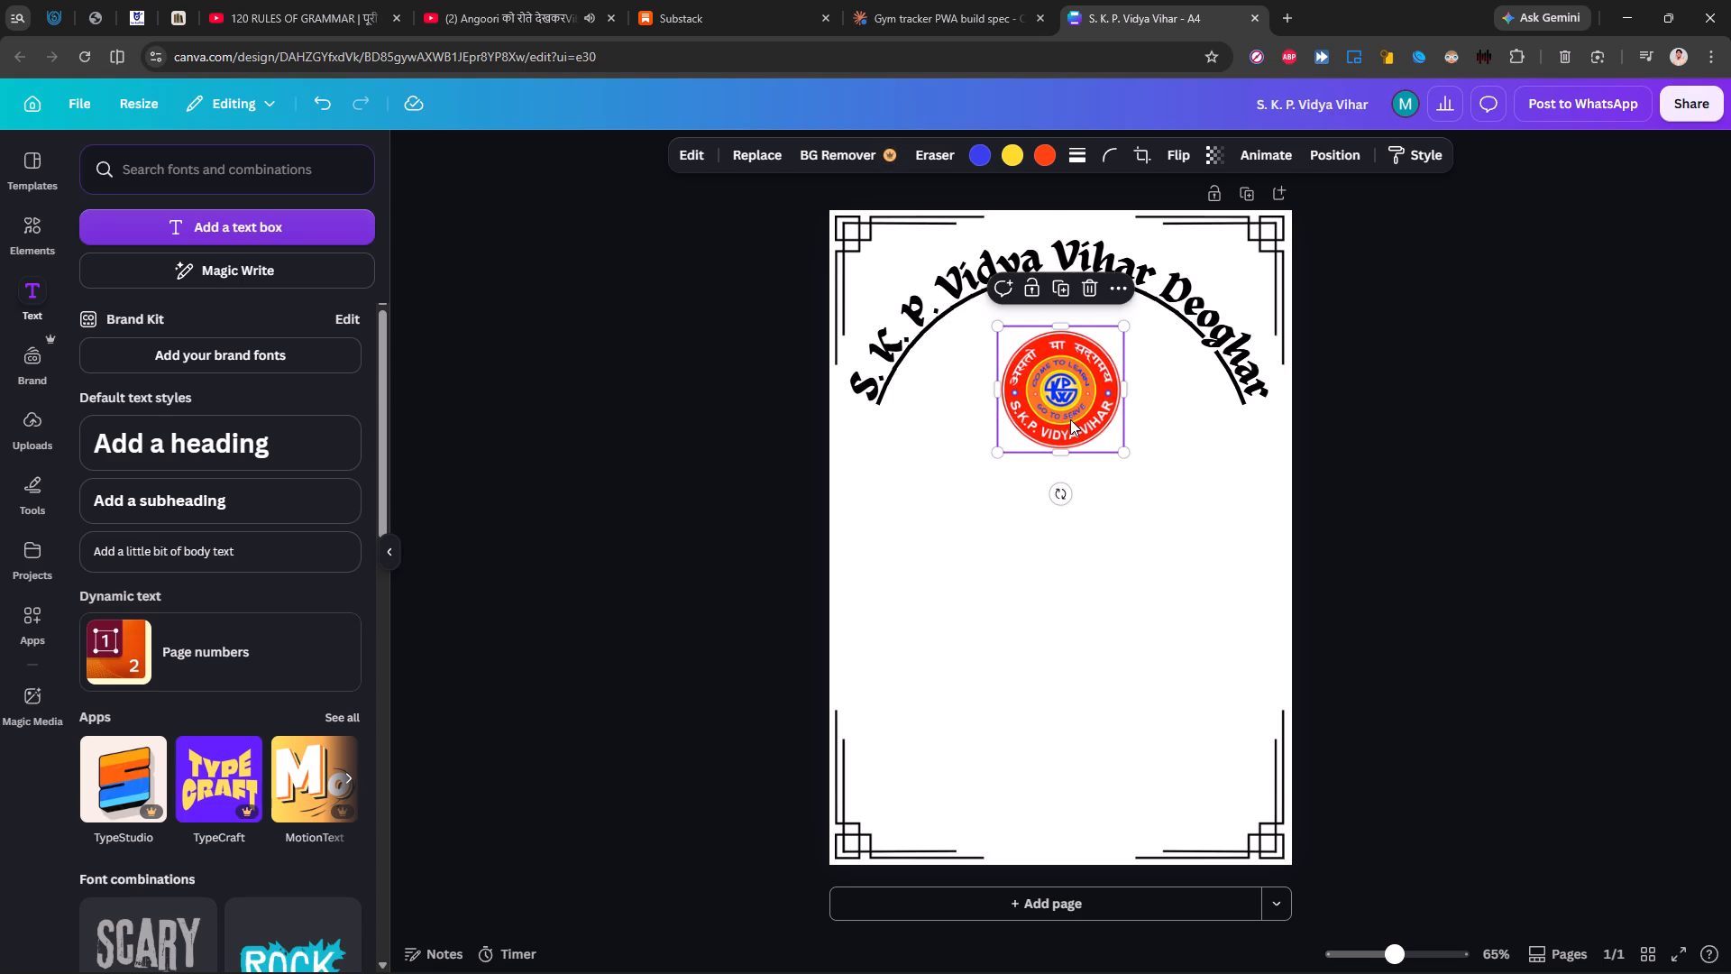
pyautogui.write('ww')
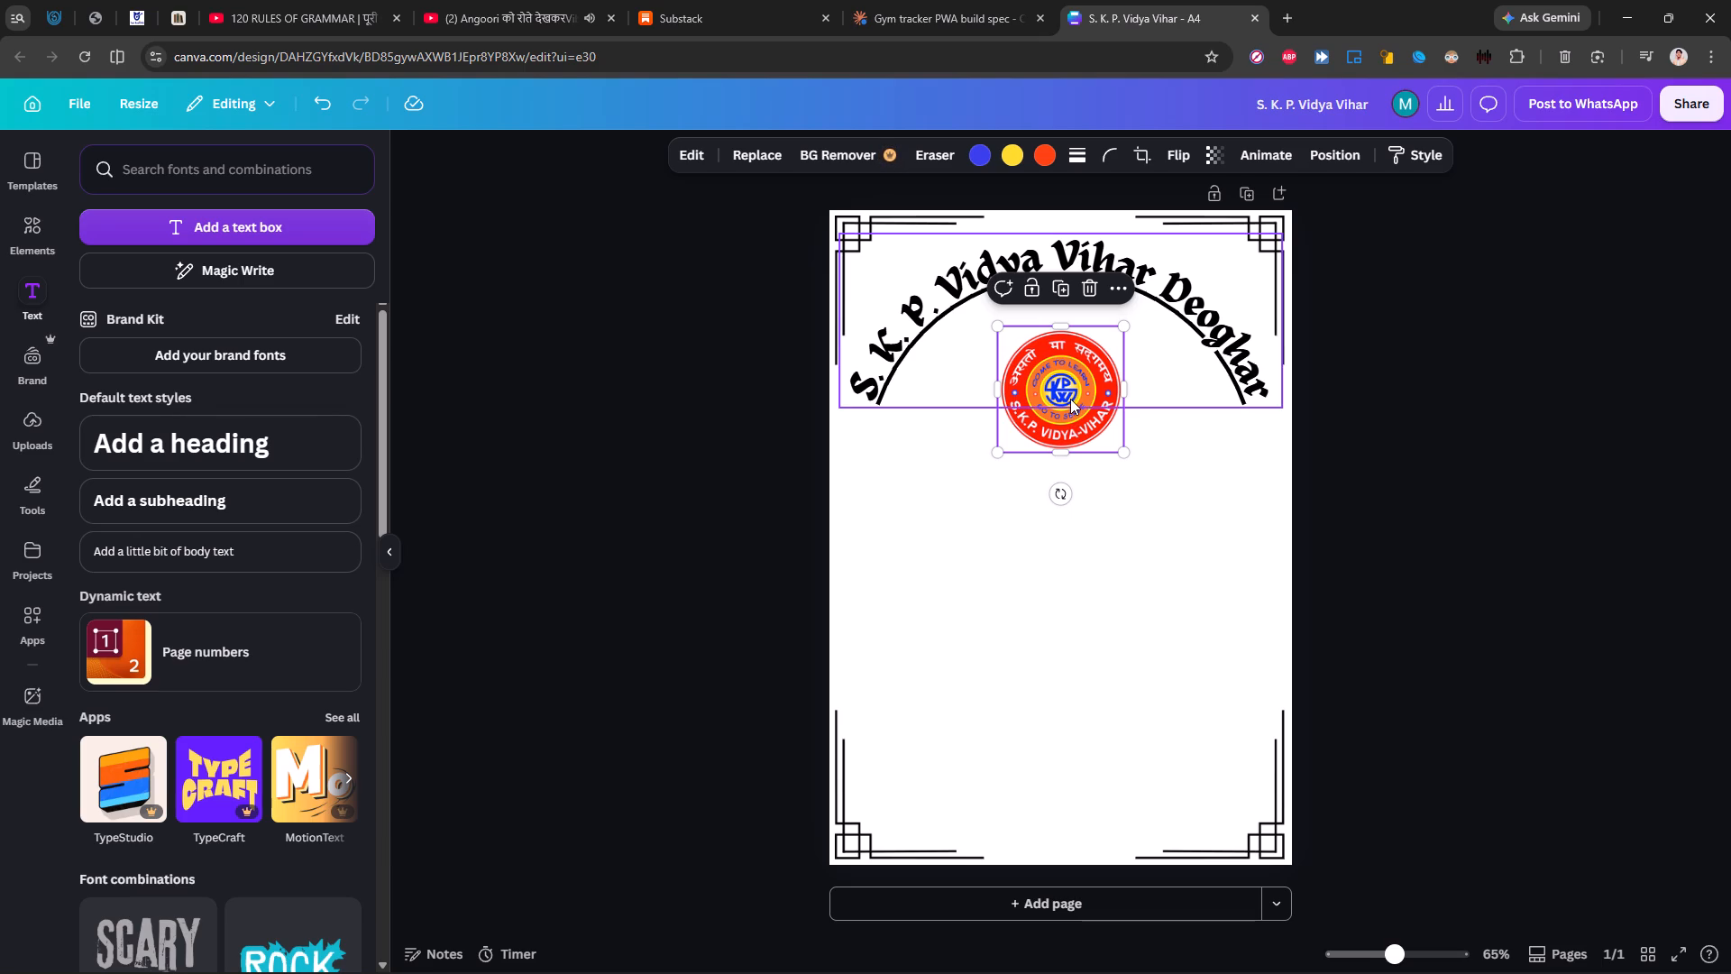
pyautogui.moveTo(1070, 423); pyautogui.dragTo(1070, 414)
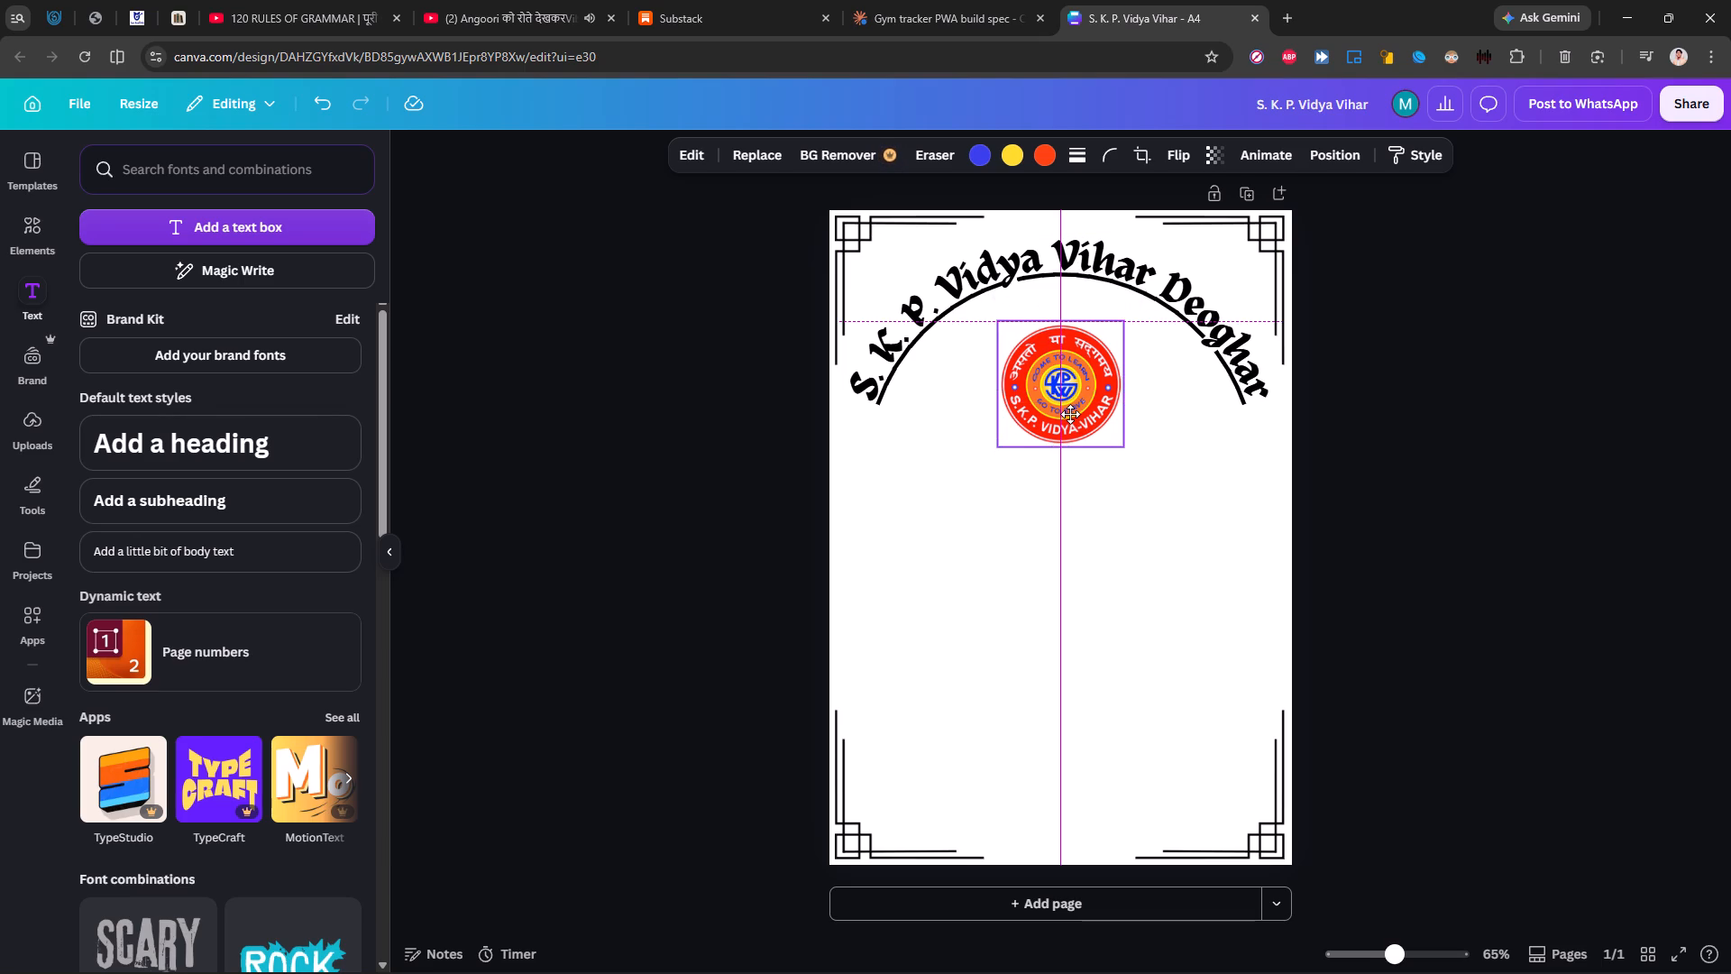
pyautogui.moveTo(1070, 414); pyautogui.dragTo(1071, 415)
pyautogui.moveTo(1071, 415); pyautogui.dragTo(1068, 415)
pyautogui.click(1512, 595)
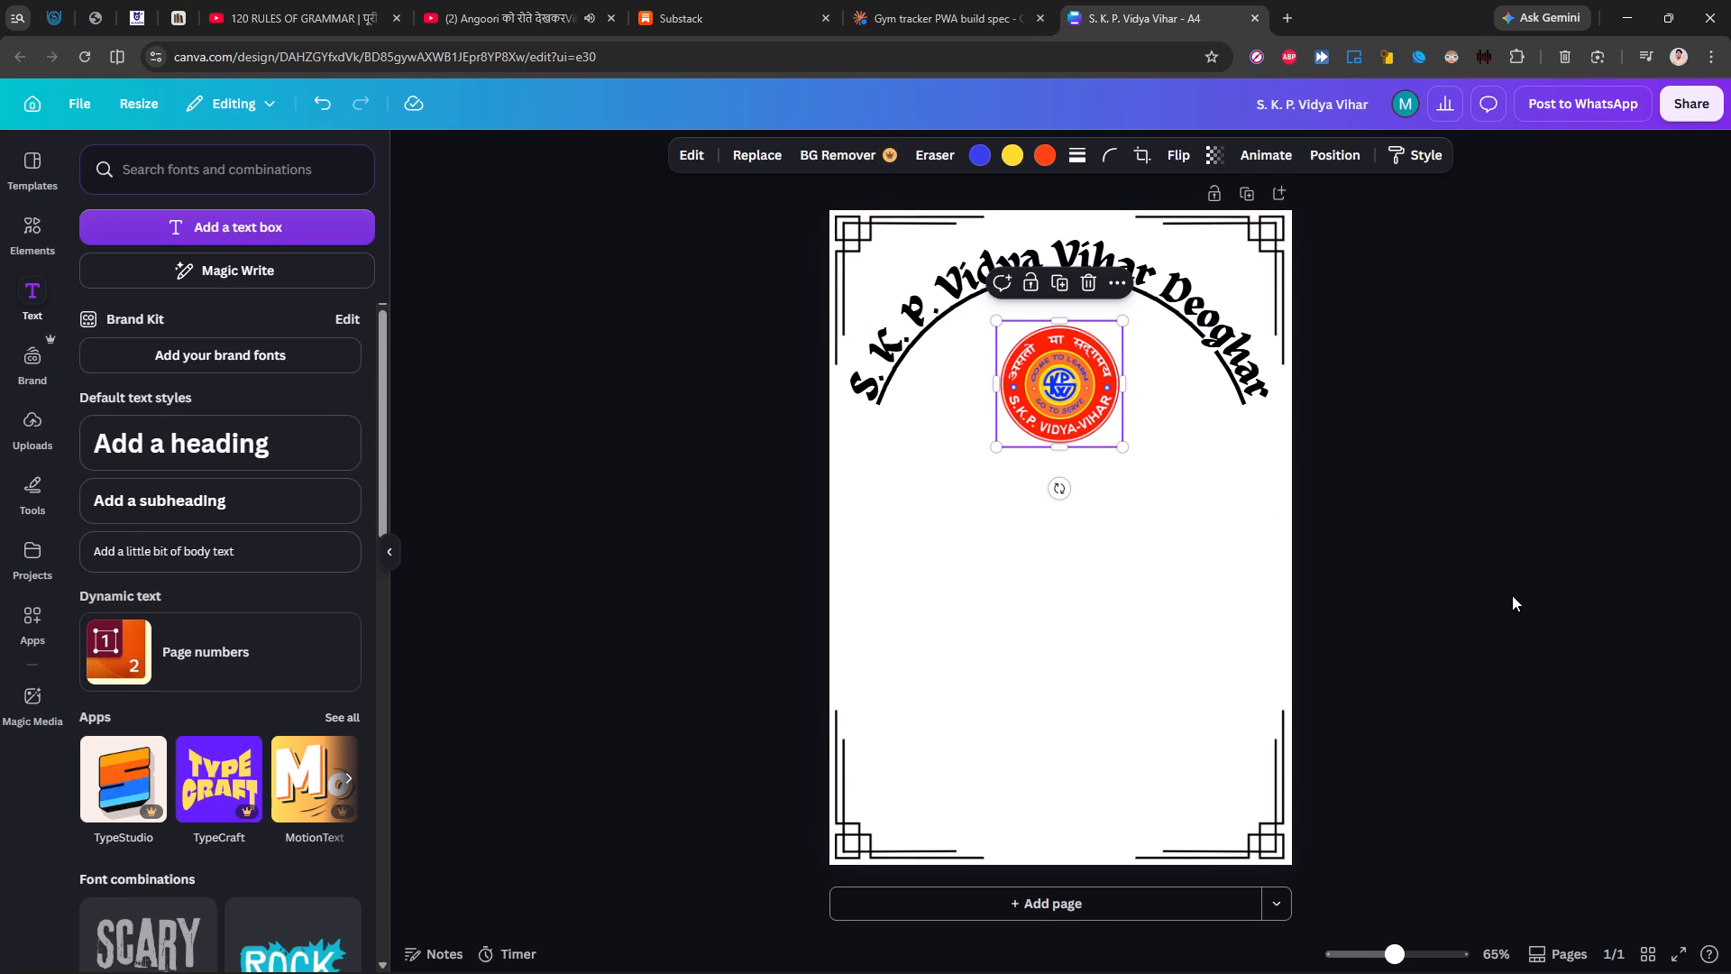
# Add a subheading reading "2026-2027", set its size to 33 and turn on underline.
pyautogui.click(162, 492)
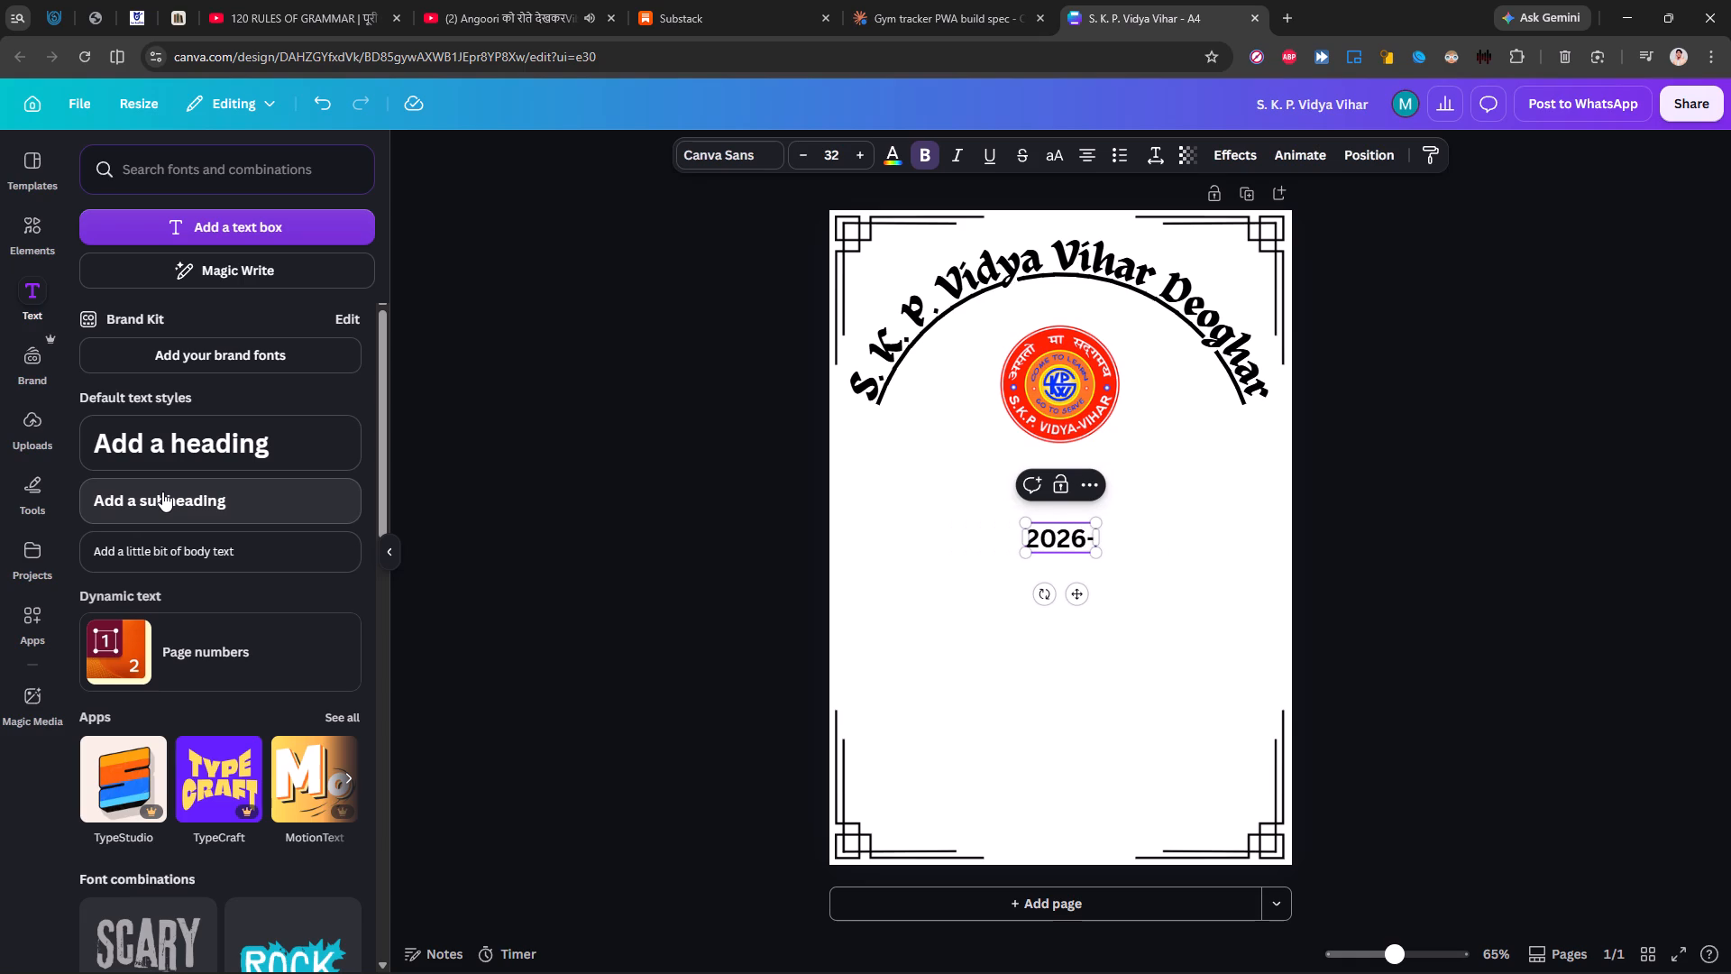
pyautogui.write('2027')
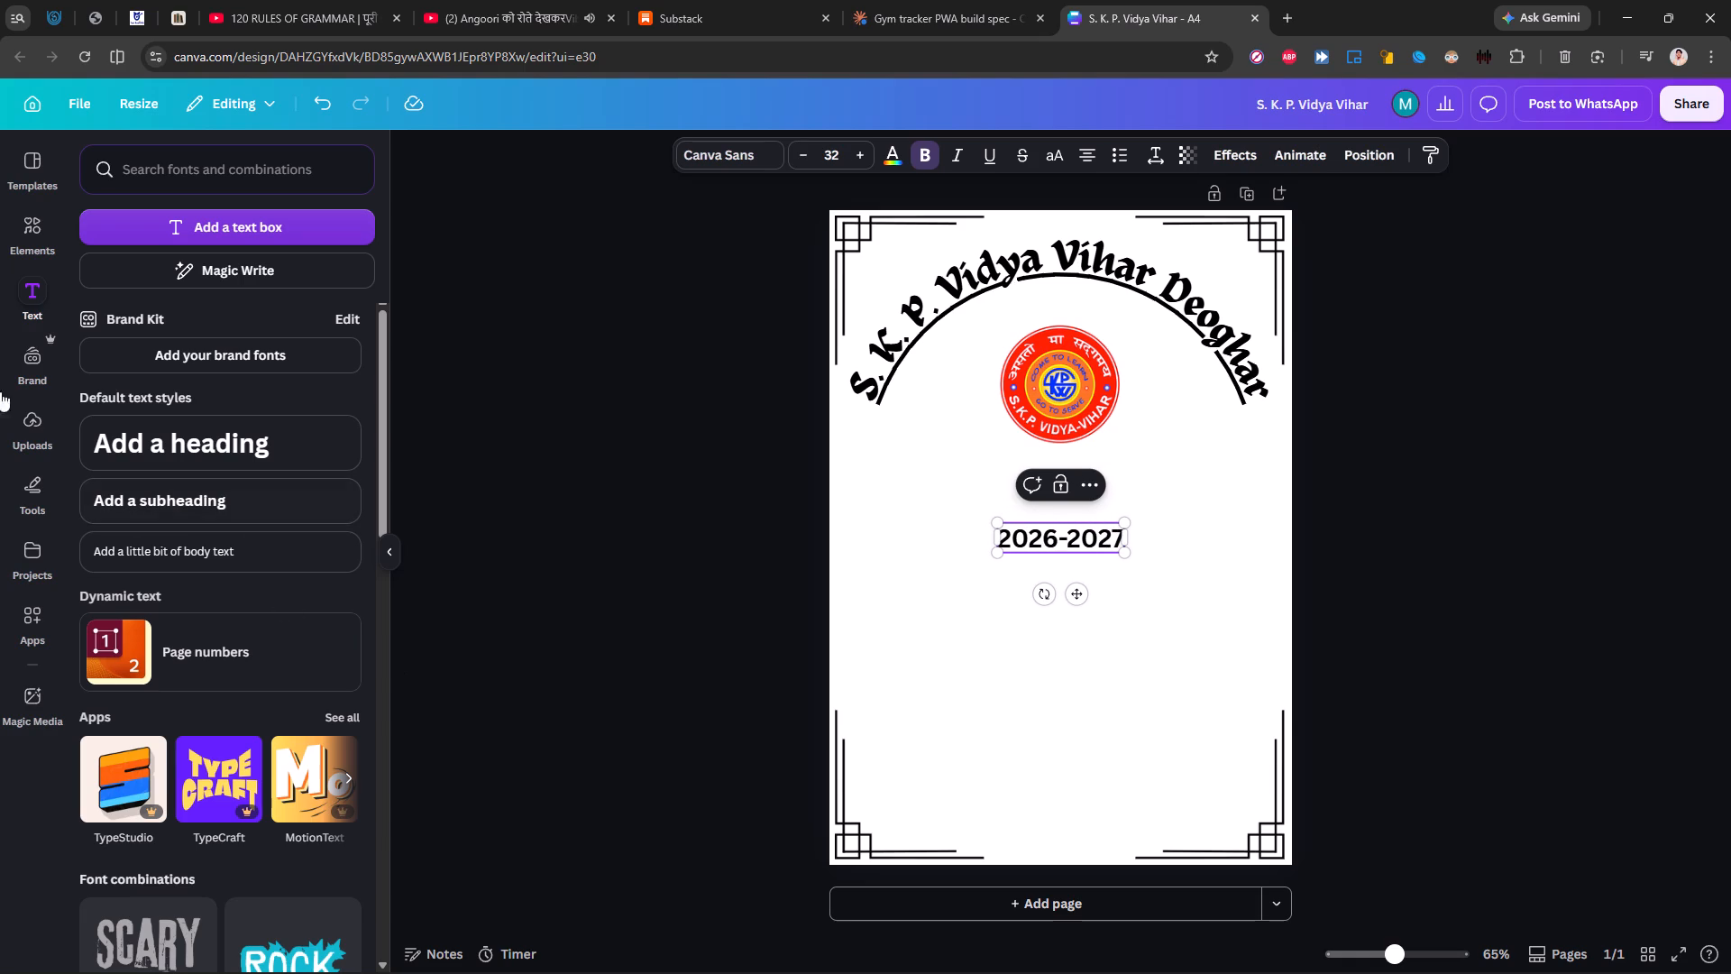
pyautogui.click(861, 156)
pyautogui.click(987, 153)
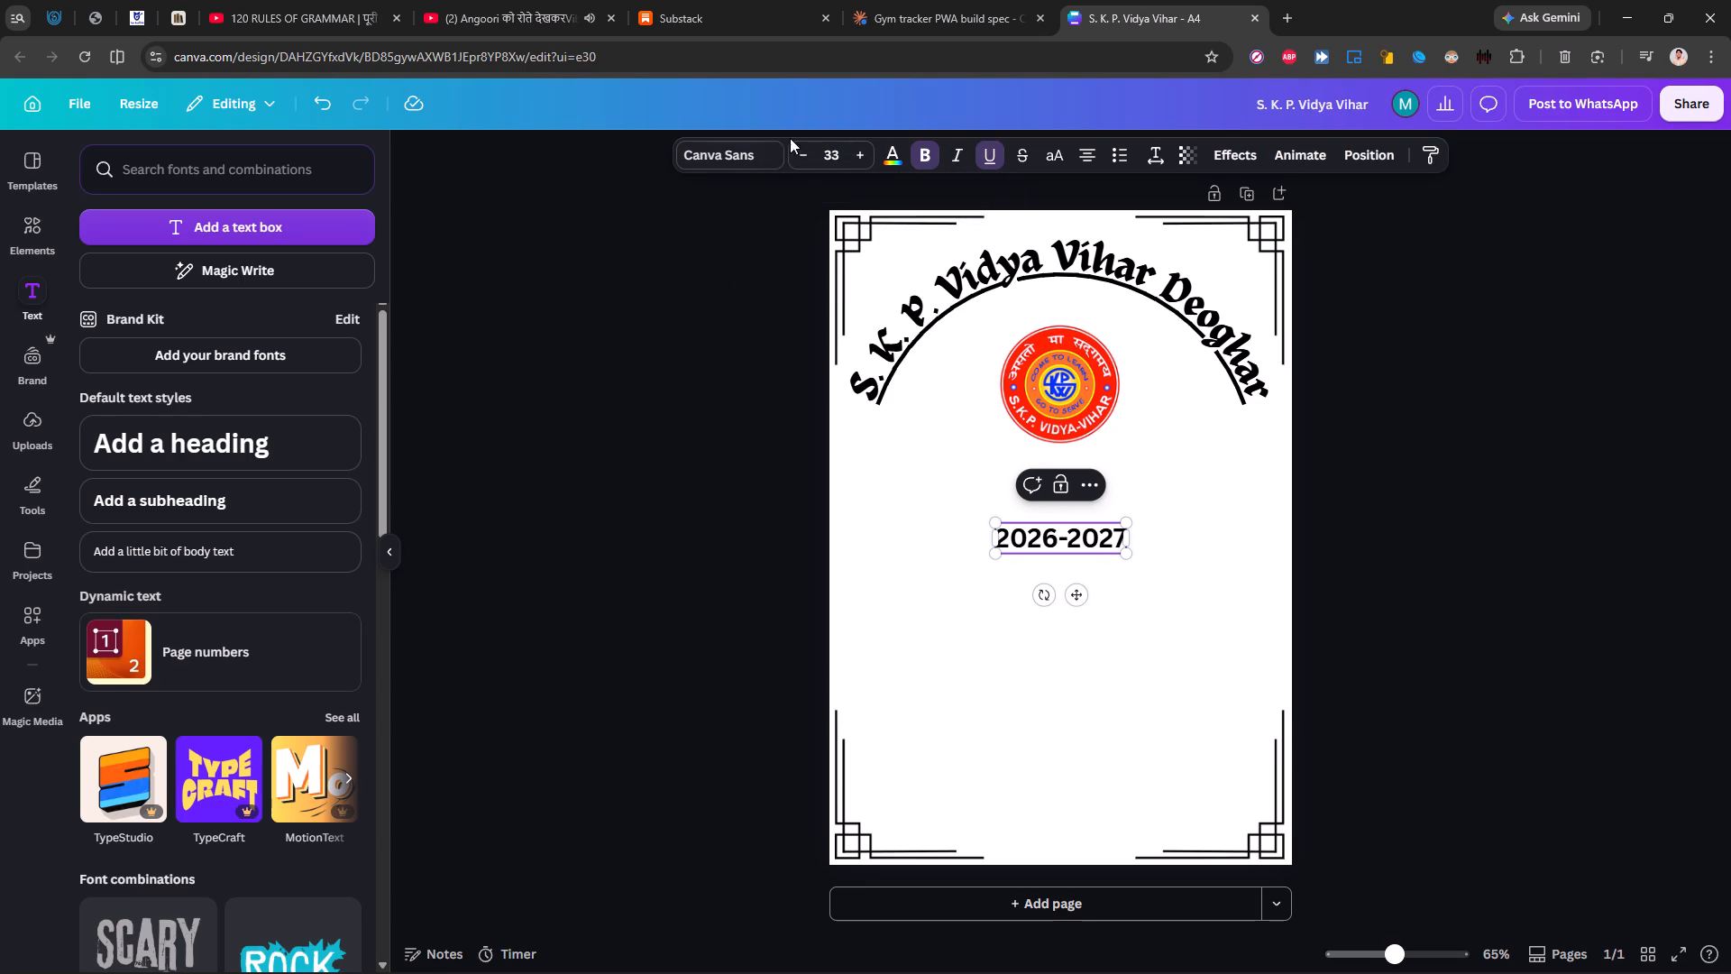
# Try Shrikhand on the "2026-2027" text and change its font to League Spartan.
pyautogui.click(740, 149)
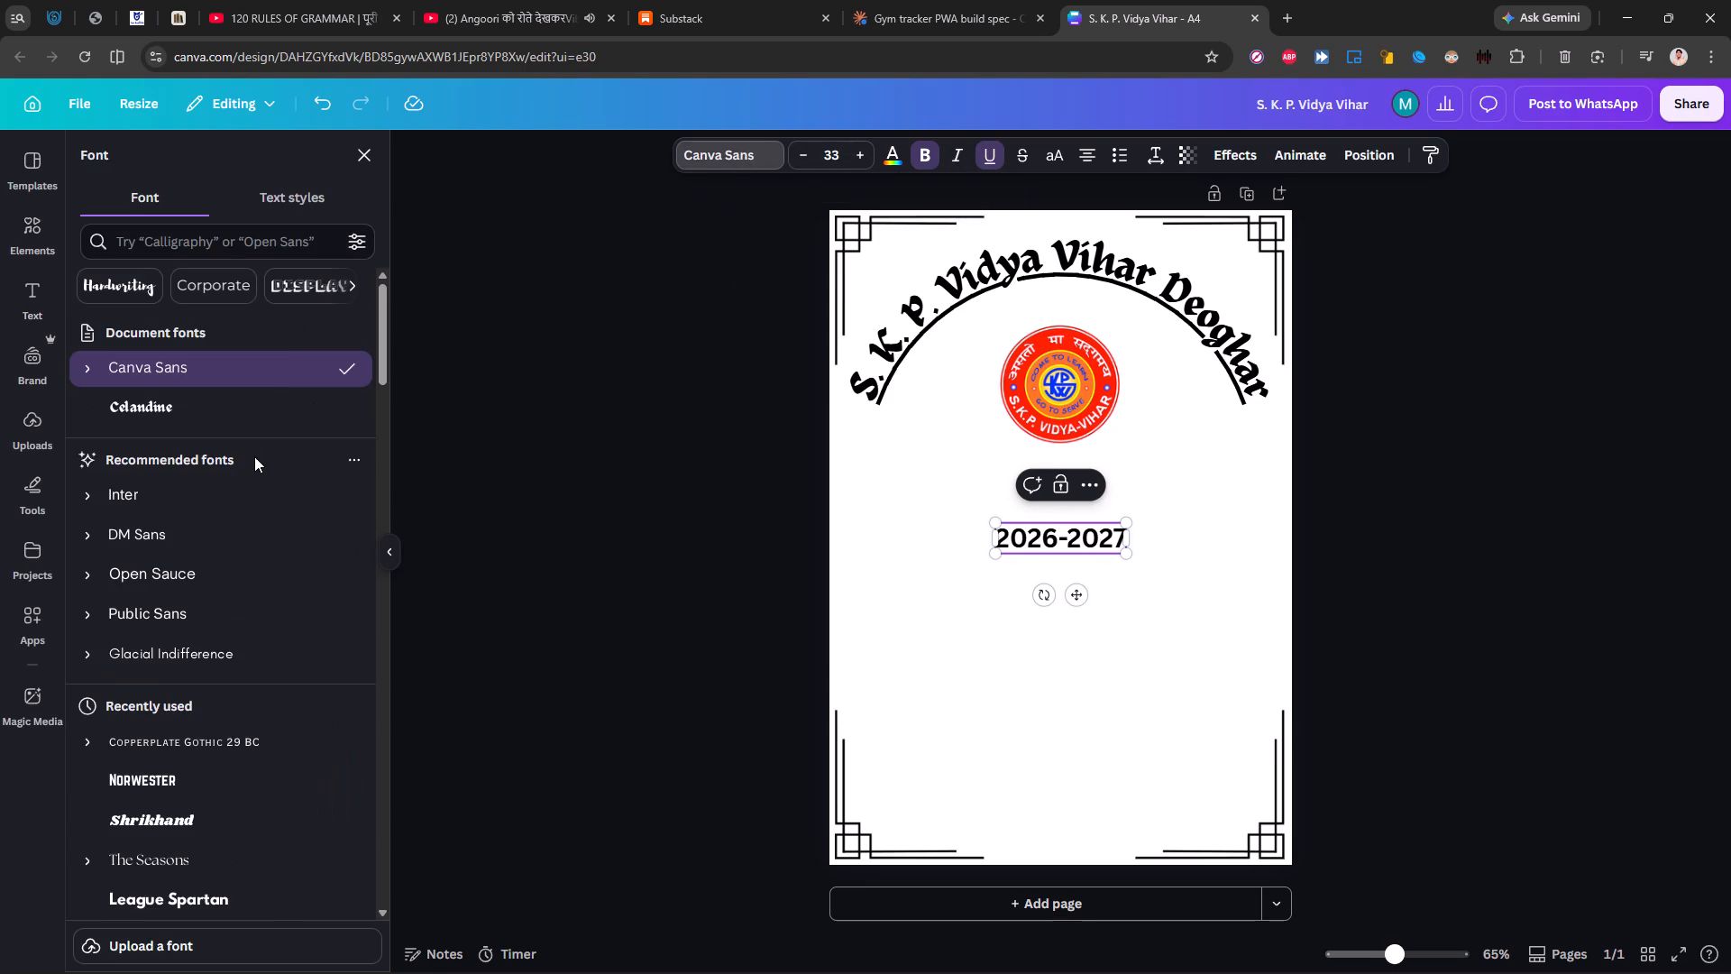
pyautogui.scroll(-1, 177, 692)
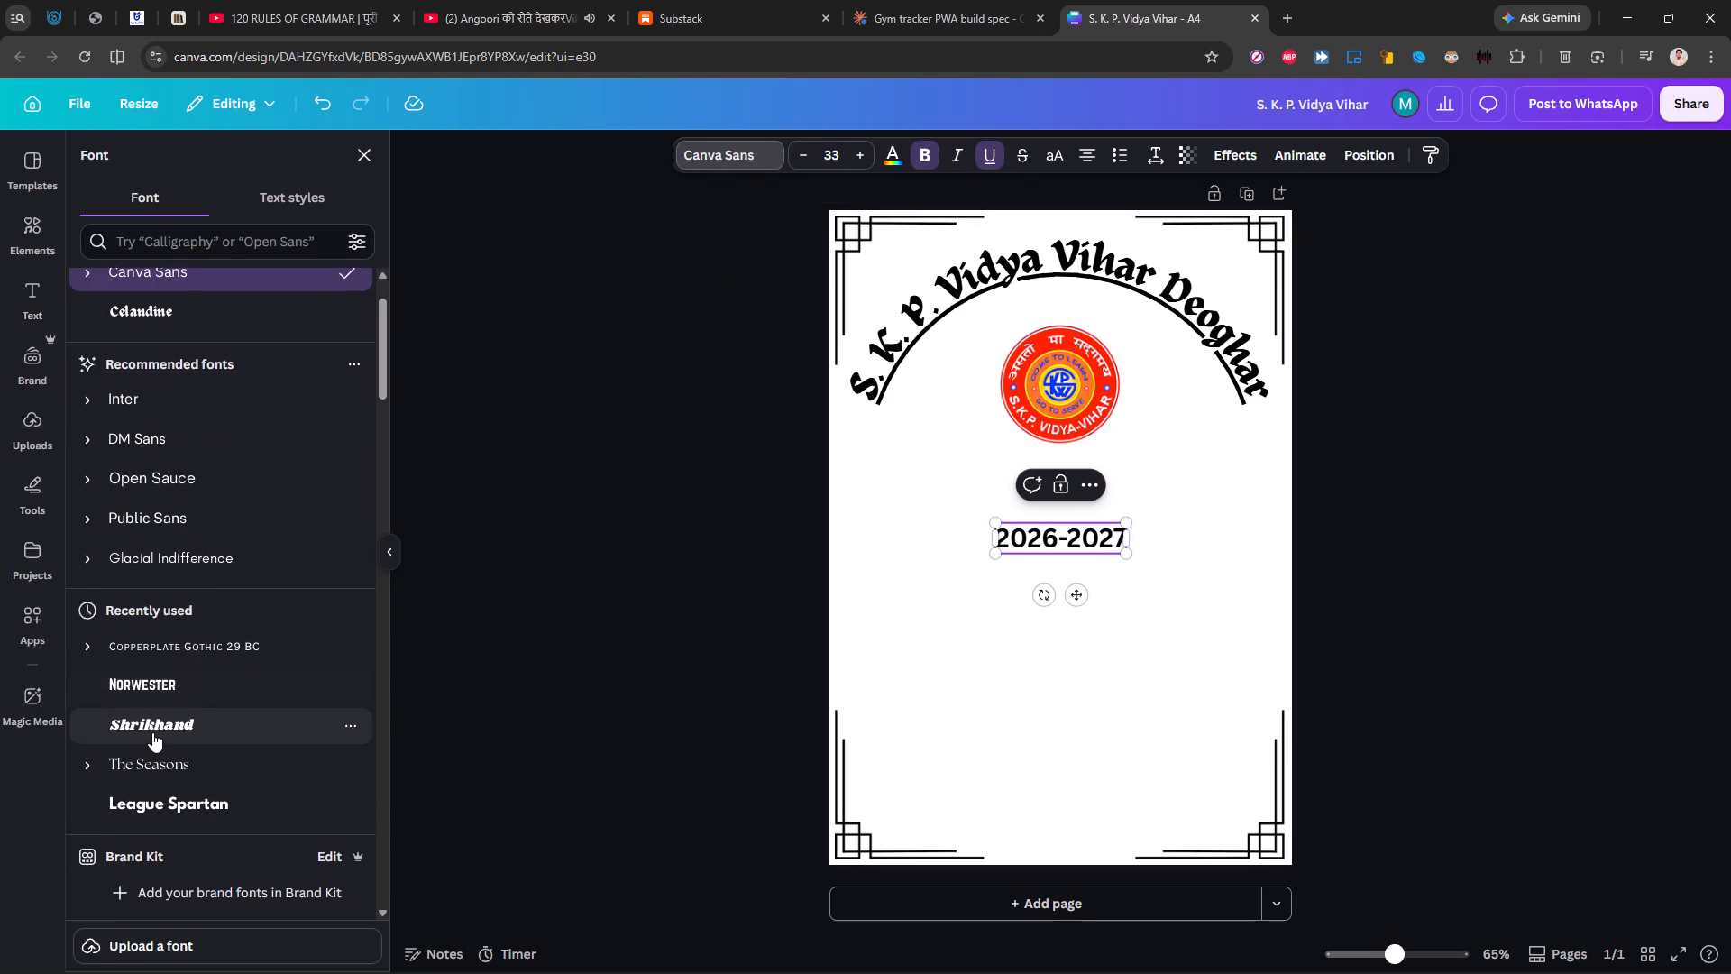
pyautogui.click(152, 730)
pyautogui.scroll(-2, 152, 730)
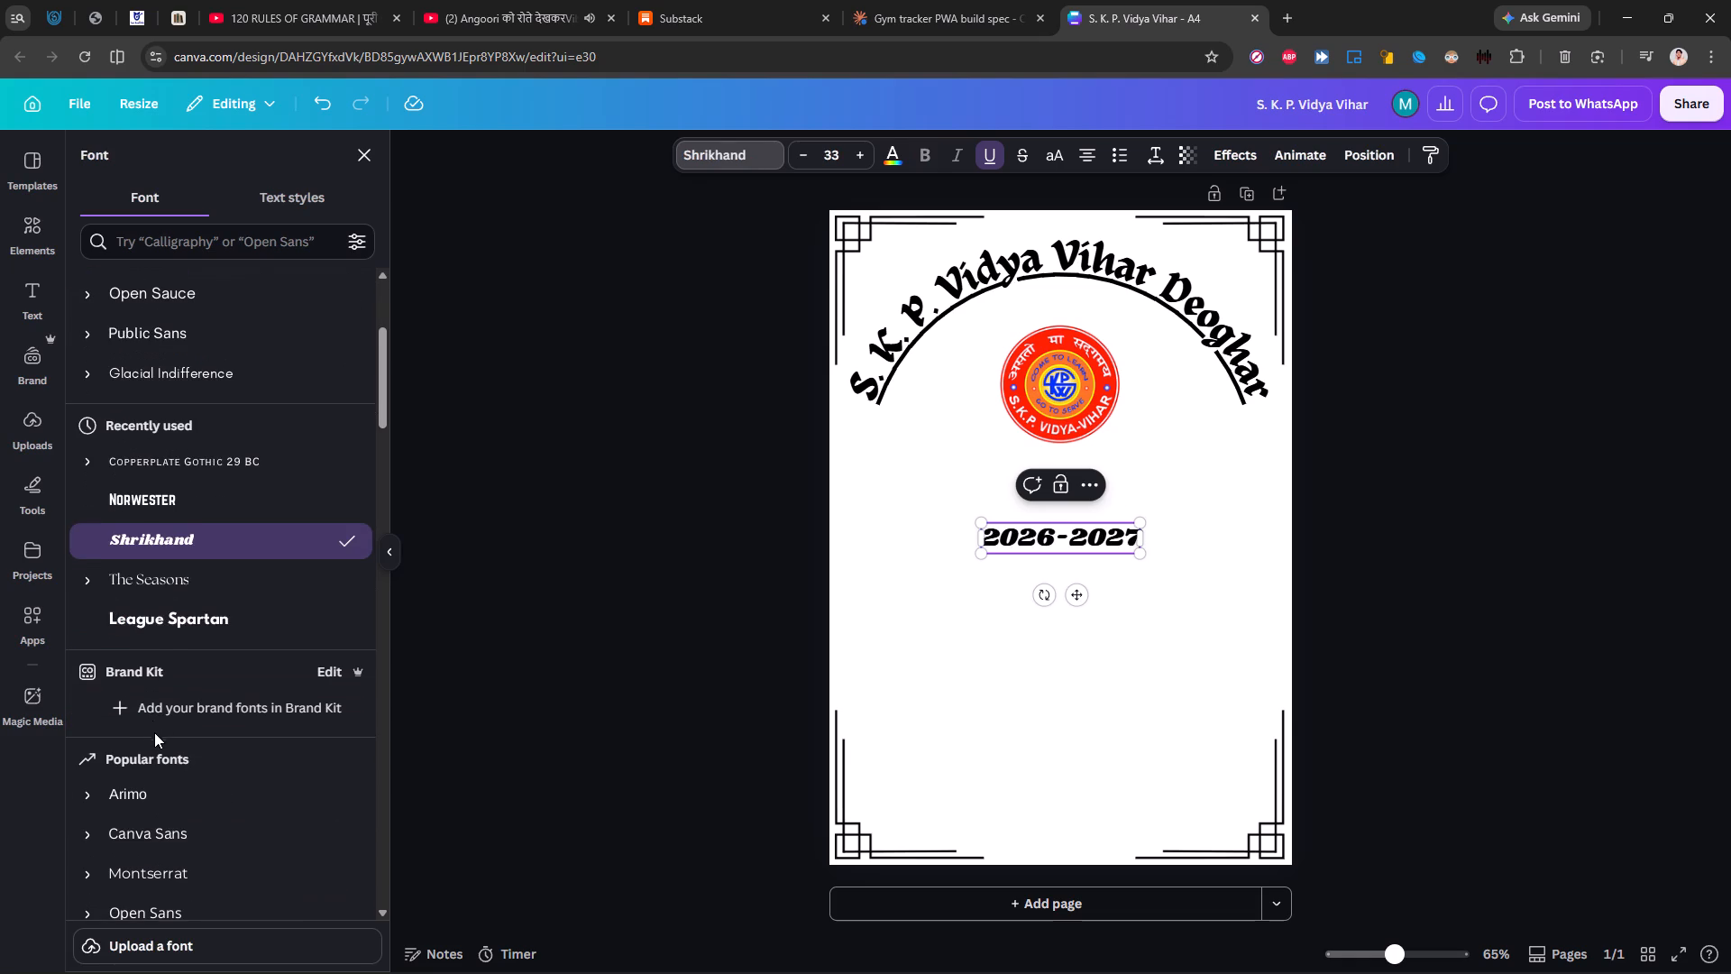
pyautogui.scroll(-3, 159, 802)
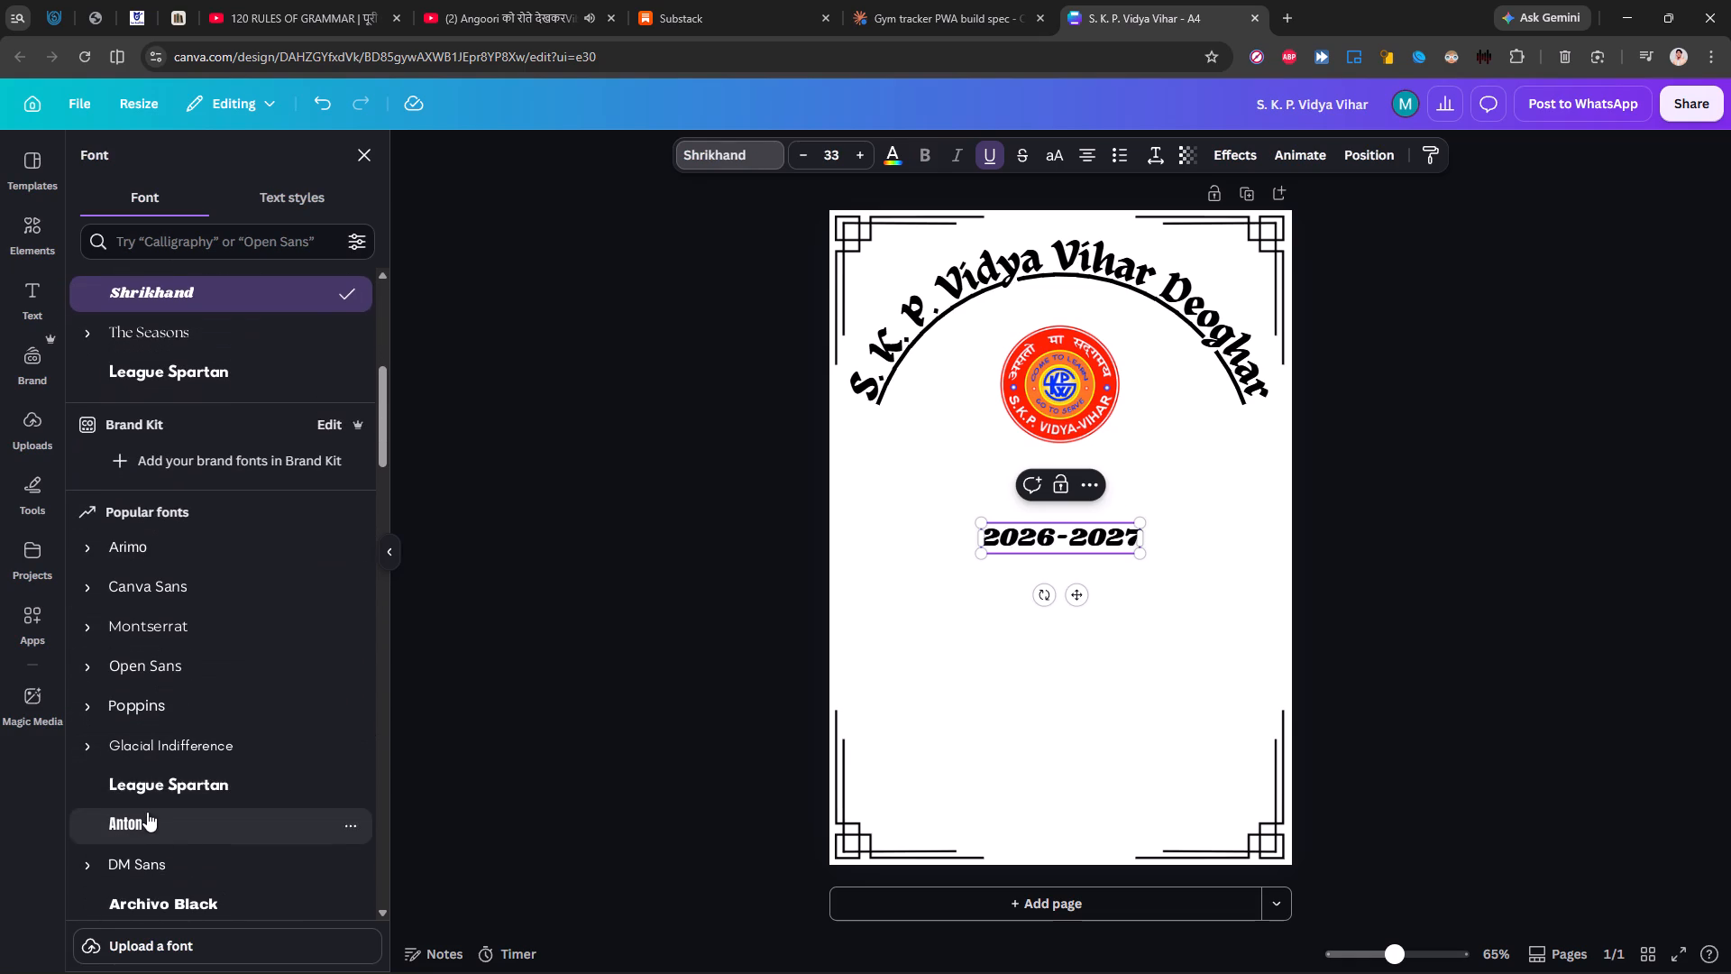
pyautogui.click(169, 792)
pyautogui.scroll(-3, 169, 792)
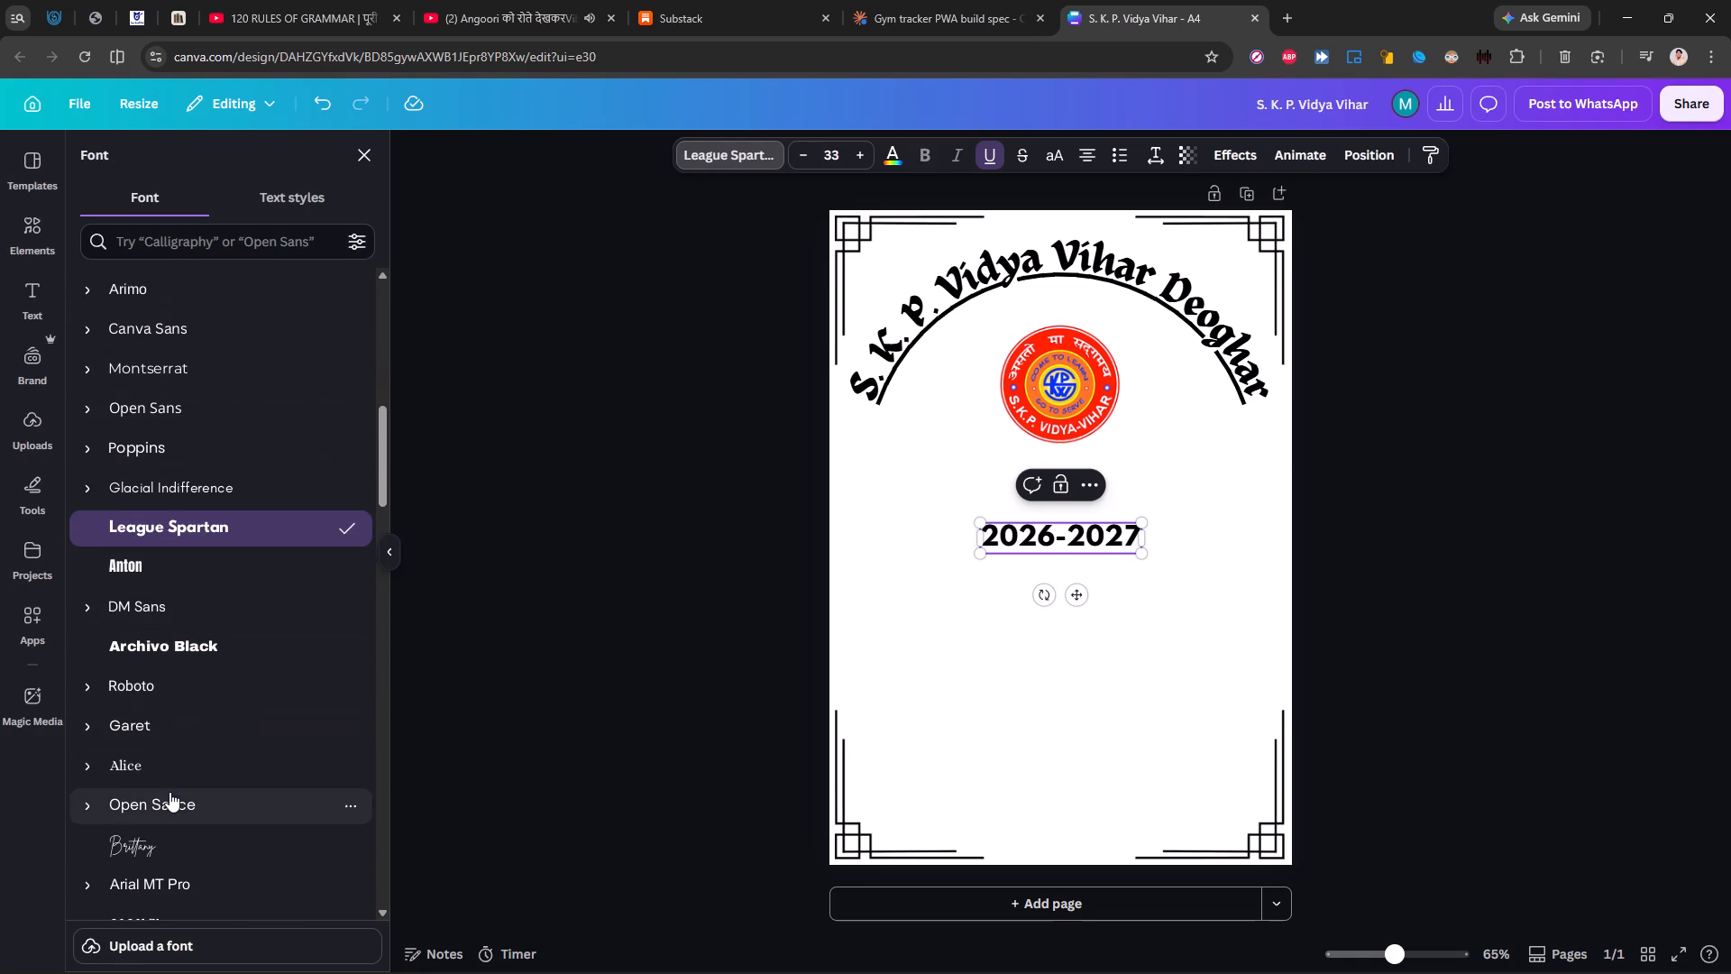
pyautogui.scroll(-2, 167, 821)
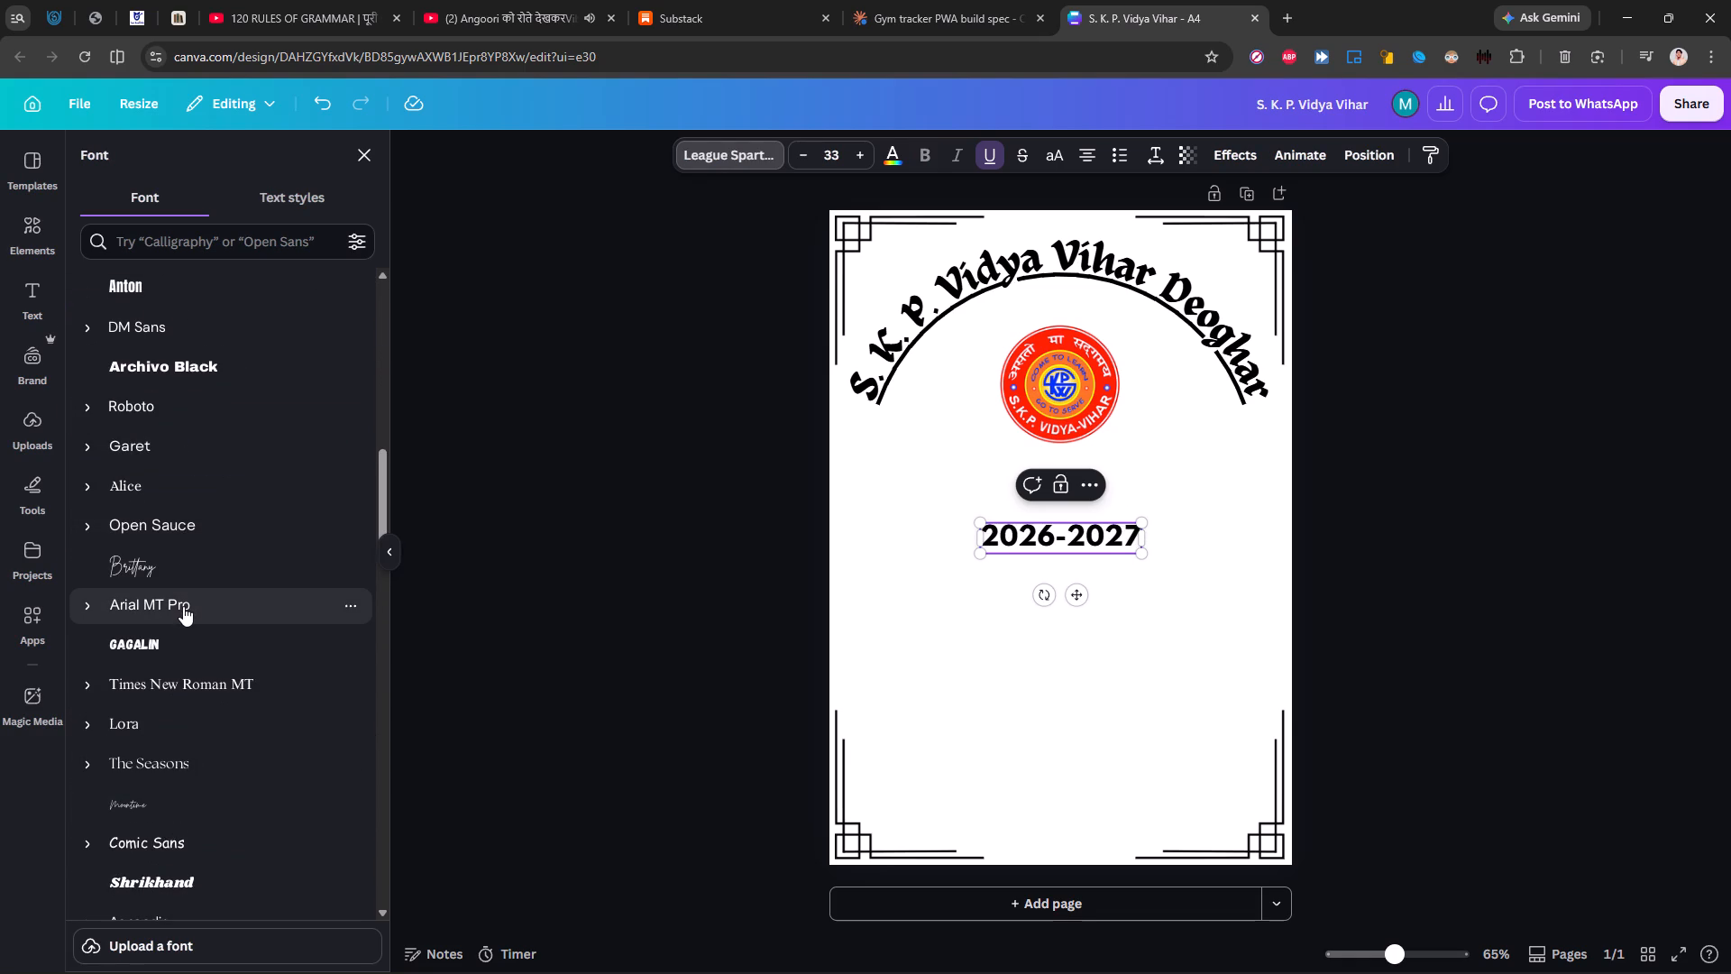
pyautogui.click(1480, 629)
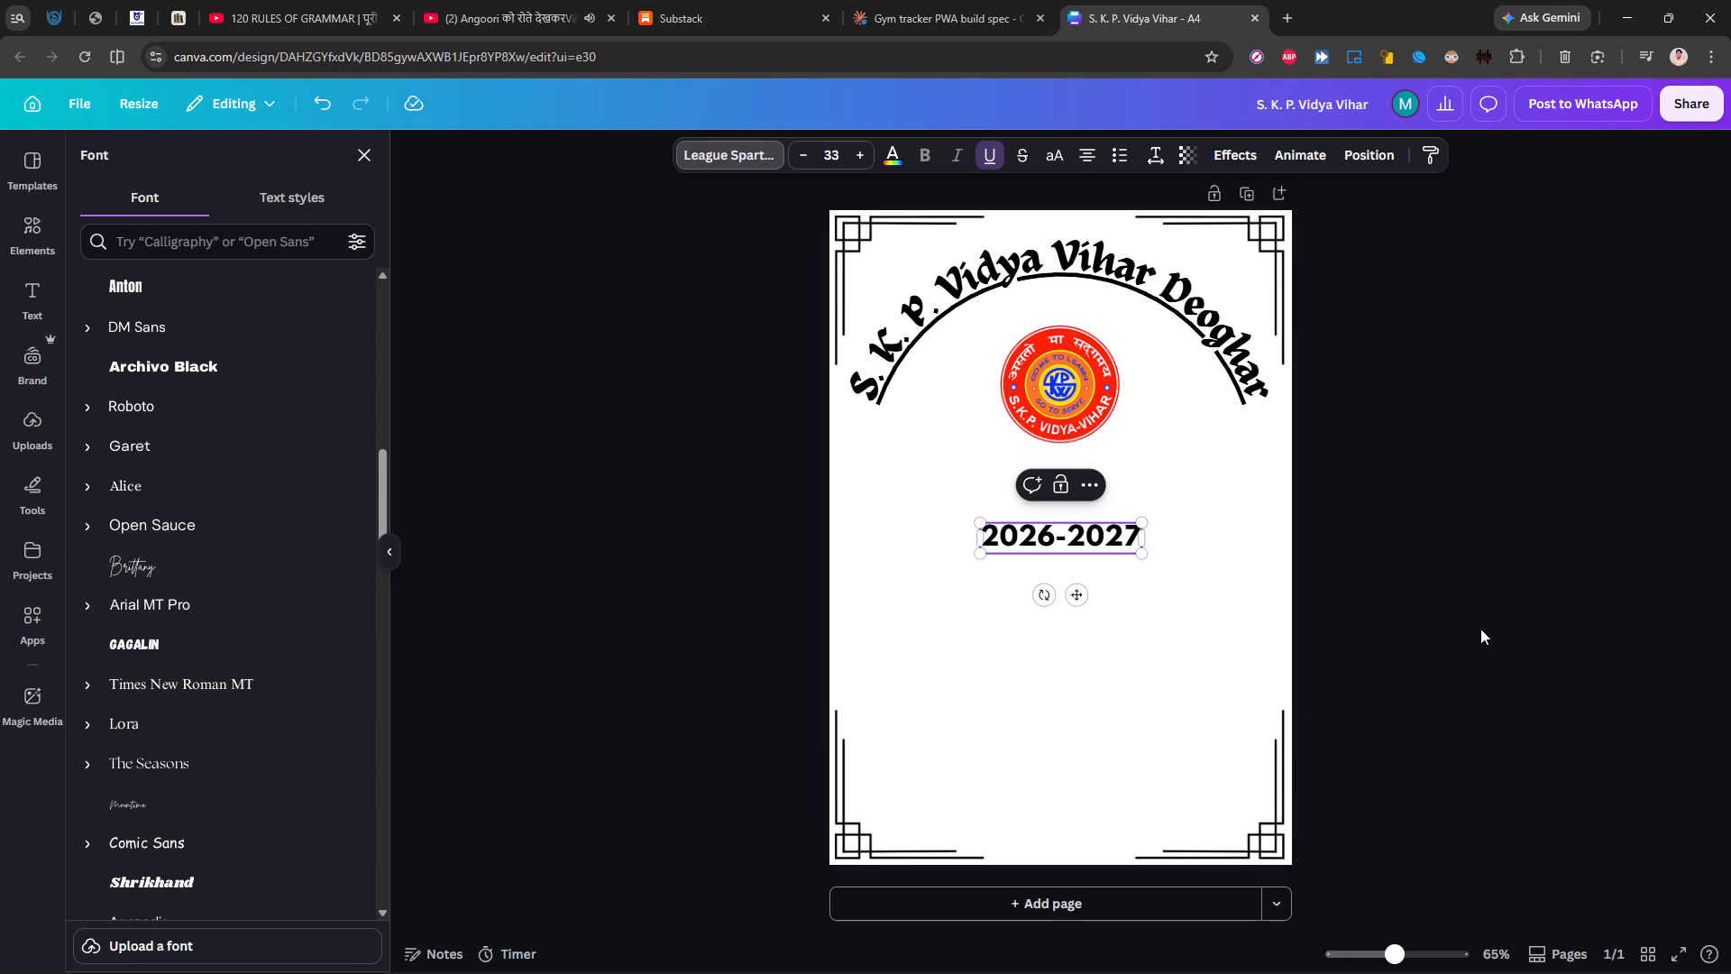
pyautogui.click(867, 572)
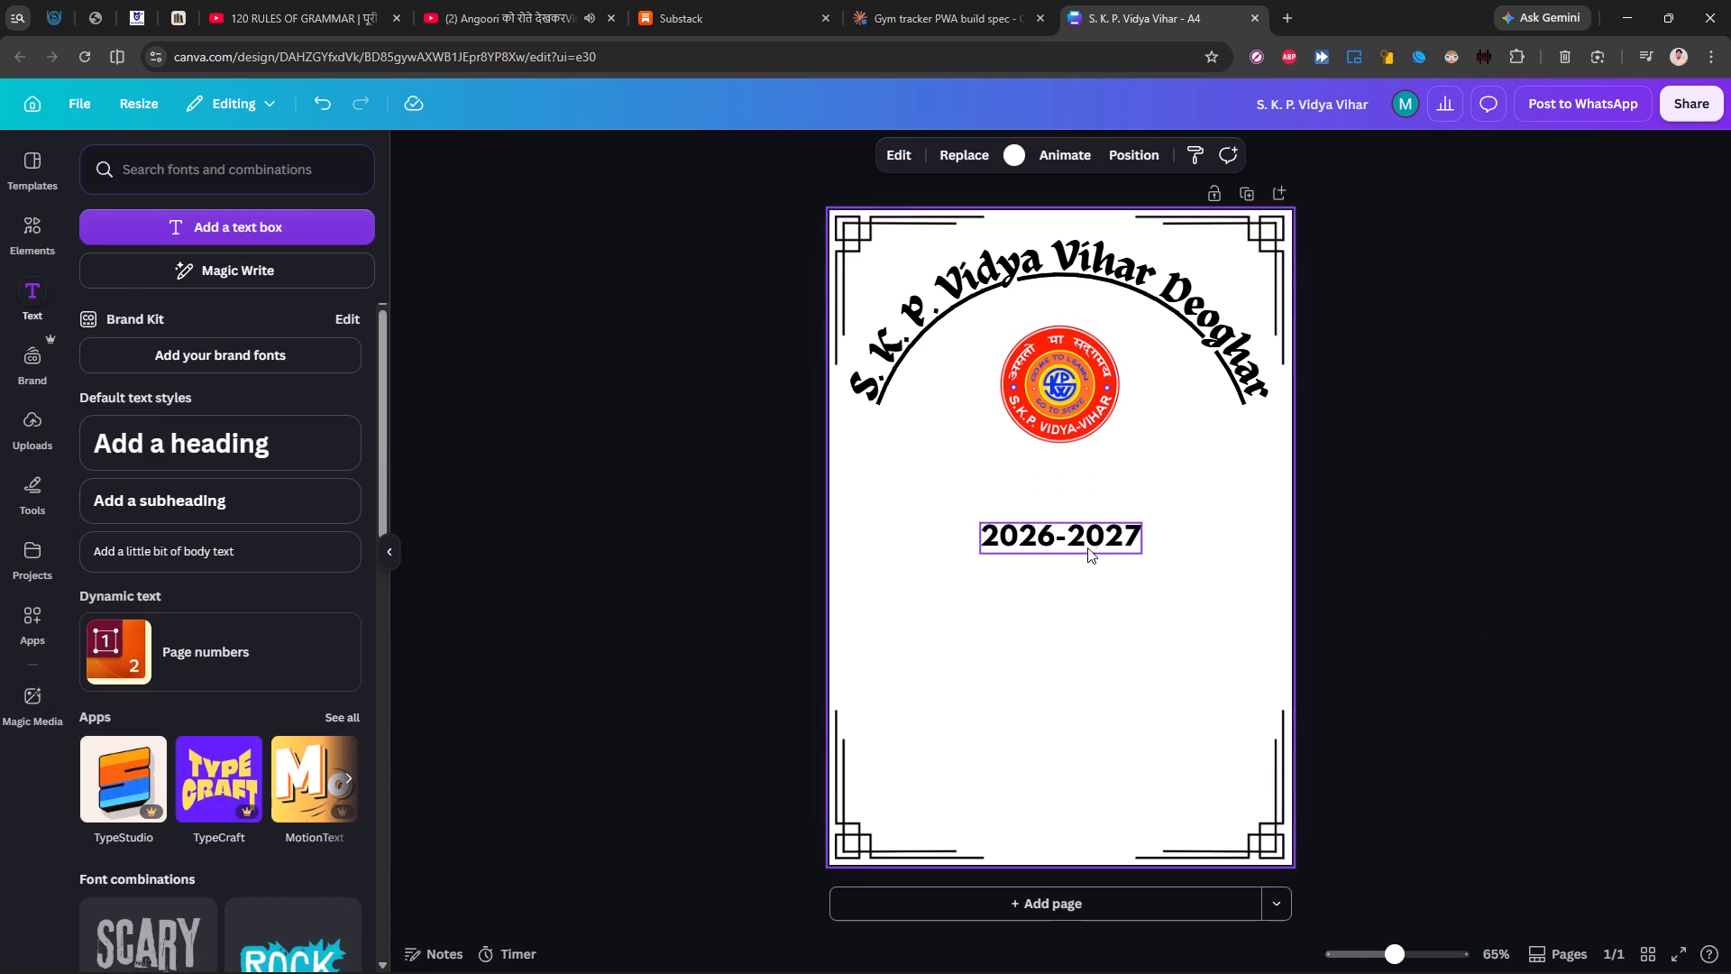
# Move the "2026-2027" text up to sit centred just beneath the school logo.
pyautogui.click(1110, 547)
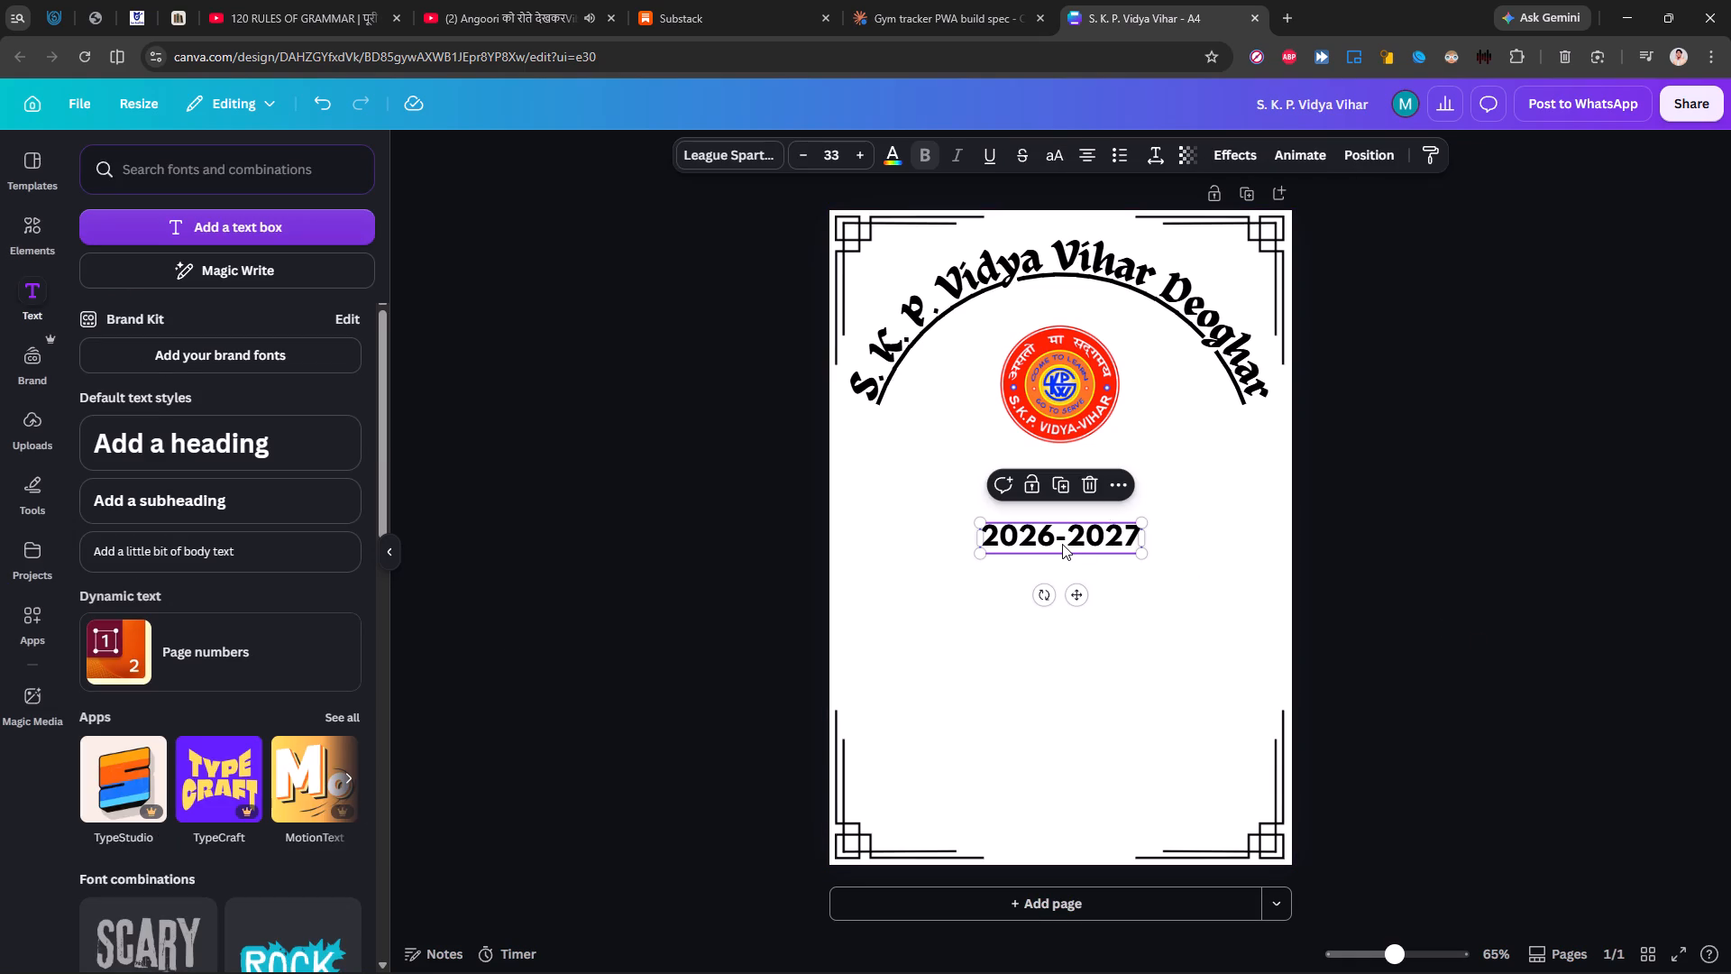
pyautogui.moveTo(1062, 544); pyautogui.dragTo(1061, 482)
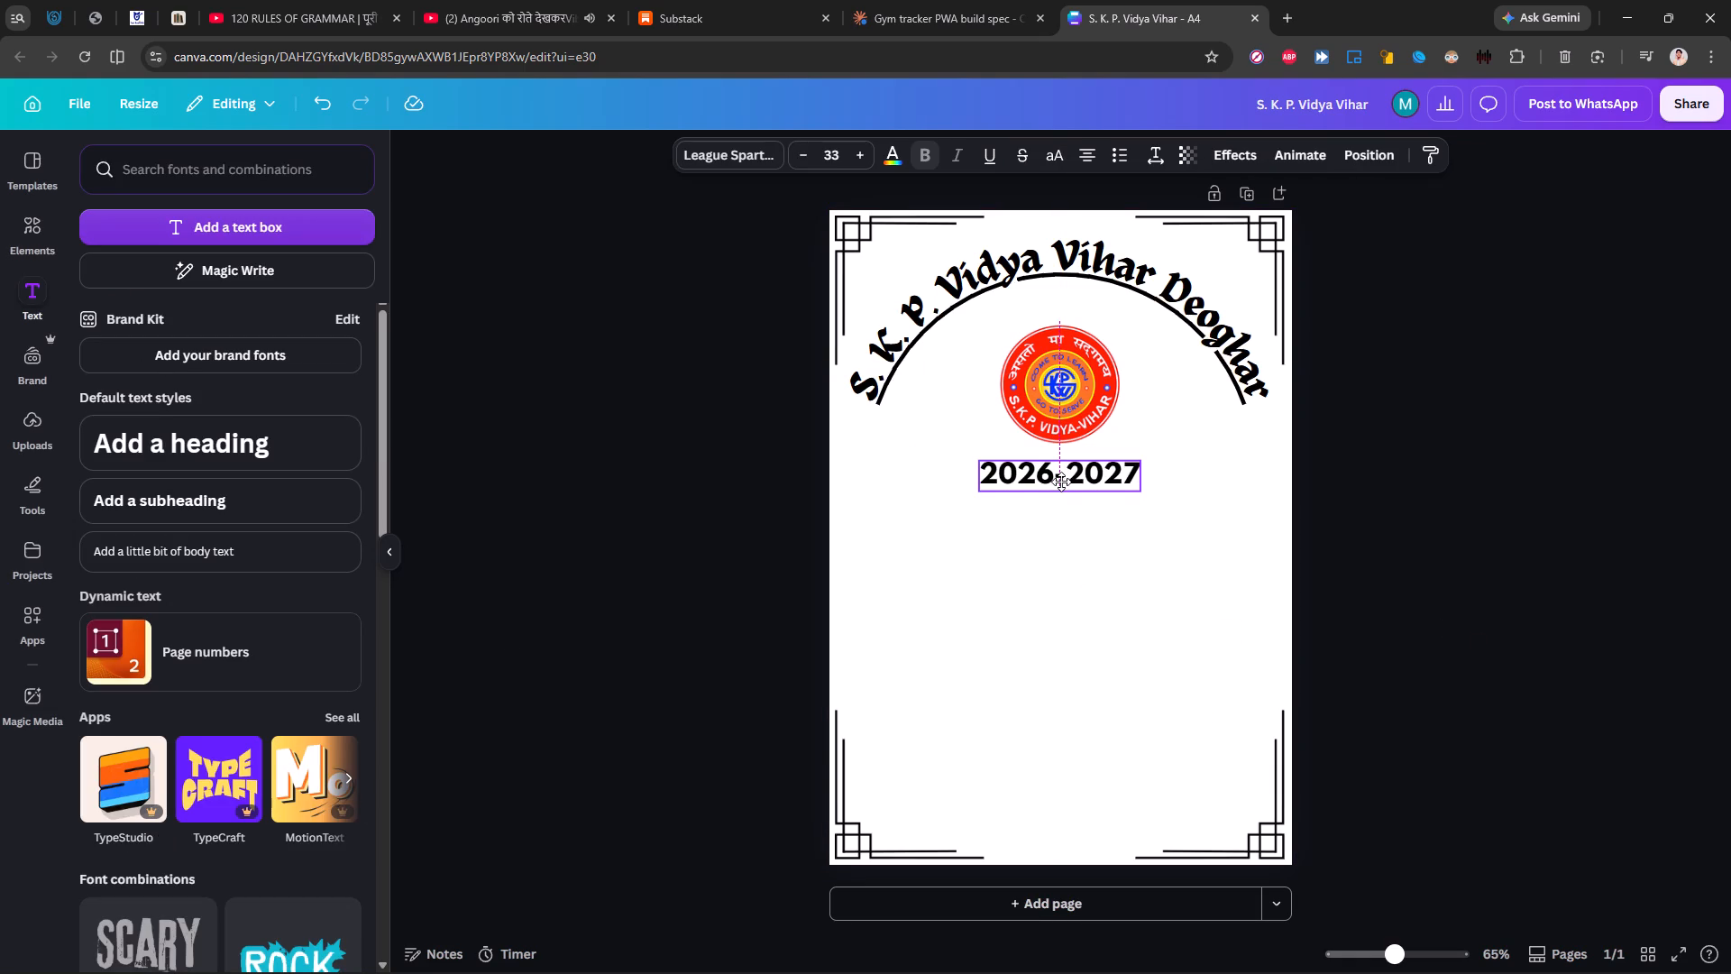
pyautogui.moveTo(1061, 482); pyautogui.dragTo(1060, 573)
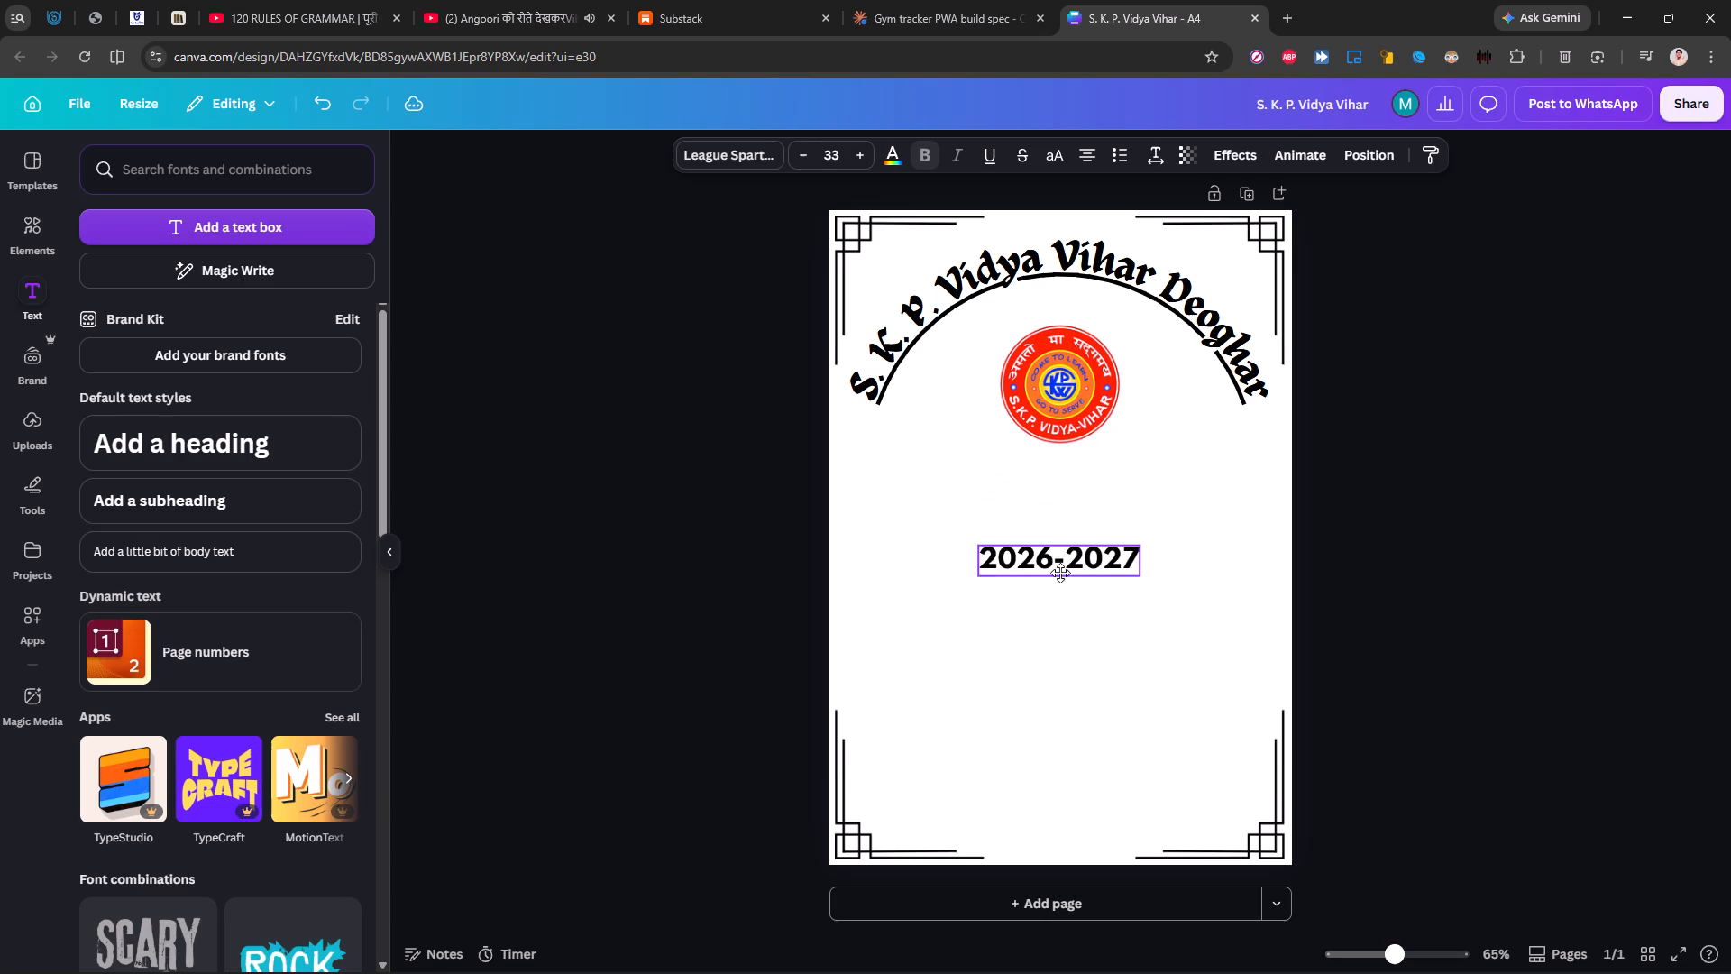
pyautogui.moveTo(1060, 573); pyautogui.dragTo(1059, 482)
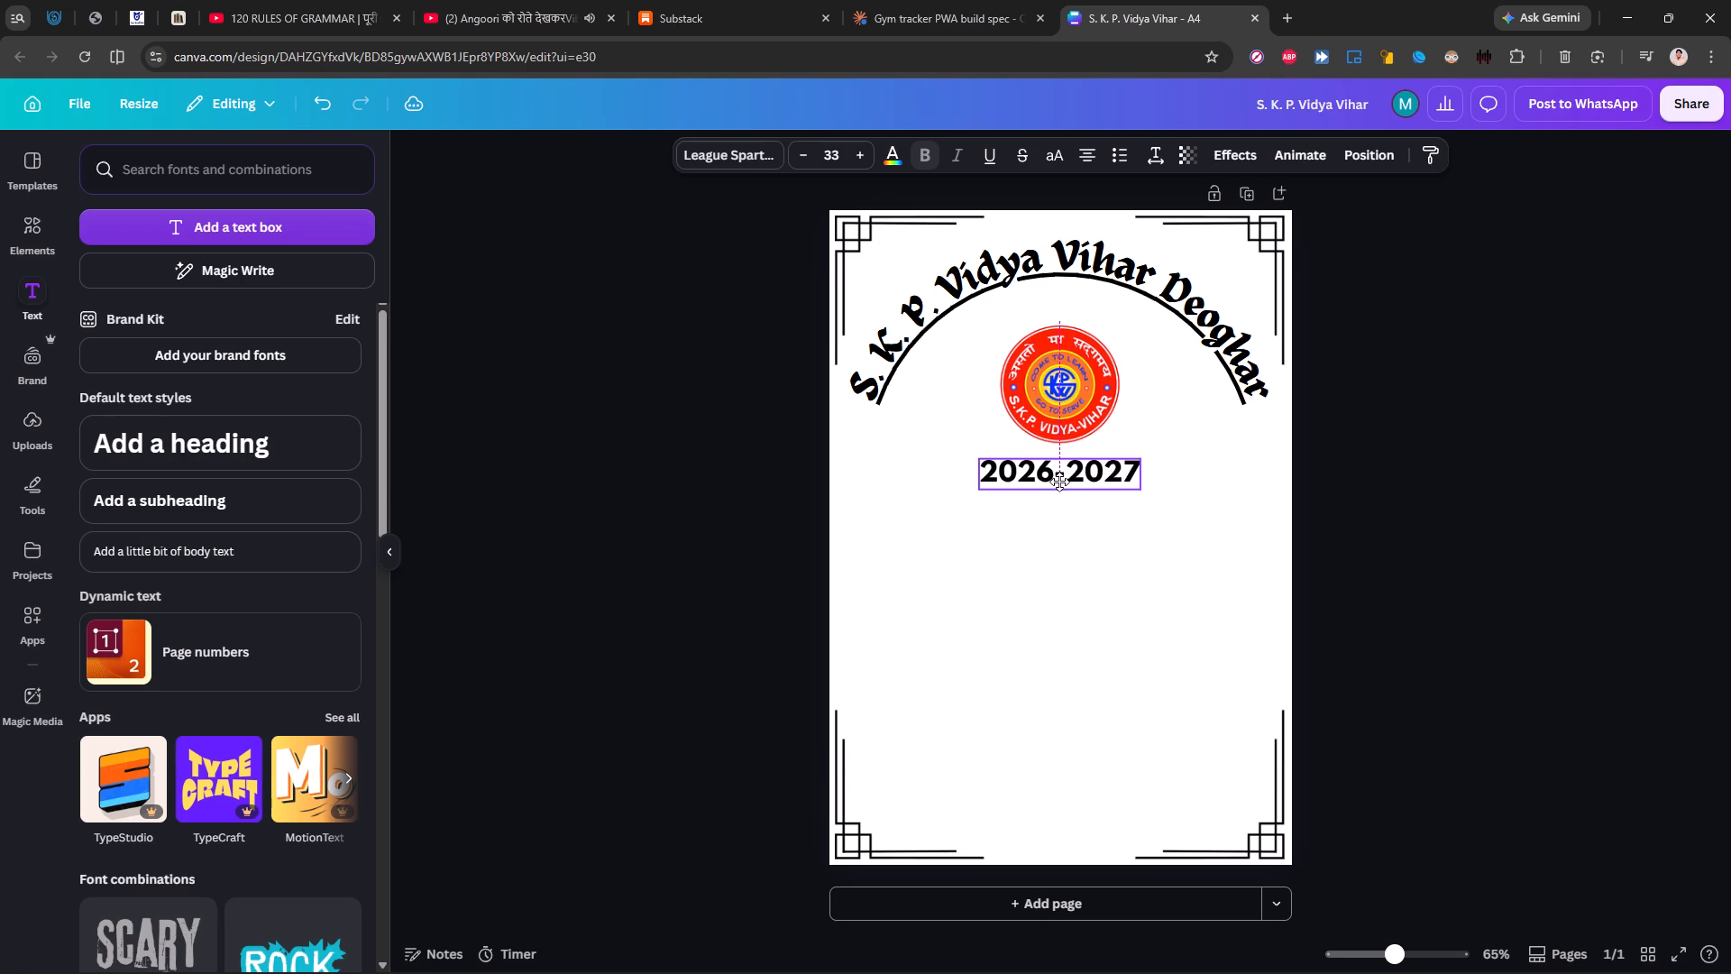
pyautogui.moveTo(1059, 482); pyautogui.dragTo(1058, 482)
# Underline the whole "2026-2027" text.
pyautogui.doubleClick(1058, 482)
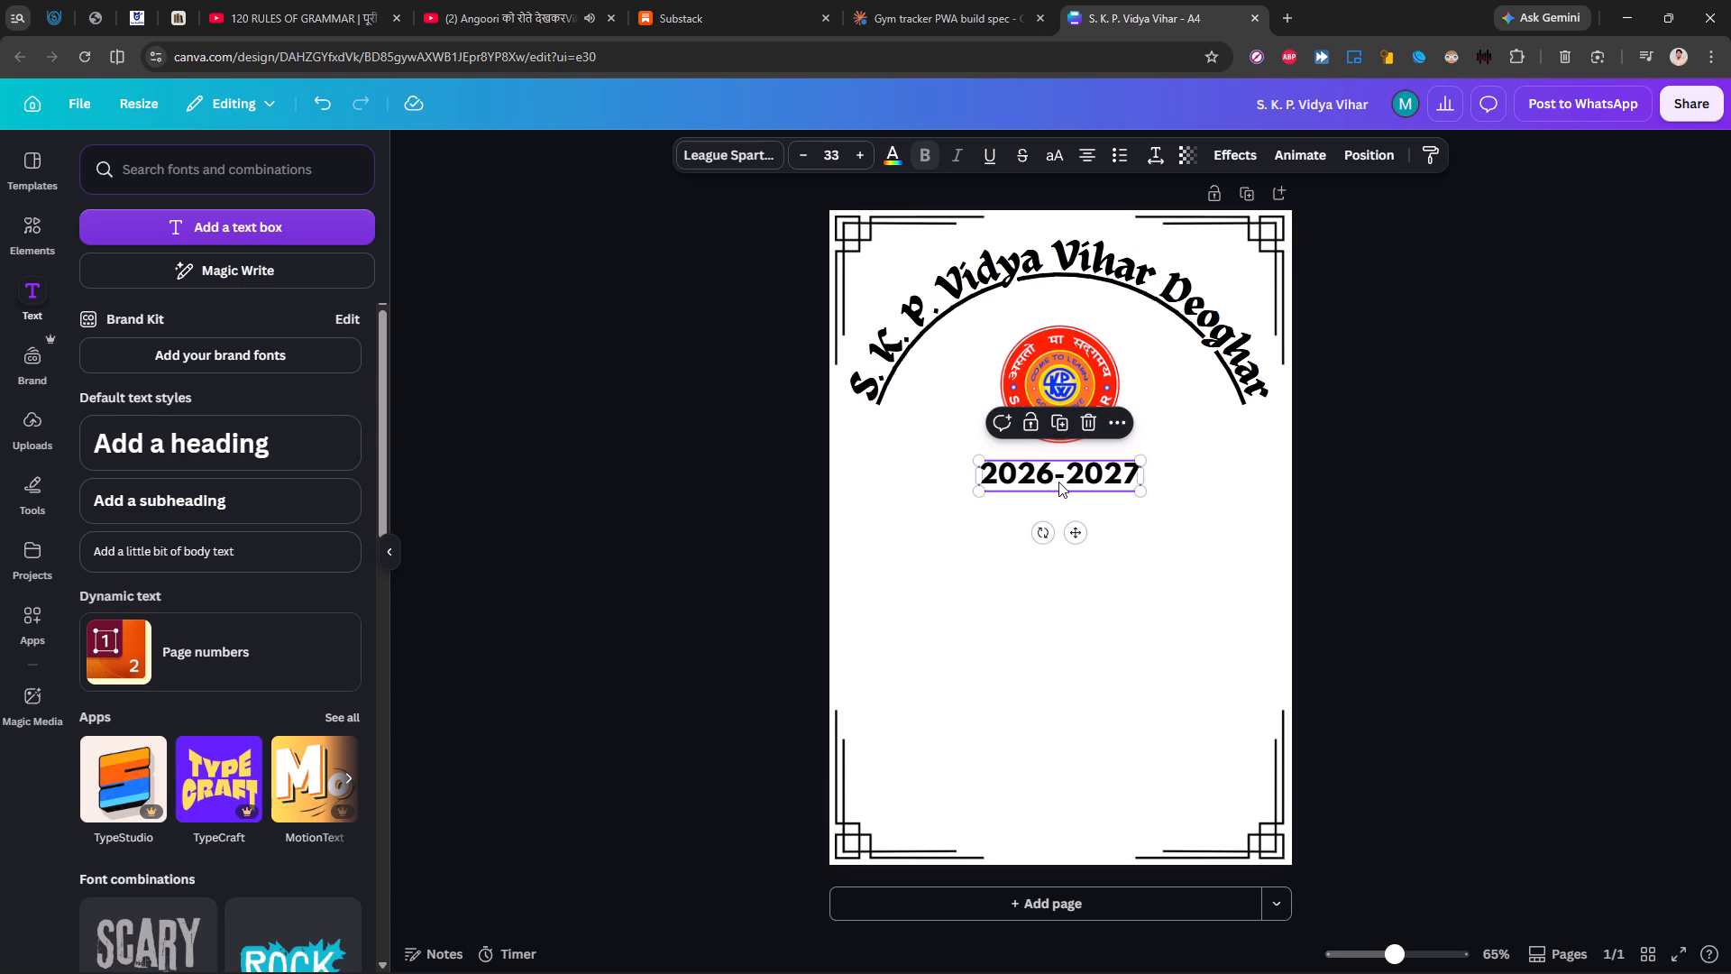
pyautogui.tripleClick(1058, 482)
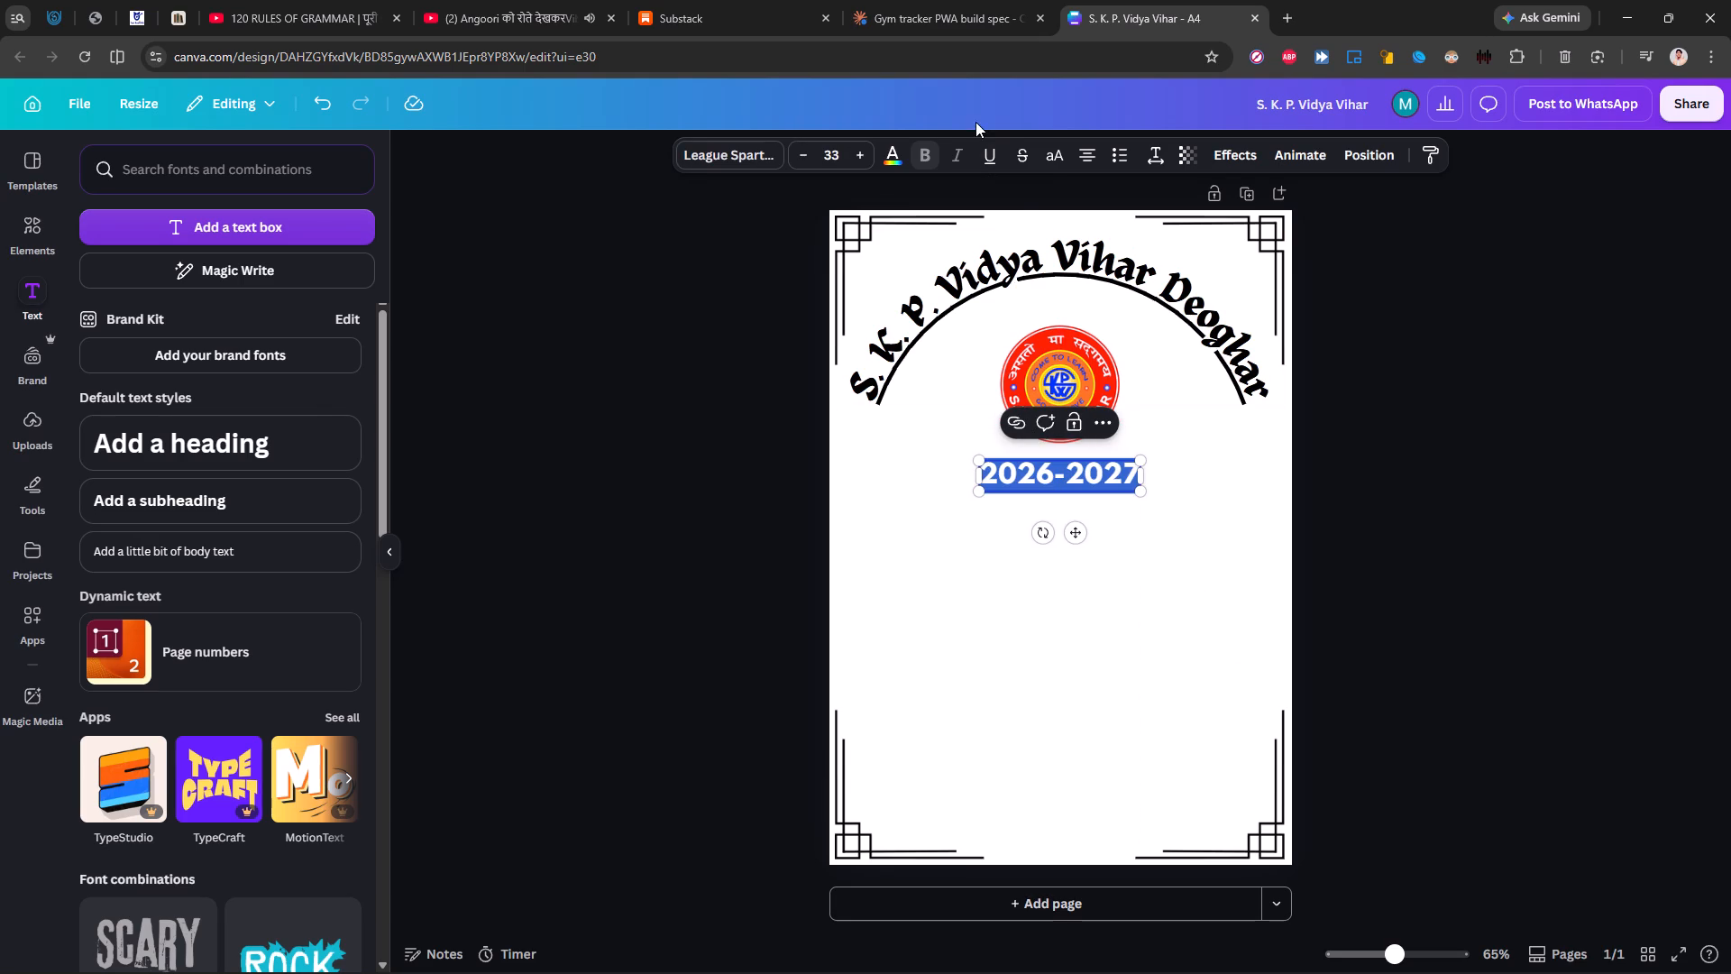
pyautogui.click(988, 145)
pyautogui.click(1617, 393)
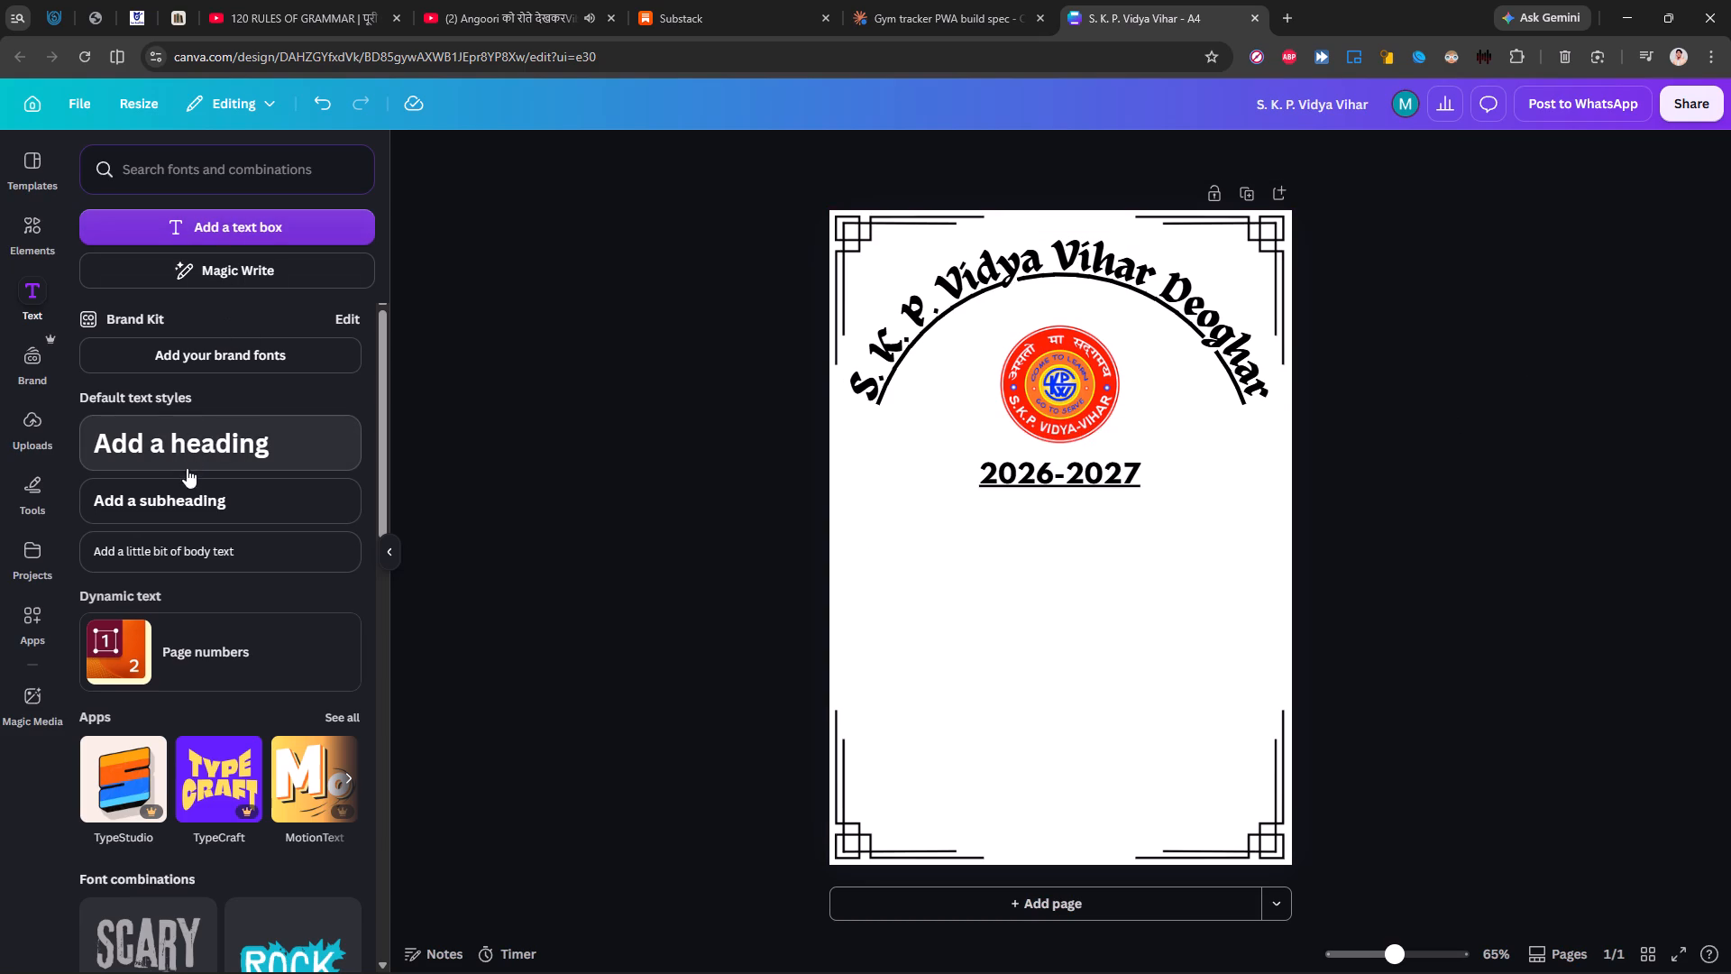
# Add a heading reading "Biology Project" beneath the "2026-2027" text.
pyautogui.click(192, 446)
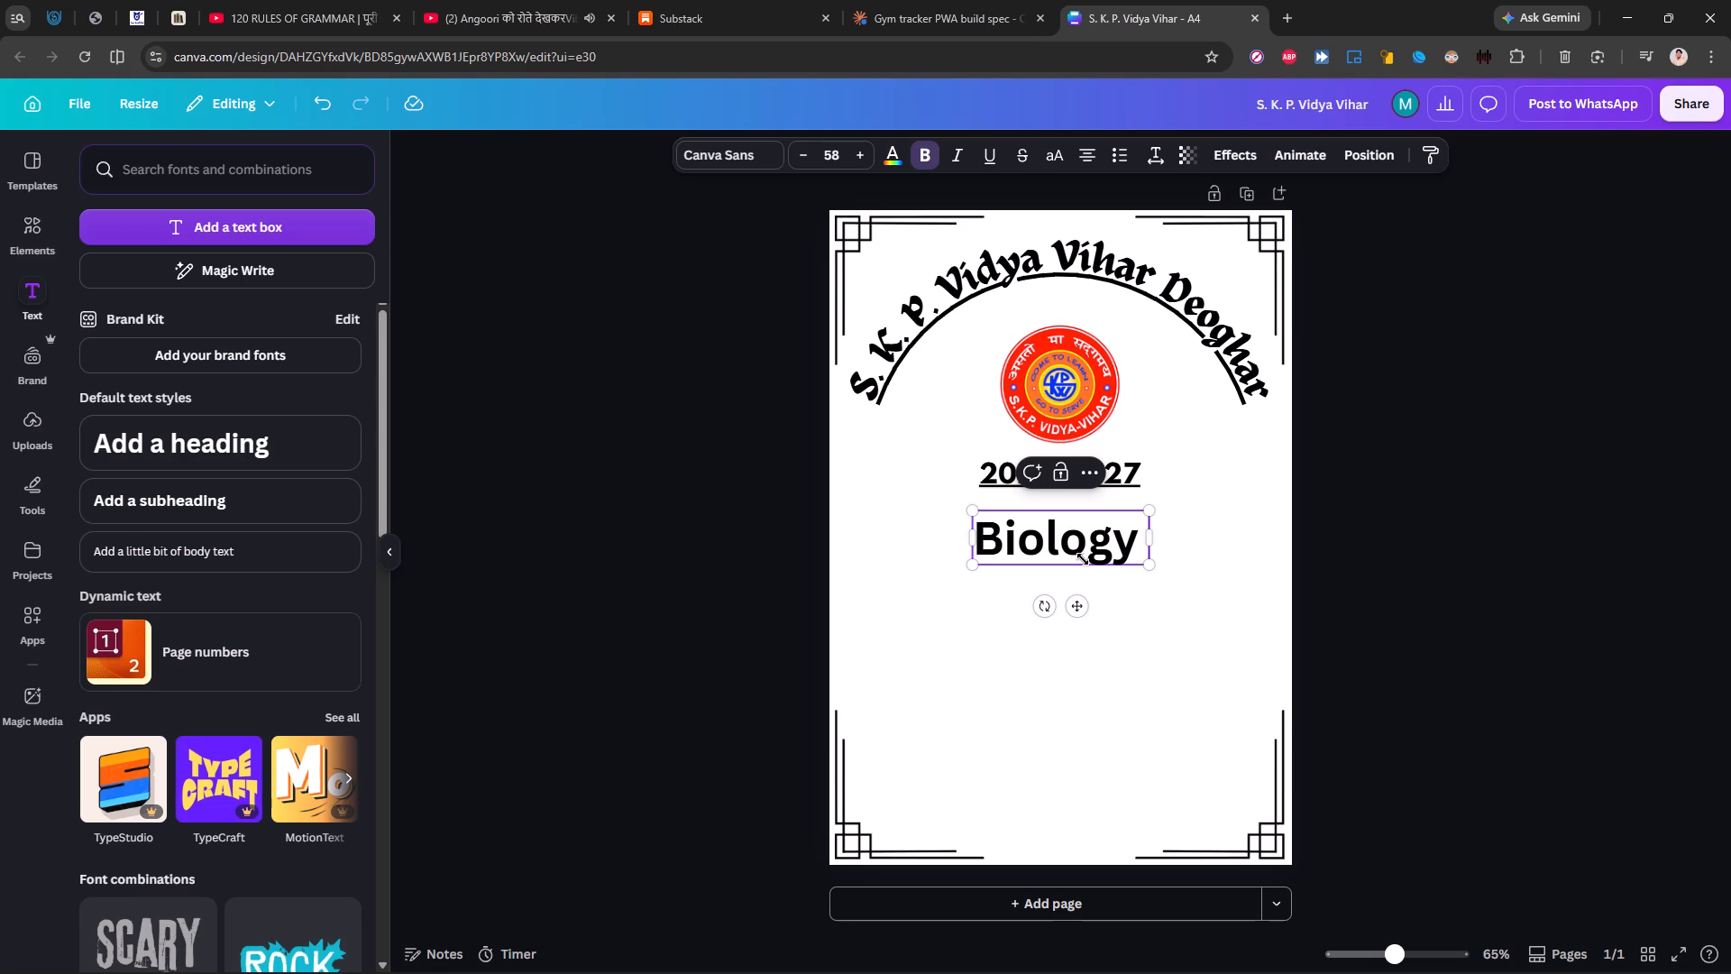
pyautogui.press('r')
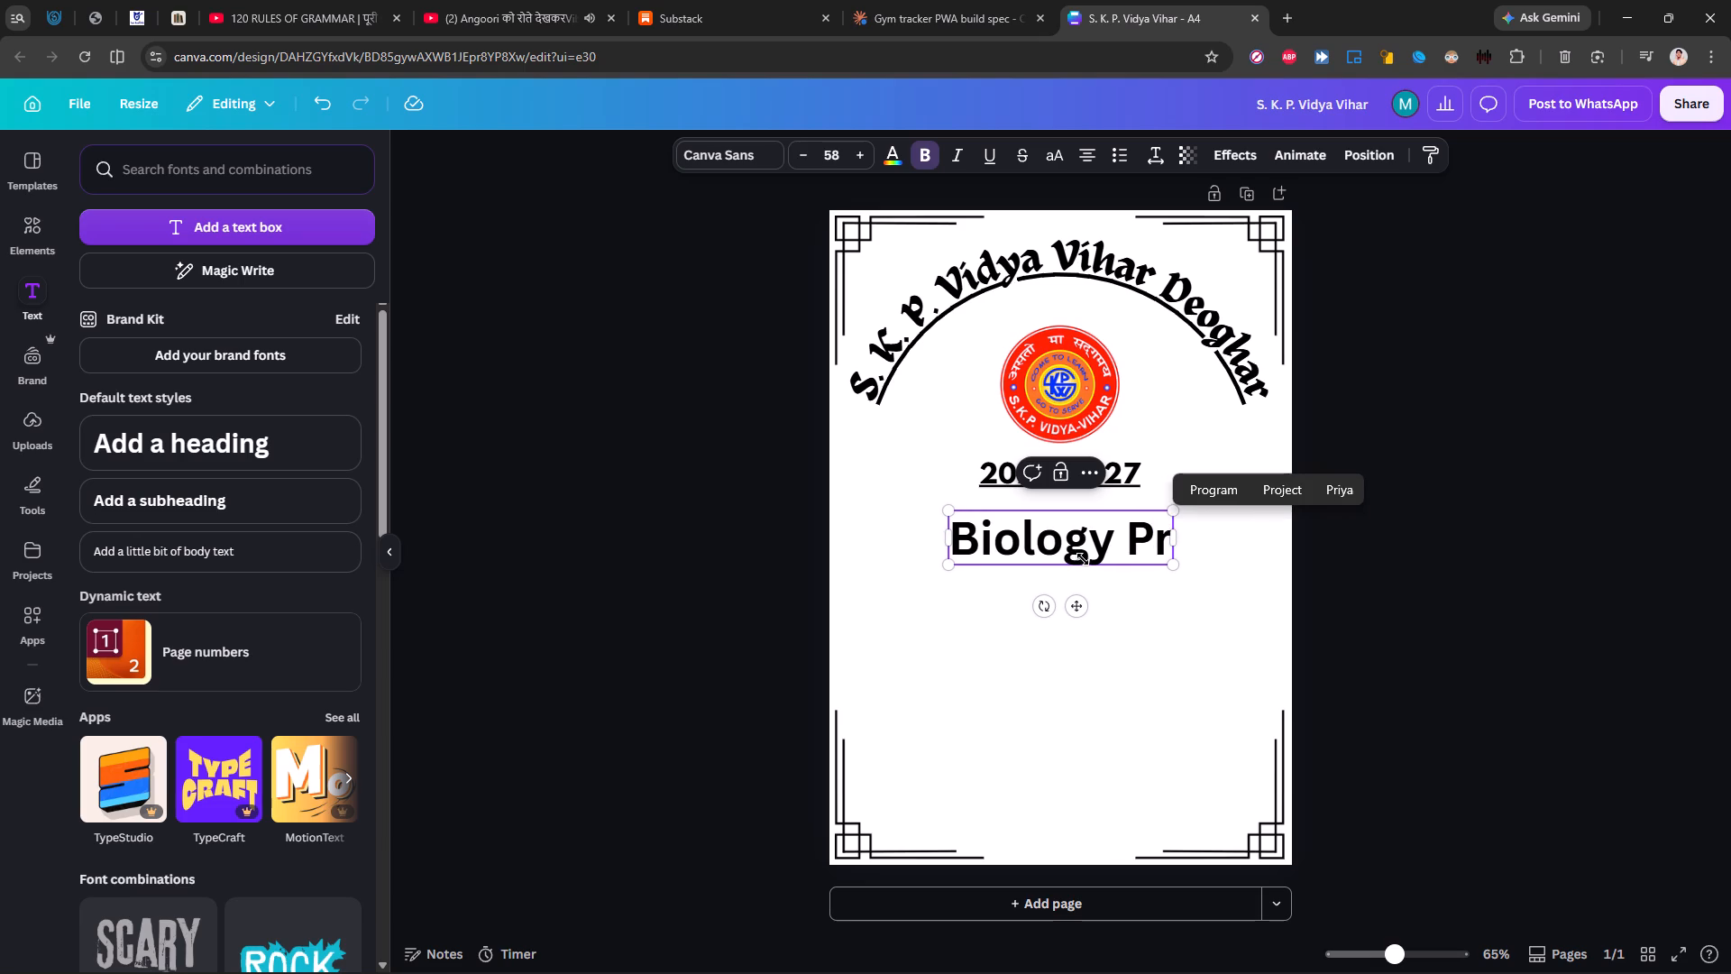
pyautogui.write('ojeact')
pyautogui.press('BackSpace')
pyautogui.press('BackSpace')
pyautogui.press('BackSpace')
pyautogui.write('ct')
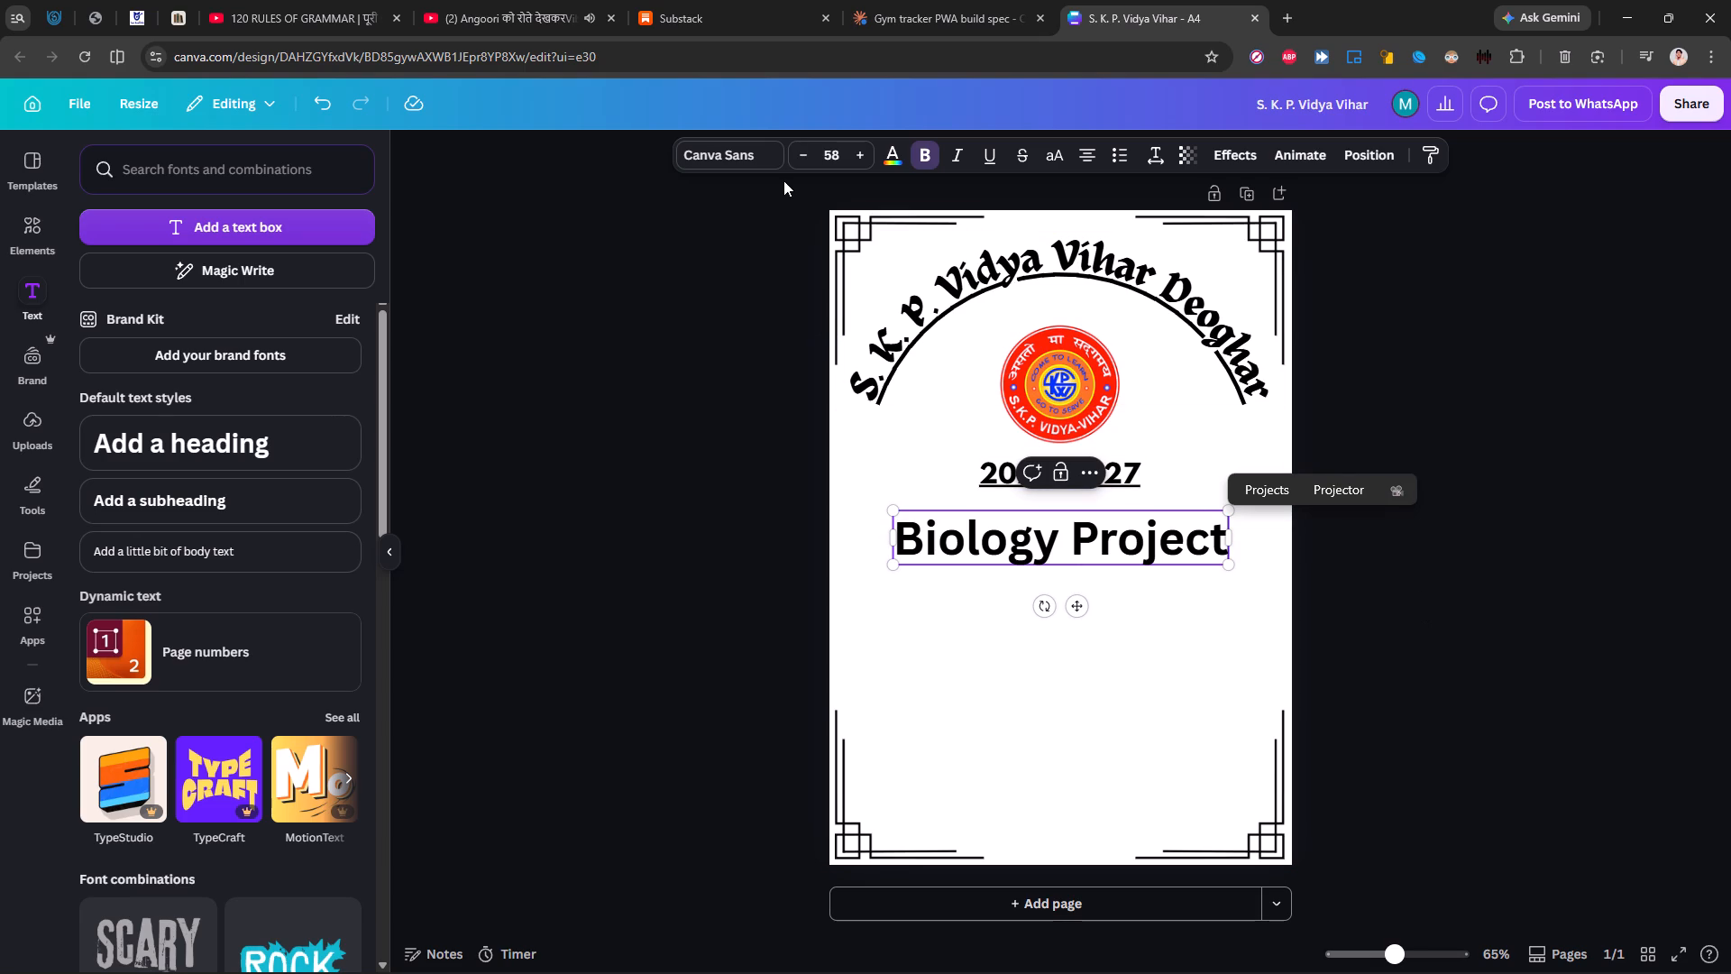
# Reduce the font size of the "Biology Project" heading to 46.
pyautogui.click(806, 160)
pyautogui.tripleClick(806, 160)
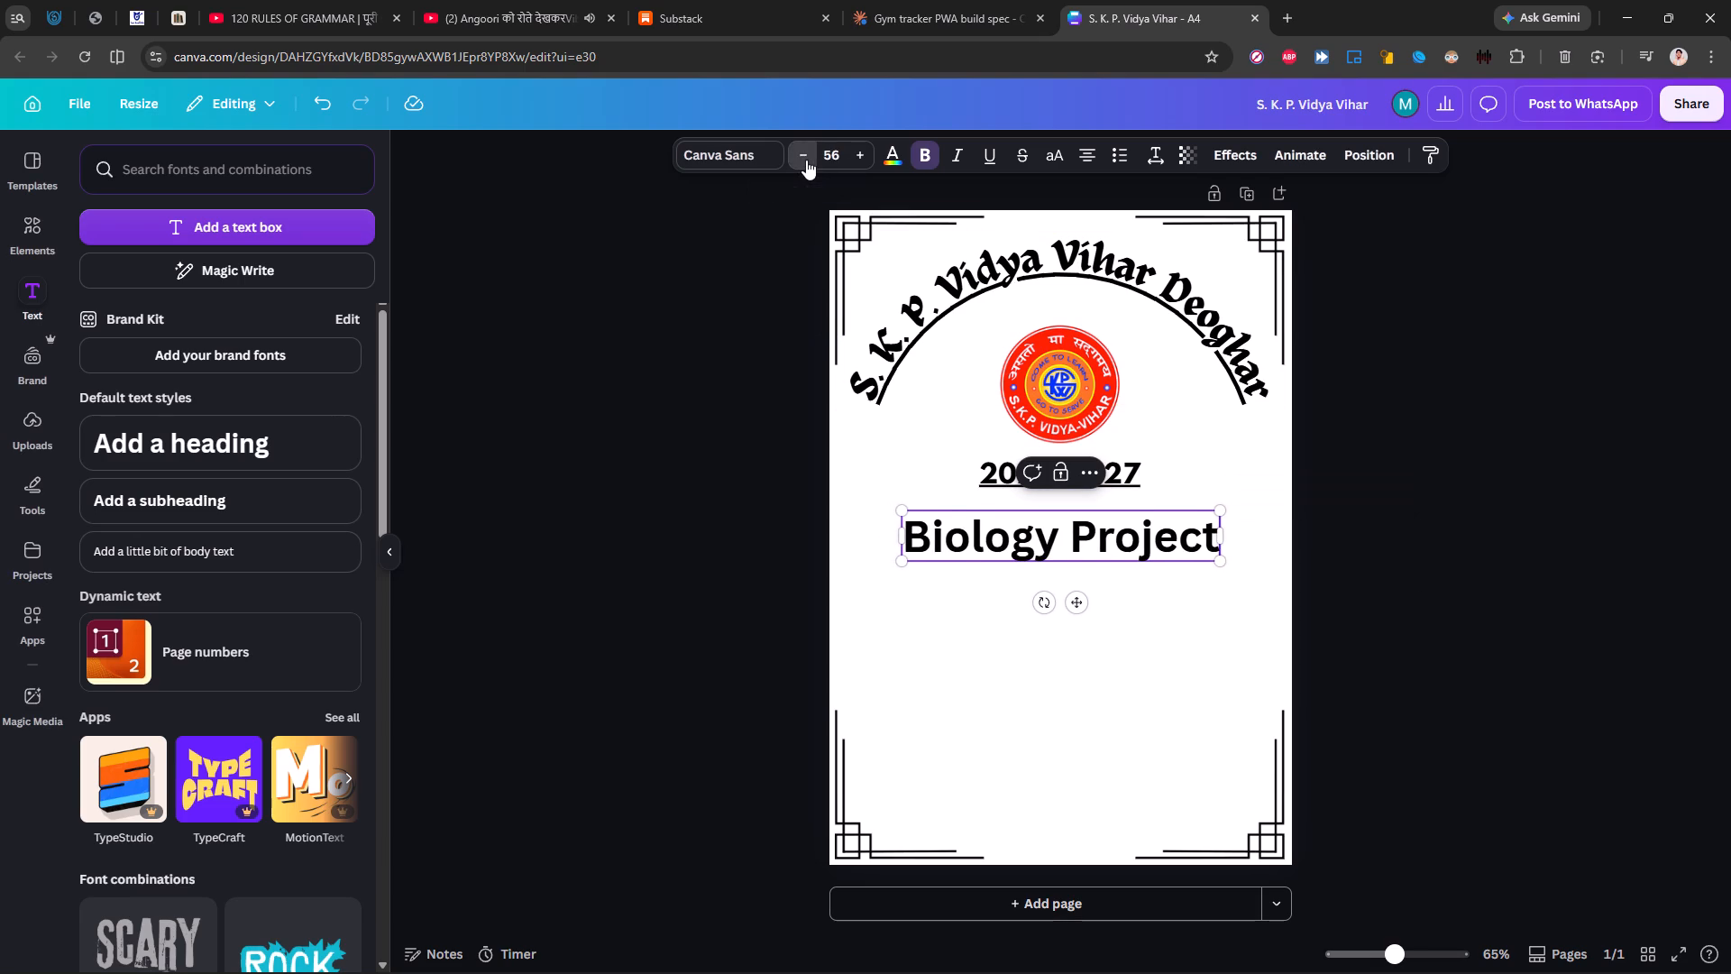
pyautogui.tripleClick(806, 160)
pyautogui.tripleClick(806, 160)
pyautogui.doubleClick(806, 160)
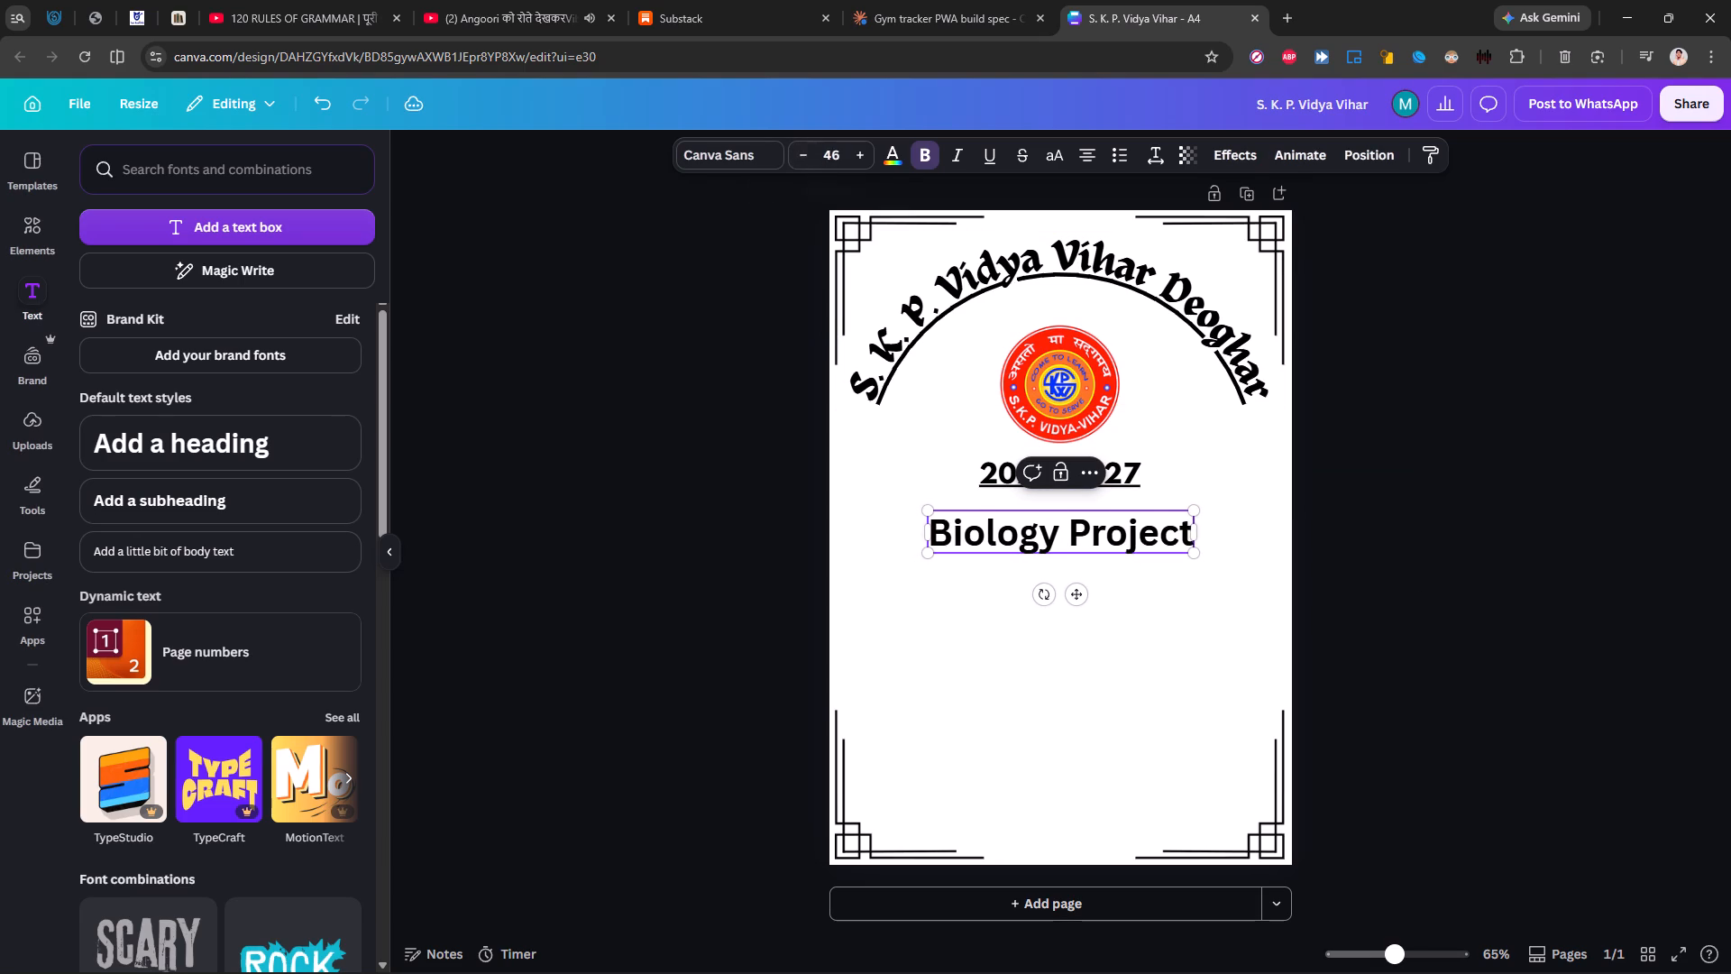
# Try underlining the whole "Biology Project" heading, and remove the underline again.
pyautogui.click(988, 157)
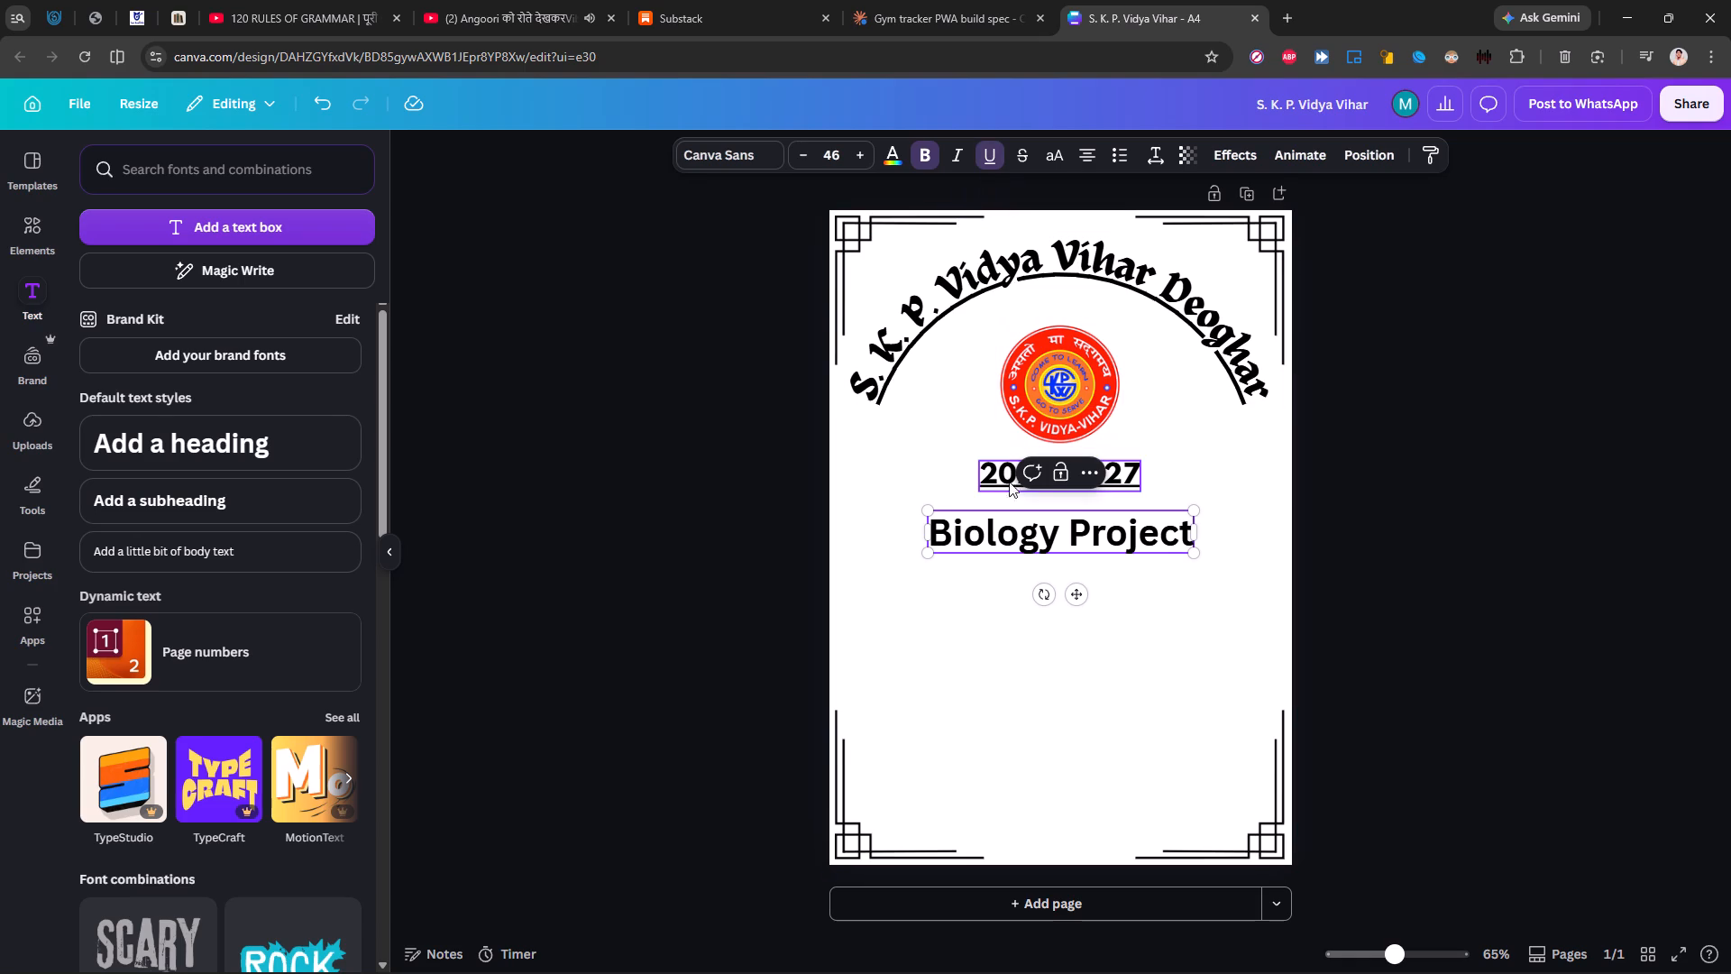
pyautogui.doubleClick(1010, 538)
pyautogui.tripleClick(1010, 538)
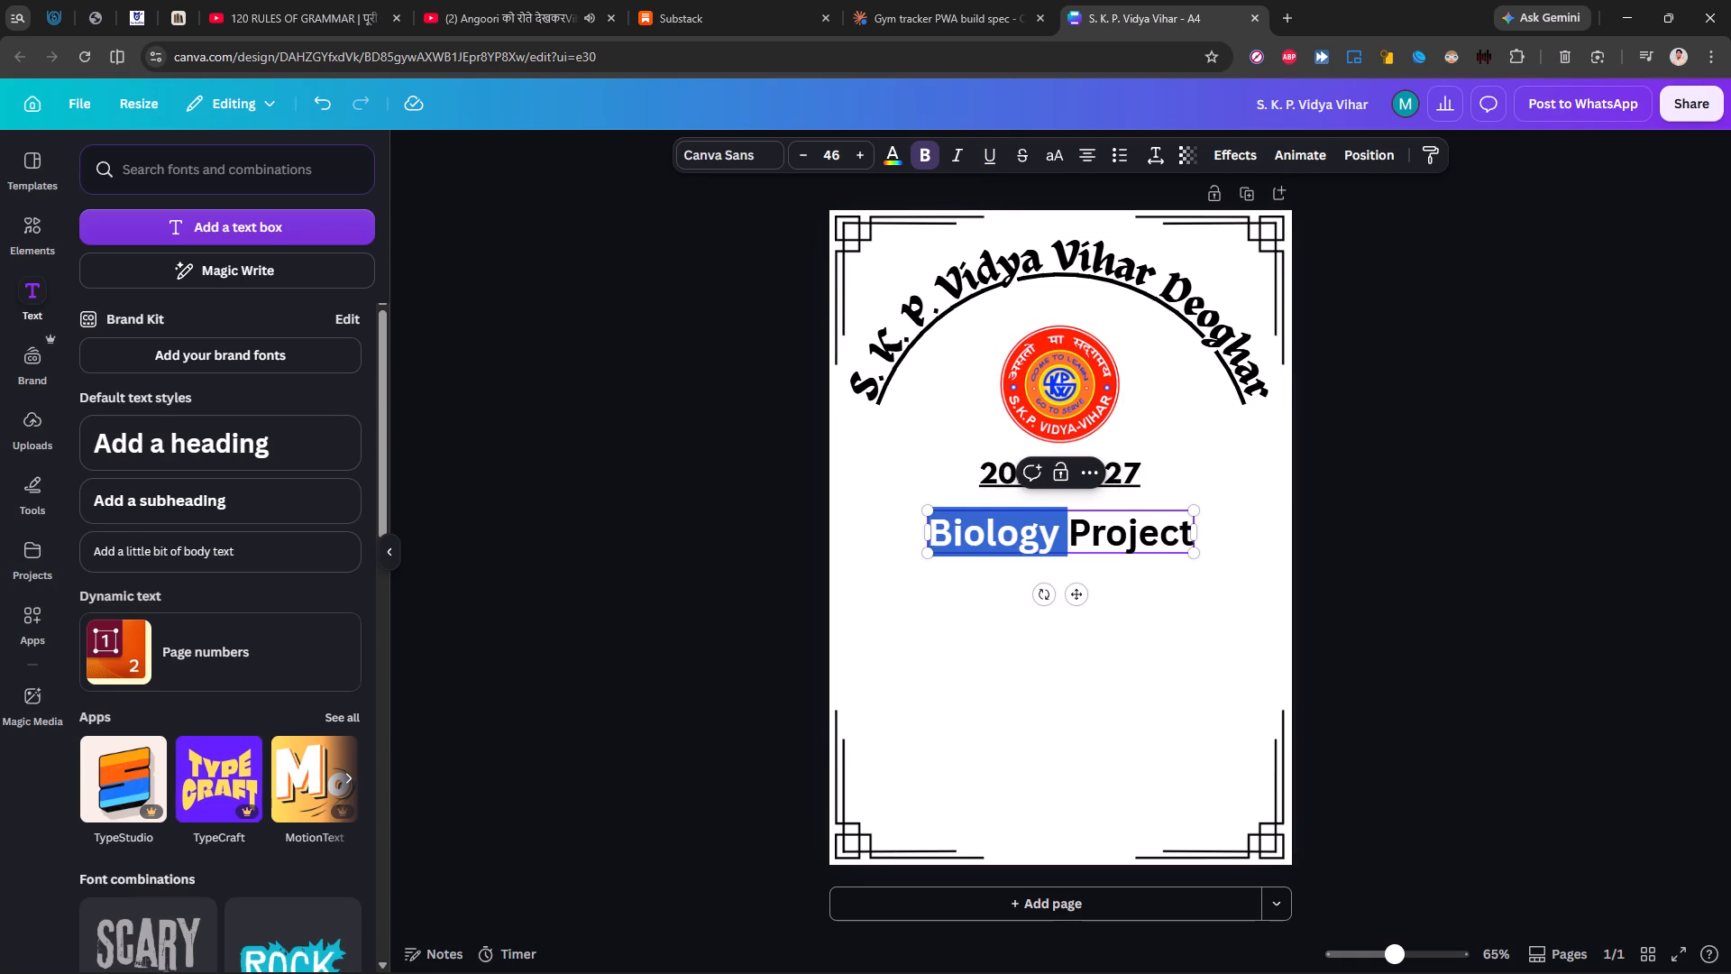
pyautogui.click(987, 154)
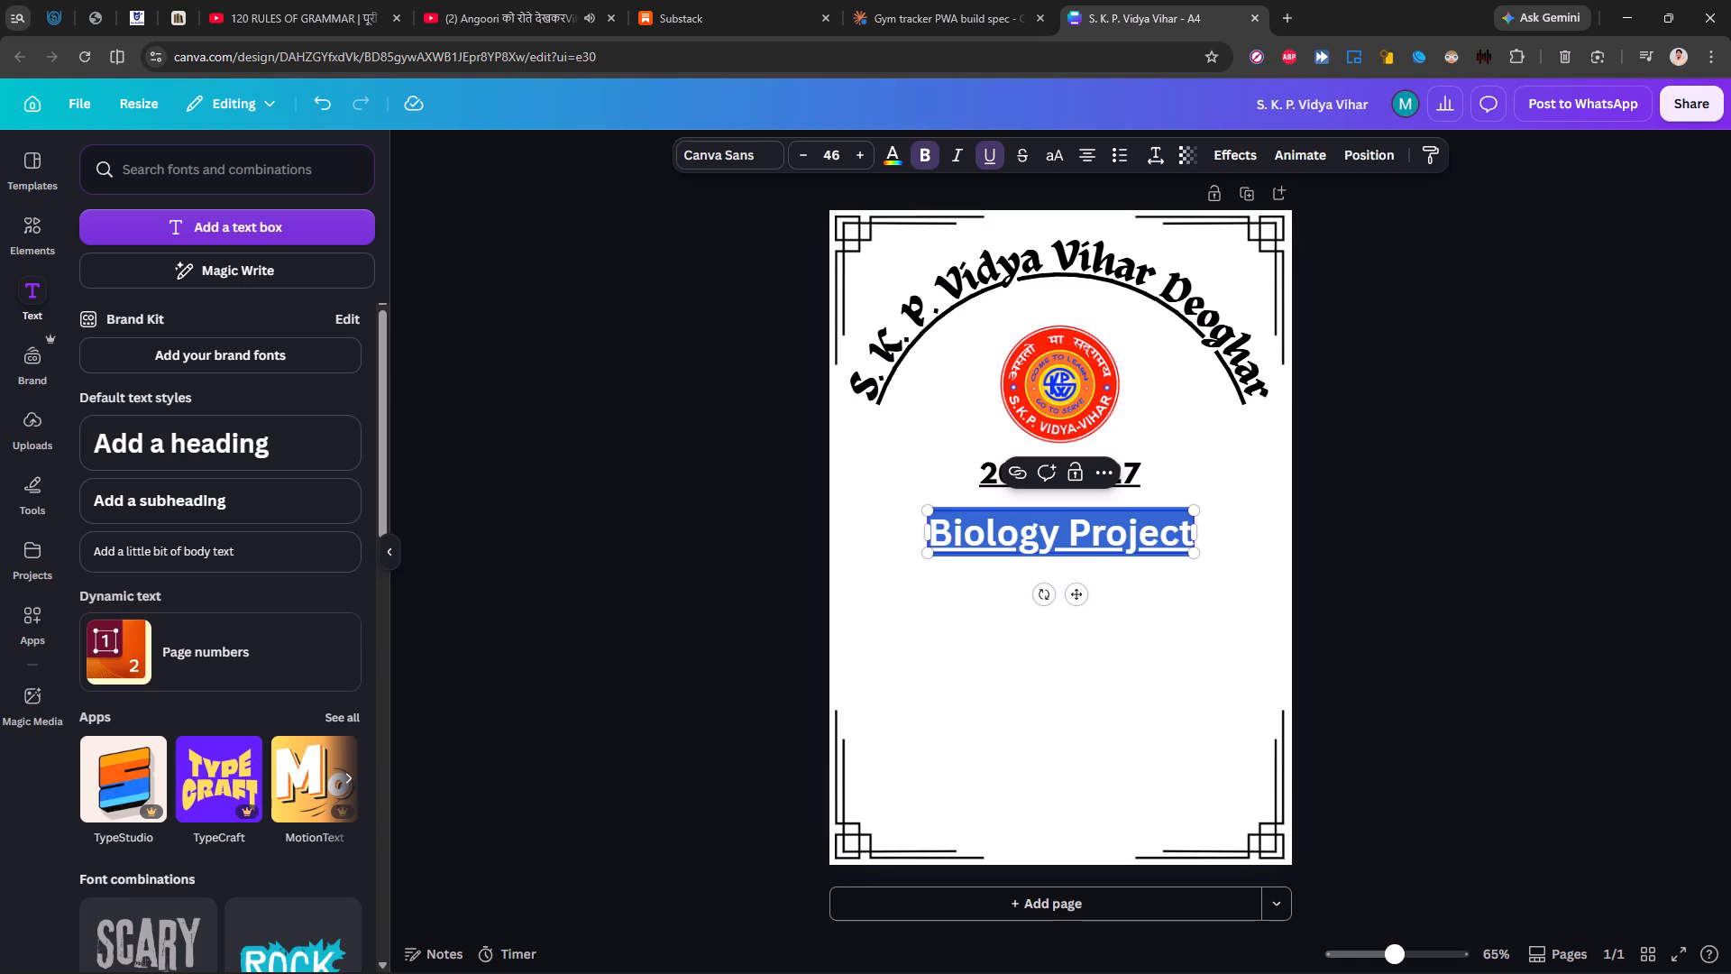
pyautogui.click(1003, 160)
# Underline only the word "Project" in the "Biology Project" heading.
pyautogui.click(981, 544)
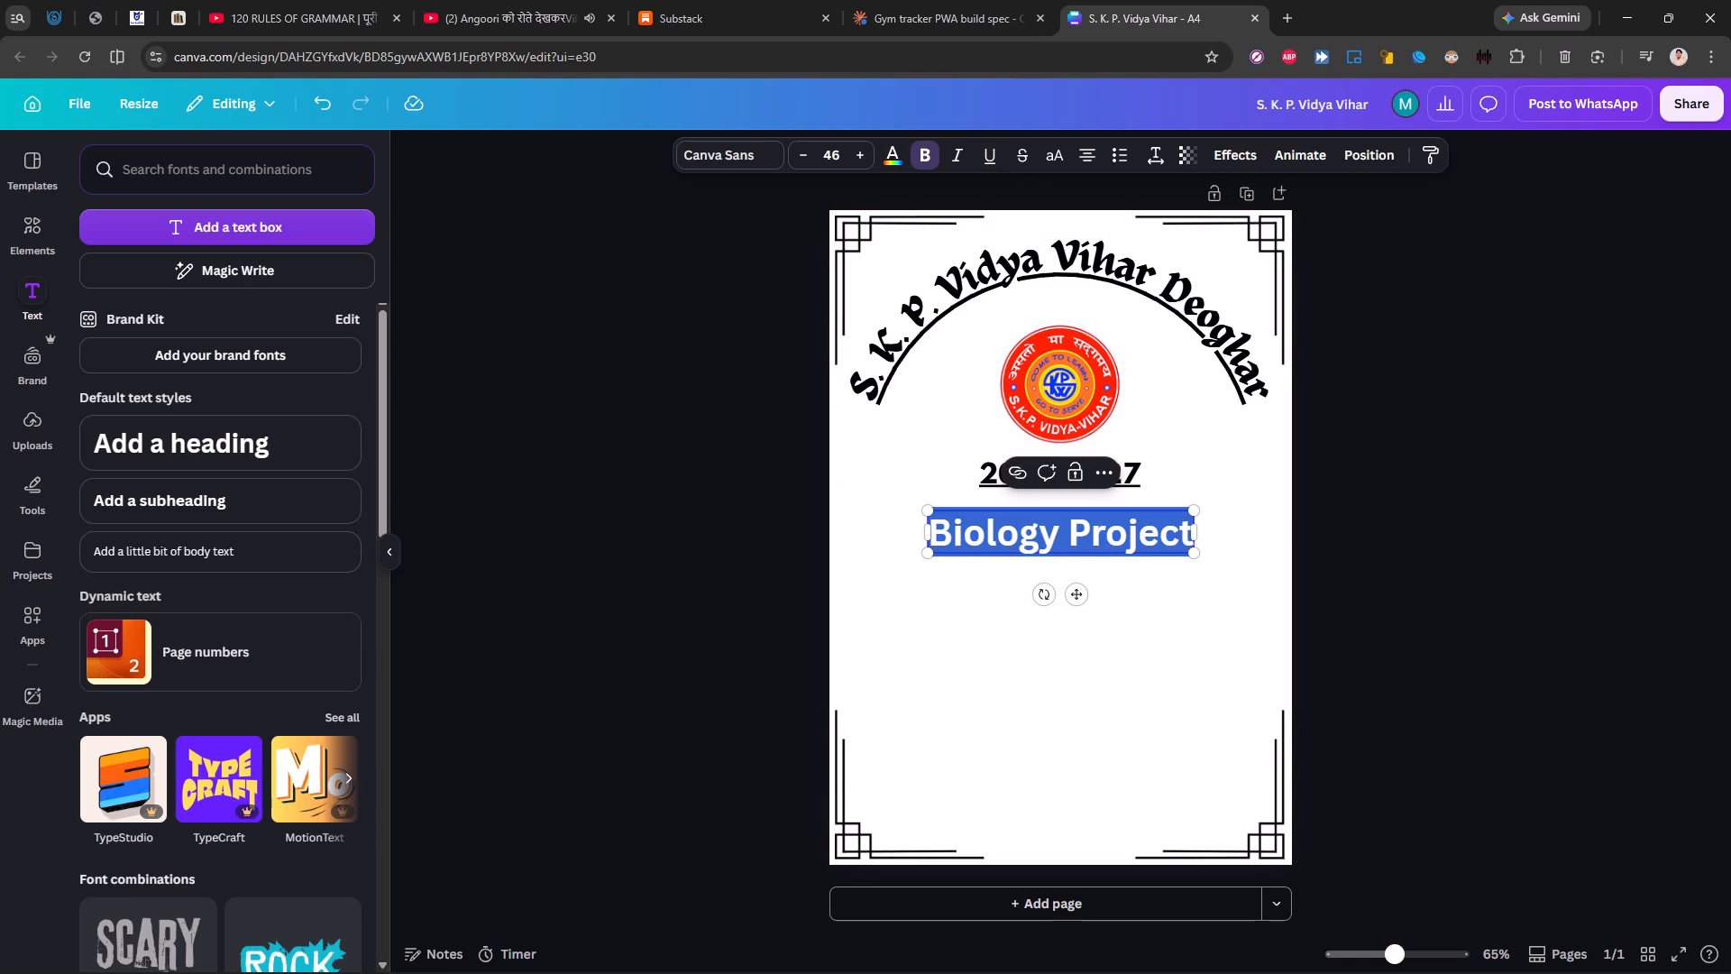
pyautogui.doubleClick(981, 544)
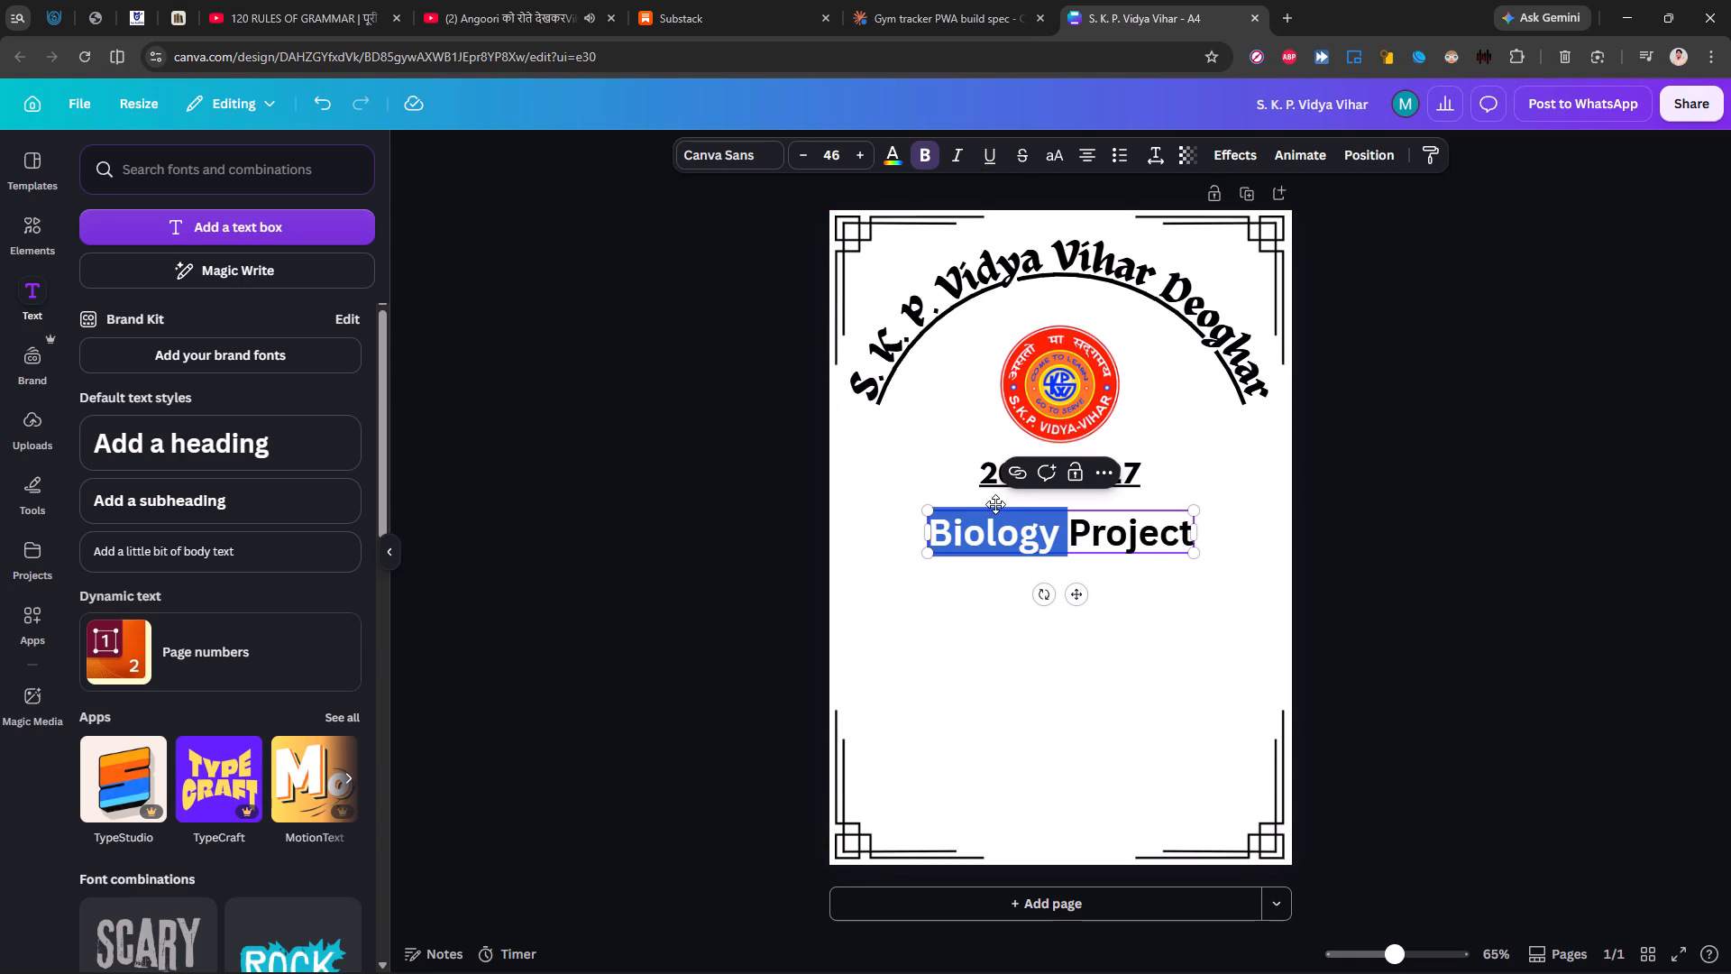
pyautogui.press('Right')
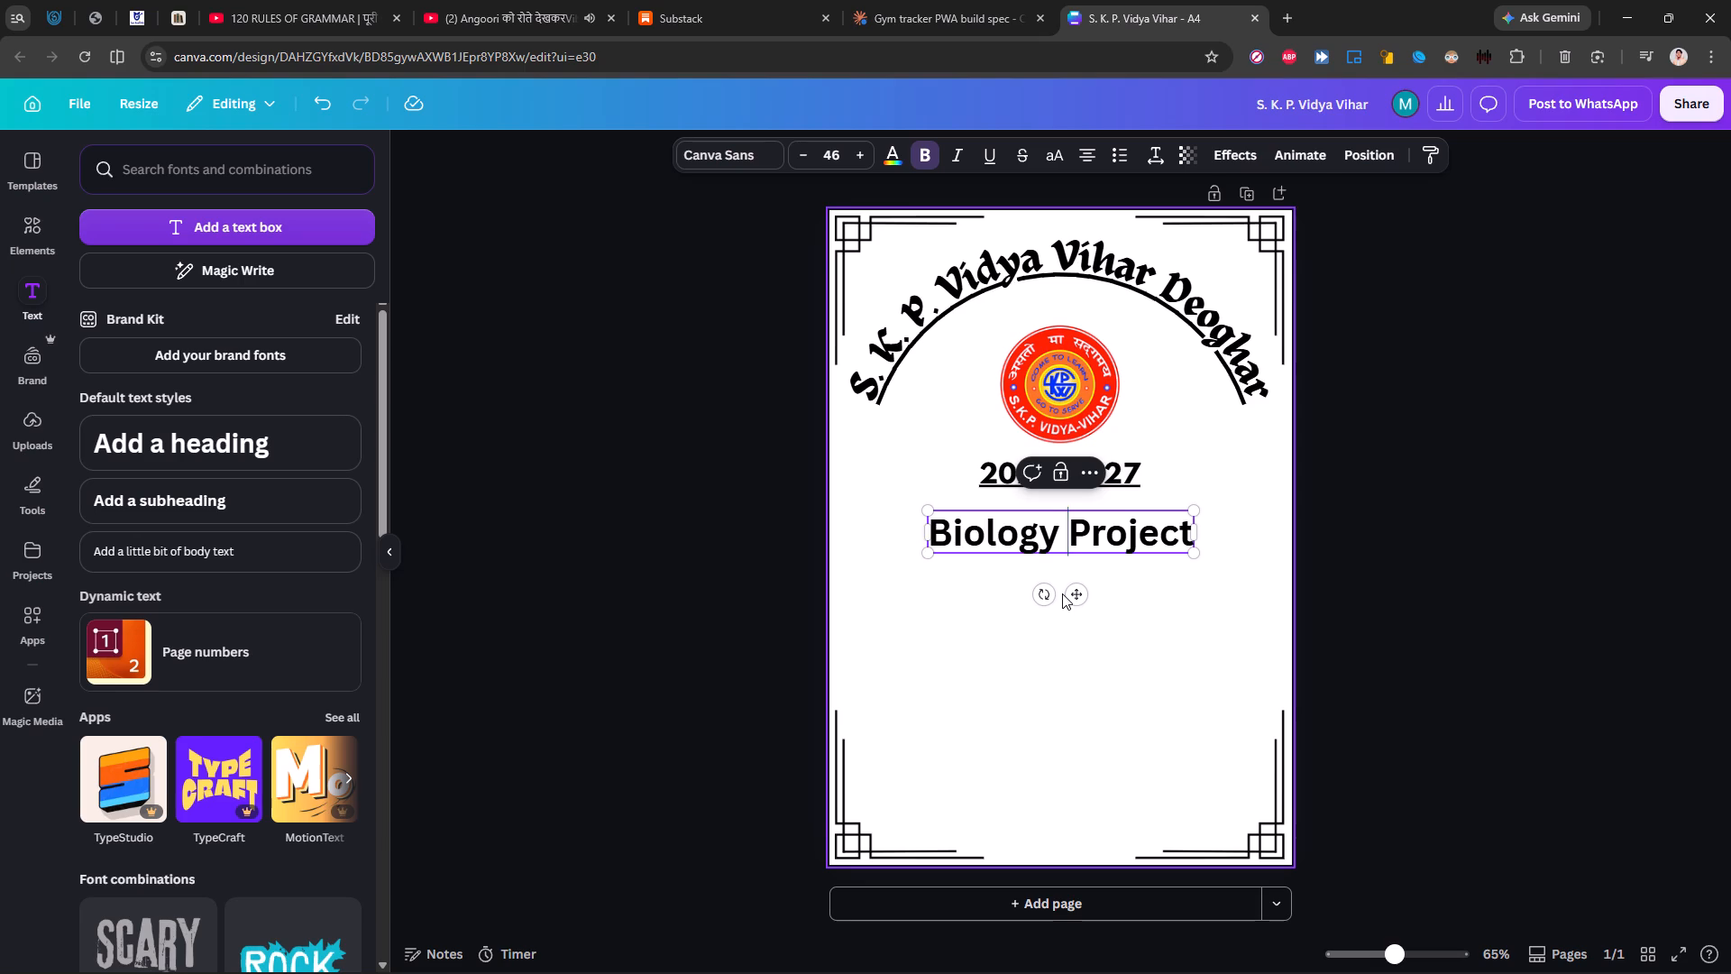
pyautogui.press('Right')
pyautogui.press('Left')
pyautogui.hotkey('shift', 'Right')
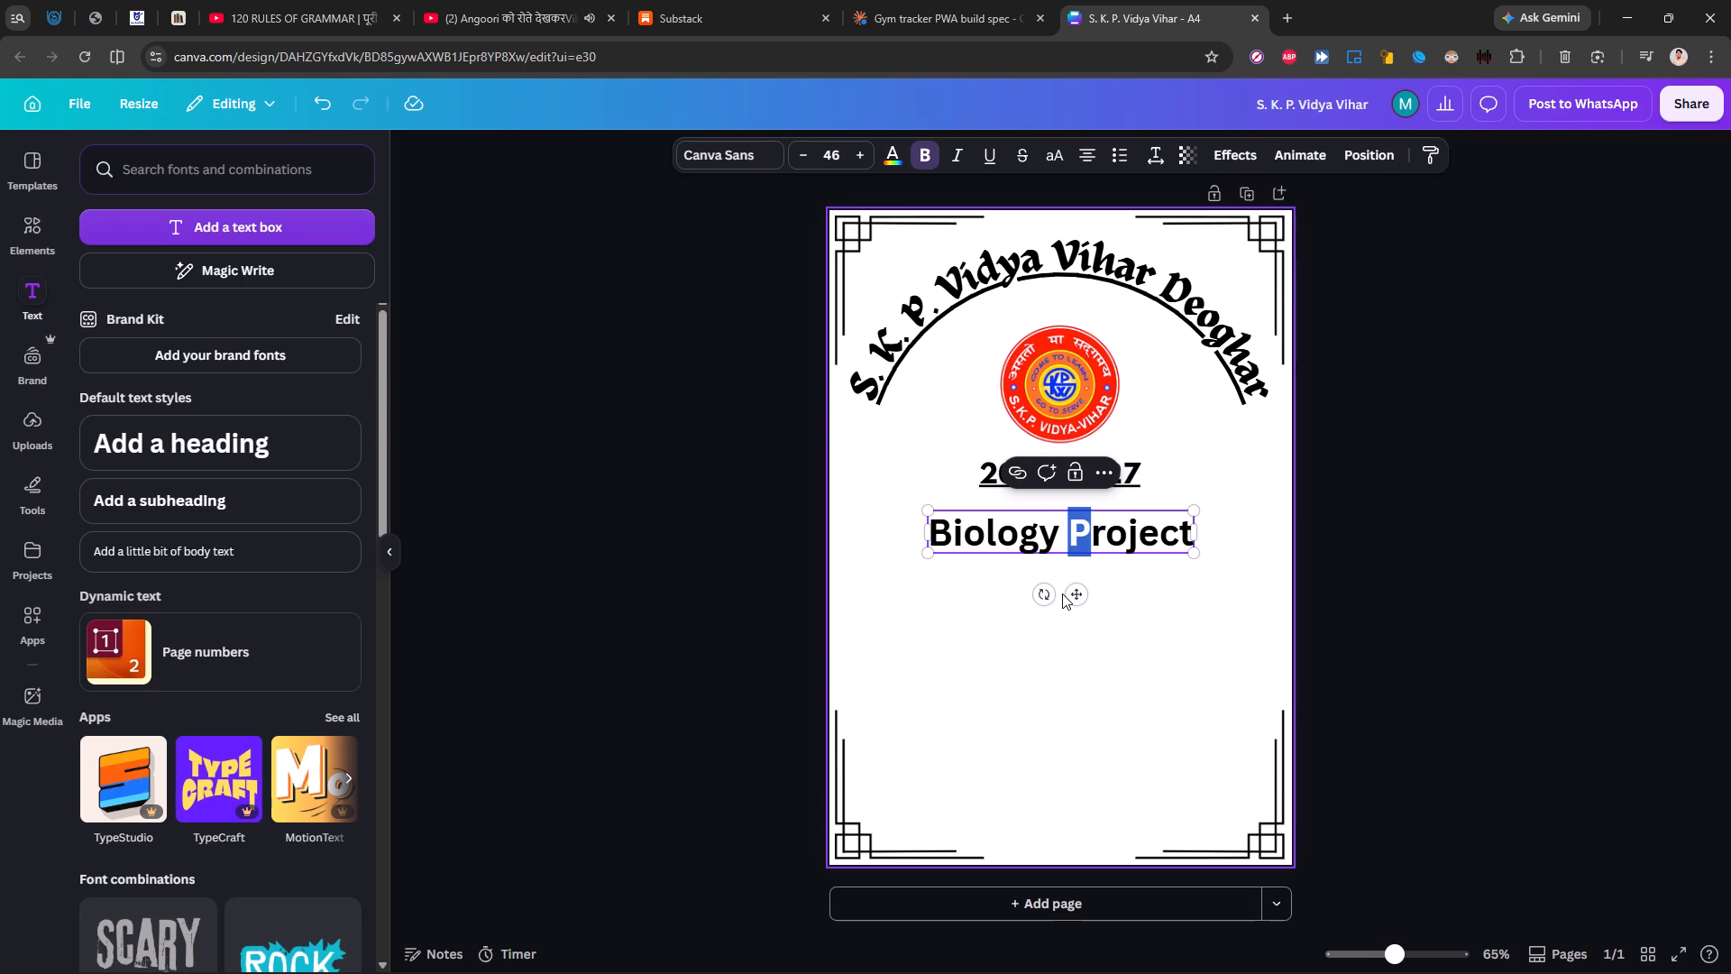
pyautogui.hotkey('shift', 'Right')
pyautogui.hotkey('shift', 'Right')
pyautogui.hotkey('shift', 'Right')
pyautogui.hotkey('shift', 'Right')
pyautogui.hotkey('shift', 'Right')
pyautogui.hotkey('shift', 'Right')
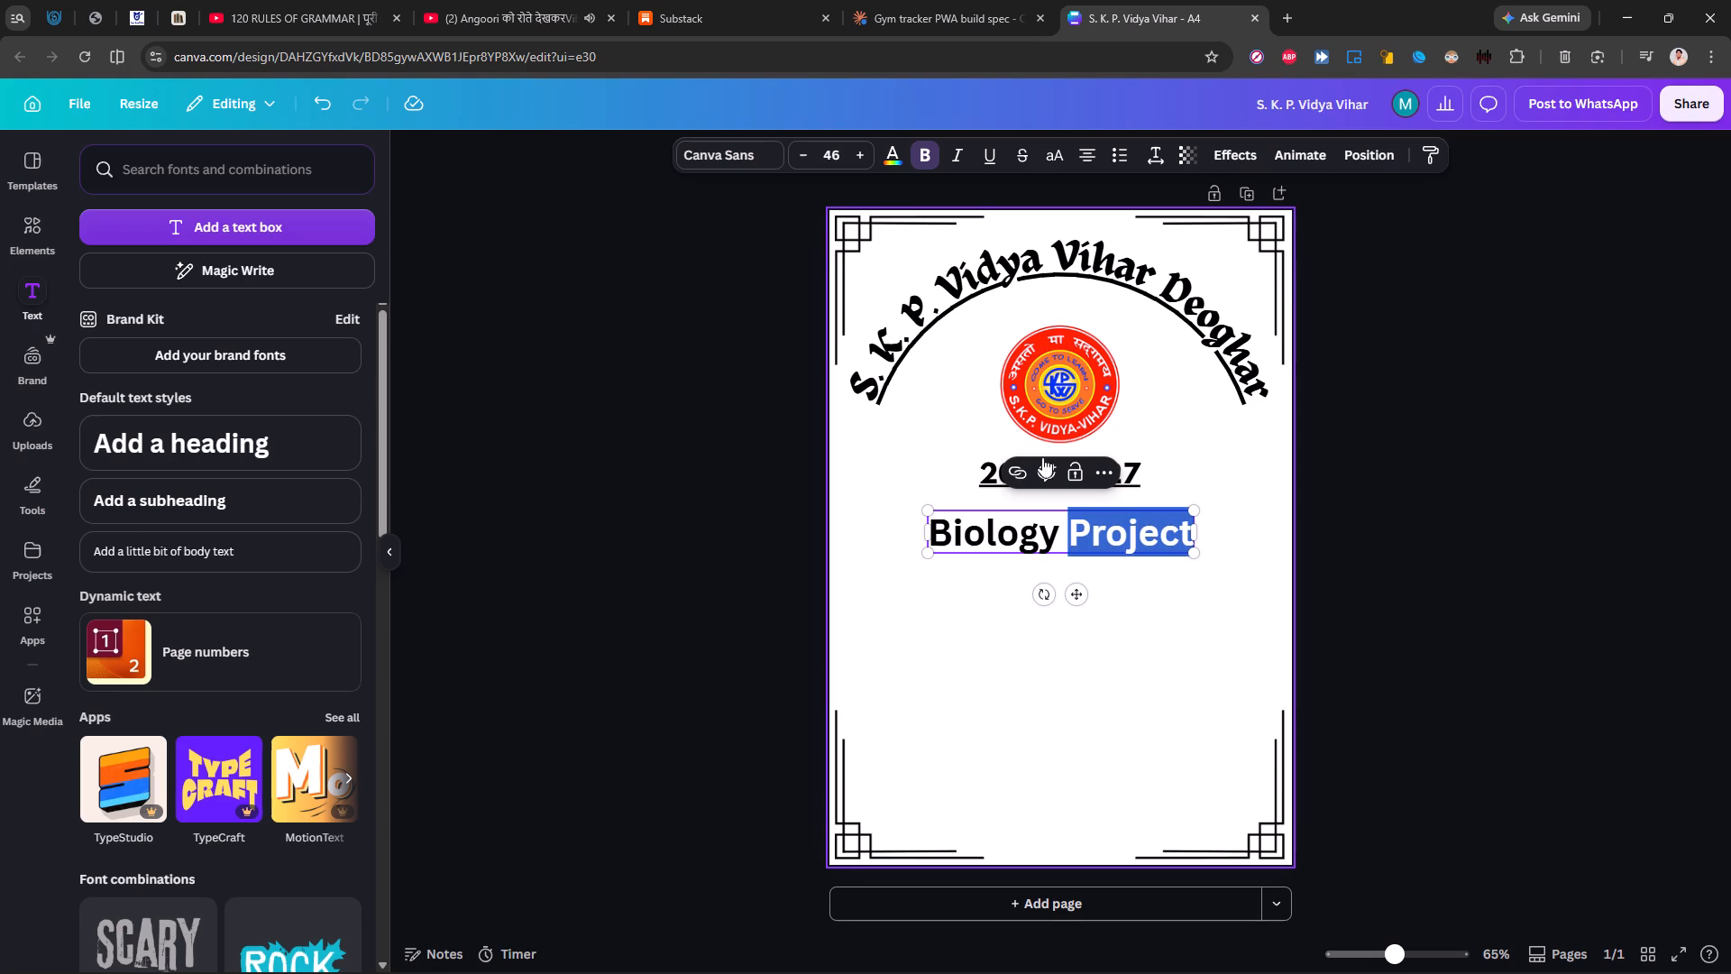
pyautogui.click(989, 154)
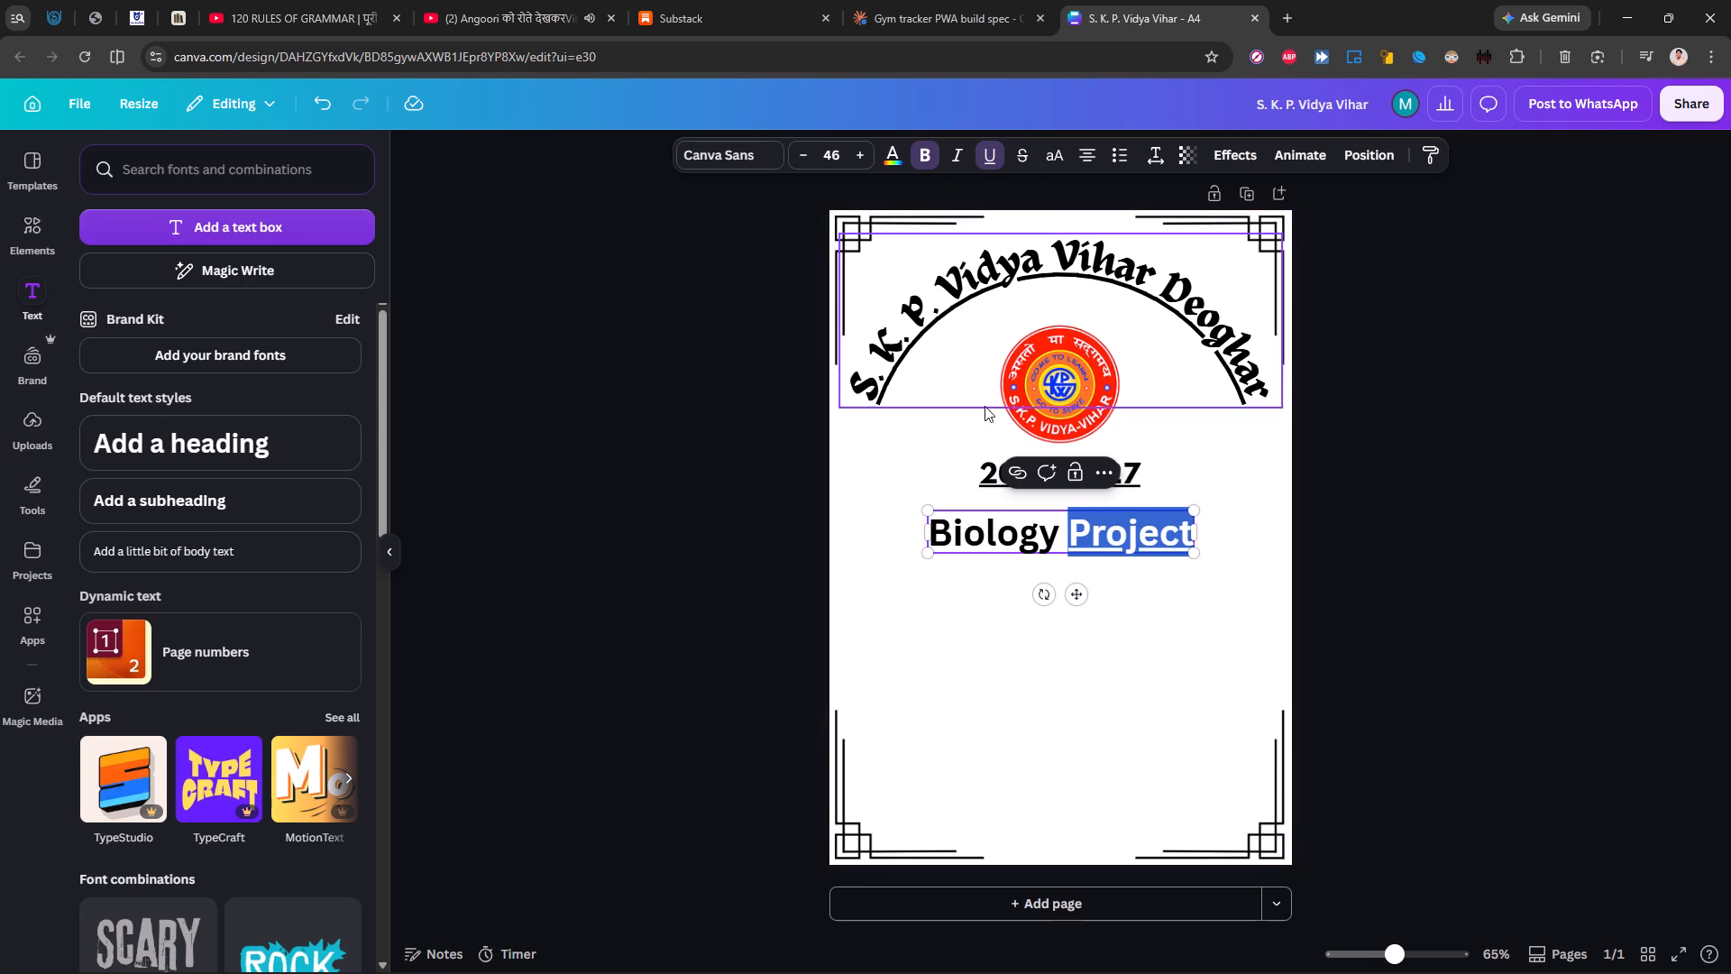
# Underline the word "Biology" separately, leaving out the space that follows it.
pyautogui.click(985, 549)
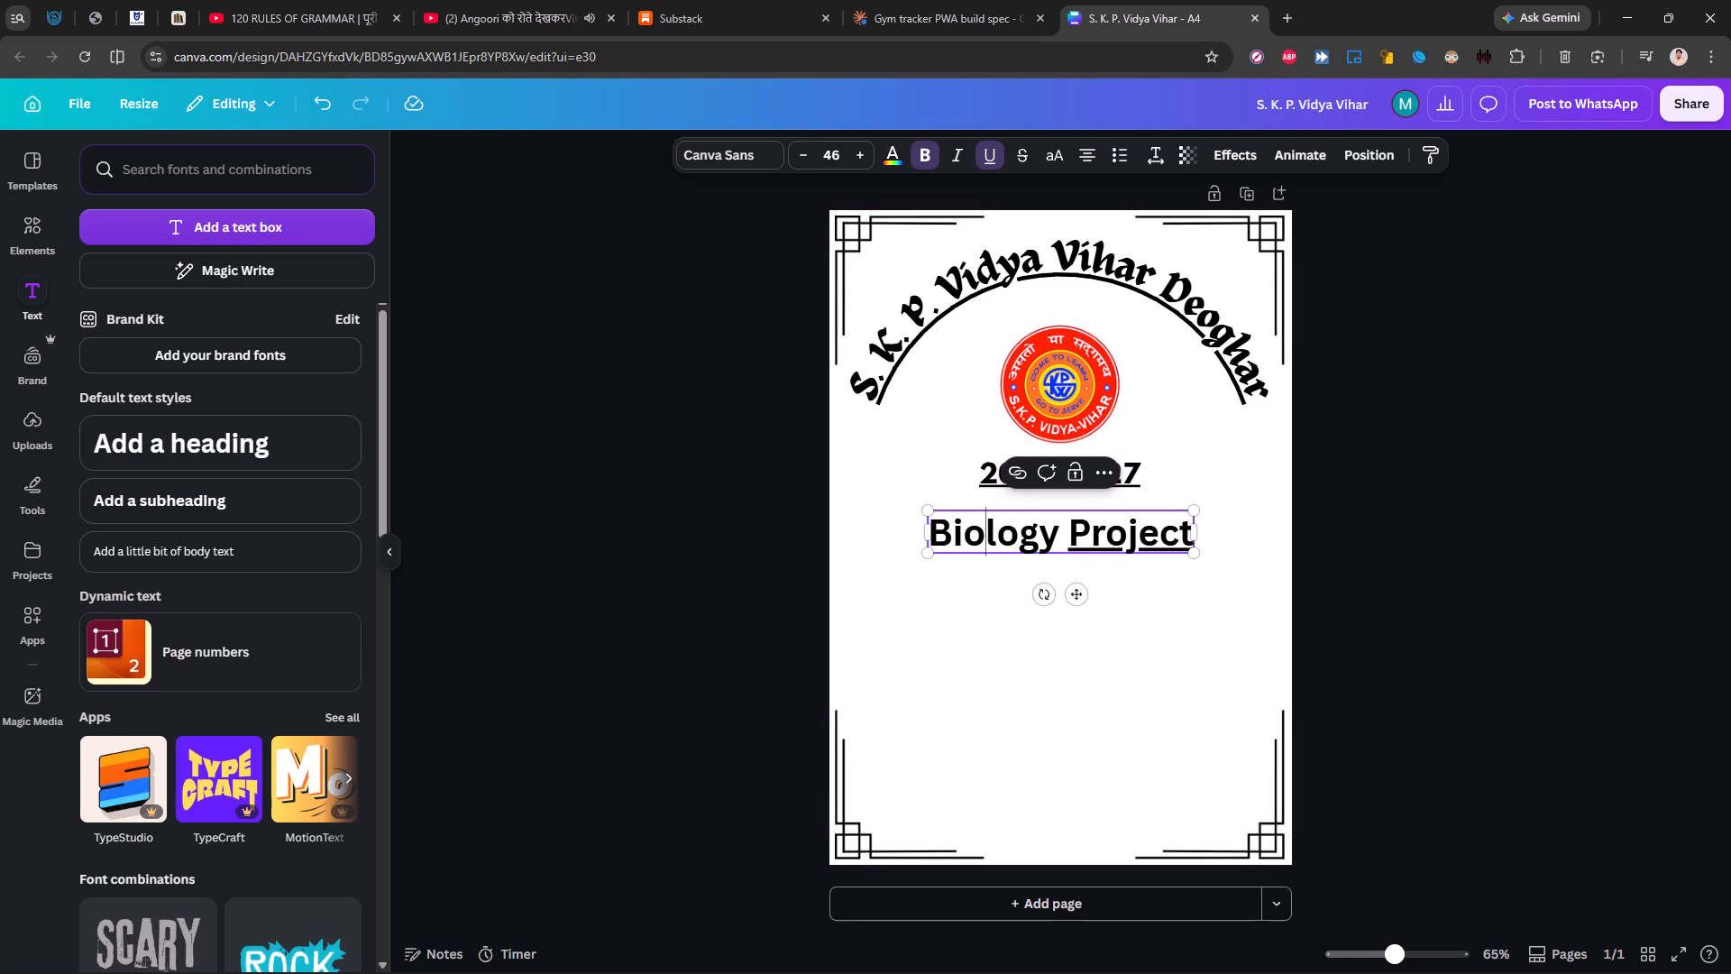
pyautogui.doubleClick(985, 549)
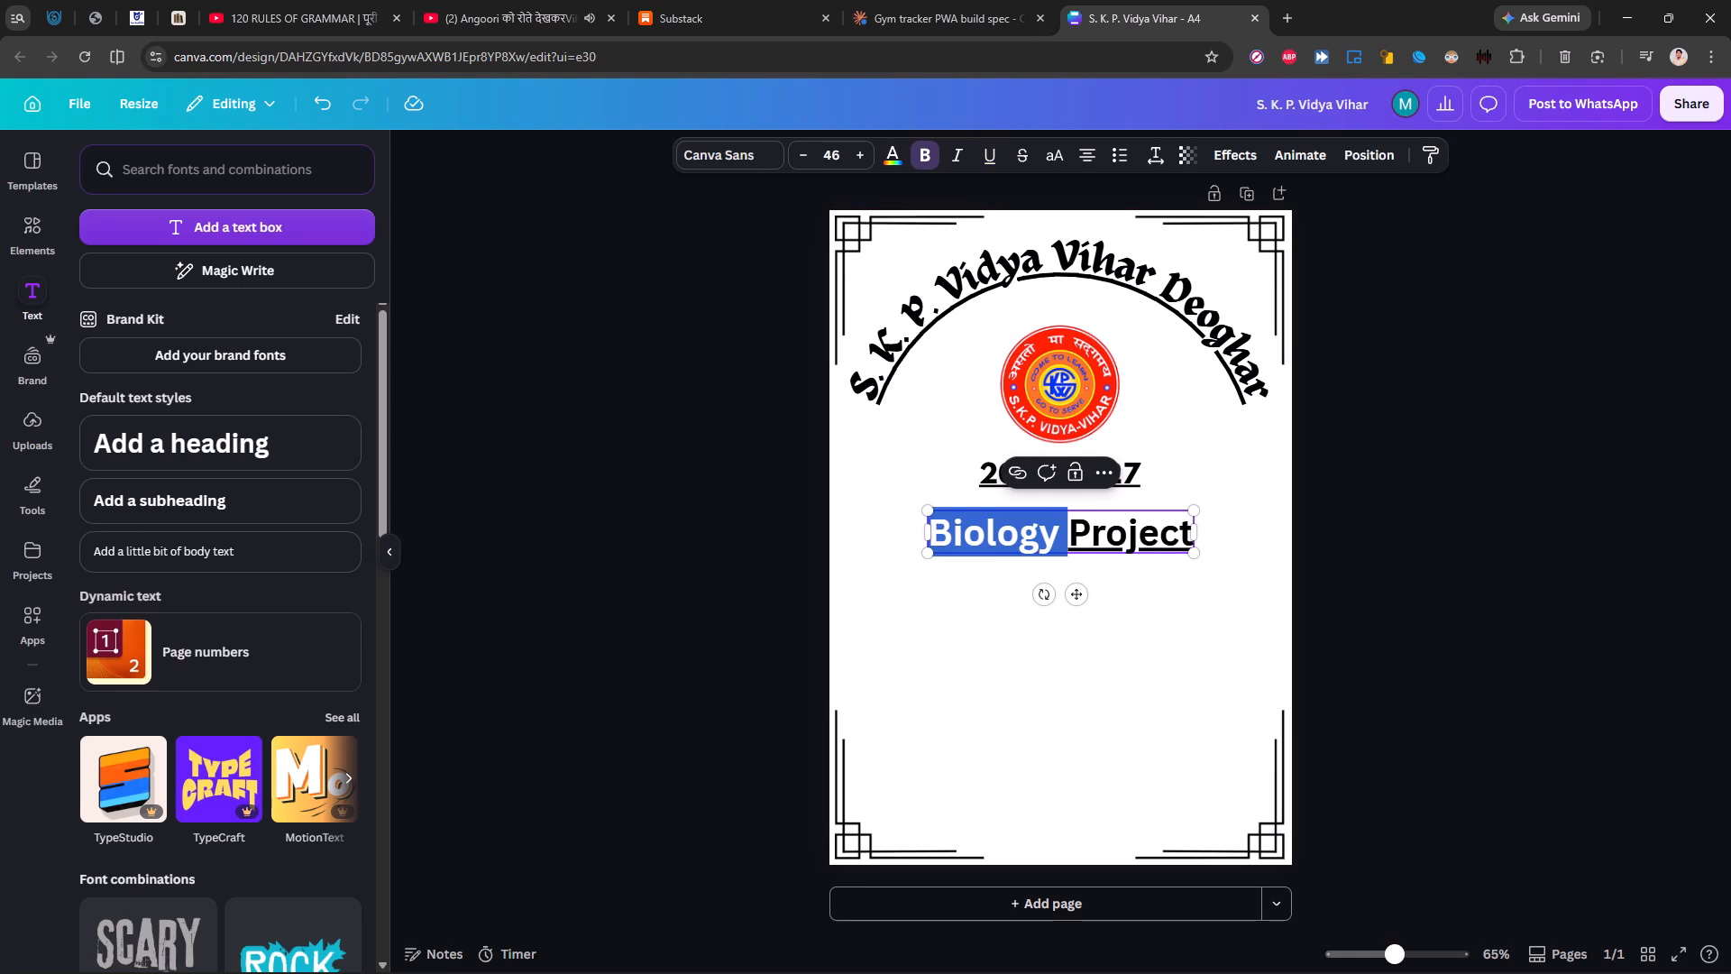
pyautogui.hotkey('shift', 'Left')
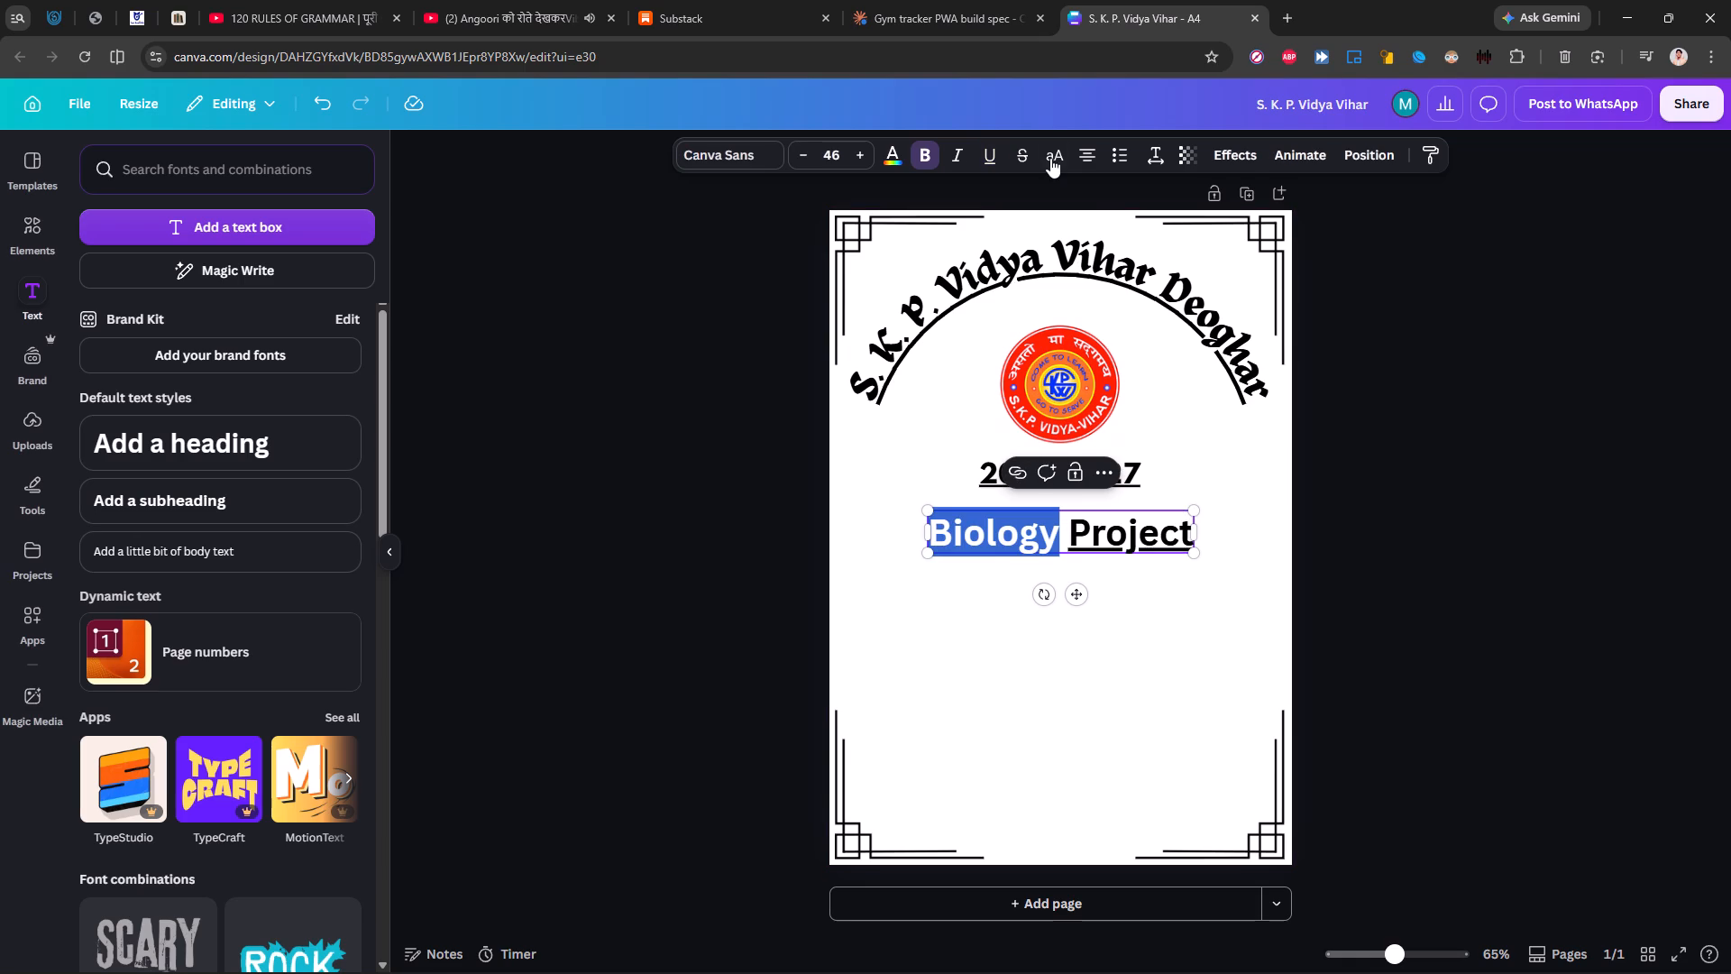
pyautogui.click(979, 158)
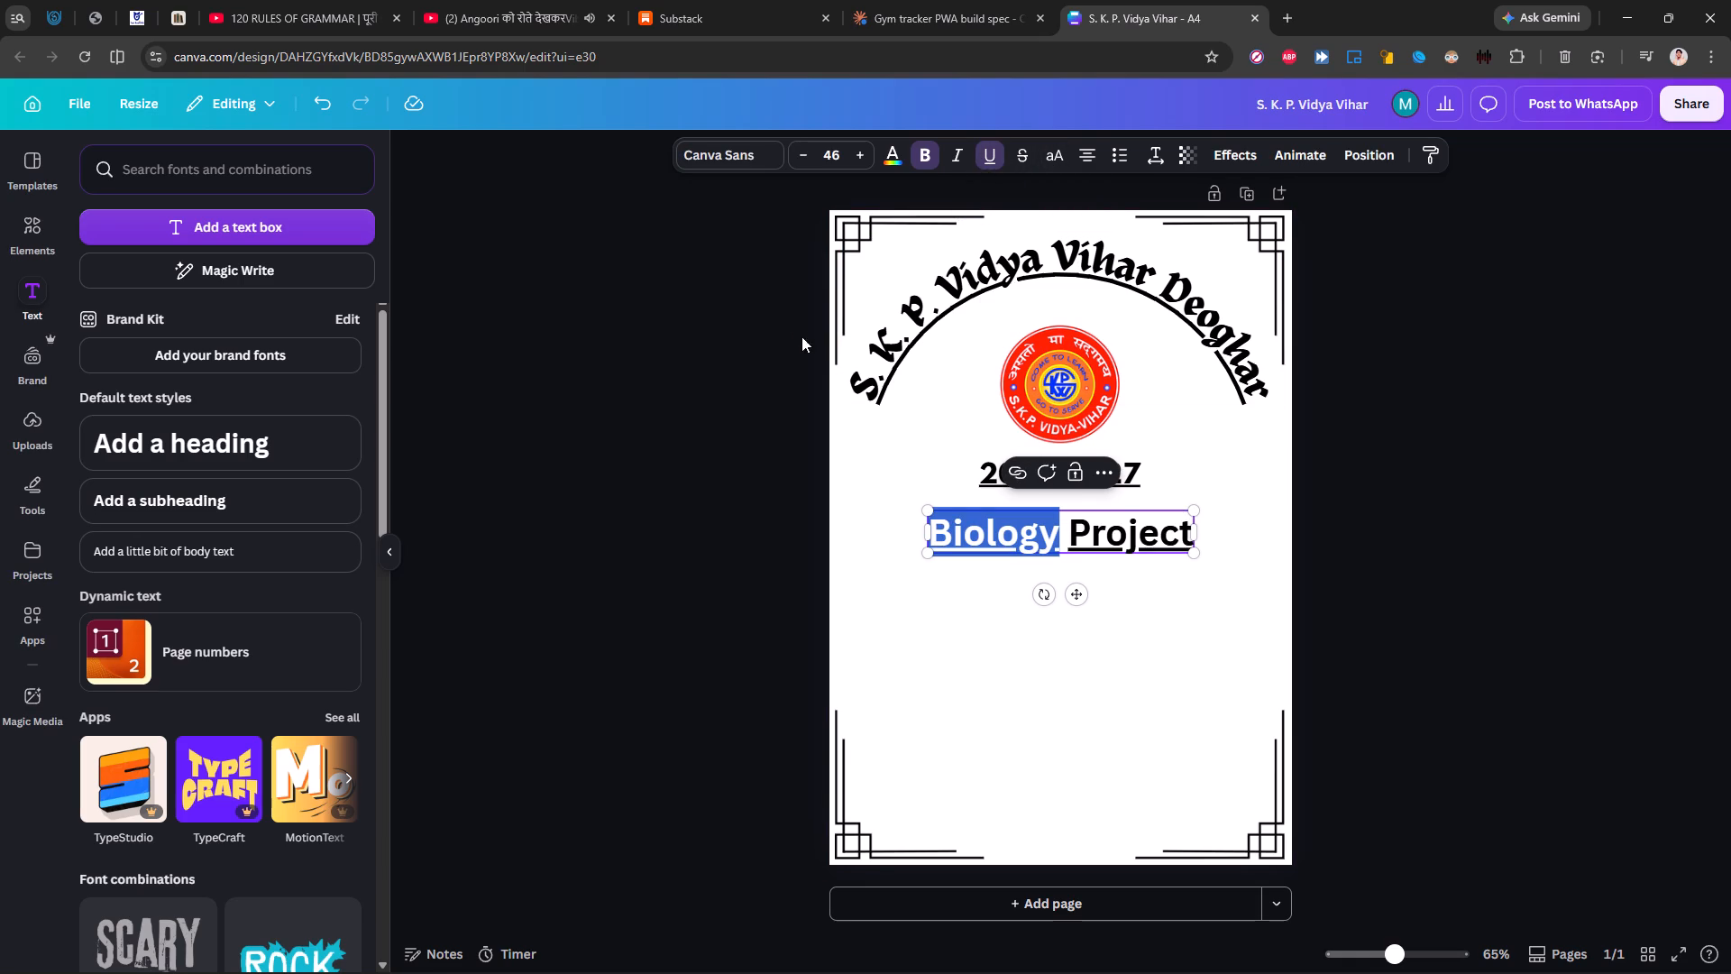
pyautogui.click(647, 386)
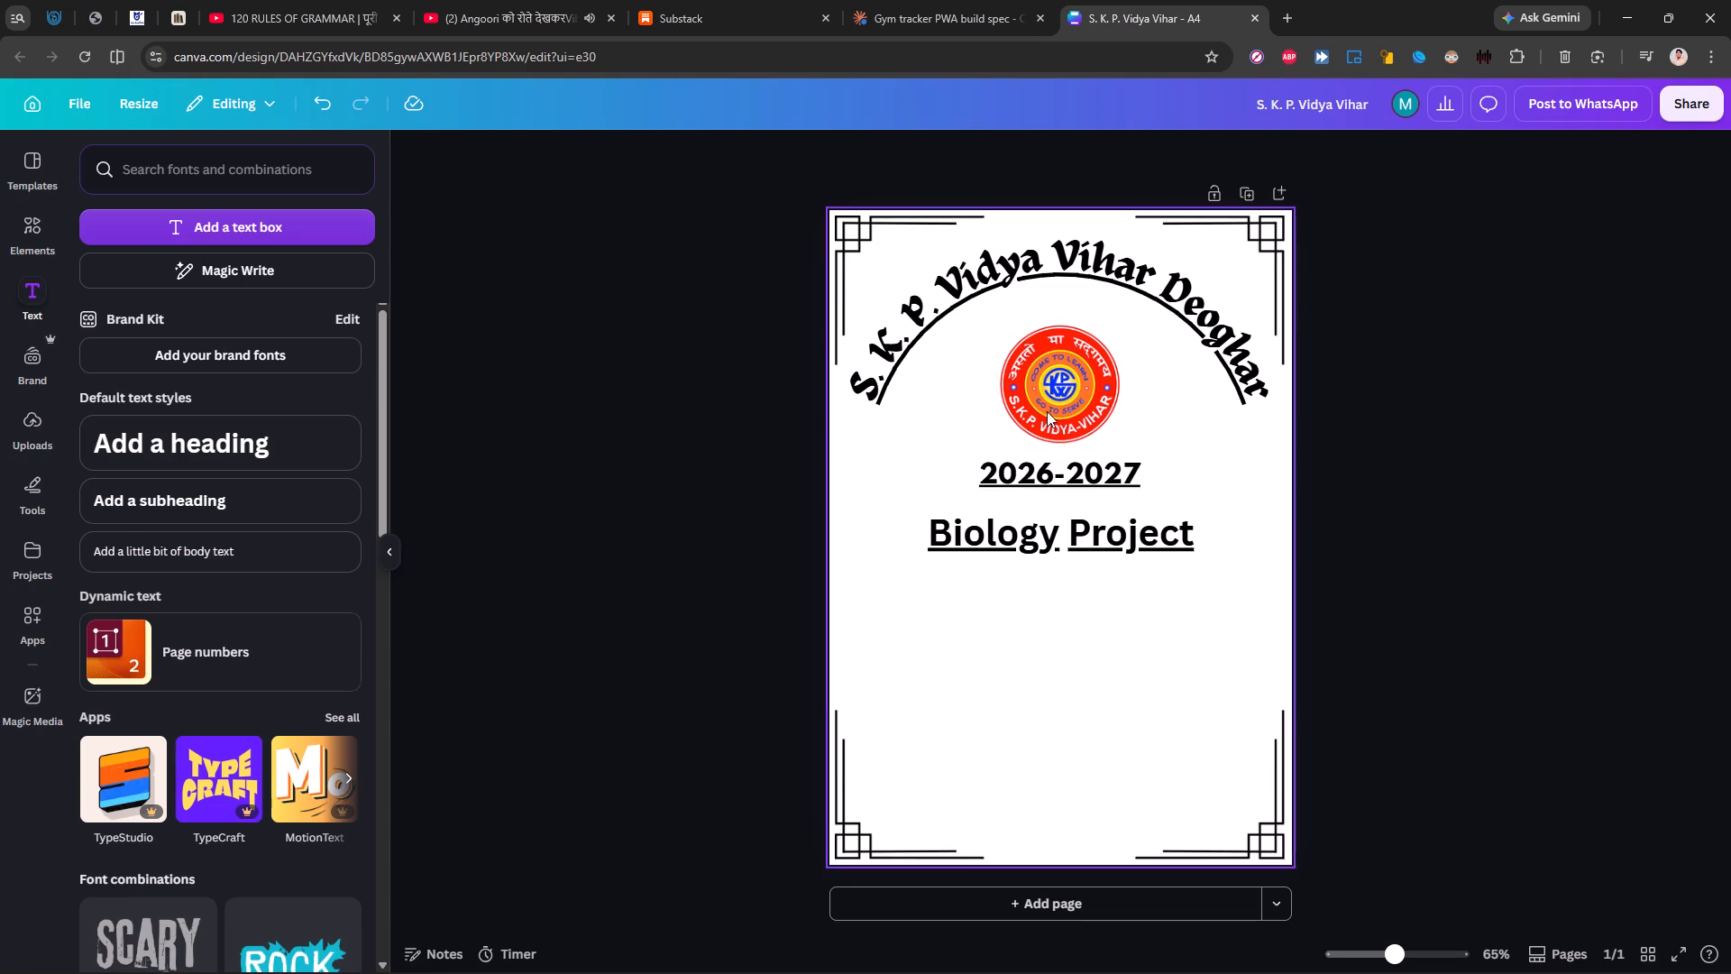
# Remove the underline from the entire curved "S. K. P. Vidya Vihar Deoghar" heading.
pyautogui.doubleClick(899, 333)
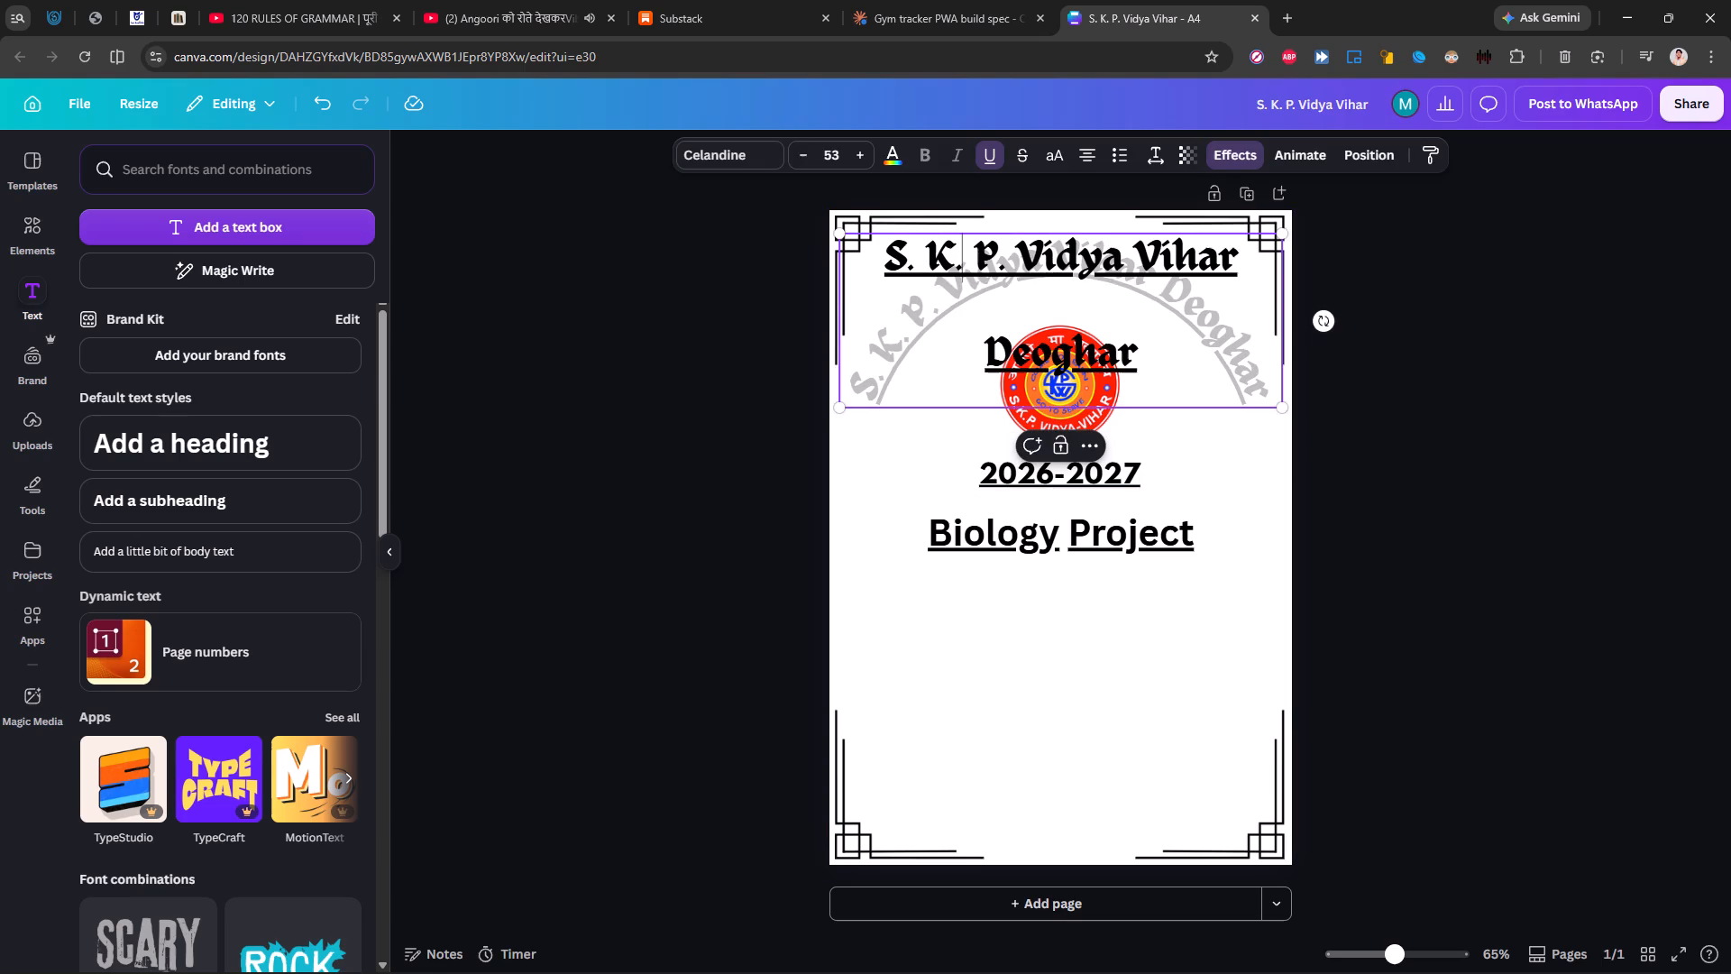
pyautogui.tripleClick(901, 265)
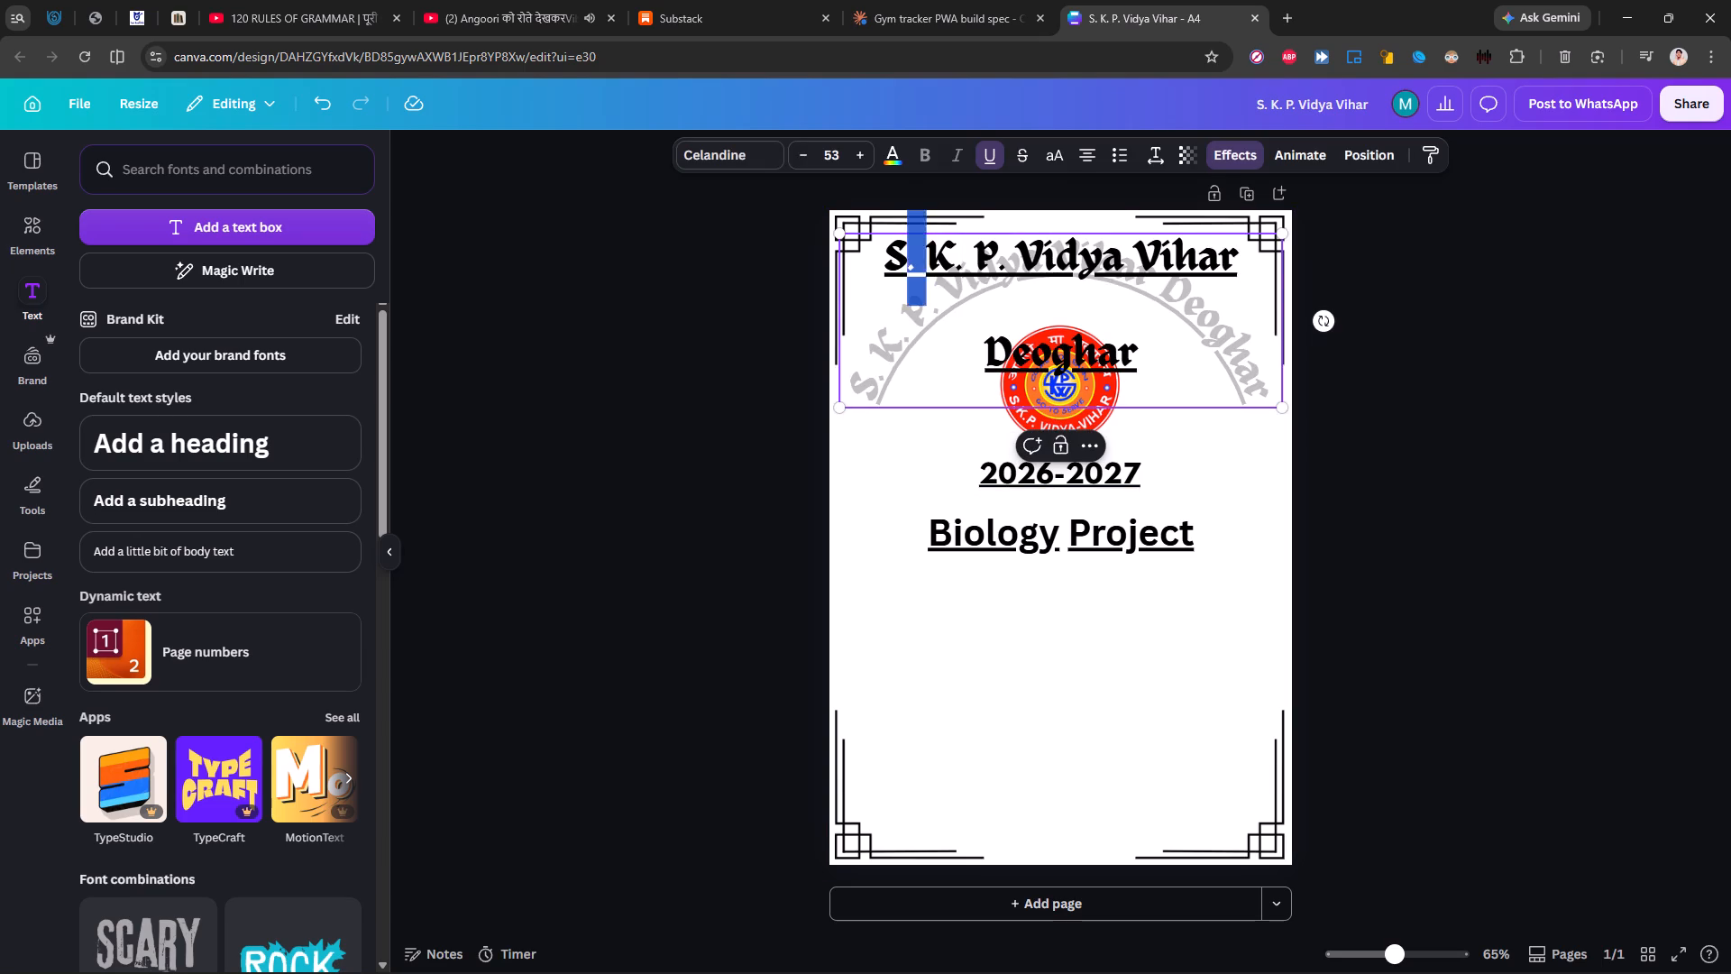
pyautogui.click(901, 265)
pyautogui.click(984, 153)
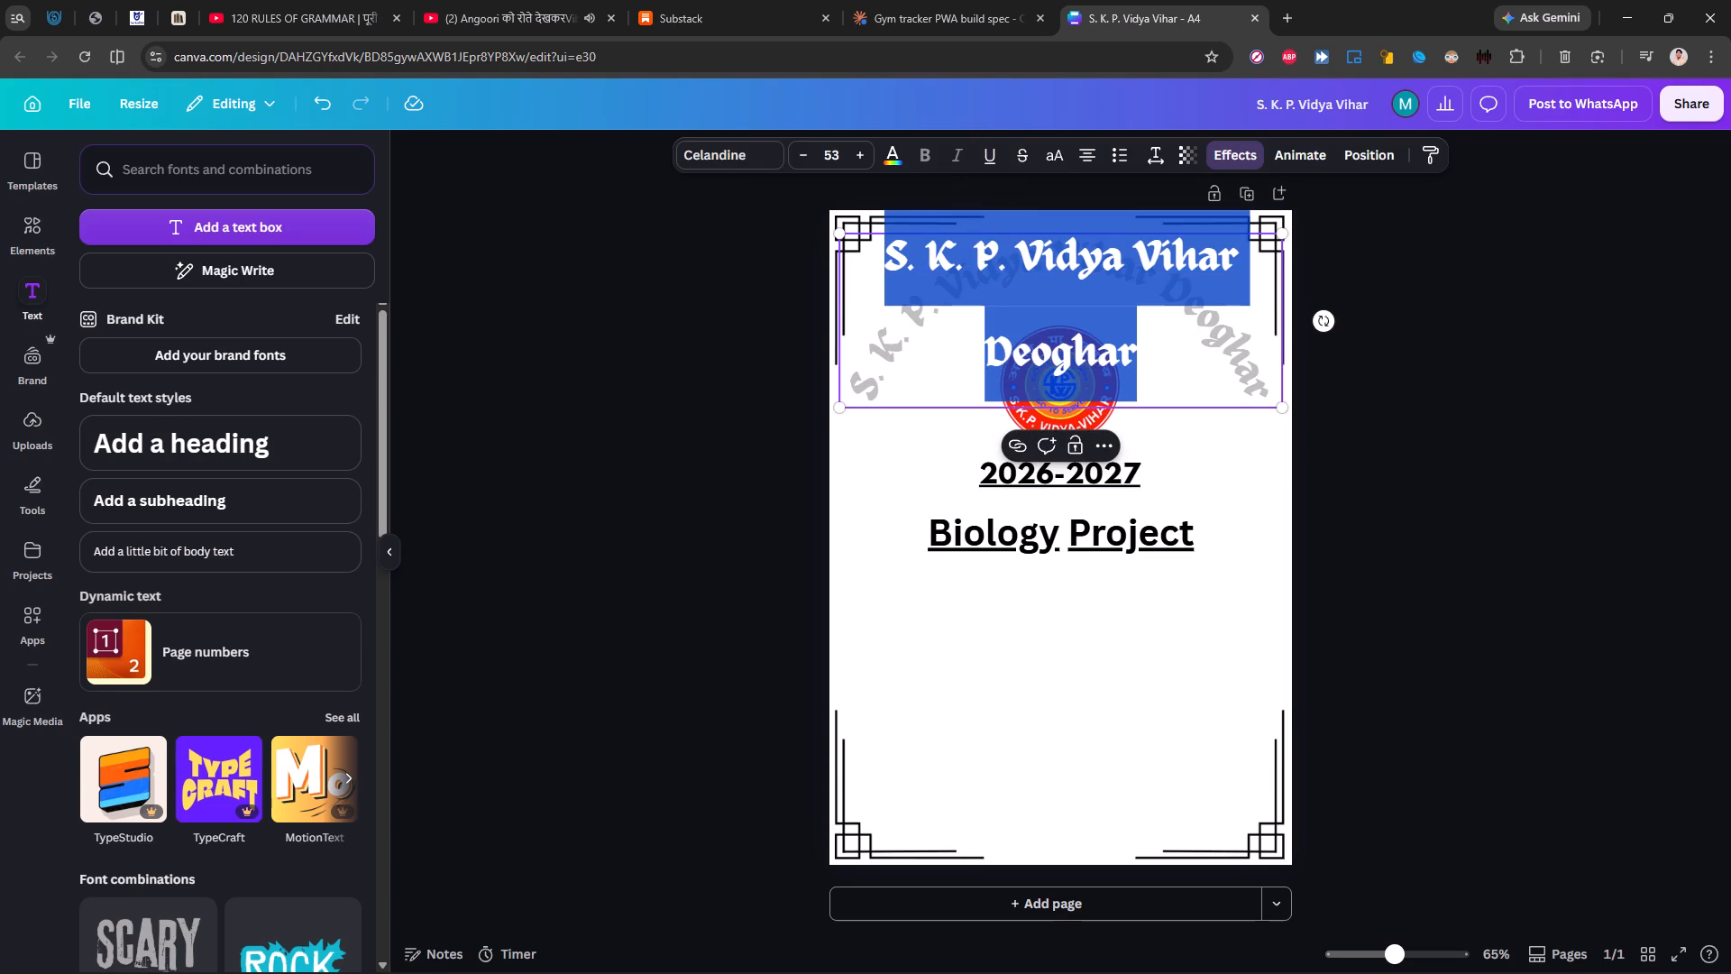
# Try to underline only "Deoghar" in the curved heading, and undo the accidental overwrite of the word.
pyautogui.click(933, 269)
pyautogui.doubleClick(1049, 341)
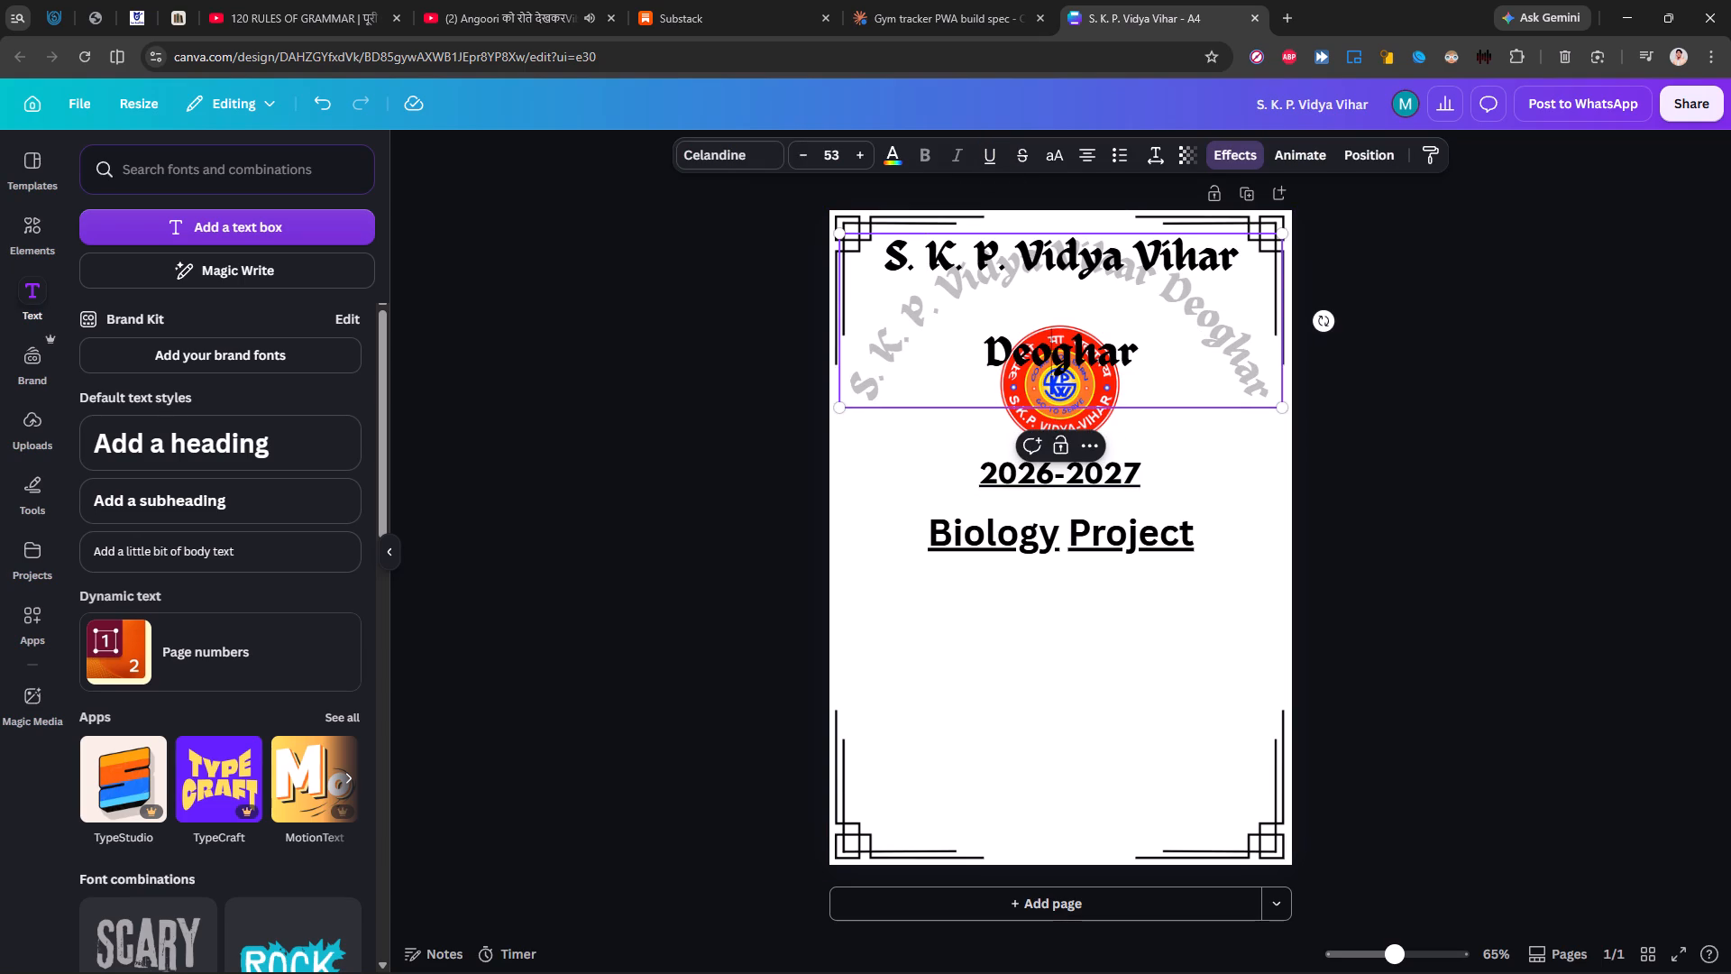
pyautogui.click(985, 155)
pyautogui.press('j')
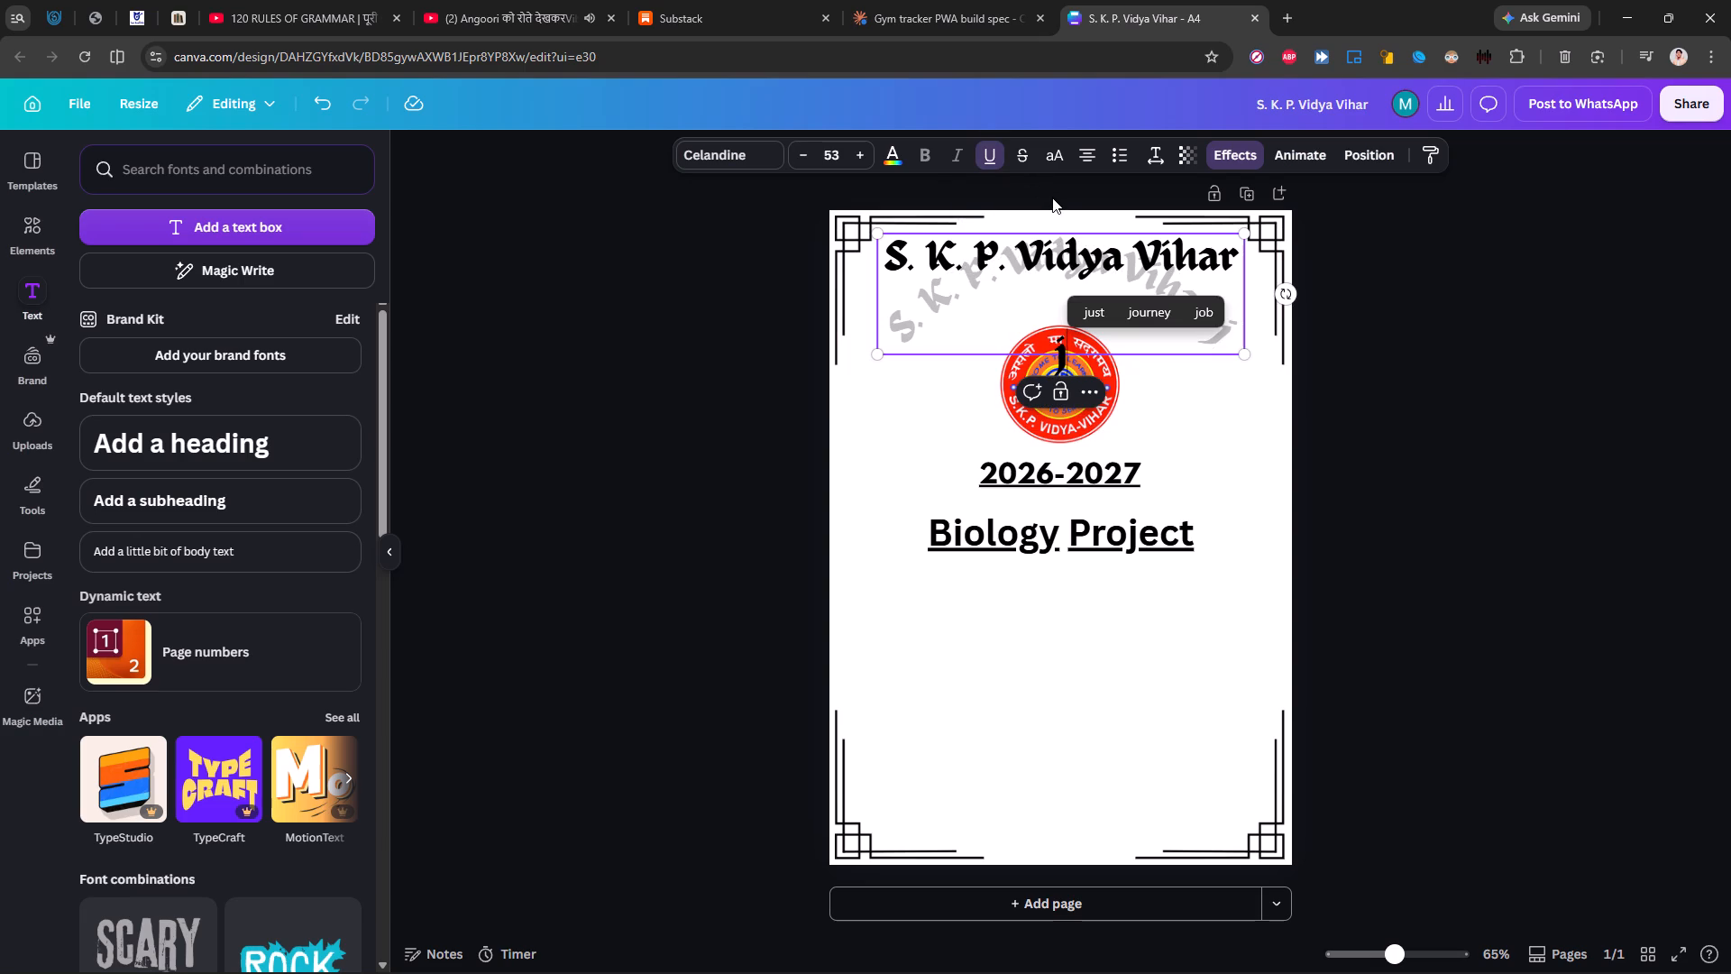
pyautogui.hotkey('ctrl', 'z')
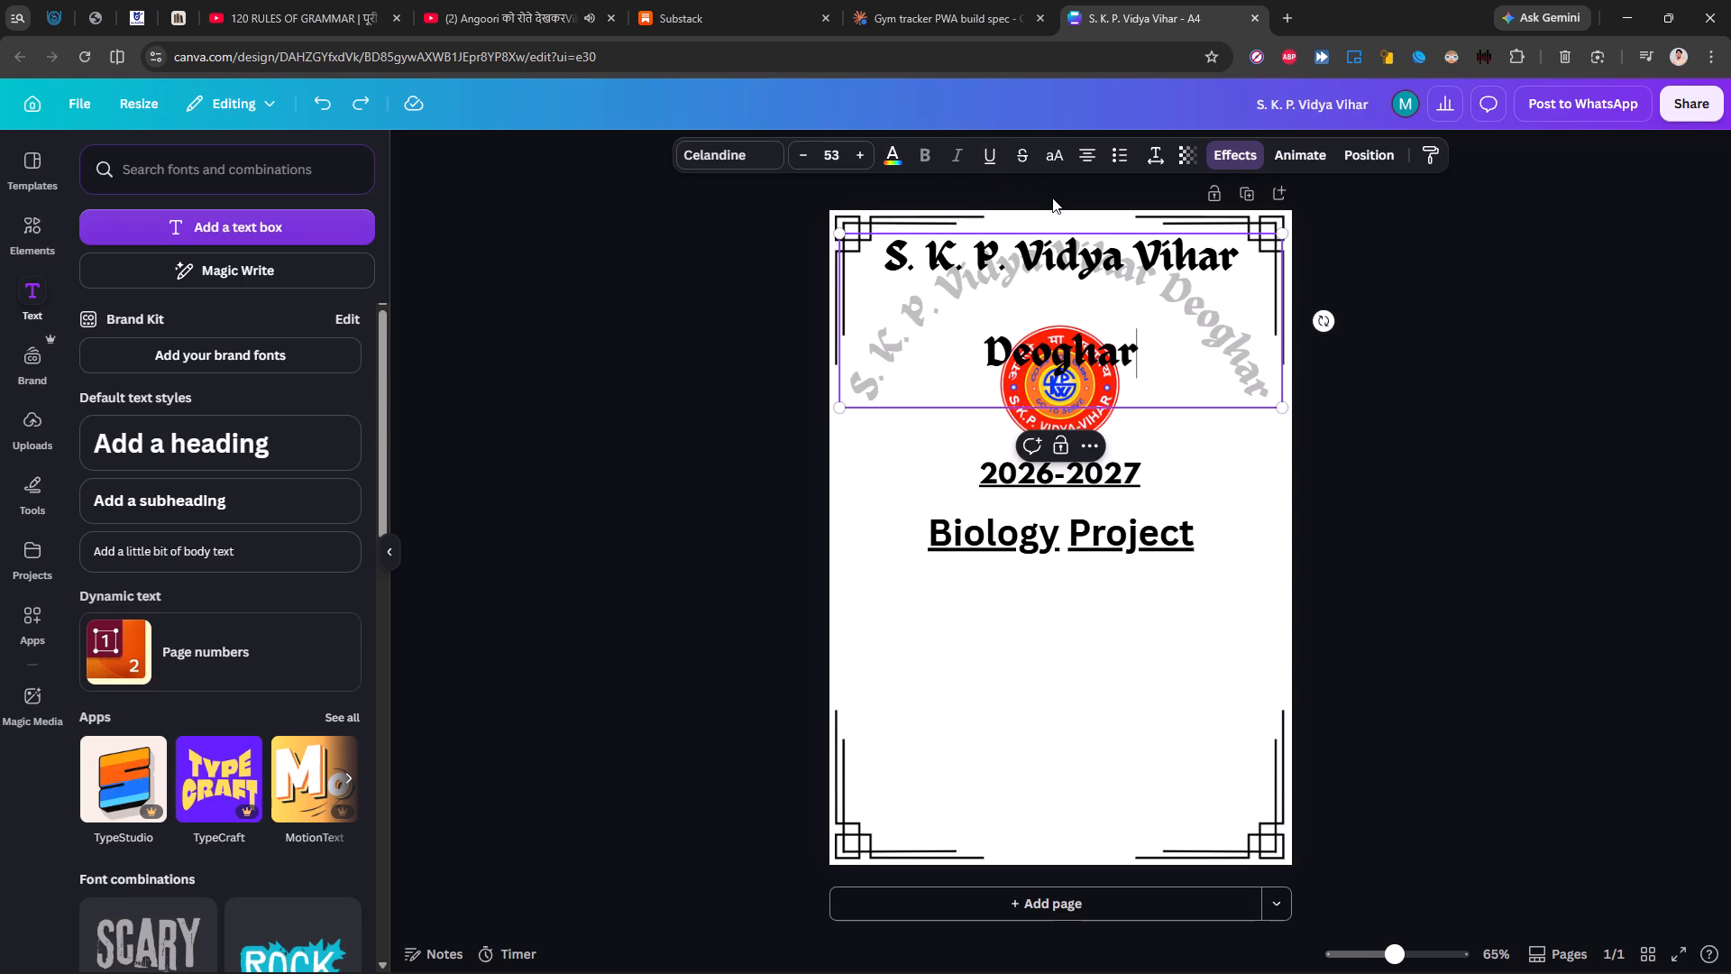
# Underline the word "Deoghar" on its own in the curved heading.
pyautogui.doubleClick(1075, 350)
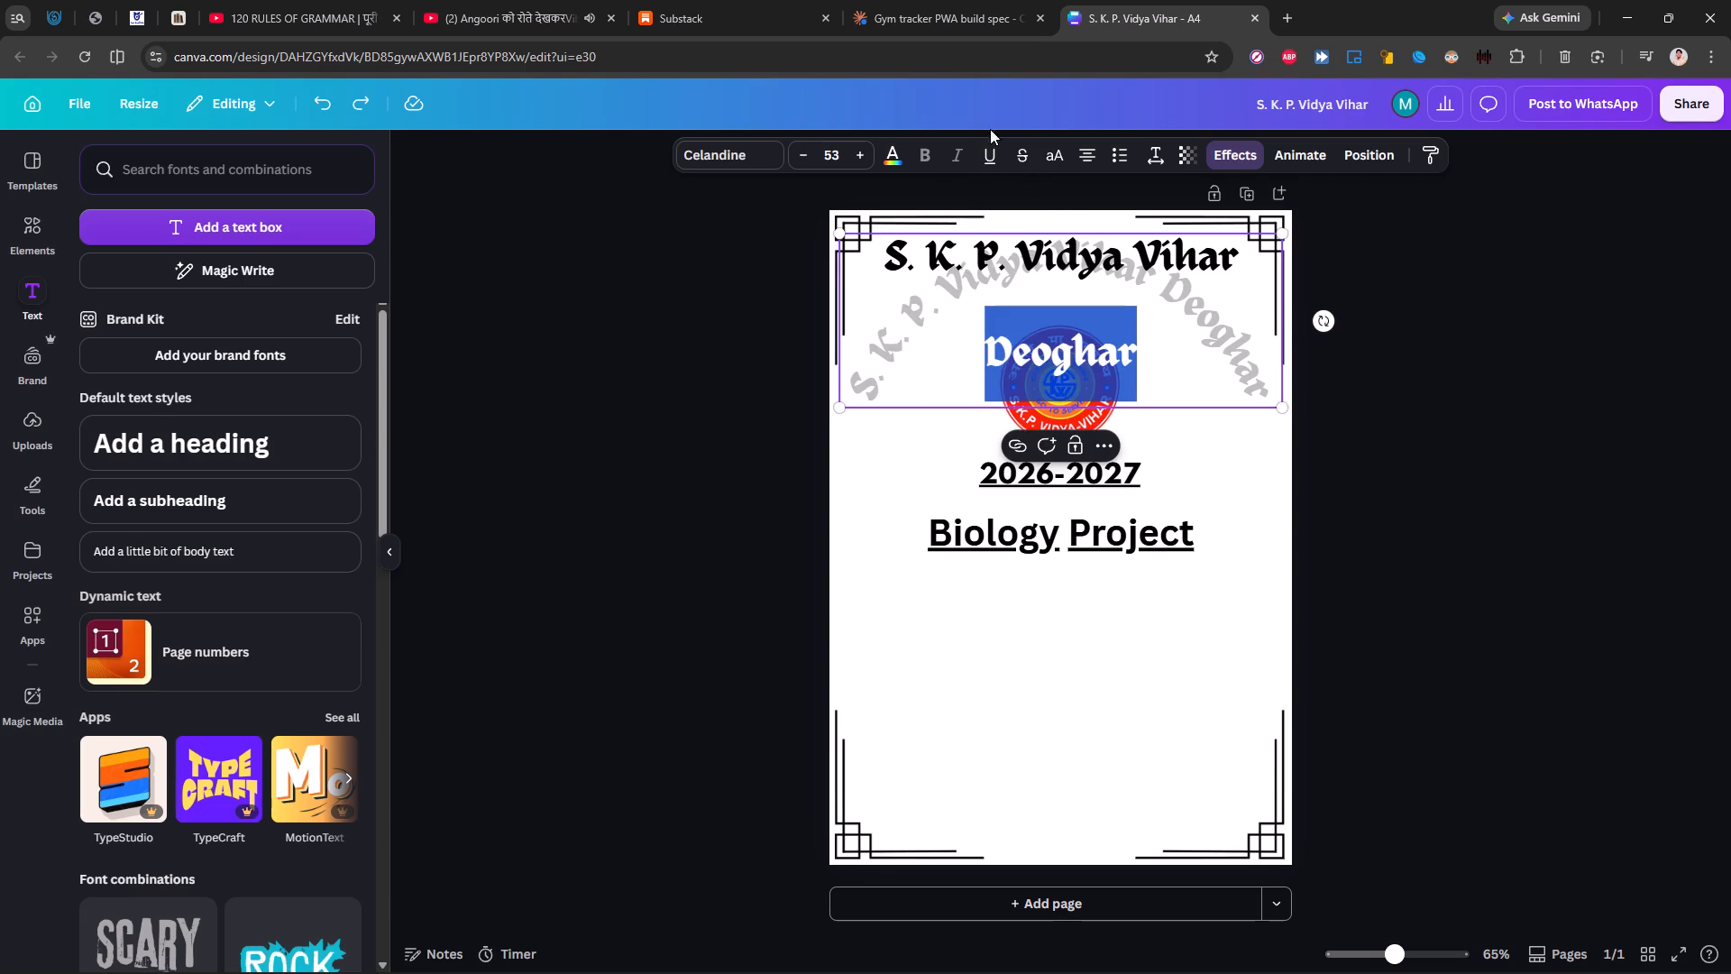
pyautogui.click(990, 156)
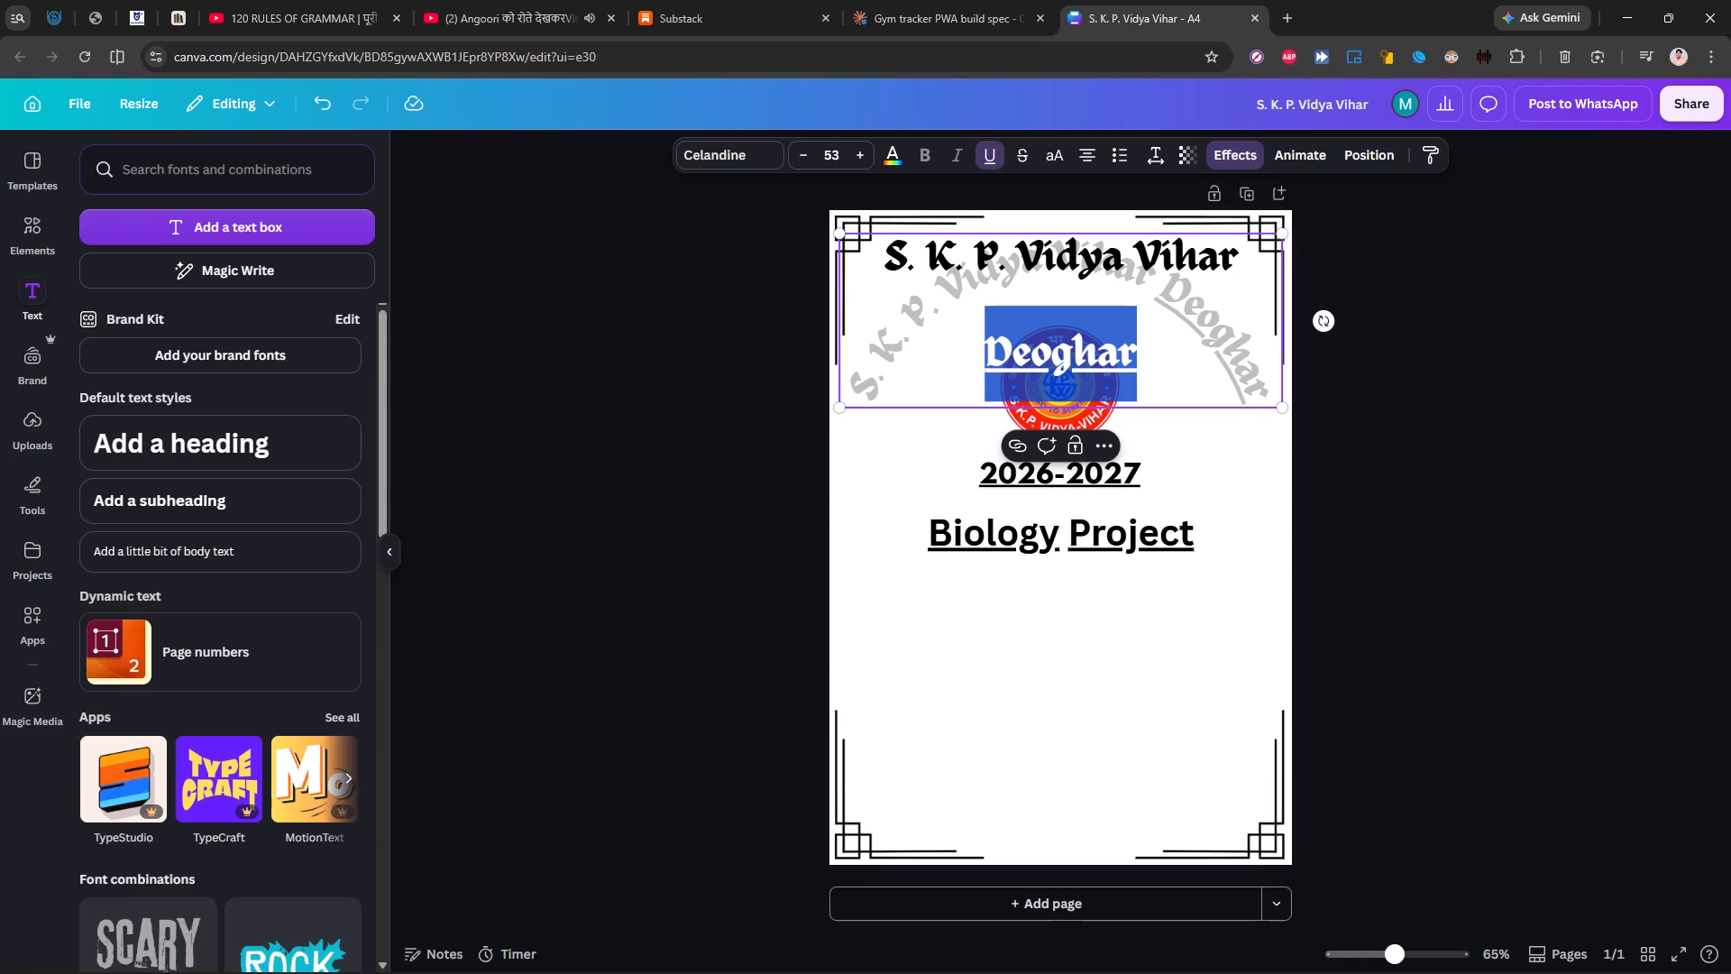
# Underline "Vihar" and "Vidya" separately in the curved school heading, leaving out the space after each word.
pyautogui.doubleClick(1204, 261)
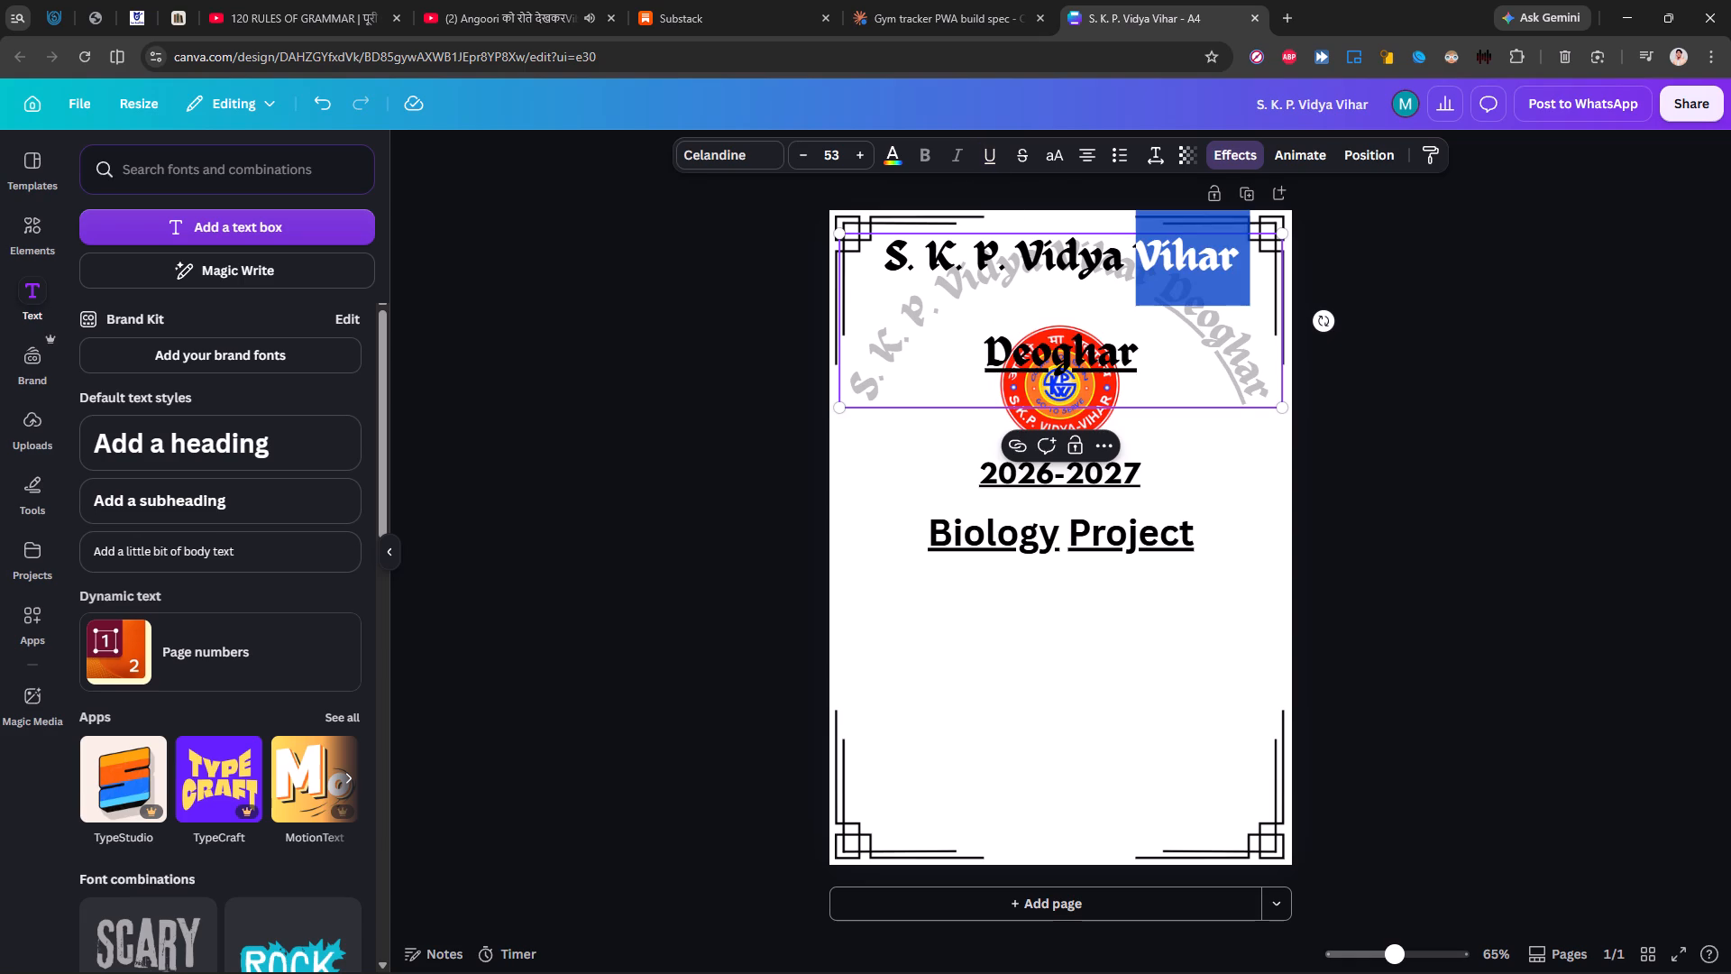
pyautogui.hotkey('shift', 'Left')
pyautogui.click(984, 159)
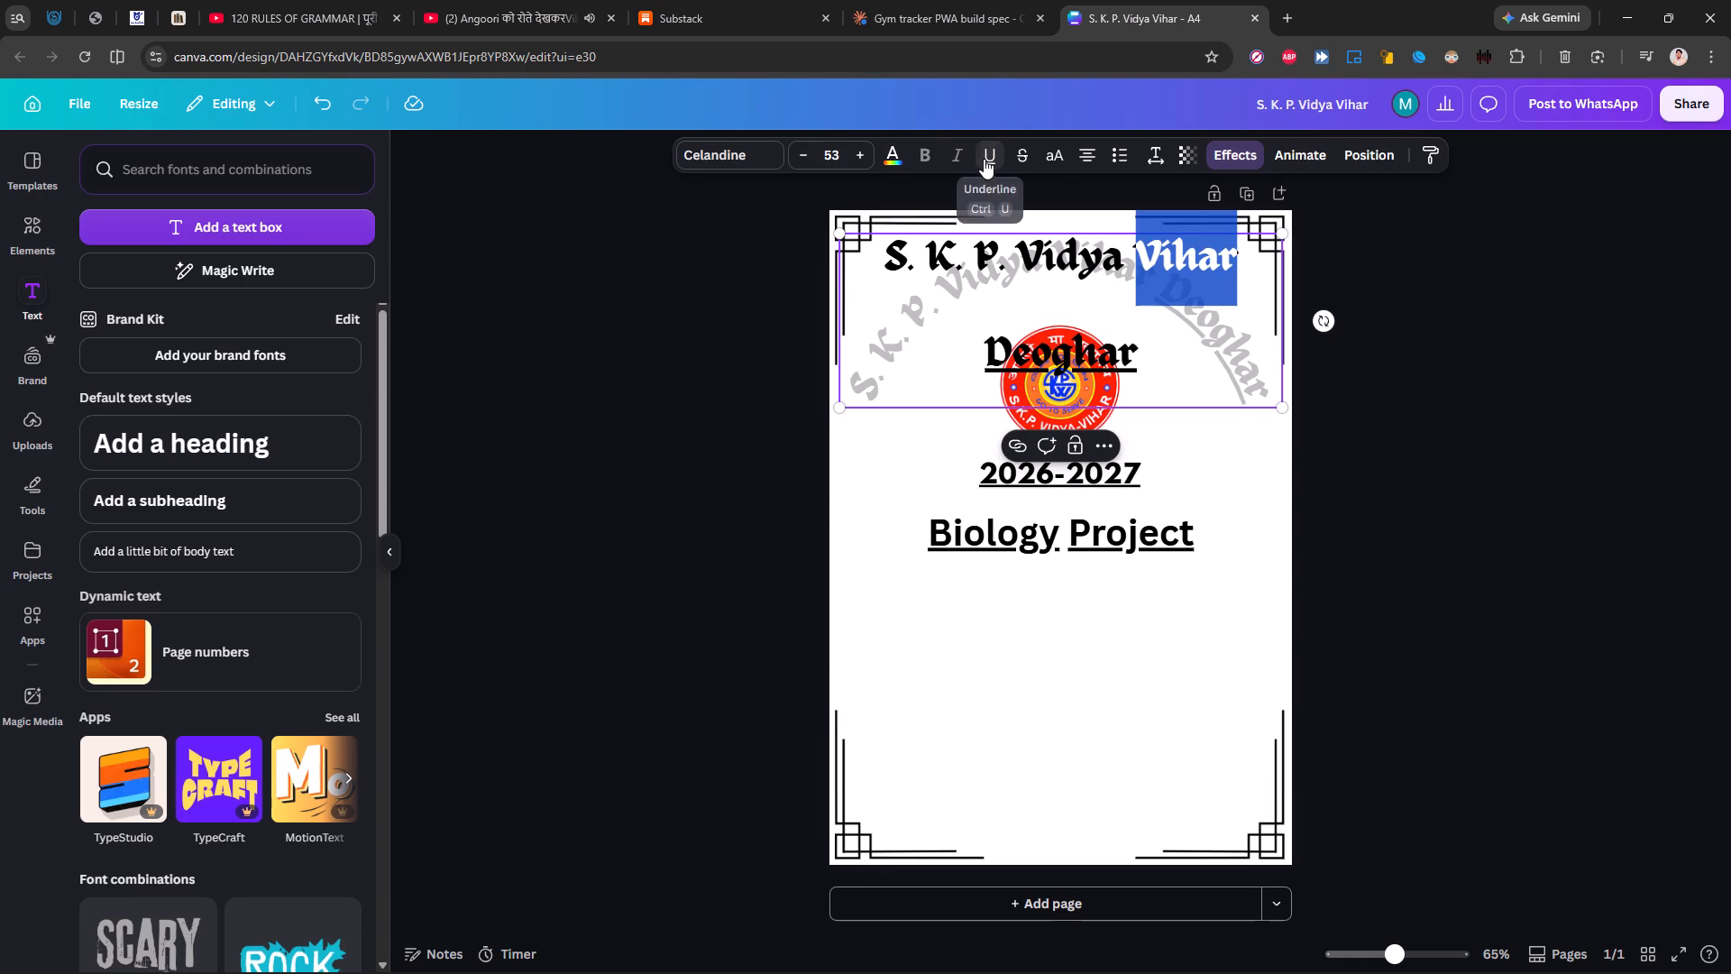
pyautogui.doubleClick(1053, 257)
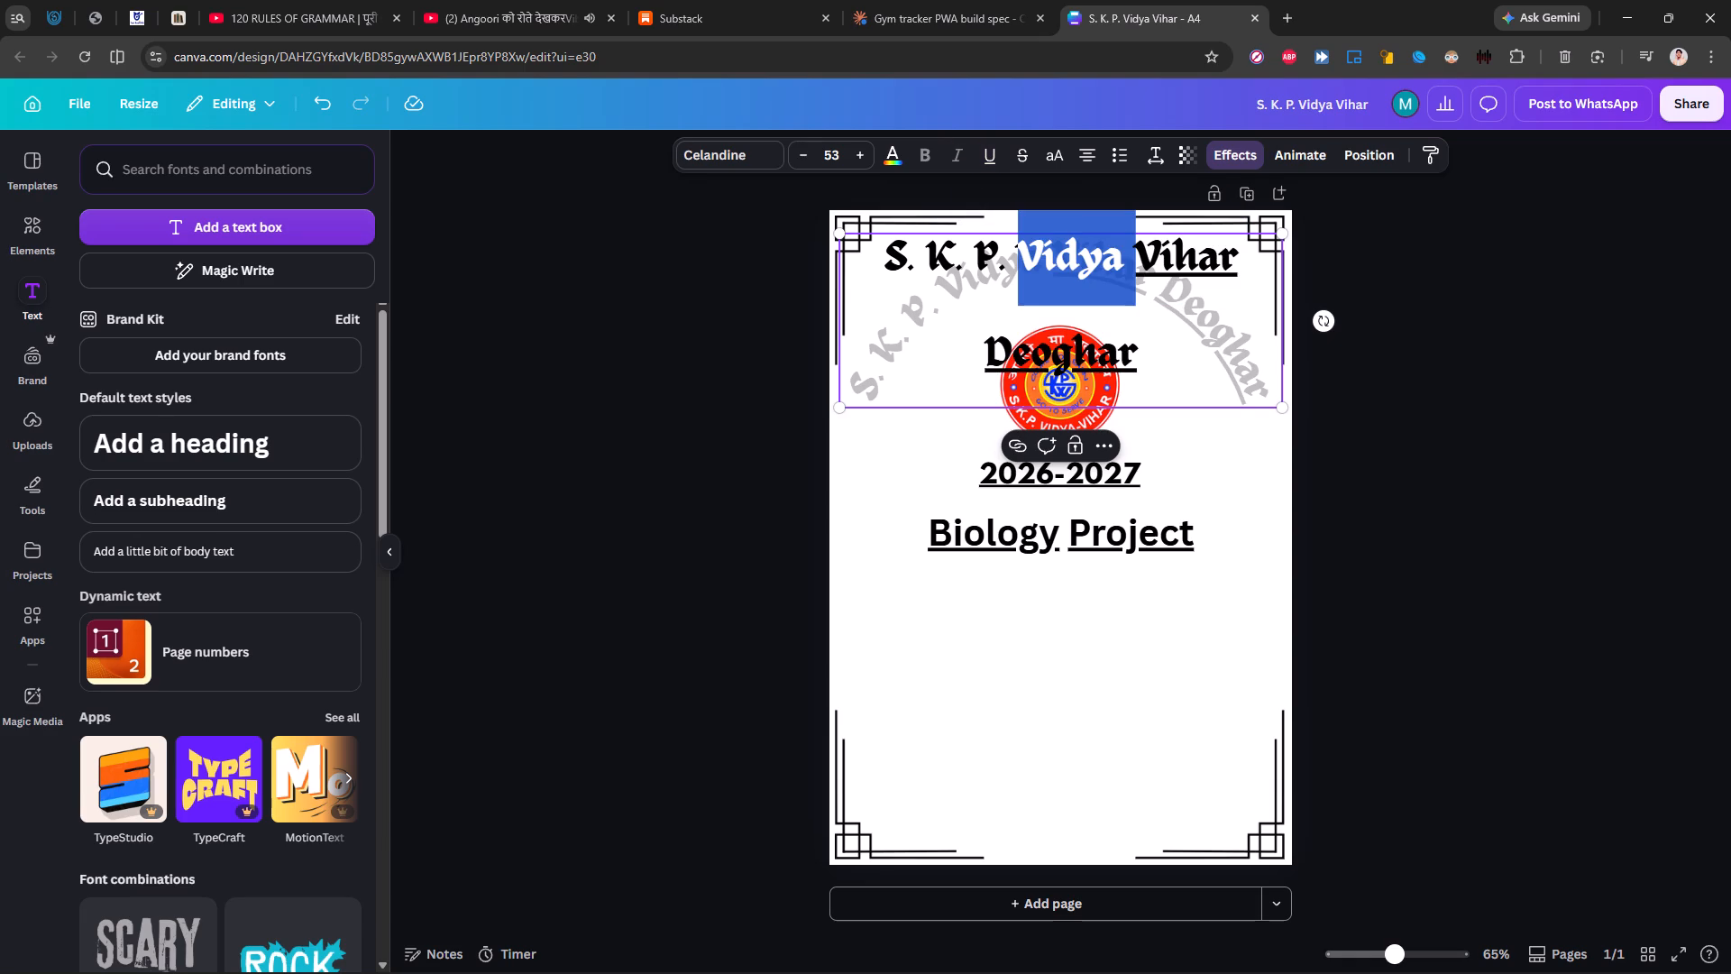
pyautogui.hotkey('shift', 'Left')
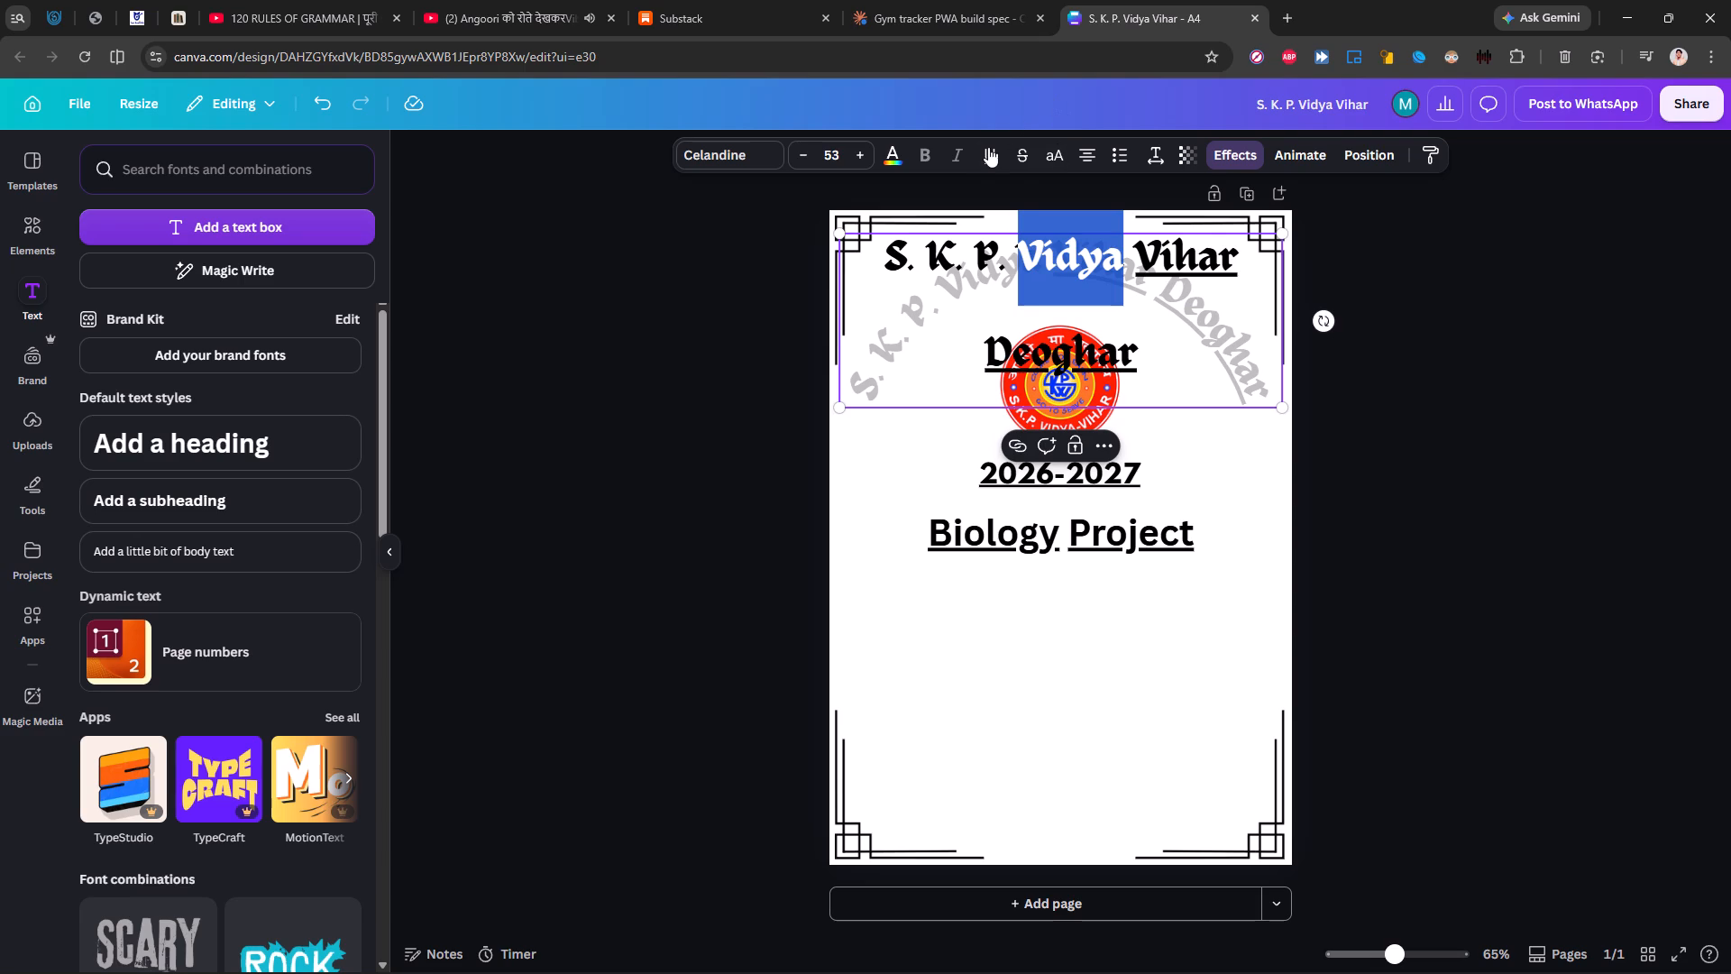
pyautogui.click(985, 152)
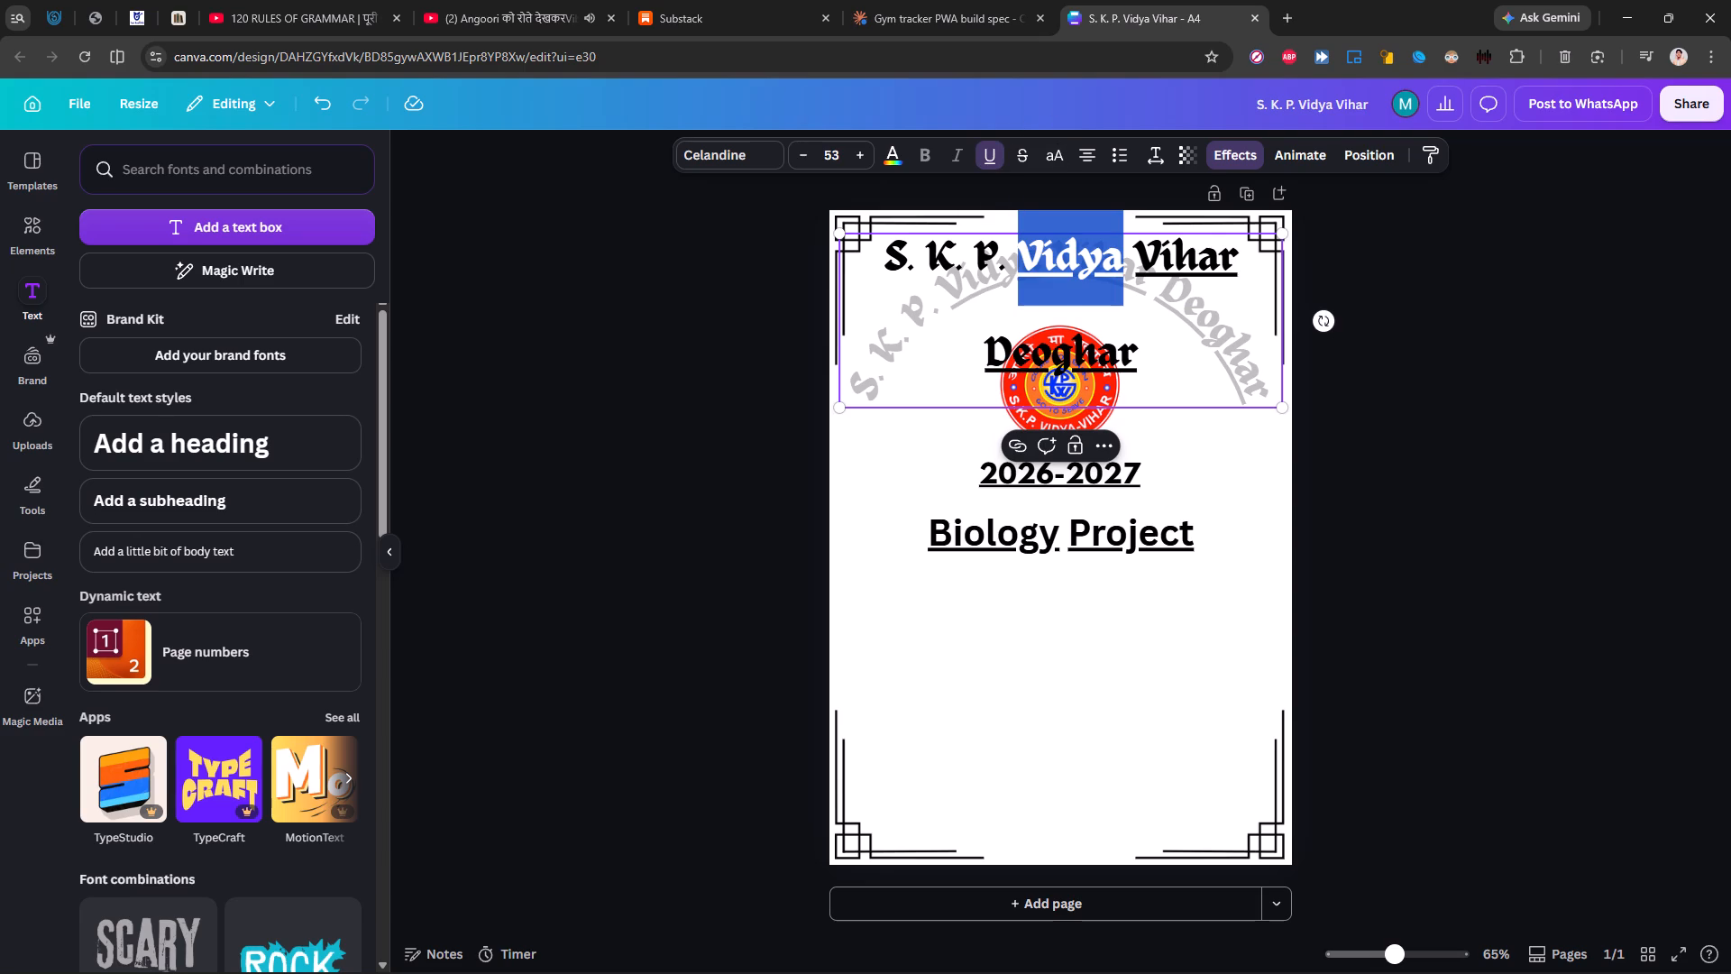
# Underline the initials "P.", "K." and "S." separately in the curved heading, including each full stop but not the spaces.
pyautogui.doubleClick(985, 257)
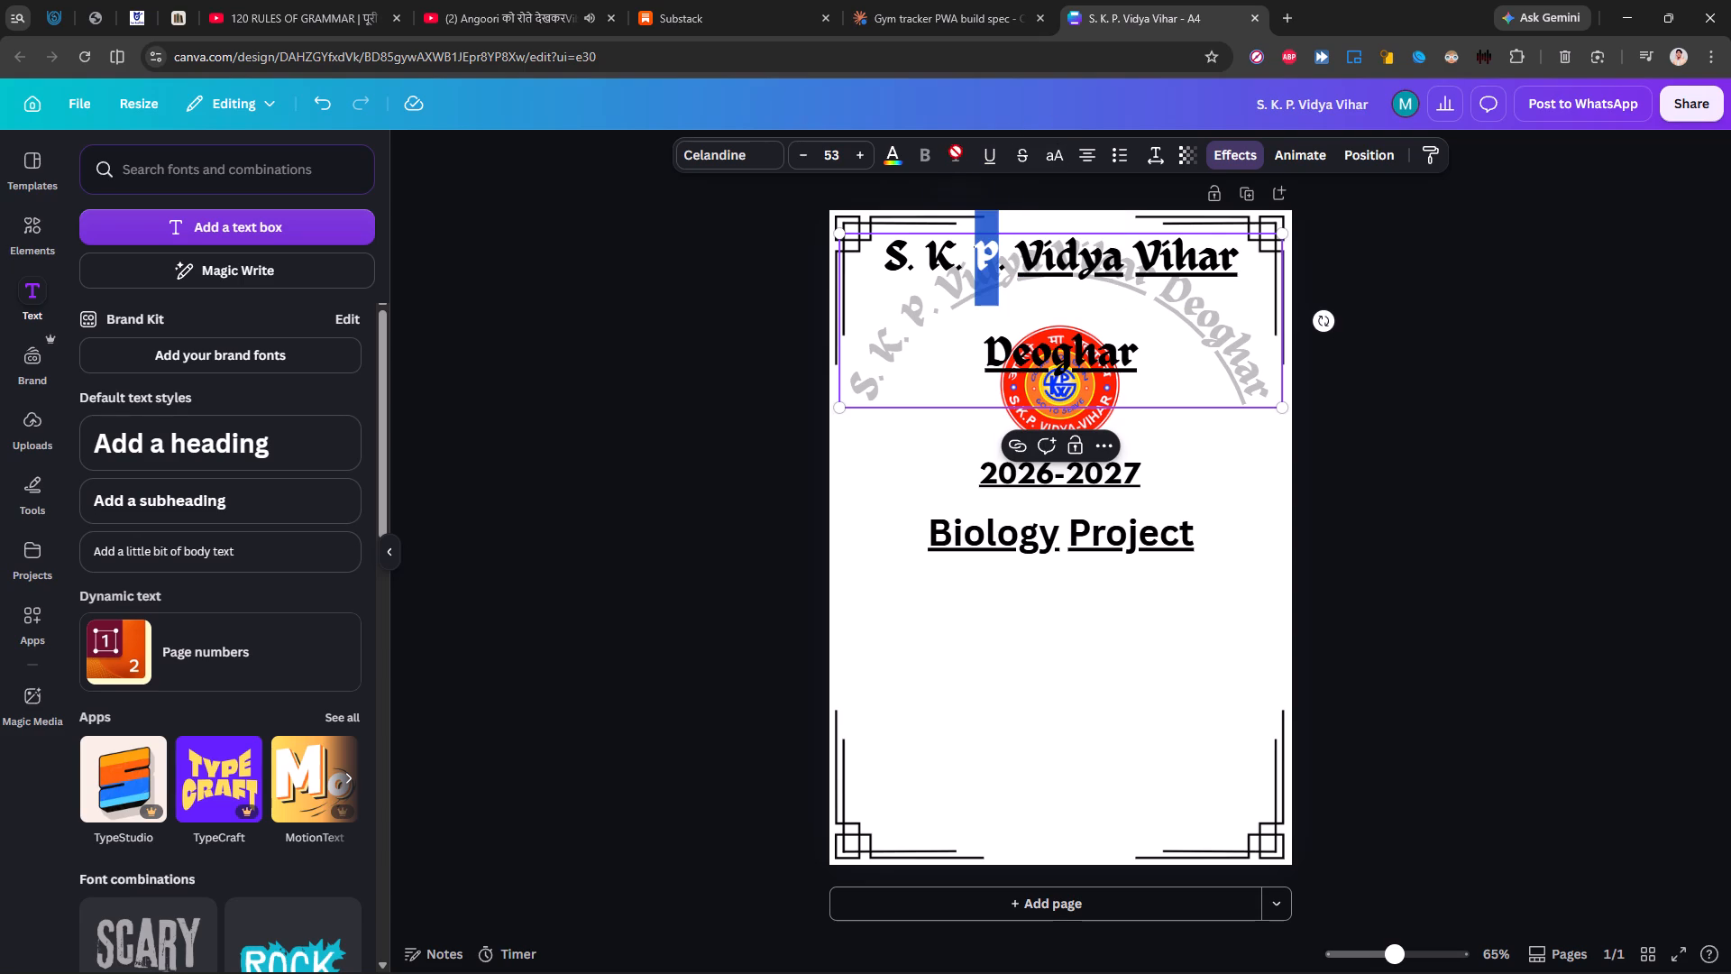
pyautogui.click(999, 164)
pyautogui.click(996, 153)
pyautogui.hotkey('shift', 'Right')
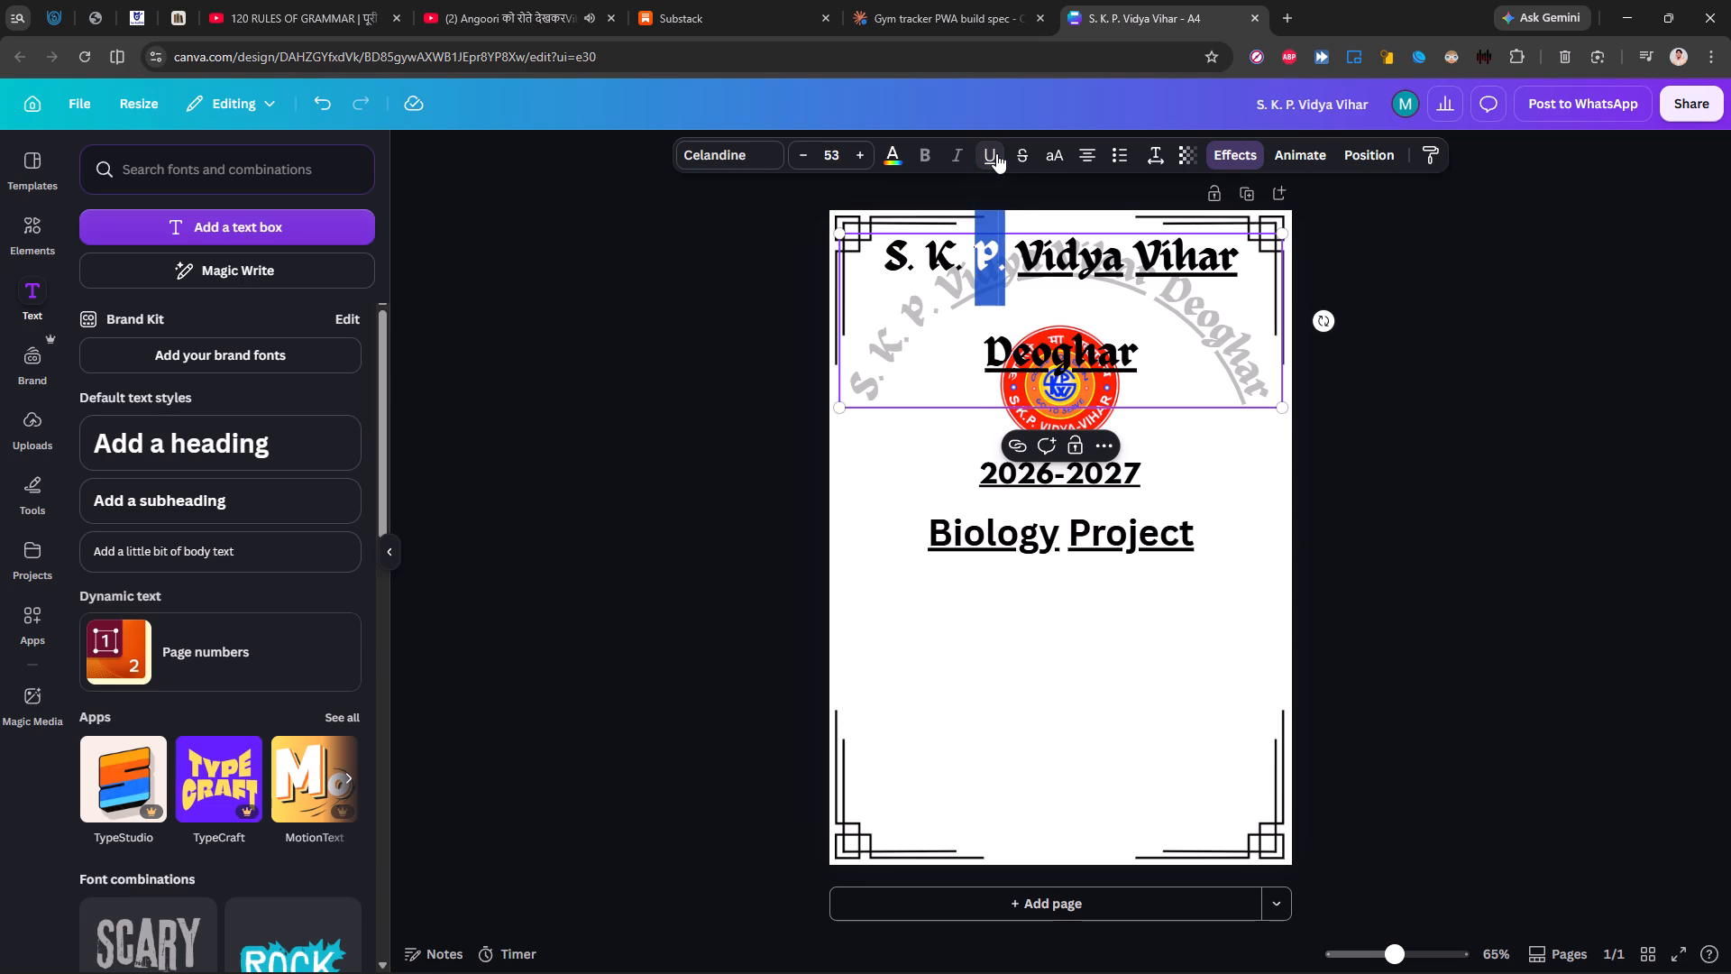
pyautogui.click(991, 155)
pyautogui.doubleClick(936, 257)
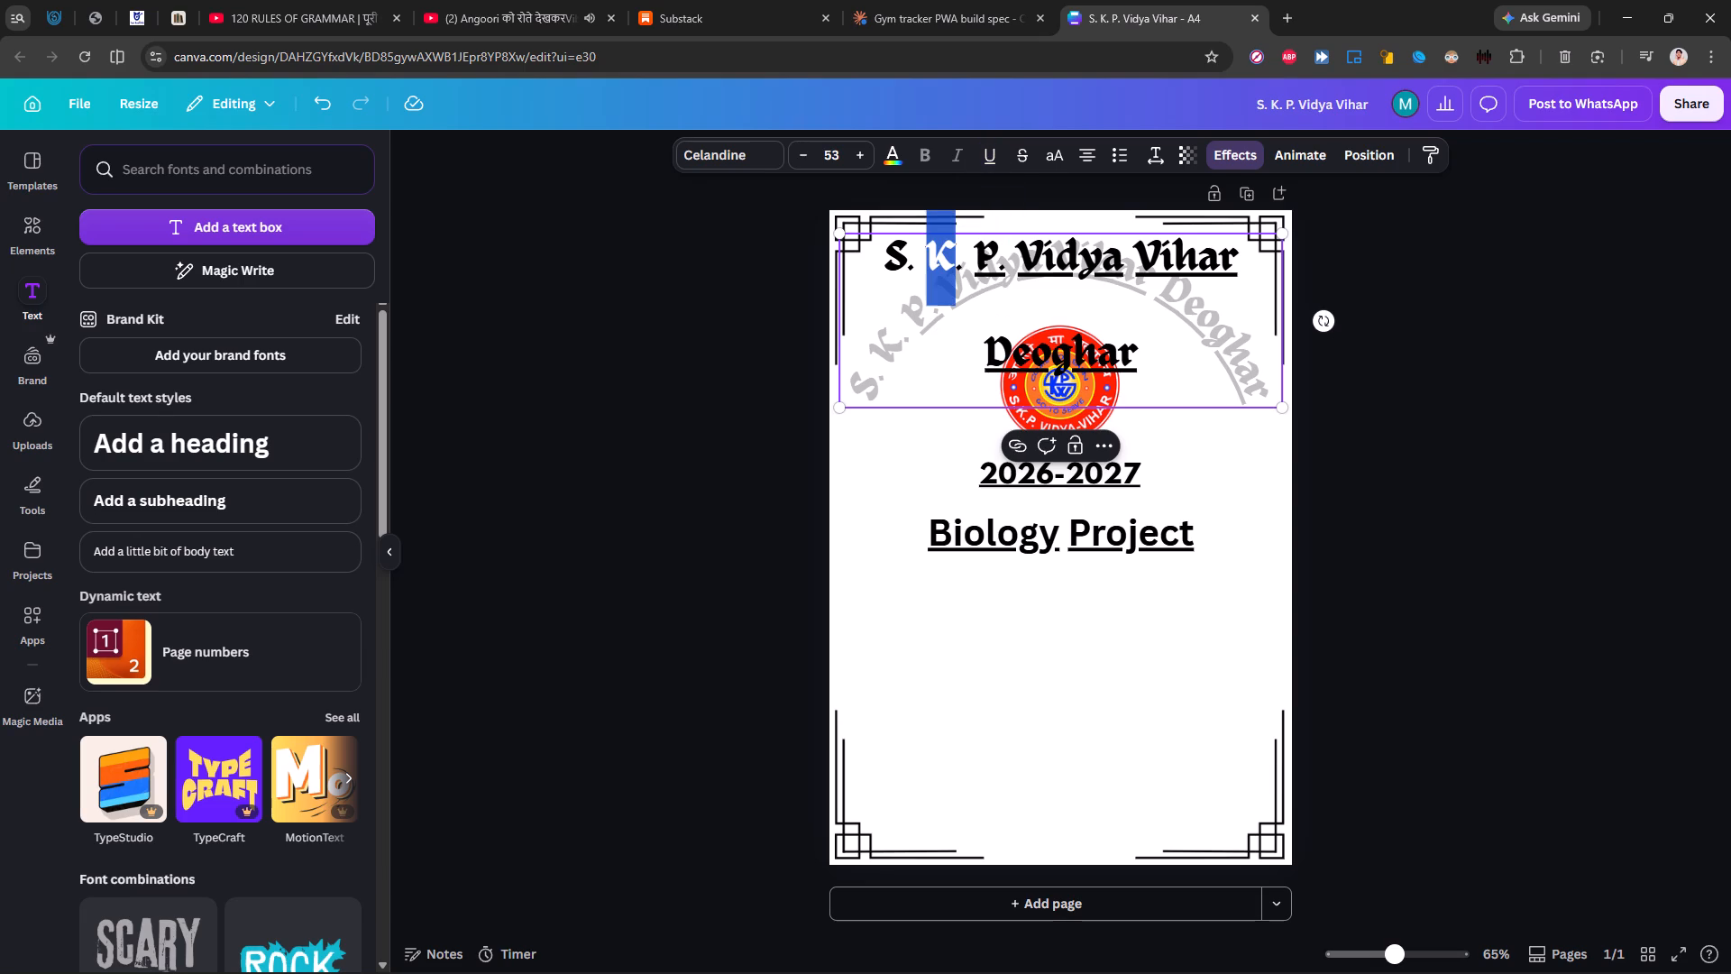
pyautogui.hotkey('shift', 'Right')
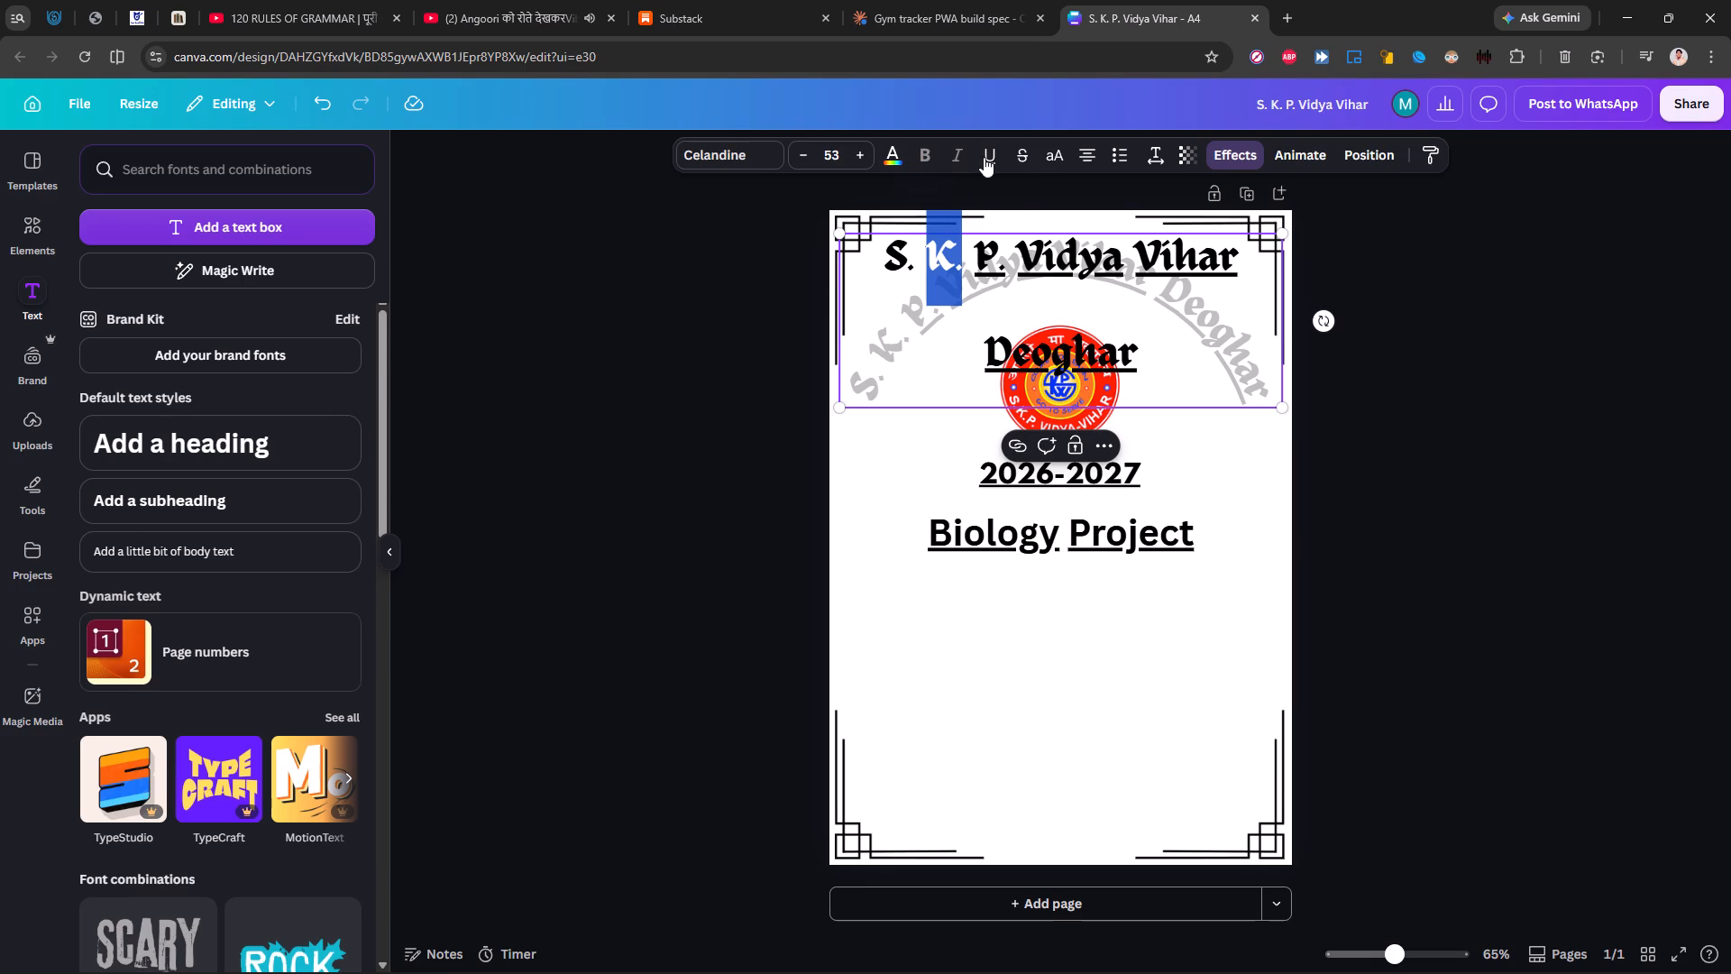
pyautogui.click(990, 156)
pyautogui.doubleClick(894, 271)
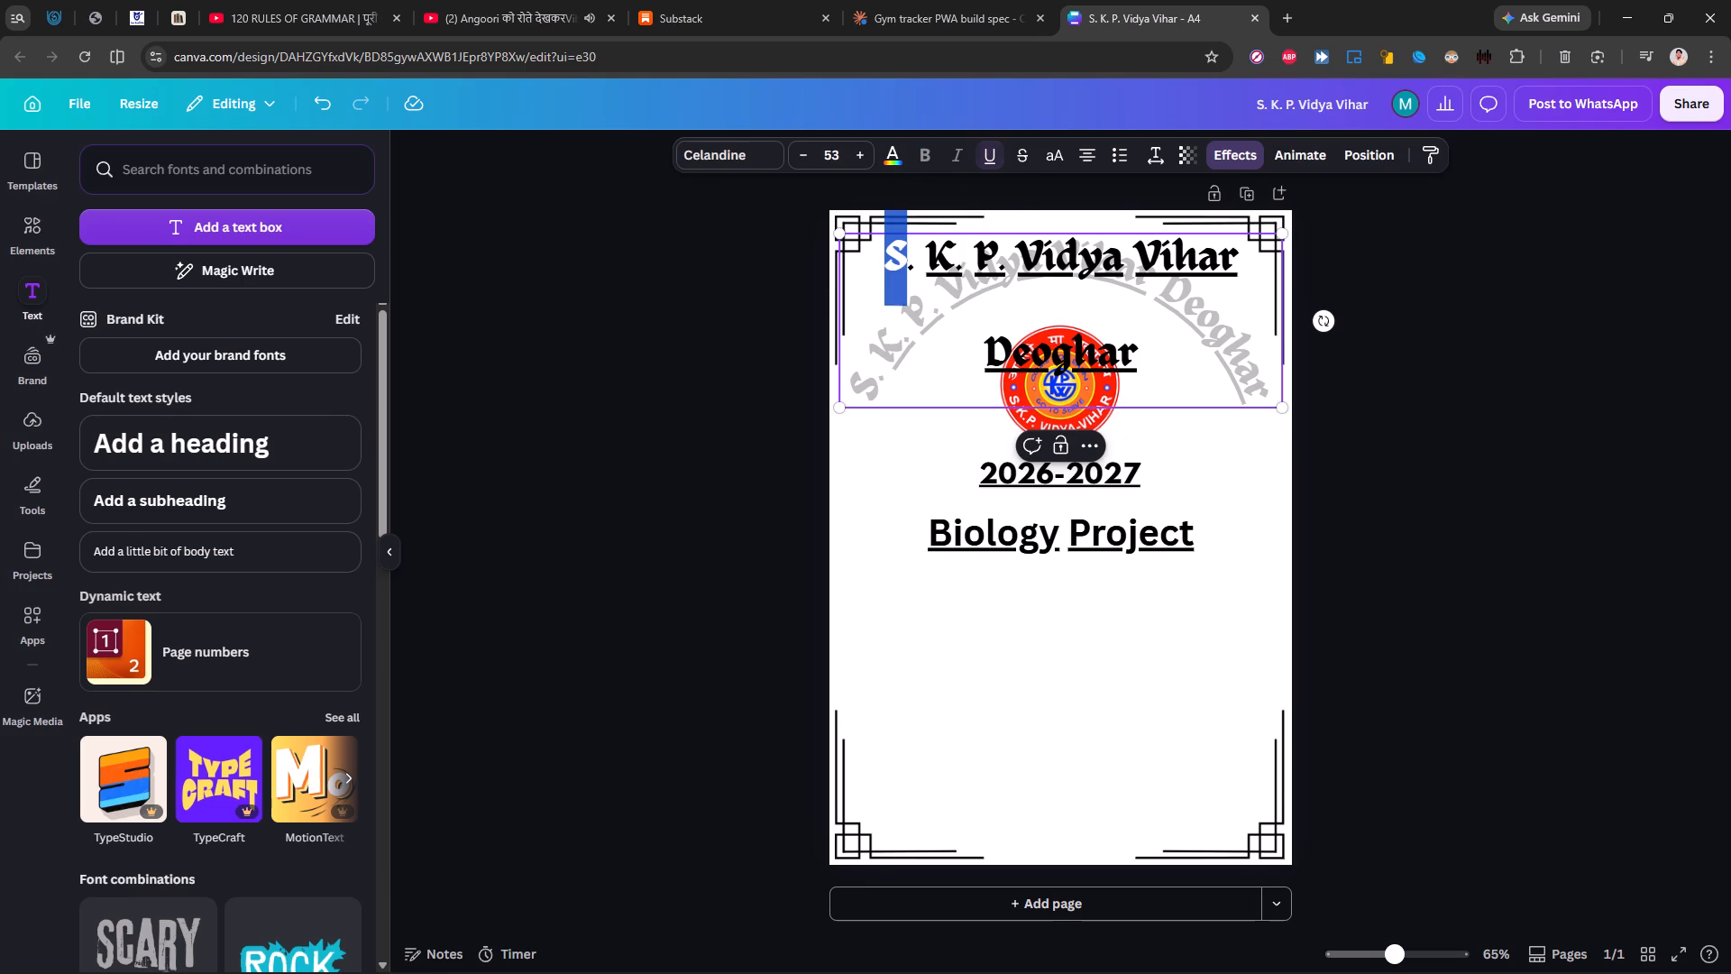
pyautogui.hotkey('shift', 'Right')
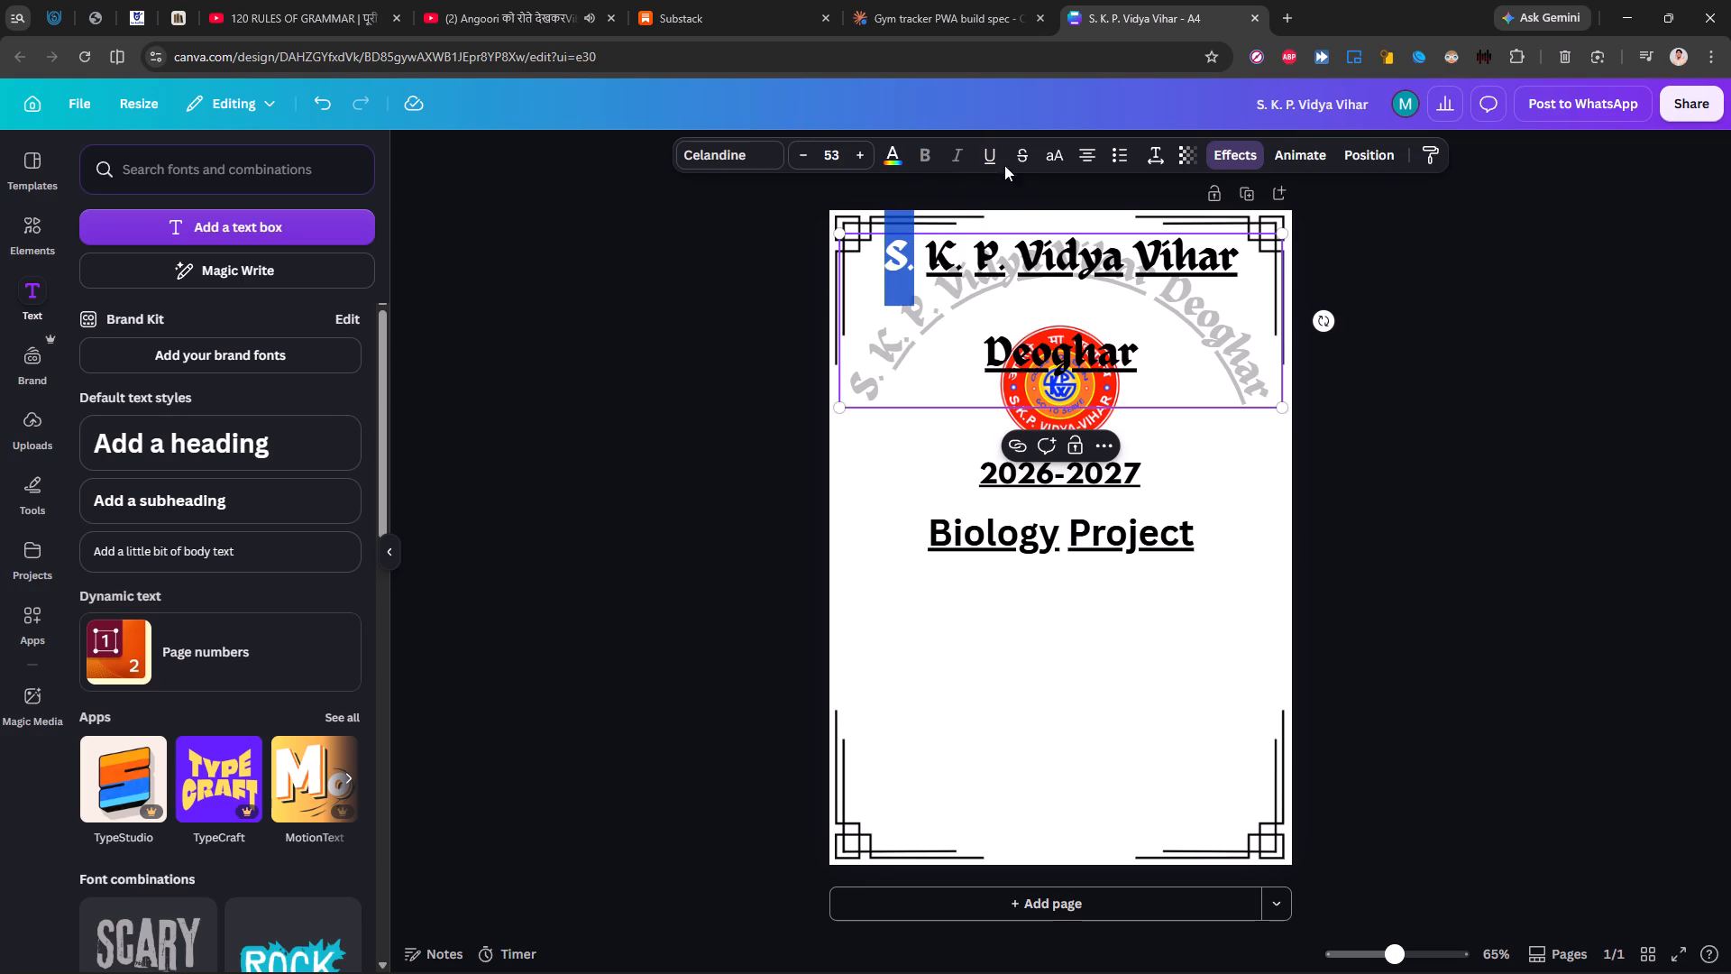
pyautogui.click(992, 155)
pyautogui.click(1450, 376)
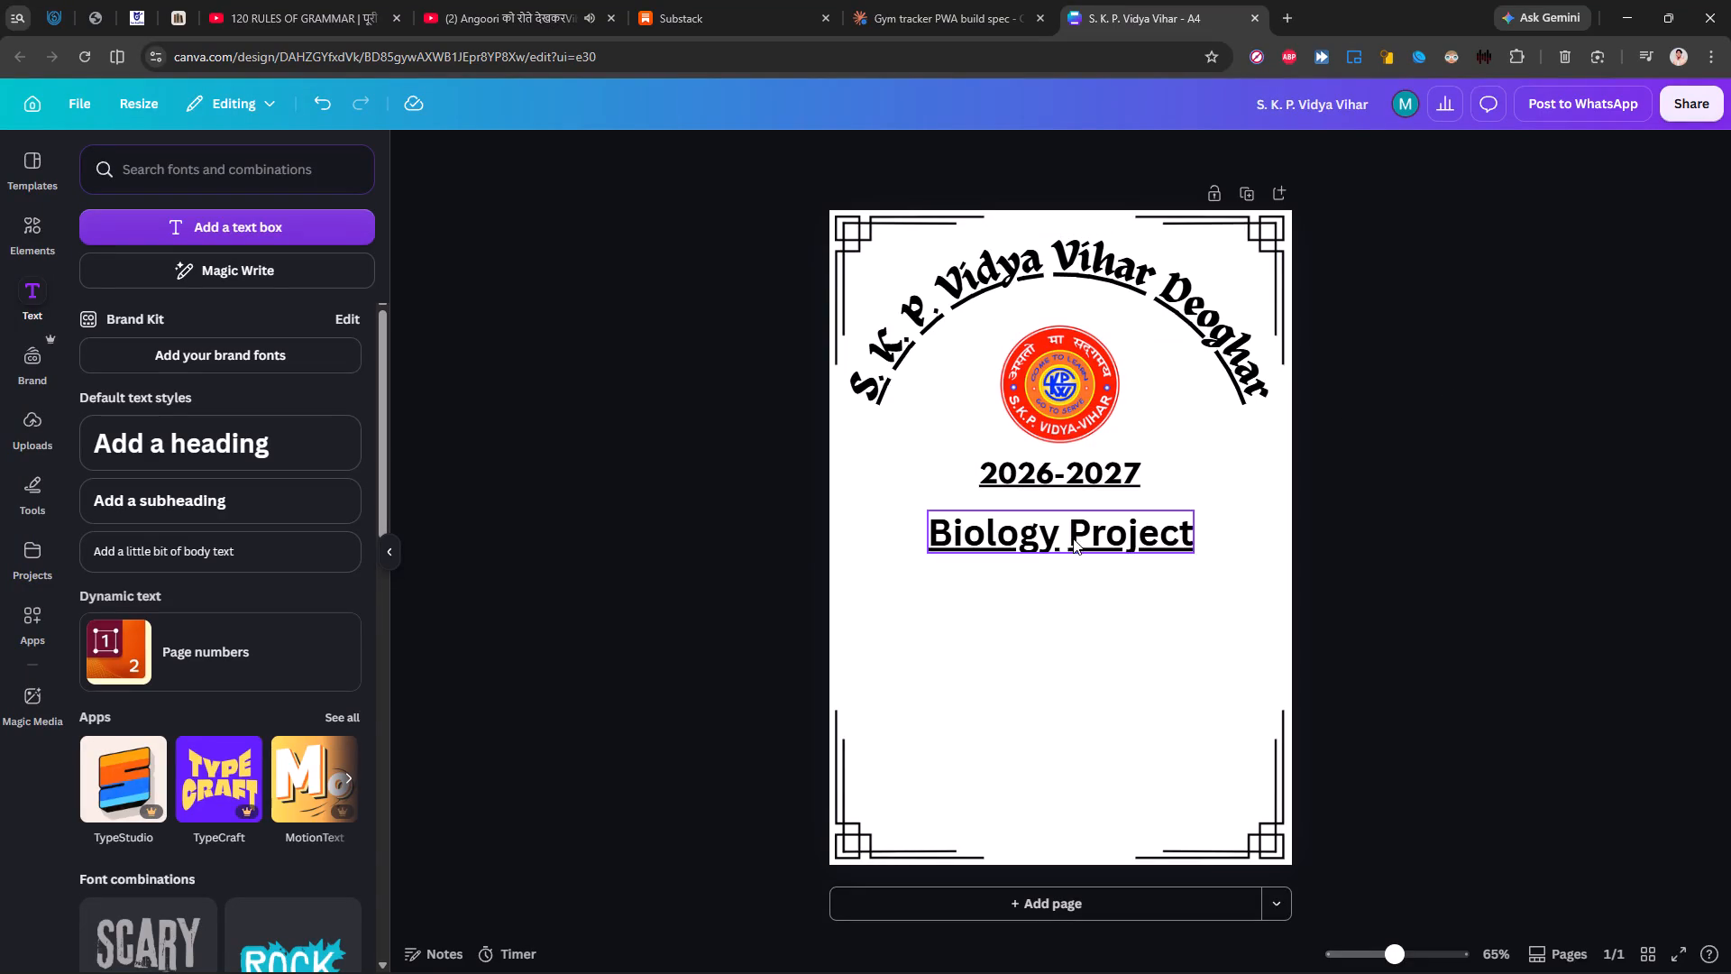
pyautogui.click(1443, 528)
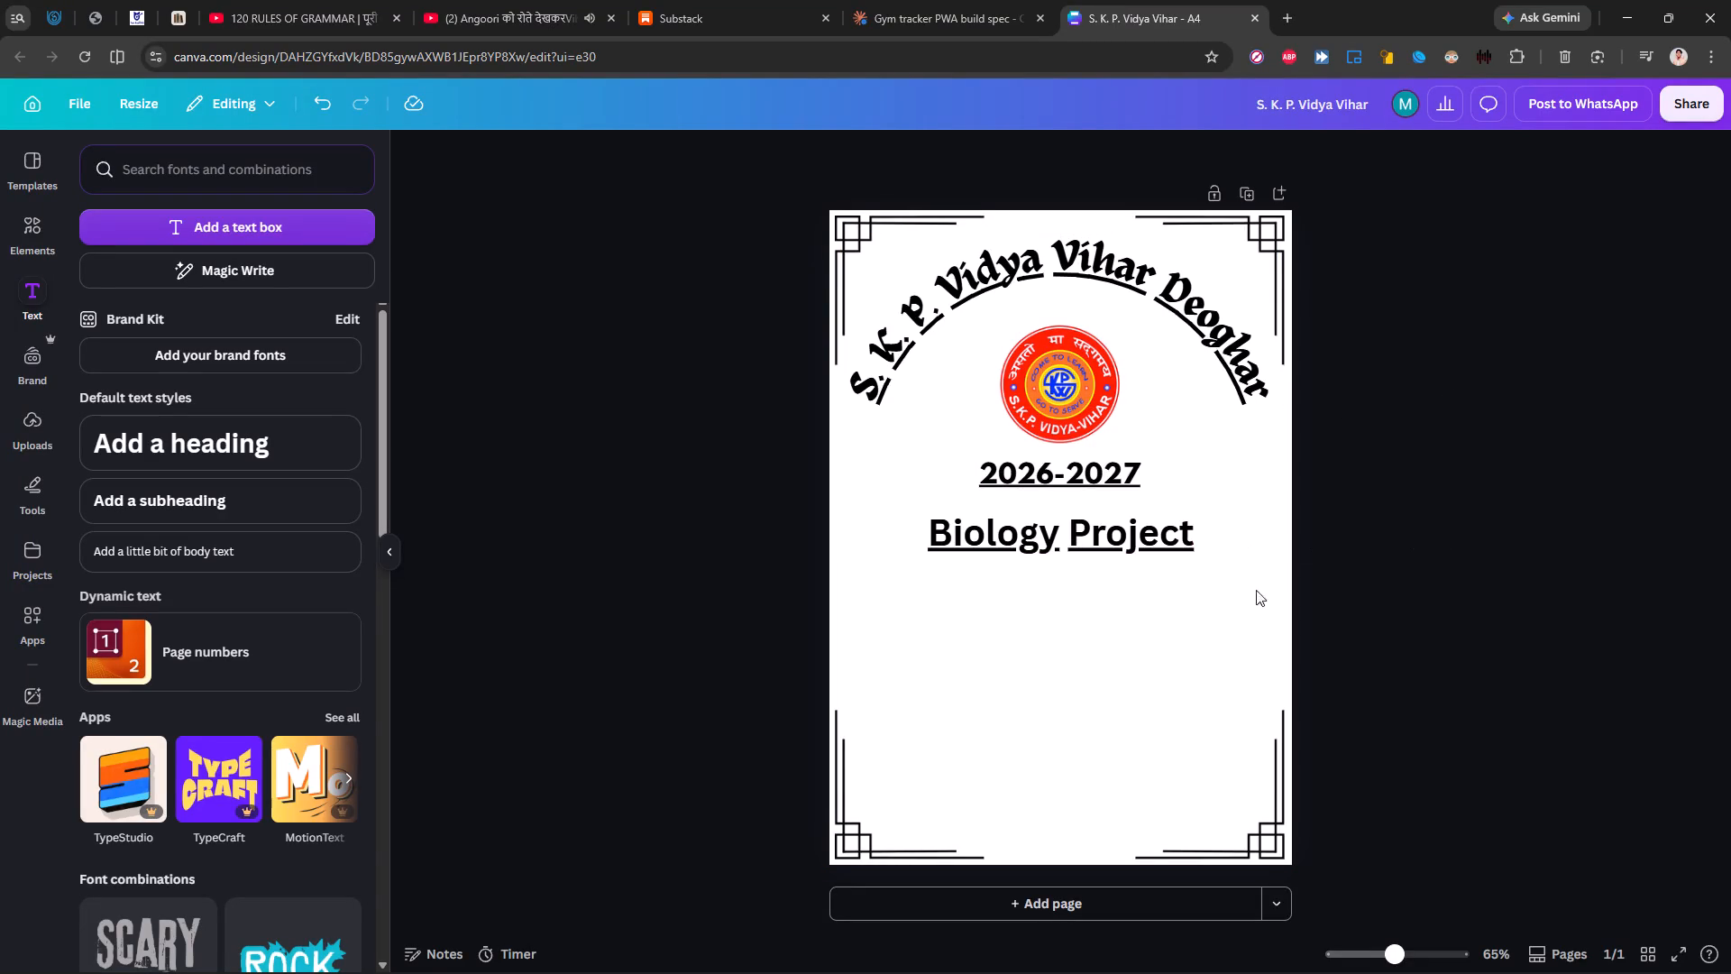
pyautogui.click(775, 594)
# Add a subheading text box reading "Submitted To :".
pyautogui.click(227, 501)
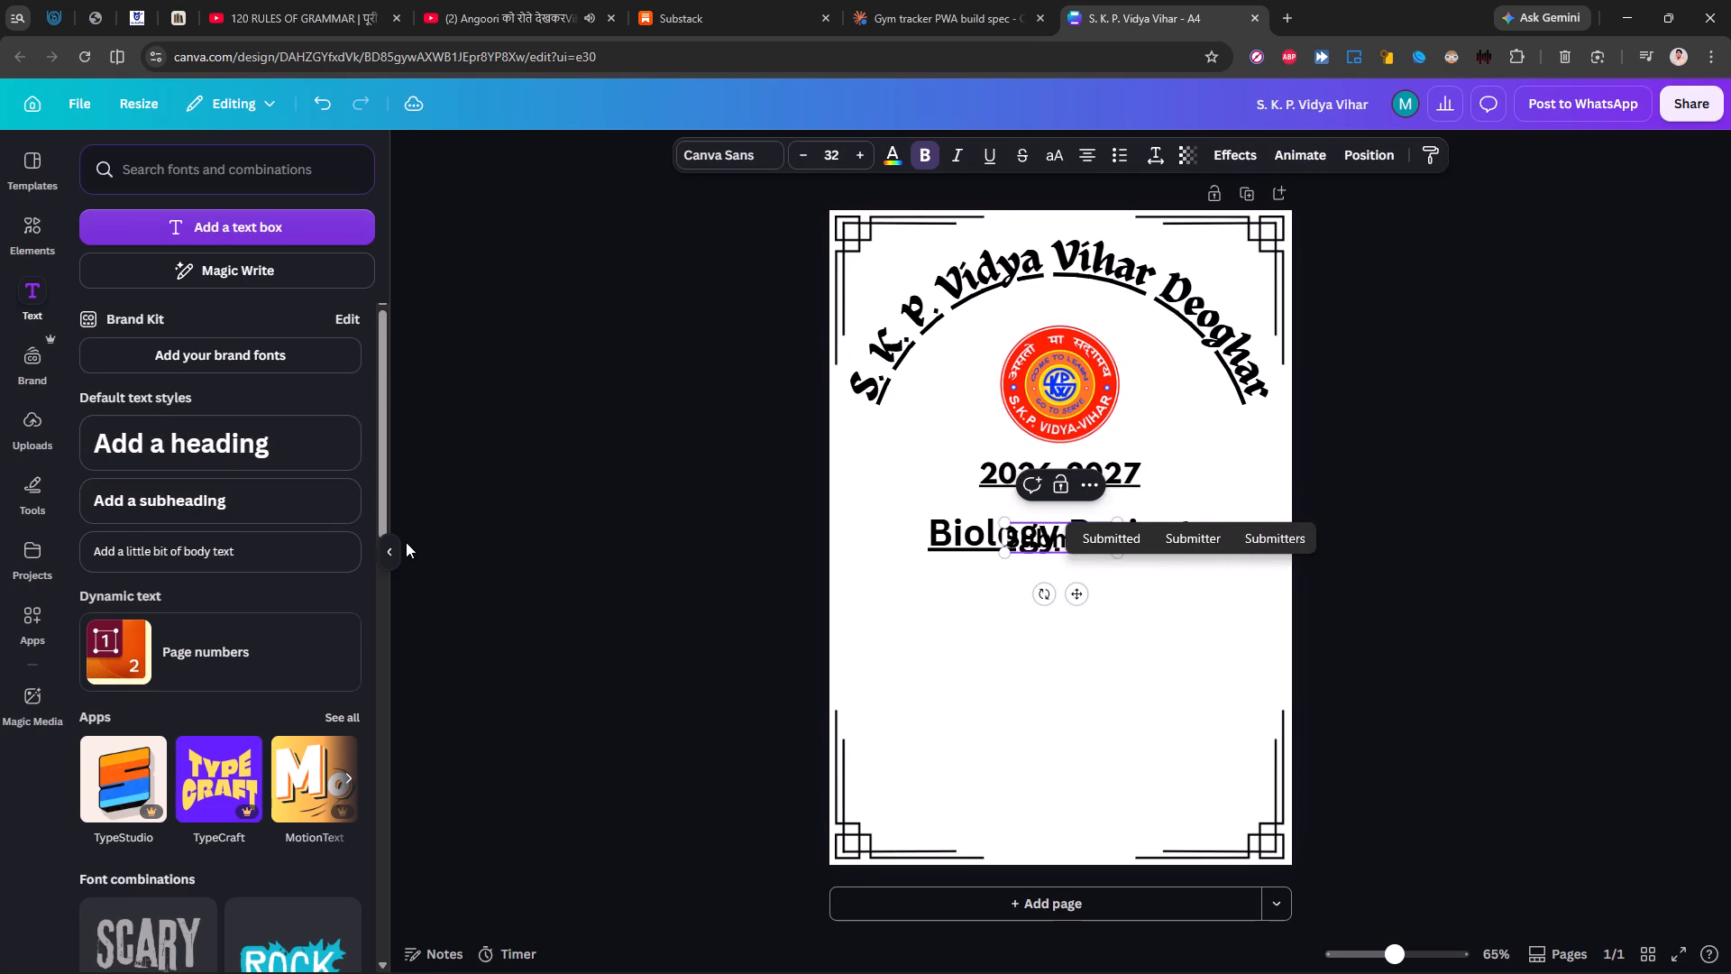
pyautogui.press('BackSpace')
pyautogui.write('d')
pyautogui.press('space')
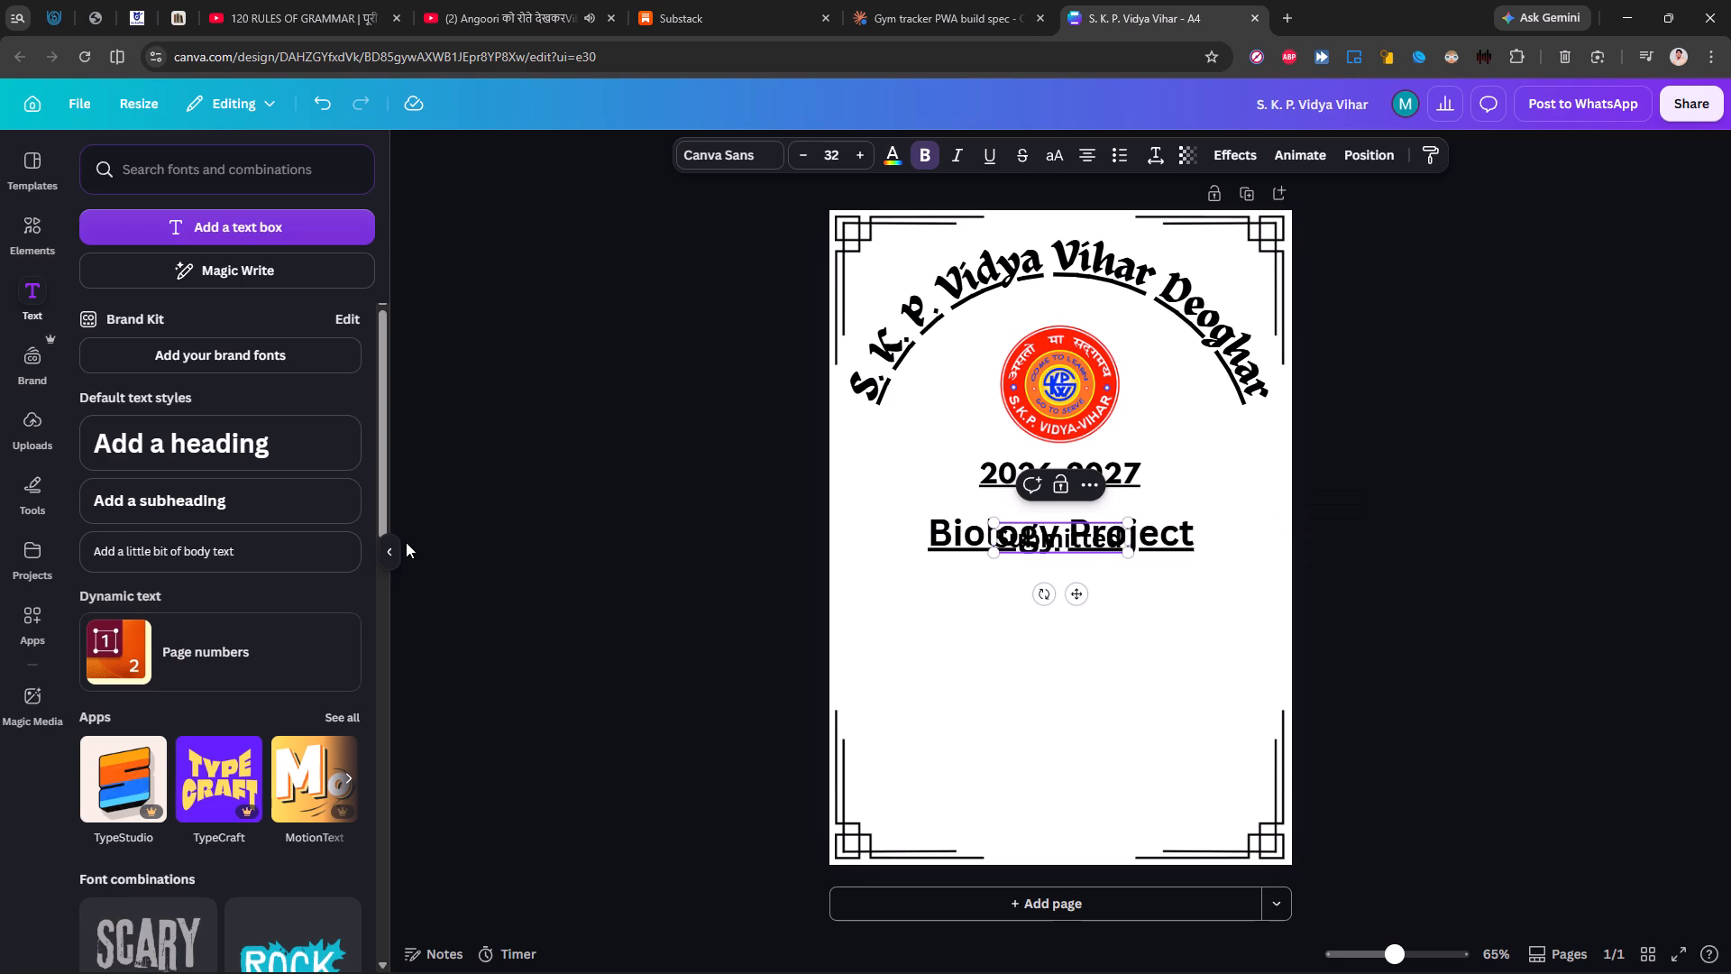
pyautogui.press('t')
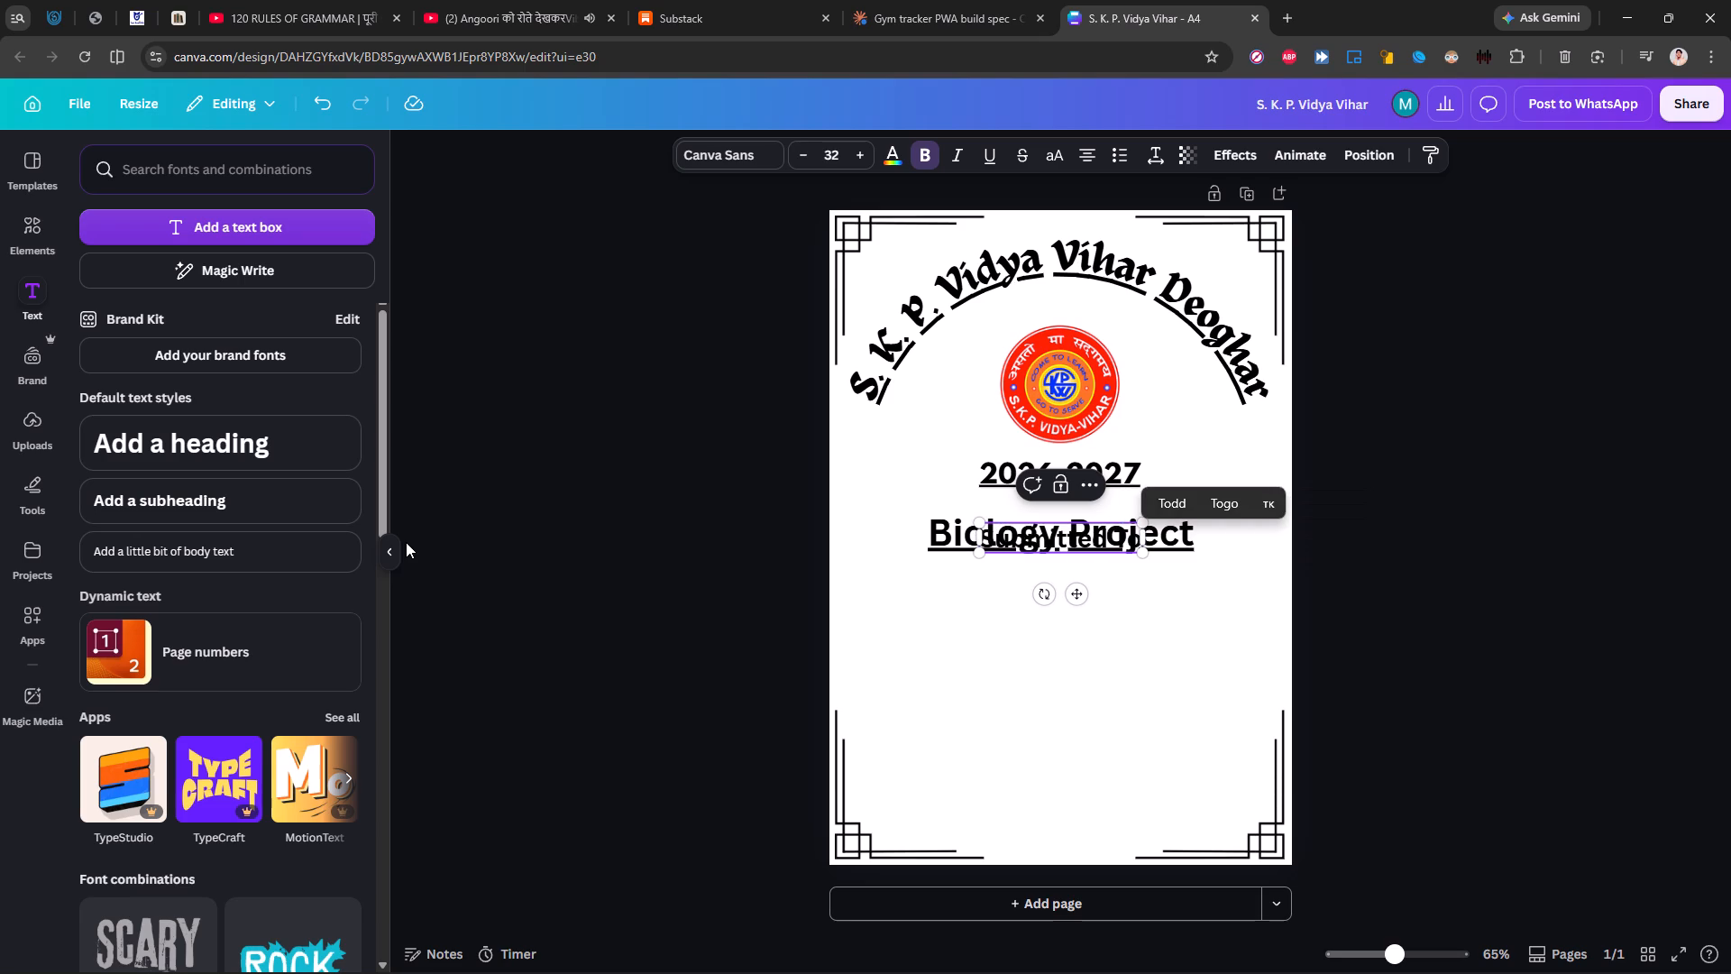
pyautogui.press('space')
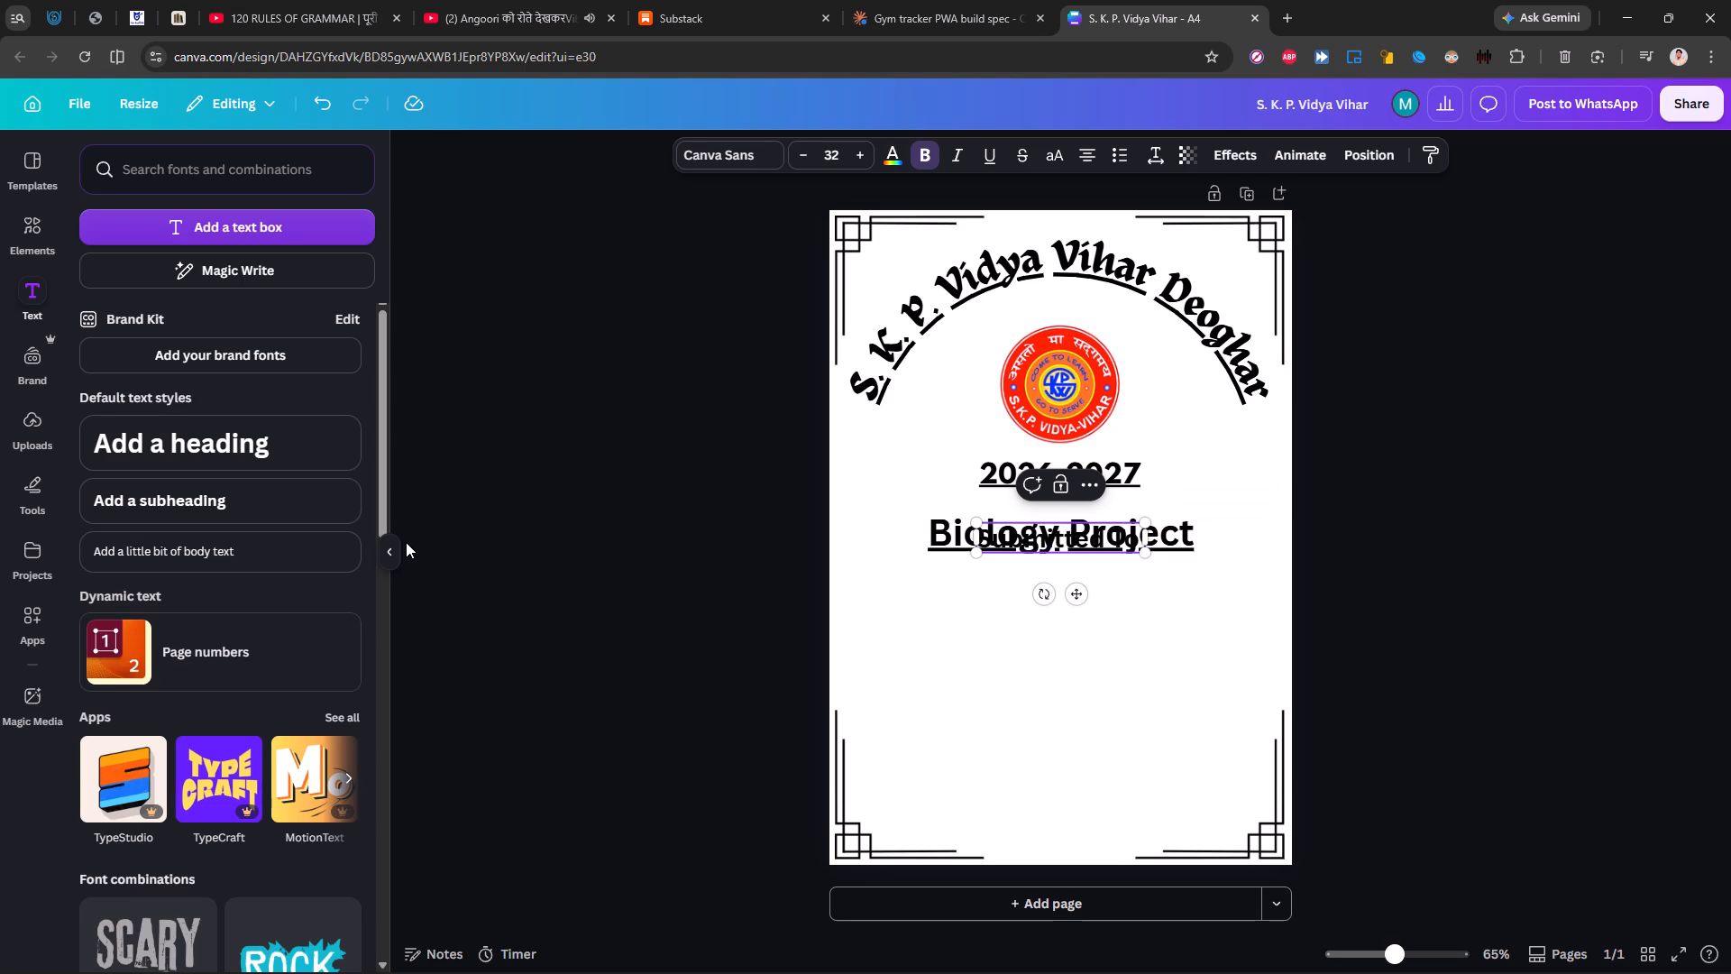
pyautogui.write(':')
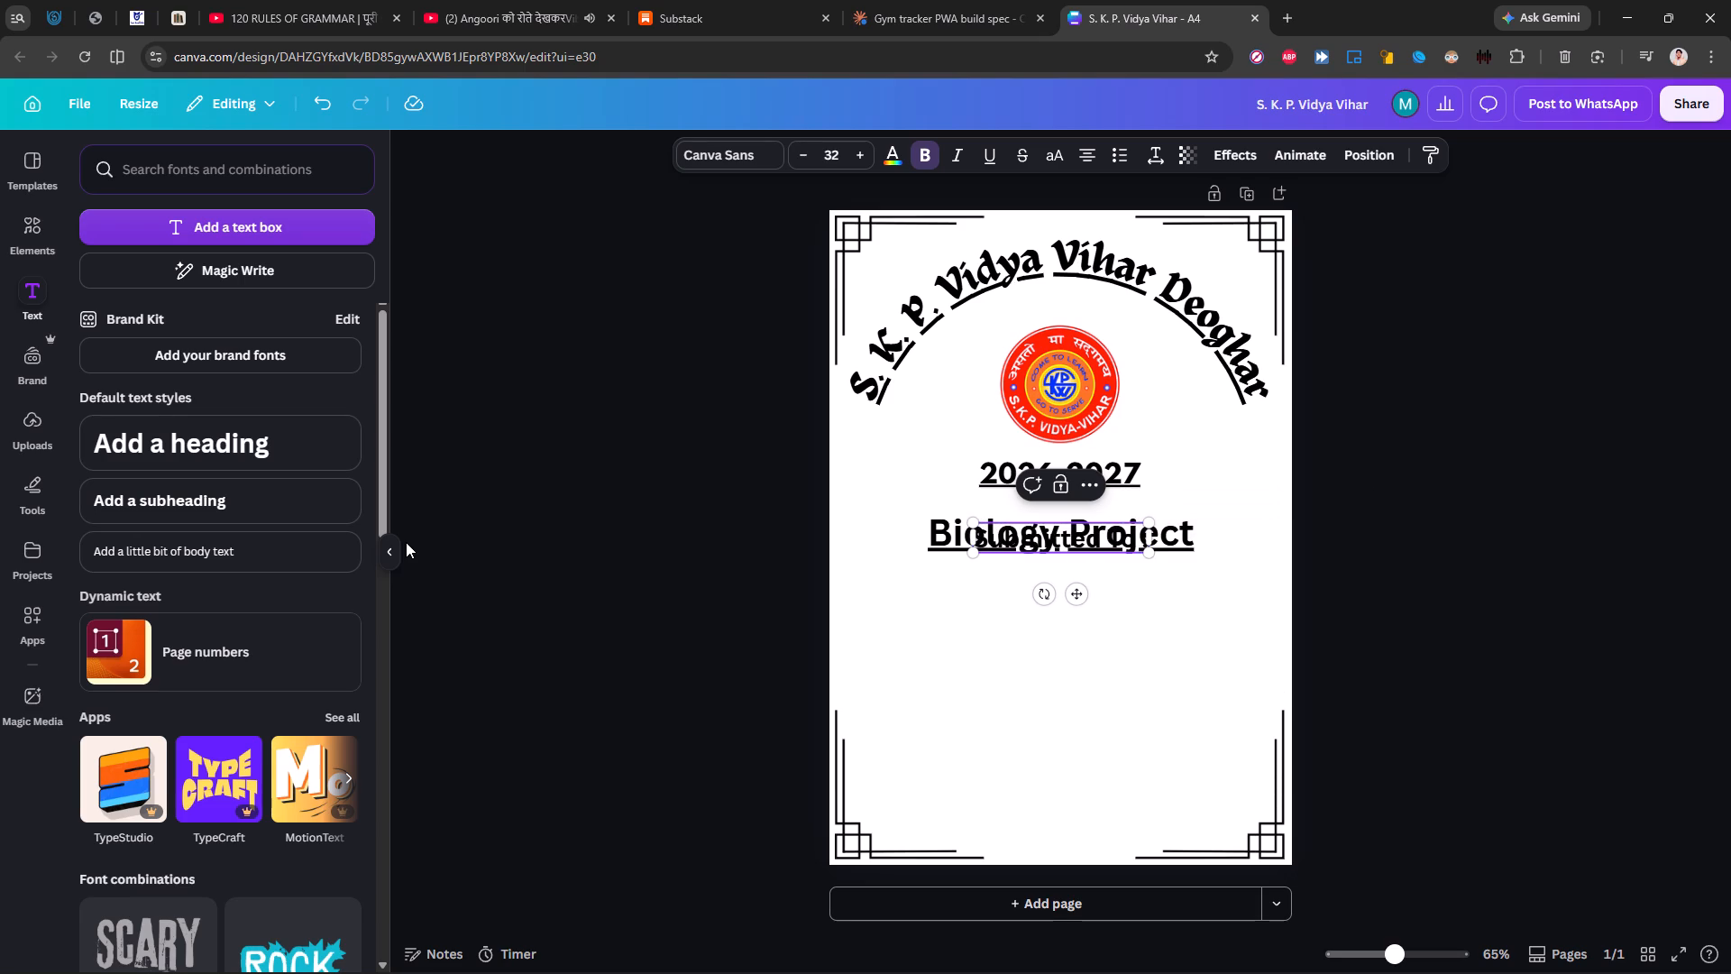
# Move the "Submitted To :" text below the "Biology Project" heading, near the page's left border.
pyautogui.moveTo(1078, 597); pyautogui.dragTo(1027, 642)
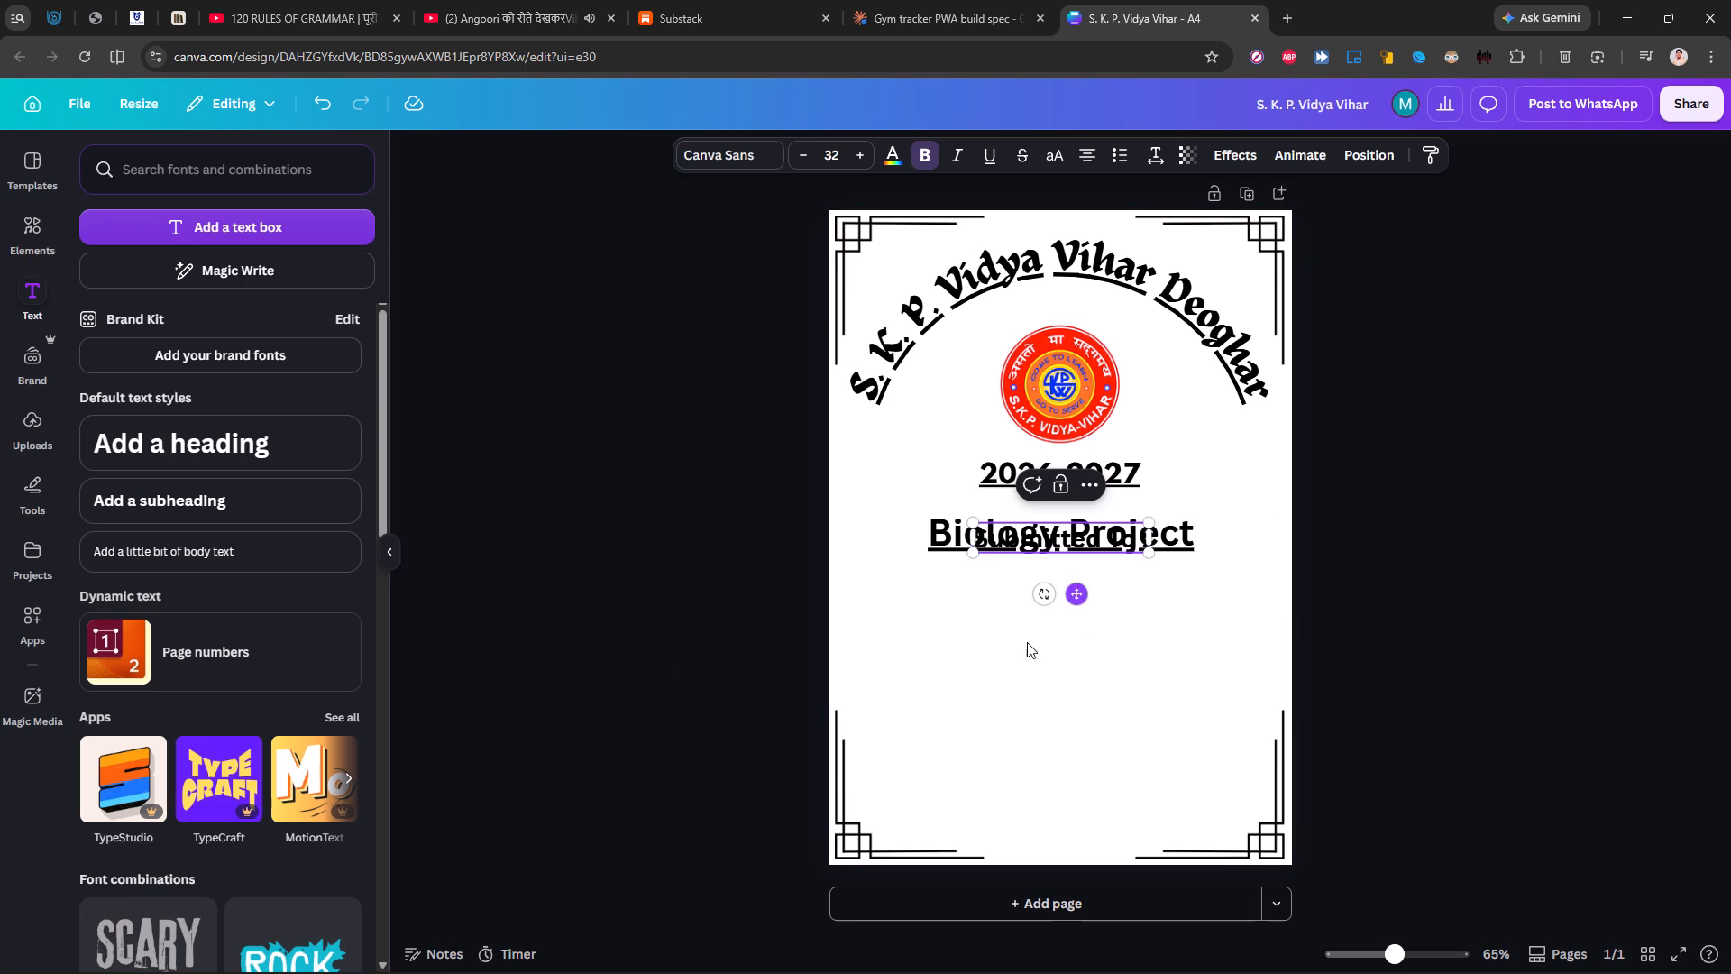
pyautogui.moveTo(1027, 642); pyautogui.dragTo(962, 657)
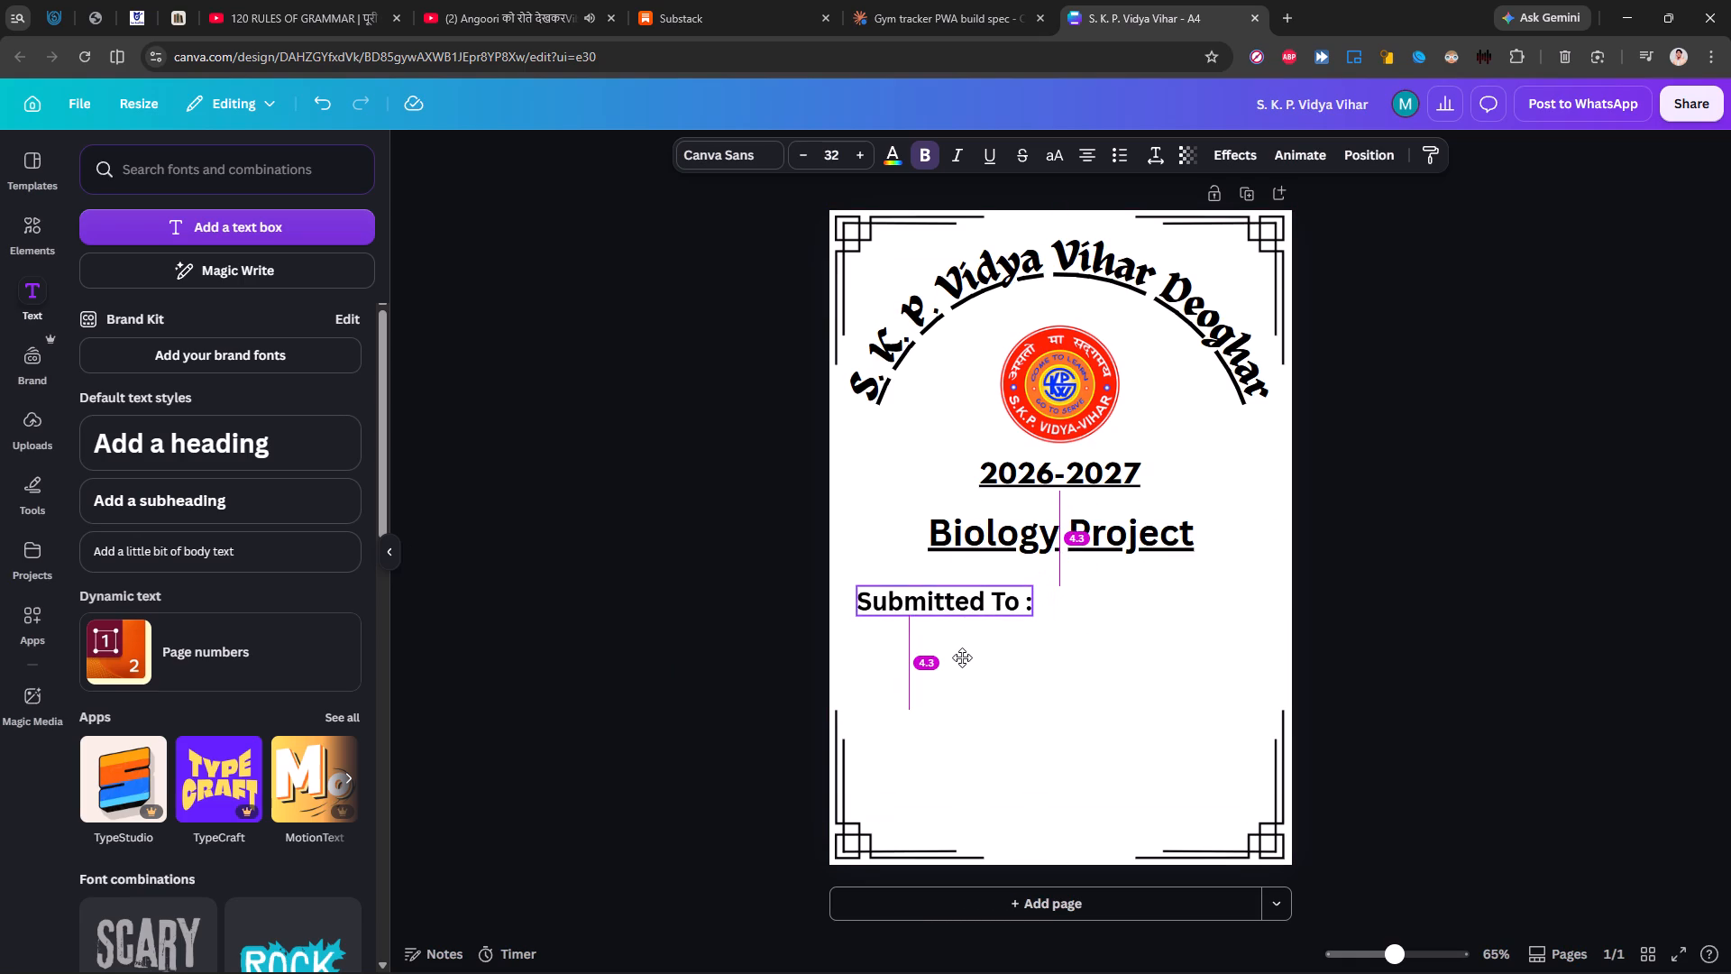
pyautogui.moveTo(962, 657); pyautogui.dragTo(956, 657)
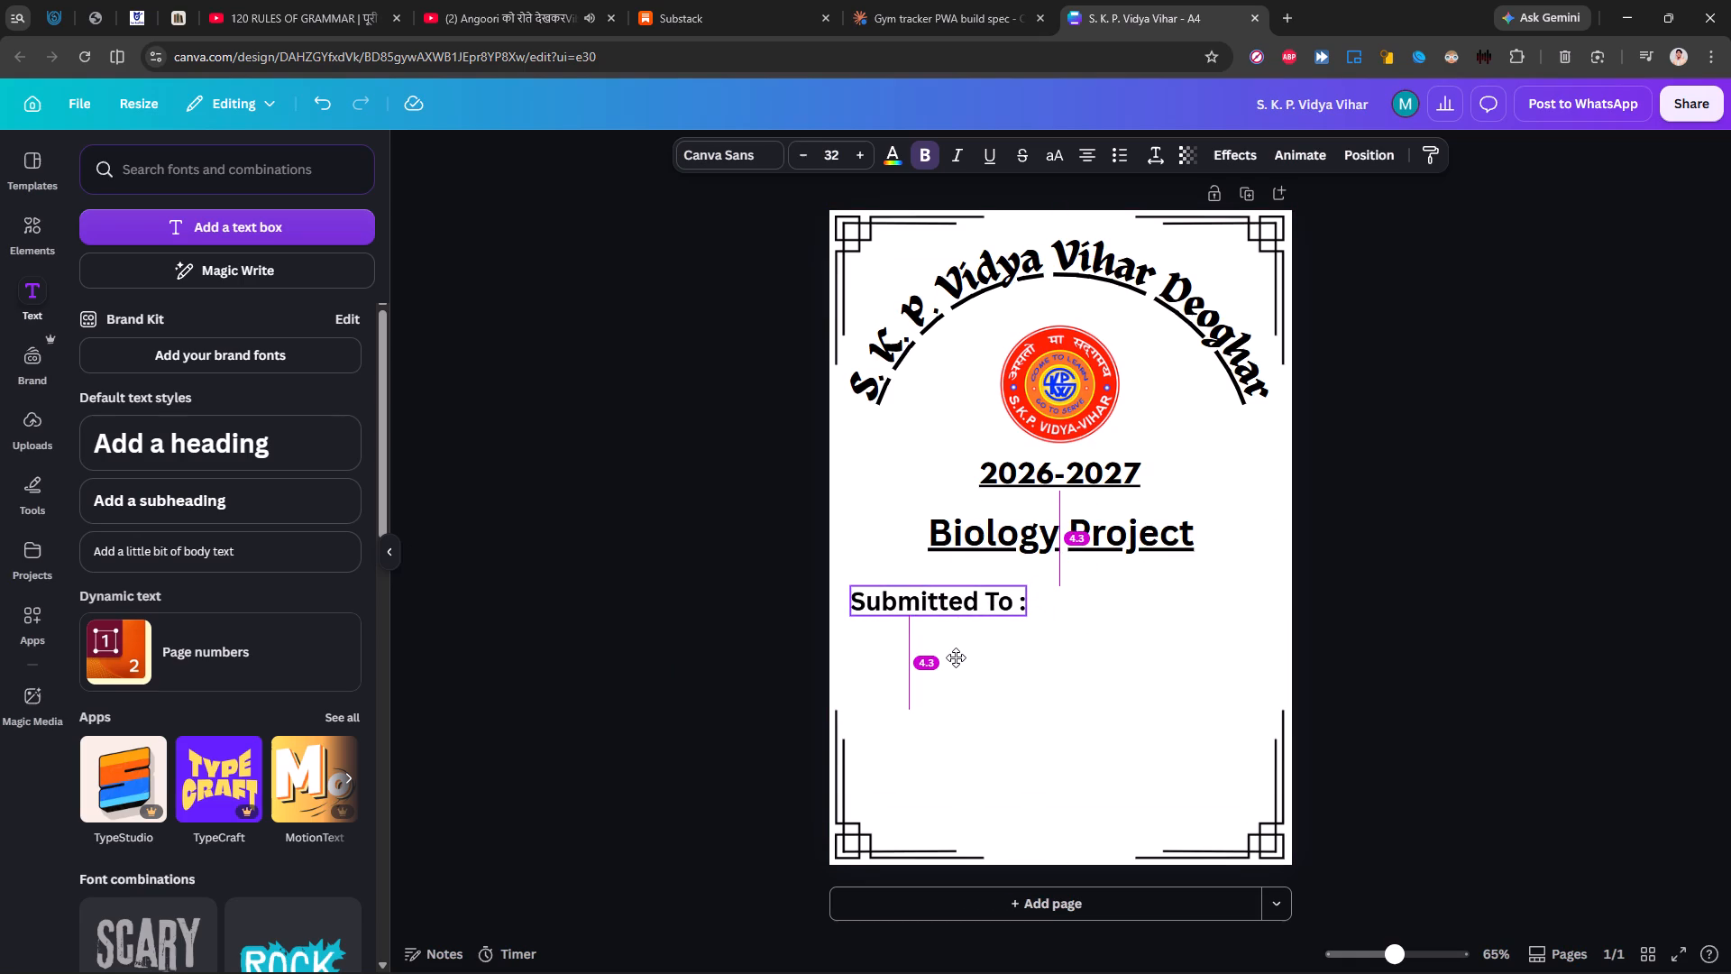
pyautogui.moveTo(956, 657); pyautogui.dragTo(964, 657)
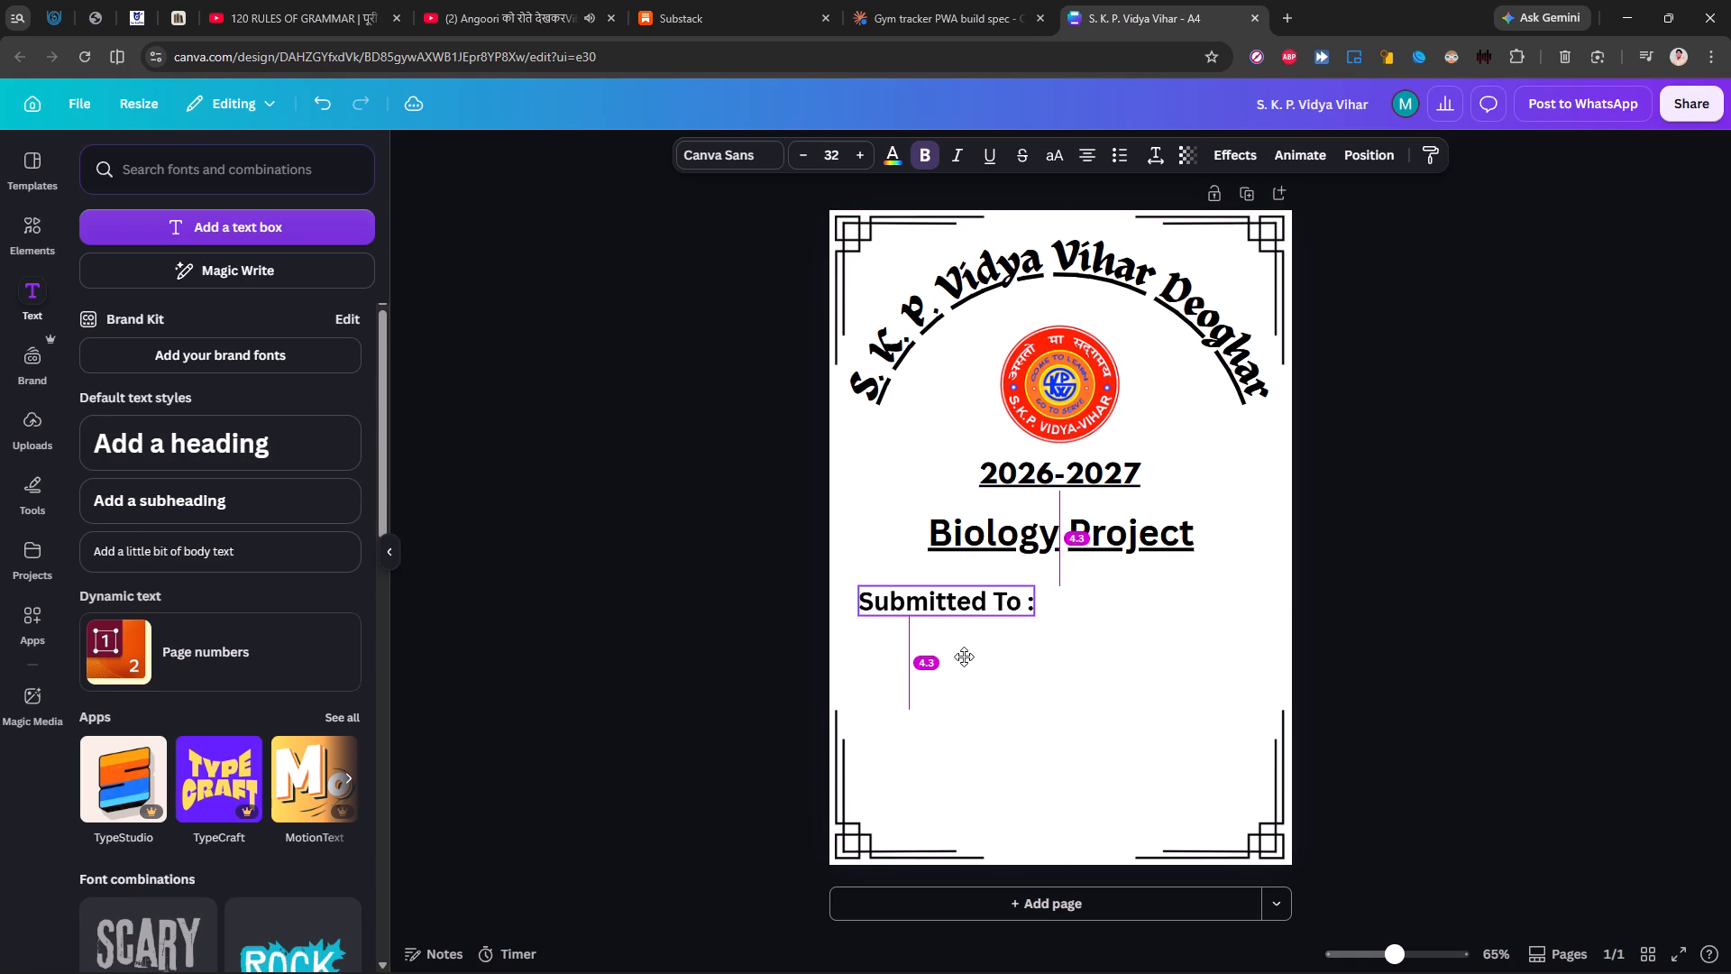
pyautogui.moveTo(964, 657); pyautogui.dragTo(963, 657)
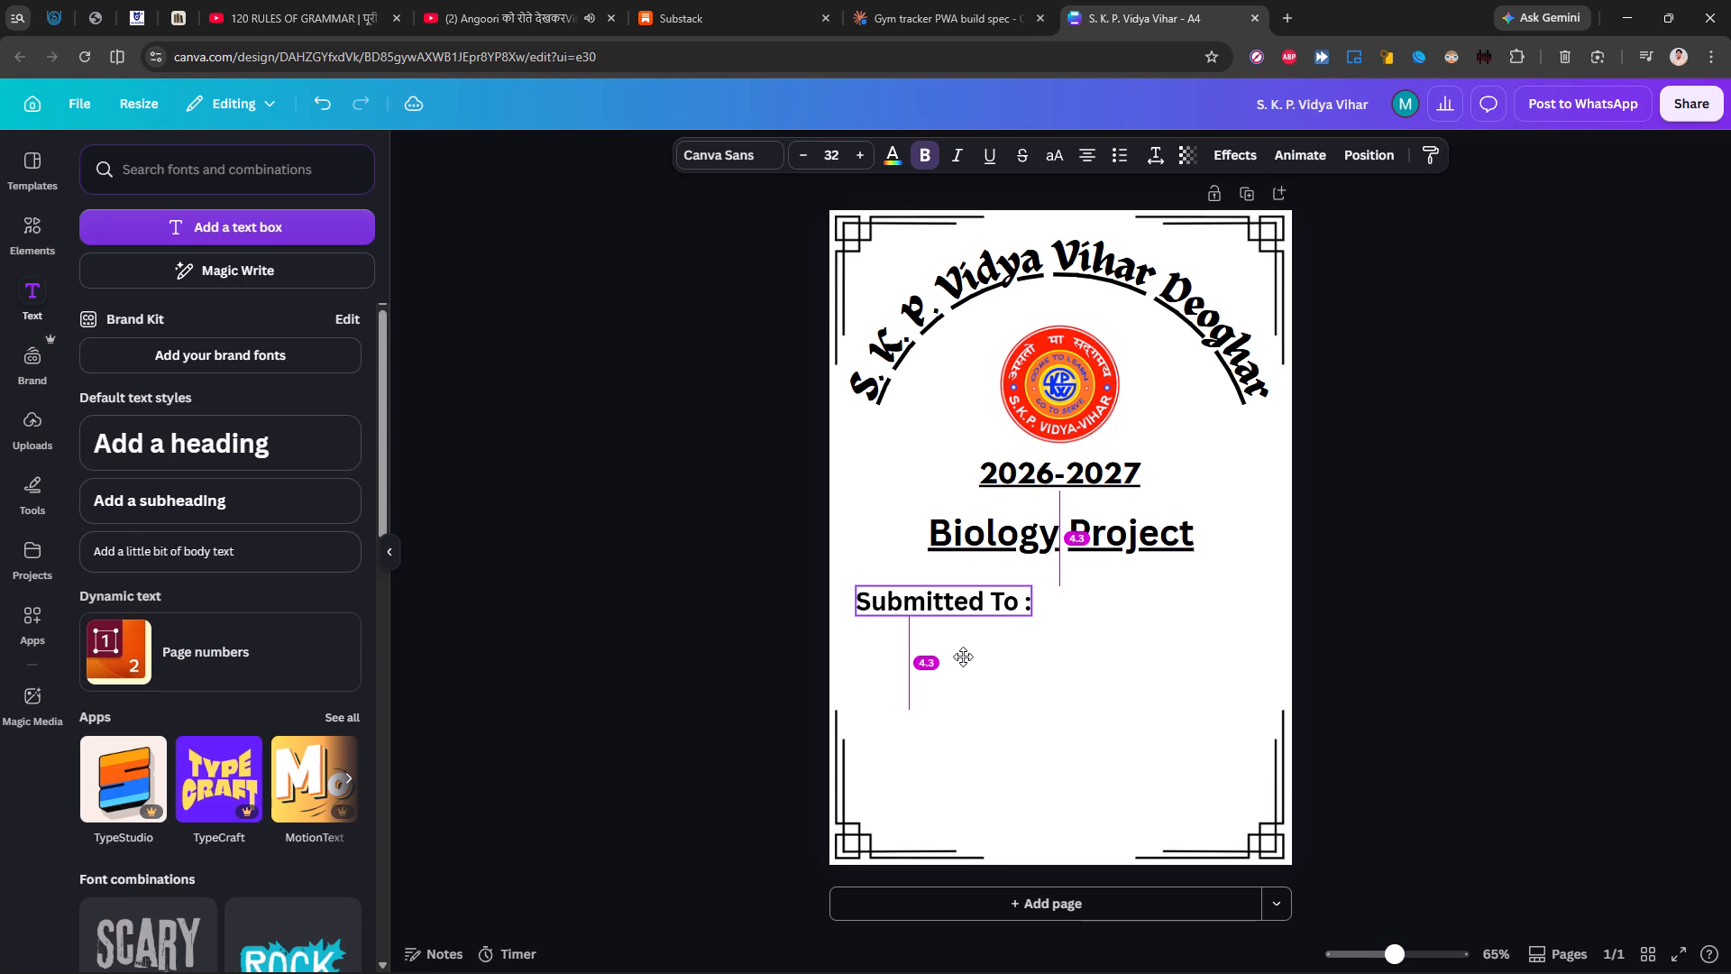
pyautogui.moveTo(963, 657); pyautogui.dragTo(976, 655)
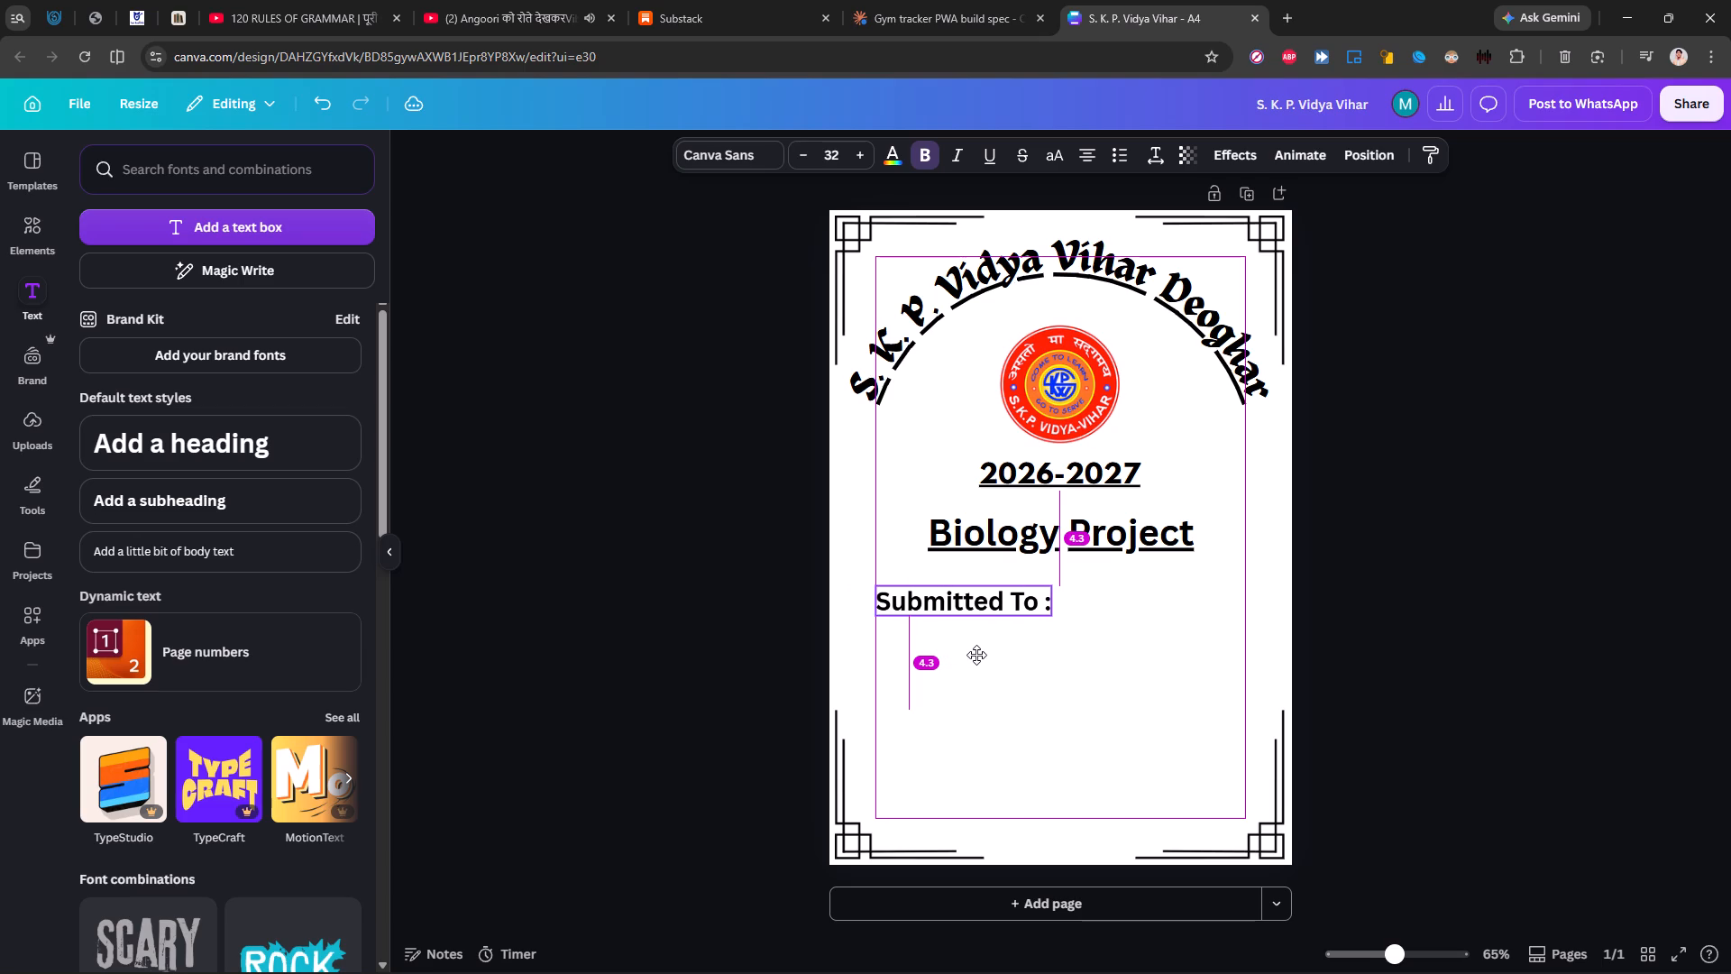
pyautogui.moveTo(976, 655); pyautogui.dragTo(977, 655)
pyautogui.moveTo(977, 655); pyautogui.dragTo(969, 653)
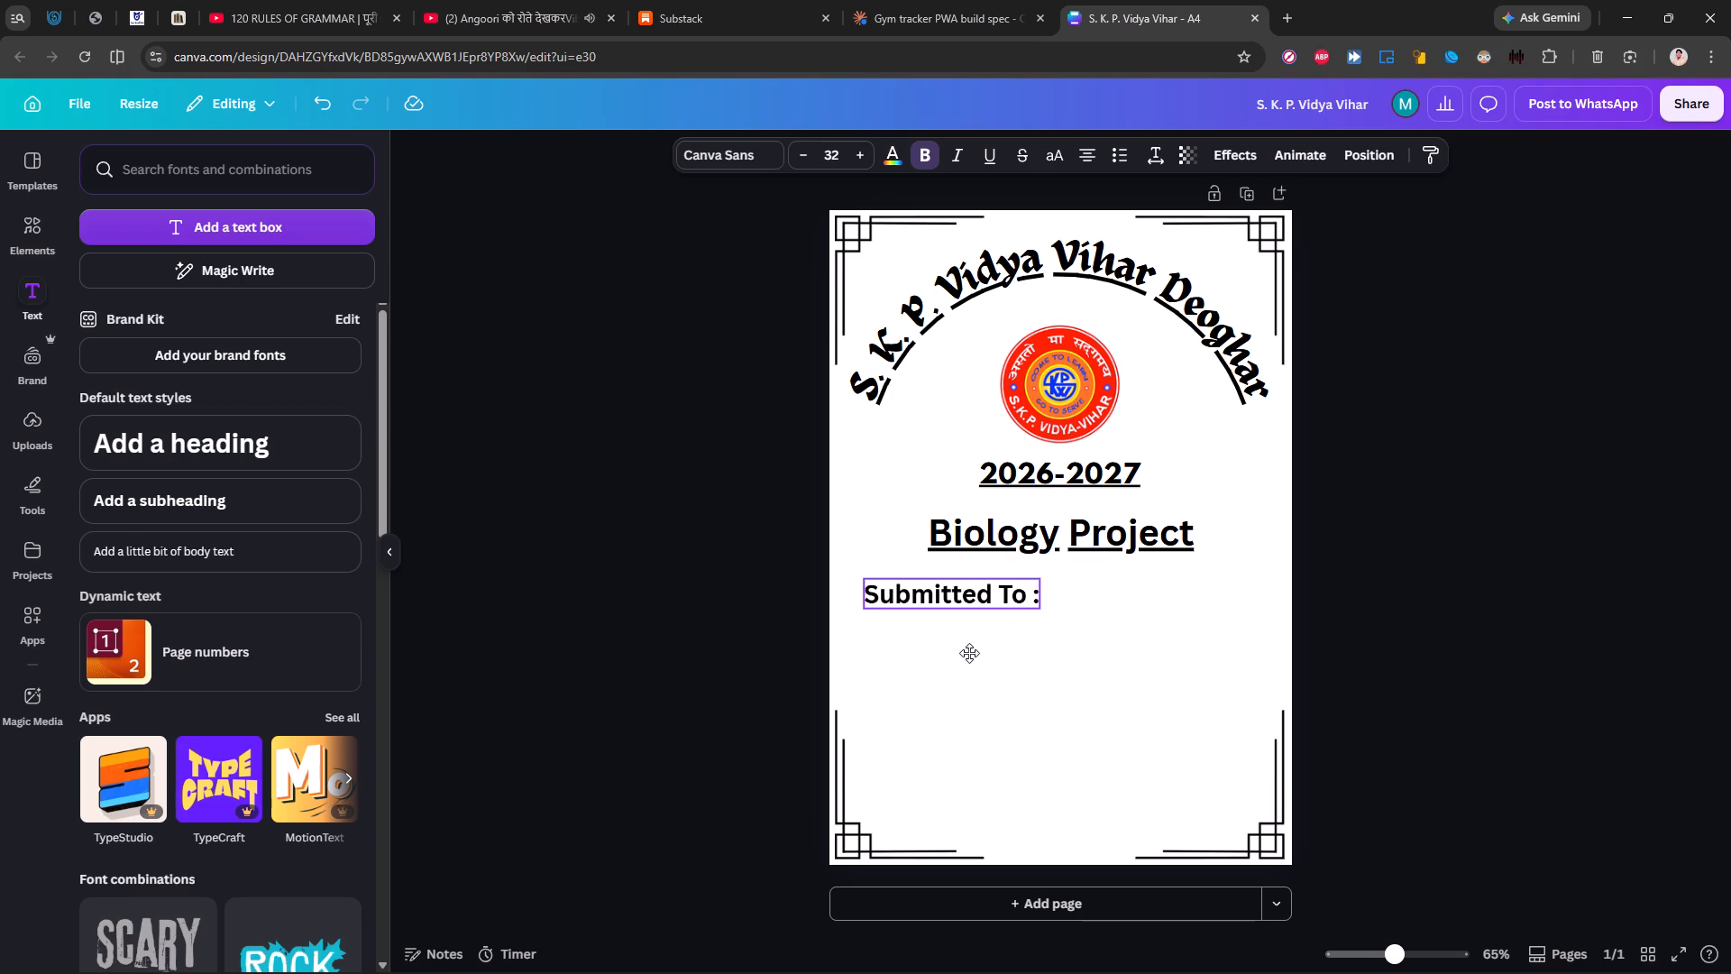
pyautogui.moveTo(969, 653); pyautogui.dragTo(961, 657)
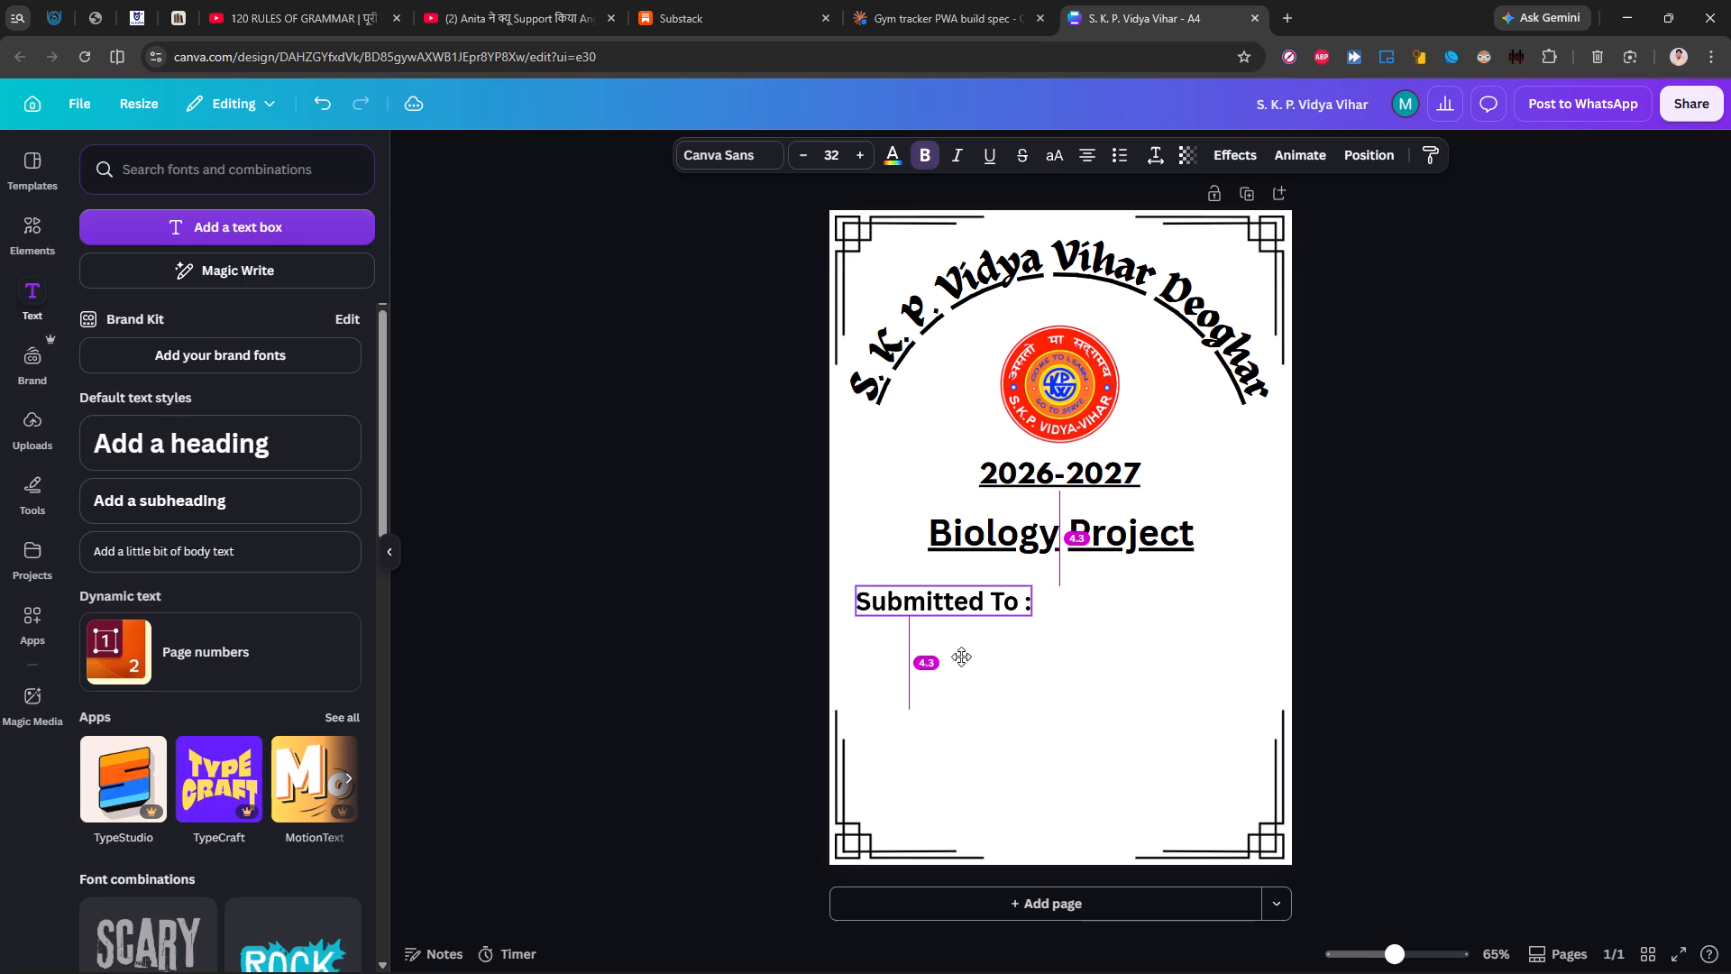
pyautogui.moveTo(961, 657); pyautogui.dragTo(965, 656)
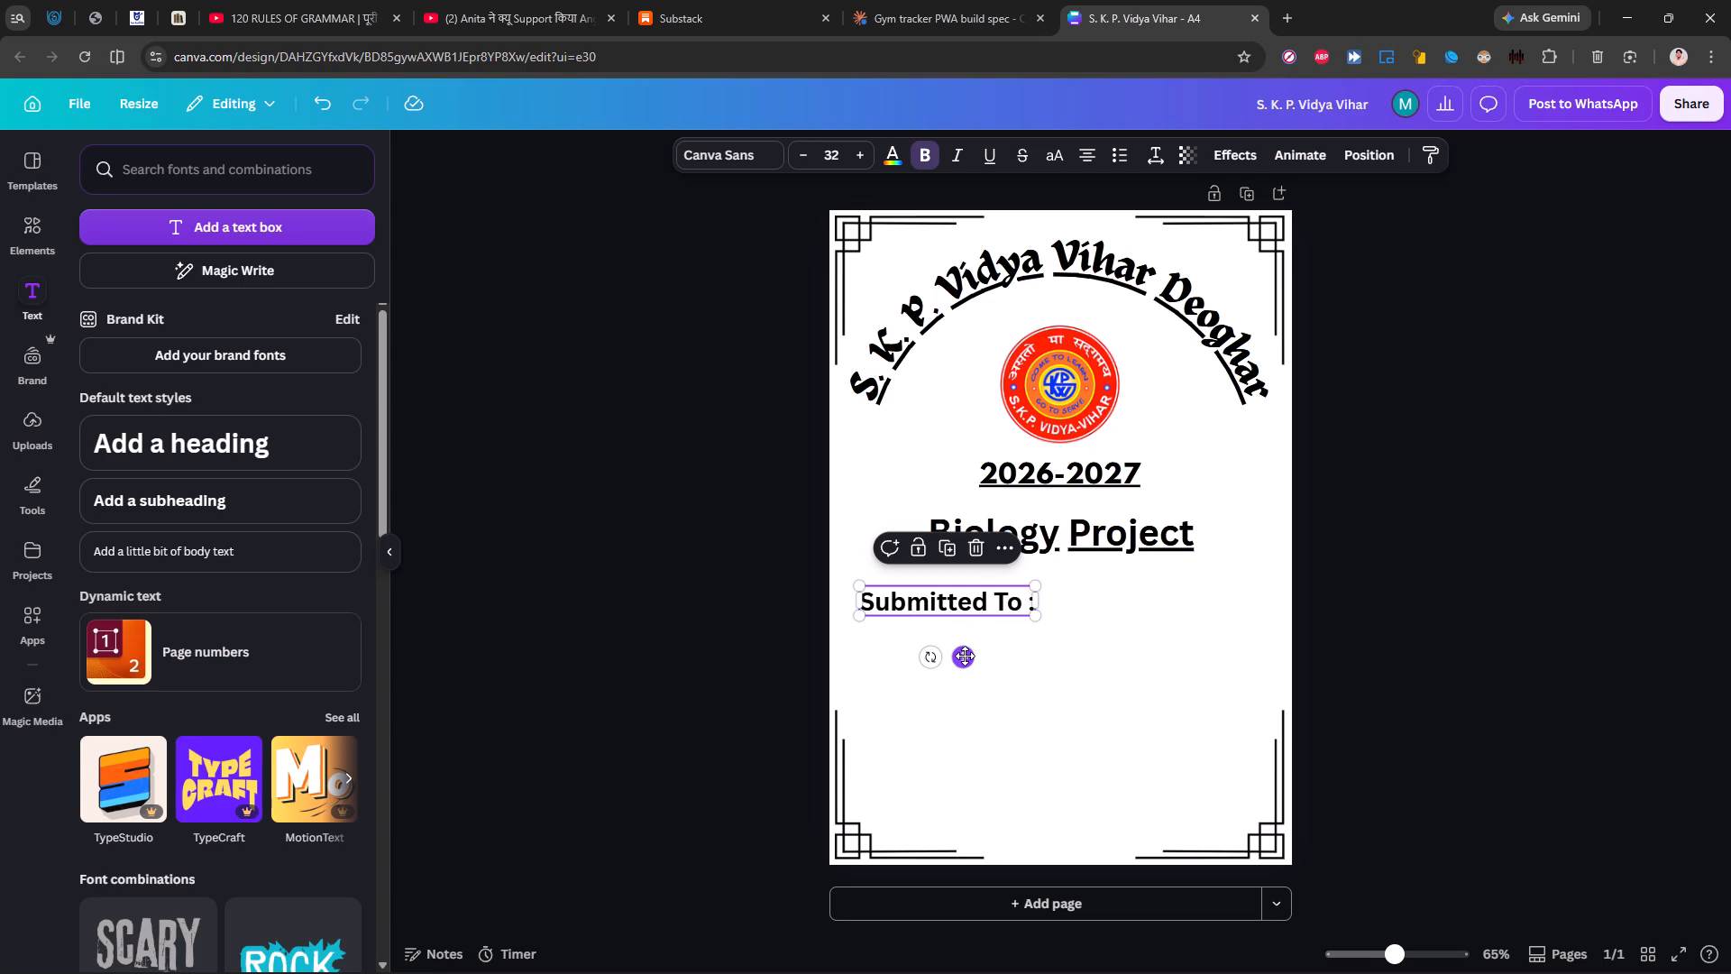
# Change the font of the whole "Submitted To :" text to Gagalin.
pyautogui.tripleClick(931, 603)
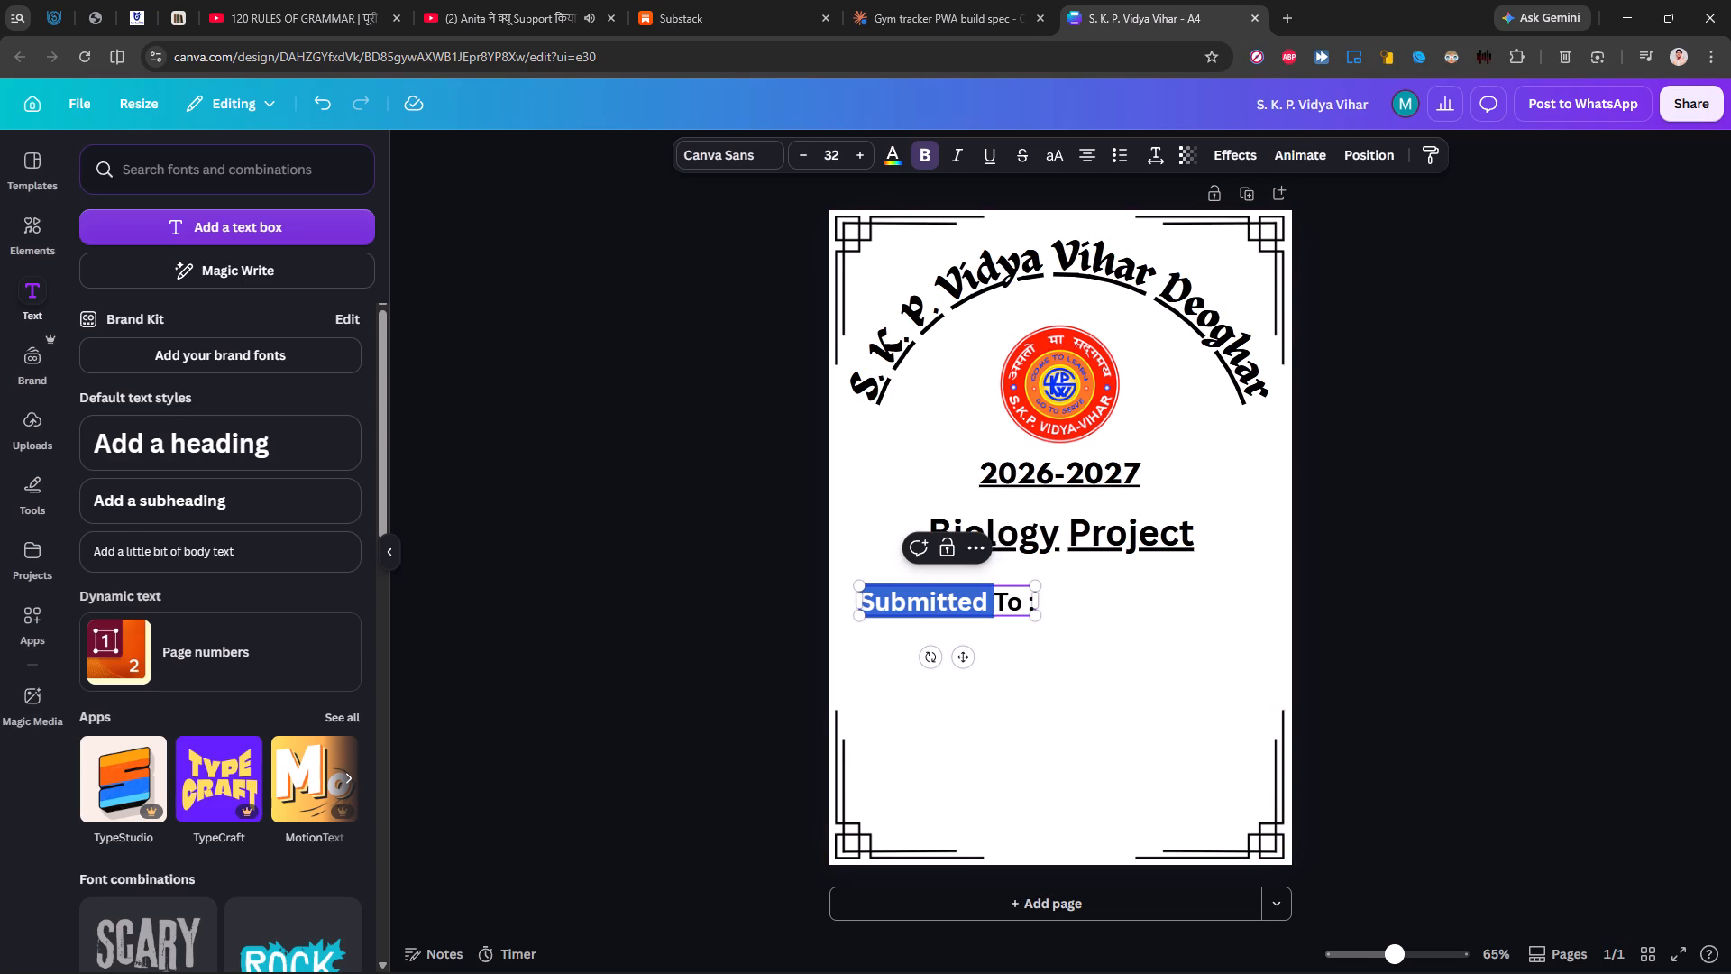
pyautogui.click(718, 149)
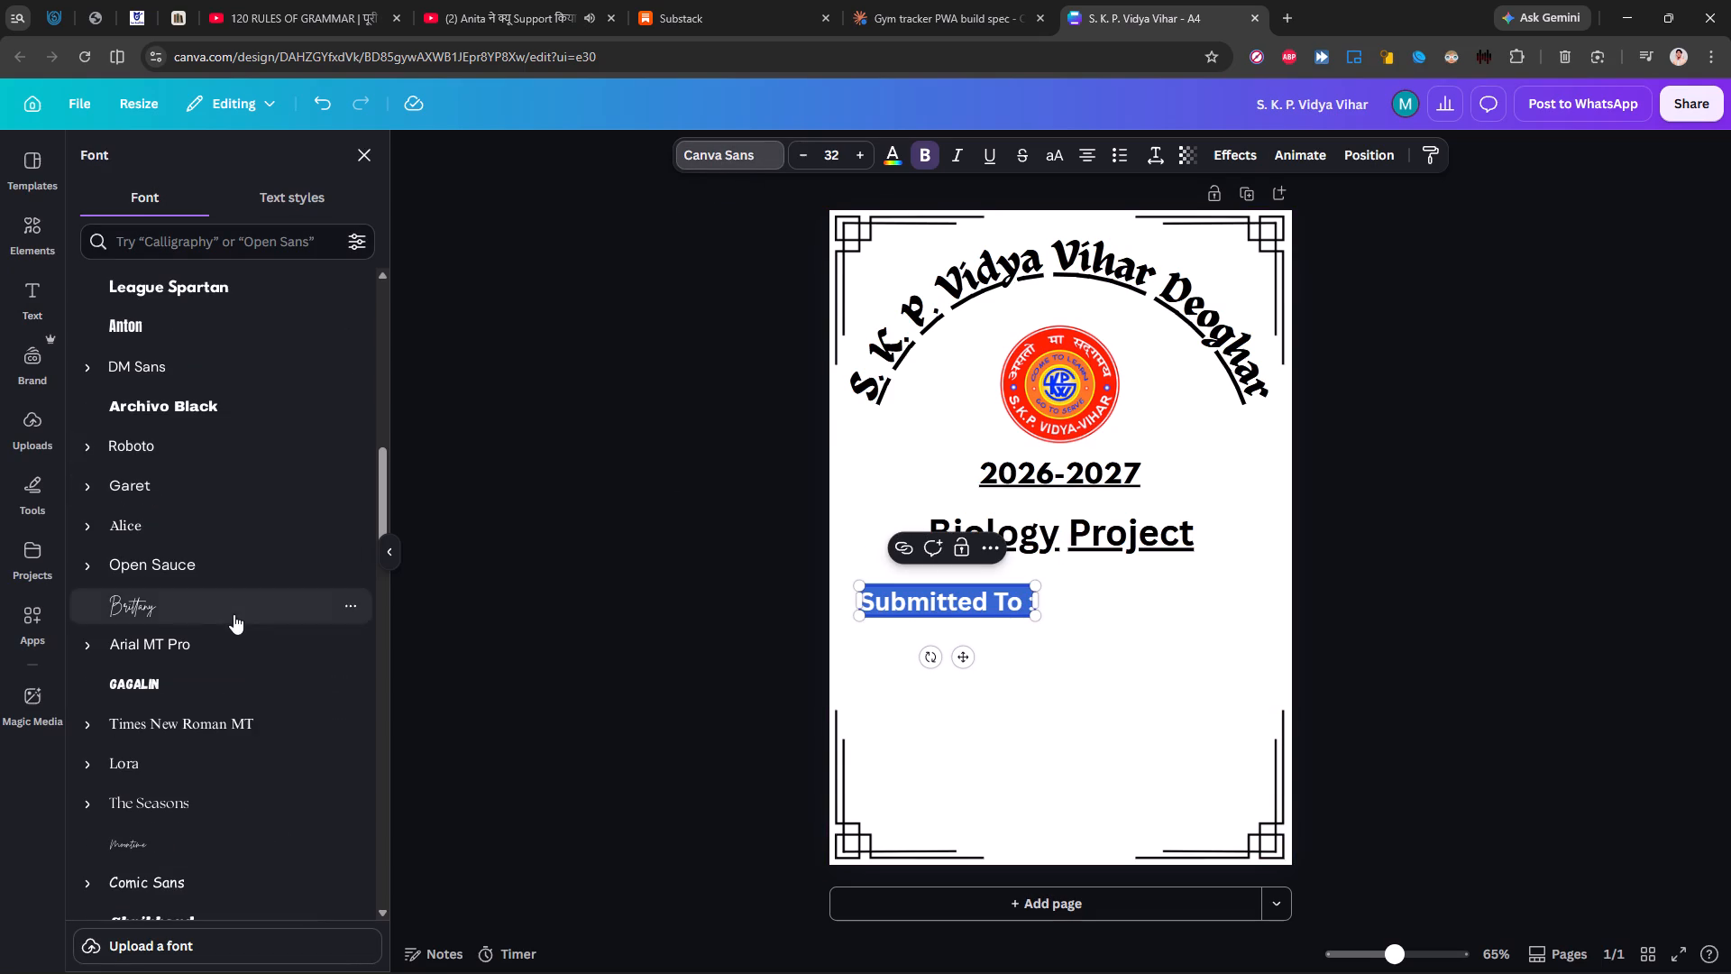
pyautogui.click(163, 682)
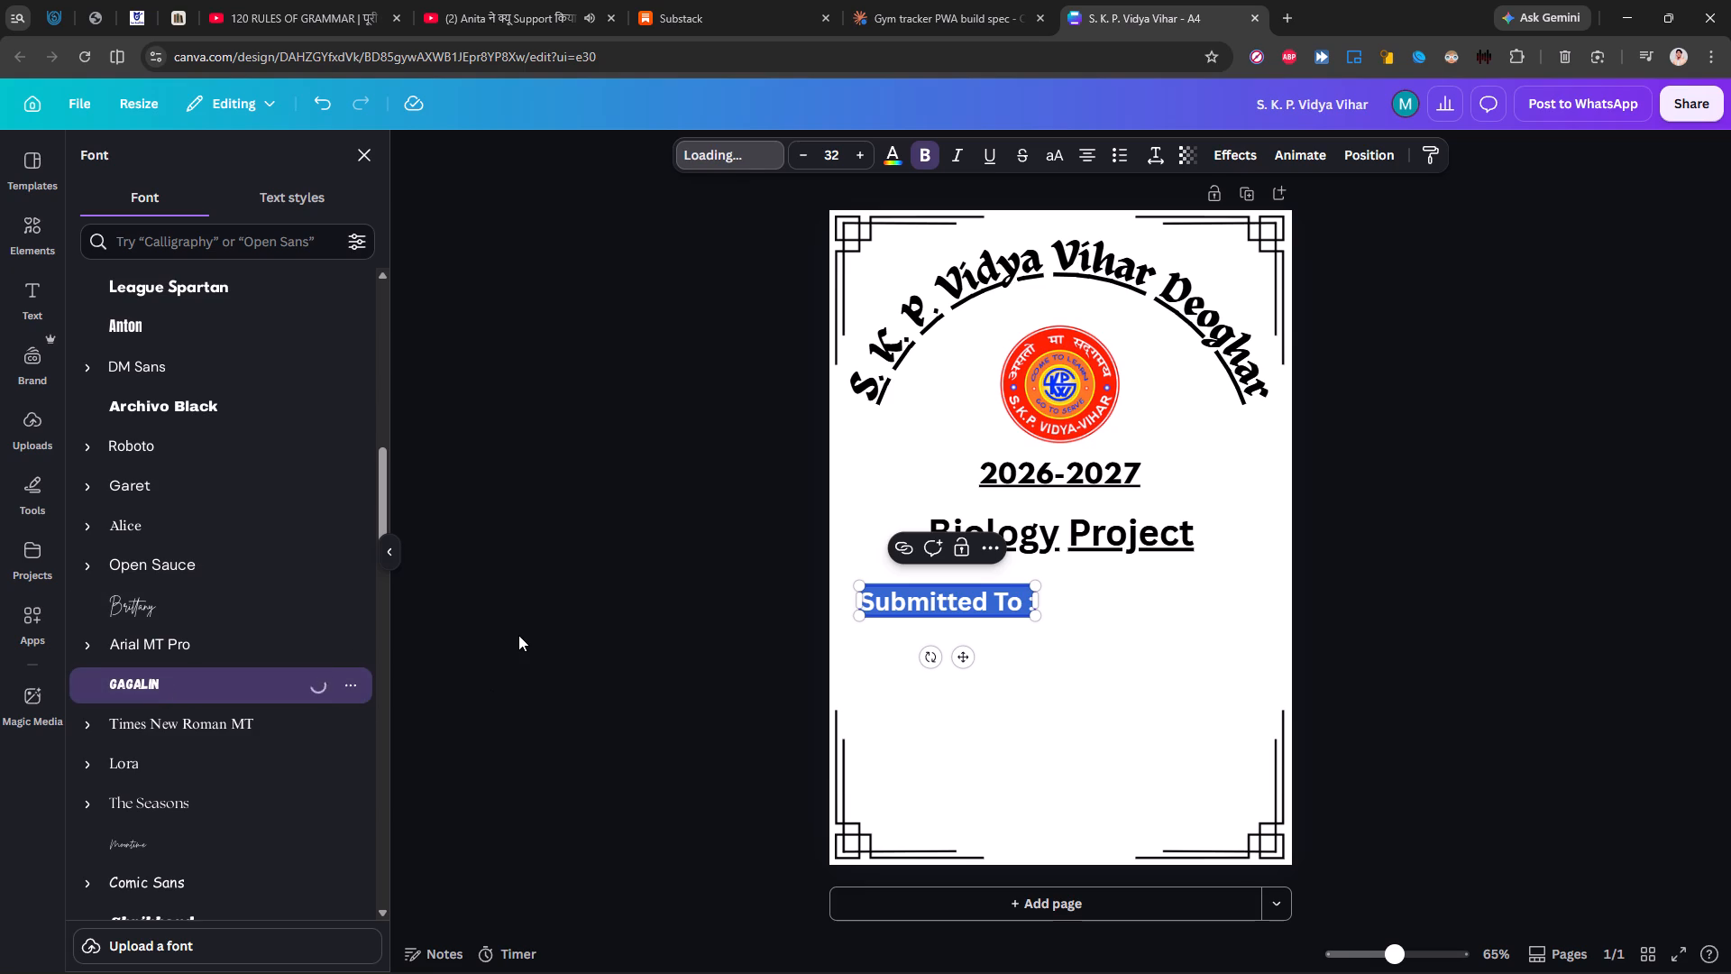
pyautogui.click(617, 629)
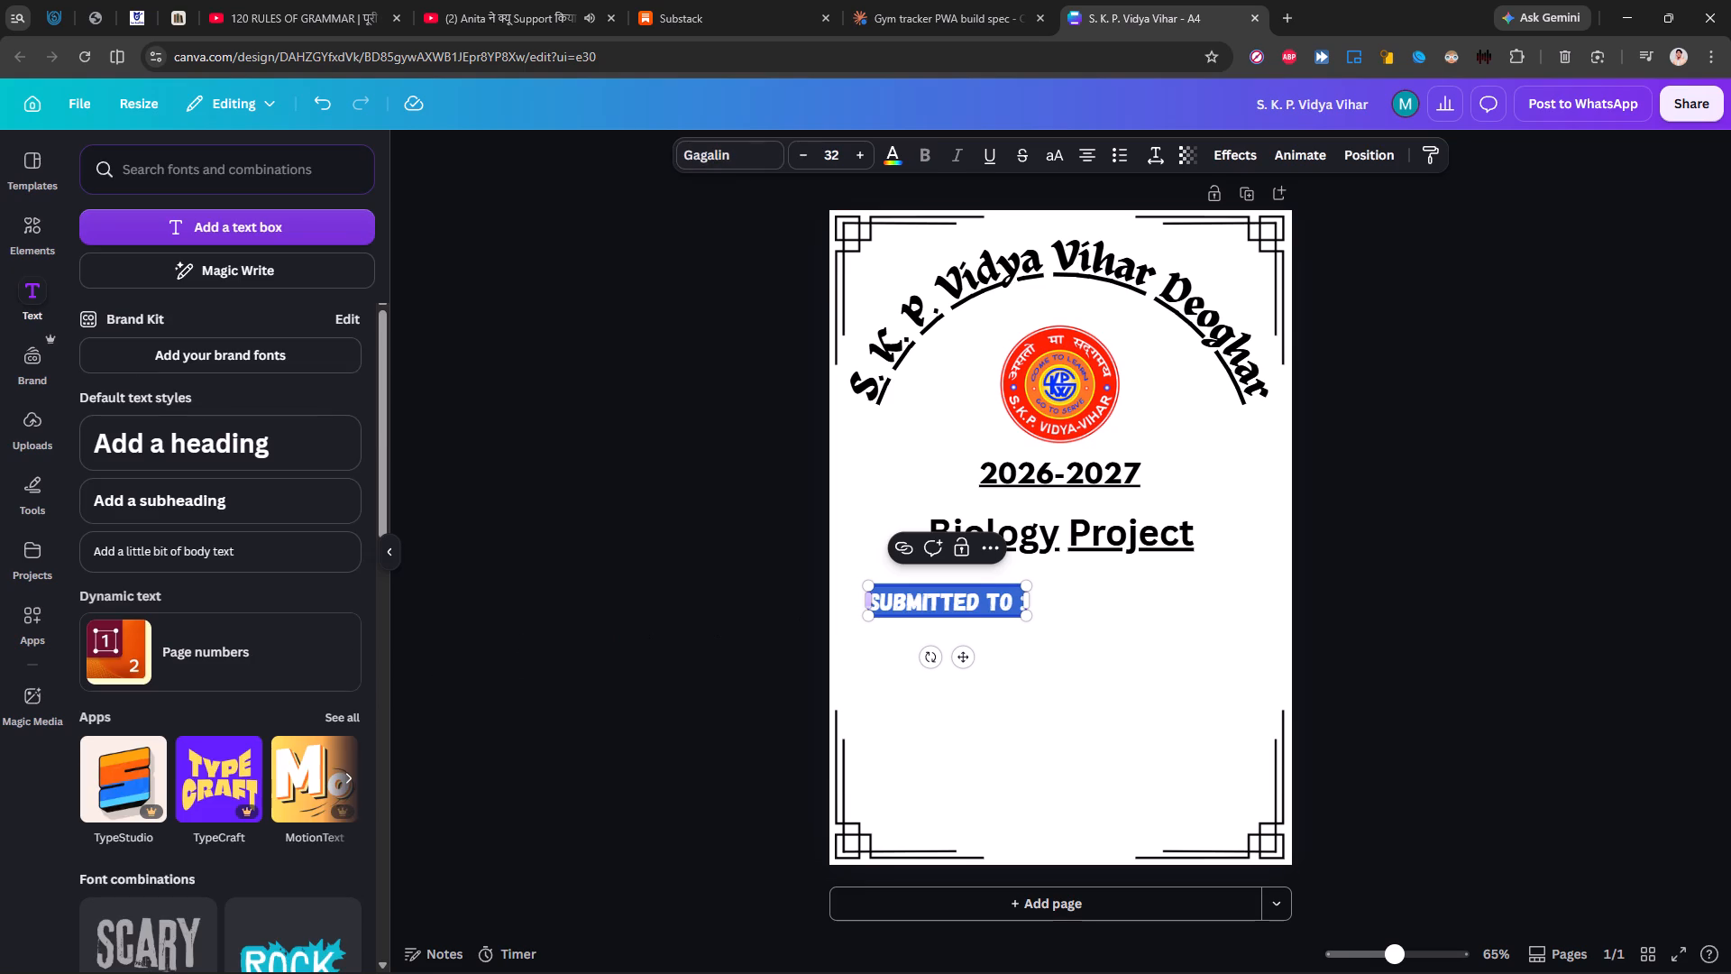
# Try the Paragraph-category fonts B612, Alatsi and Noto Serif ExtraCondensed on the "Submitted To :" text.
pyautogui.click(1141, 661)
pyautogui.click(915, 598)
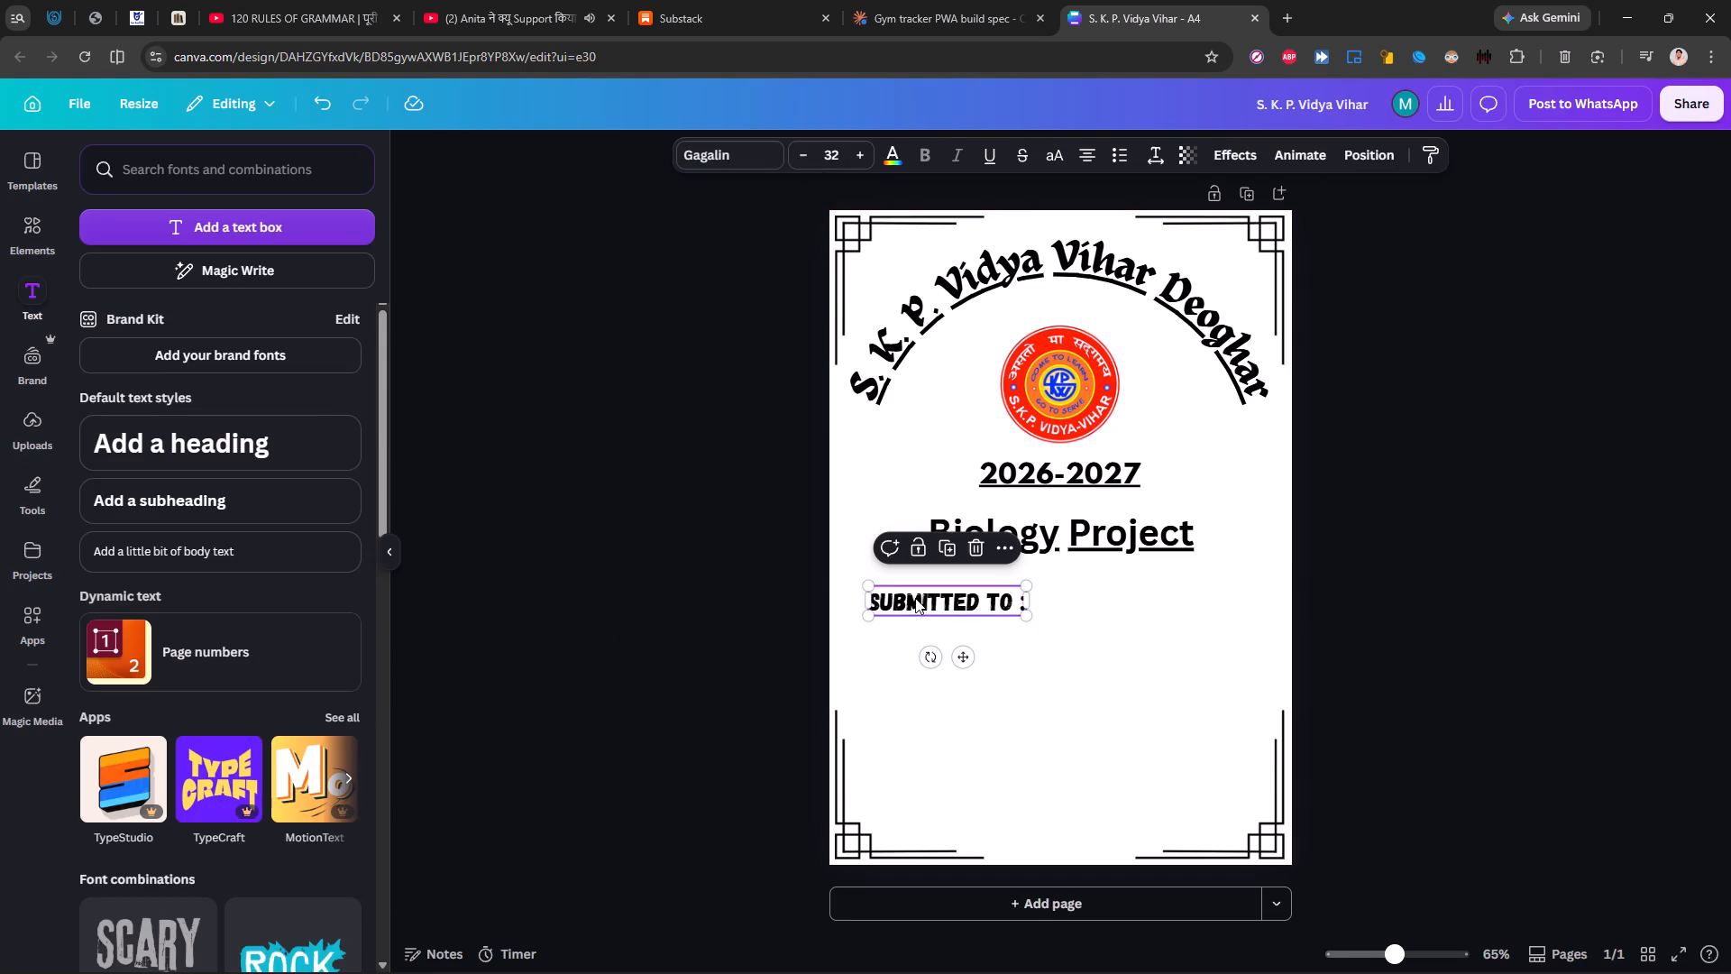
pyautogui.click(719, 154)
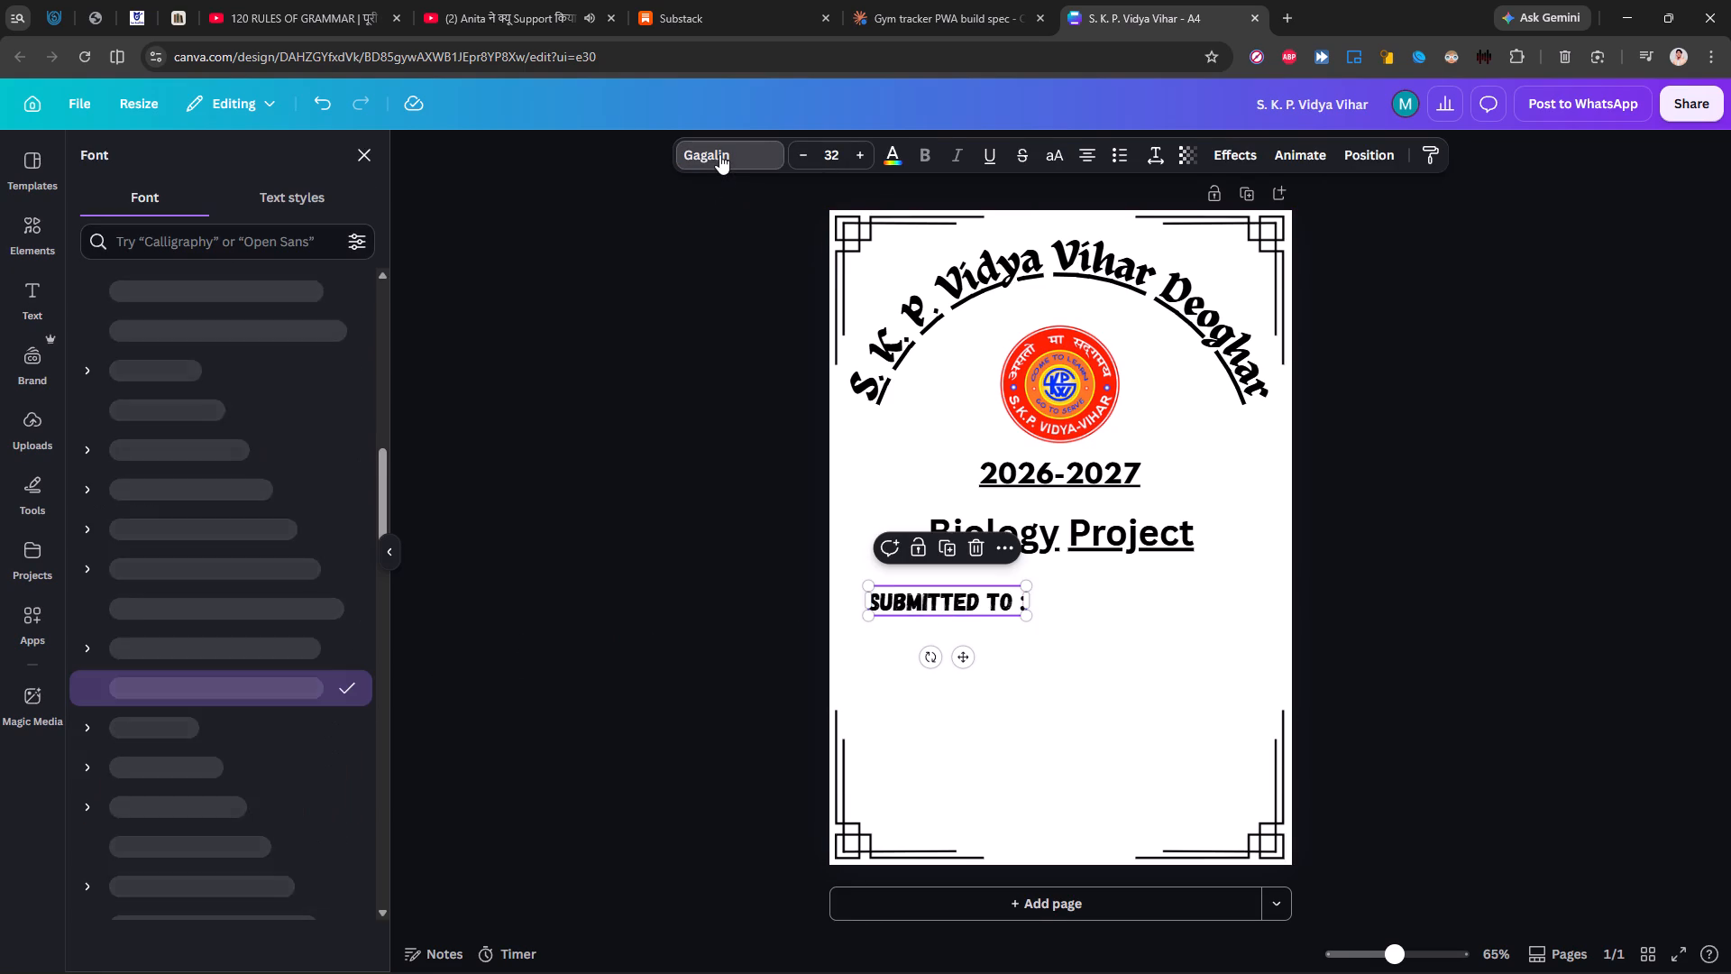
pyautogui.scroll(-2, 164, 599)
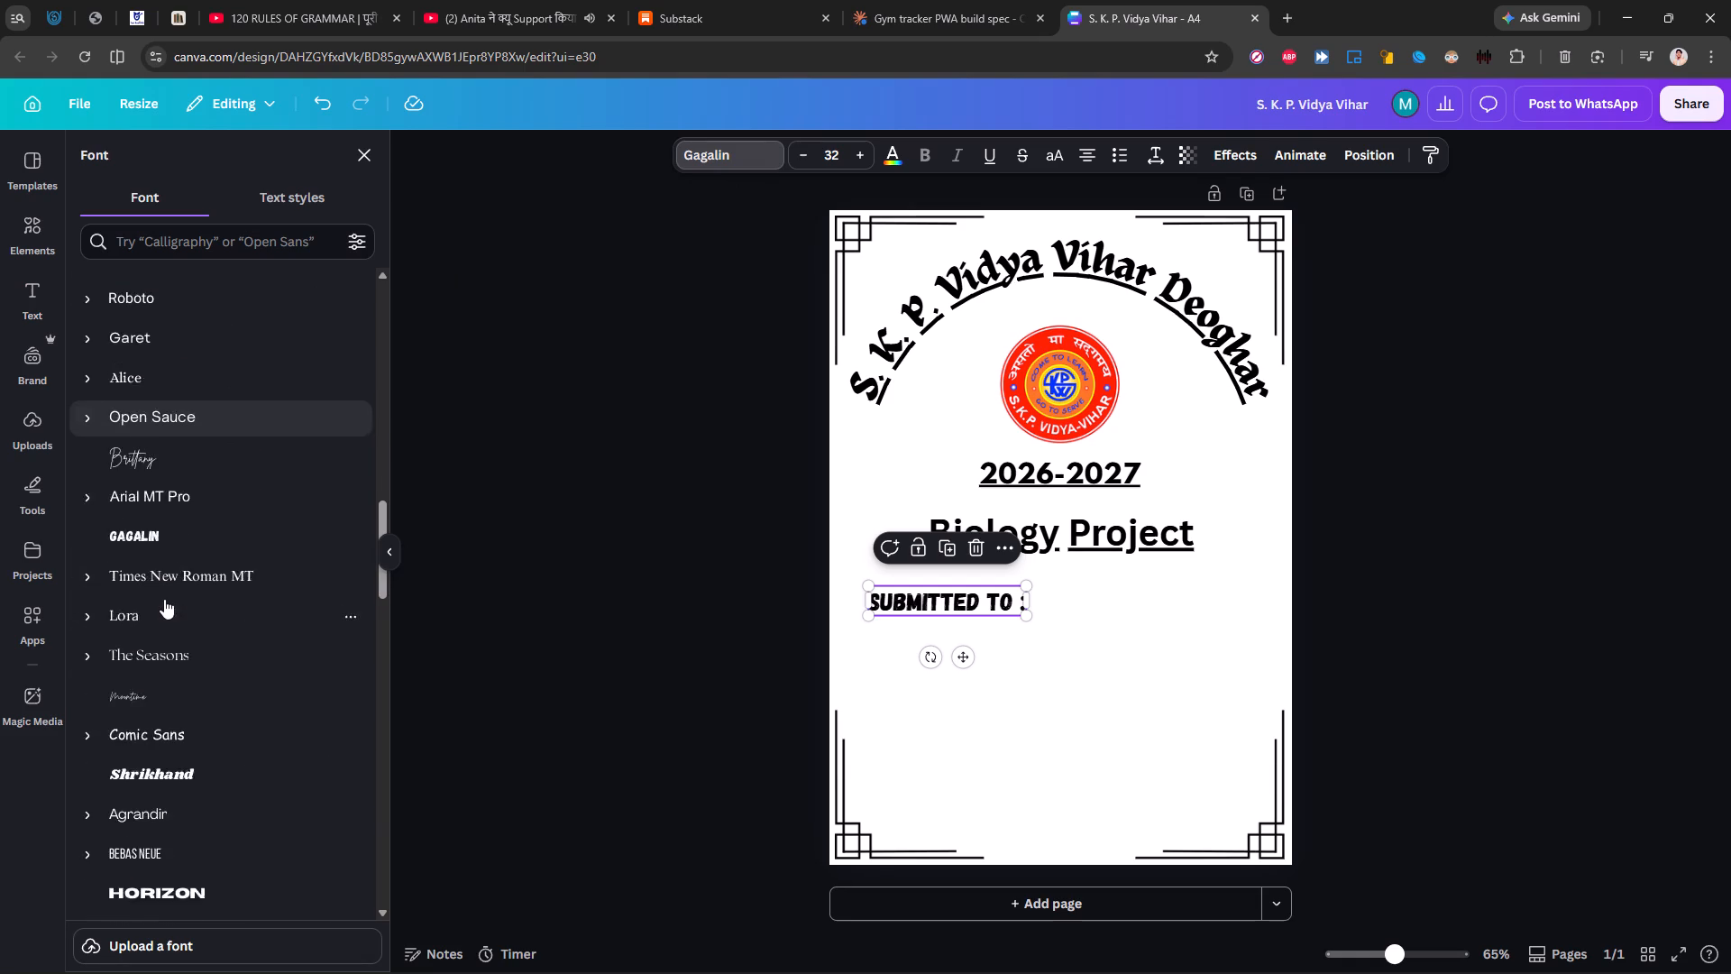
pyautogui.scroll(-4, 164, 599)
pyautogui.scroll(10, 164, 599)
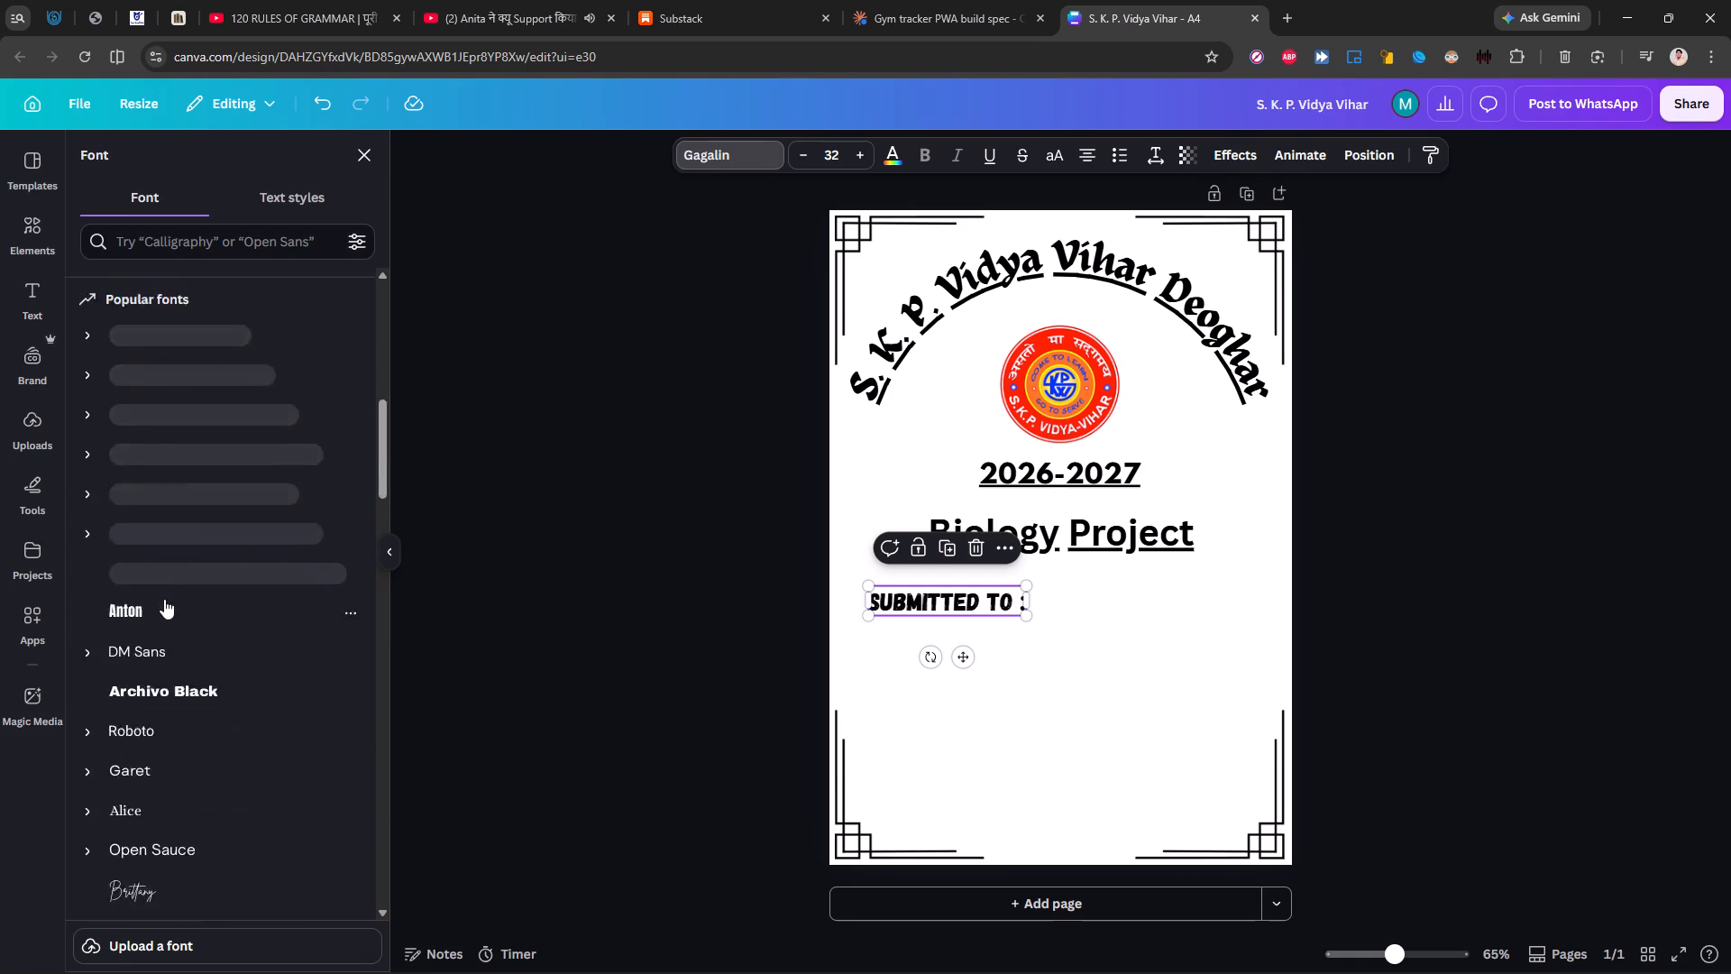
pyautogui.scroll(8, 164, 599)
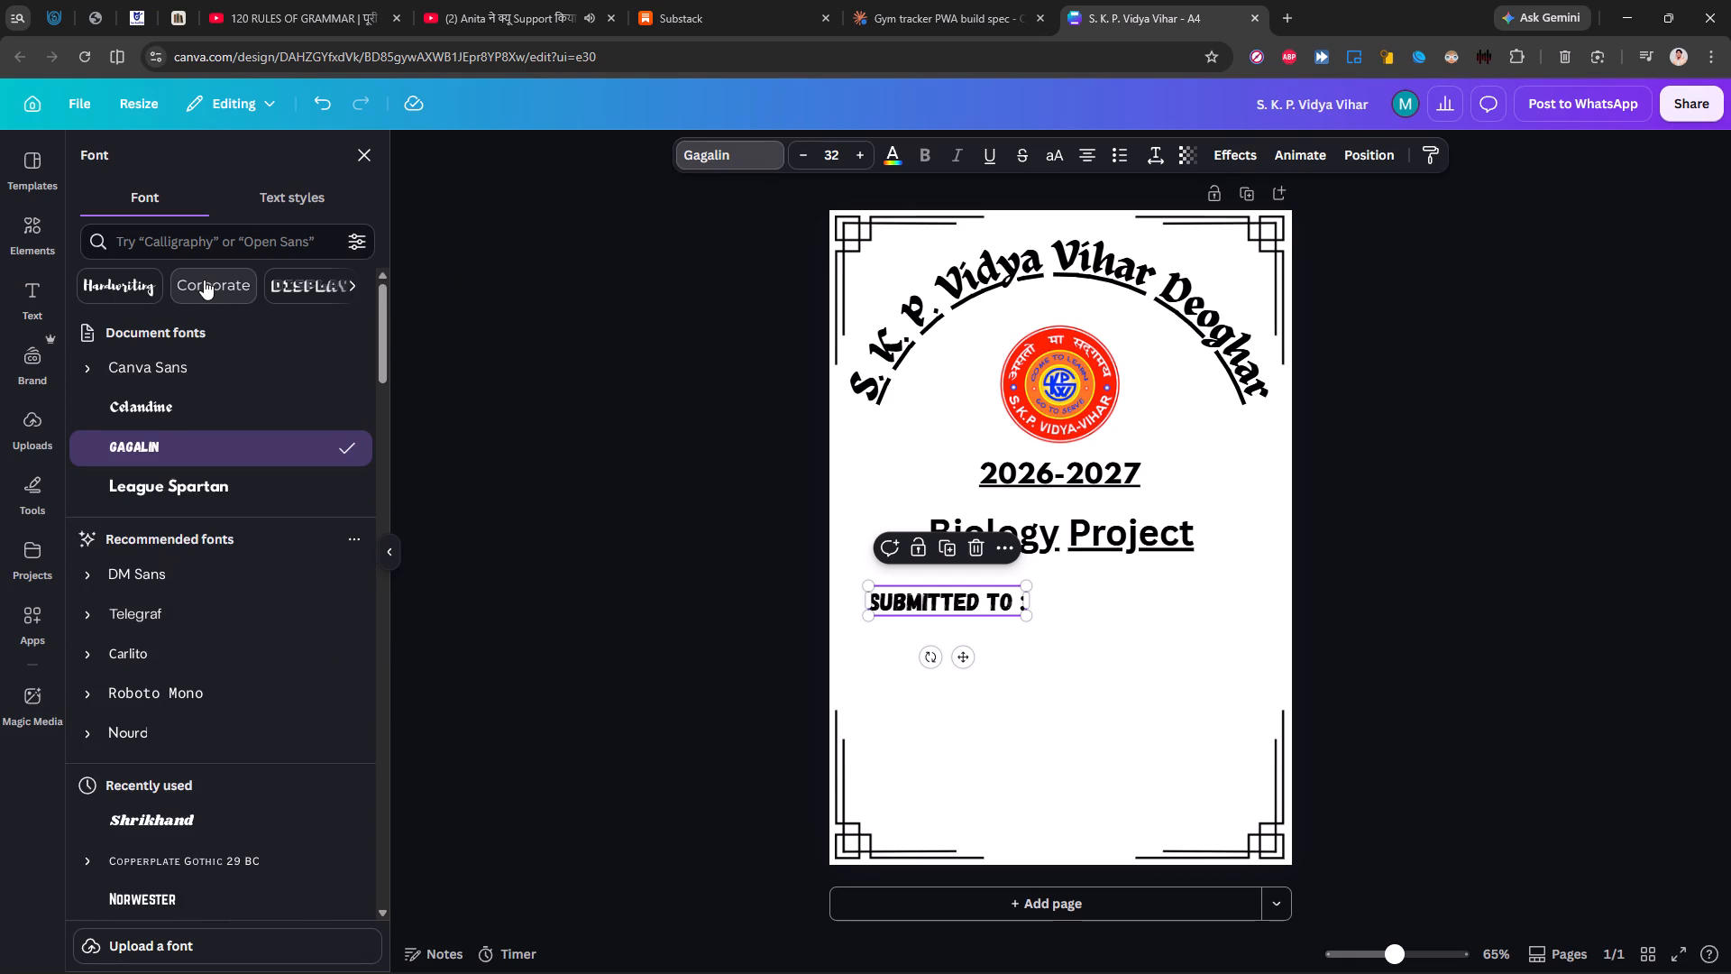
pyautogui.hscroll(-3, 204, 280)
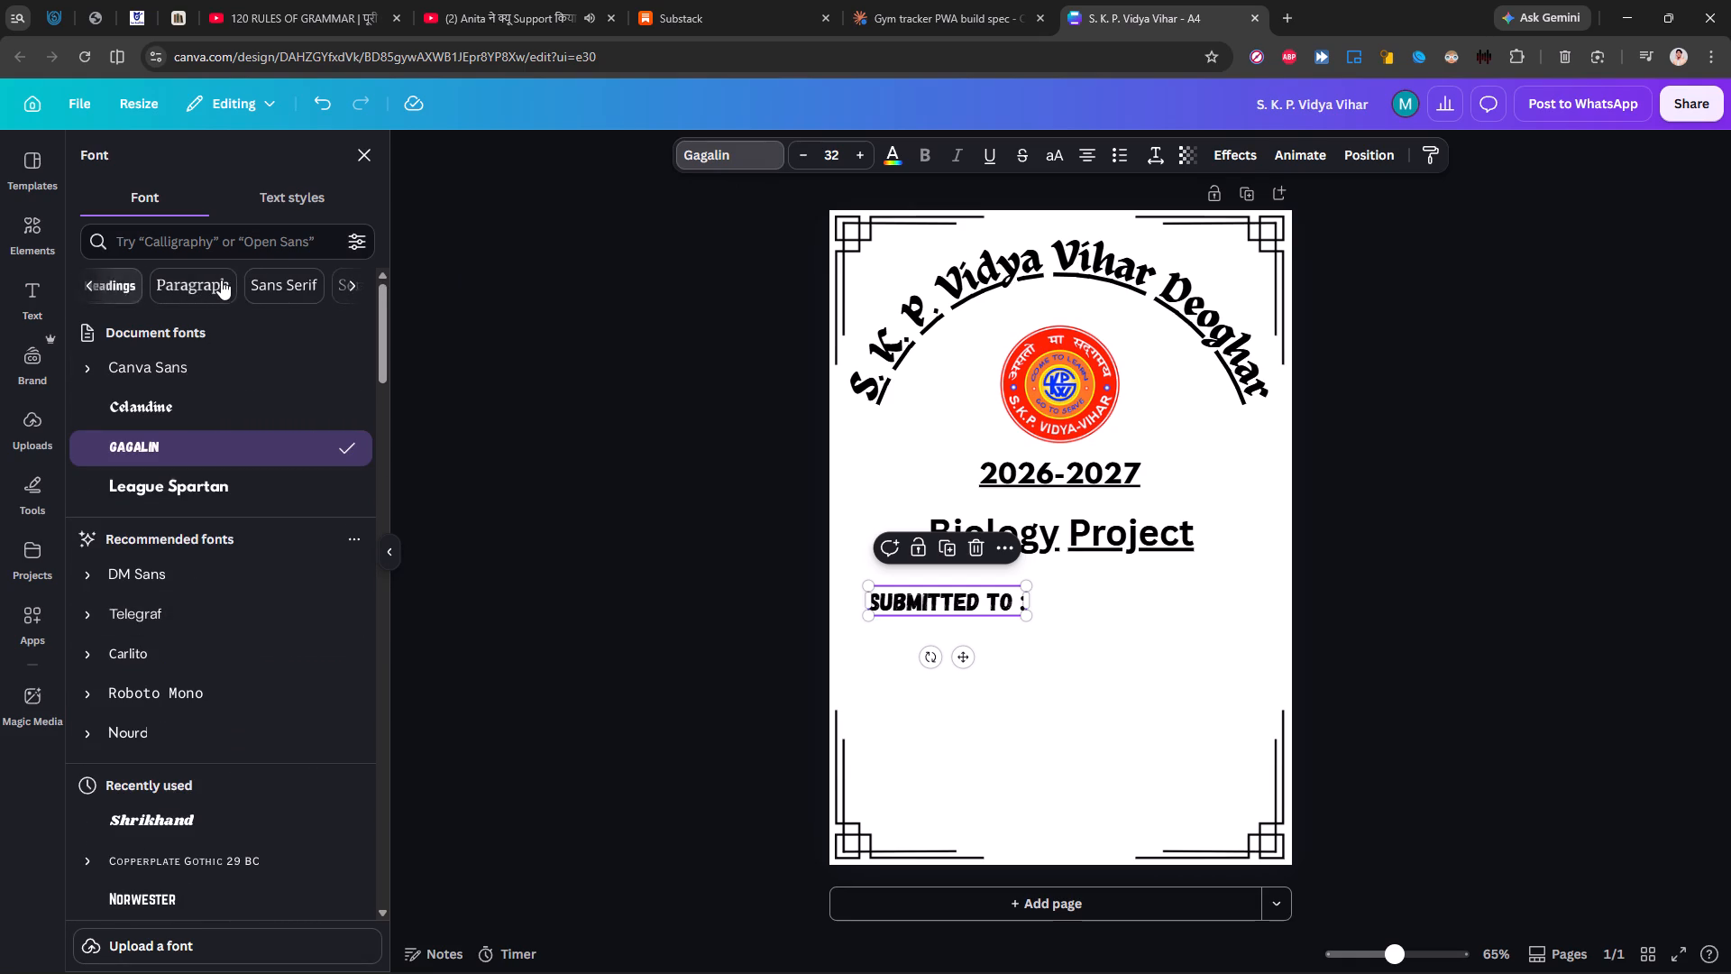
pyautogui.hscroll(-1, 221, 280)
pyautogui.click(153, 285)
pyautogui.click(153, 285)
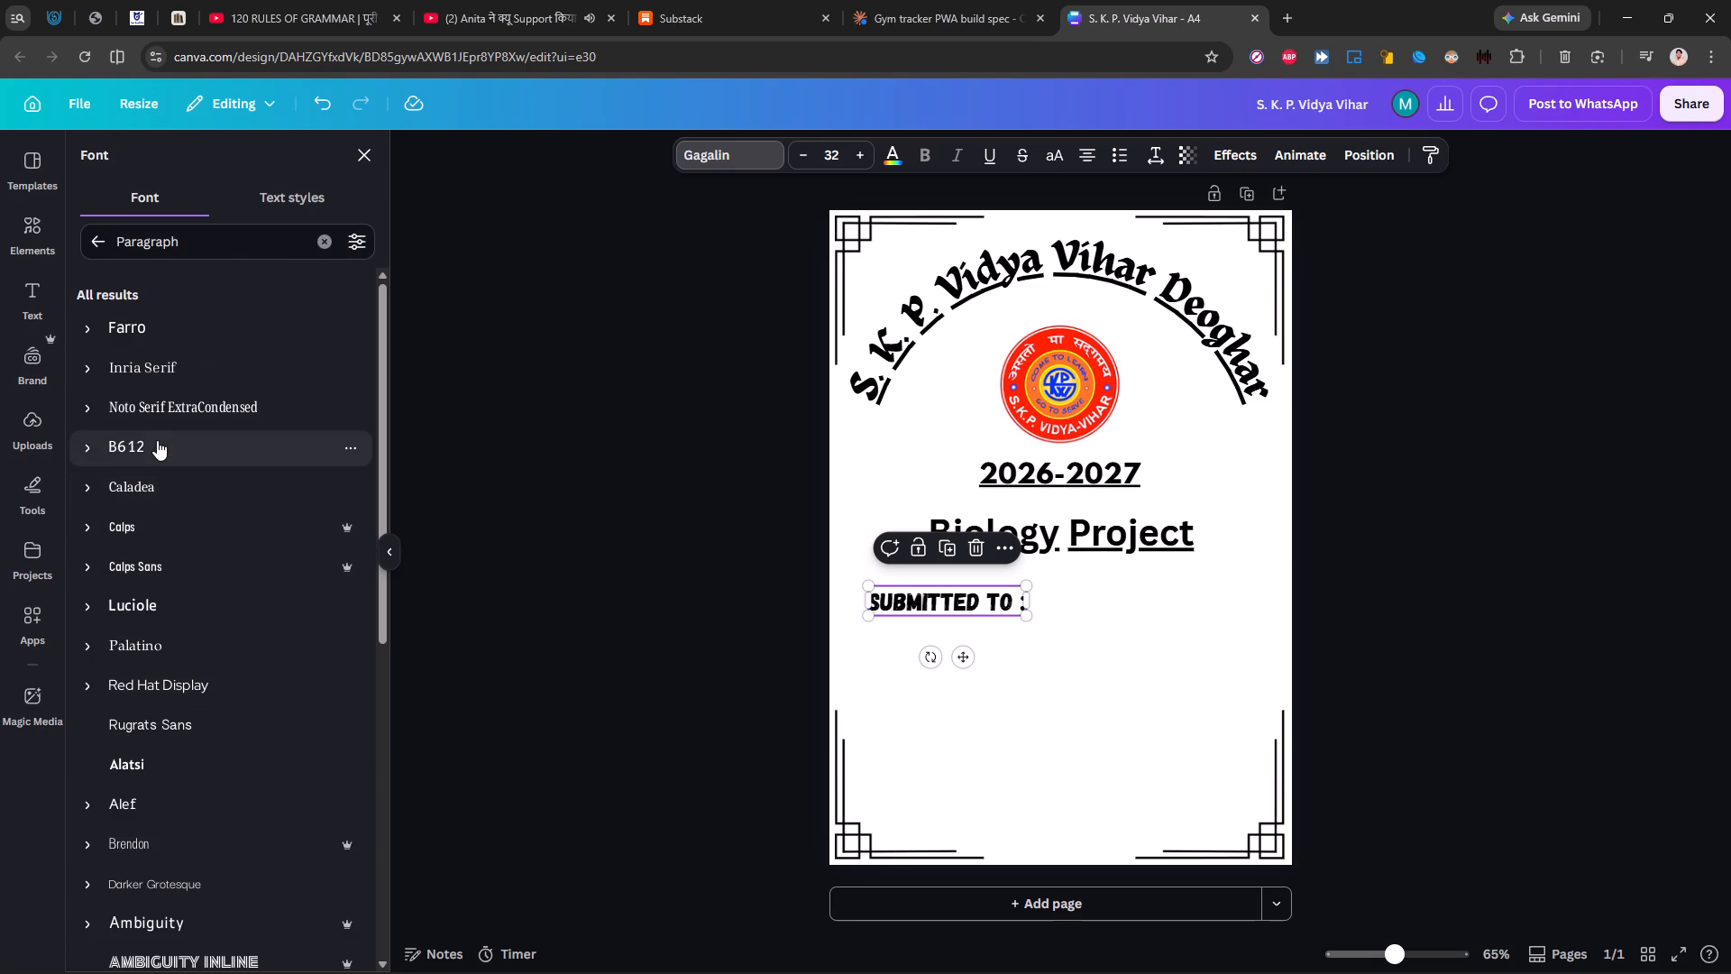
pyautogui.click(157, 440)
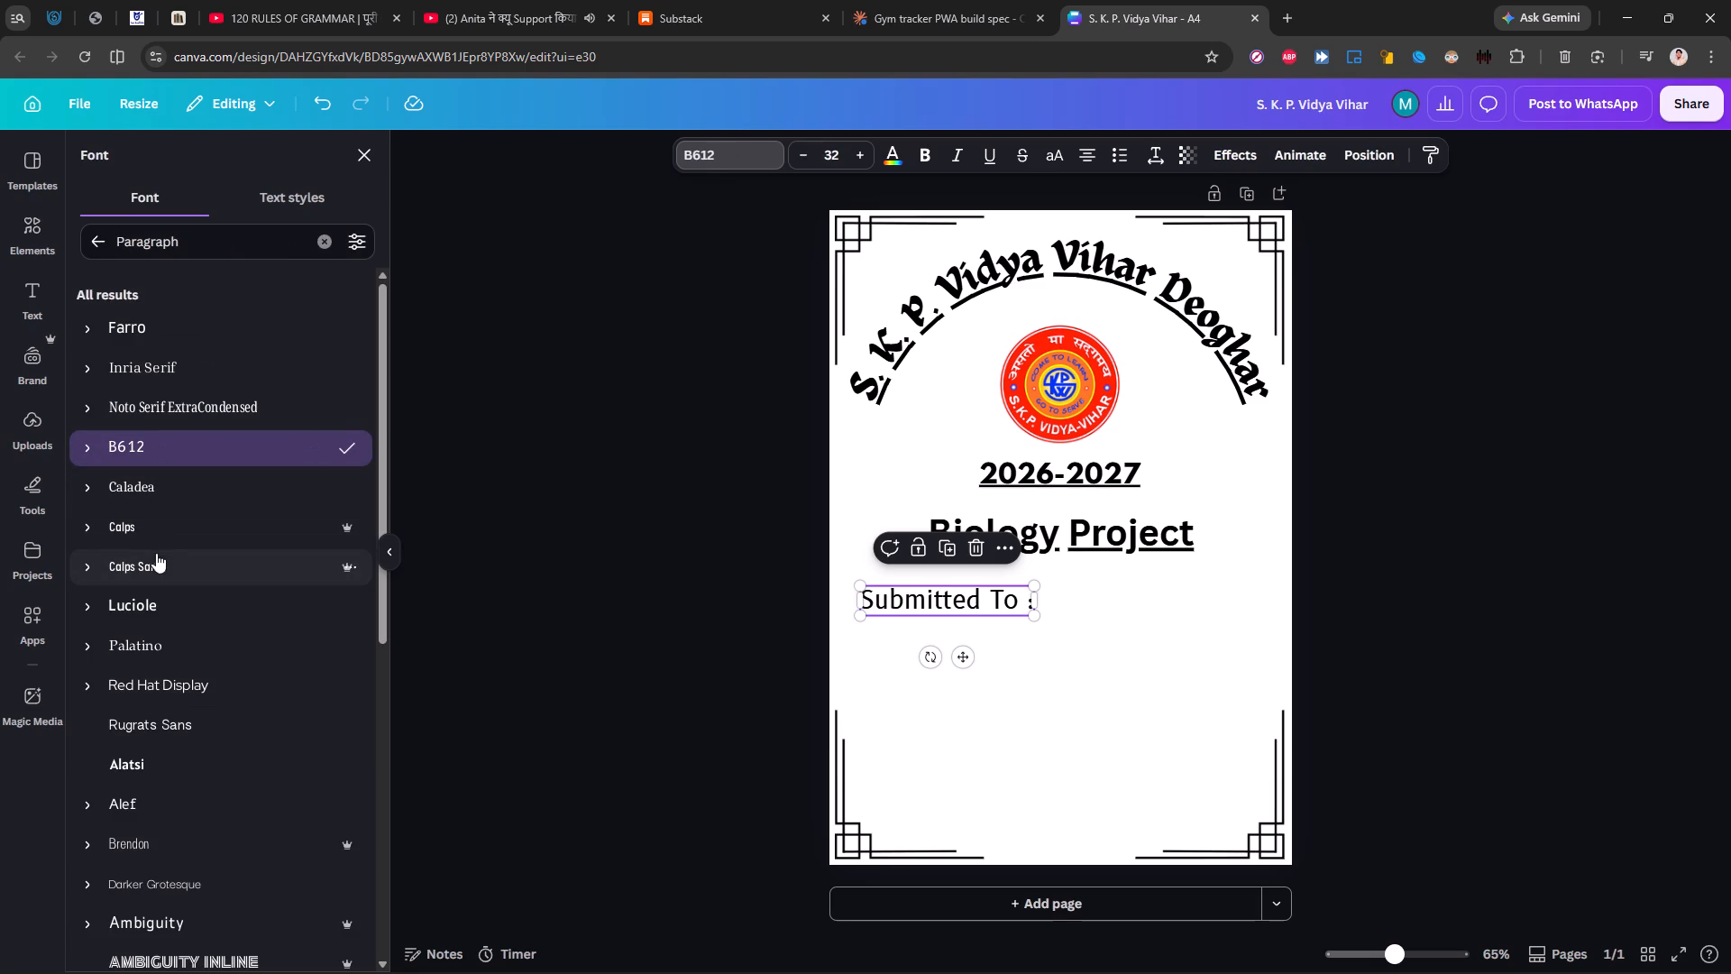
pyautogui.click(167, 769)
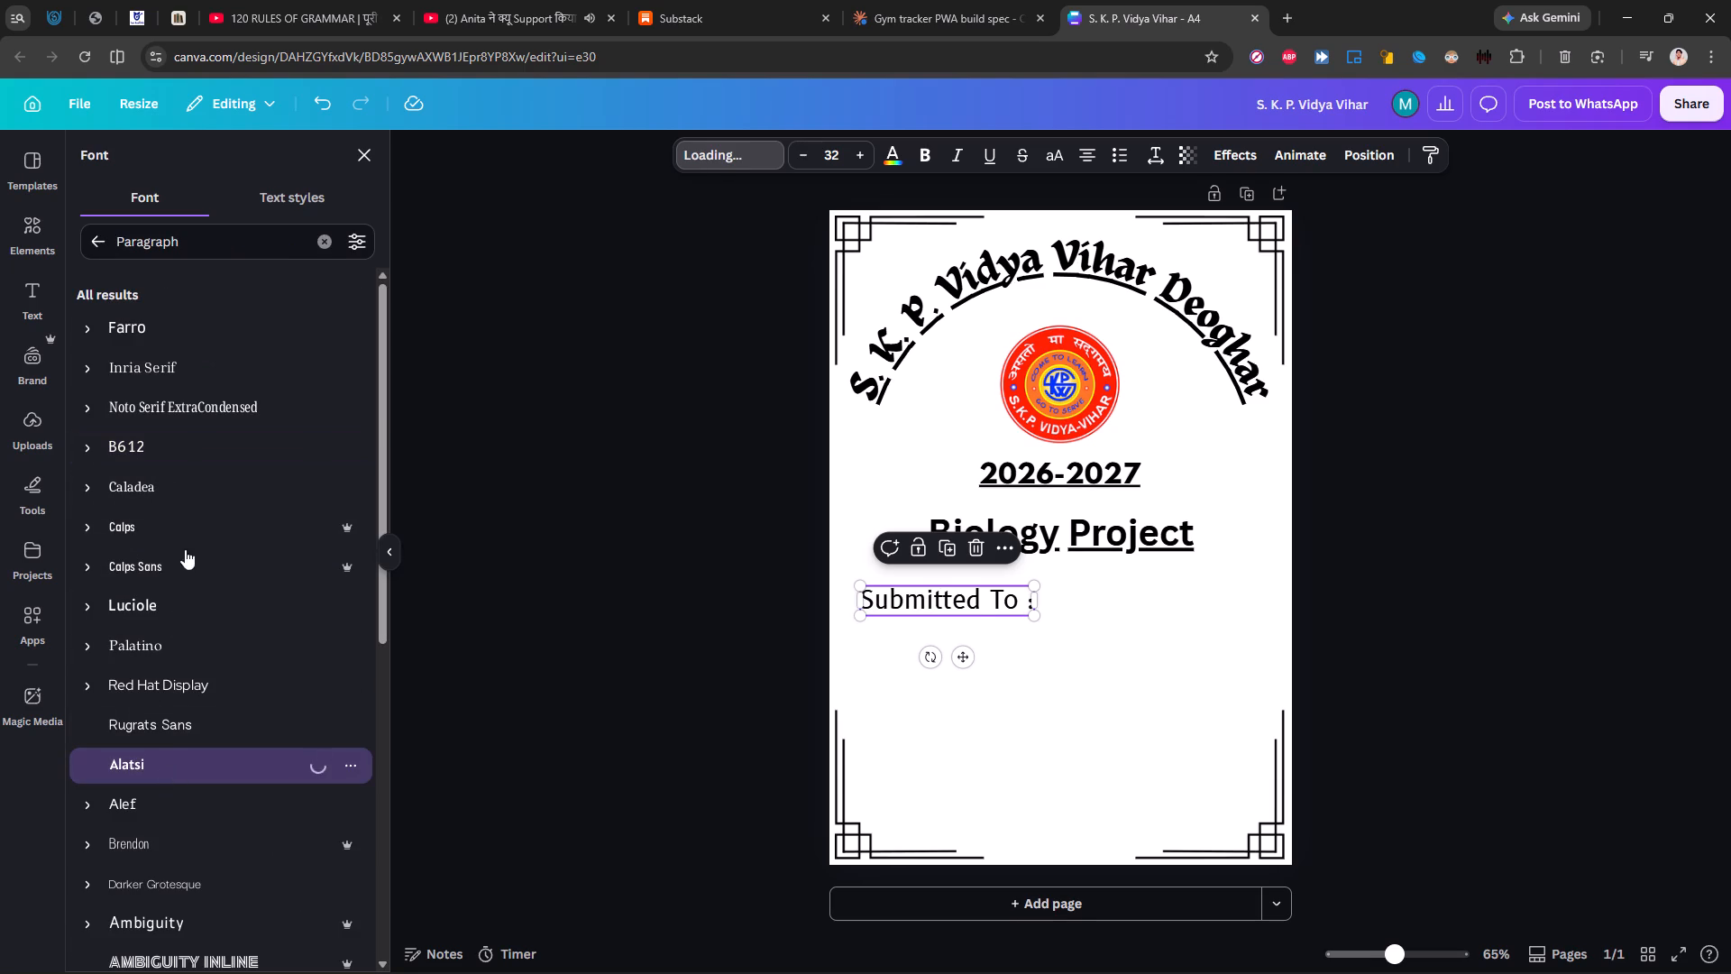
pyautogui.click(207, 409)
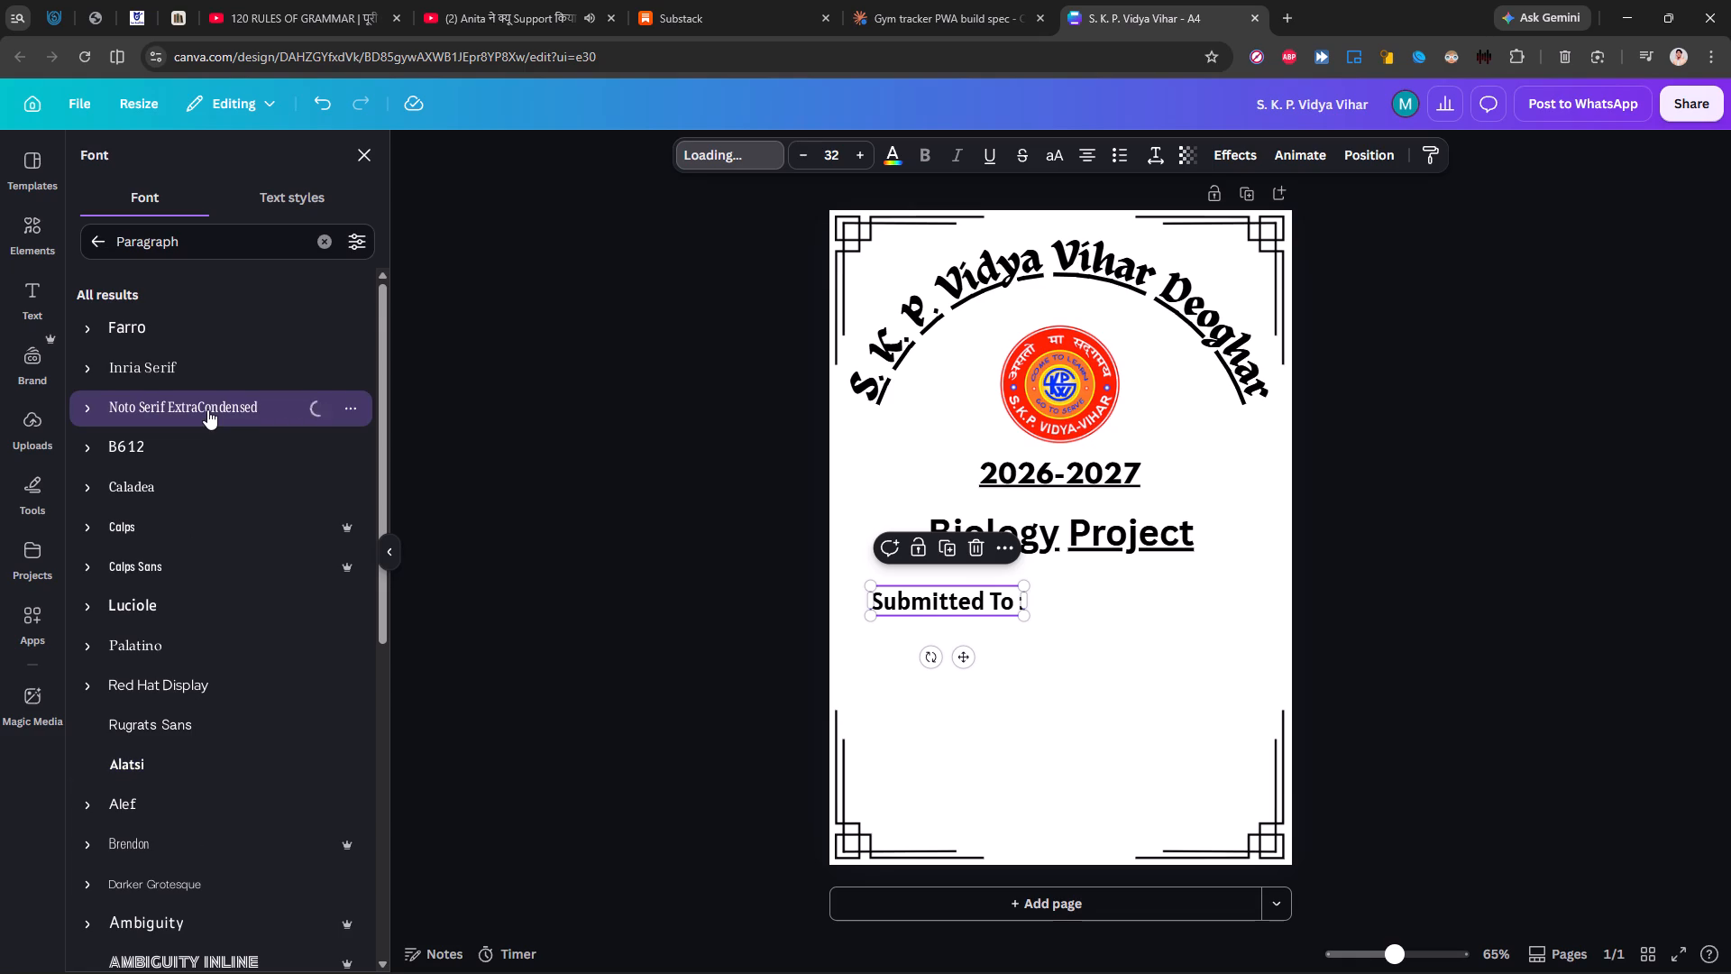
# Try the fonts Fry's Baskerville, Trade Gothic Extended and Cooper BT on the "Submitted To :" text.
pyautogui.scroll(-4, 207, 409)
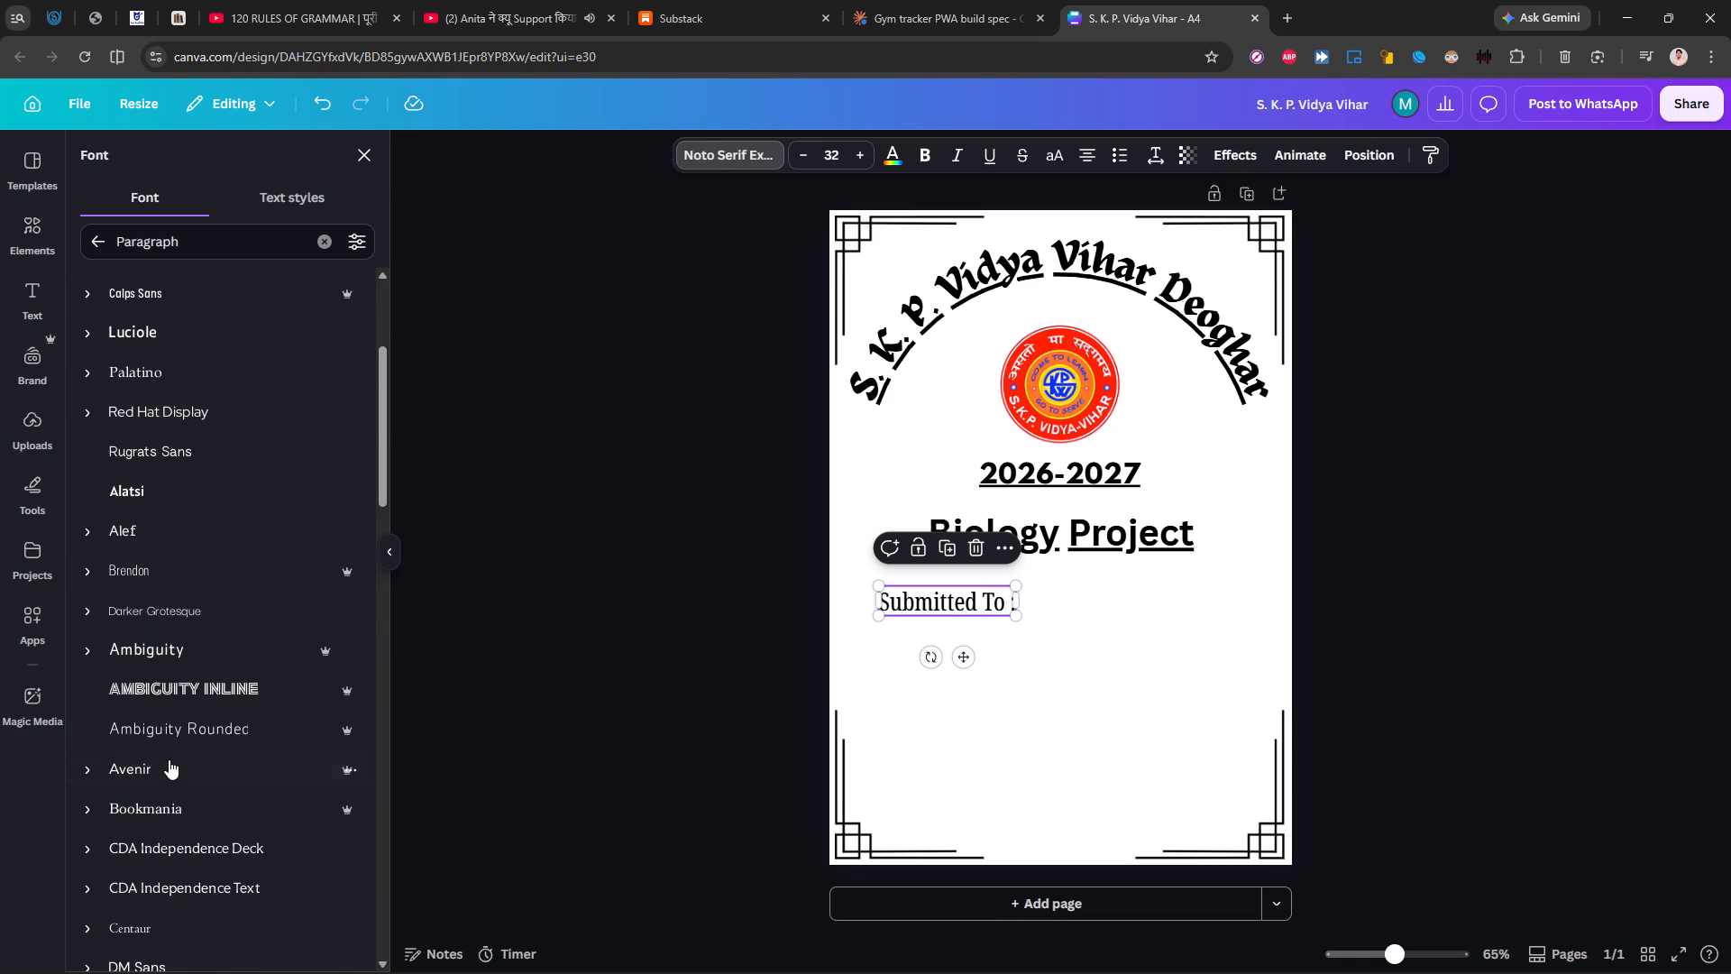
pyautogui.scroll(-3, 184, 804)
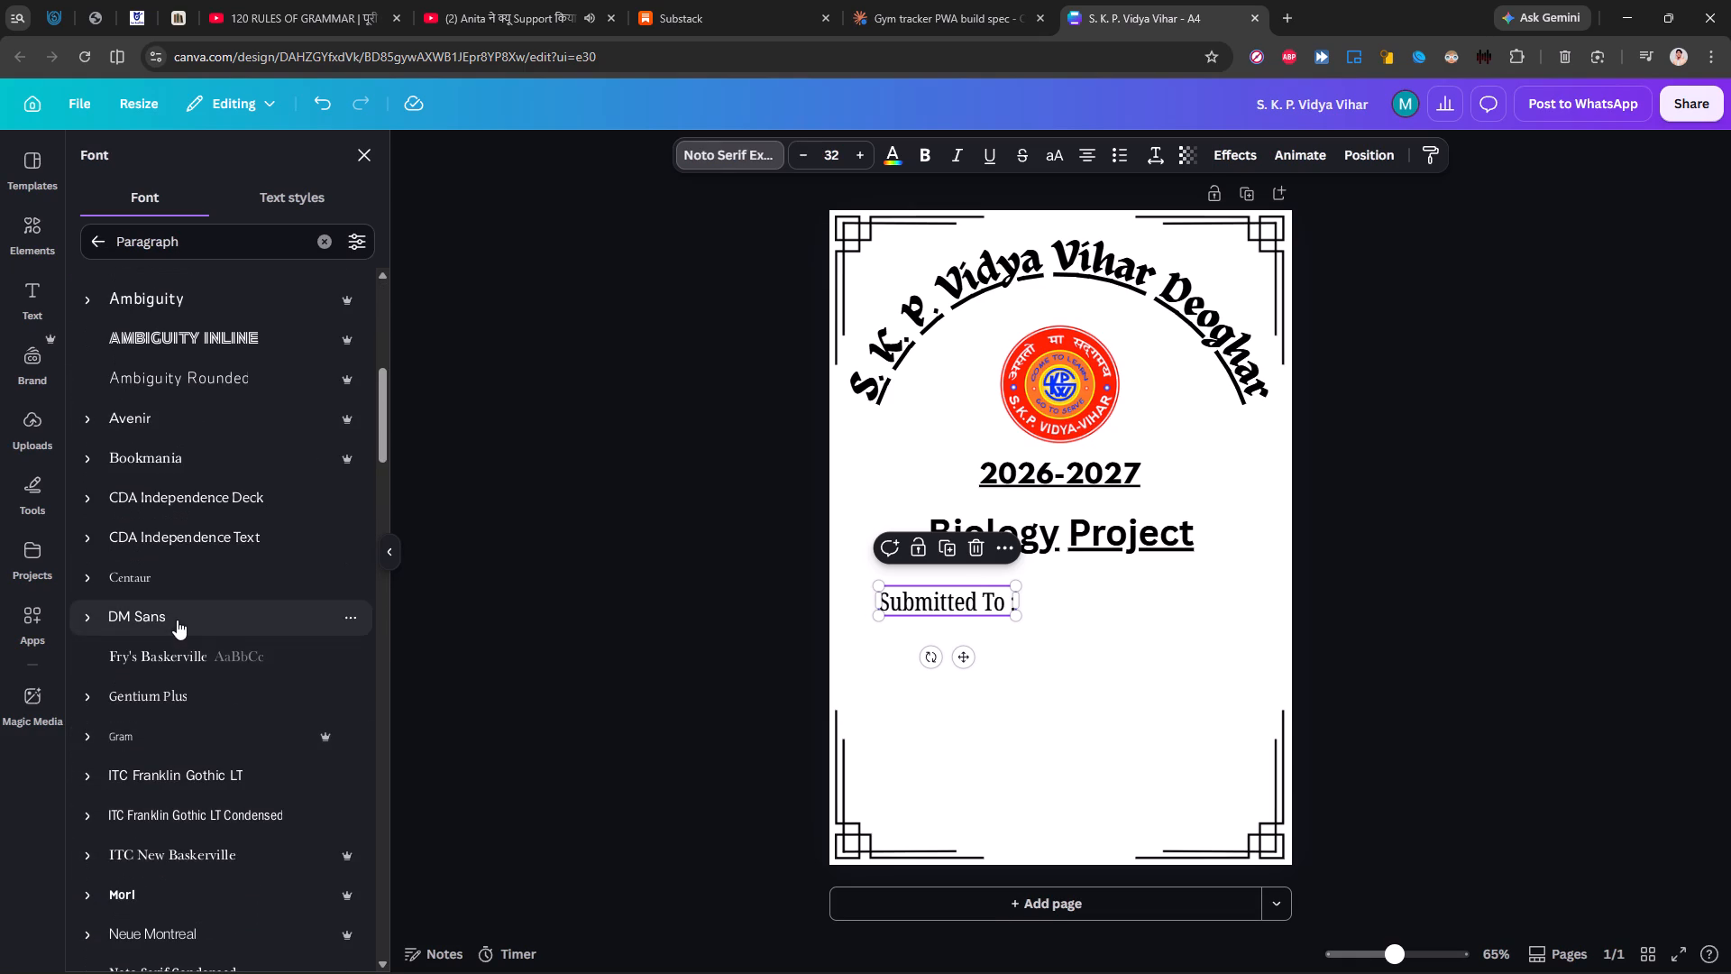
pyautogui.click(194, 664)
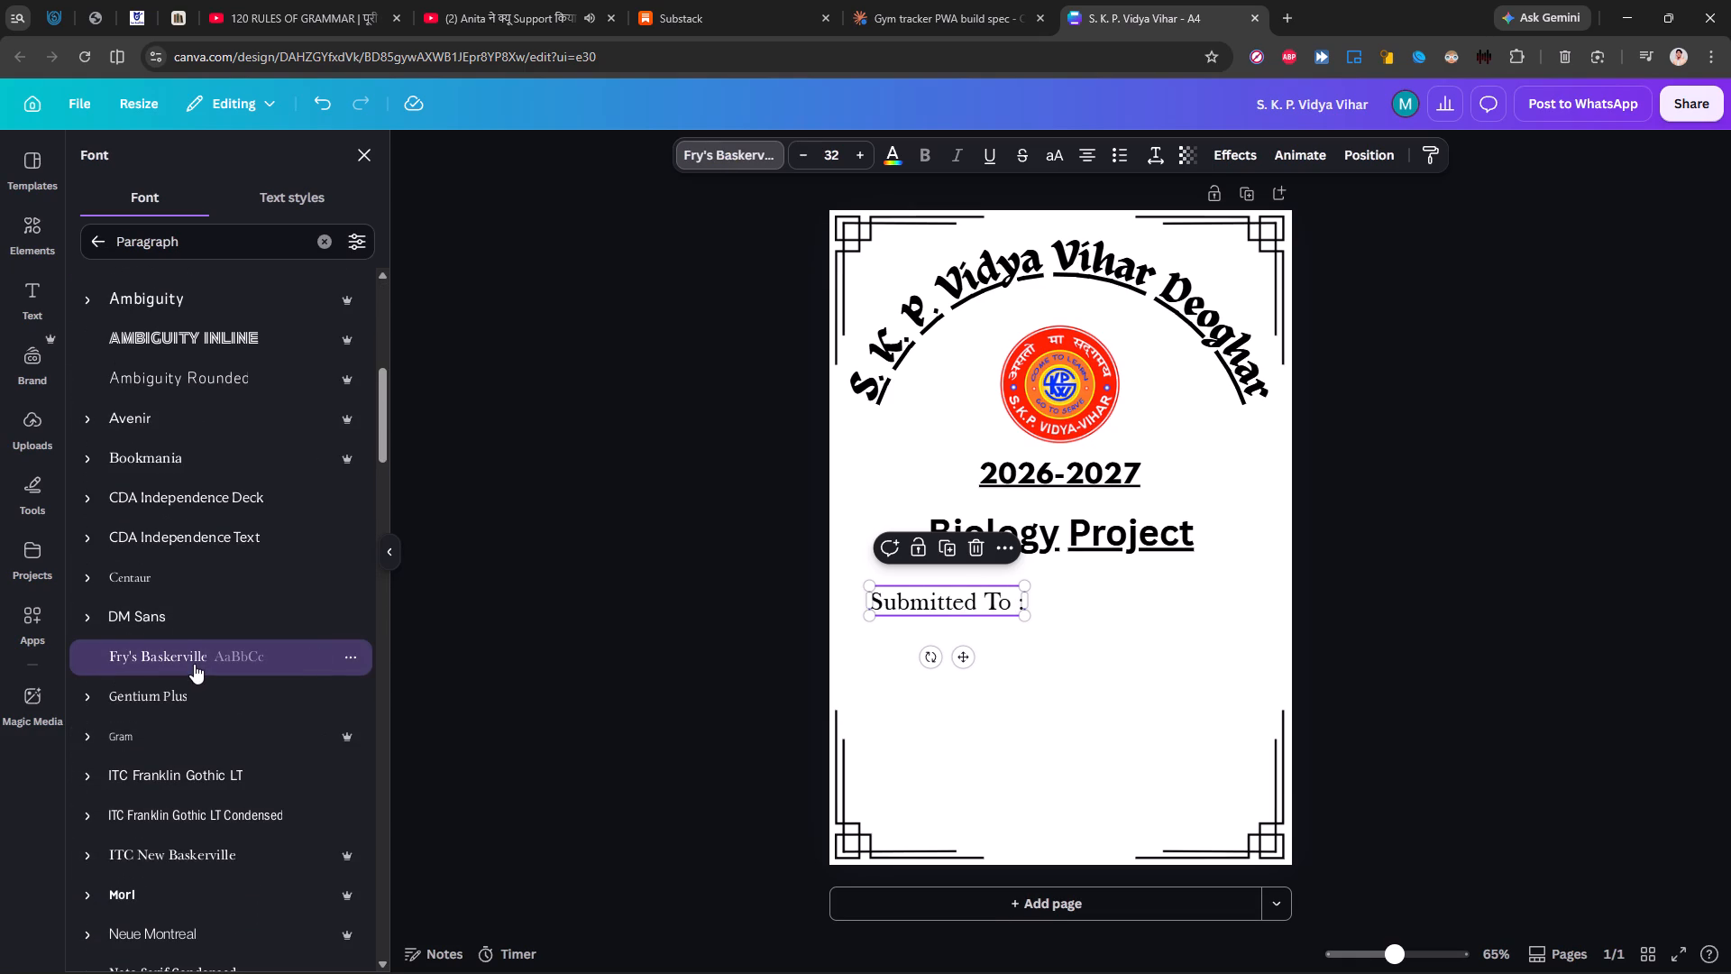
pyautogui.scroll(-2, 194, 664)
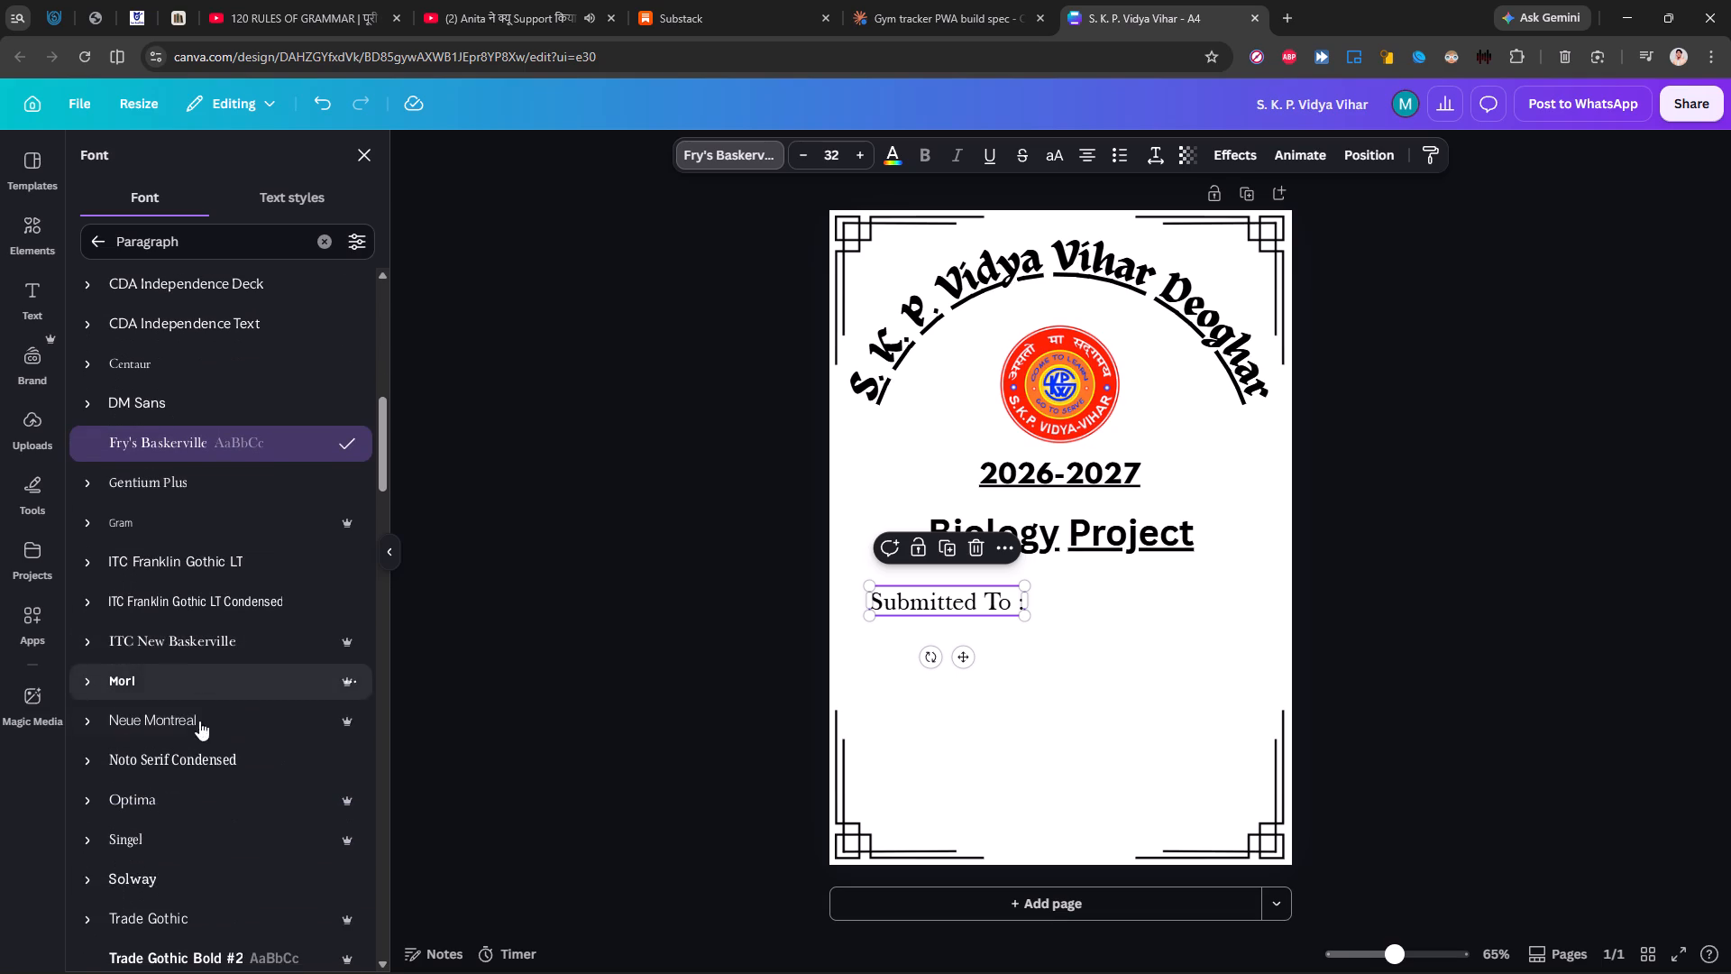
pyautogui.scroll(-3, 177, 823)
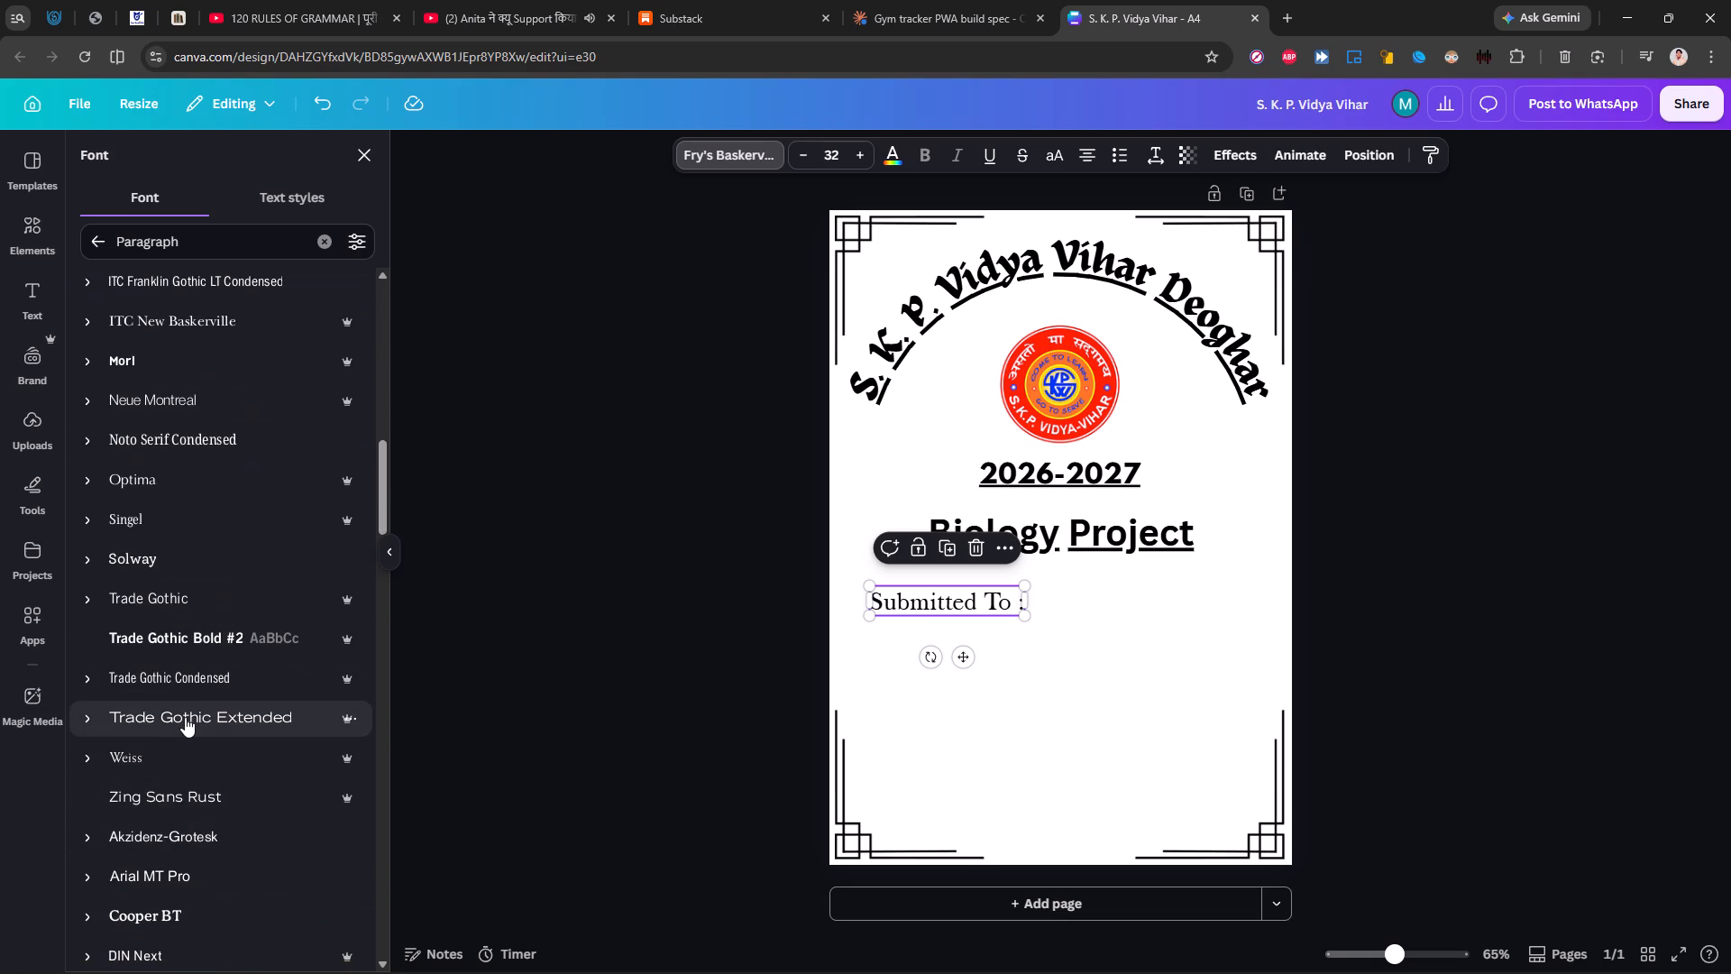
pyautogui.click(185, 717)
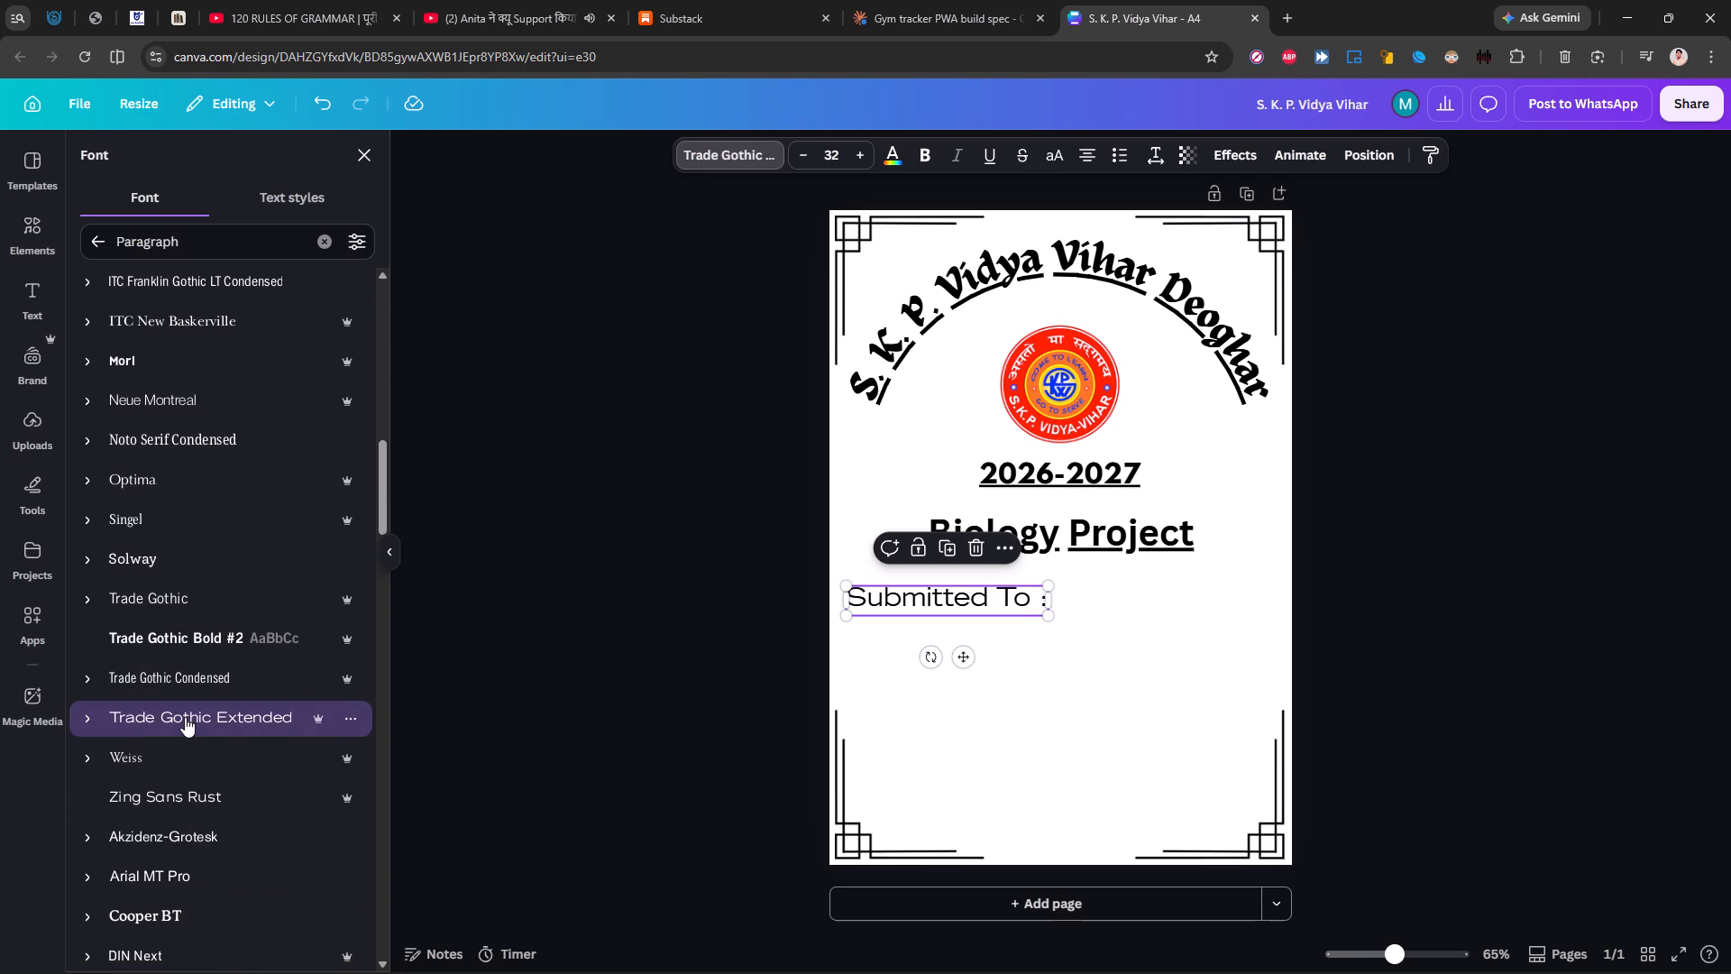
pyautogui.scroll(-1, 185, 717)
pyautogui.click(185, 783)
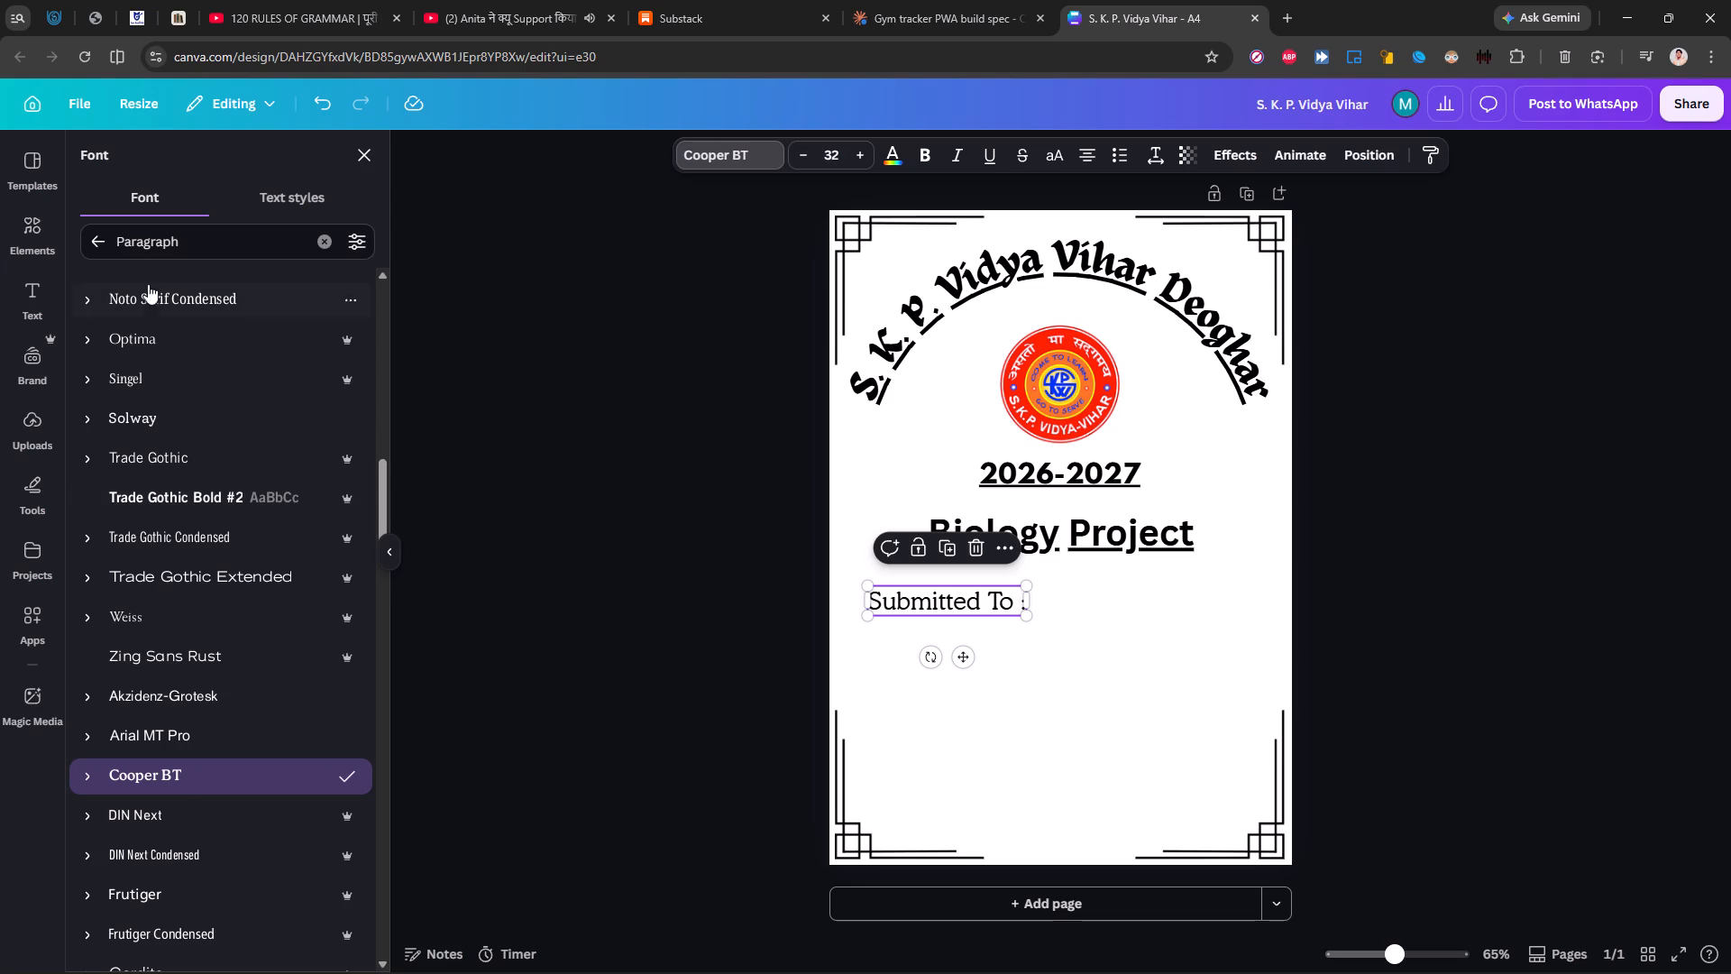
# Set the font of the "Submitted To :" text to The Seasons from the recently used fonts.
pyautogui.click(96, 243)
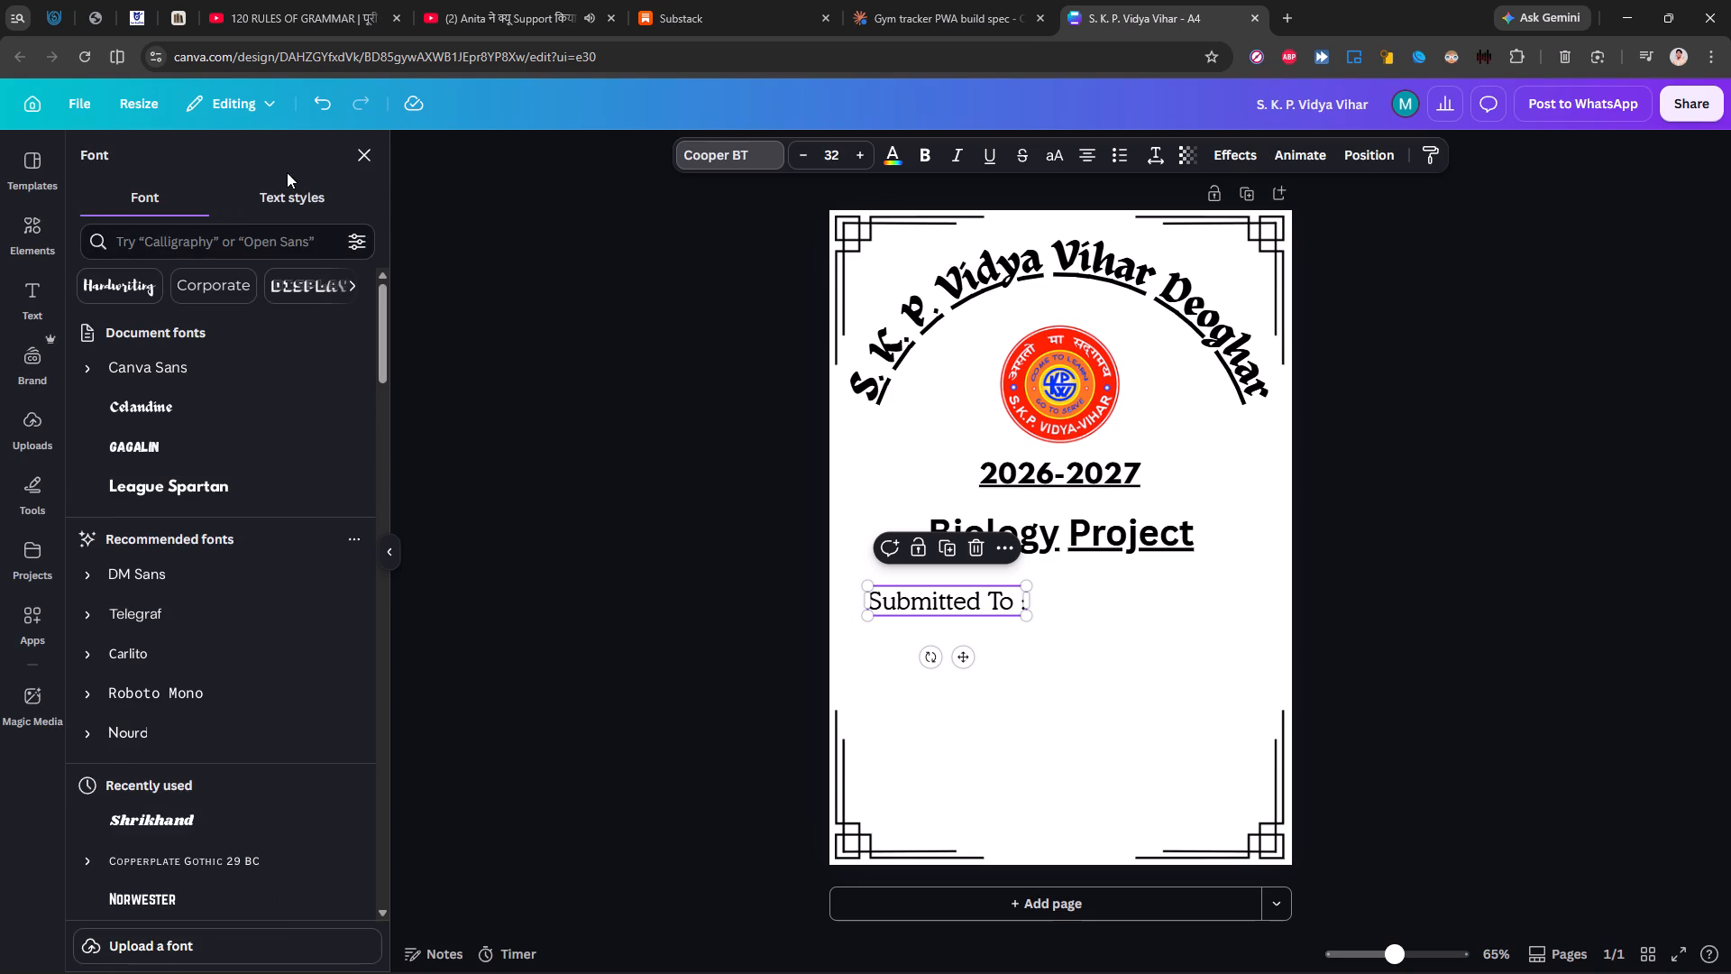
pyautogui.click(293, 187)
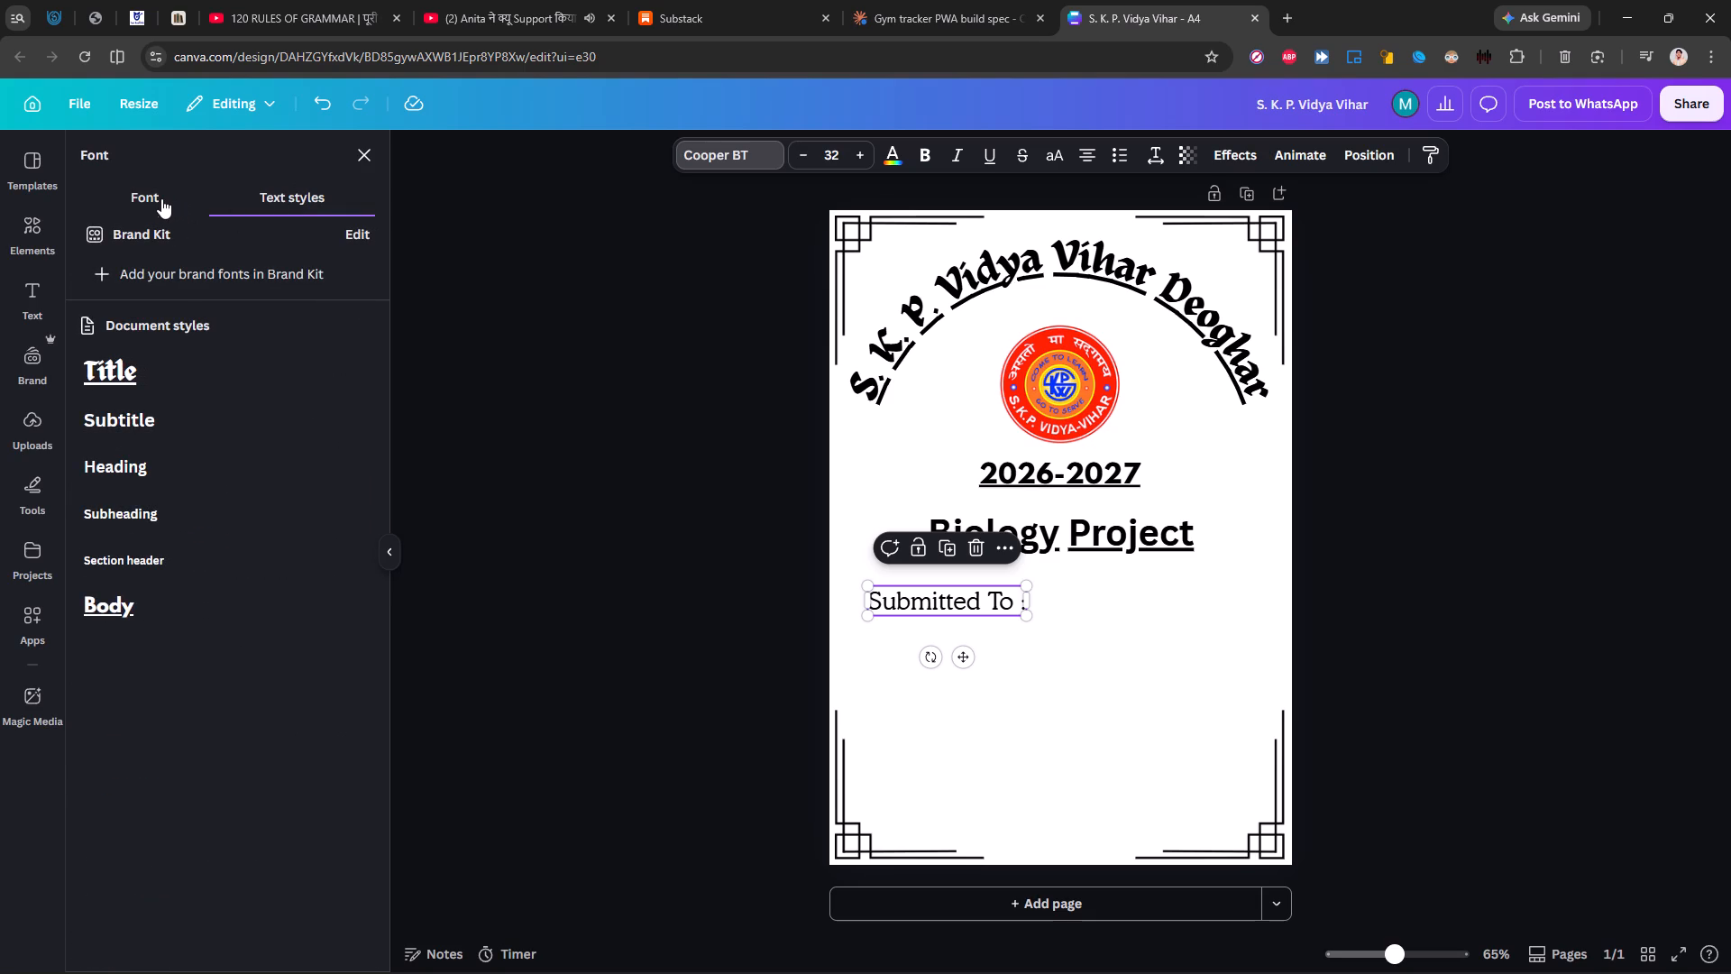
pyautogui.click(158, 200)
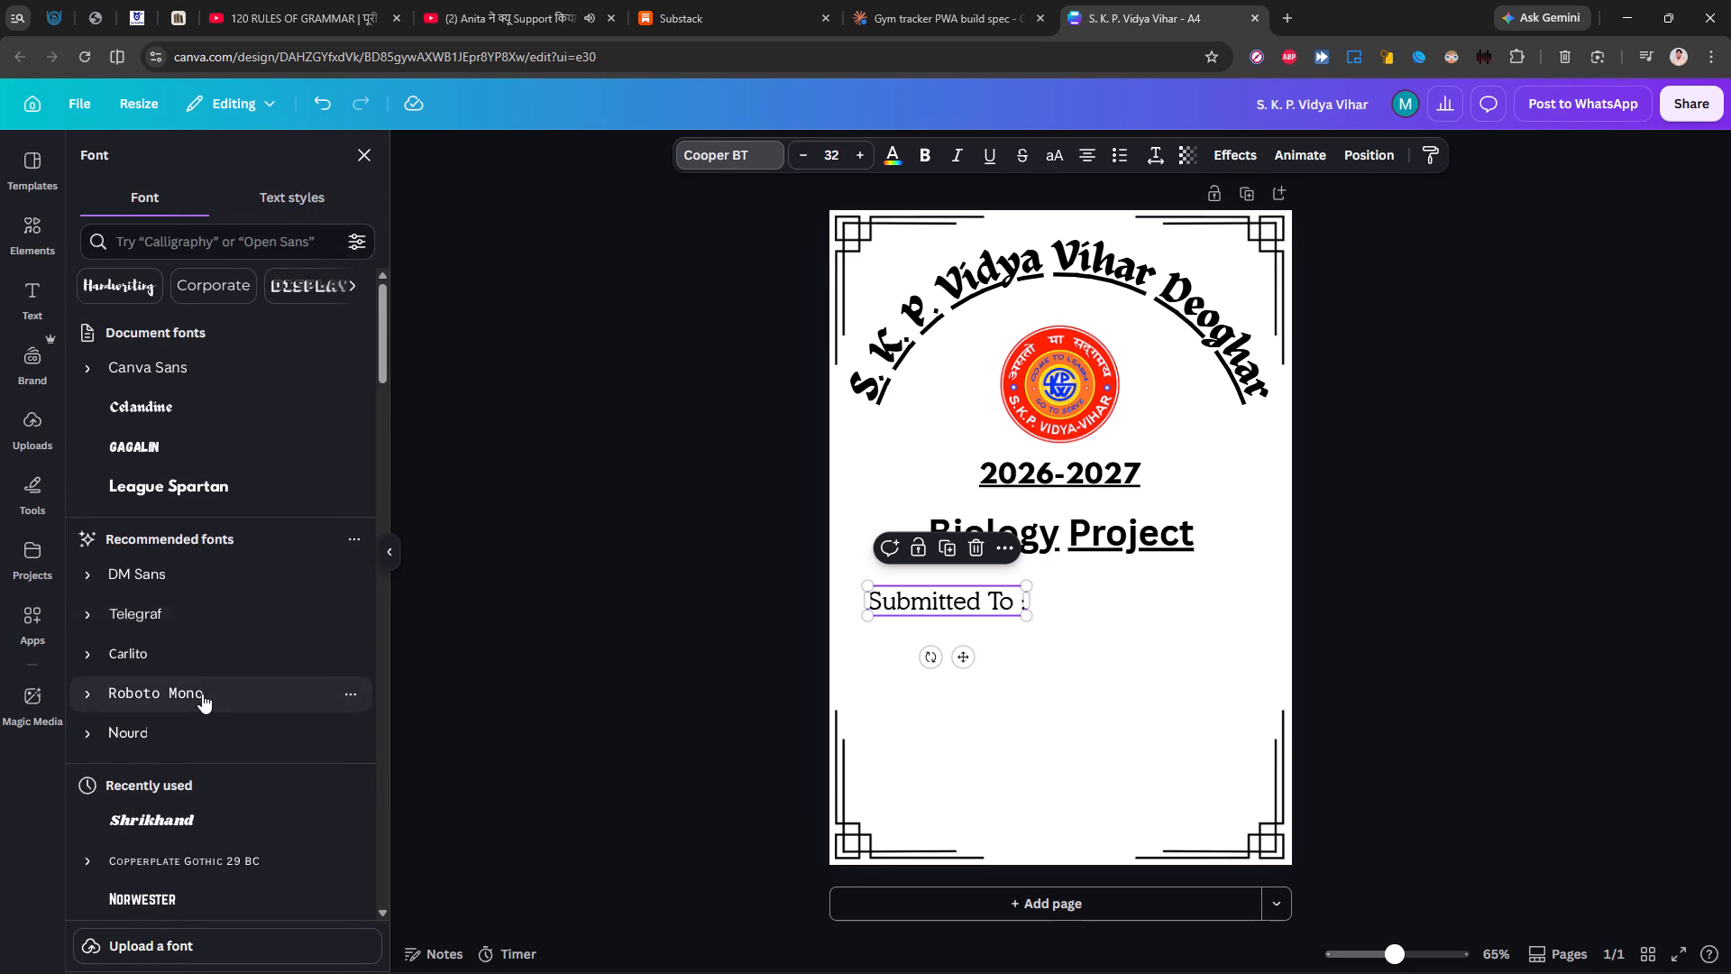
pyautogui.scroll(-3, 202, 694)
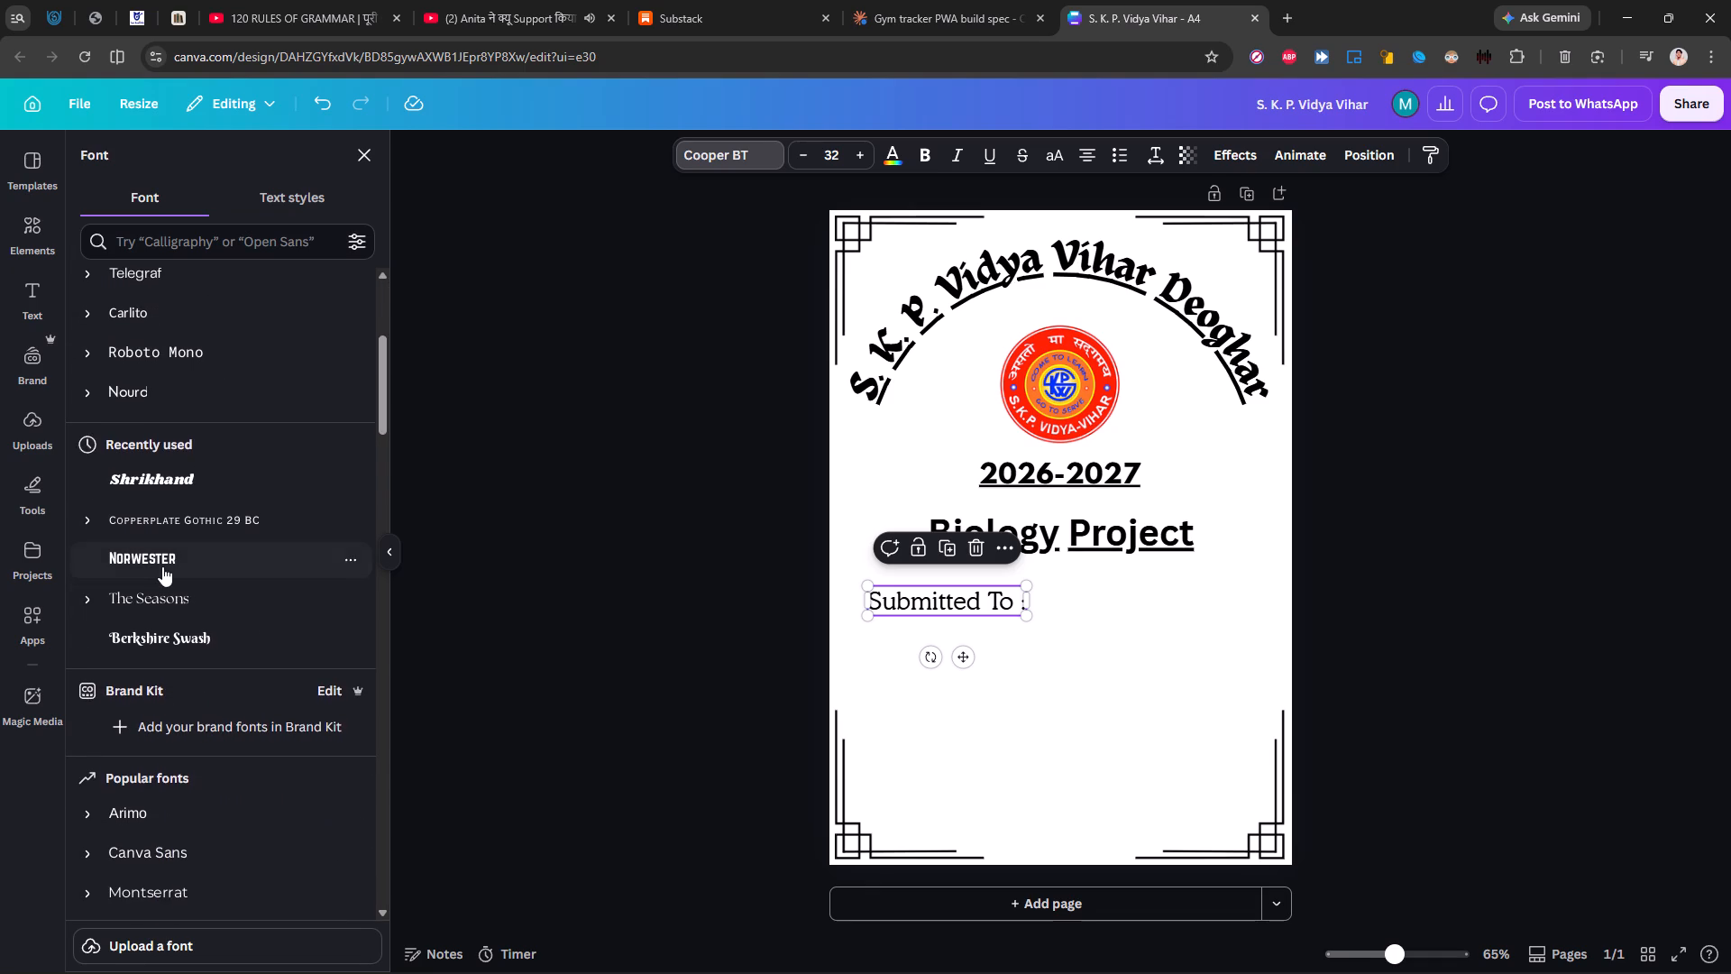
pyautogui.click(161, 588)
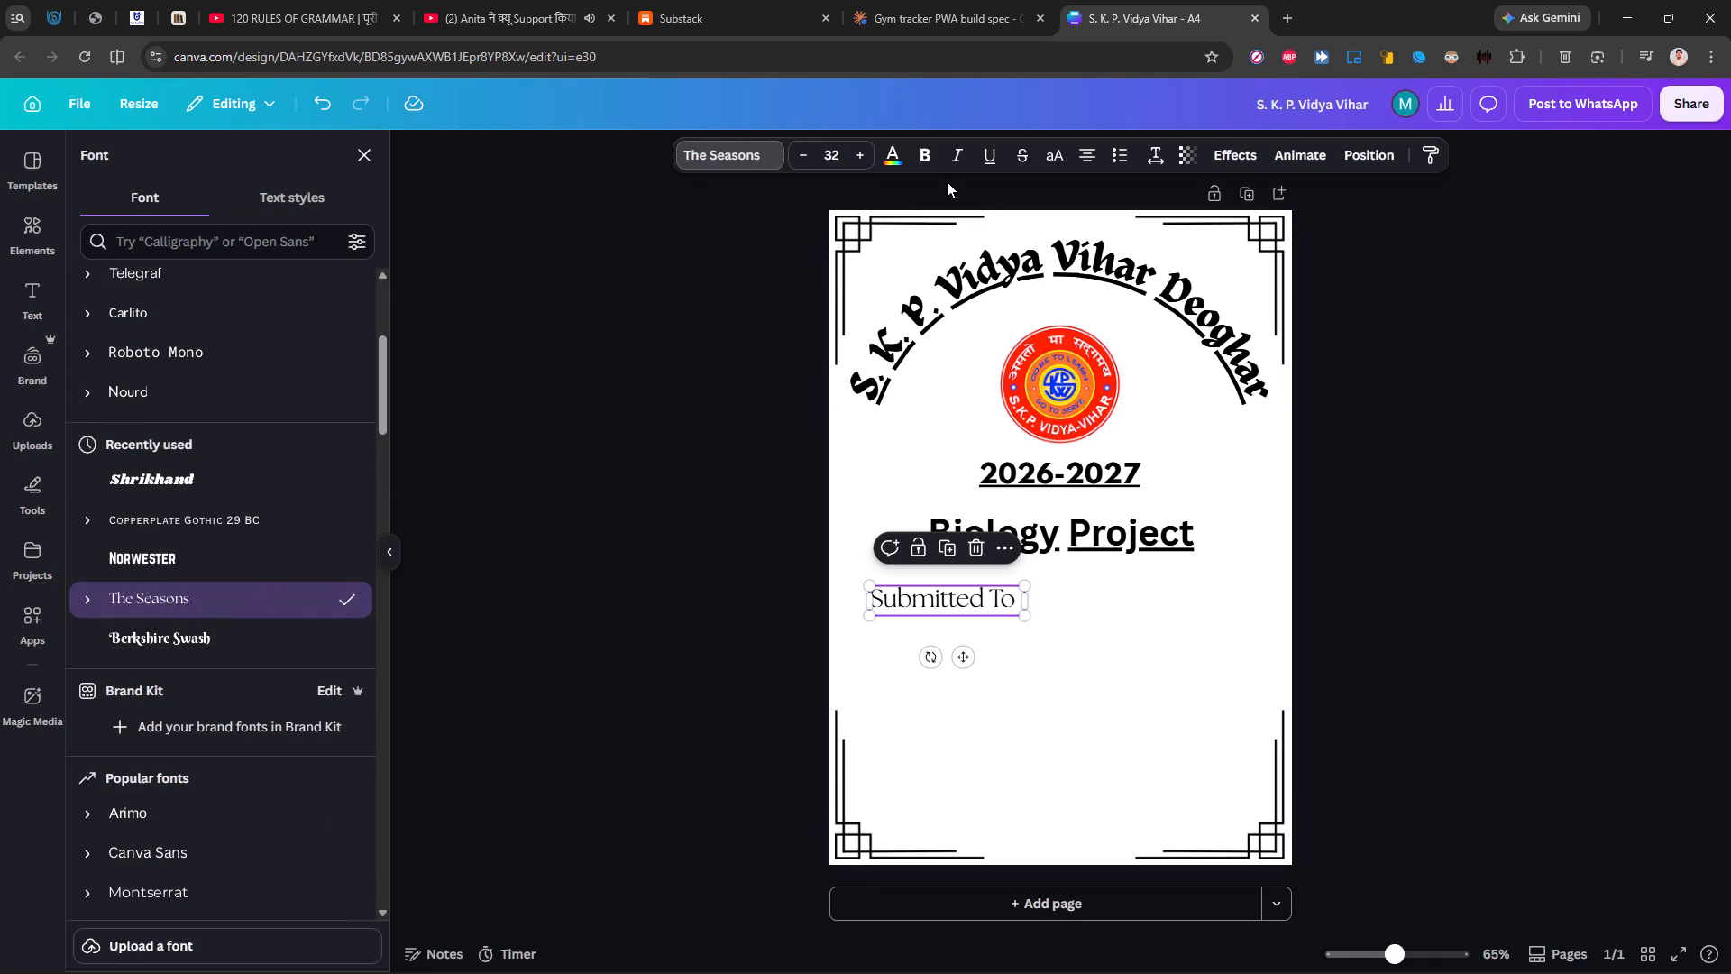
# Make the "Submitted To :" text bold.
pyautogui.click(932, 158)
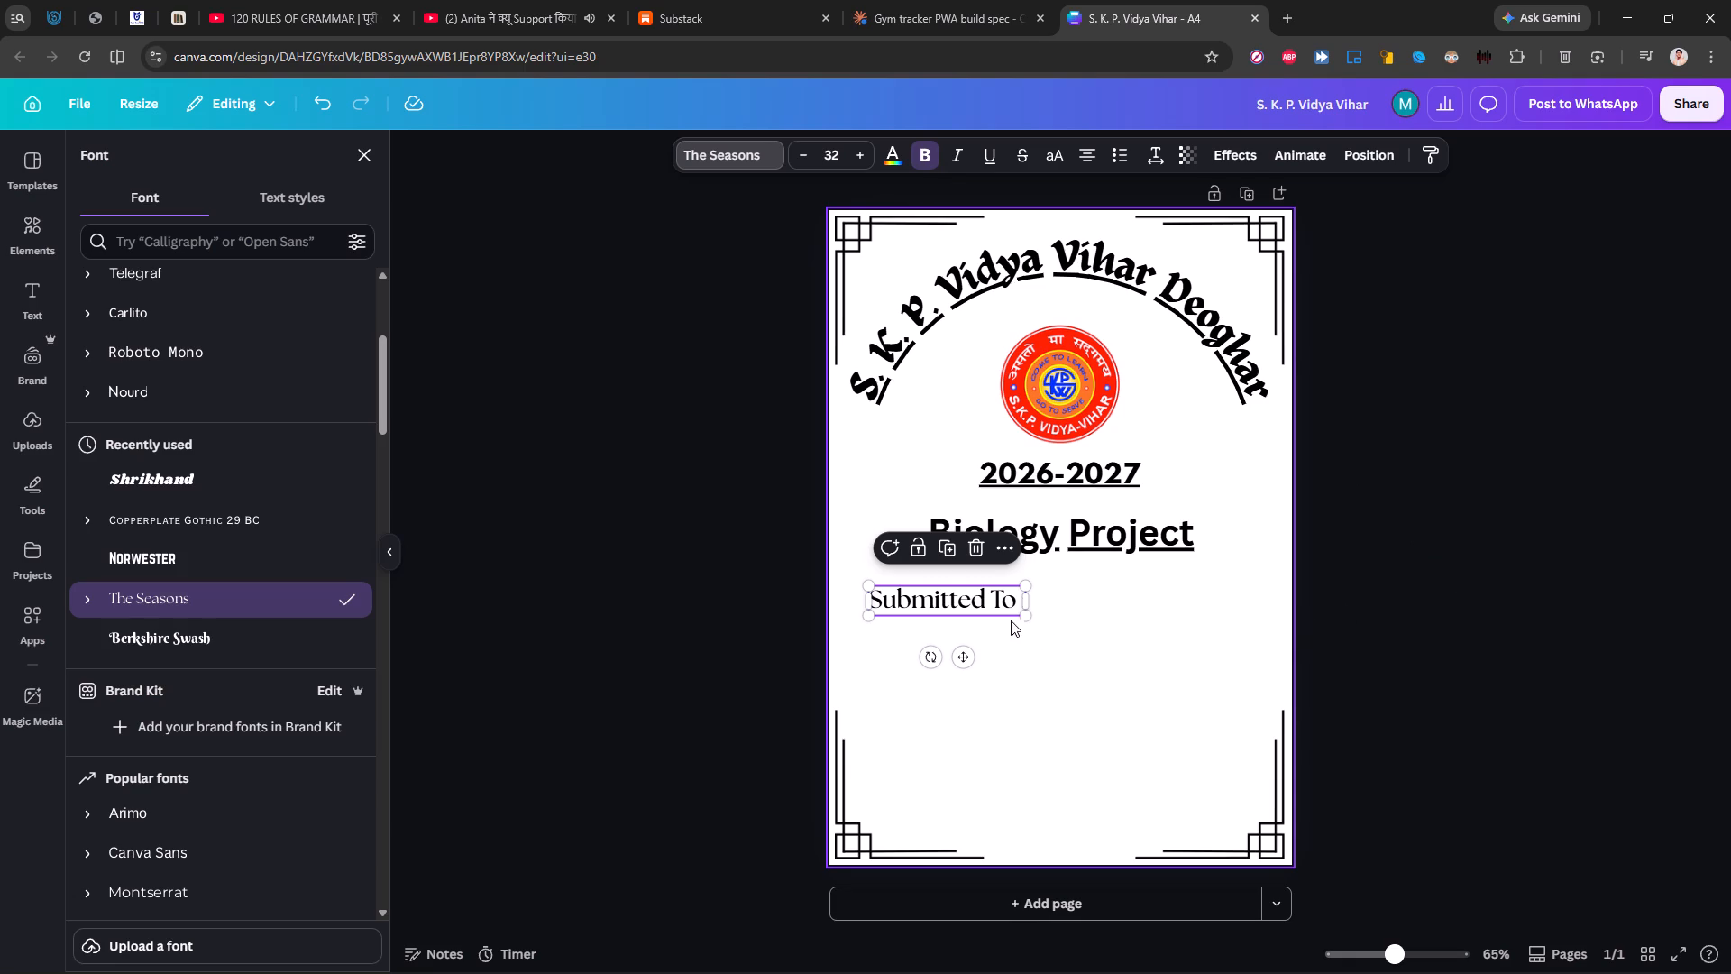
pyautogui.click(1632, 659)
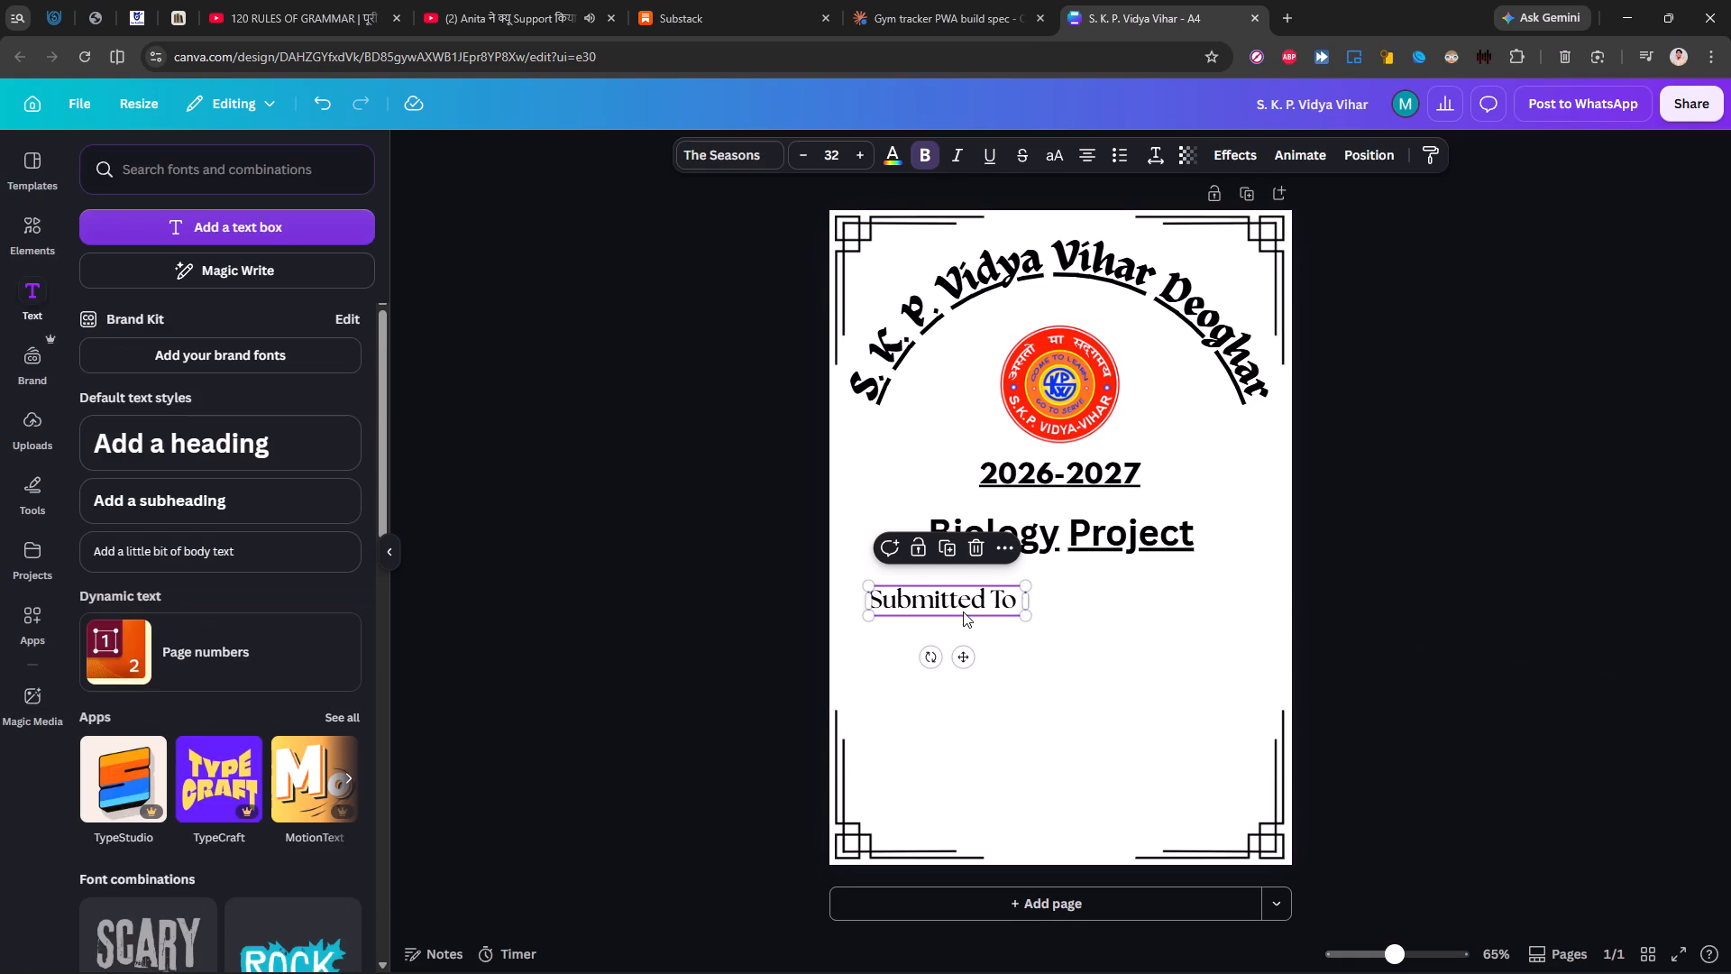
# Nudge the "Submitted To :" text slightly left, closer to the page's left border.
pyautogui.press('Left')
pyautogui.press('Left')
pyautogui.press('Left')
pyautogui.press('Left')
pyautogui.press('Left')
pyautogui.press('Left')
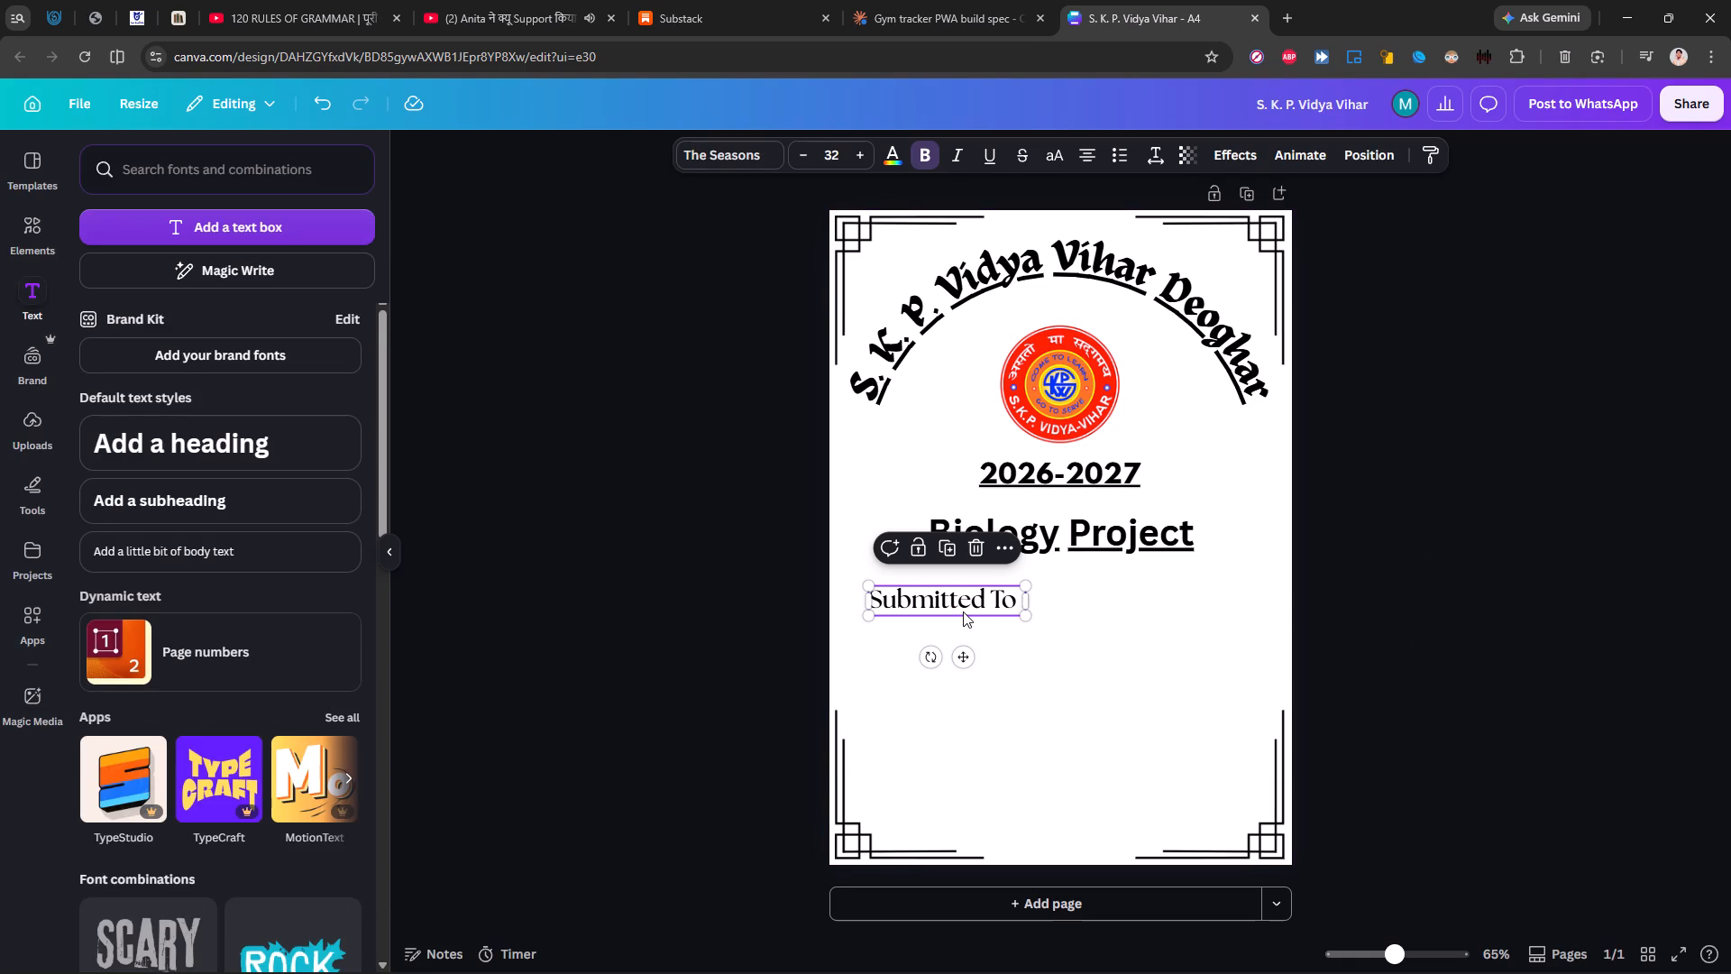
pyautogui.click(946, 603)
pyautogui.press('Left')
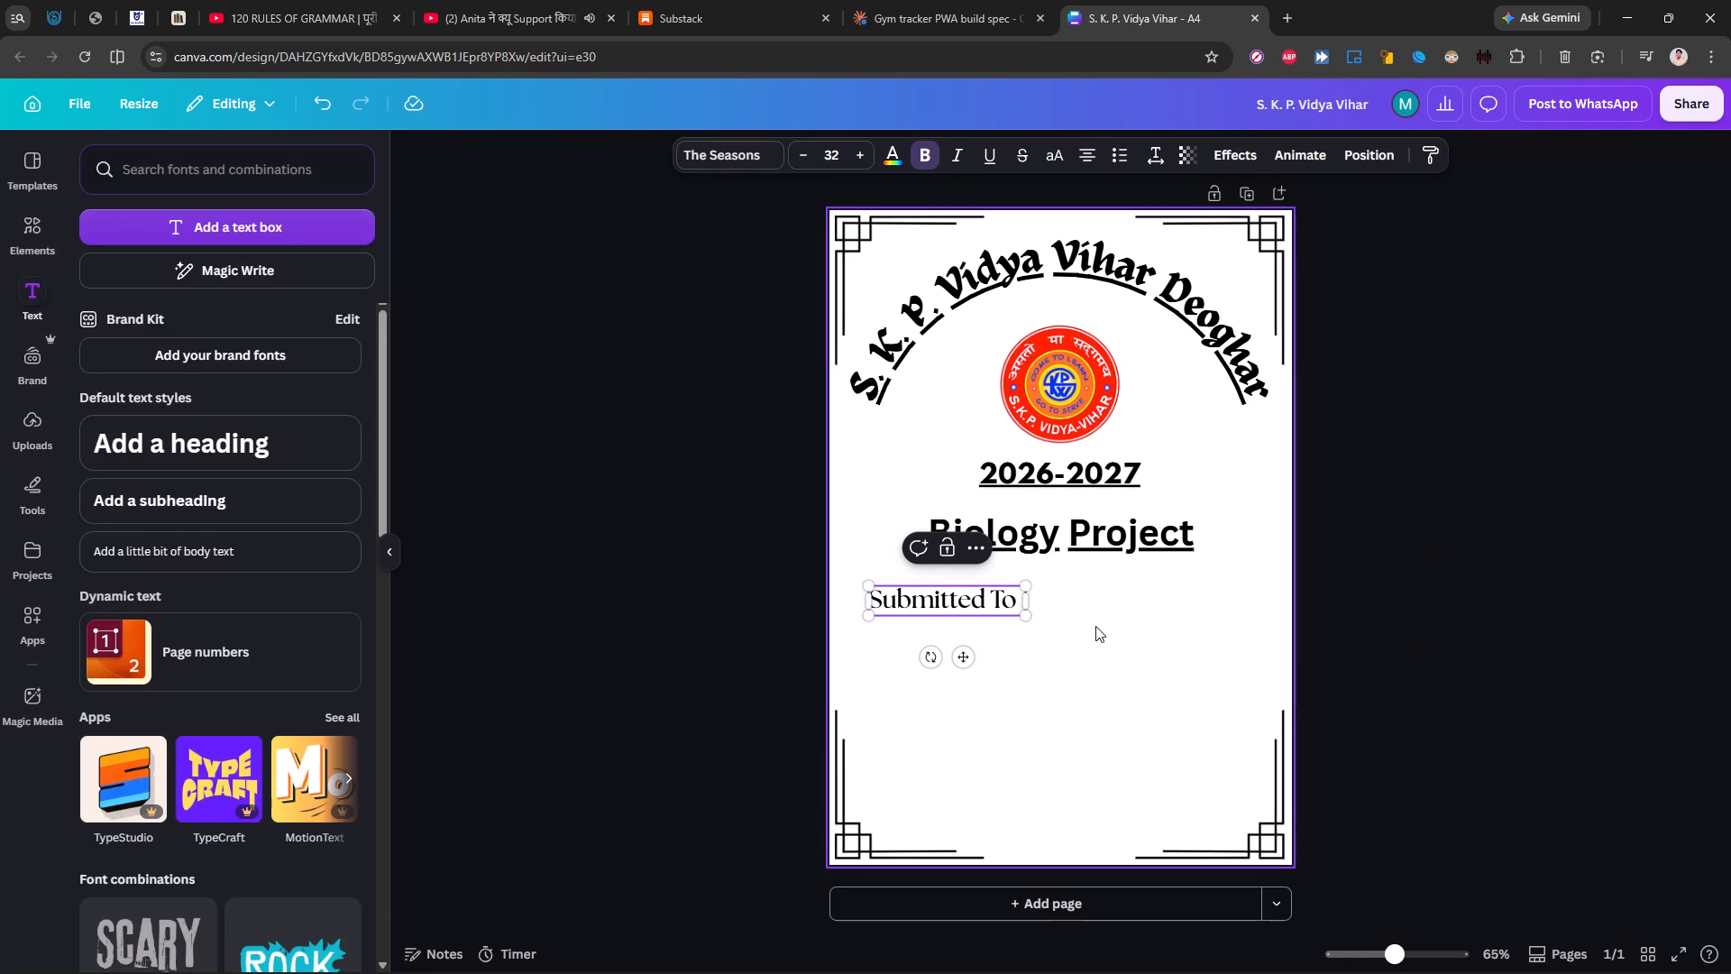
pyautogui.click(1095, 626)
pyautogui.click(965, 583)
pyautogui.press('Left')
pyautogui.press('Left')
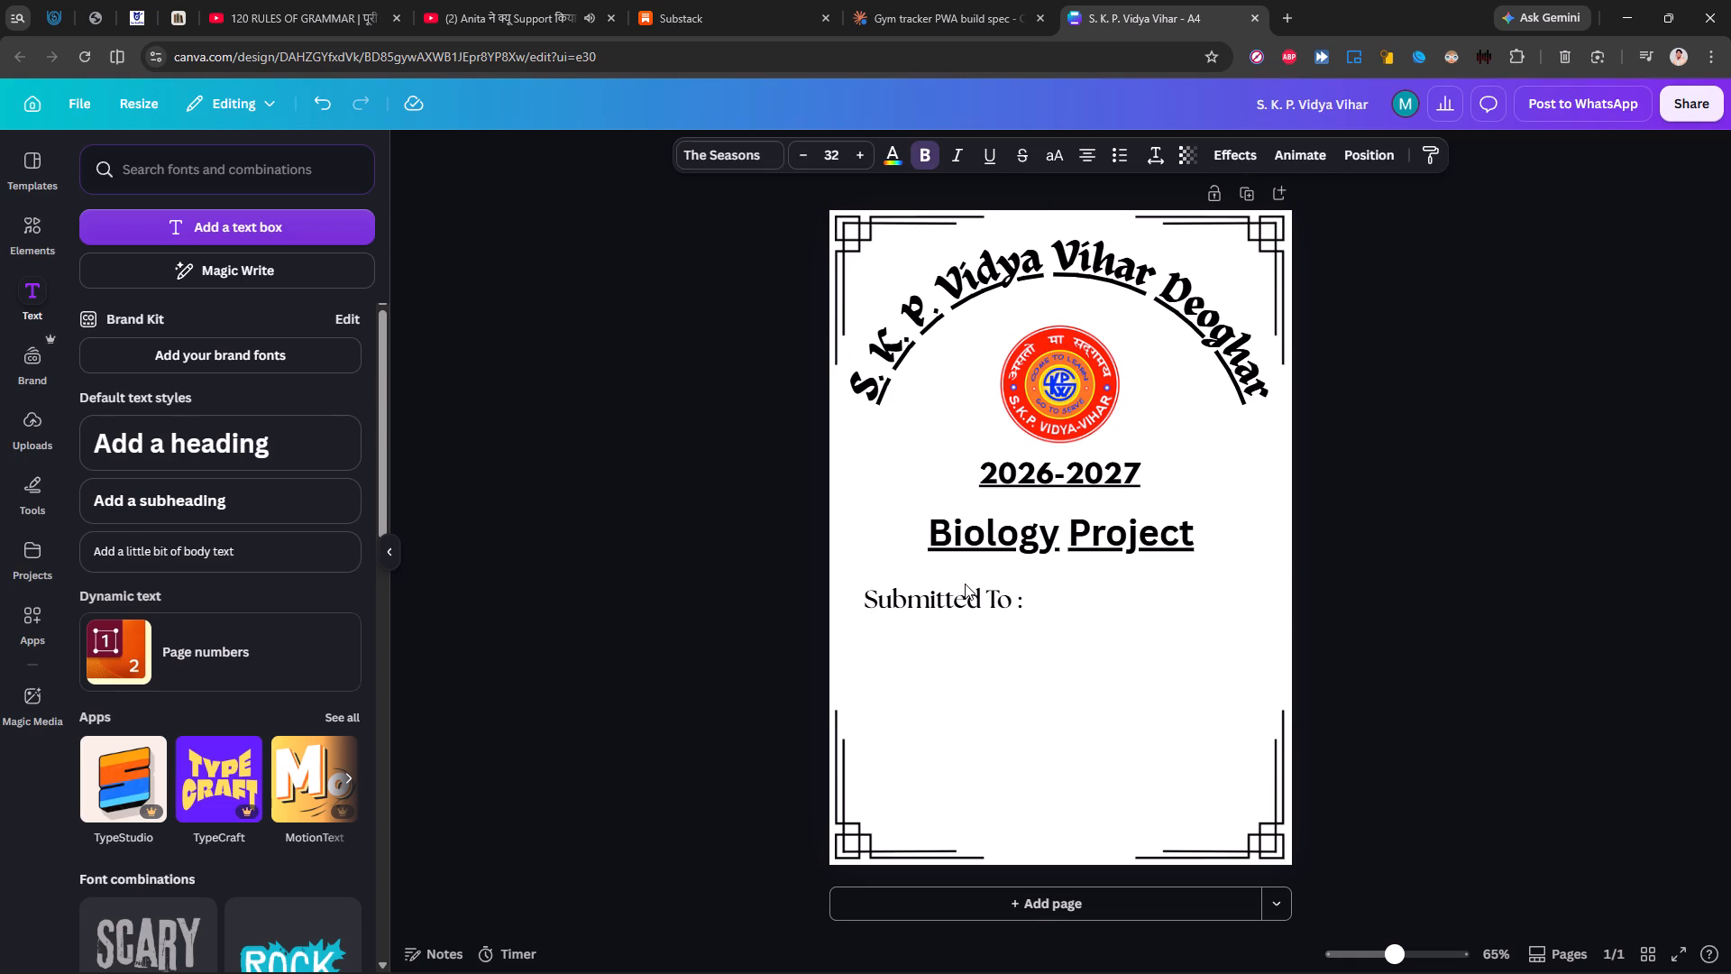
pyautogui.press('Left')
pyautogui.press('Left')
pyautogui.press('Left')
pyautogui.press('Left')
pyautogui.press('Left')
pyautogui.press('Right')
pyautogui.press('Right')
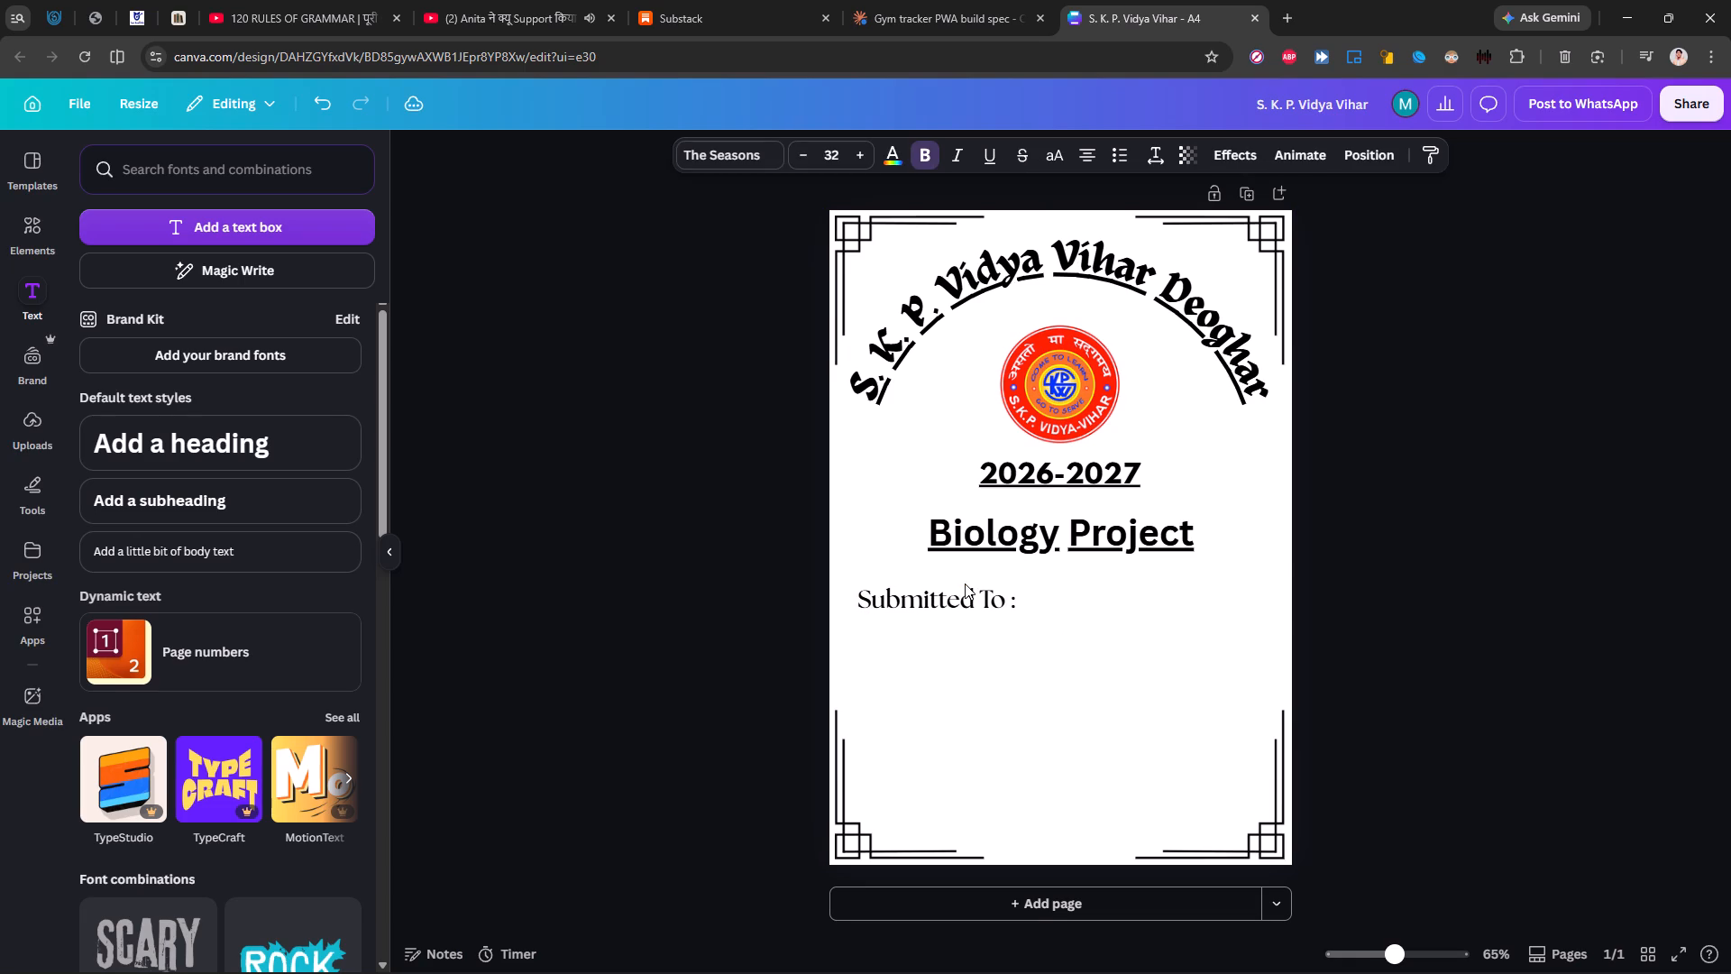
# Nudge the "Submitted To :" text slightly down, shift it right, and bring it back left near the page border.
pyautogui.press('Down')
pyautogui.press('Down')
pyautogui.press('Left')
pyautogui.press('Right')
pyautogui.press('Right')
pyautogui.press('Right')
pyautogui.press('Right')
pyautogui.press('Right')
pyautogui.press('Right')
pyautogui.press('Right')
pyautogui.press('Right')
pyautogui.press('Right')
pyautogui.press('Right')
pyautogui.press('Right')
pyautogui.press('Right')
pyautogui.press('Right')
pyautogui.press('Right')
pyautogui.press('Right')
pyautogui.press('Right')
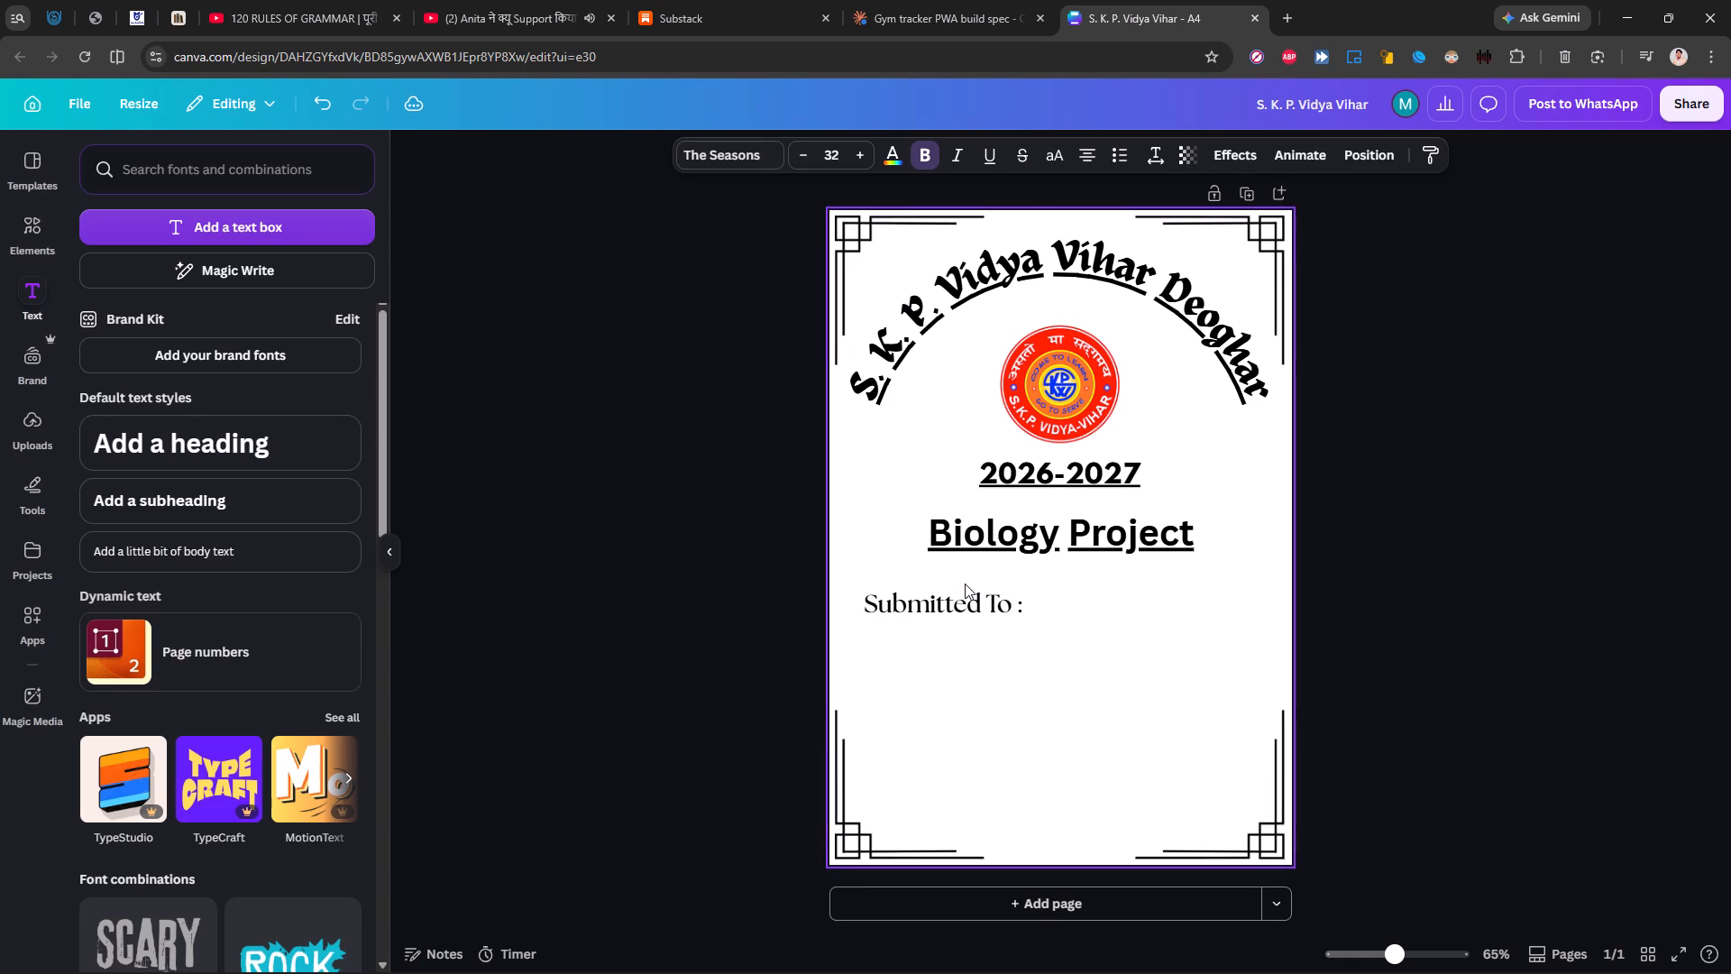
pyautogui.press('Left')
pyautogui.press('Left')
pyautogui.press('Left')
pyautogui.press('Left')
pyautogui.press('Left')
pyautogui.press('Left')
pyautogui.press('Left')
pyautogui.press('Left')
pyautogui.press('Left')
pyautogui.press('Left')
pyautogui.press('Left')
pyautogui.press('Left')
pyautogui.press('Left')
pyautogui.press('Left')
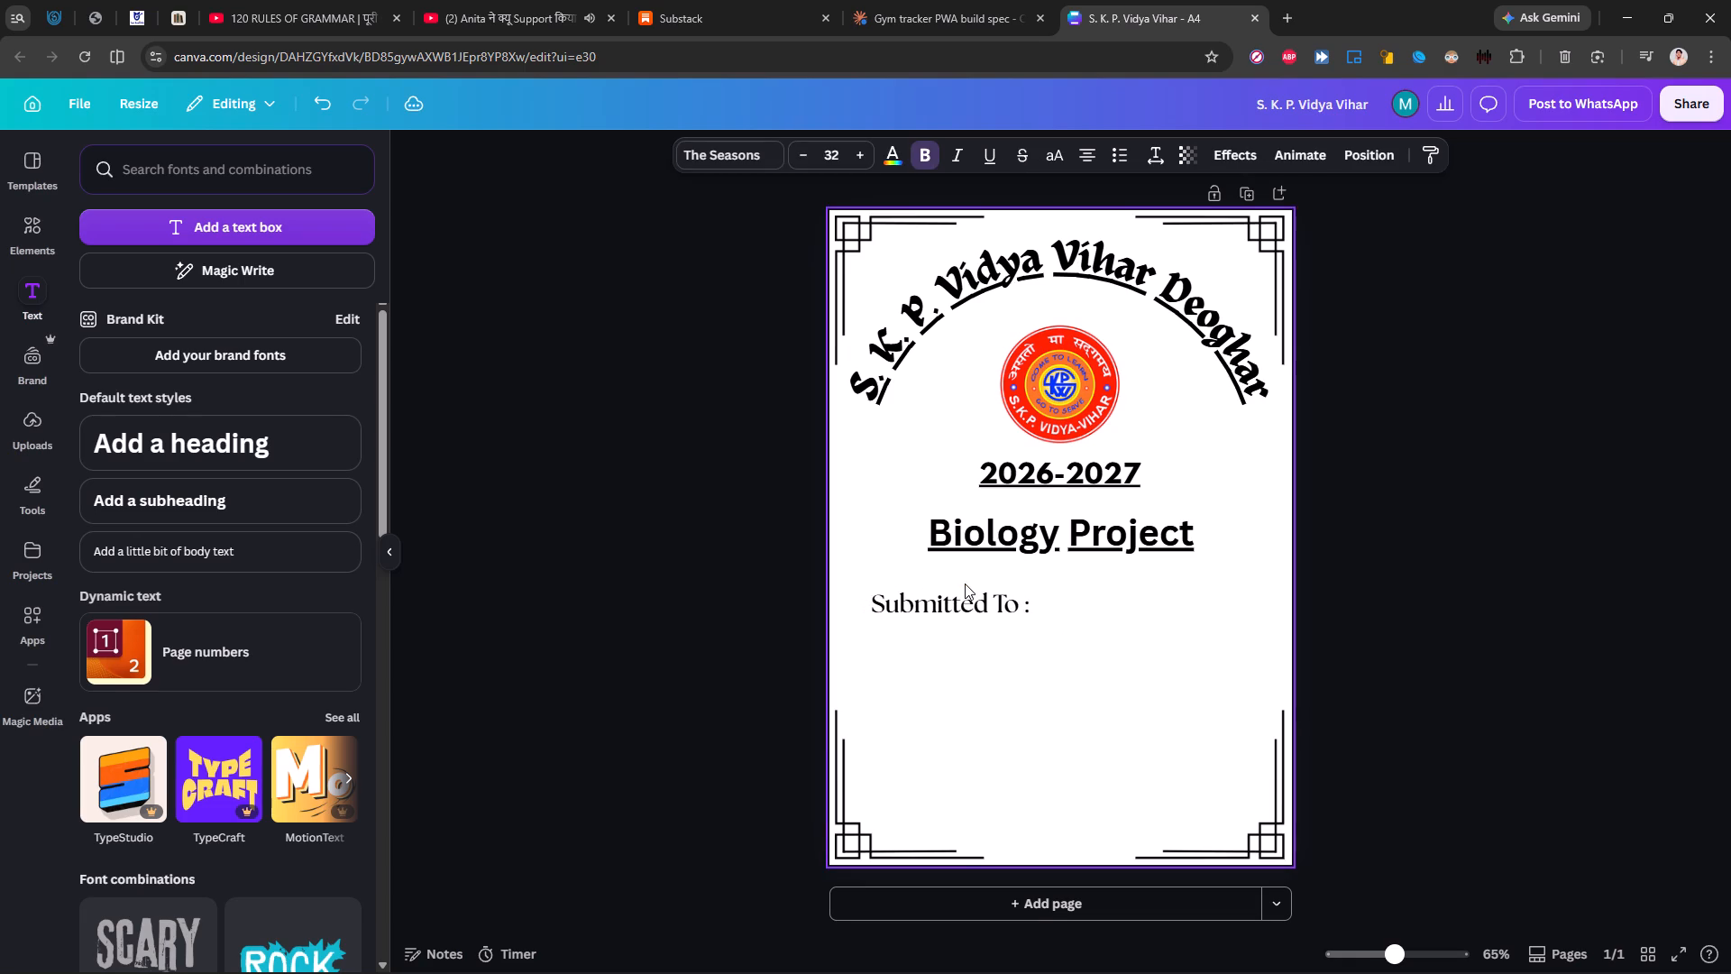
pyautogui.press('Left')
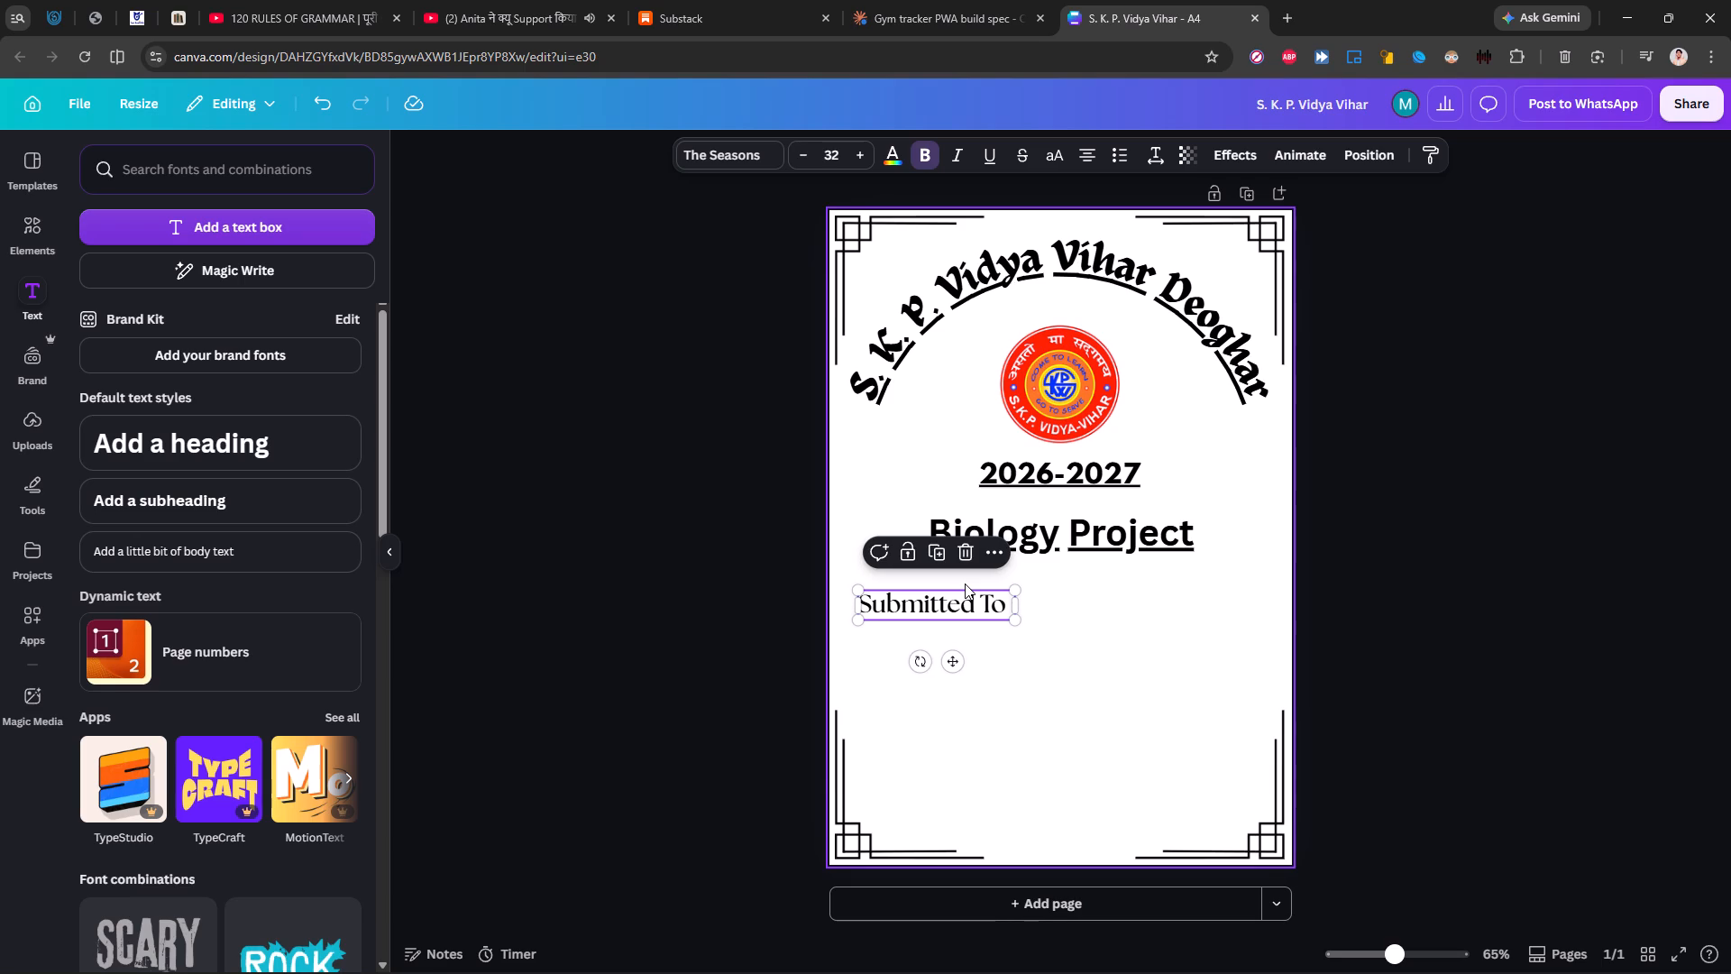
# Move the "Submitted To :" text slightly up toward the "Biology Project" heading, keeping it near the left border, and deselect it.
pyautogui.moveTo(947, 598); pyautogui.dragTo(947, 596)
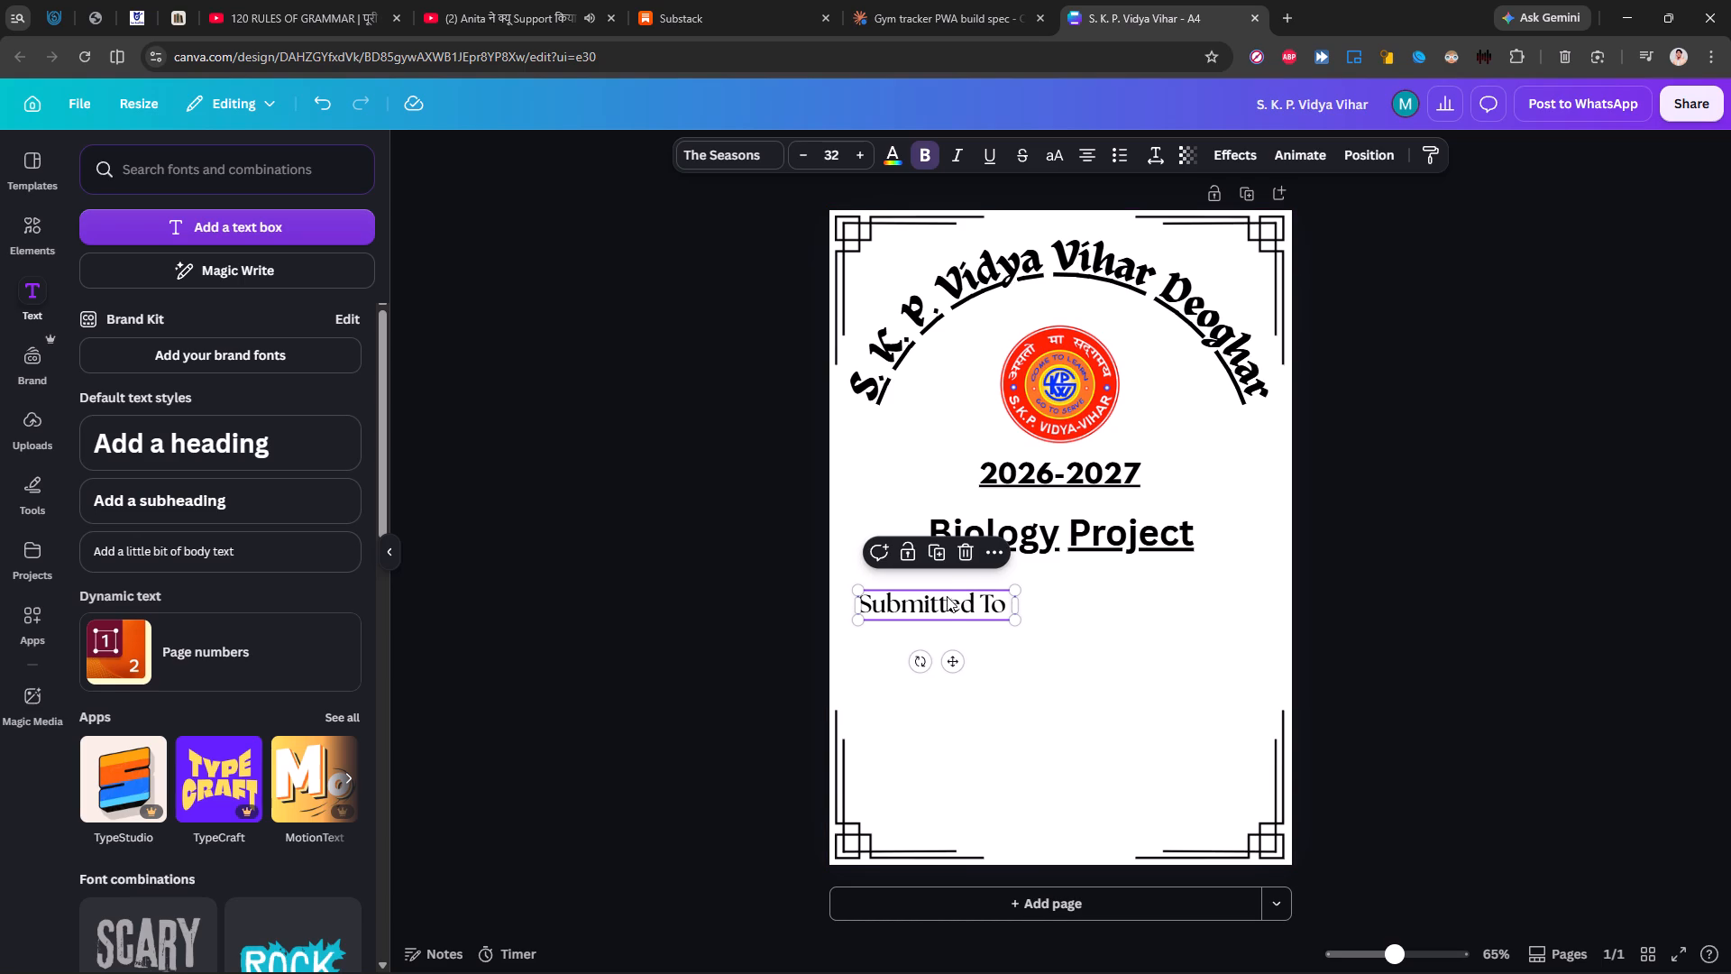
pyautogui.moveTo(947, 596); pyautogui.dragTo(947, 588)
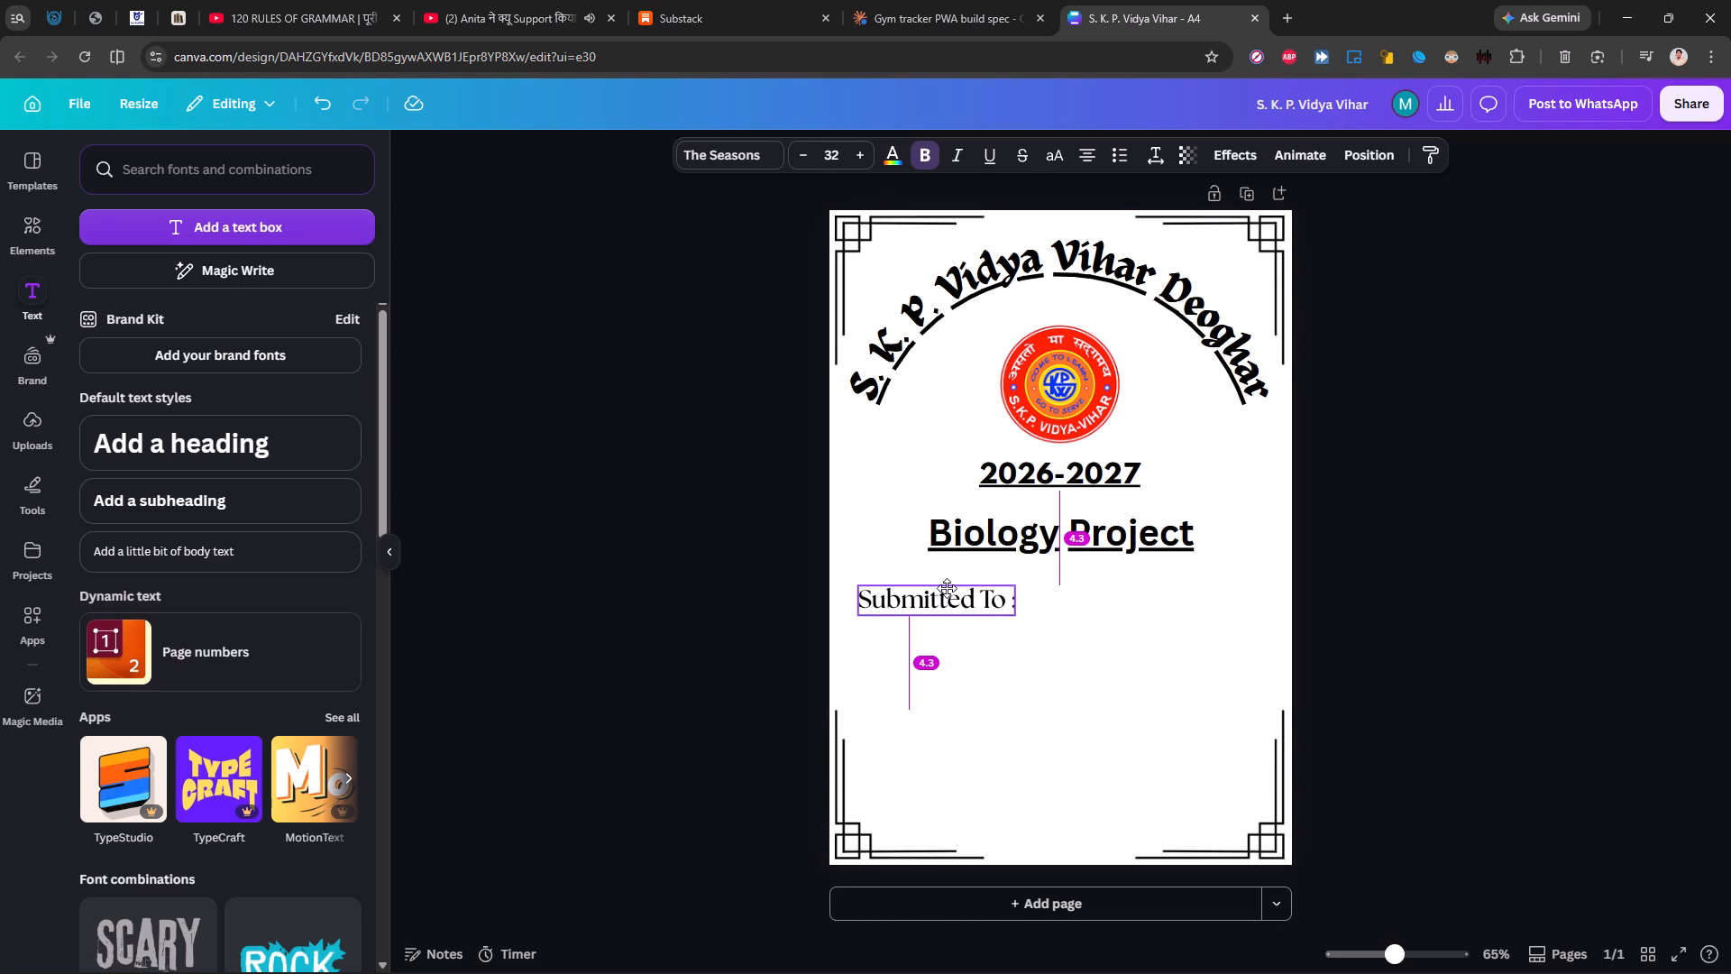
pyautogui.moveTo(947, 588); pyautogui.dragTo(948, 588)
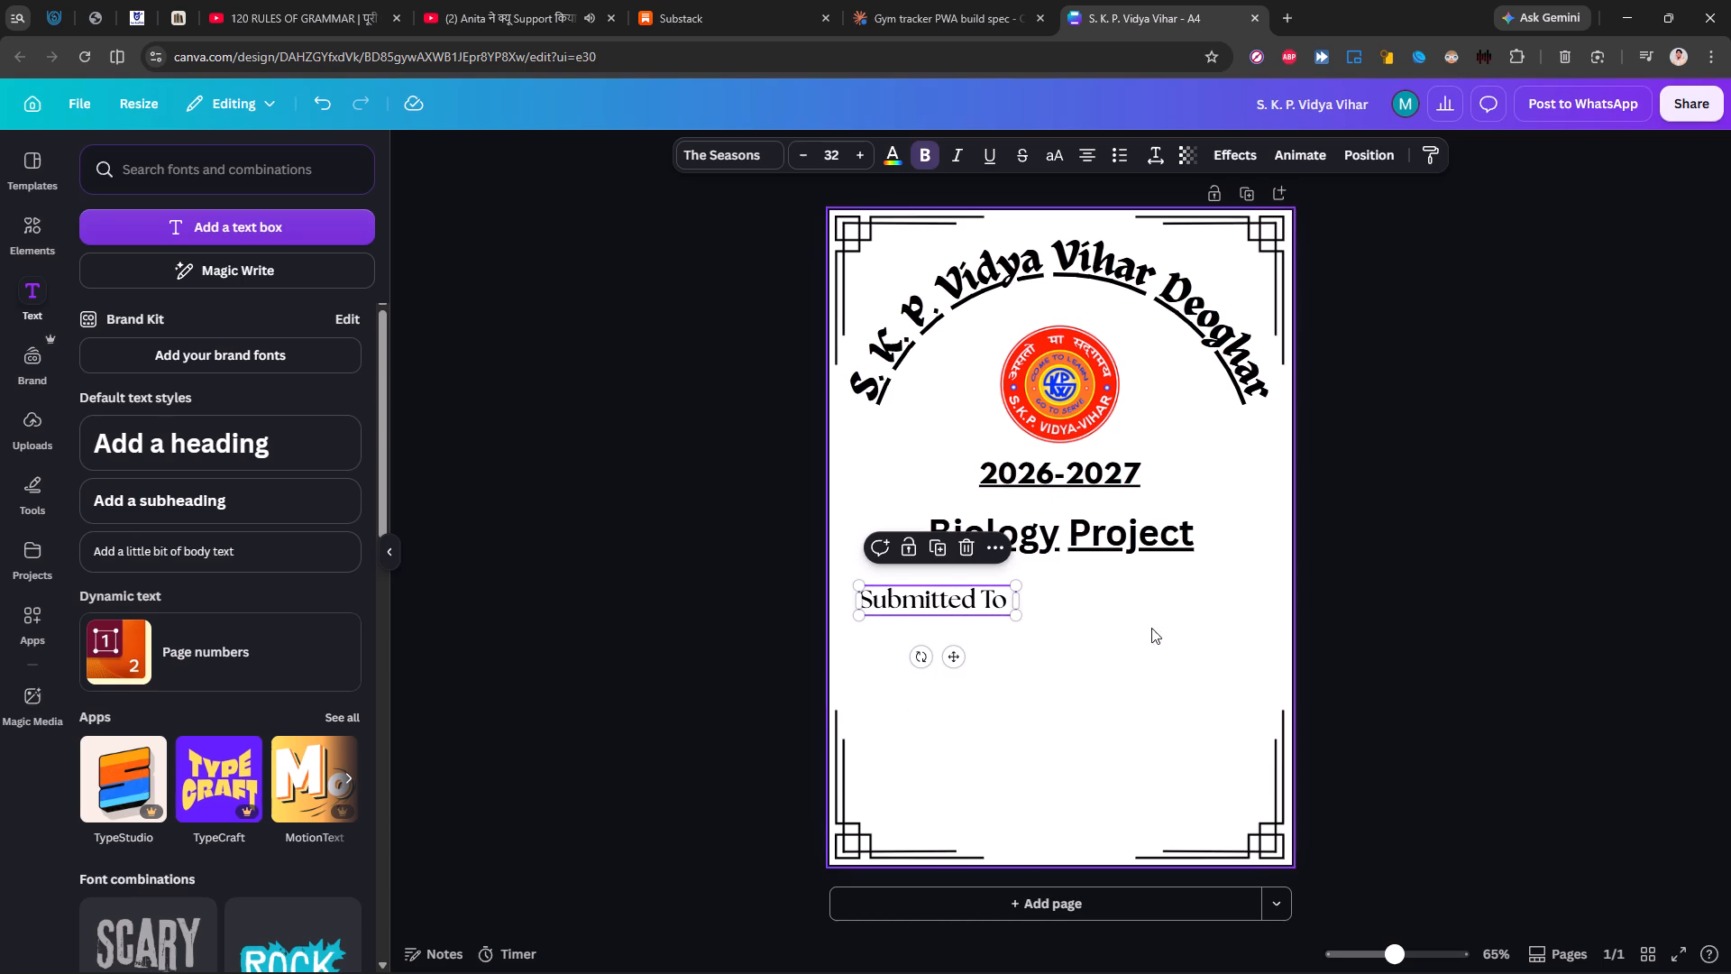
pyautogui.click(1438, 573)
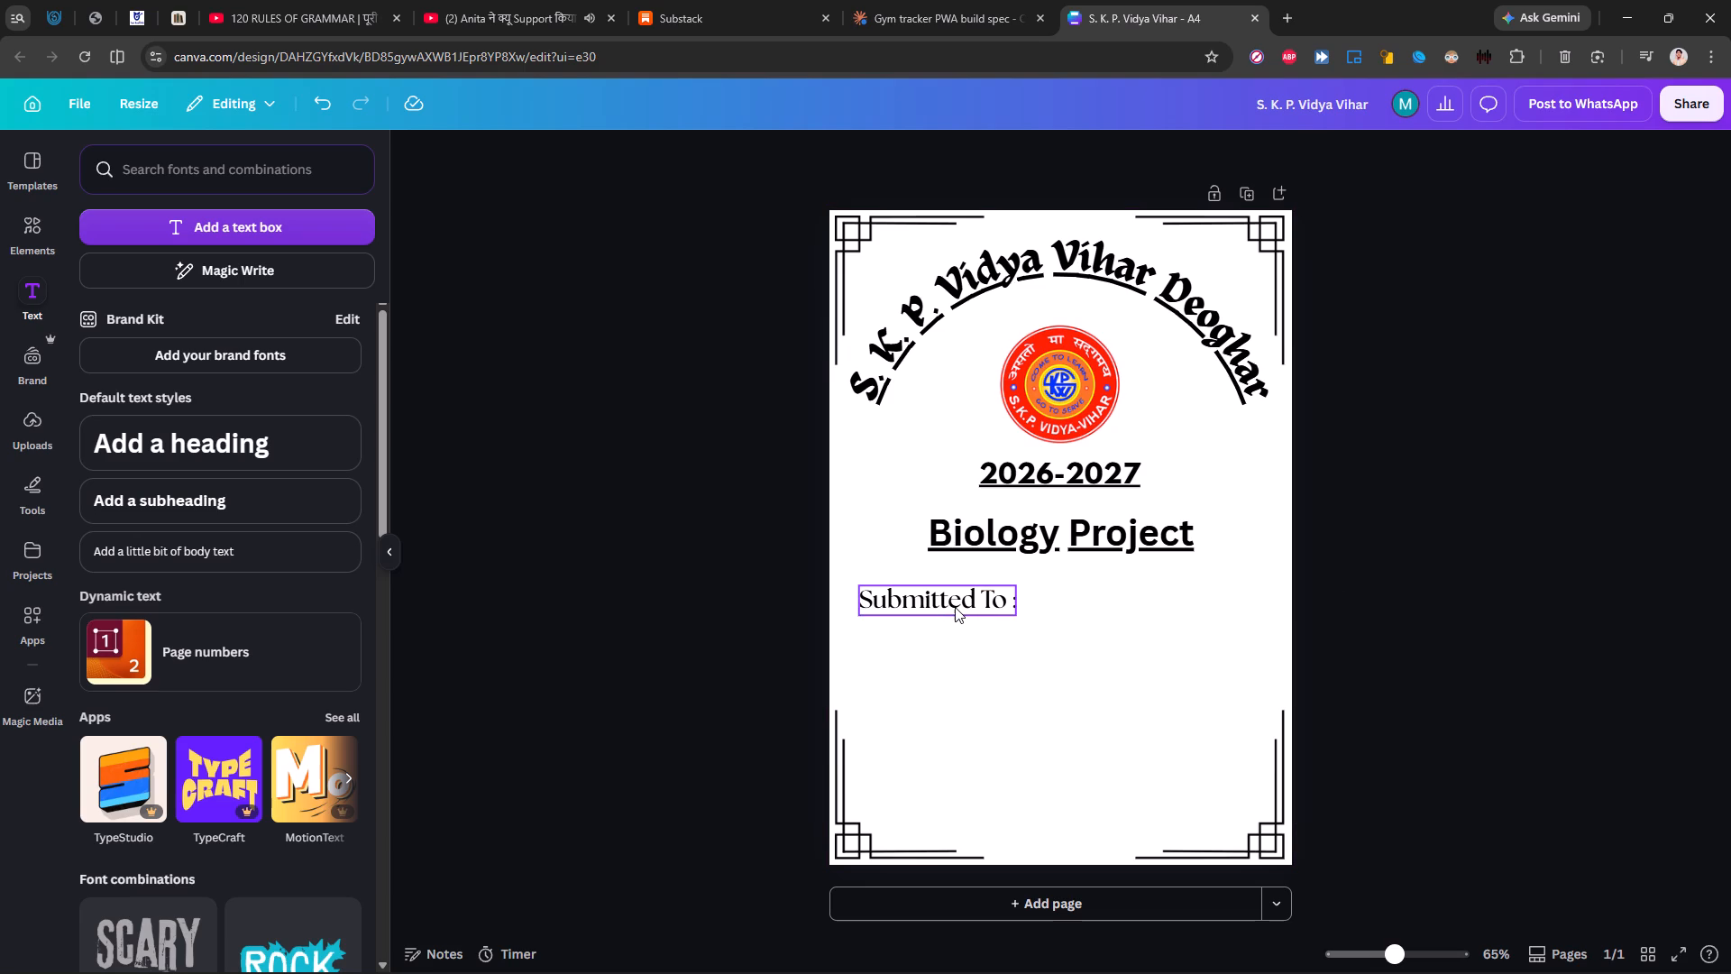
# Remove the space before the colon so the left-hand text reads "Submitted To:".
pyautogui.doubleClick(955, 607)
pyautogui.press('Right')
pyautogui.press('Right')
pyautogui.press('Right')
pyautogui.press('Right')
pyautogui.press('Right')
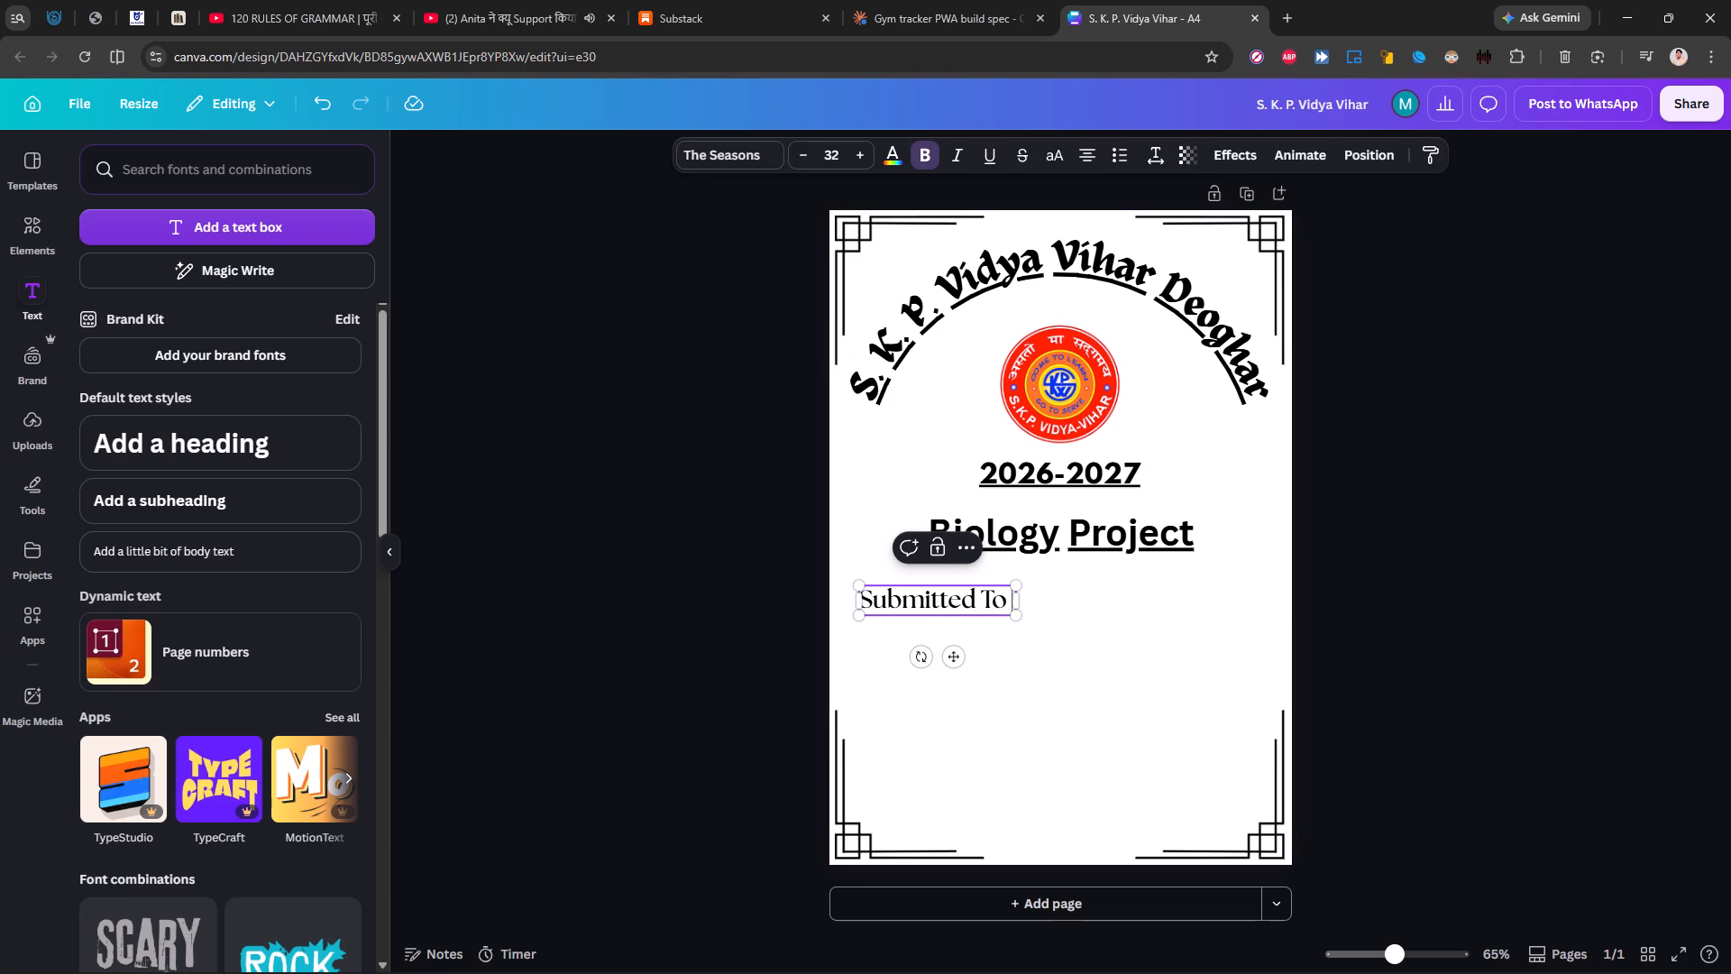
pyautogui.press('BackSpace')
pyautogui.click(1633, 642)
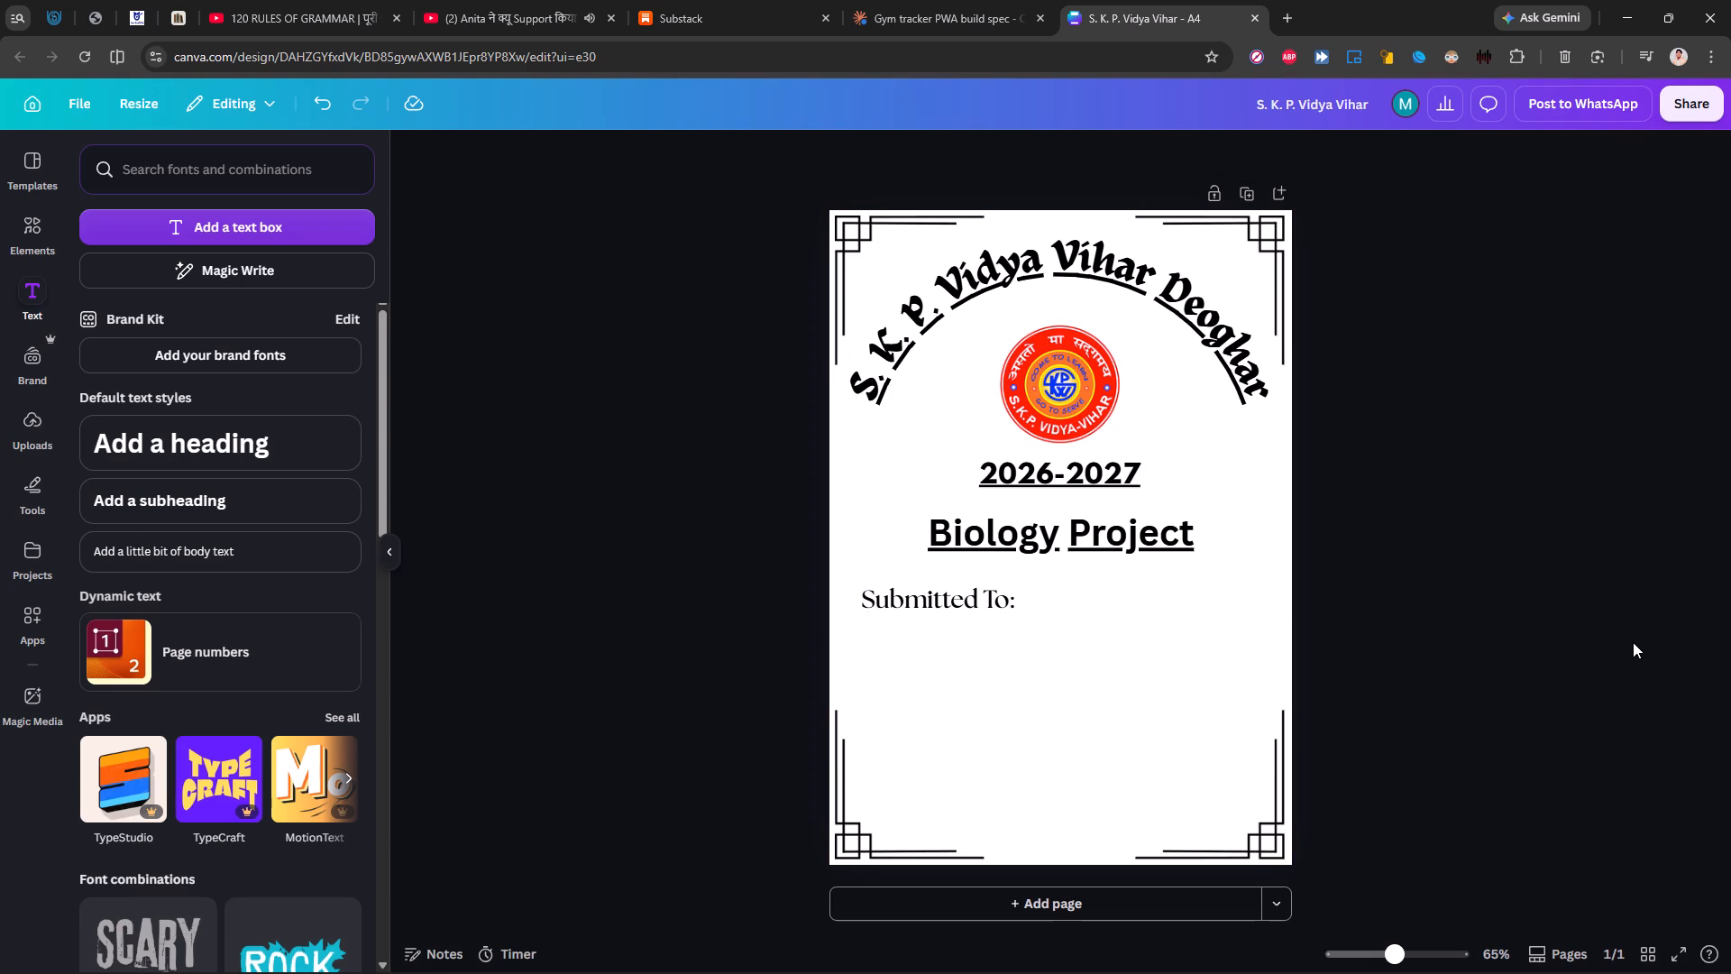
# Duplicate the "Submitted To:" text and move the copy down below the original.
pyautogui.click(944, 597)
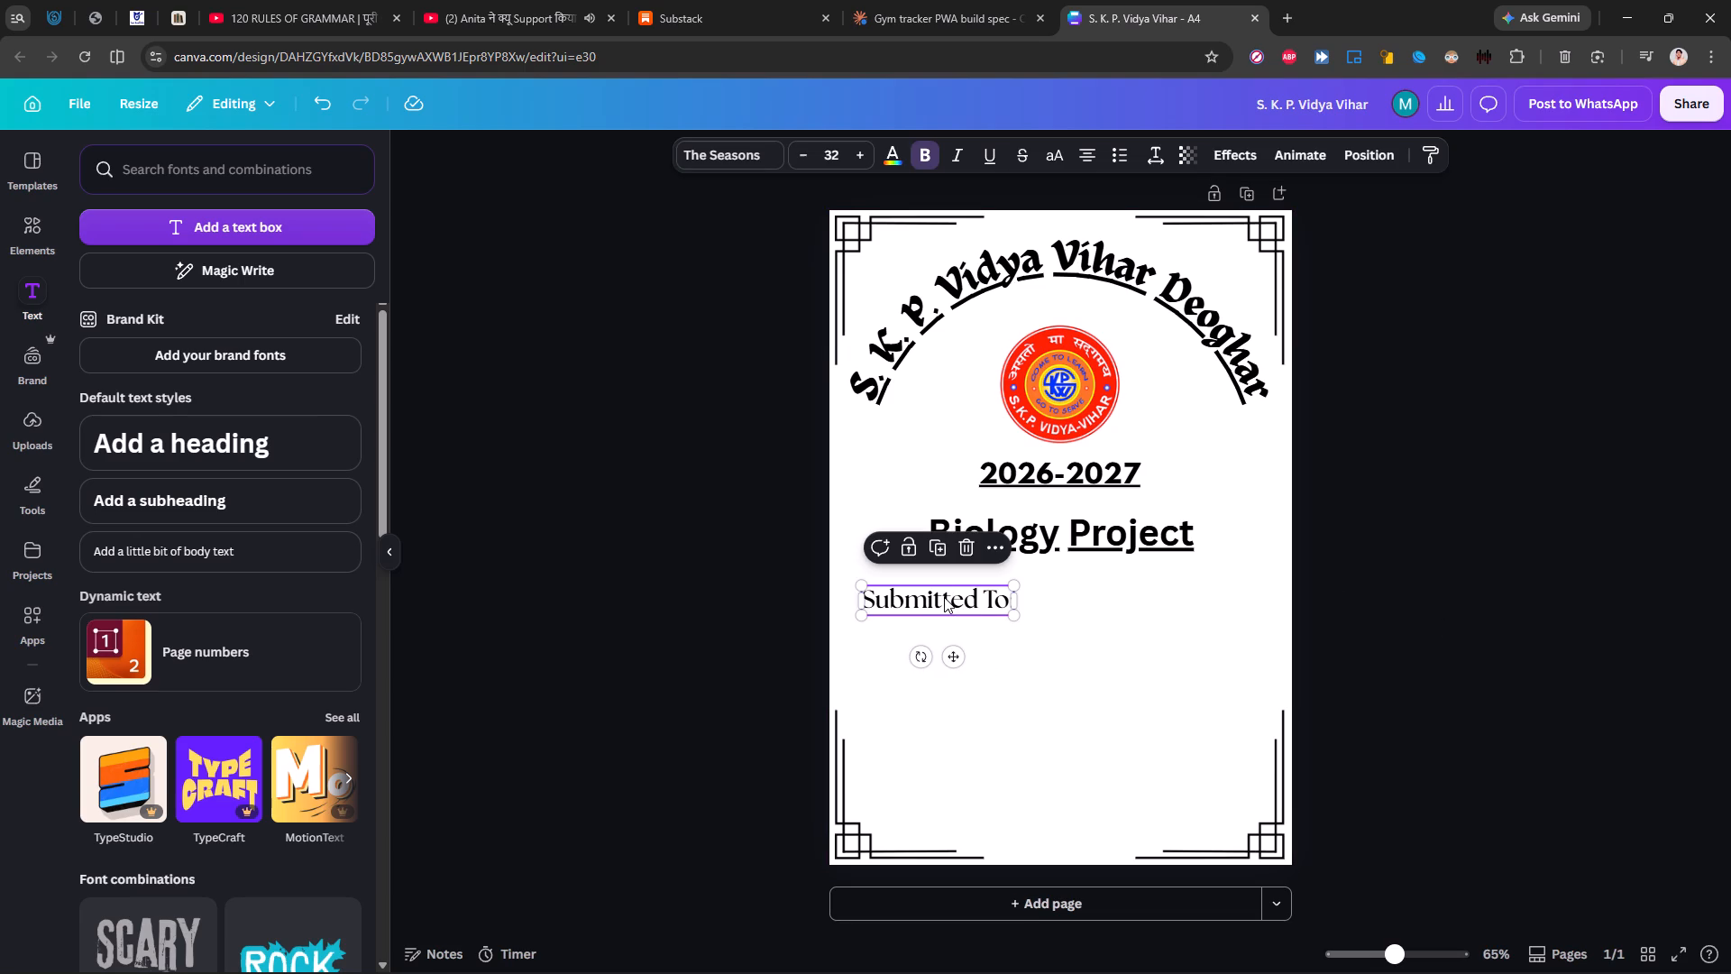
pyautogui.hotkey('ctrl', 'c')
pyautogui.hotkey('ctrl', 'v')
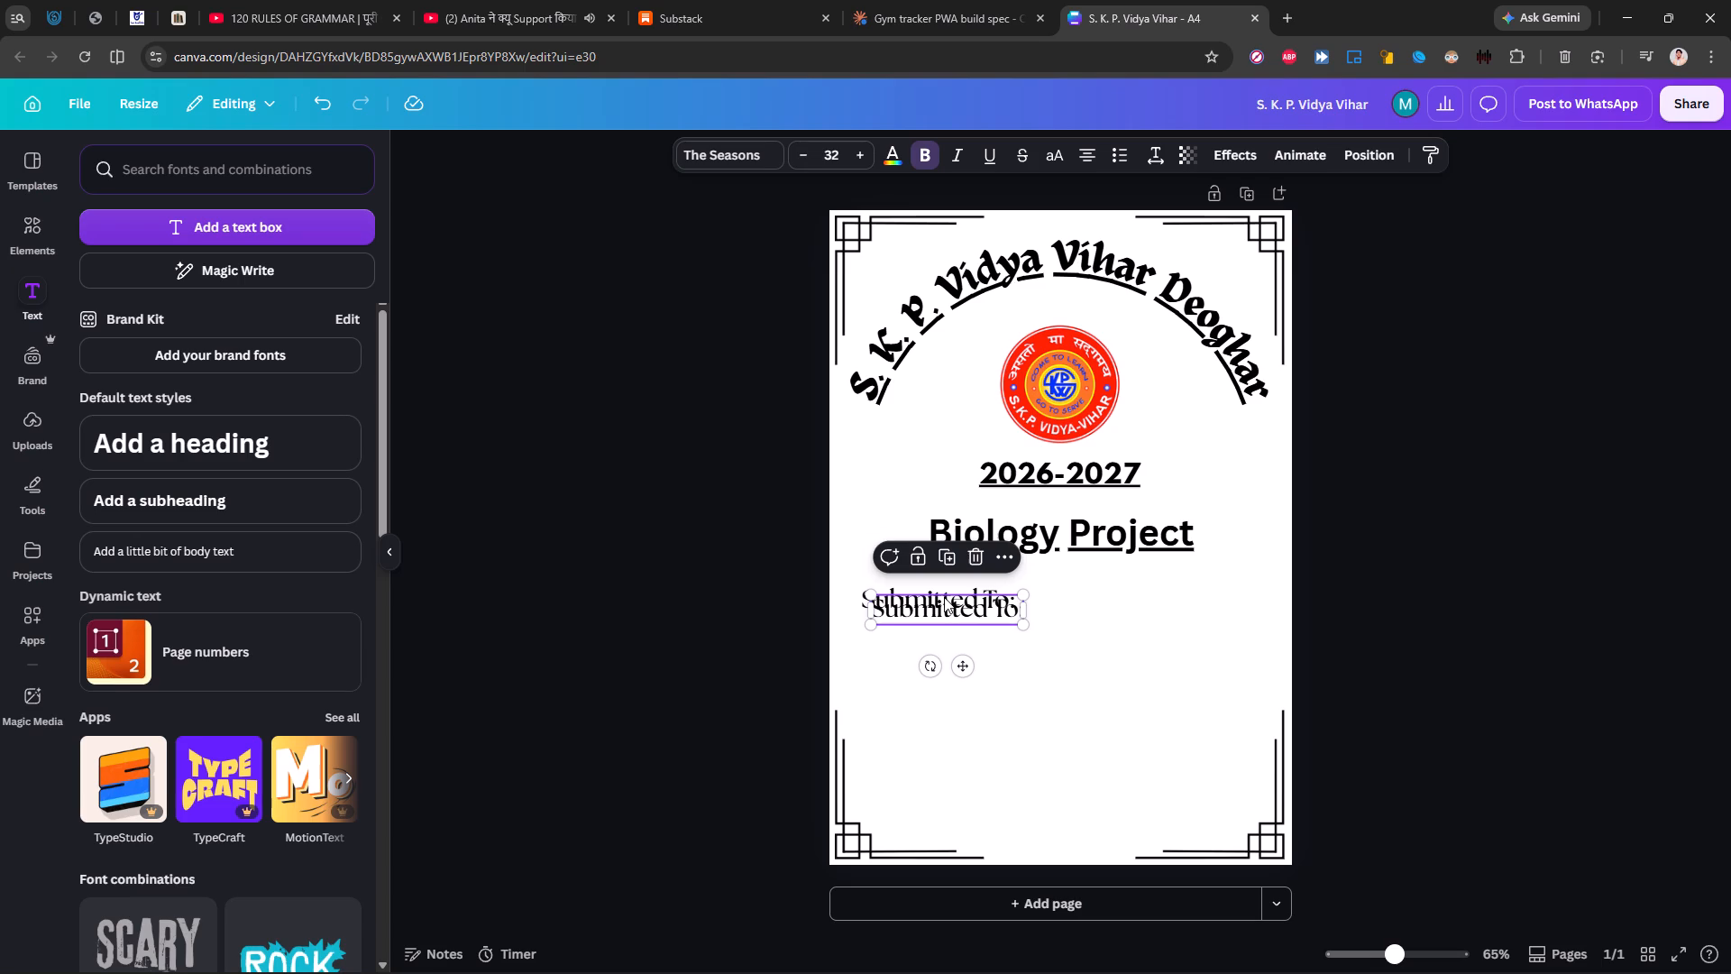
pyautogui.hotkey('shift', 'Down')
pyautogui.hotkey('shift', 'Down')
pyautogui.hotkey('shift', 'Down')
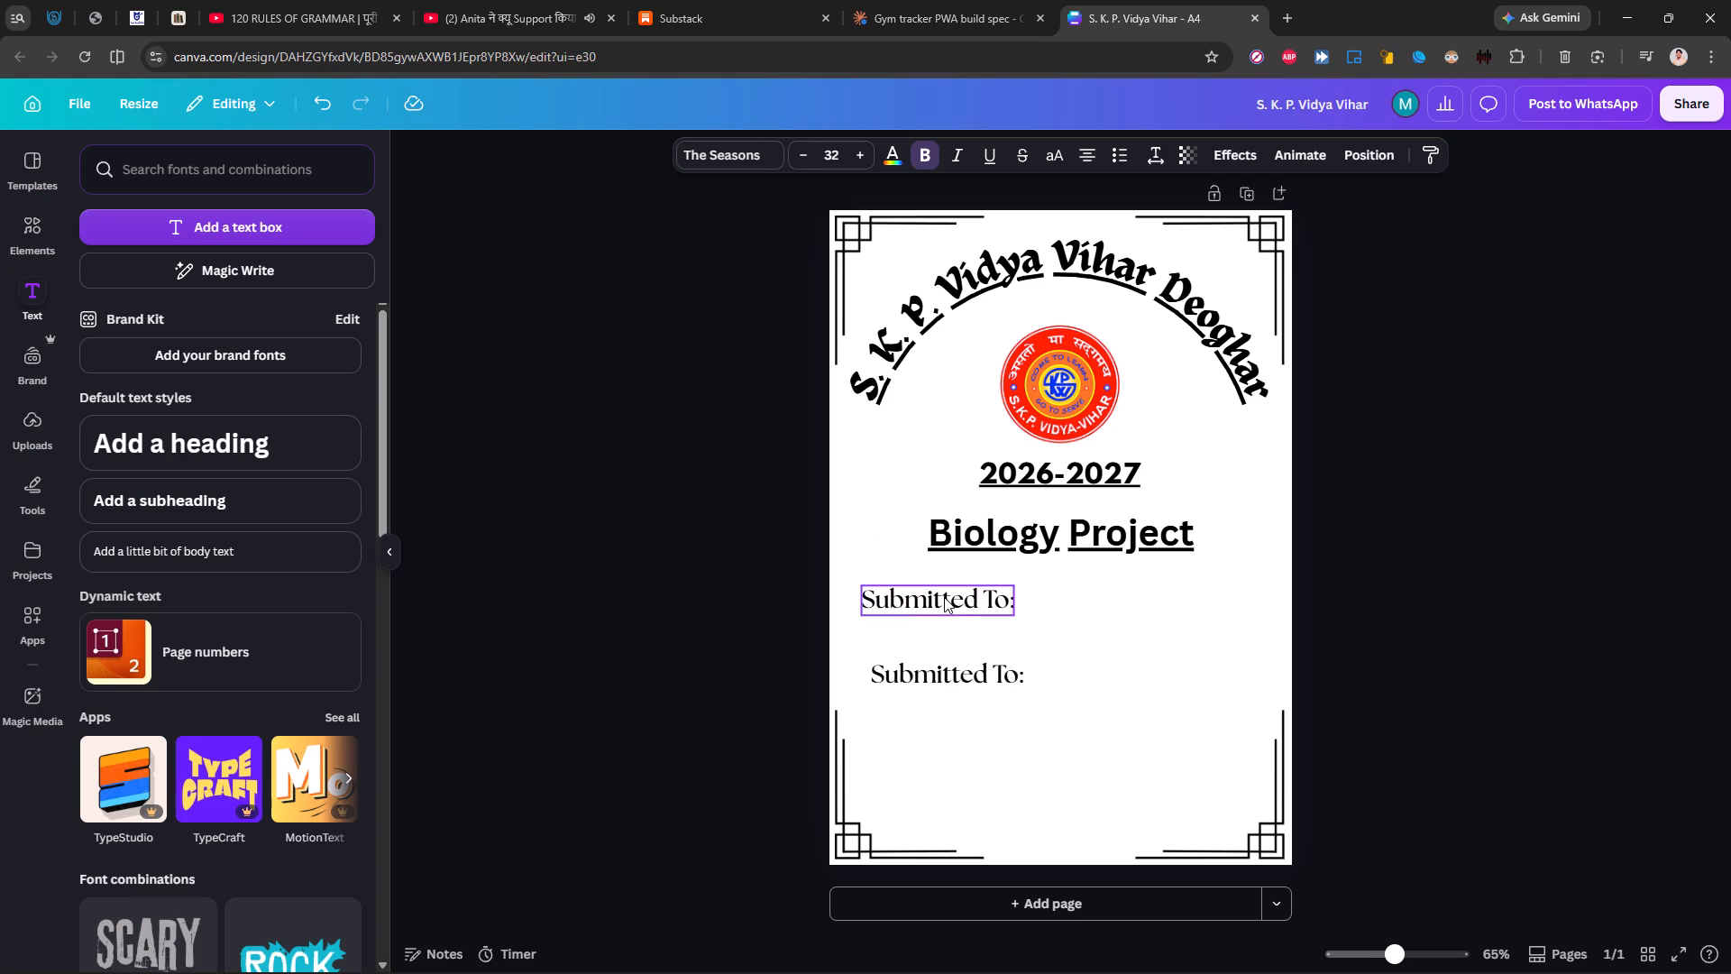
# Move the copied "Submitted To:" text across the page until it sits close to the page's right border.
pyautogui.hotkey('shift', 'Right')
pyautogui.hotkey('shift', 'Right')
pyautogui.hotkey('shift', 'Right')
pyautogui.hotkey('shift', 'Right')
pyautogui.hotkey('shift', 'Right')
pyautogui.hotkey('shift', 'Right')
pyautogui.hotkey('shift', 'Right')
pyautogui.hotkey('shift', 'Right')
pyautogui.hotkey('shift', 'Right')
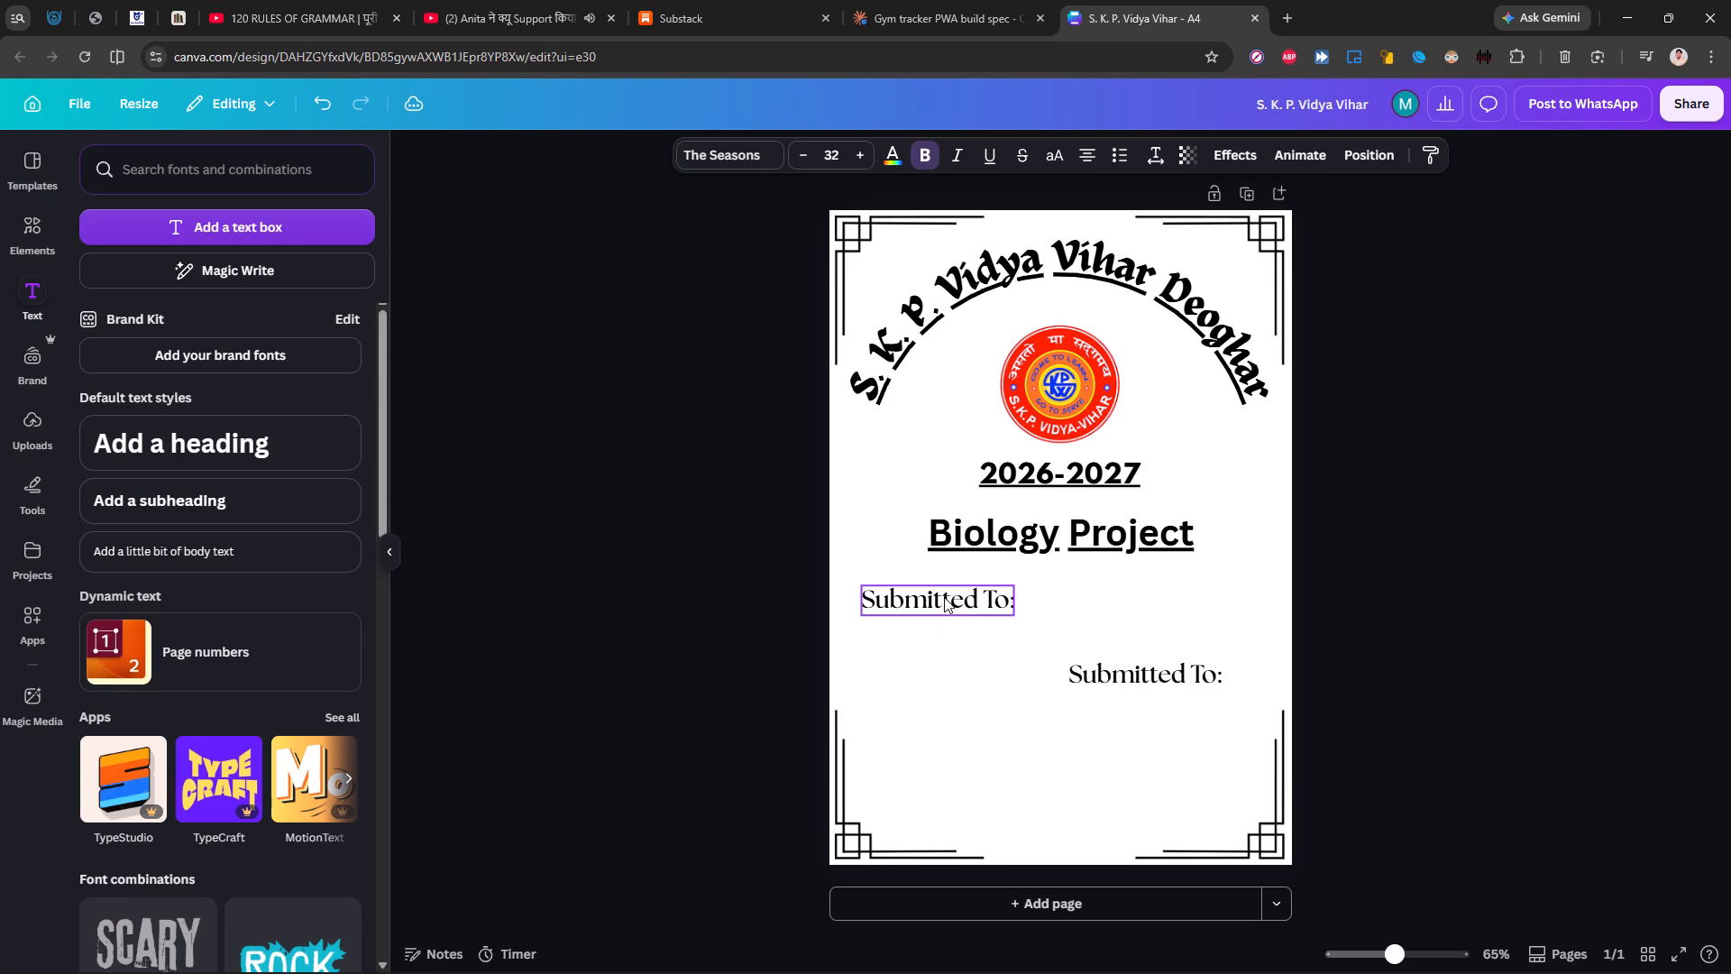
pyautogui.hotkey('shift', 'Right')
pyautogui.hotkey('shift', 'Right')
pyautogui.hotkey('shift', 'Left')
pyautogui.hotkey('shift', 'Left')
pyautogui.hotkey('shift', 'Right')
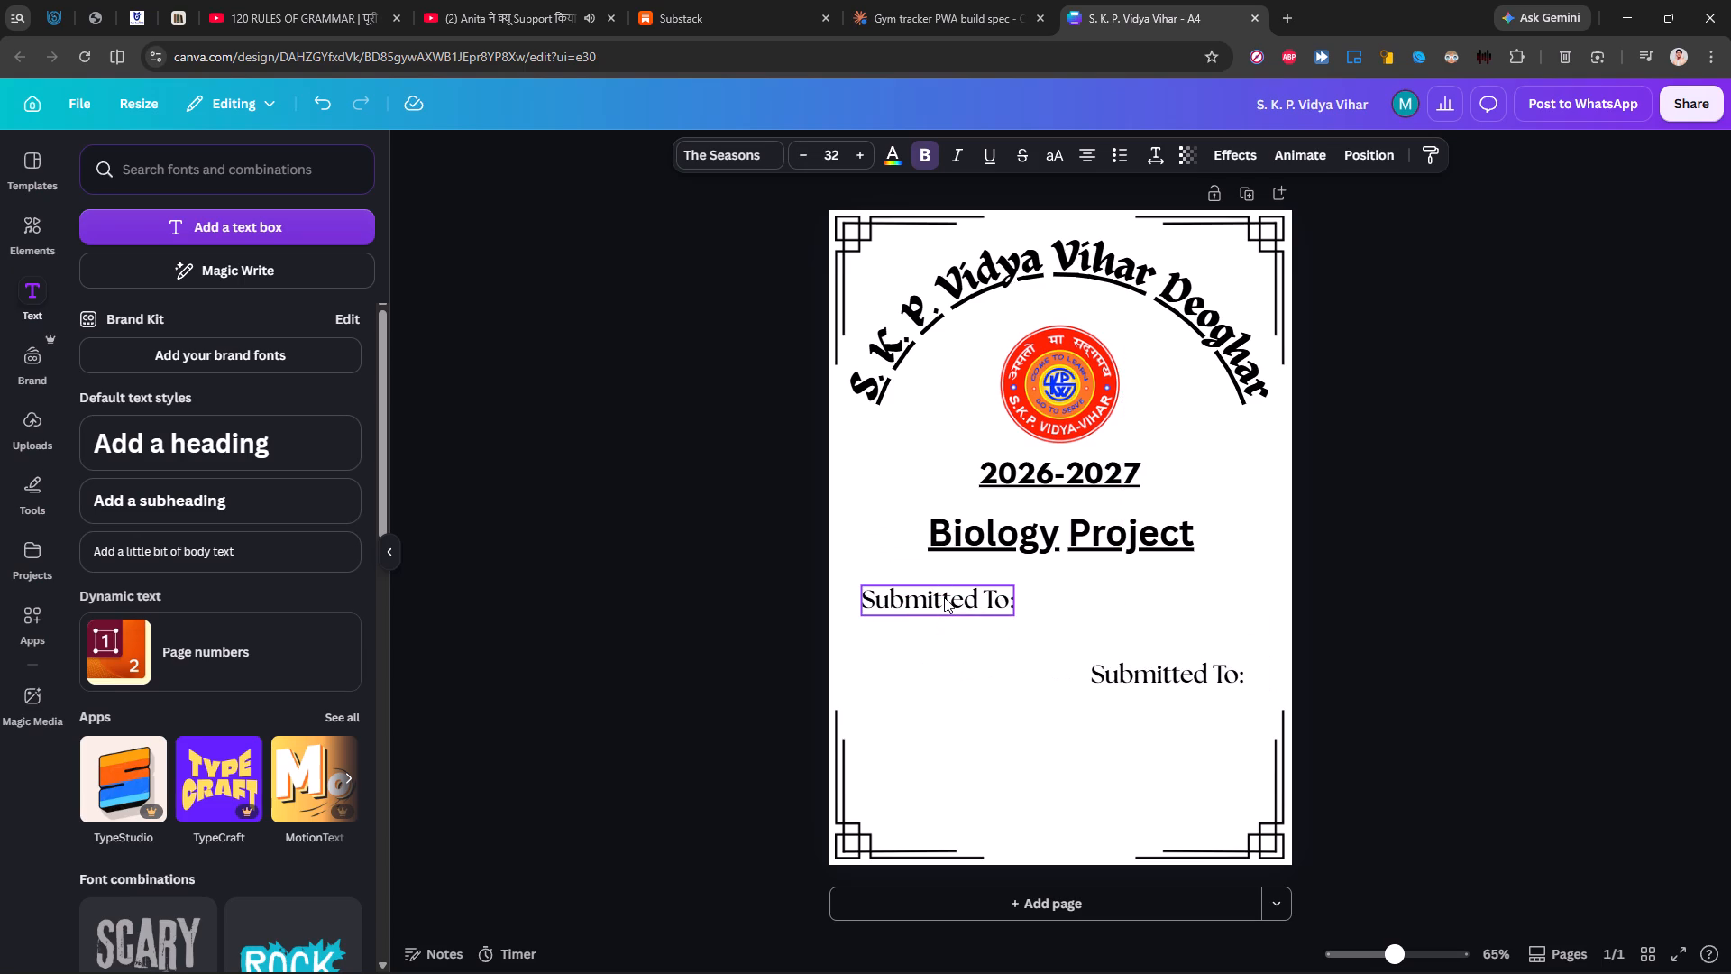
pyautogui.hotkey('shift', 'Right')
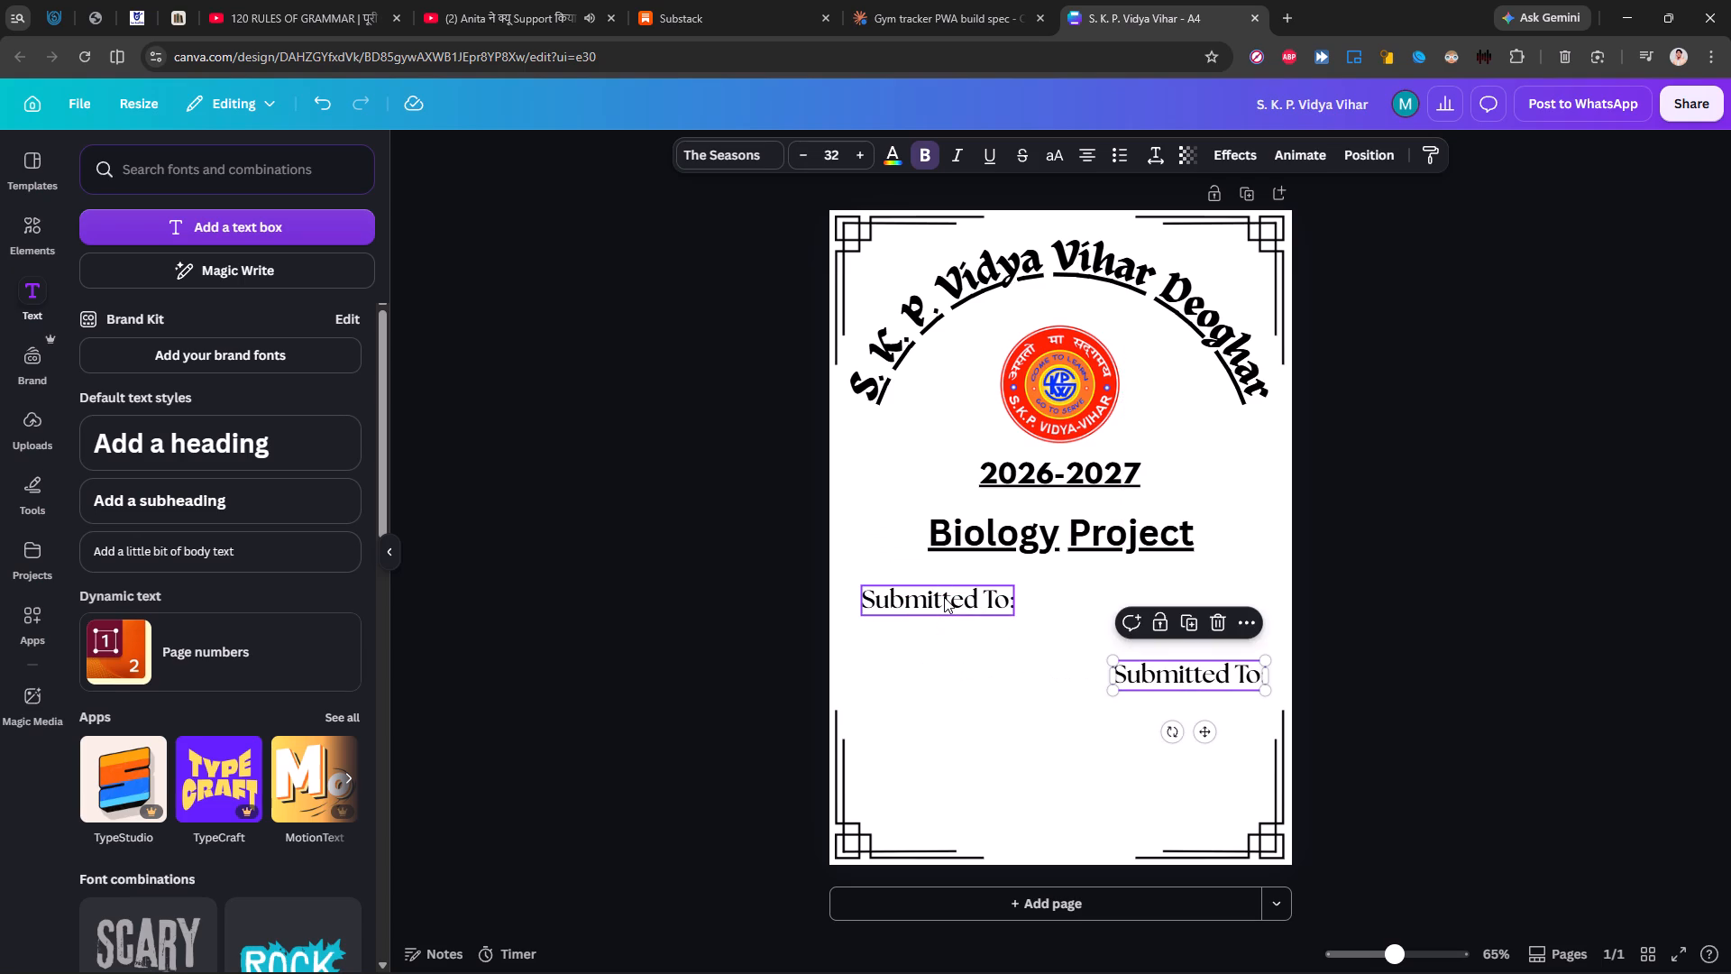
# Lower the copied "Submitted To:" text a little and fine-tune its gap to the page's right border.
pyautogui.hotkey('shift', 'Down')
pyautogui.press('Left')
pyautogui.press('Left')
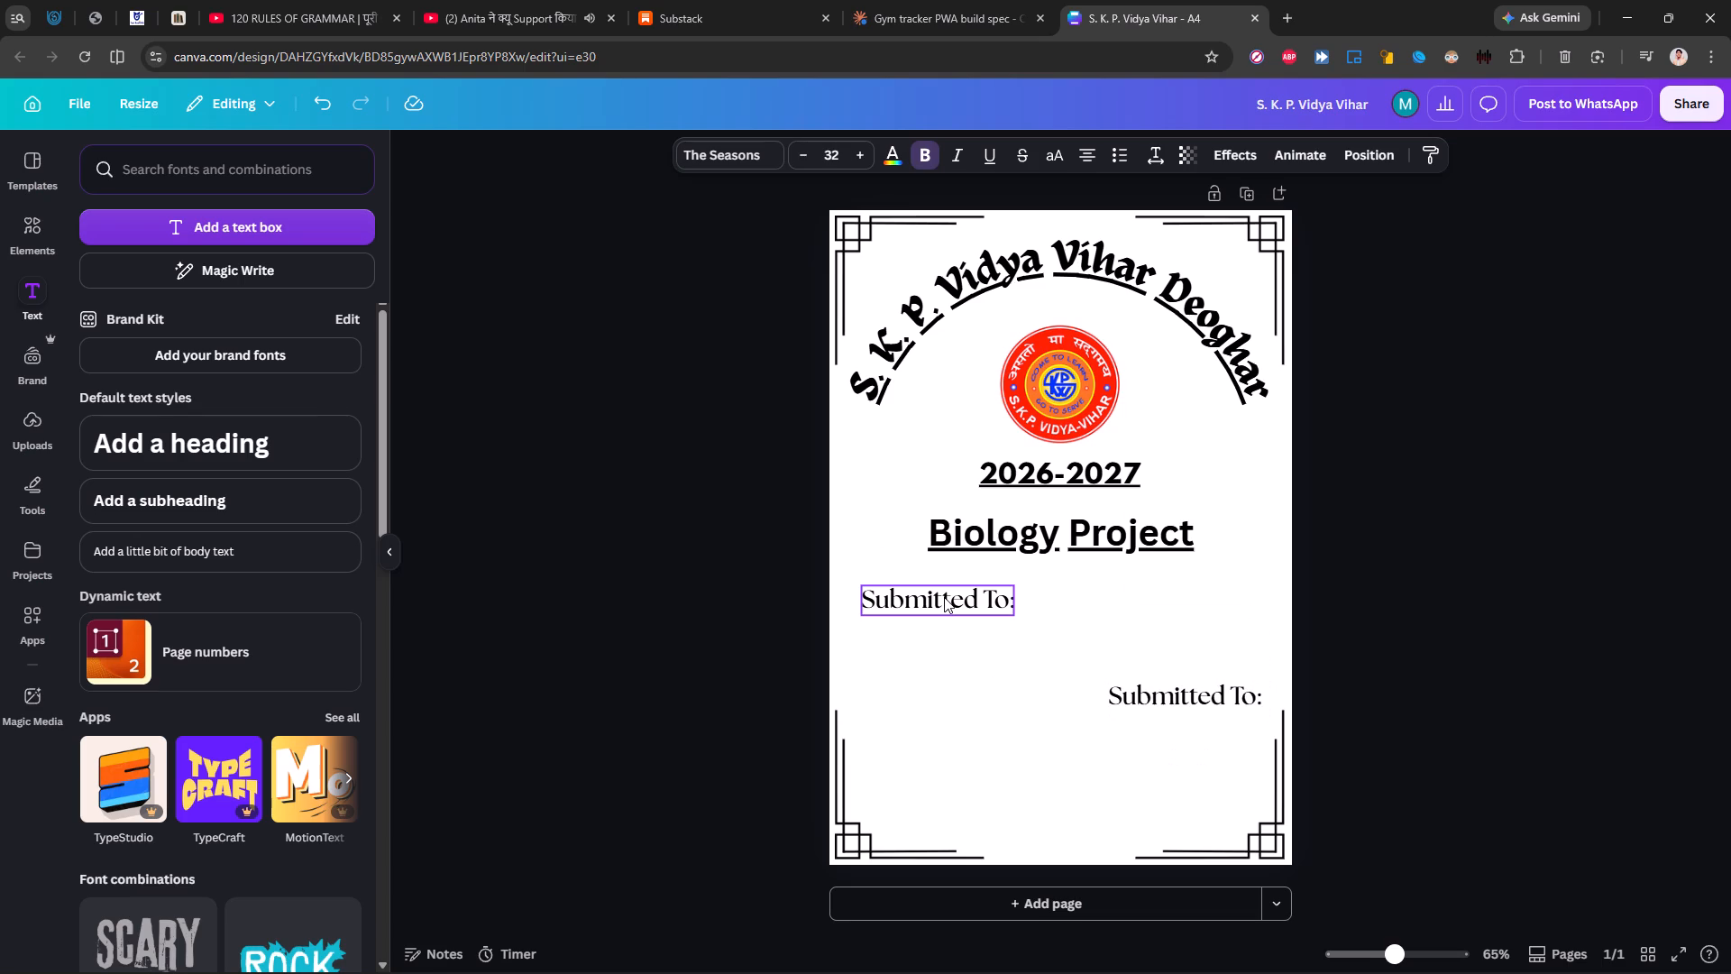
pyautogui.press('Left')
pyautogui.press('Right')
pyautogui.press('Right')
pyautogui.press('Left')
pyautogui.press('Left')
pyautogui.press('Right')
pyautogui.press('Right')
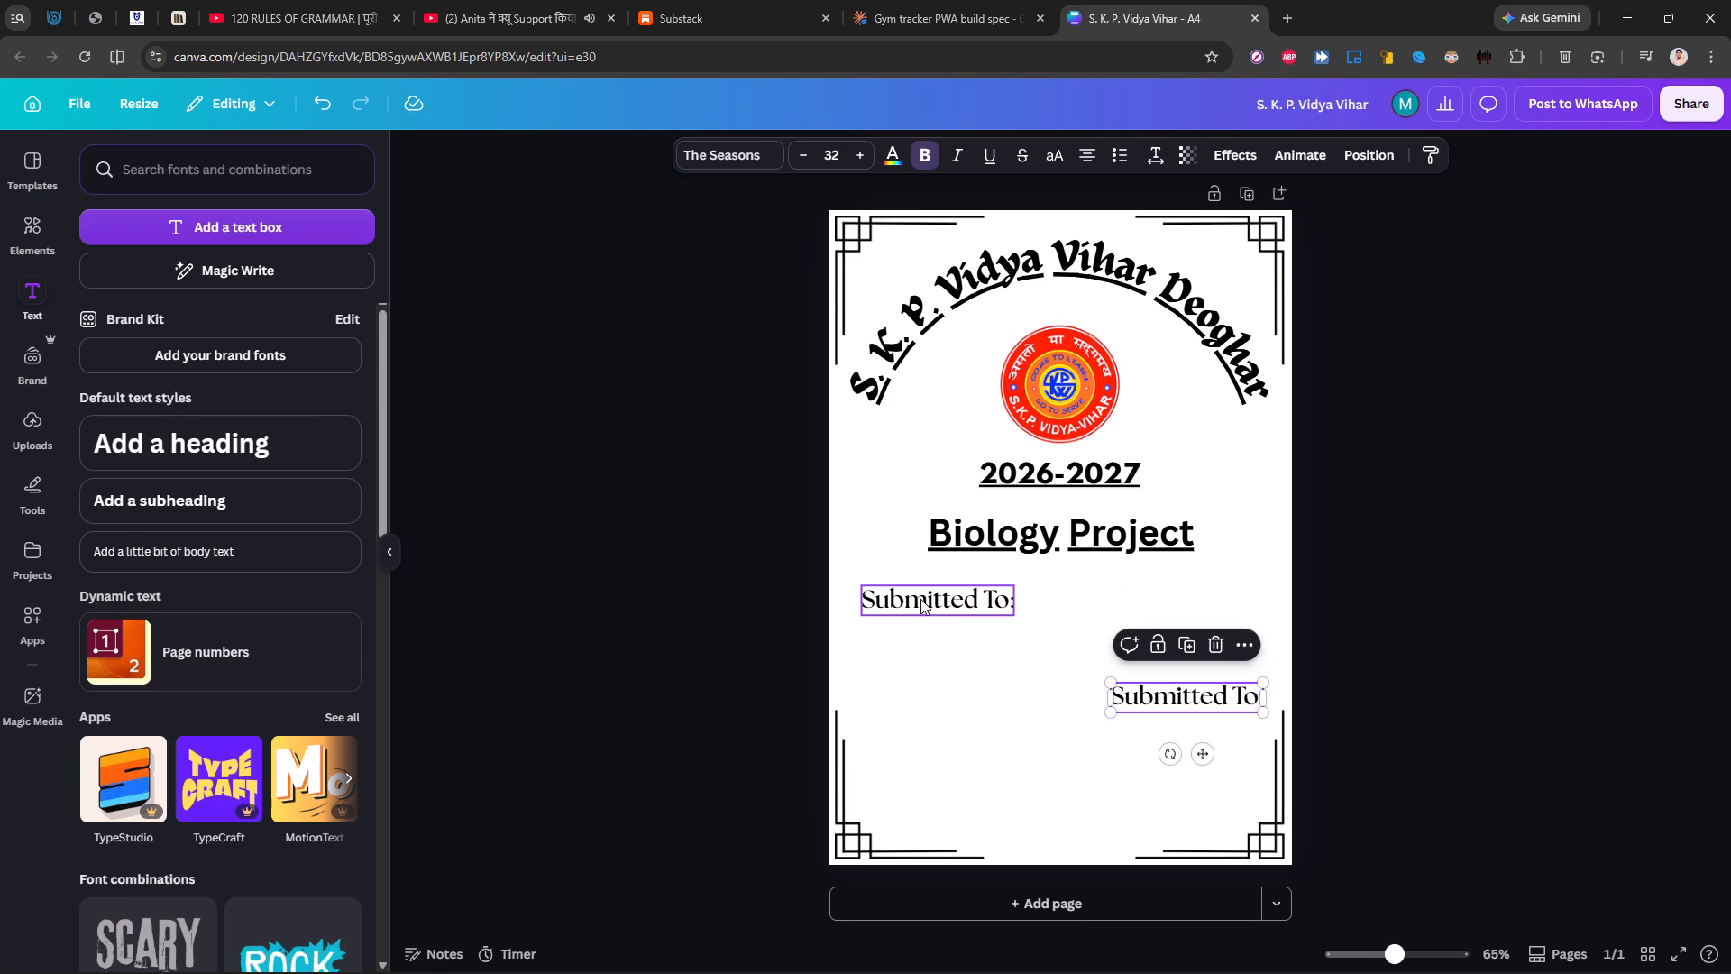
# Align the copied "Submitted To:" text level with the original, close to the page's right border.
pyautogui.click(920, 599)
pyautogui.click(1224, 699)
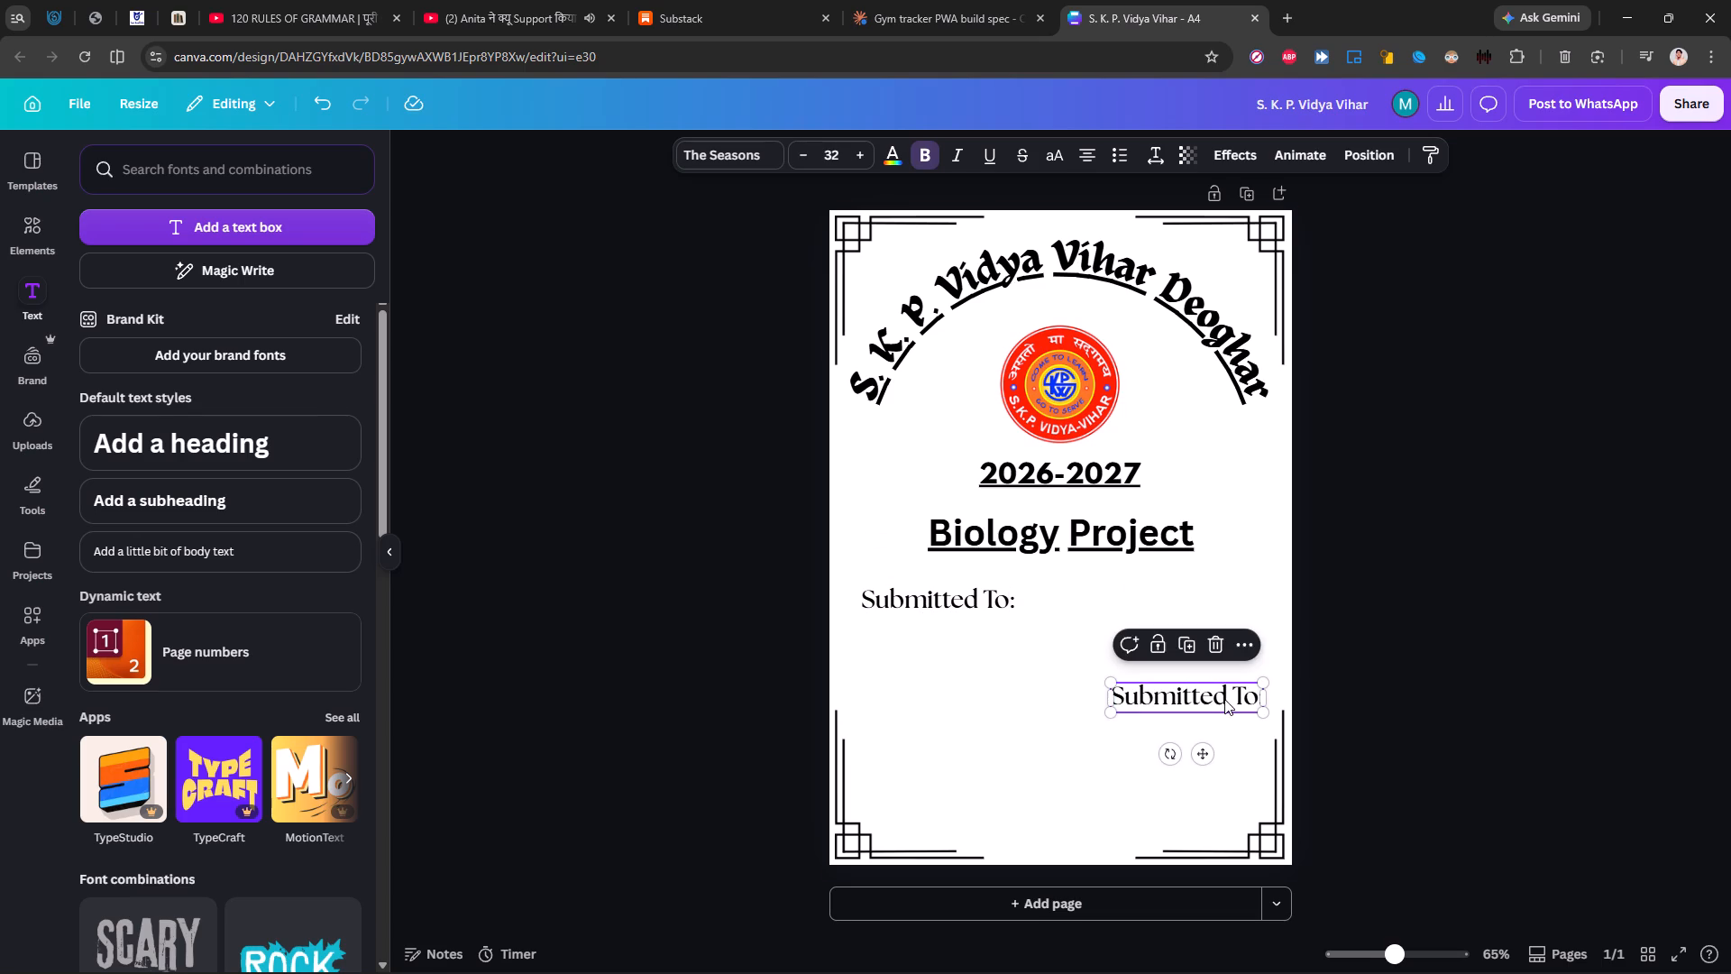
pyautogui.moveTo(1224, 699); pyautogui.dragTo(1217, 649)
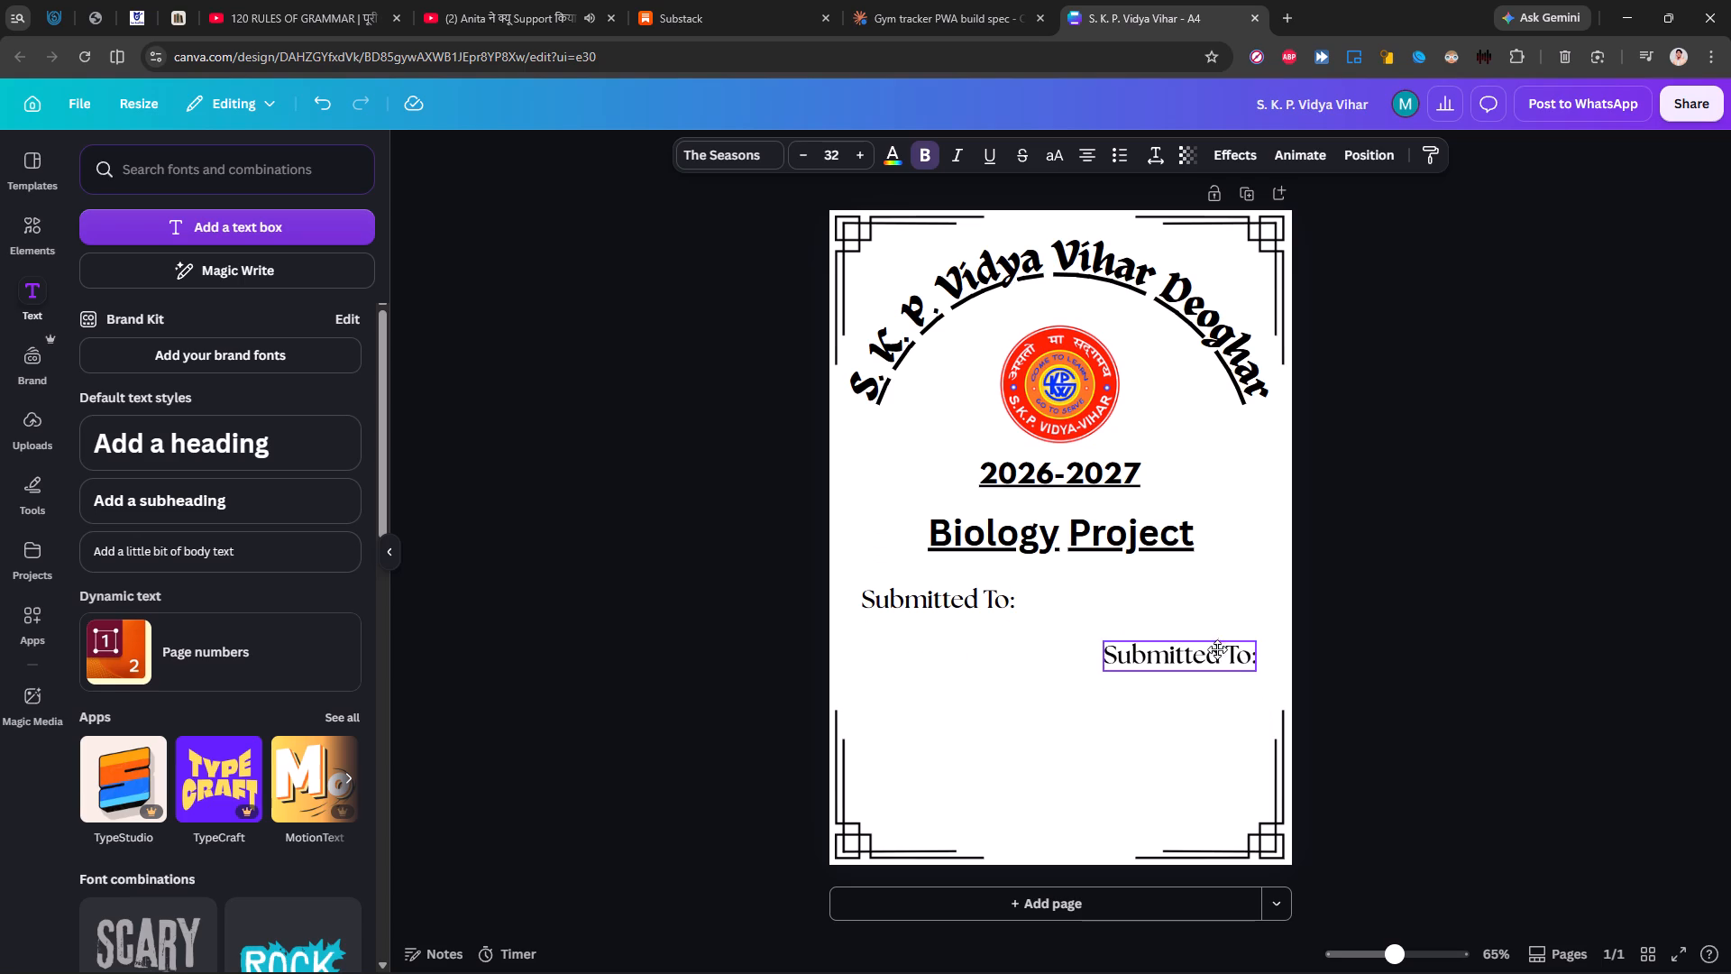
pyautogui.moveTo(1217, 649); pyautogui.dragTo(1212, 601)
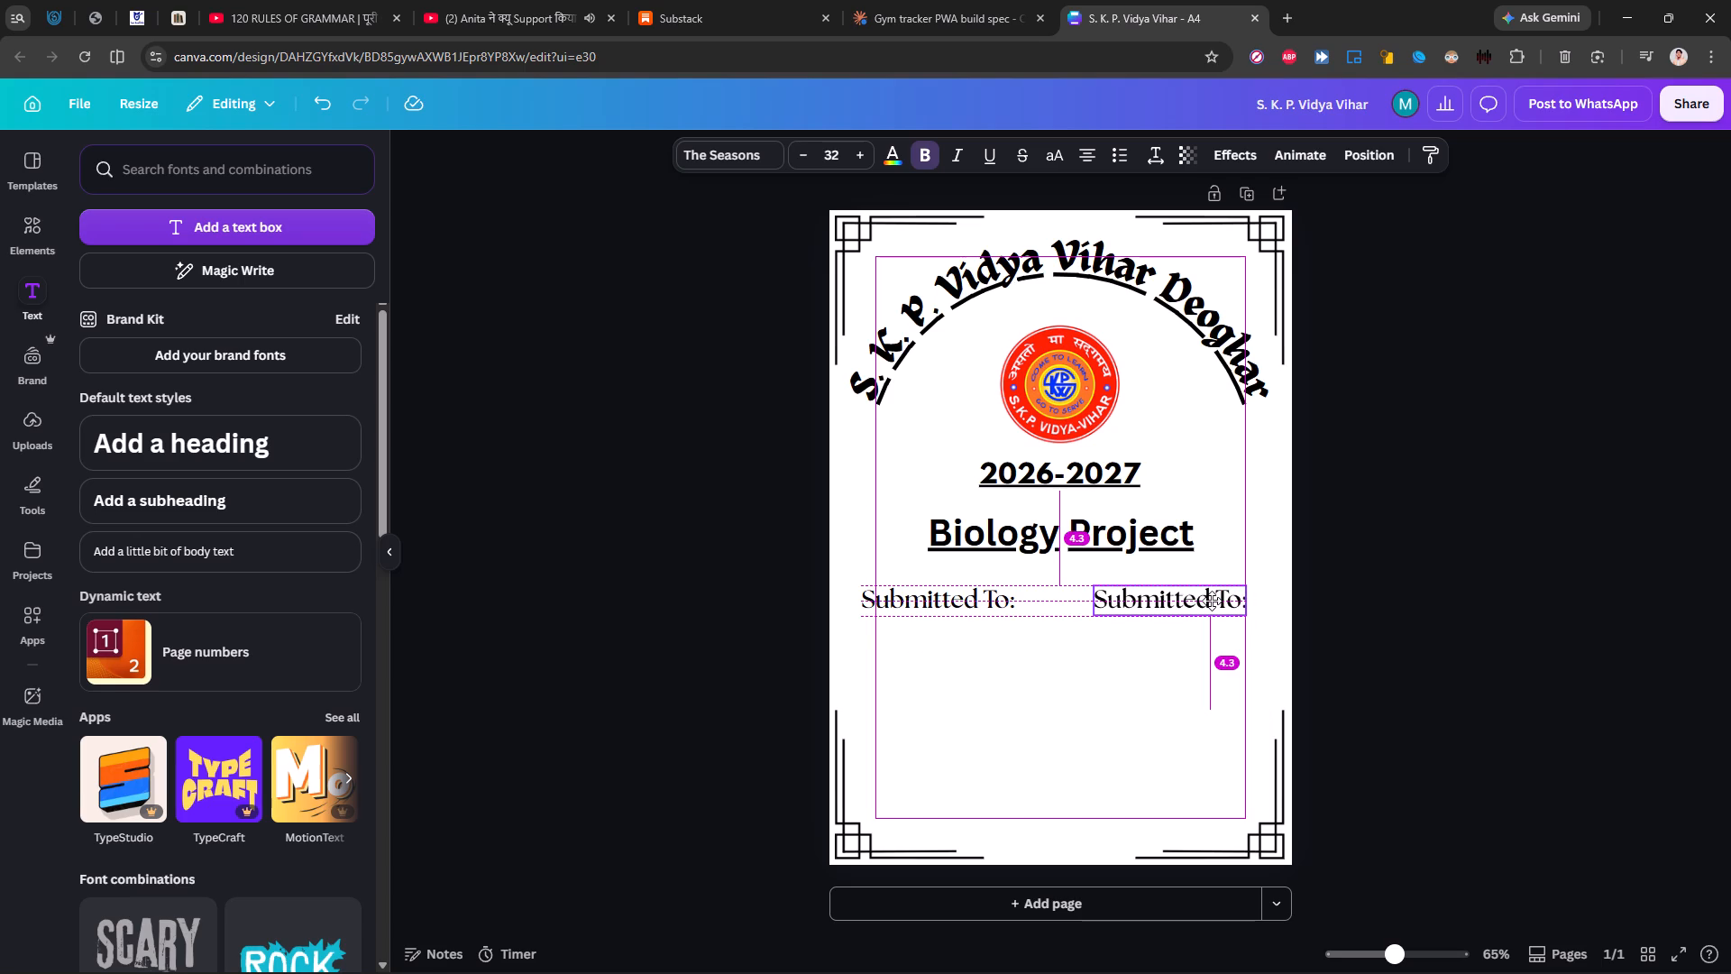
pyautogui.moveTo(1212, 601); pyautogui.dragTo(1232, 602)
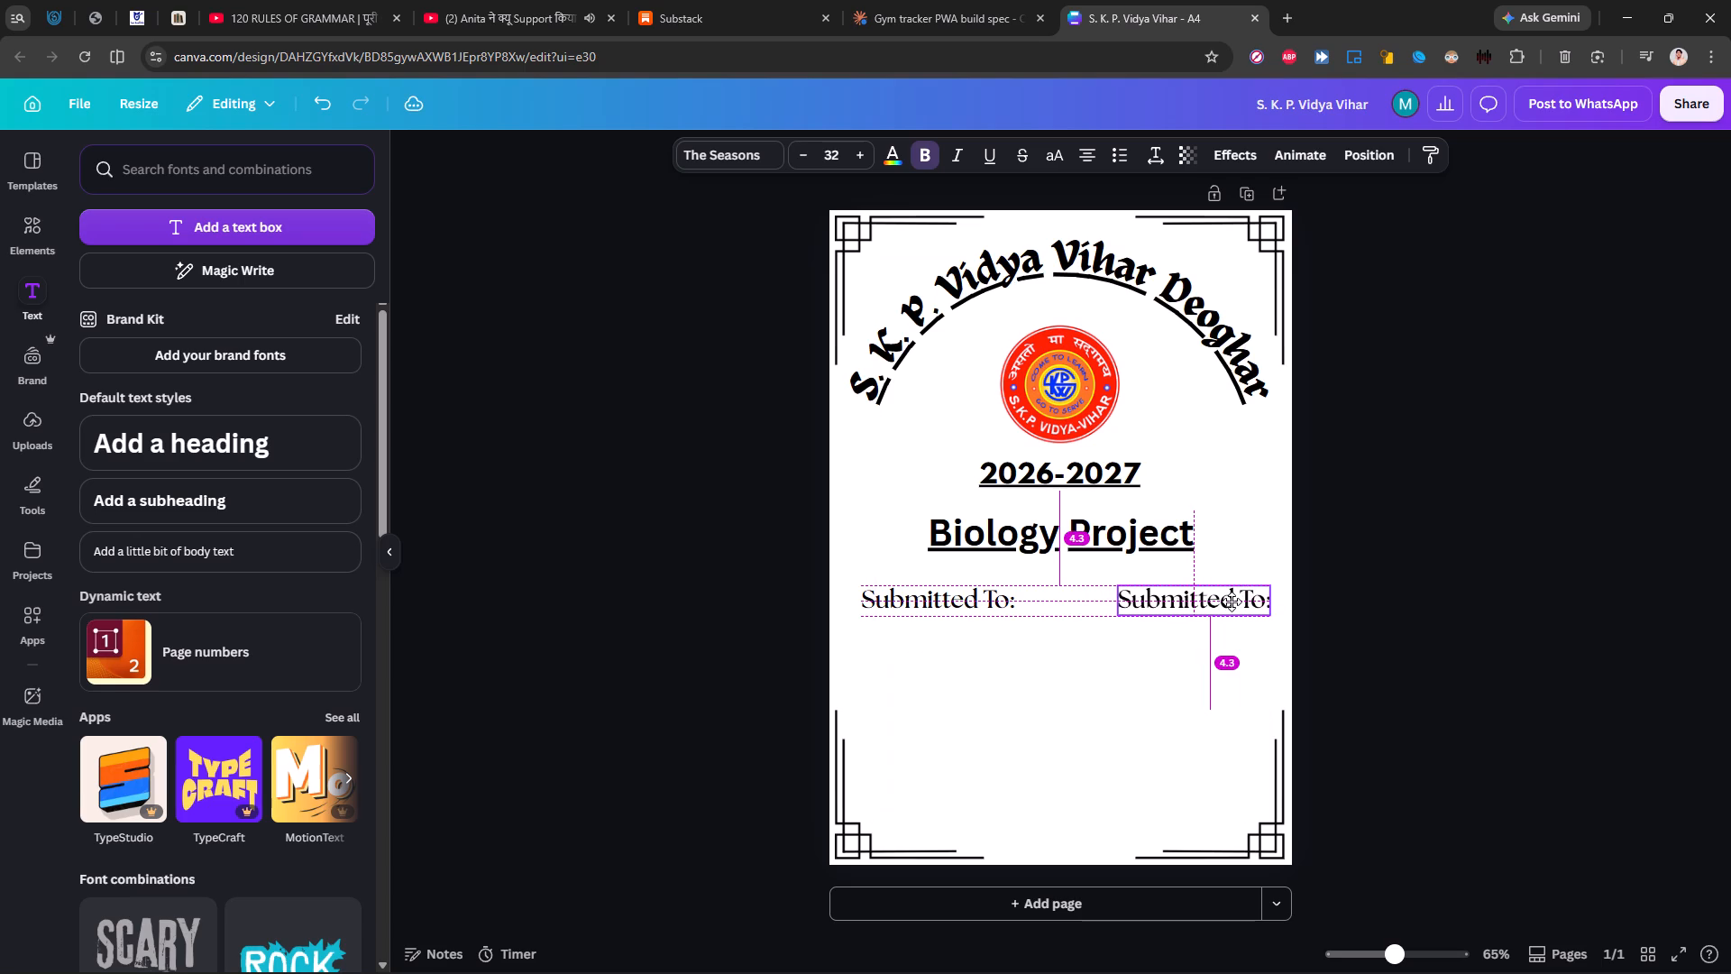
pyautogui.moveTo(1232, 602); pyautogui.dragTo(1232, 602)
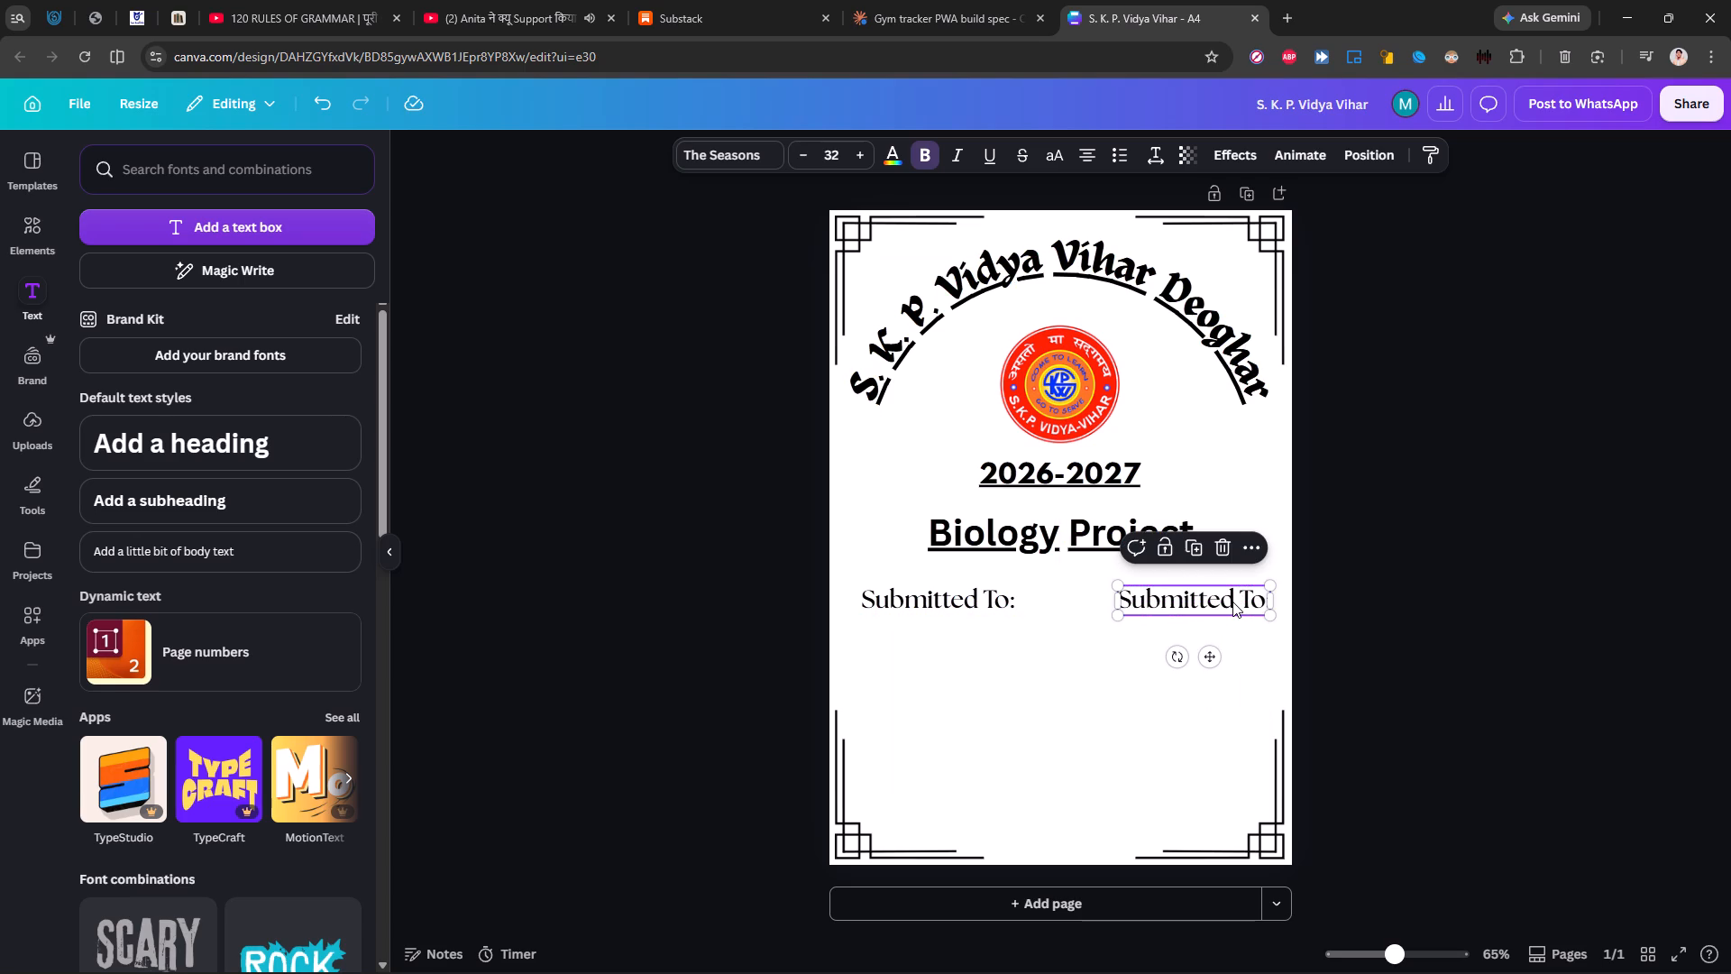
# Move the copied "Submitted To:" text down so it sits lower than the original, keeping it near the right border.
pyautogui.press('Down')
pyautogui.press('Down')
pyautogui.hotkey('shift', 'Down')
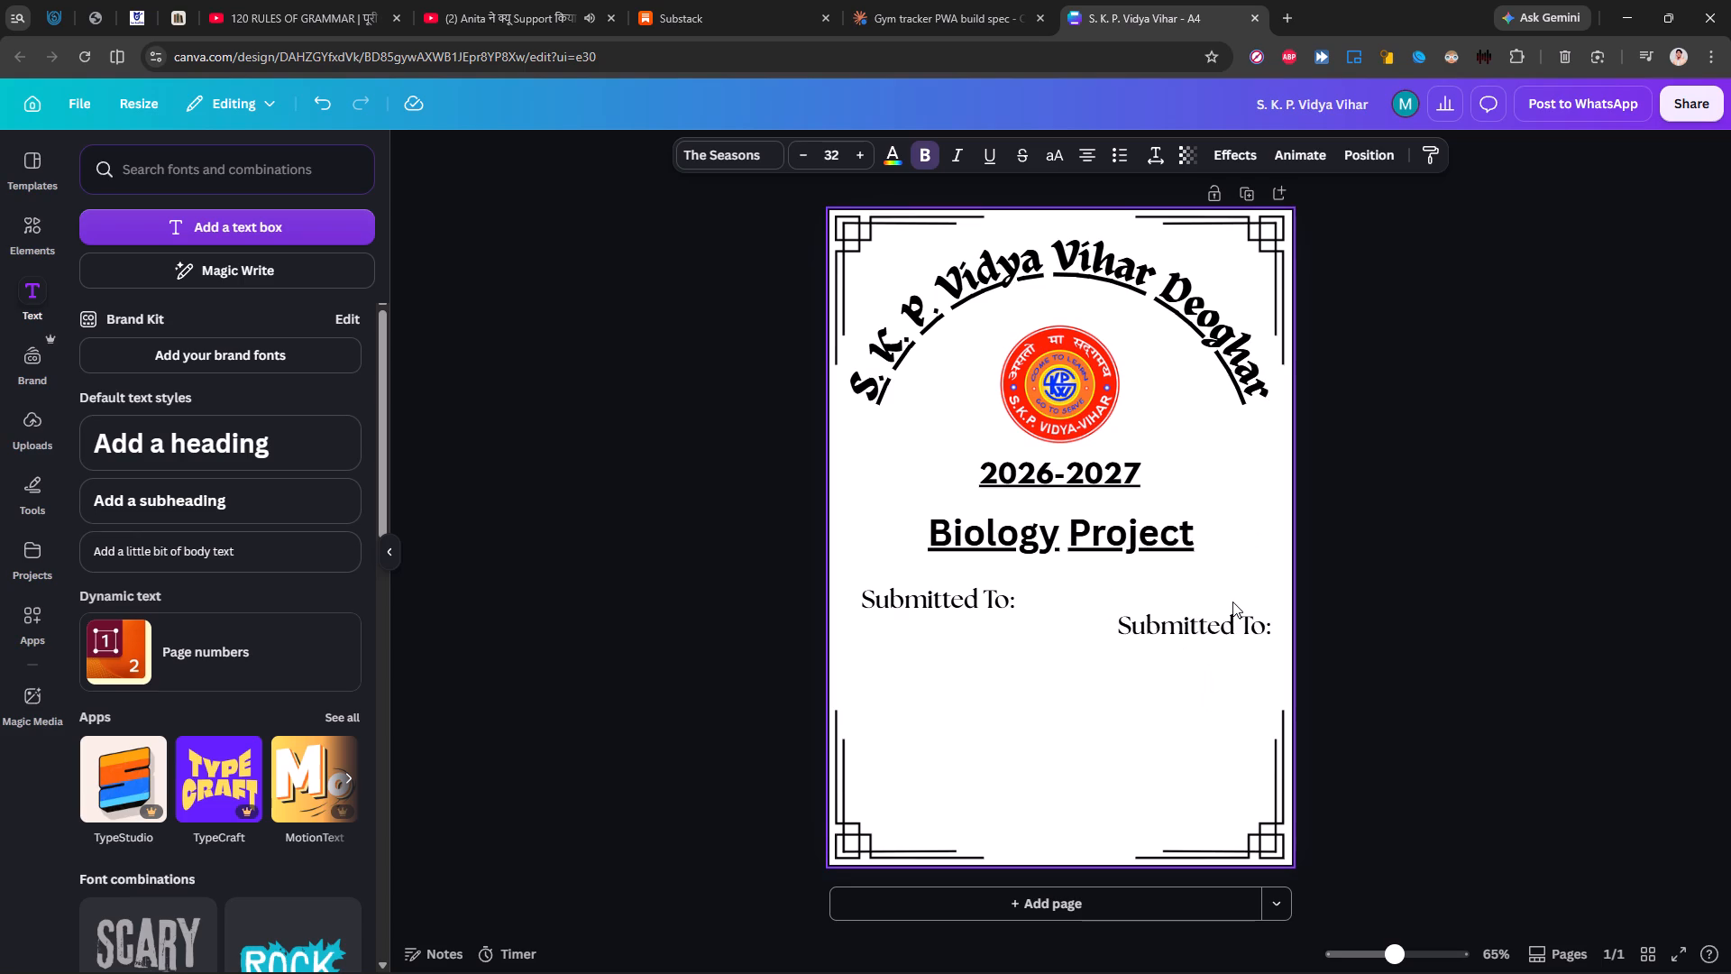
pyautogui.hotkey('shift', 'Down')
pyautogui.hotkey('shift', 'Down')
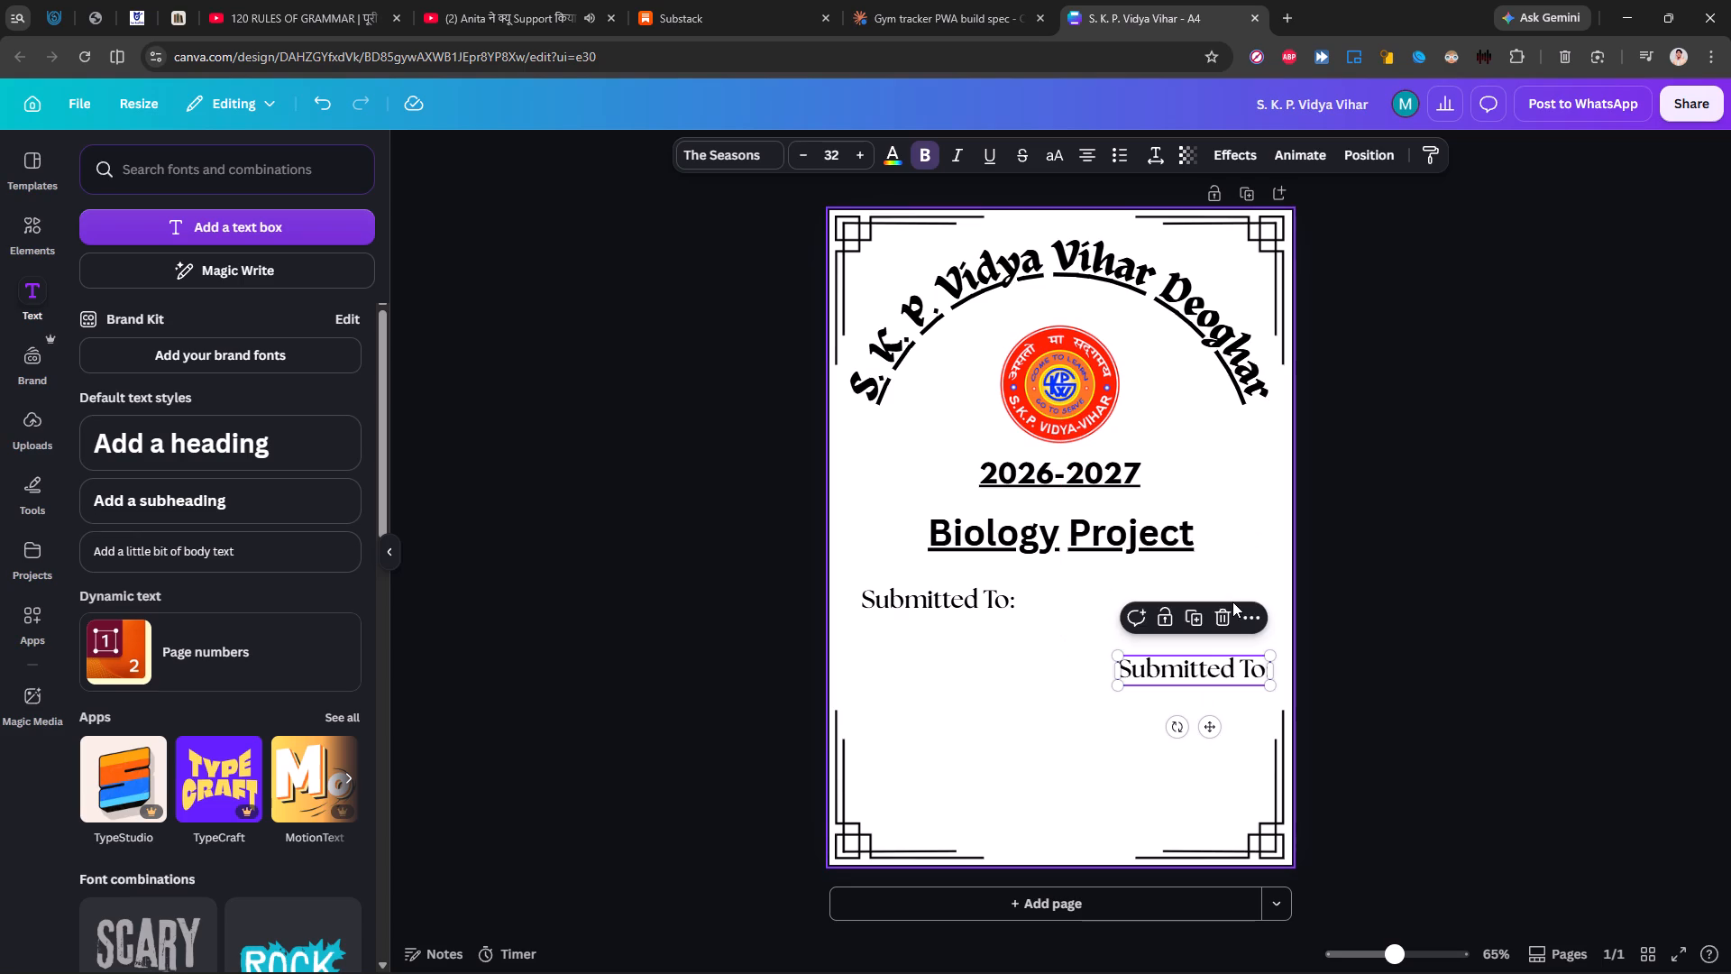
pyautogui.hotkey('shift', 'Down')
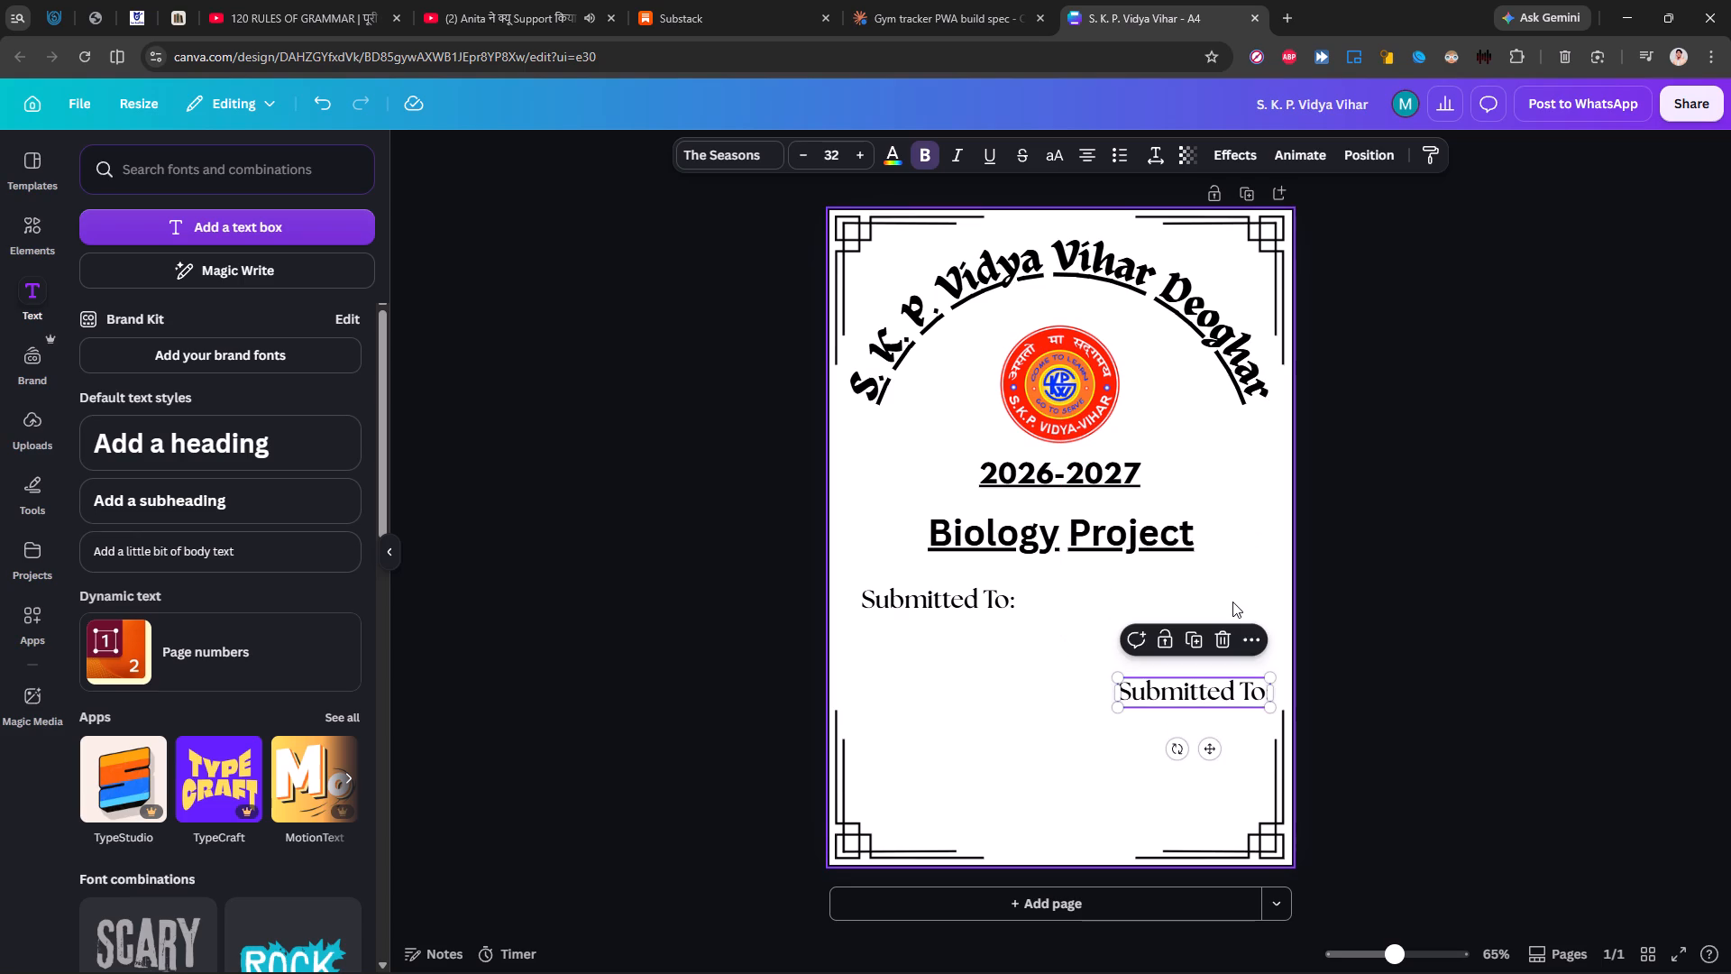
# Raise the copied "Submitted To:" text slightly and nudge it a little further away from the page's right border.
pyautogui.moveTo(1195, 688); pyautogui.dragTo(1195, 668)
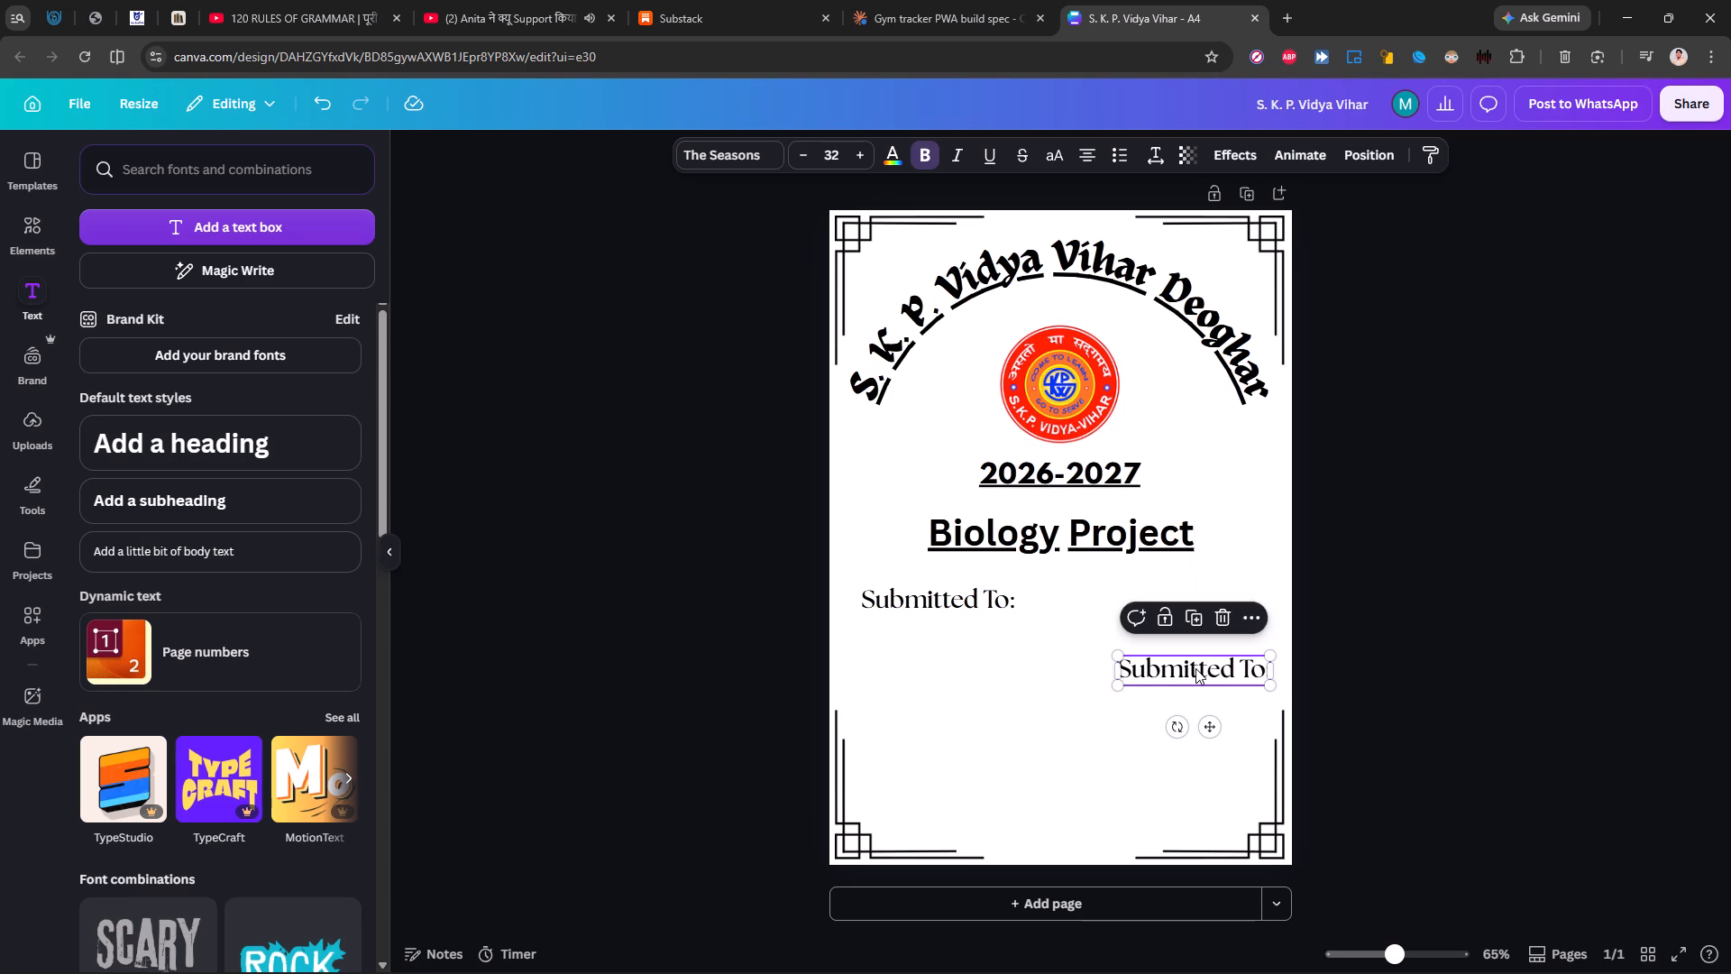
pyautogui.press('Left')
pyautogui.press('Left')
pyautogui.press('Right')
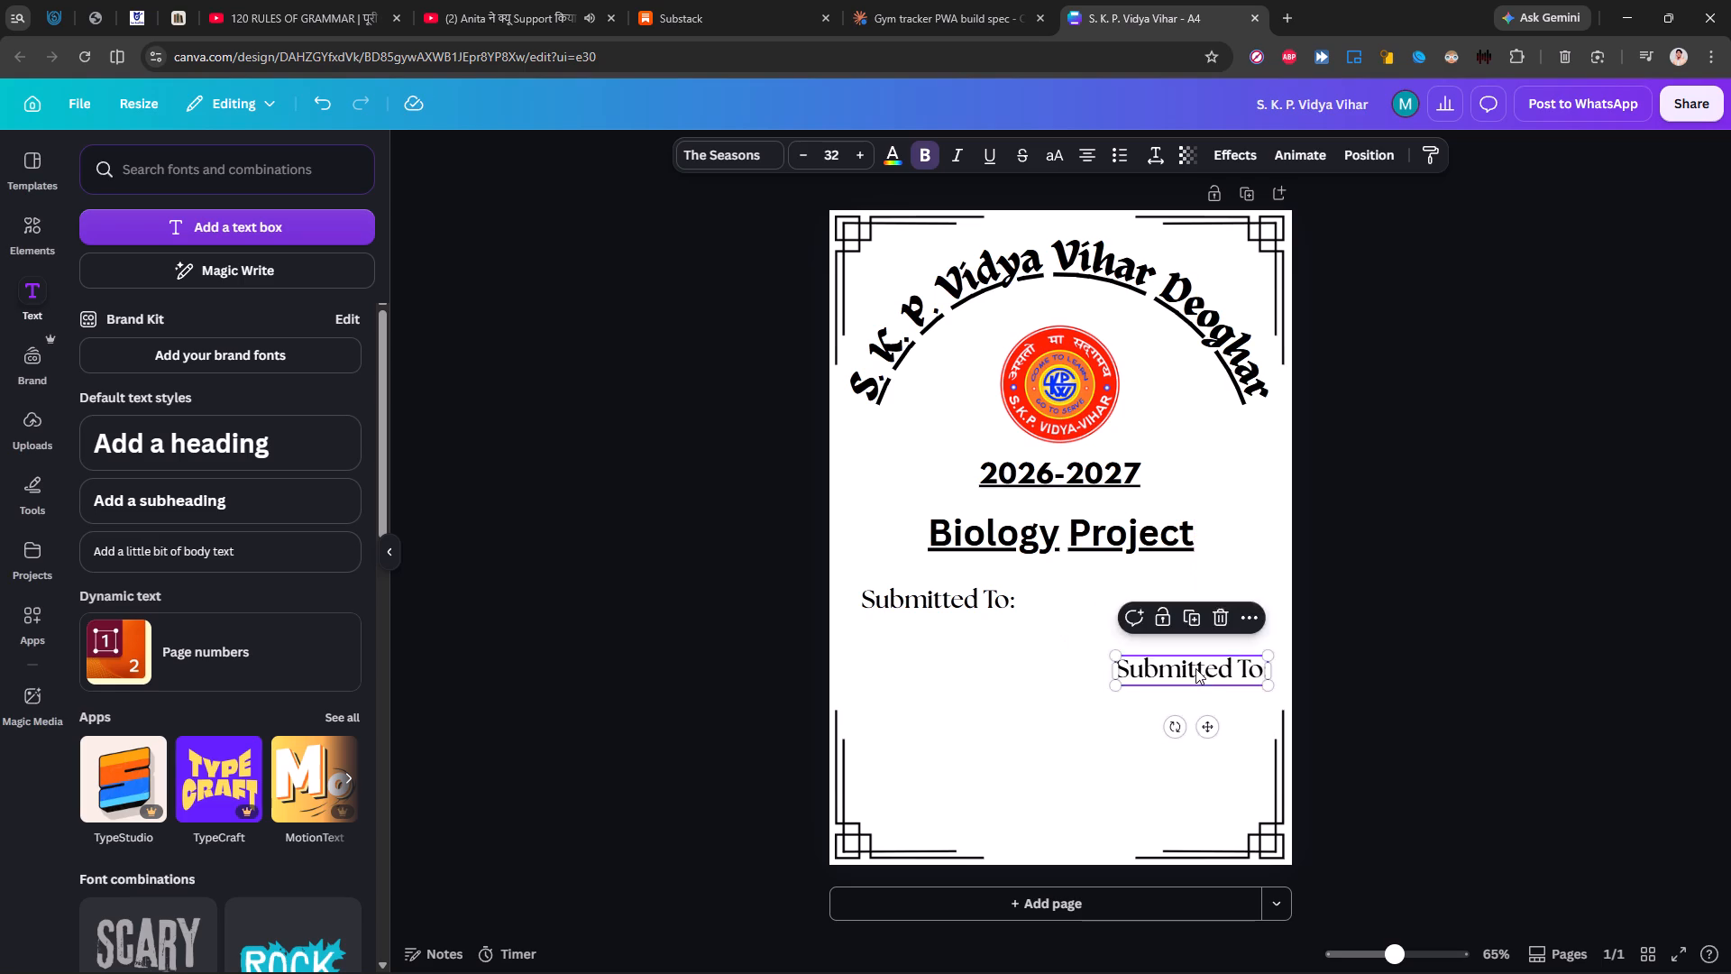
pyautogui.press('Left')
pyautogui.press('Left')
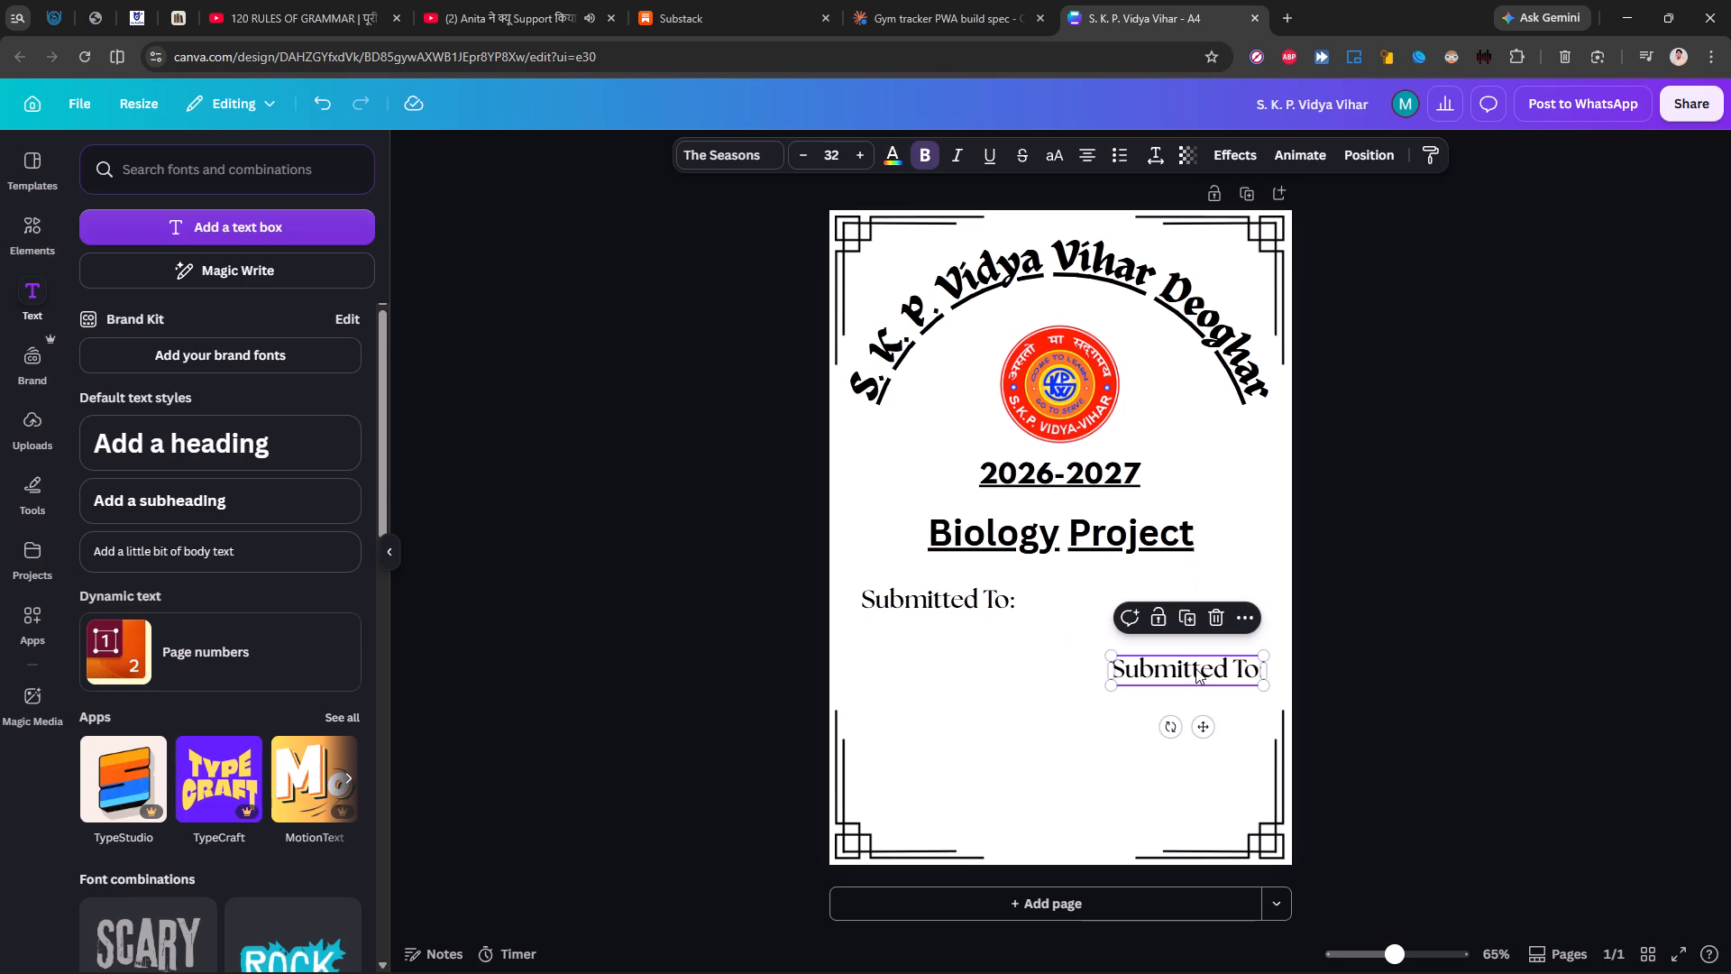
# Change the wording of the lower "Submitted To:" copy to "Submitted By:" and leave the text deselected.
pyautogui.doubleClick(1195, 668)
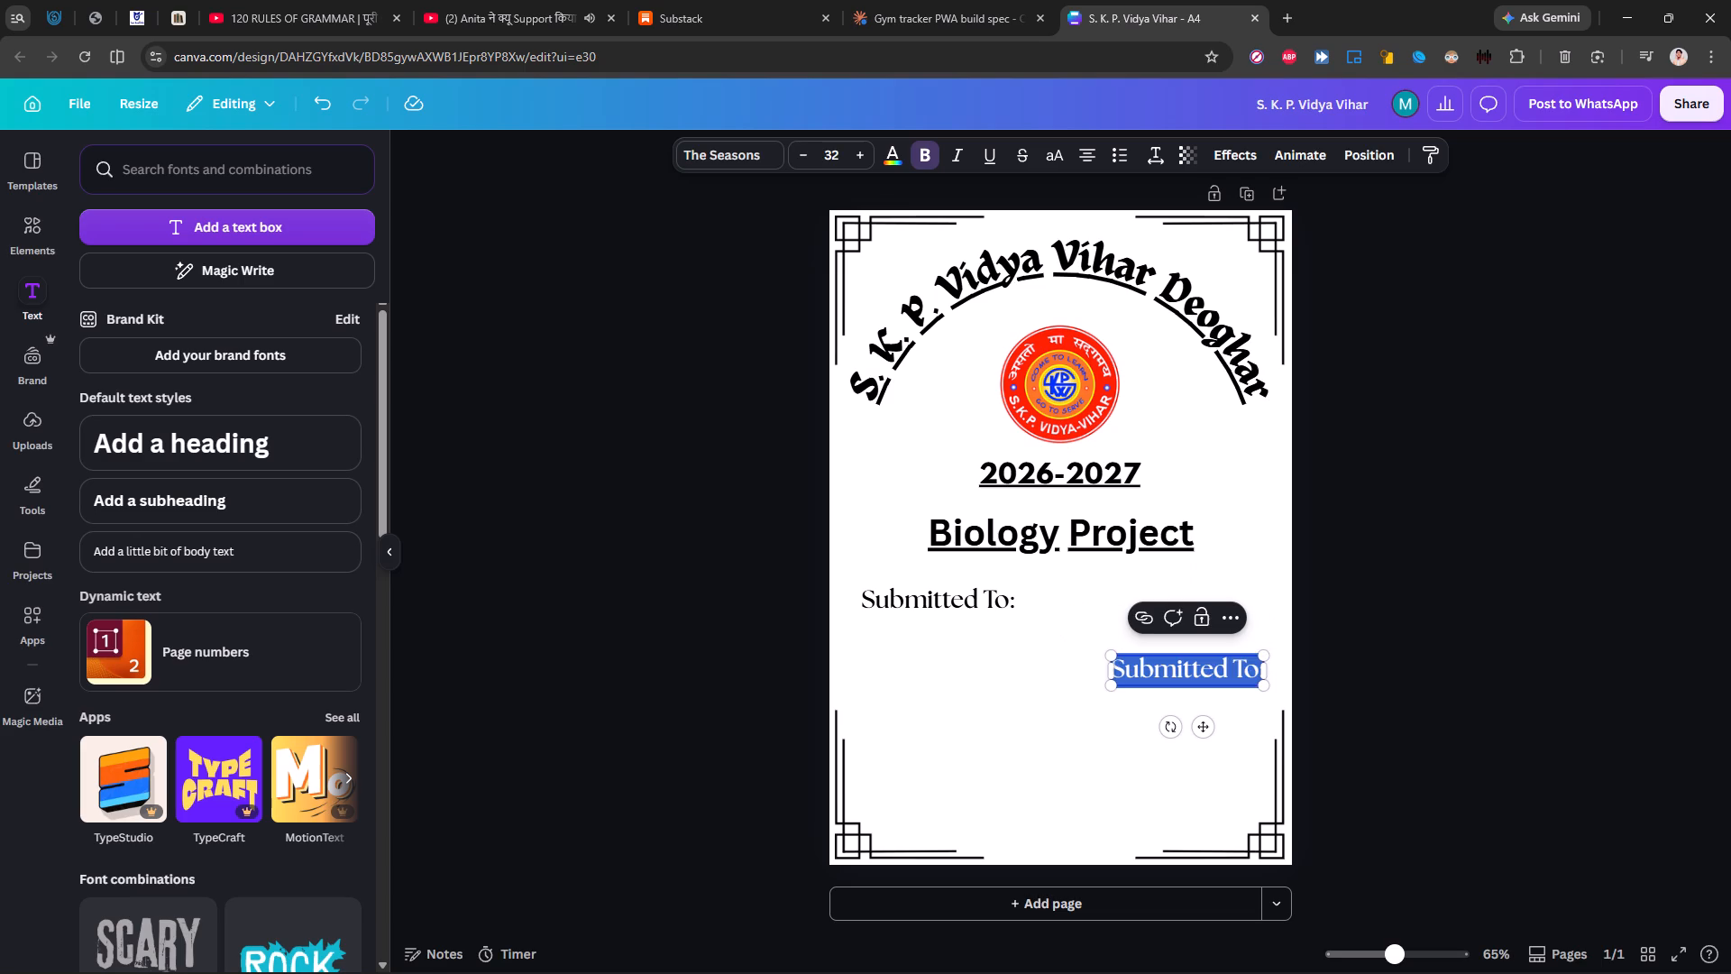
pyautogui.press('Right')
pyautogui.press('Right')
pyautogui.press('Left')
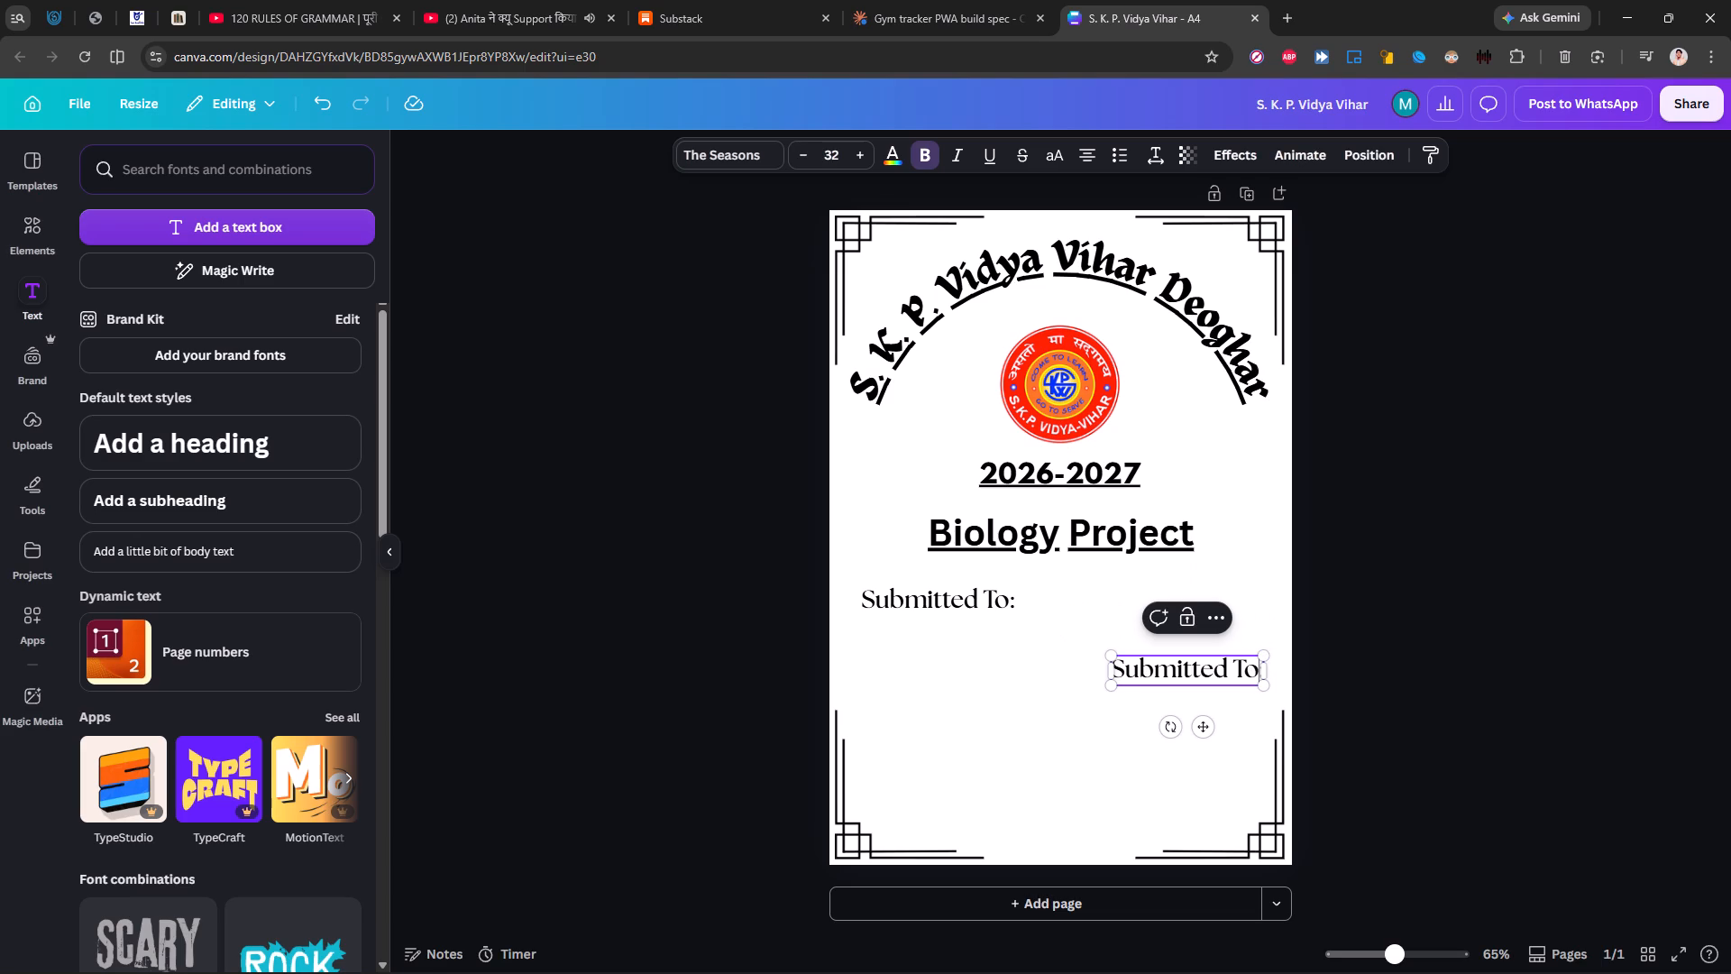
pyautogui.press('BackSpace')
pyautogui.press('BackSpace')
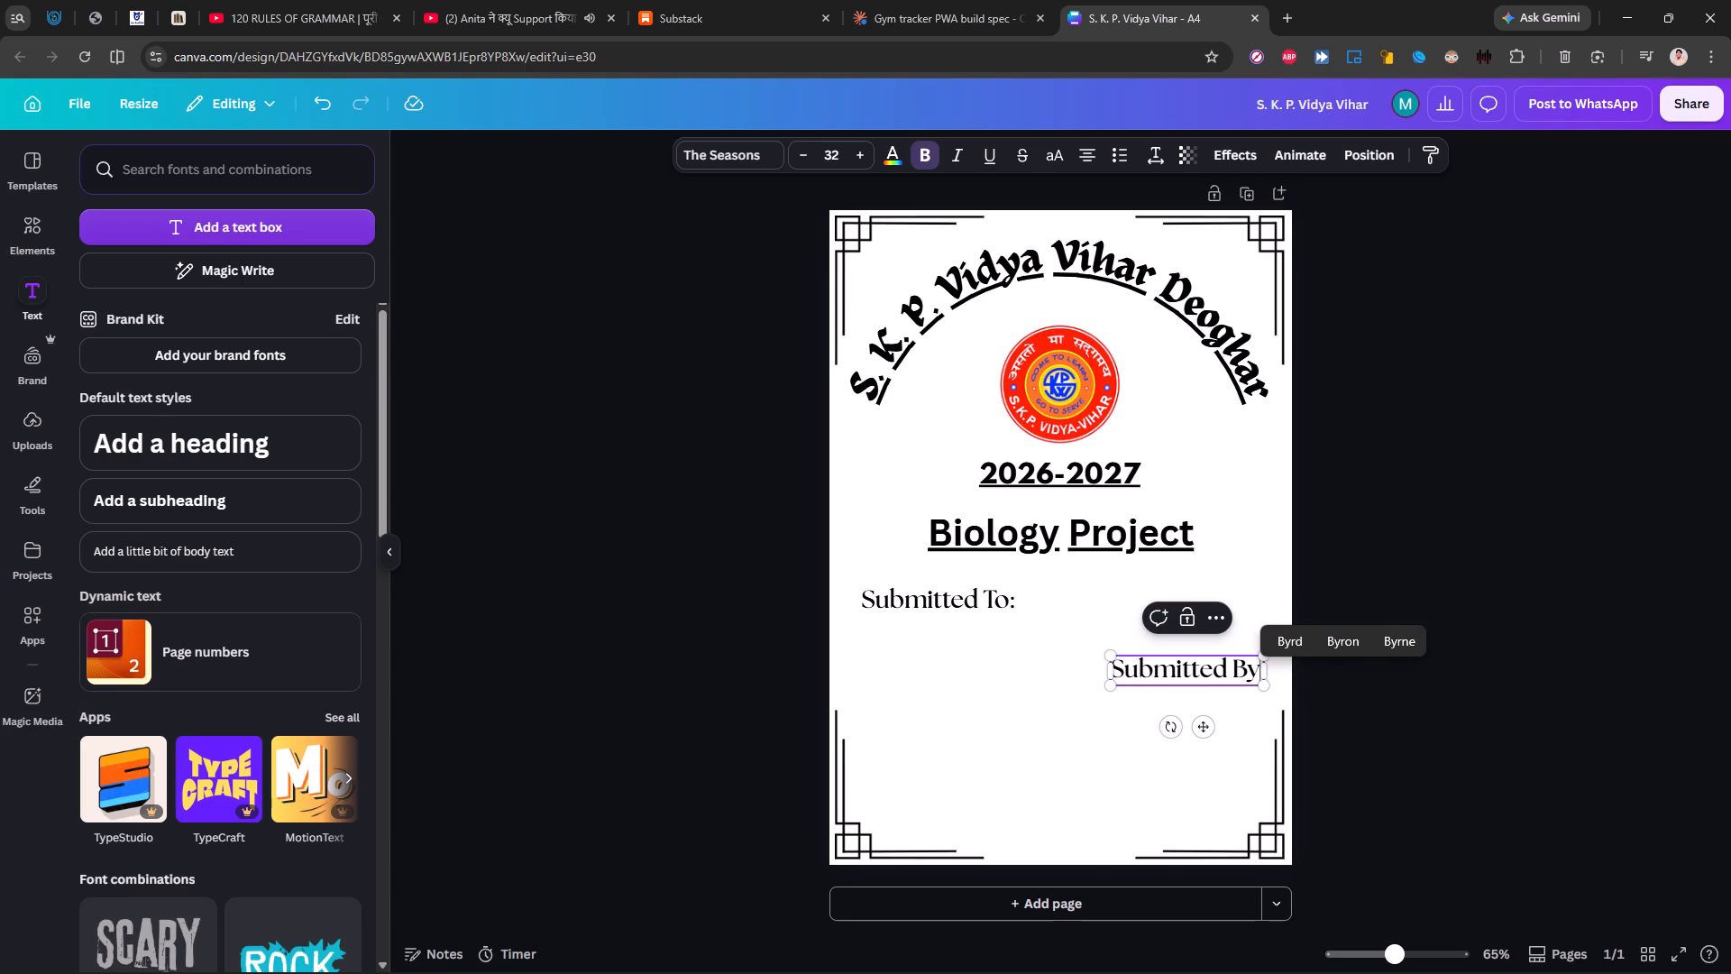
pyautogui.click(908, 610)
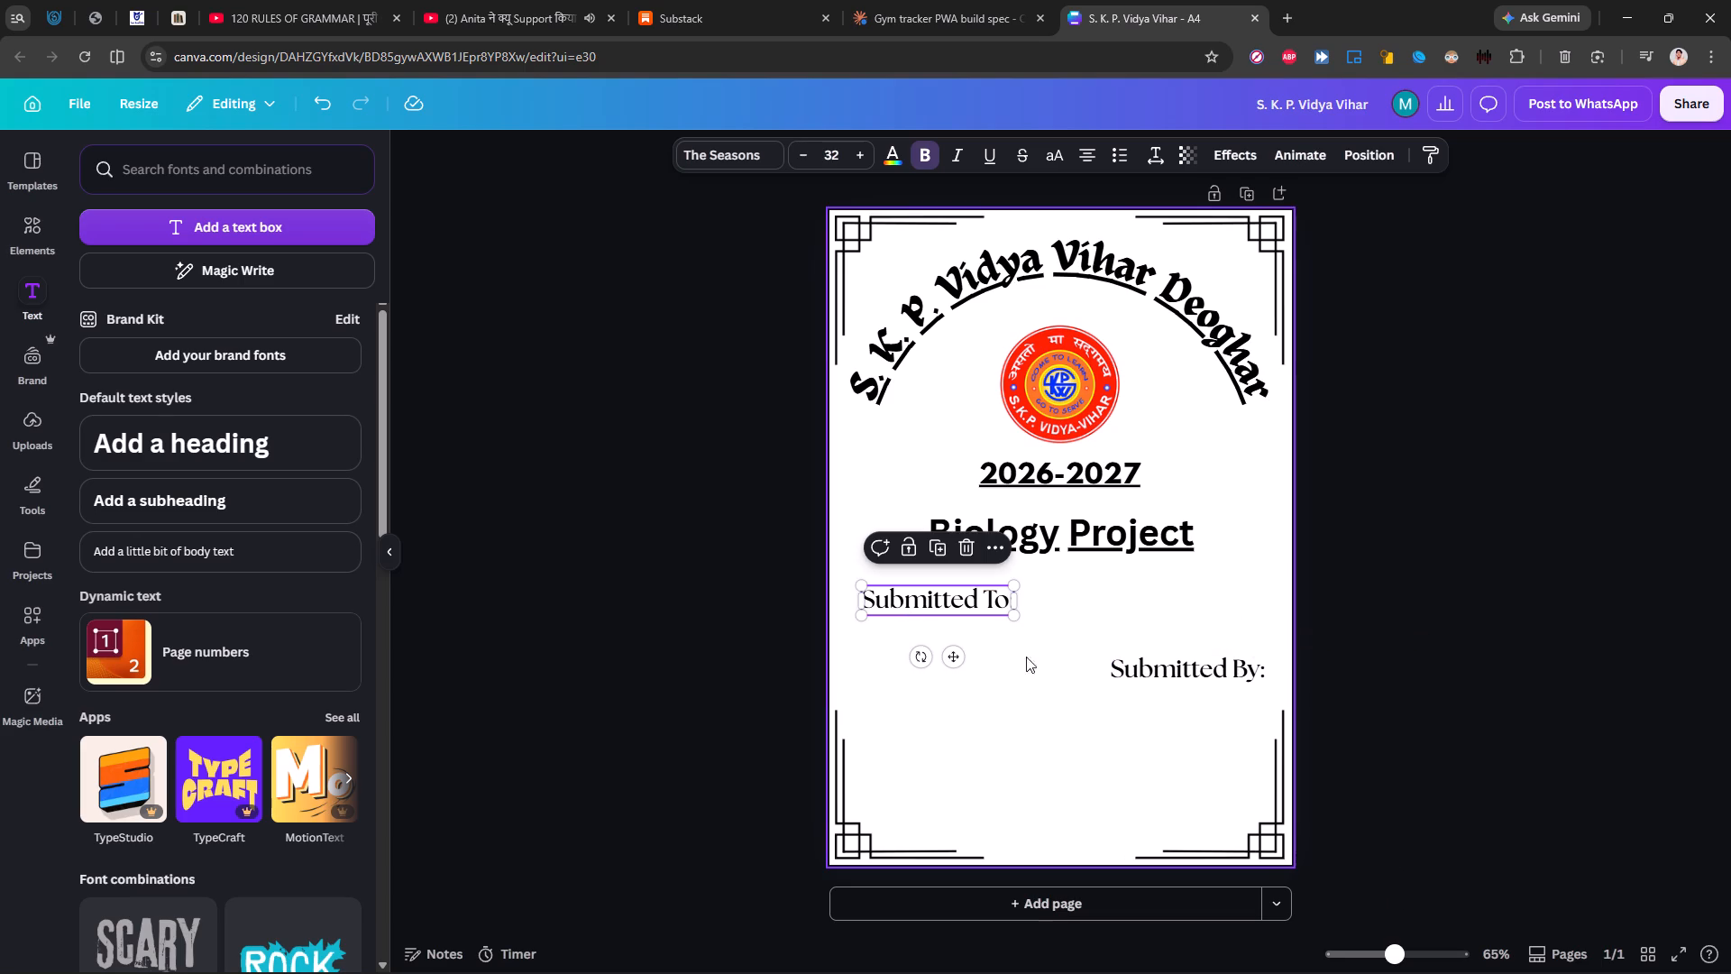
pyautogui.click(1053, 662)
pyautogui.click(939, 630)
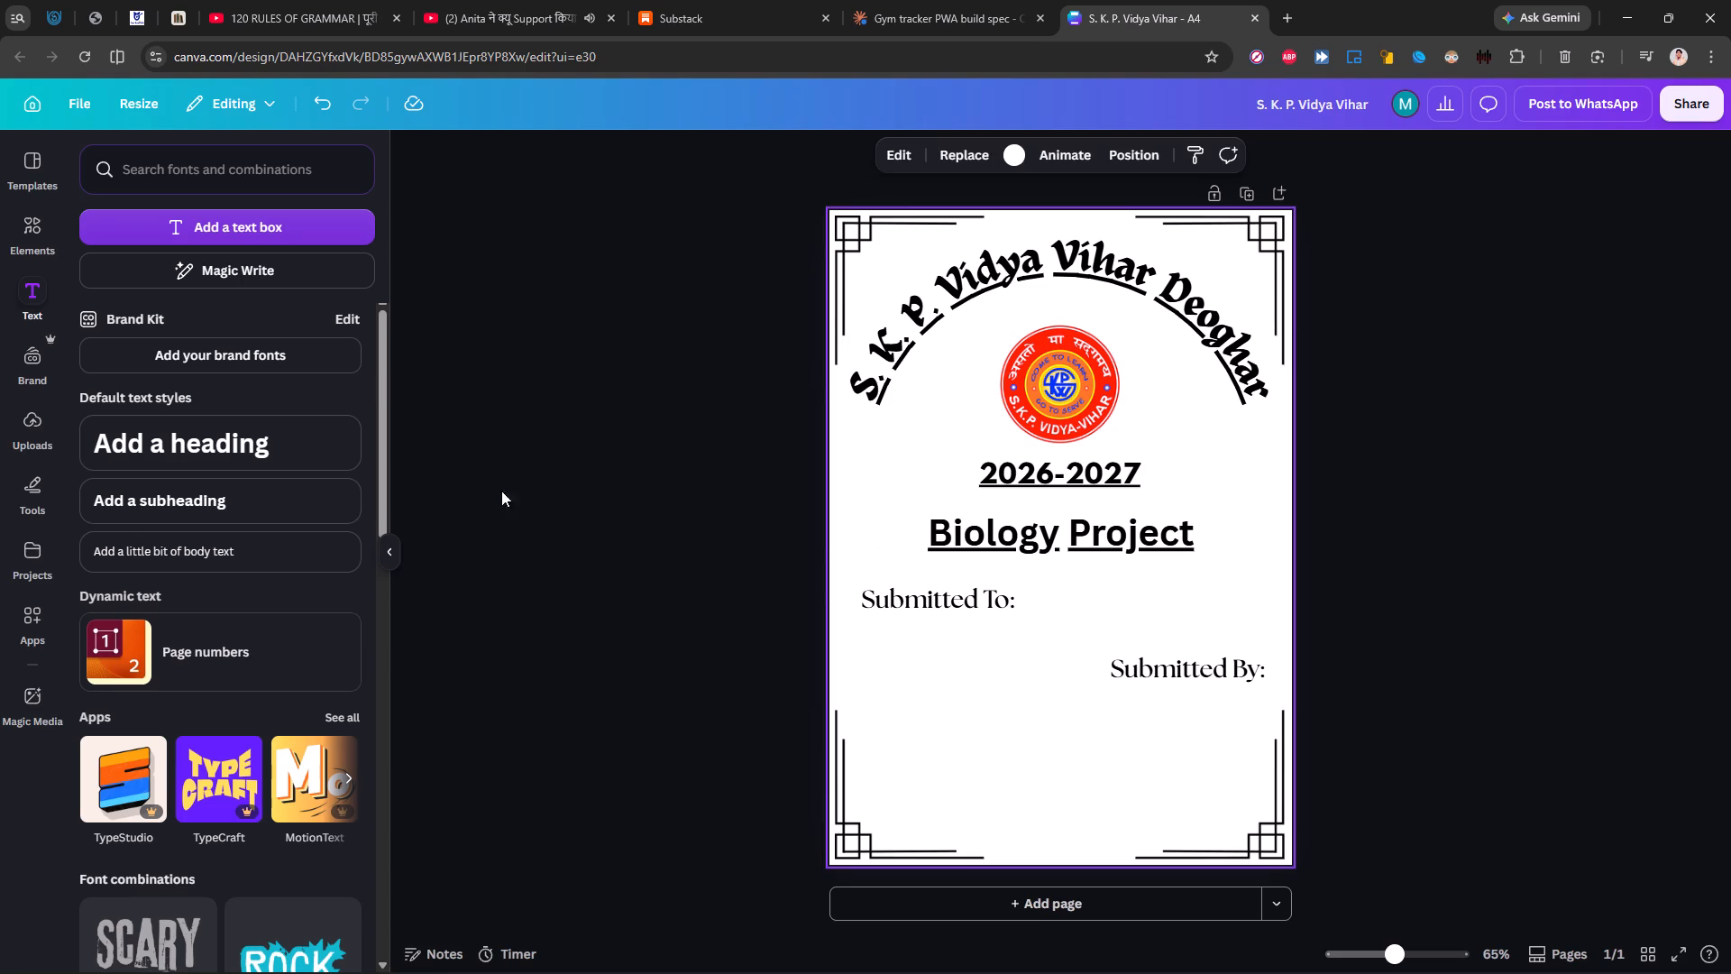
# Add a subheading text to the page and enter the teacher's name in it, beginning with "Sir".
pyautogui.click(156, 491)
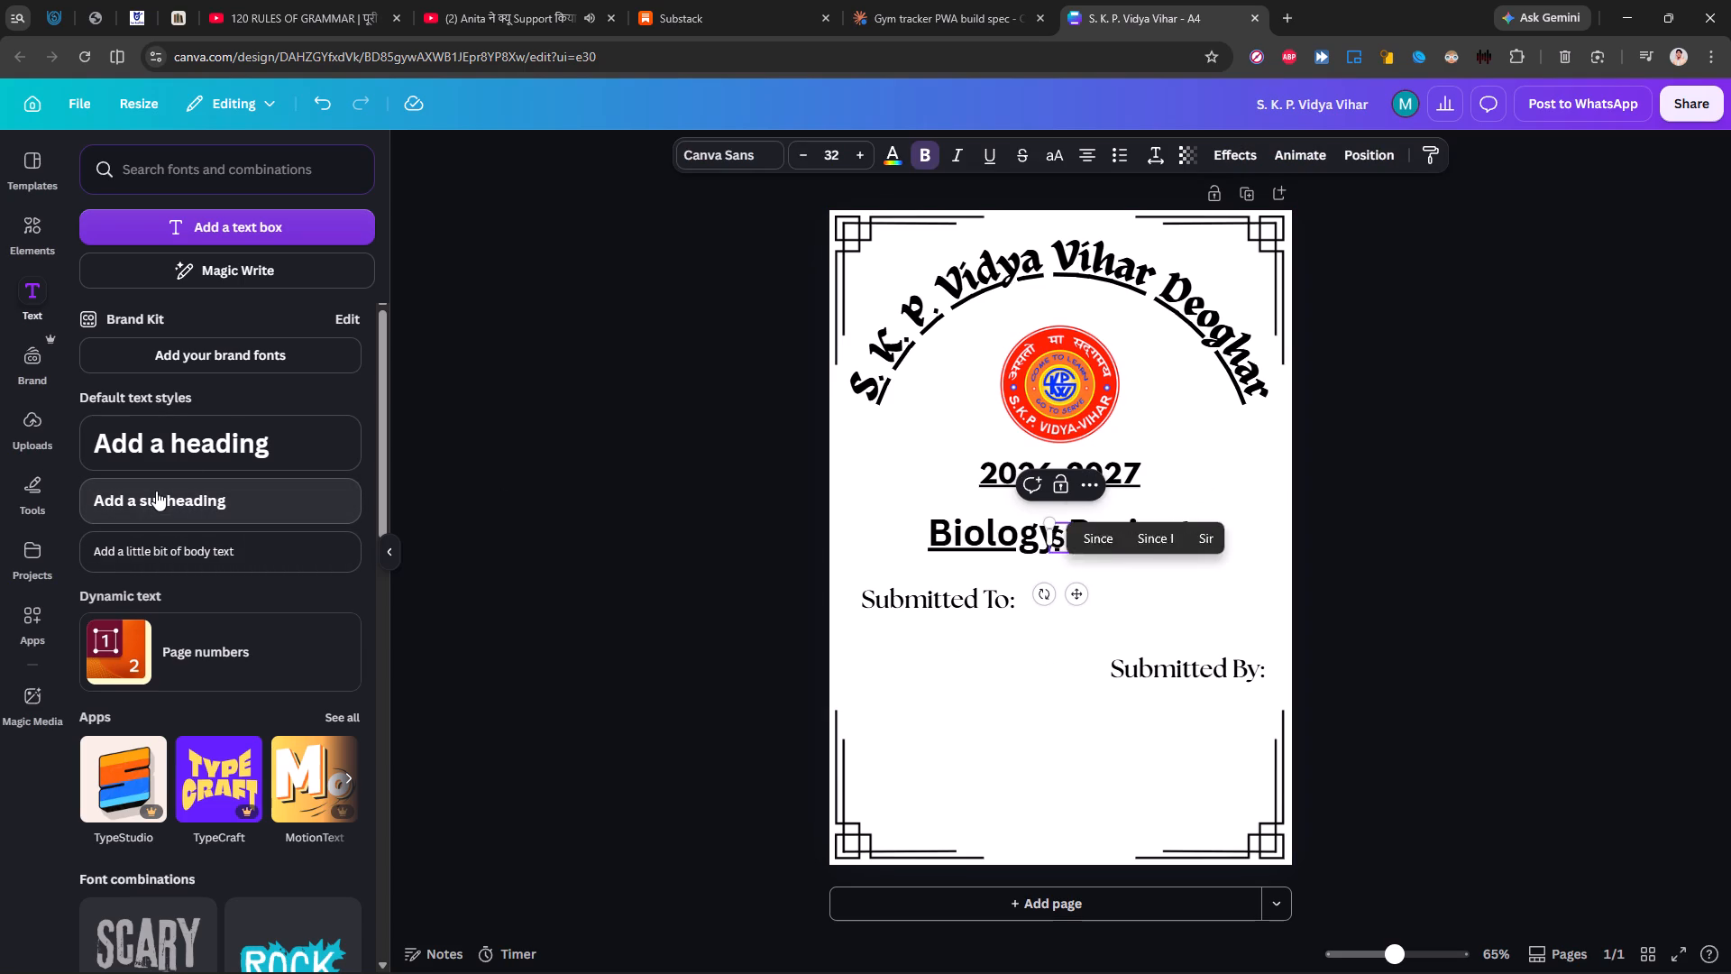
pyautogui.press('BackSpace')
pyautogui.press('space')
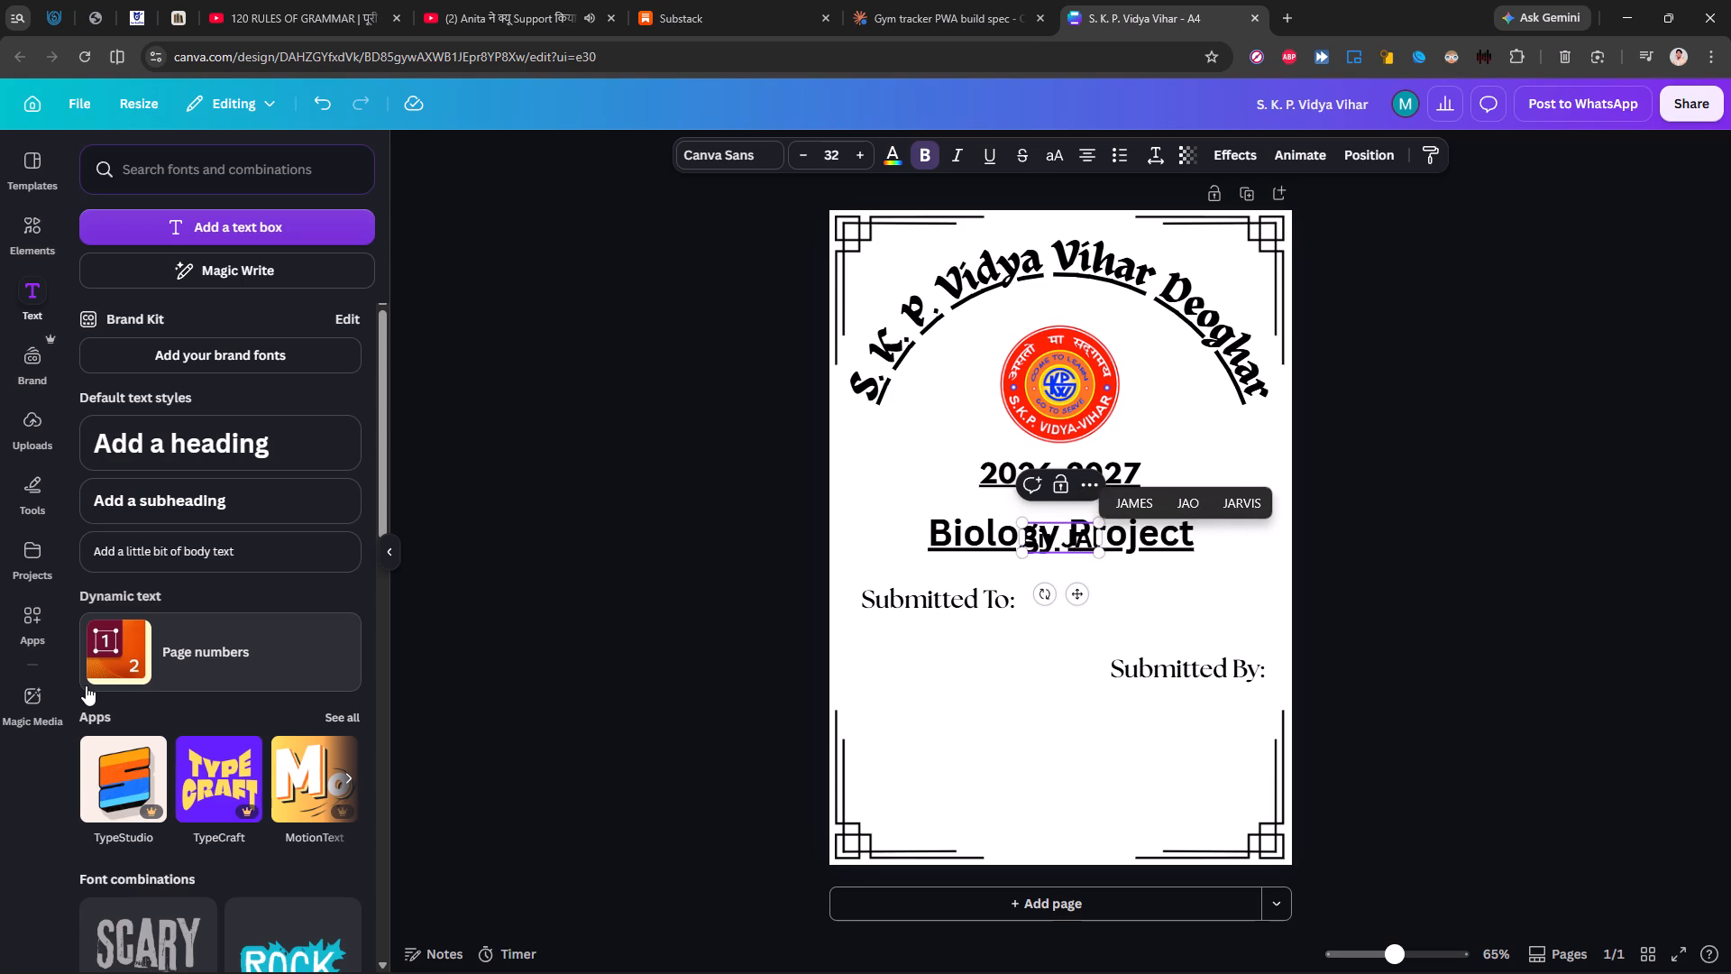
pyautogui.press('BackSpace')
pyautogui.press('BackSpace')
pyautogui.press('BackSpace')
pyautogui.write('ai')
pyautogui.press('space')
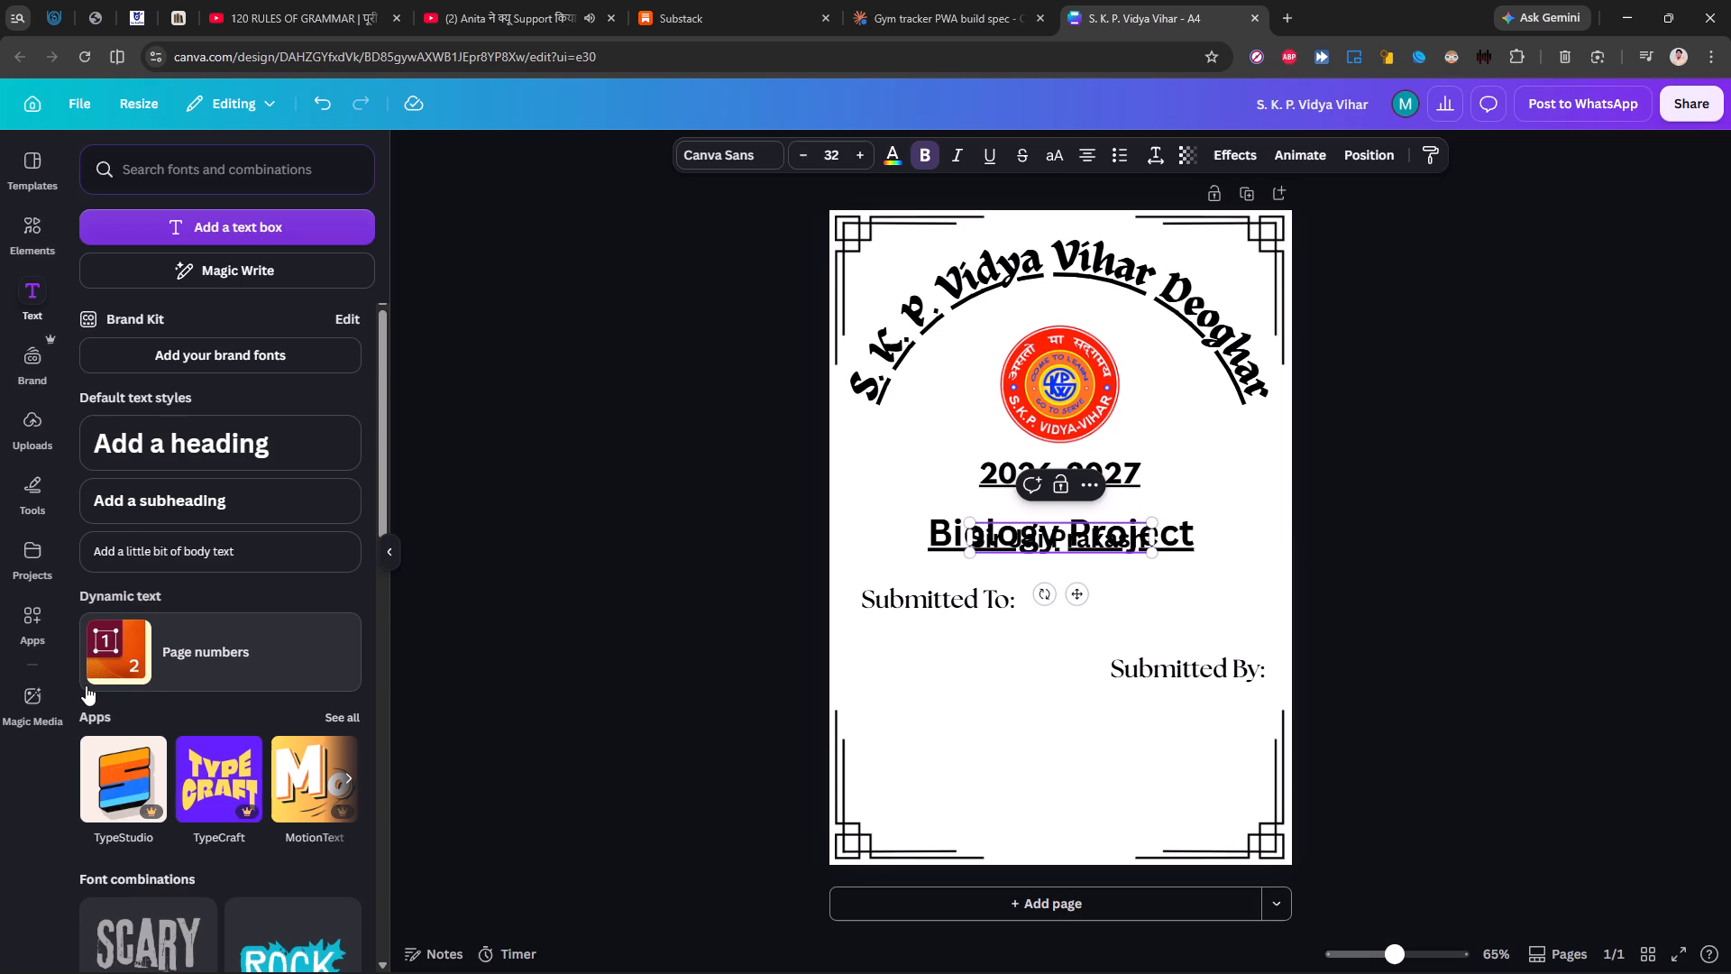
# Place the teacher's name on a single line directly below "Submitted To:", with their left edges aligned.
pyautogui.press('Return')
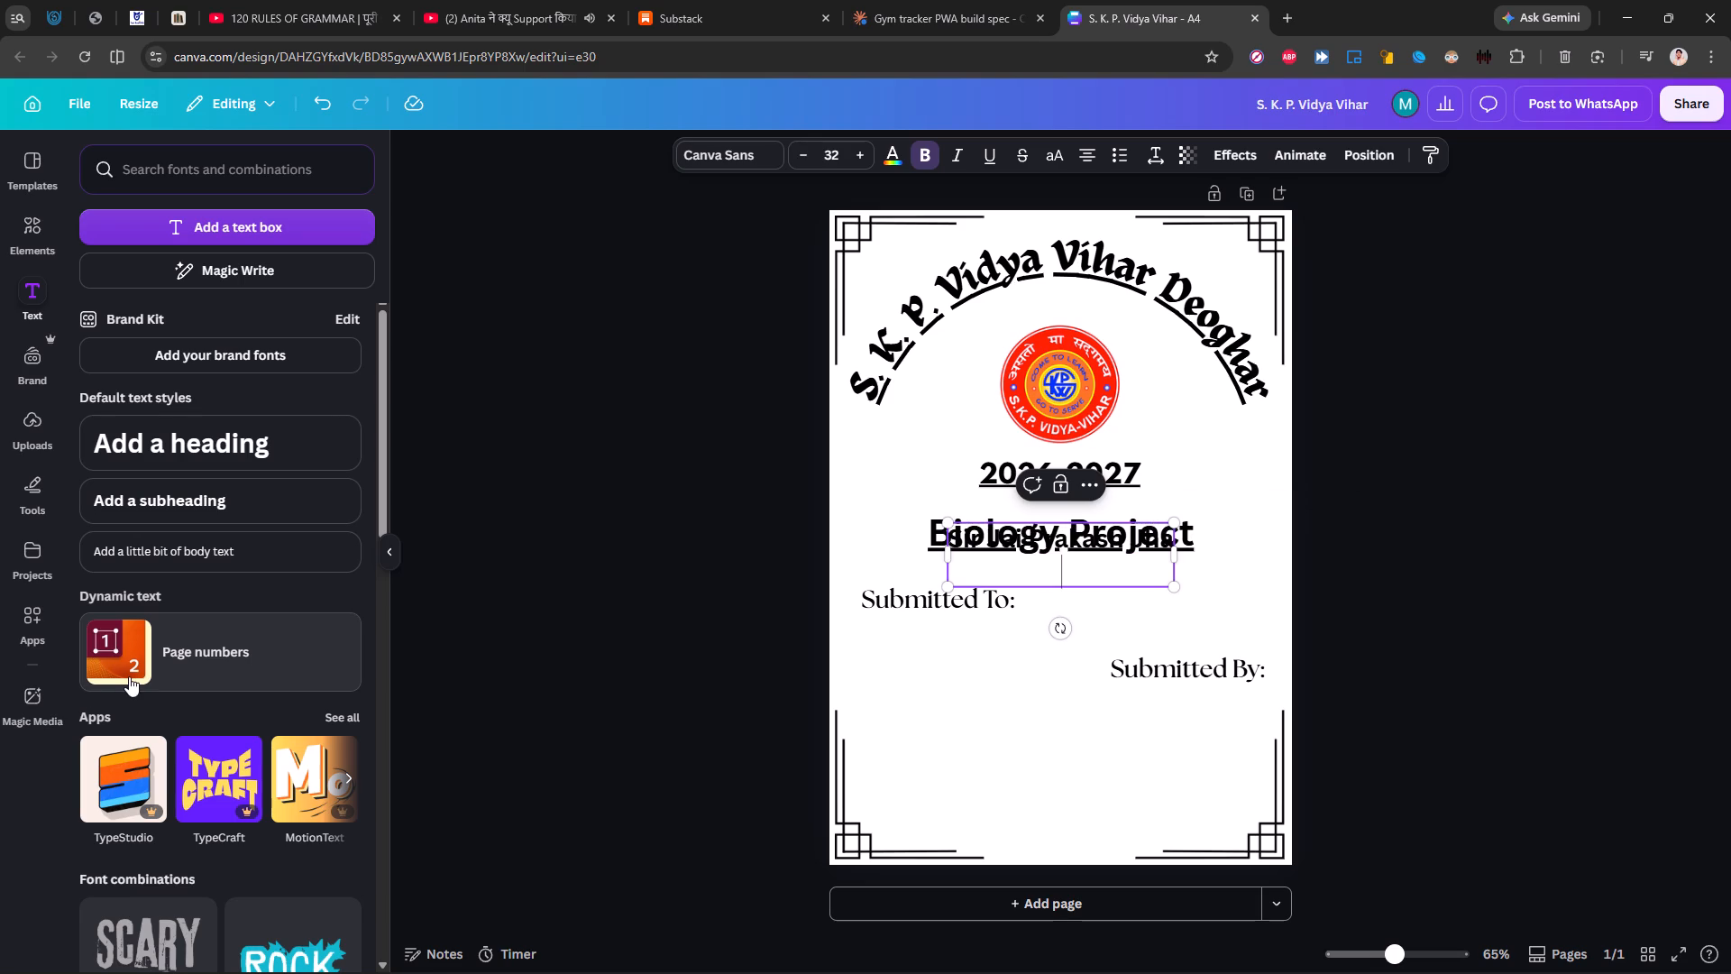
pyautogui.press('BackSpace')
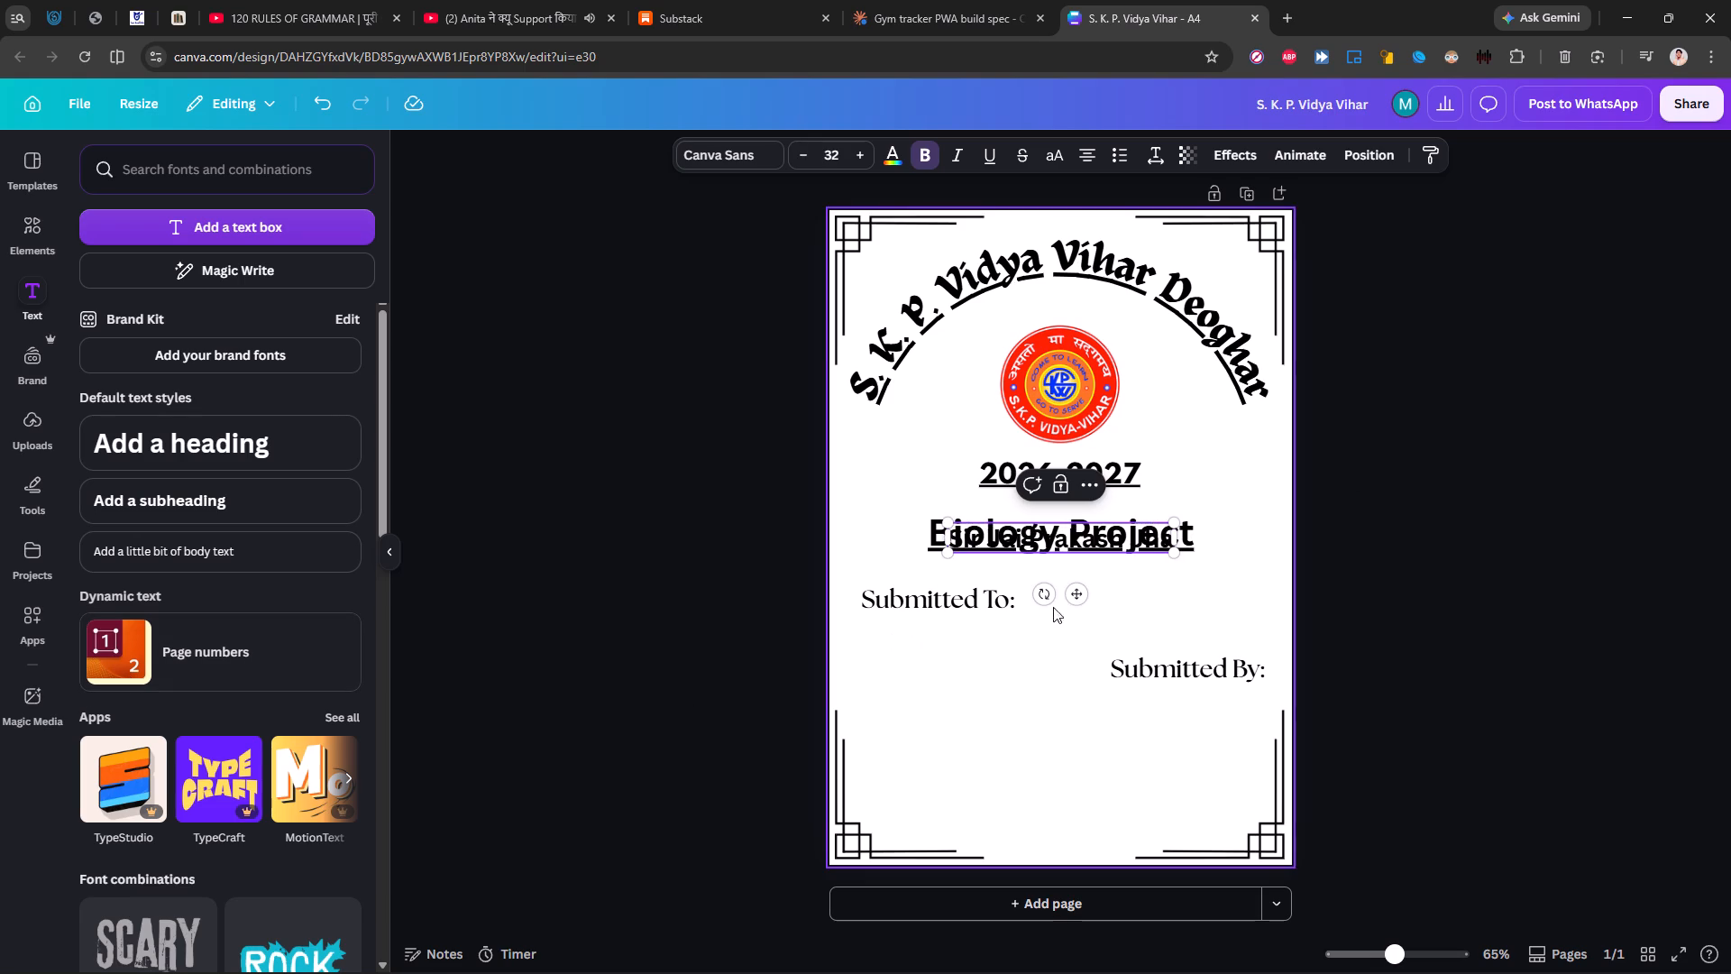
pyautogui.moveTo(1072, 593); pyautogui.dragTo(959, 682)
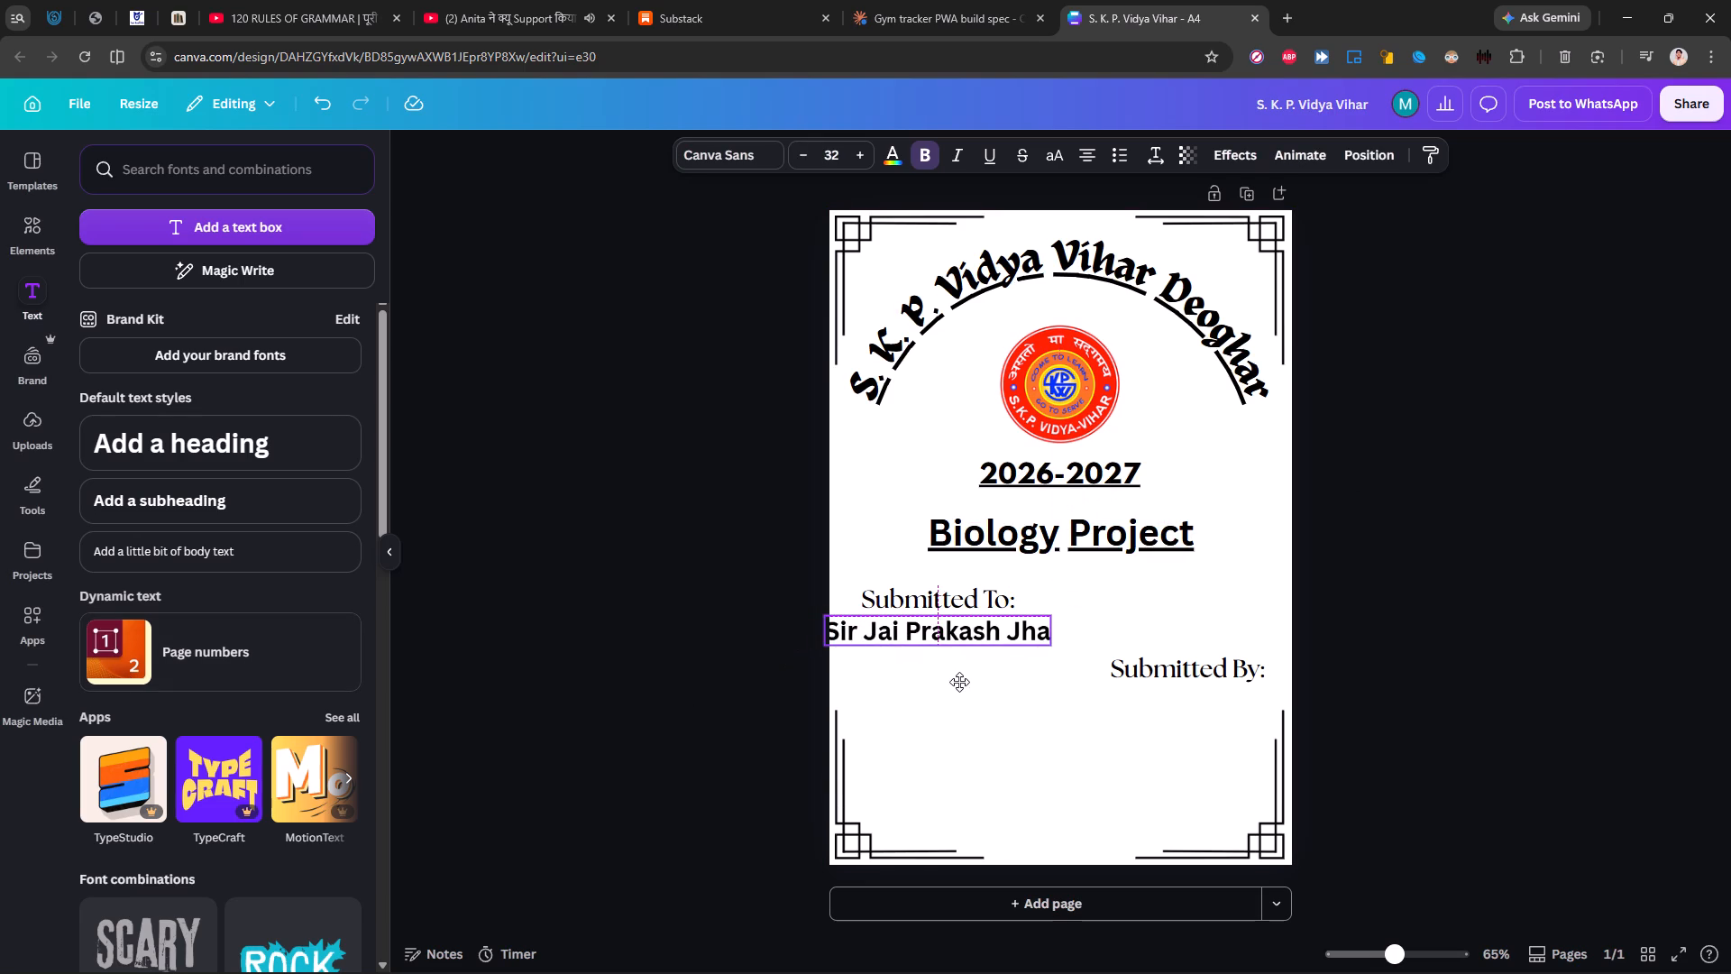
pyautogui.moveTo(959, 682); pyautogui.dragTo(974, 684)
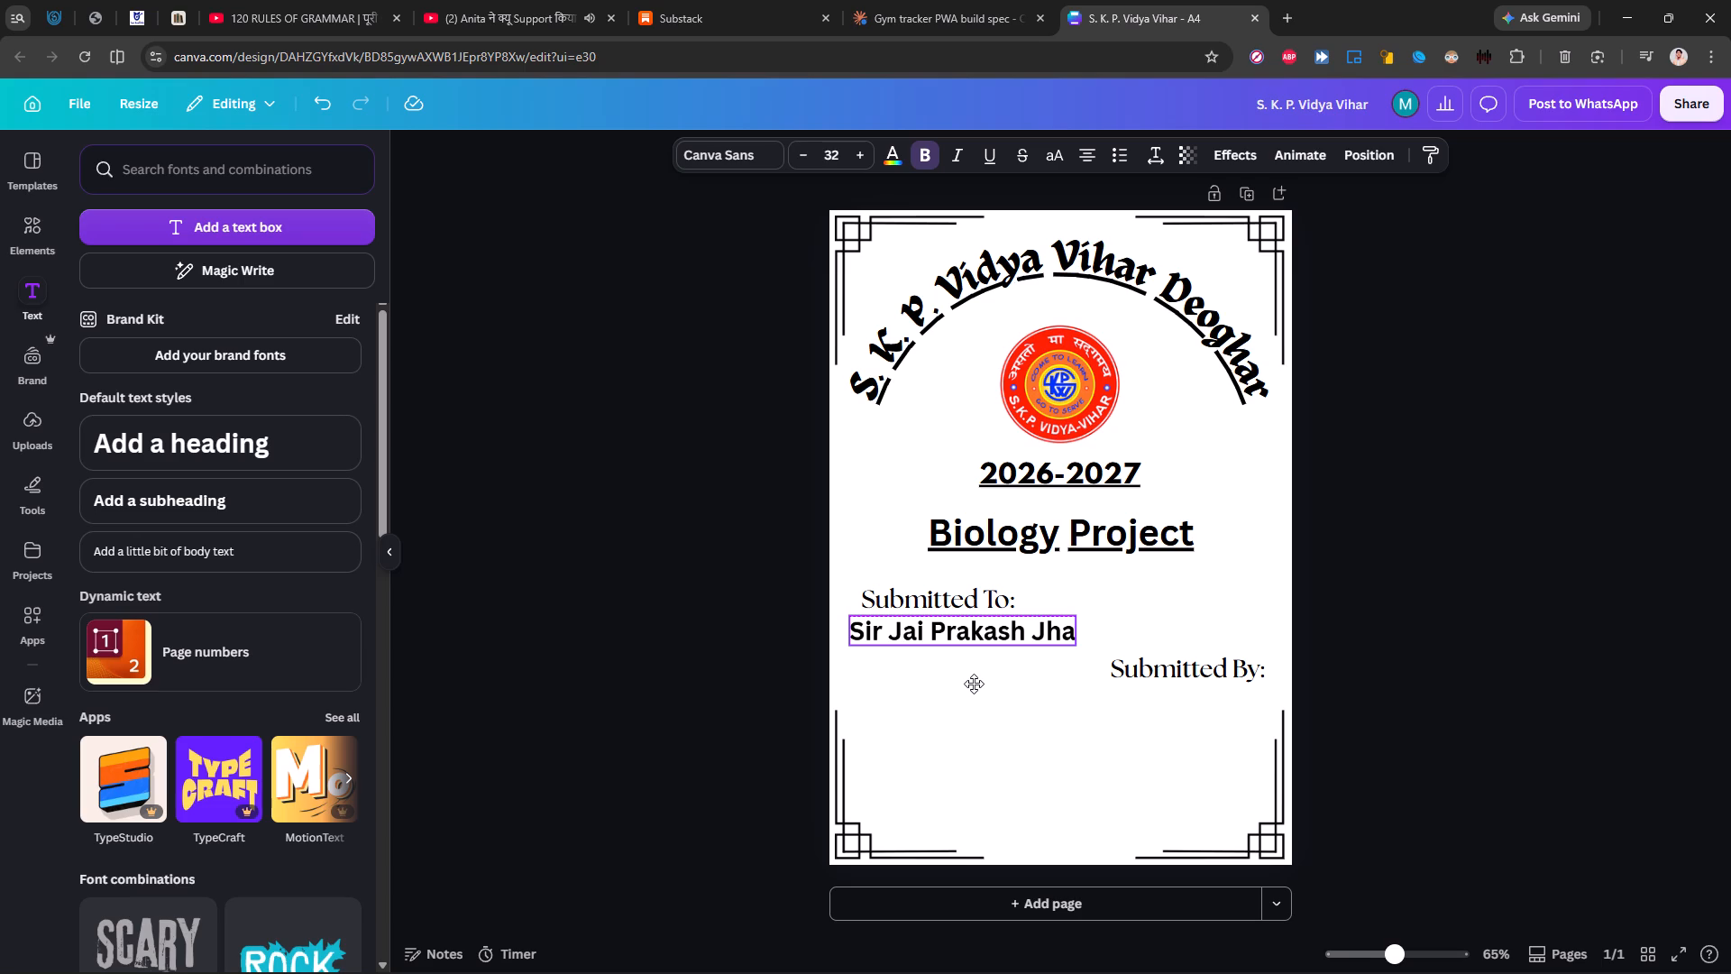
pyautogui.moveTo(974, 684); pyautogui.dragTo(984, 686)
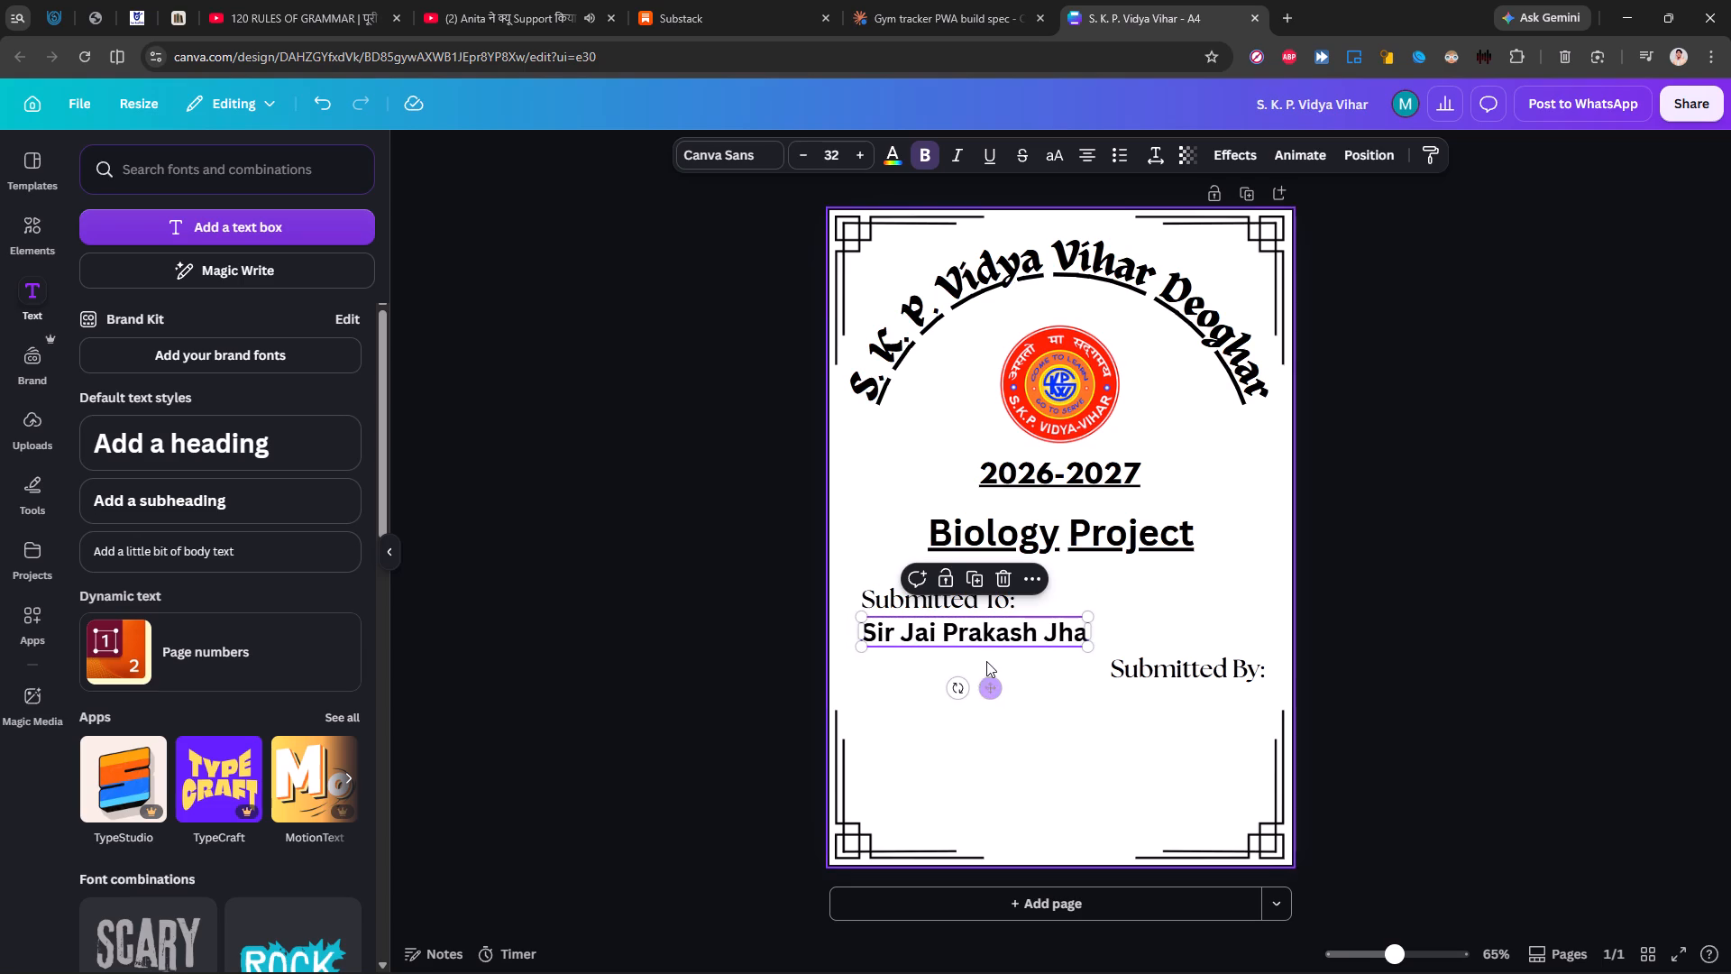
# Reduce the teacher's name to font size 28 and realign its left edge with "Submitted To:".
pyautogui.click(806, 152)
pyautogui.tripleClick(806, 152)
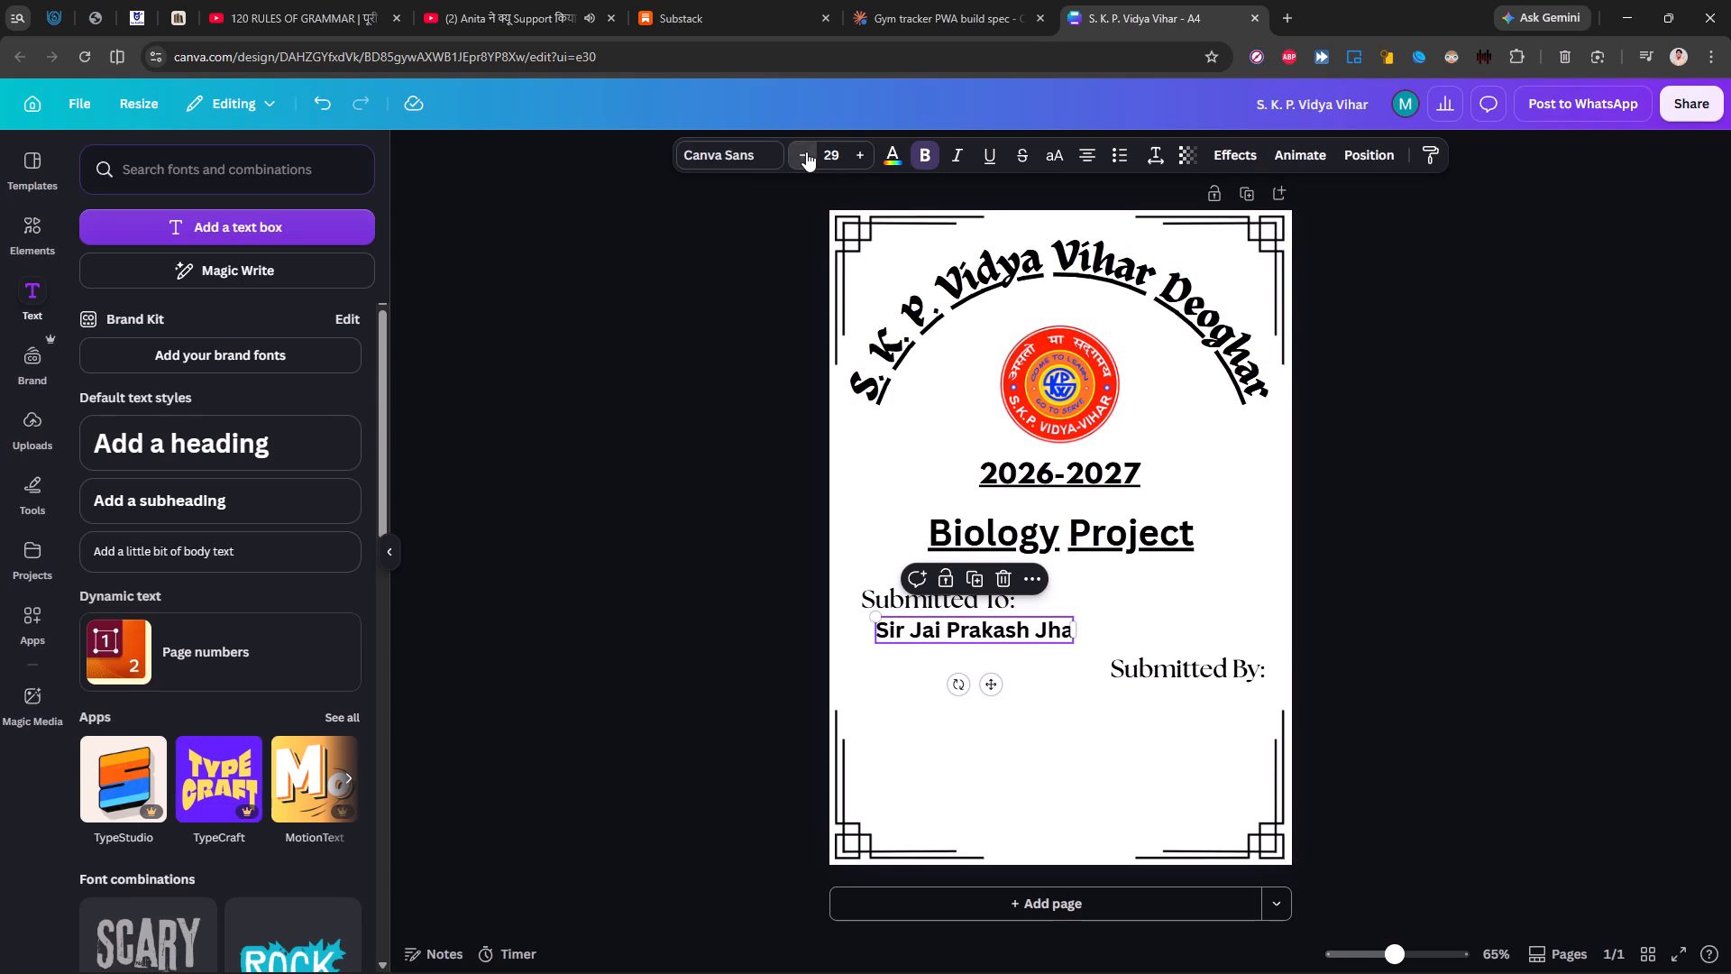
pyautogui.moveTo(994, 681); pyautogui.dragTo(985, 685)
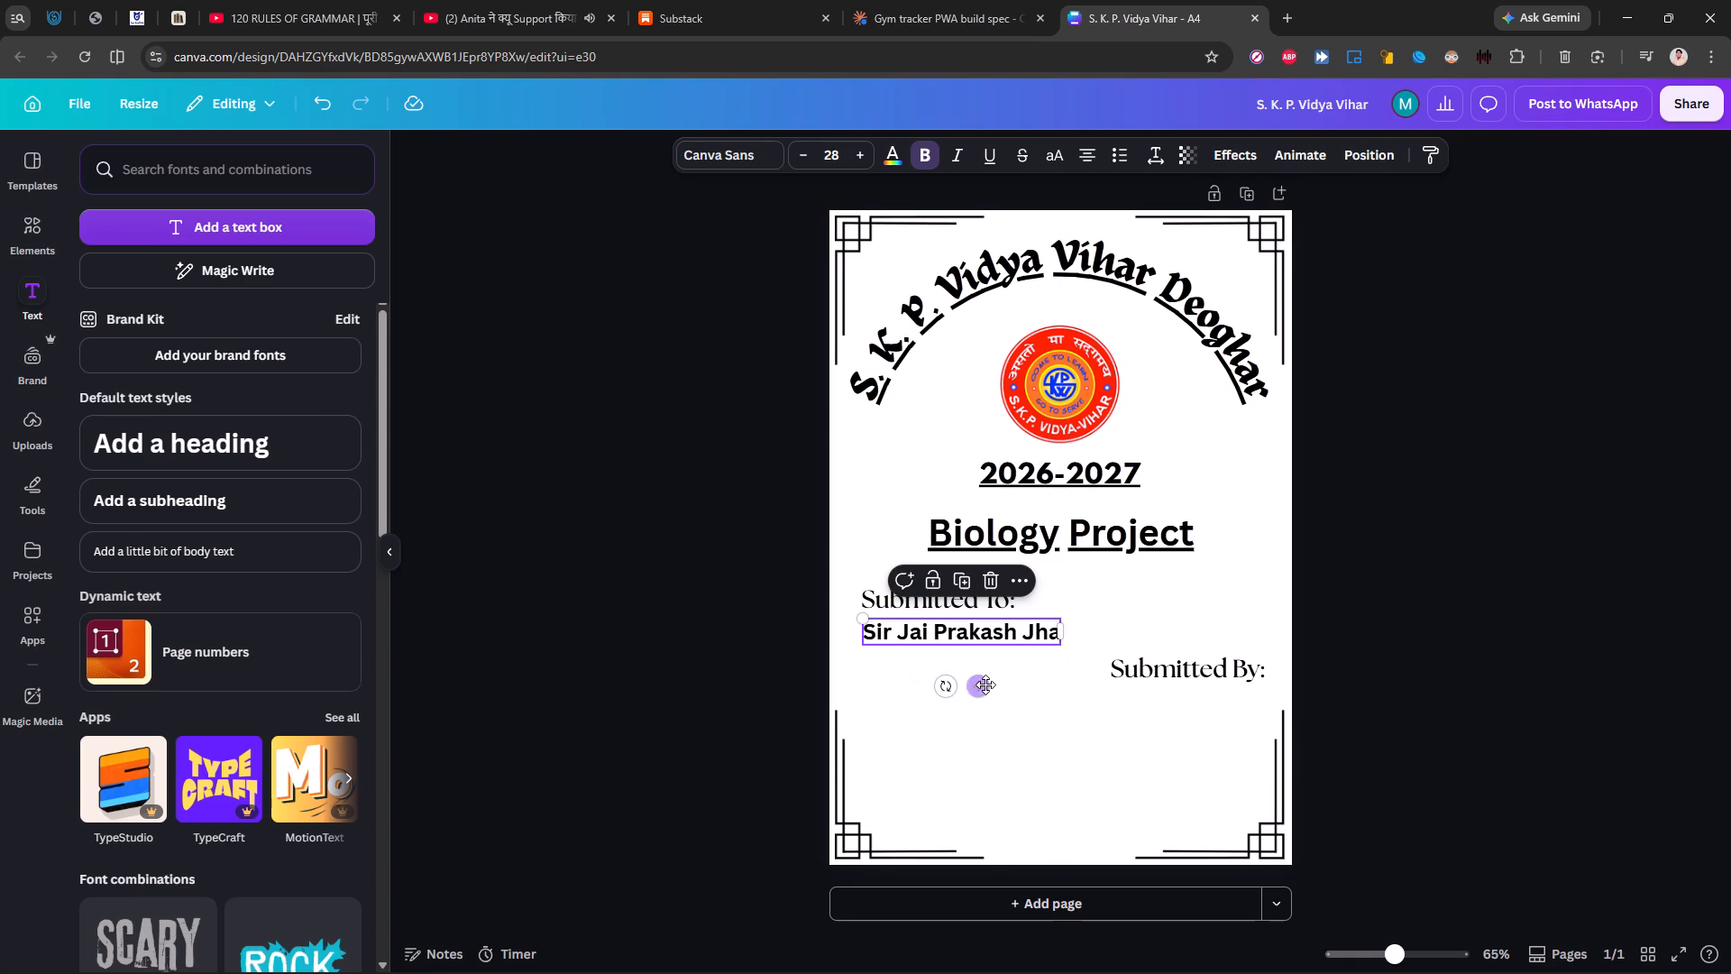
# Change the teacher's name font to The Seasons.
pyautogui.tripleClick(1024, 633)
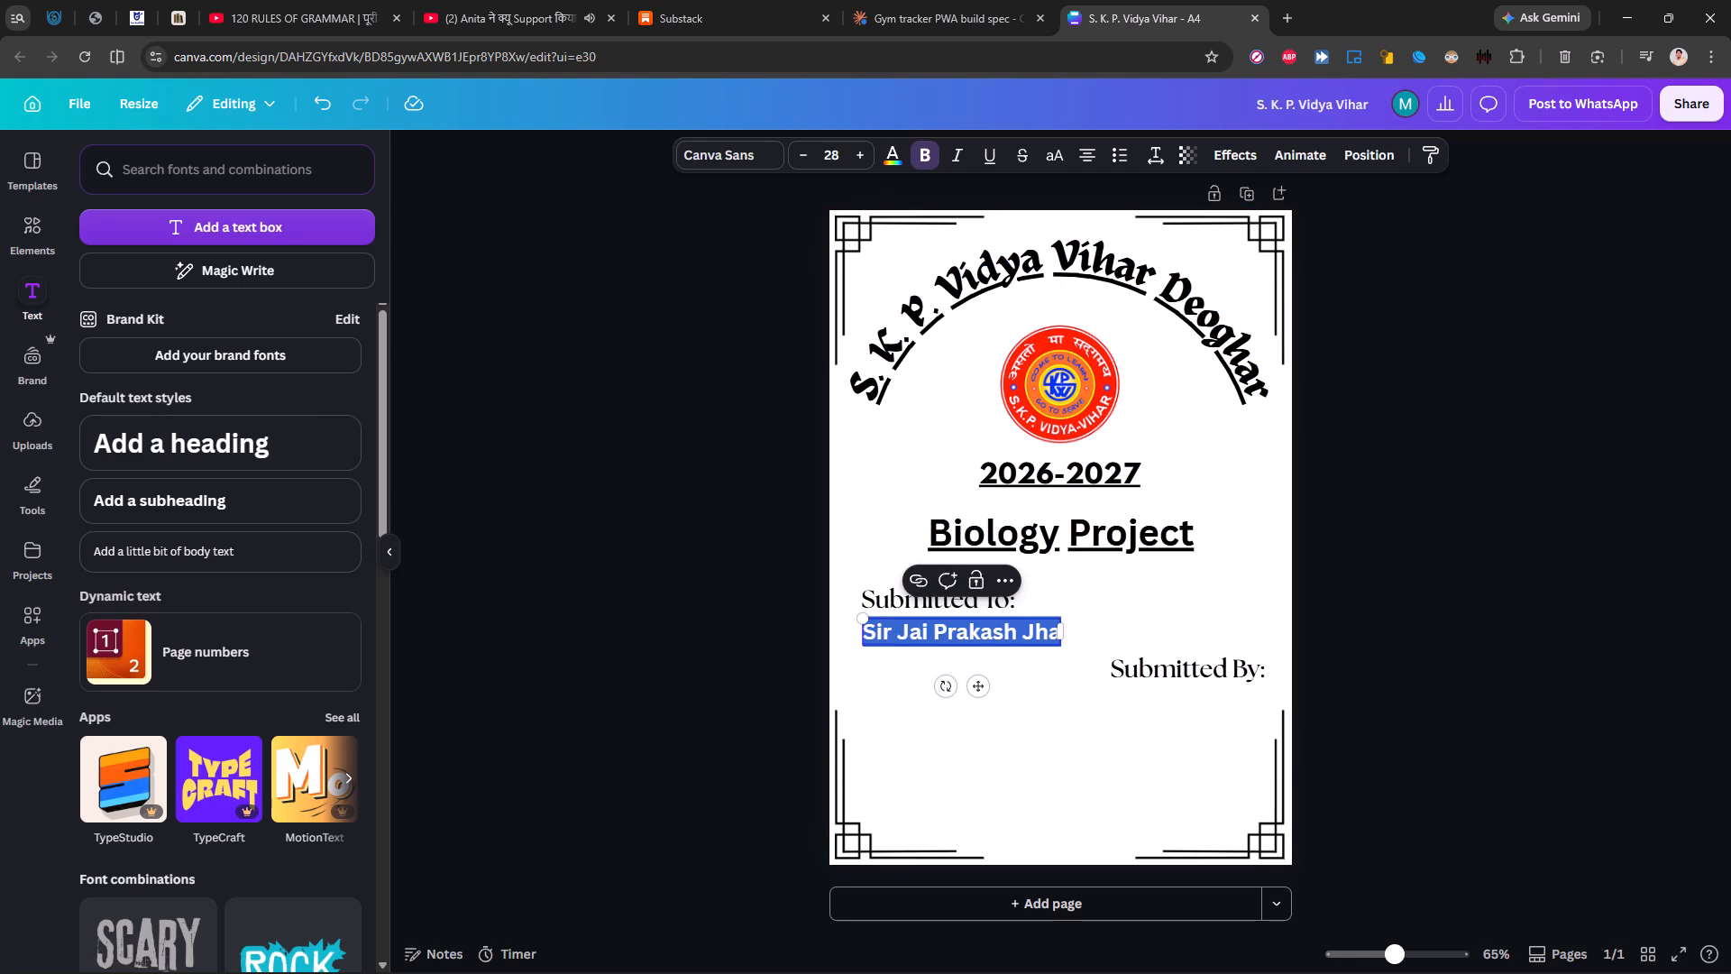
pyautogui.click(747, 153)
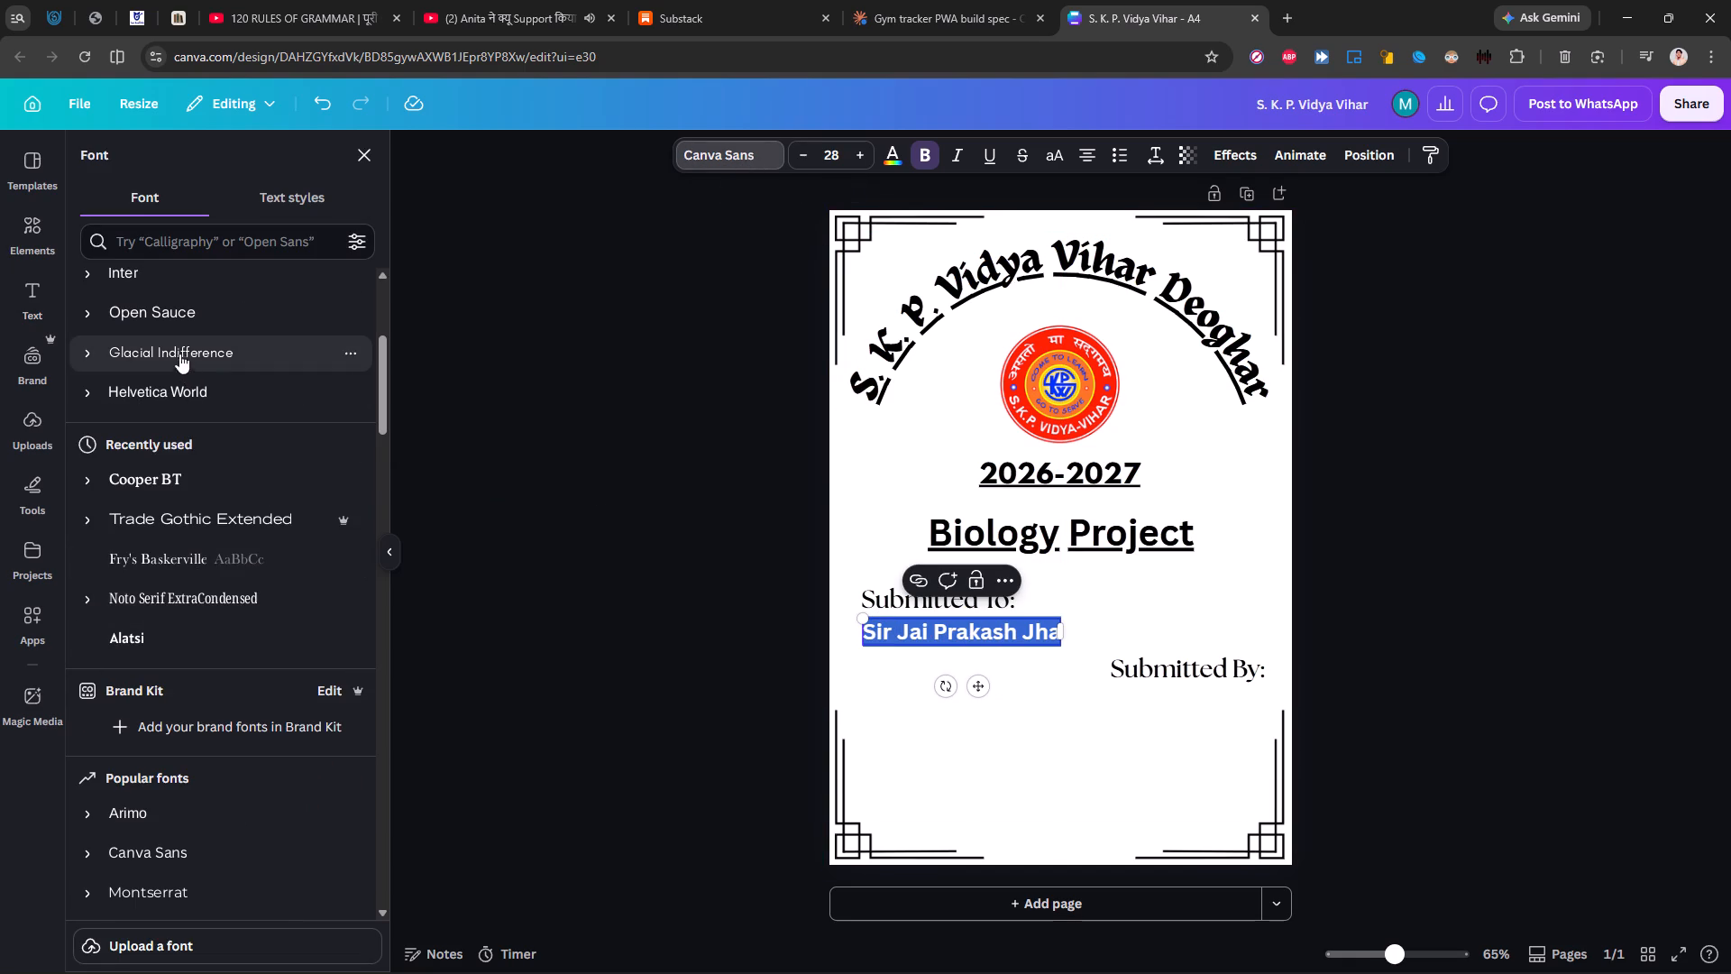
pyautogui.scroll(9, 155, 537)
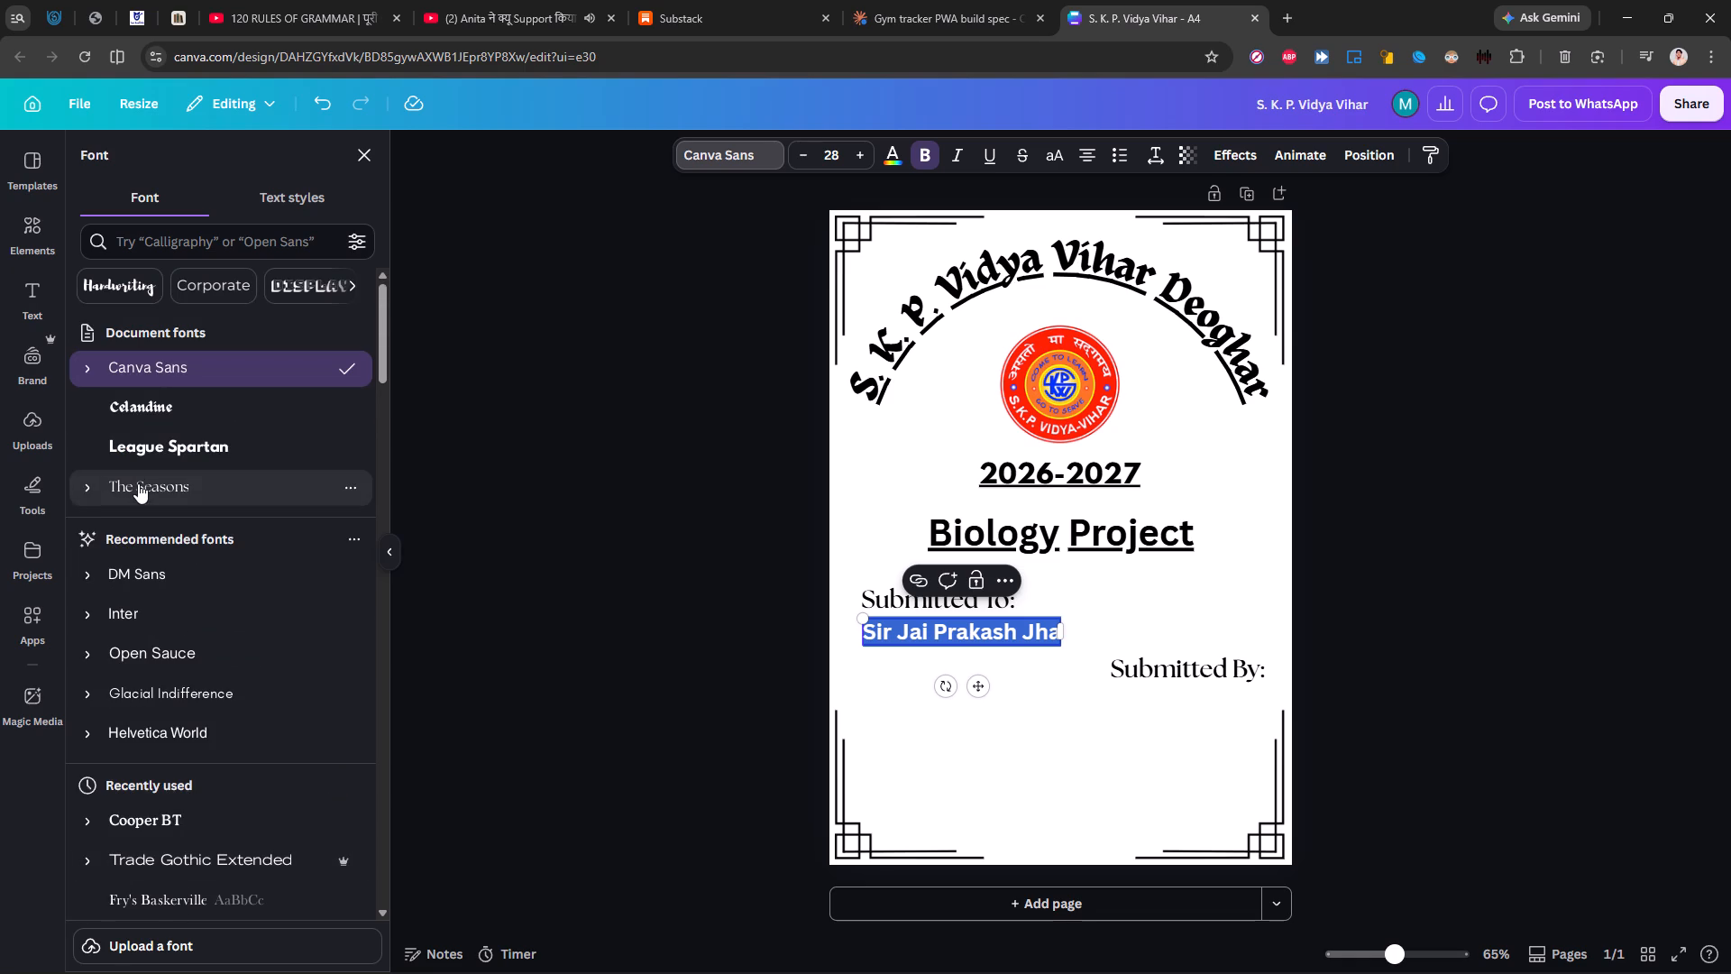
pyautogui.click(138, 483)
pyautogui.doubleClick(760, 634)
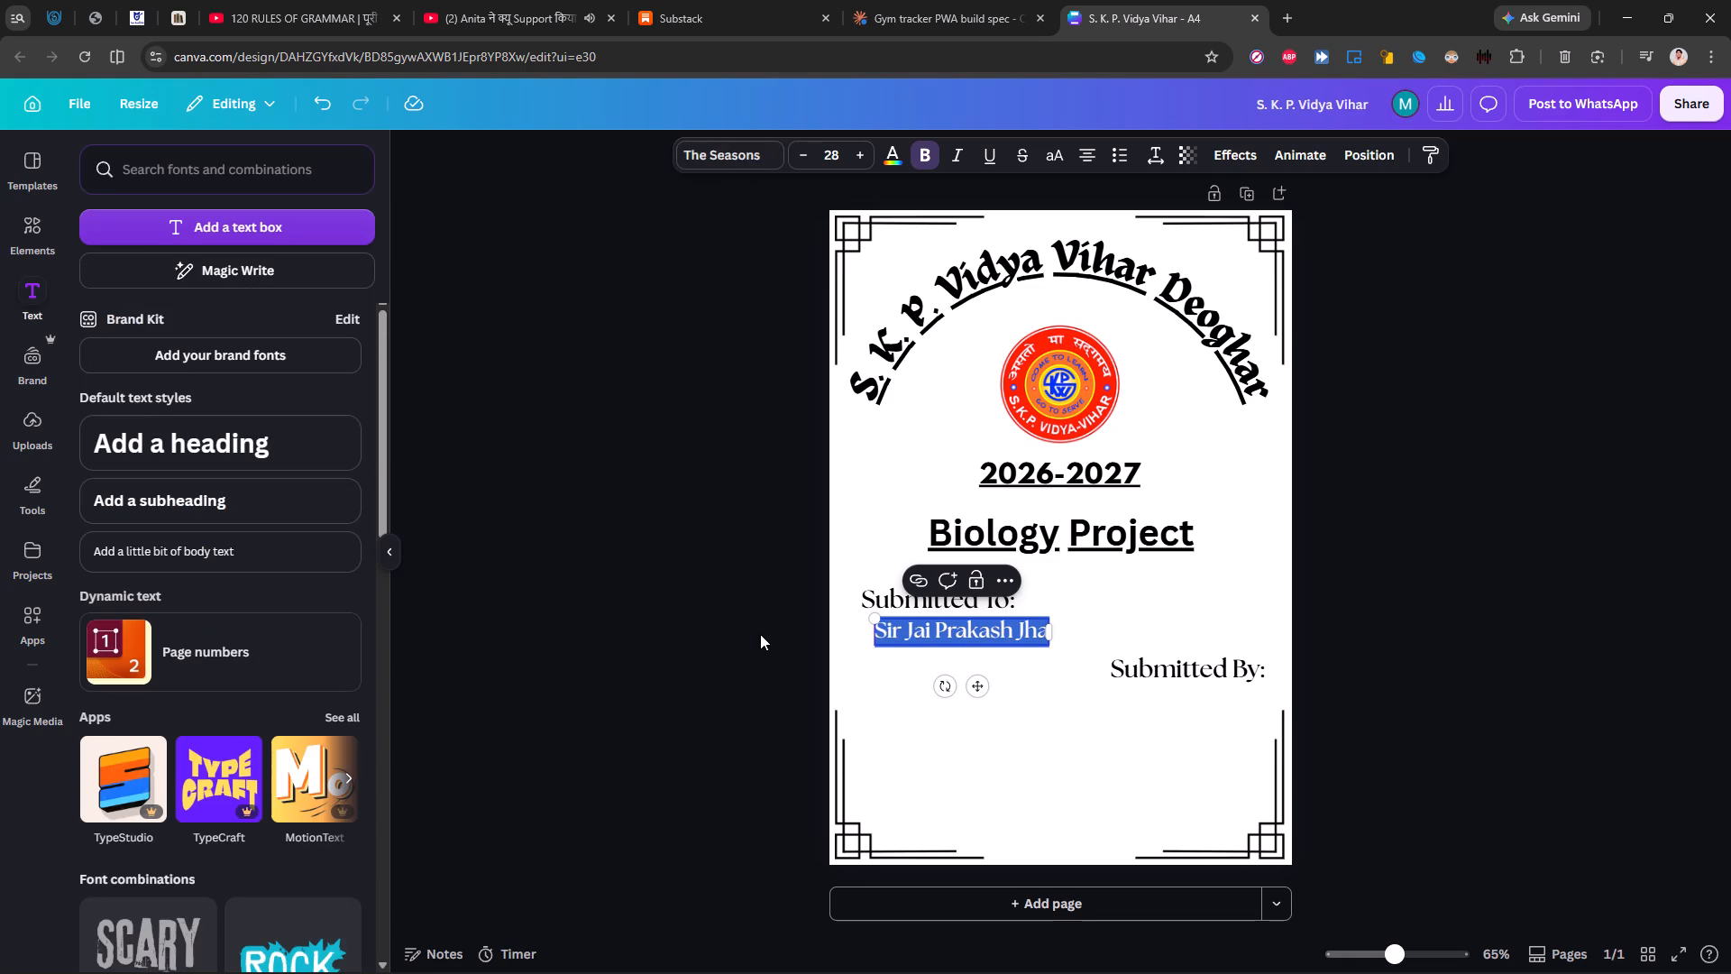
# Realign the teacher's name with the left edge of "Submitted To:" and adjust the small vertical gap between them.
pyautogui.moveTo(967, 625); pyautogui.dragTo(959, 629)
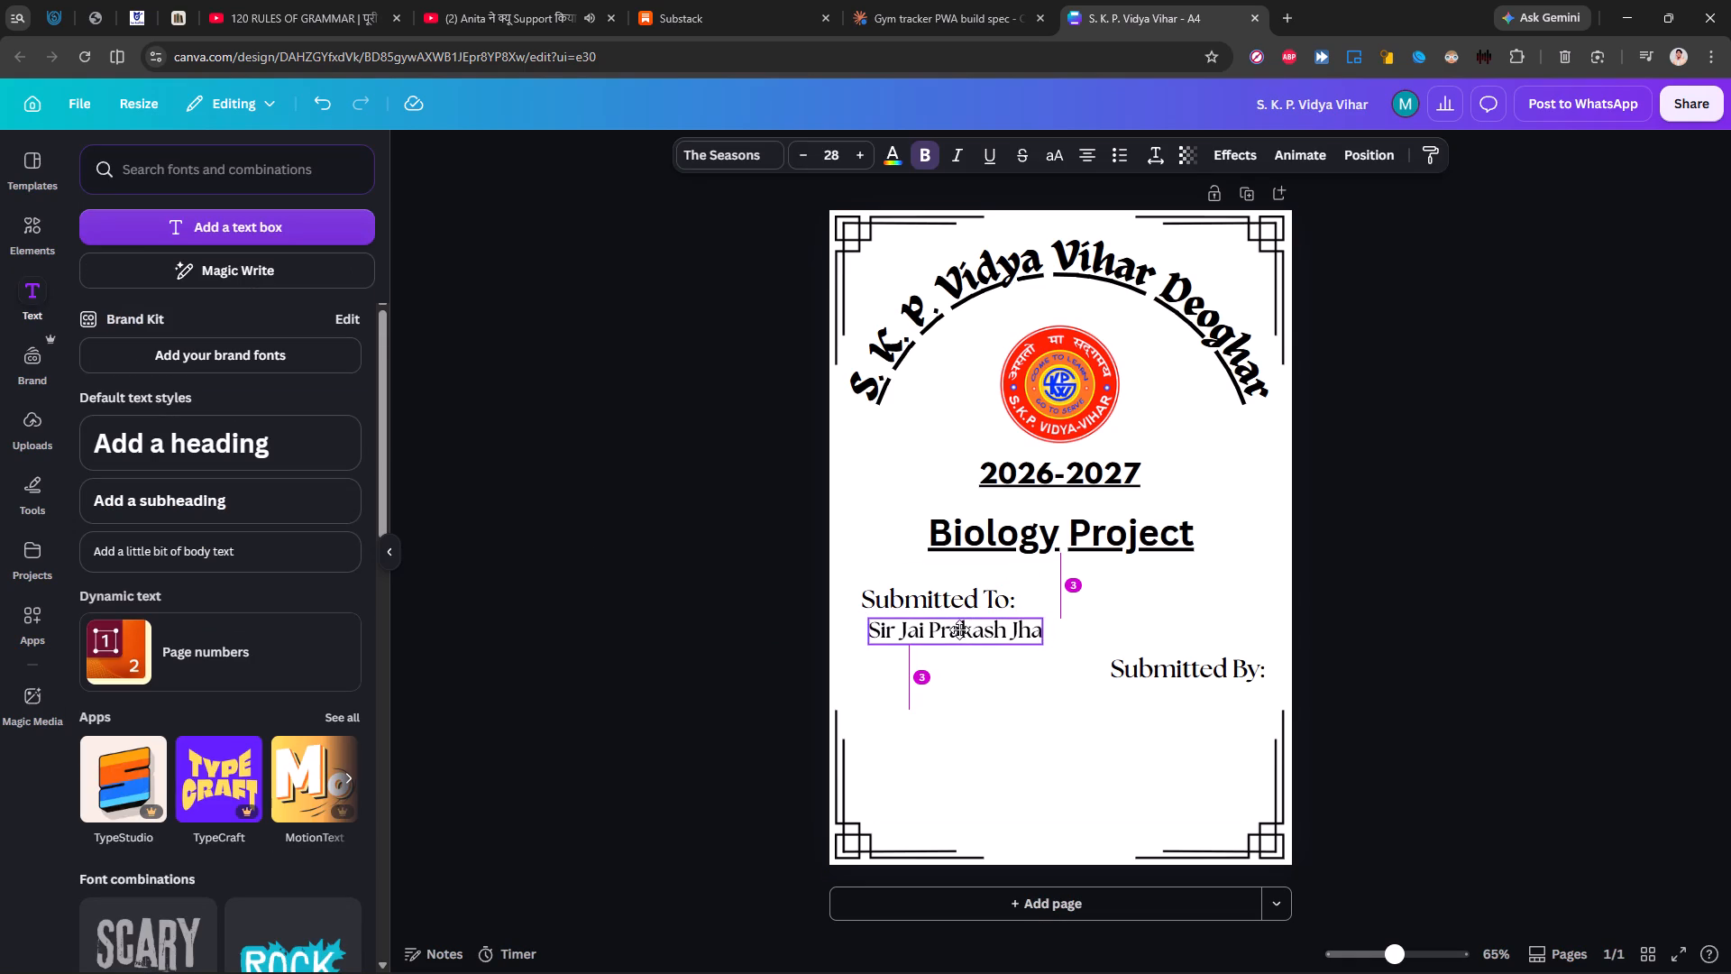
pyautogui.moveTo(959, 629); pyautogui.dragTo(958, 629)
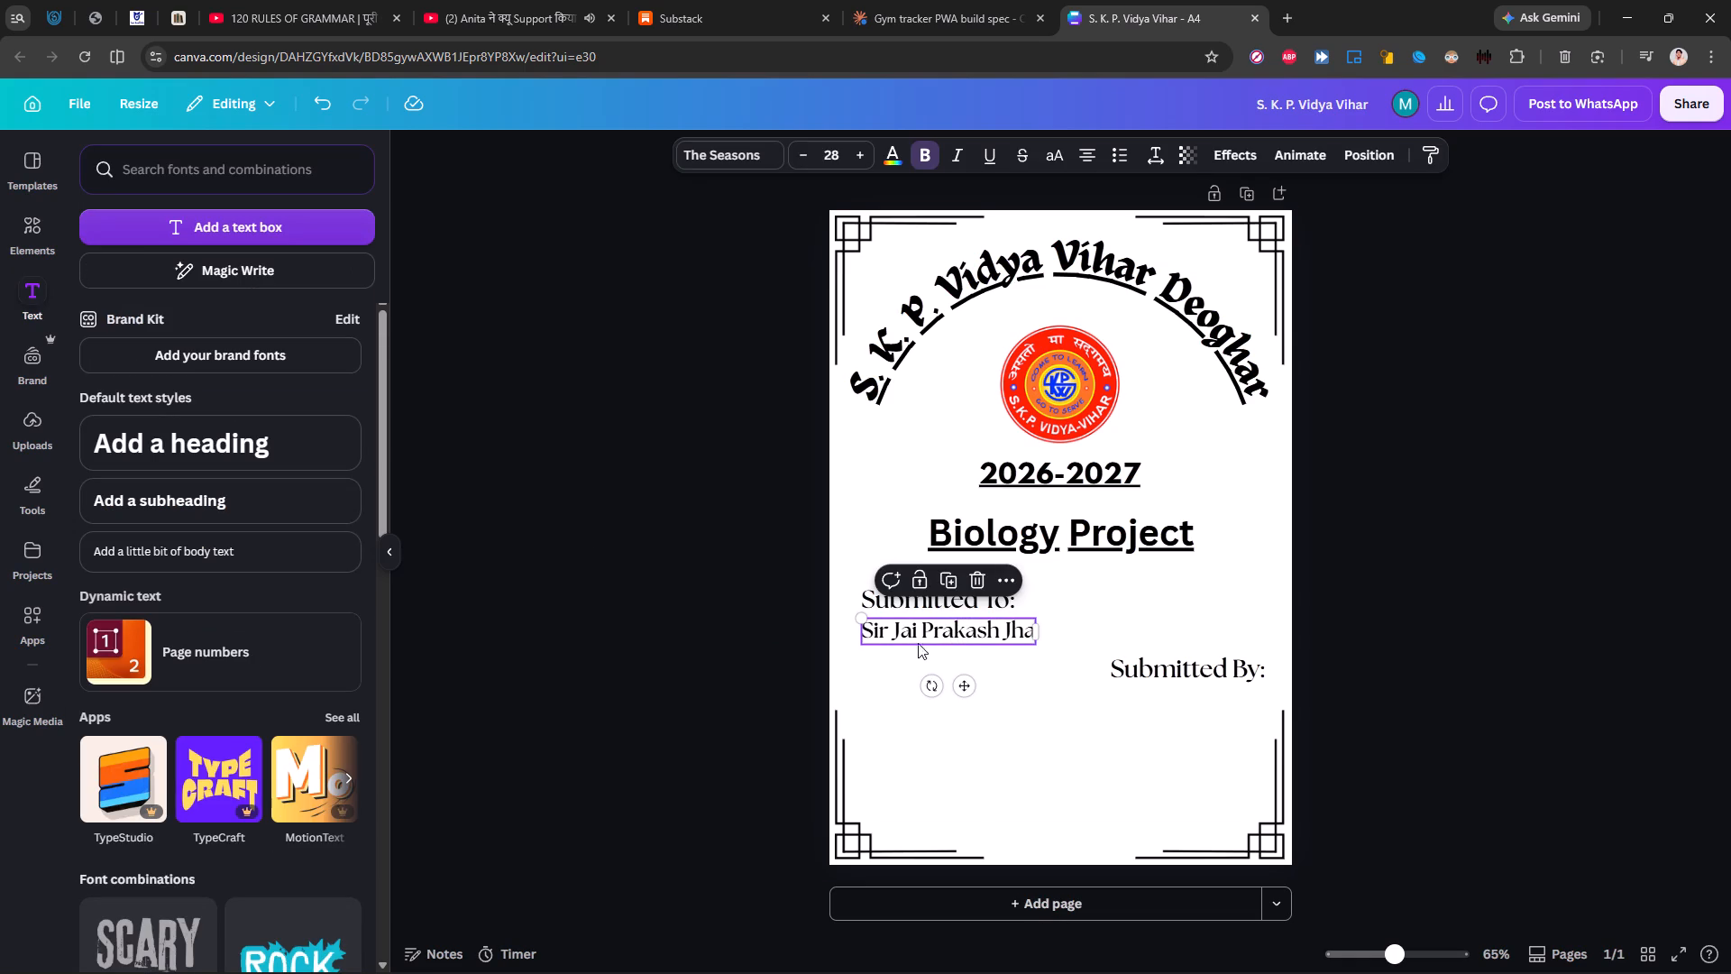
pyautogui.click(930, 633)
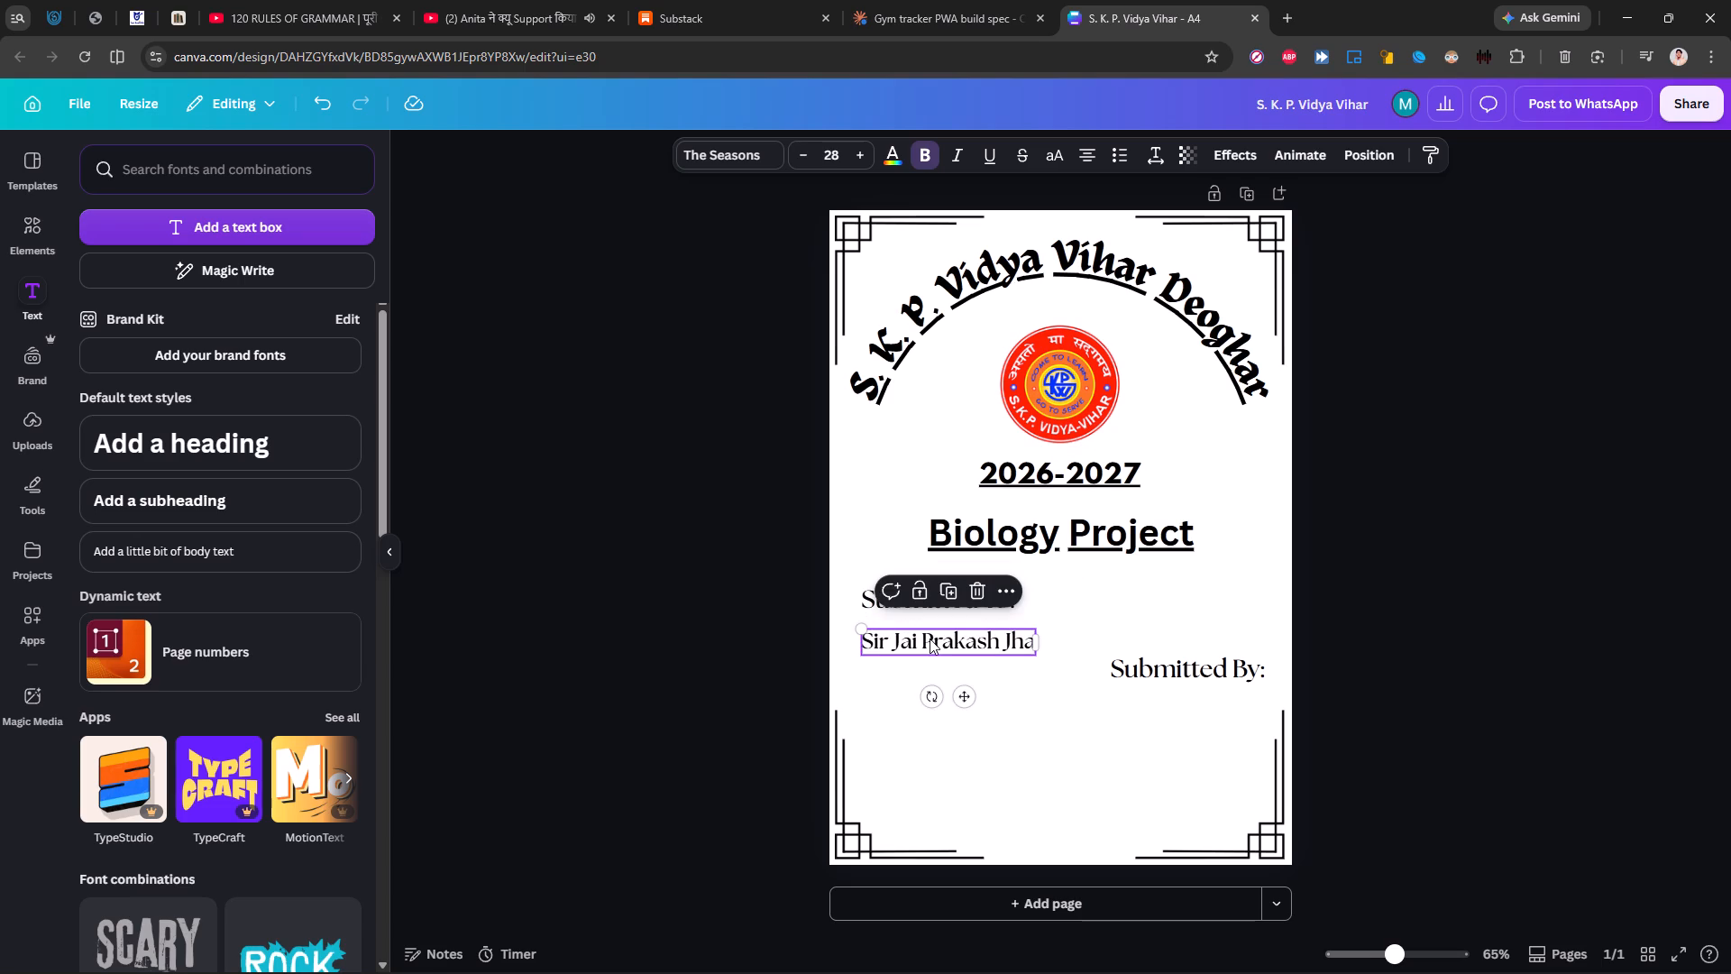
pyautogui.click(919, 632)
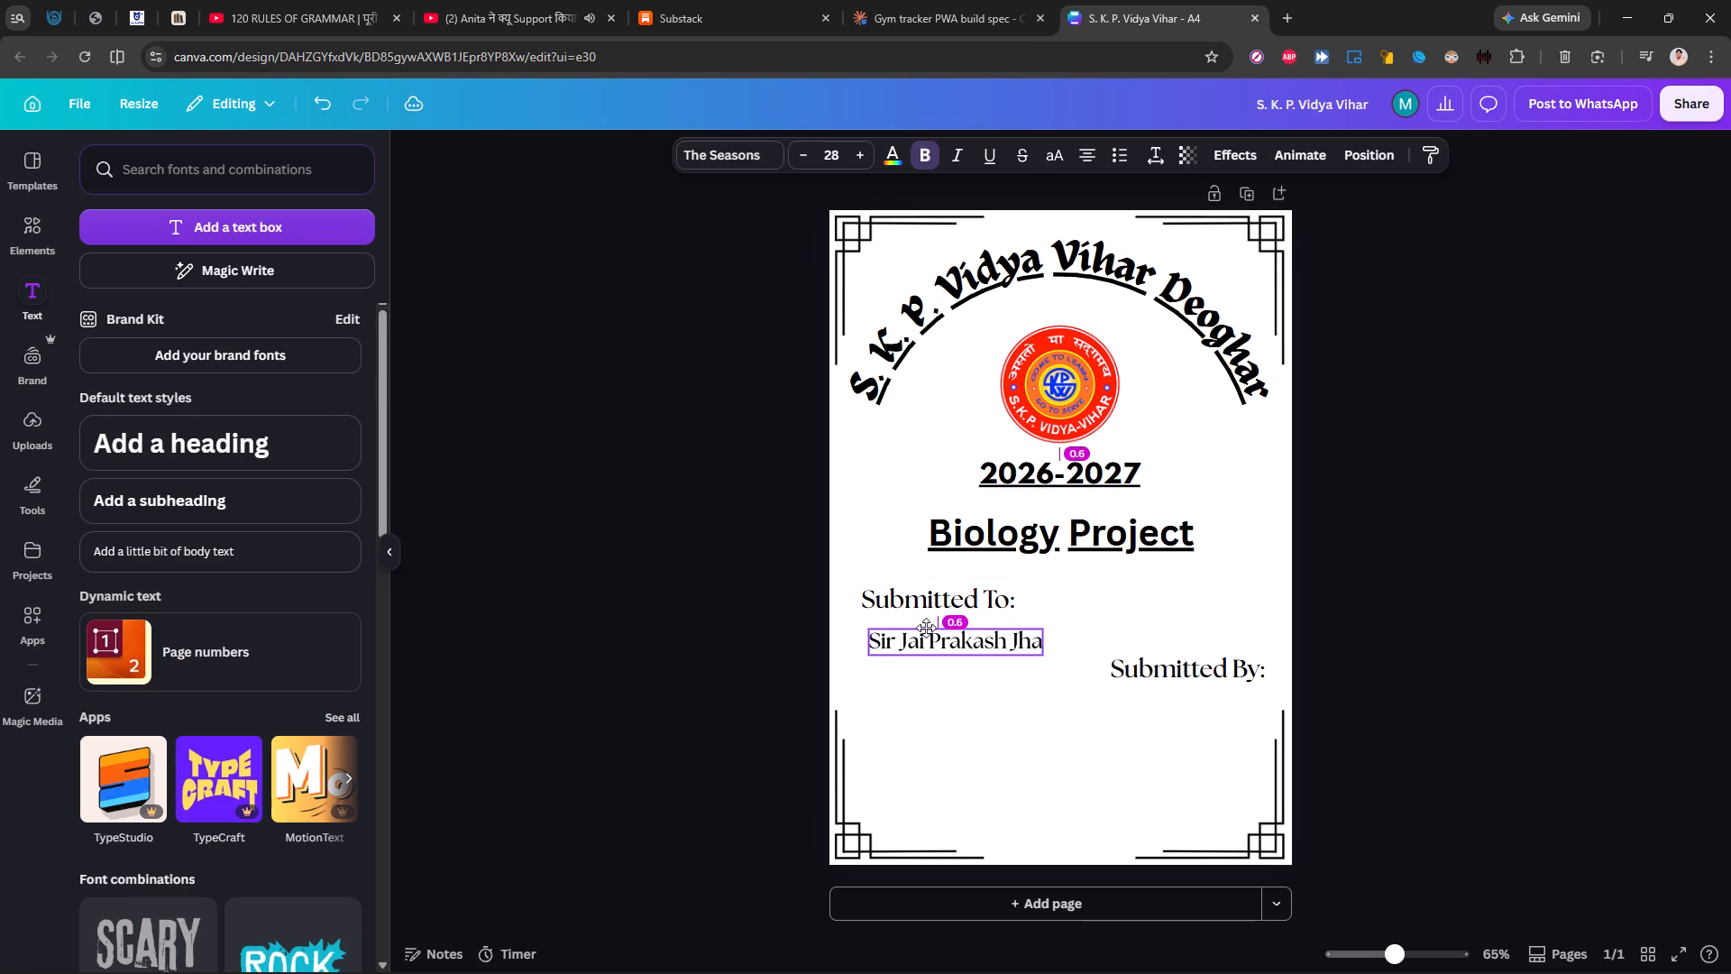
pyautogui.press('Down')
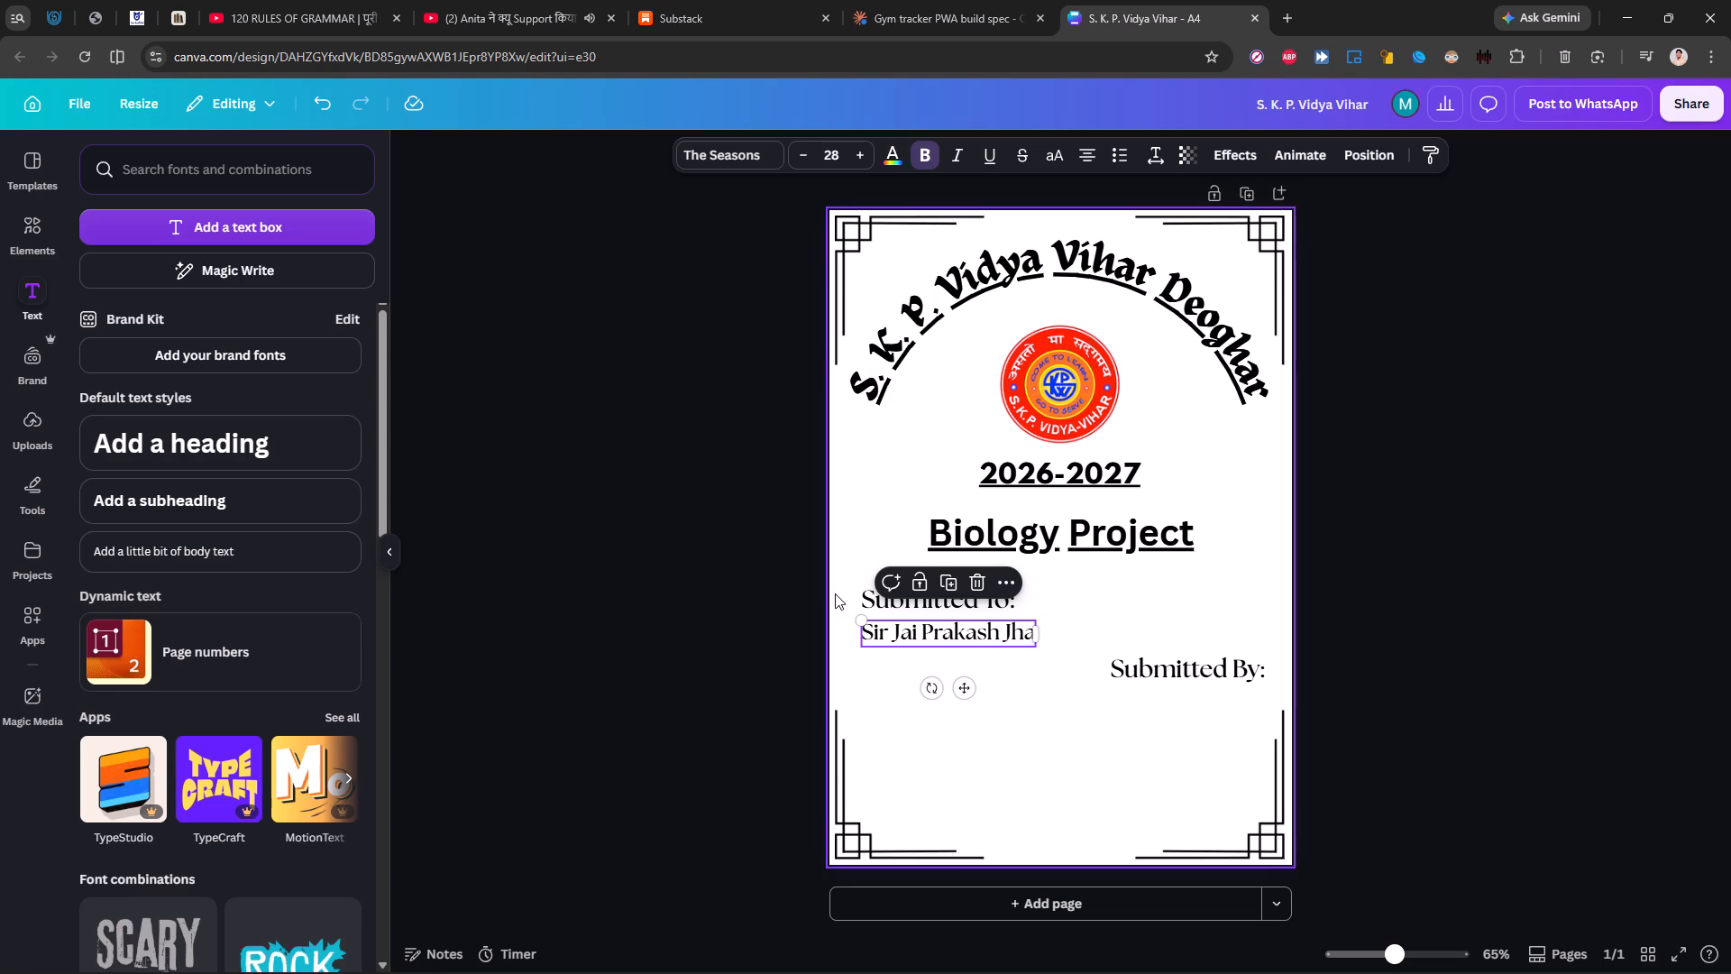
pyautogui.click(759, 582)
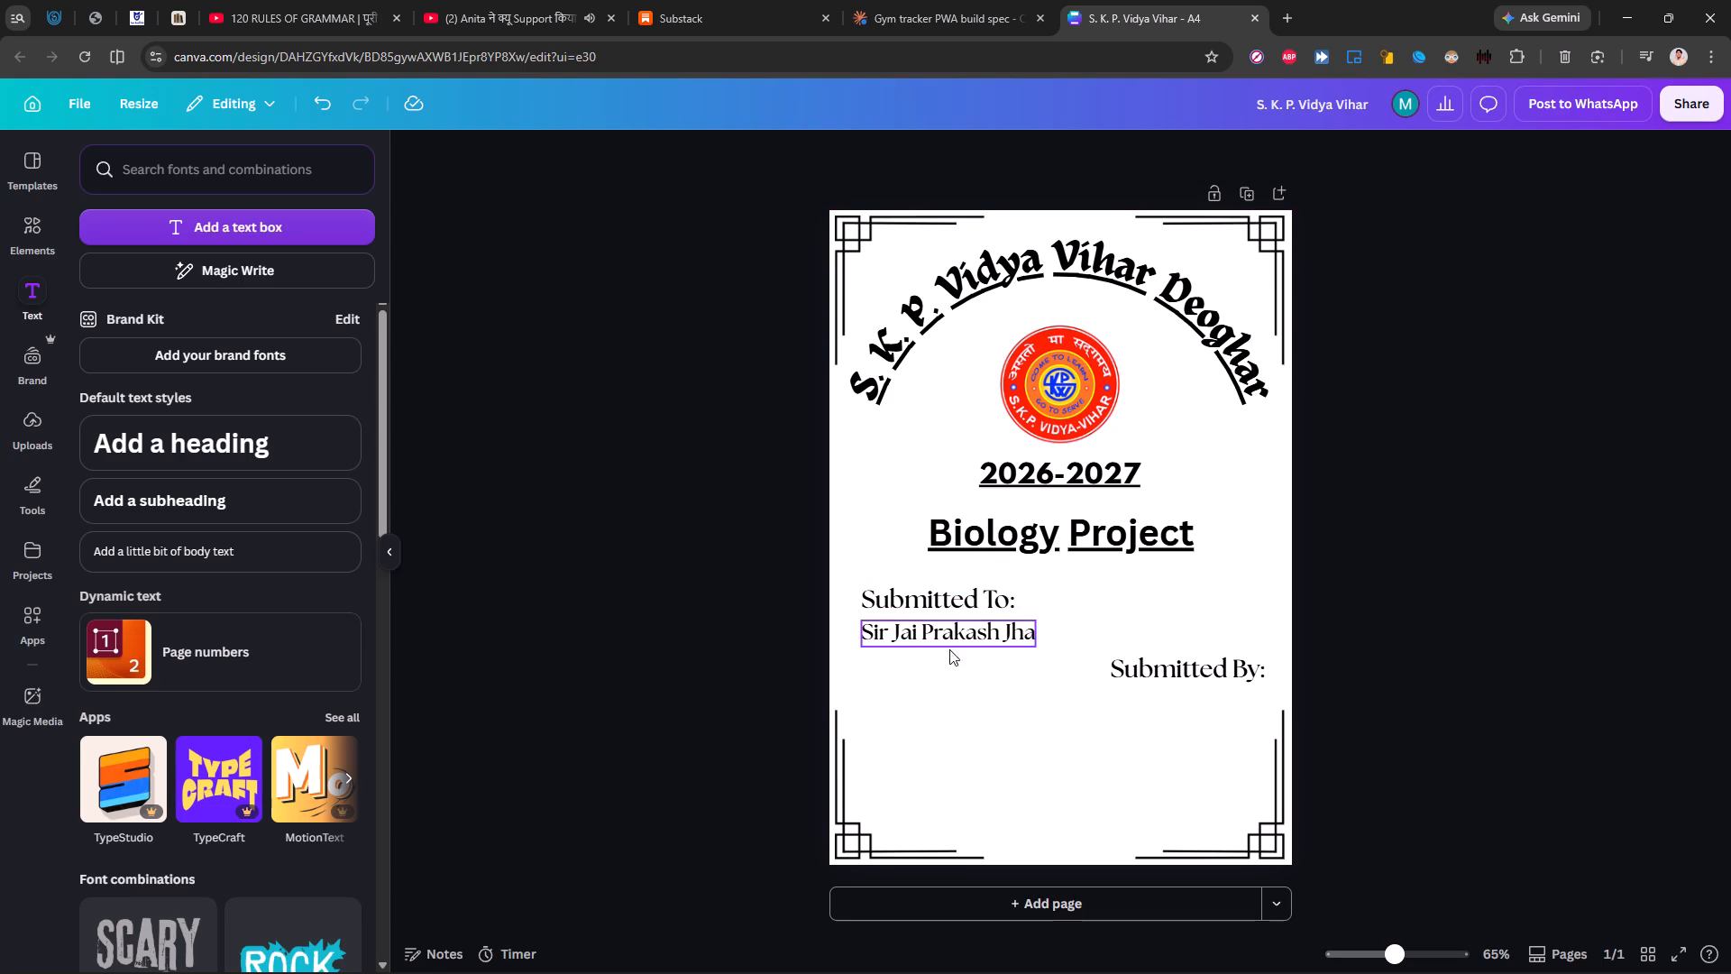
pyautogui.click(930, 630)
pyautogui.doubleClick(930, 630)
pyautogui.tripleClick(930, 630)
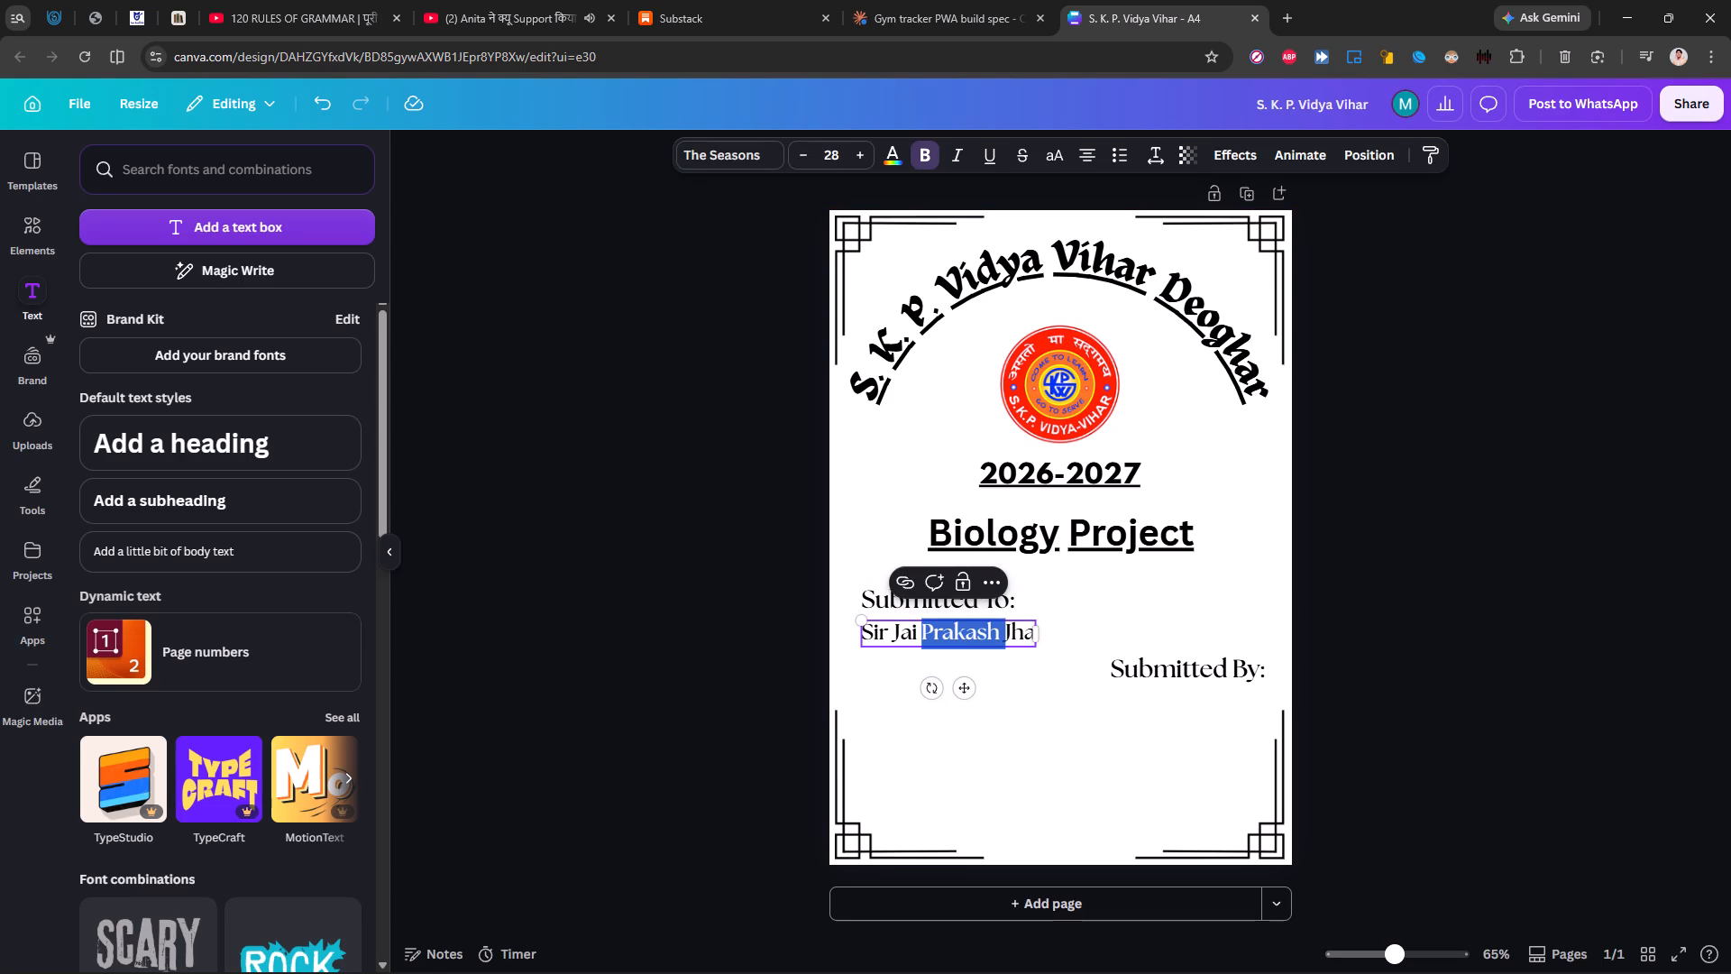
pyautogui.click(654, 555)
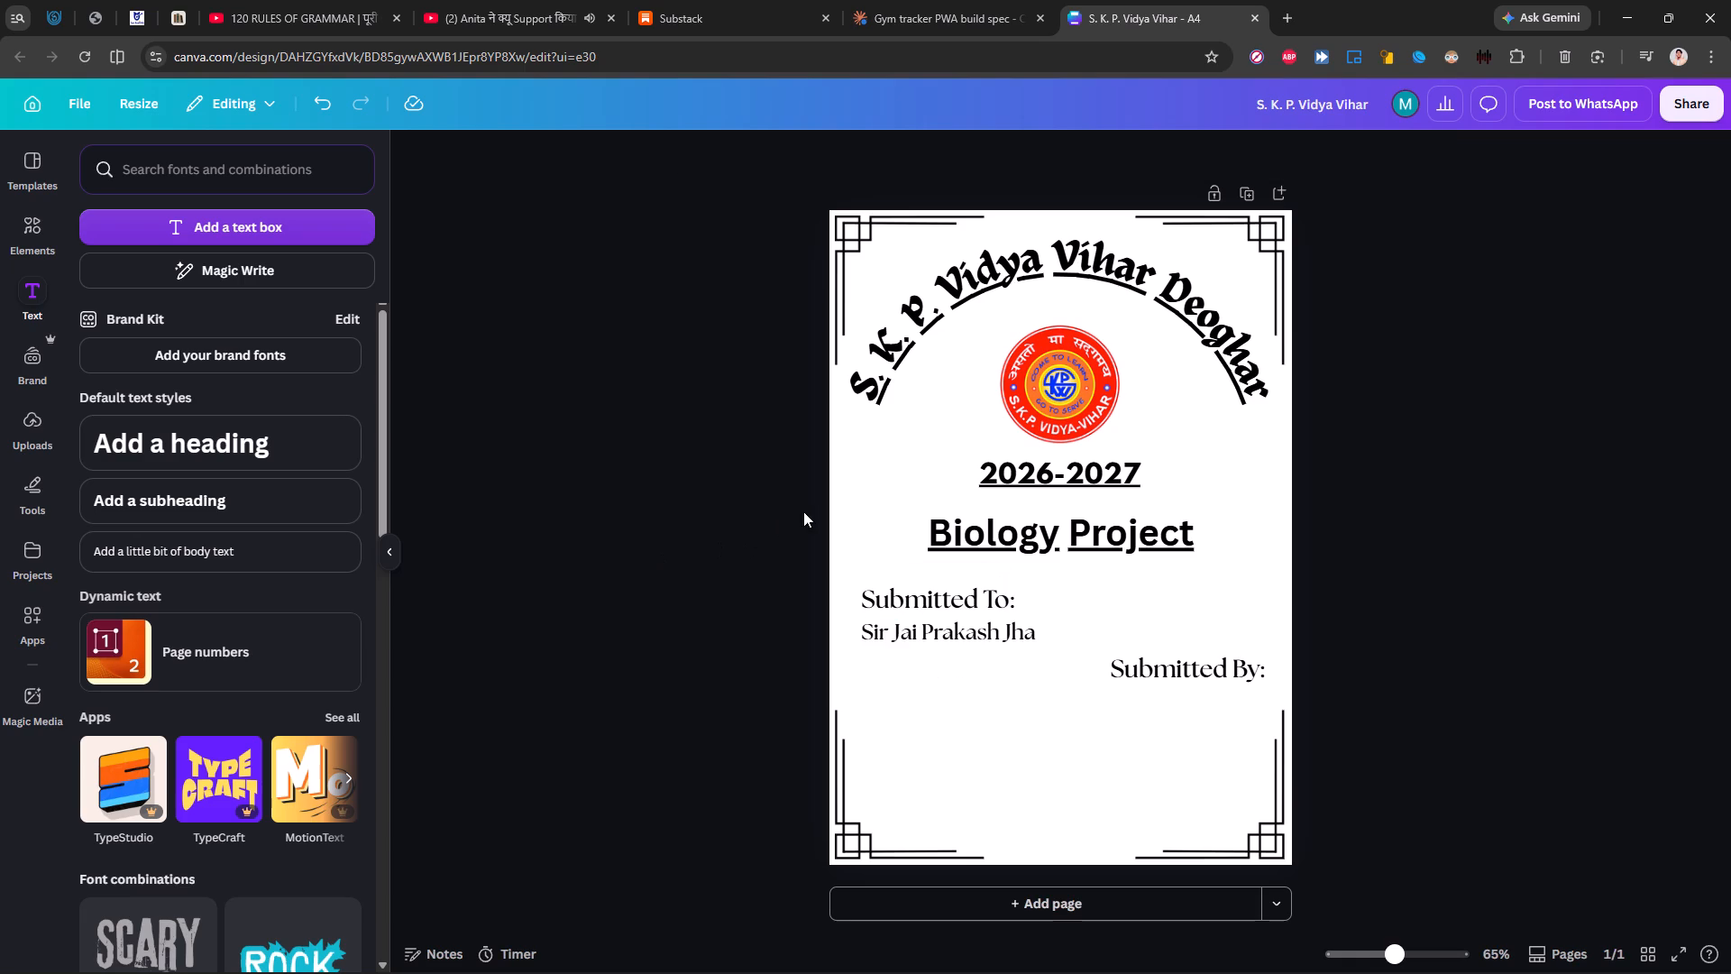
# Change the font of the teacher's name below "Submitted To:" to Montserrat and remove its bold formatting.
pyautogui.click(906, 639)
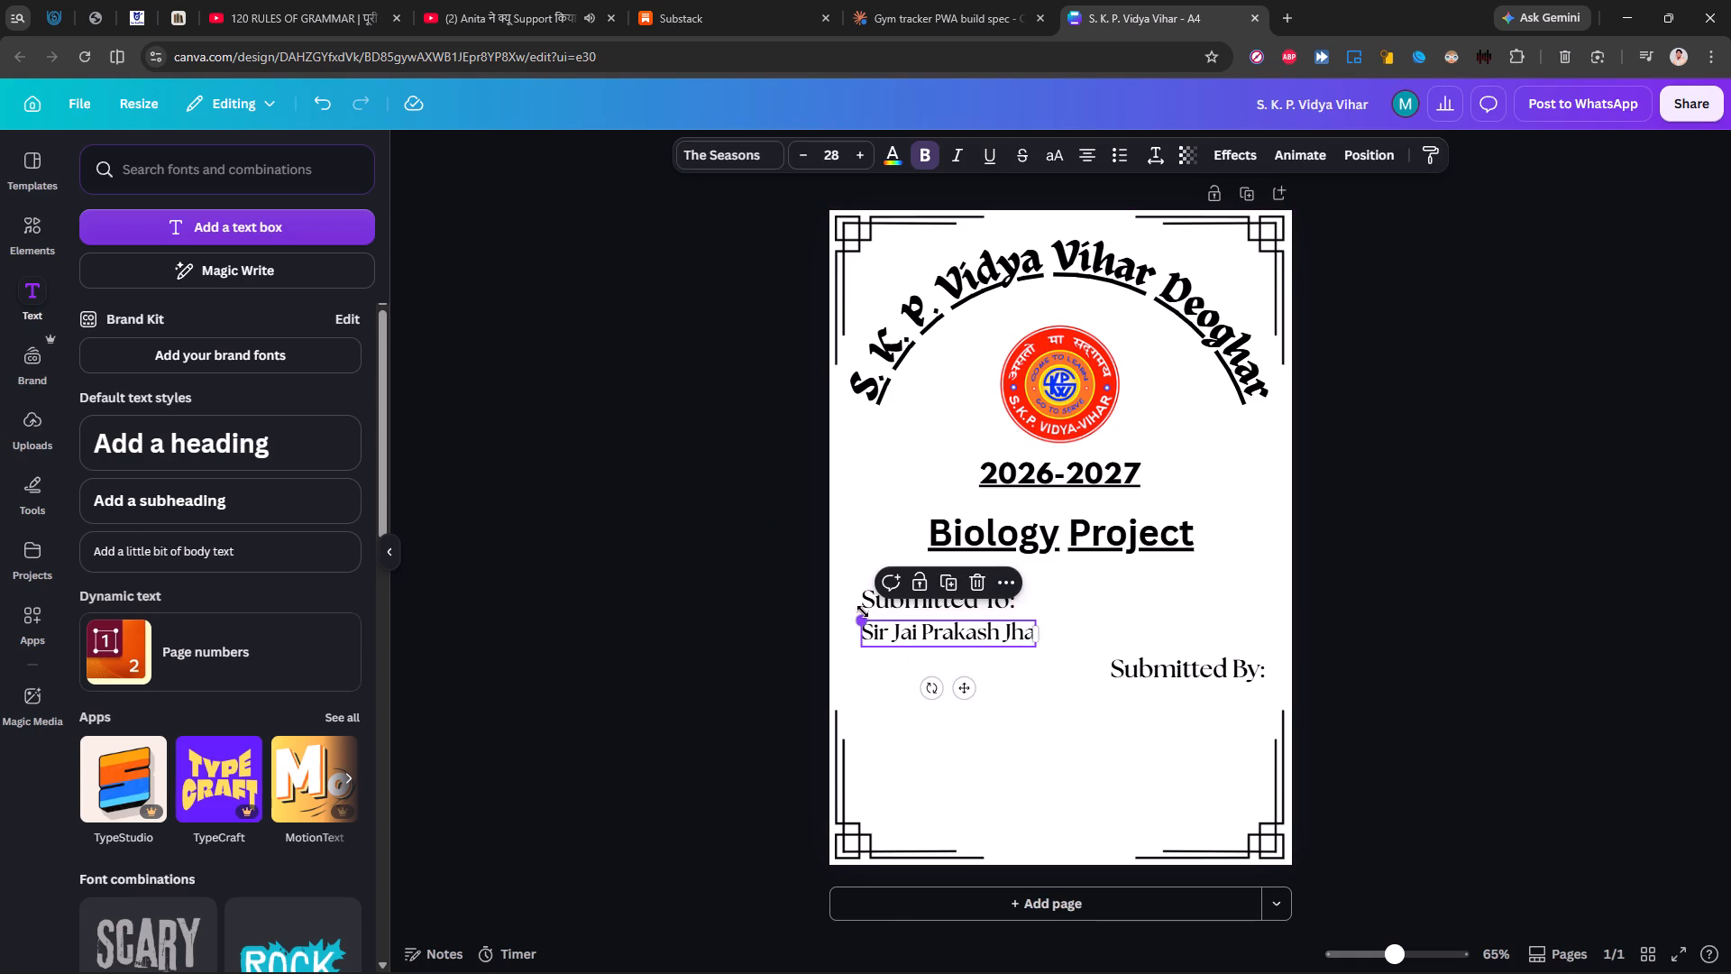
pyautogui.click(743, 161)
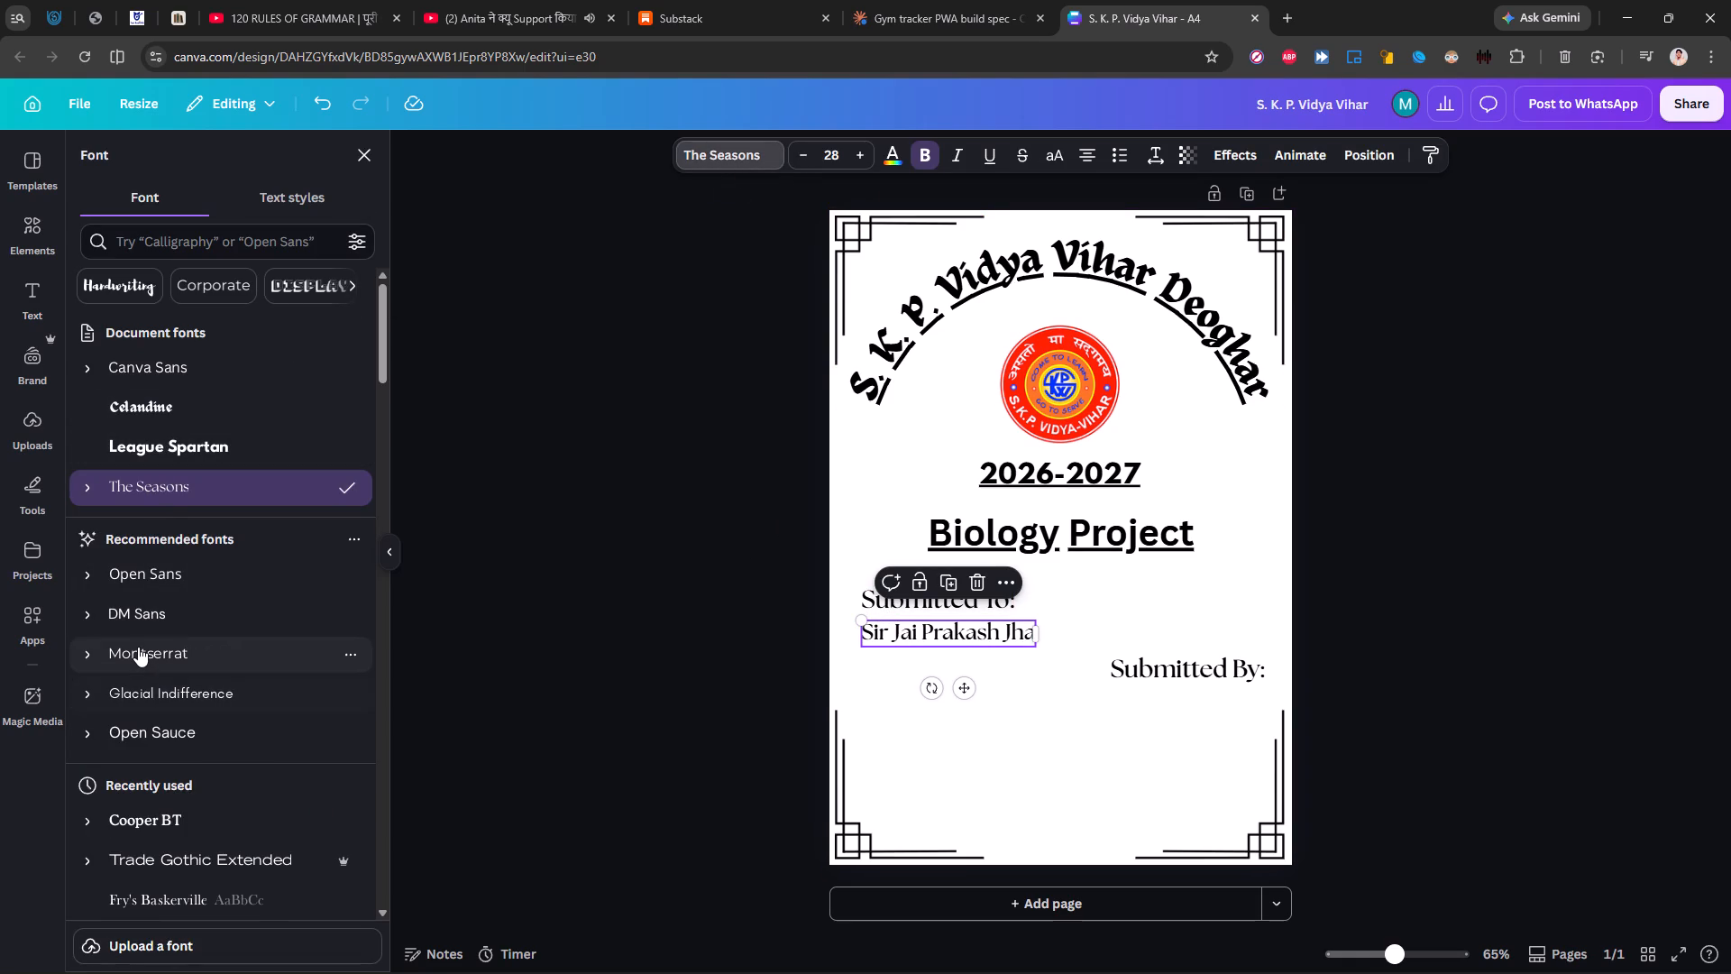
pyautogui.click(138, 647)
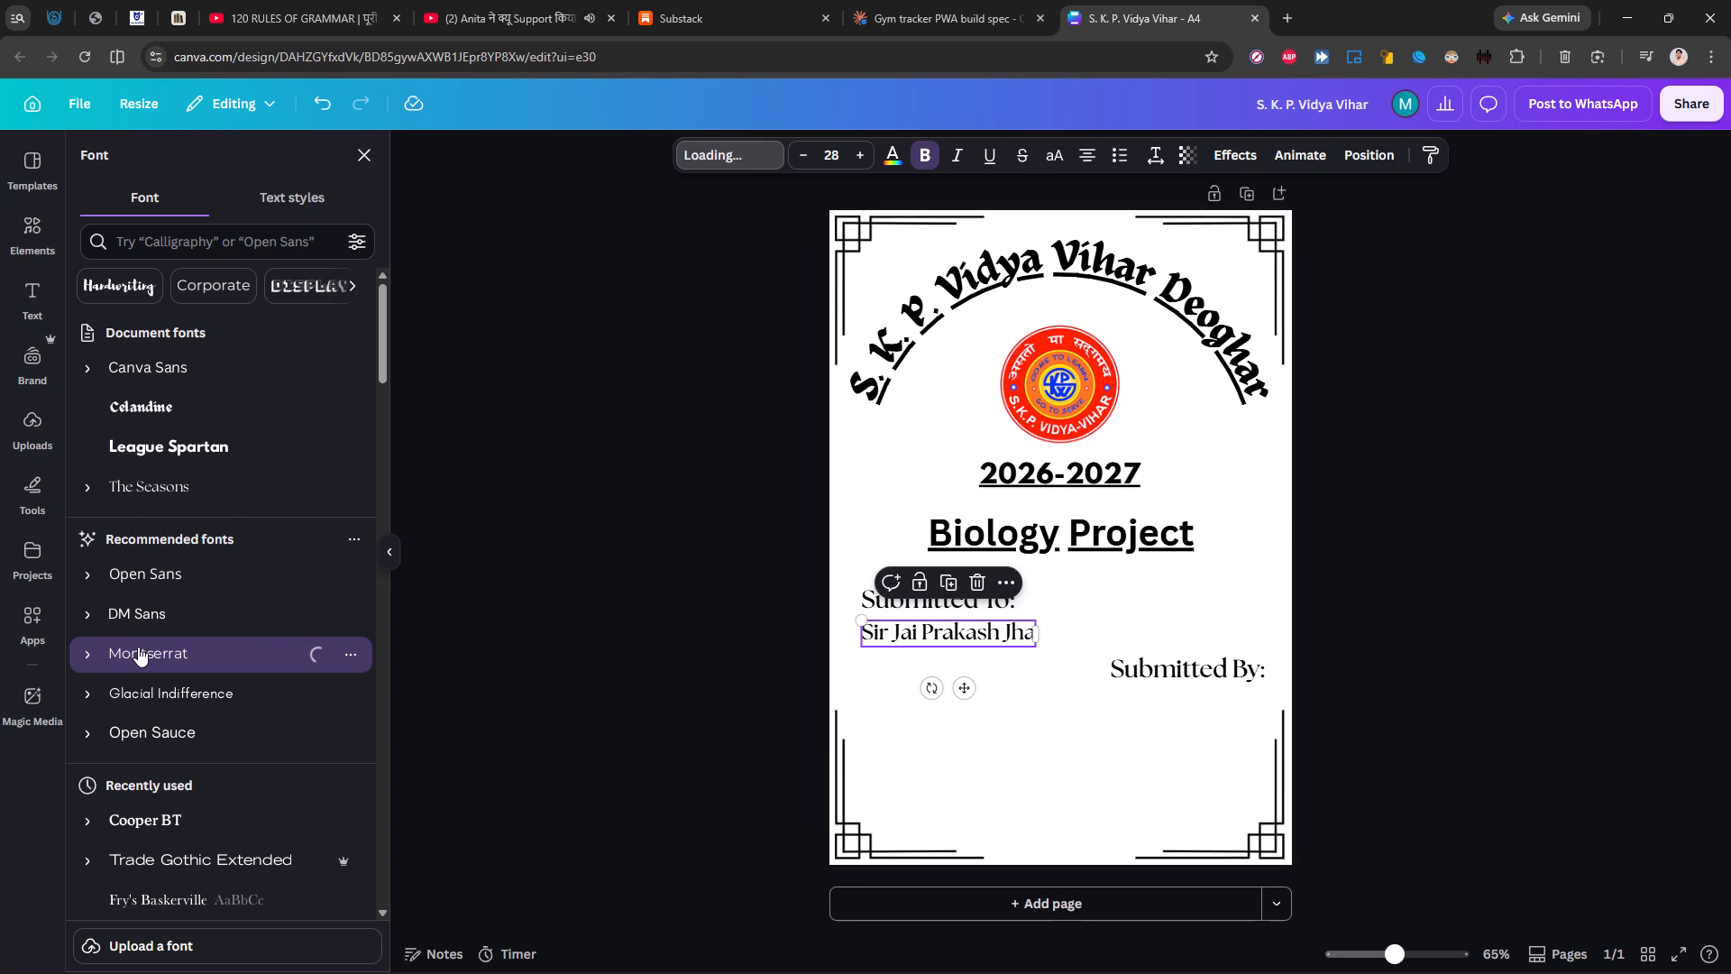
pyautogui.click(925, 142)
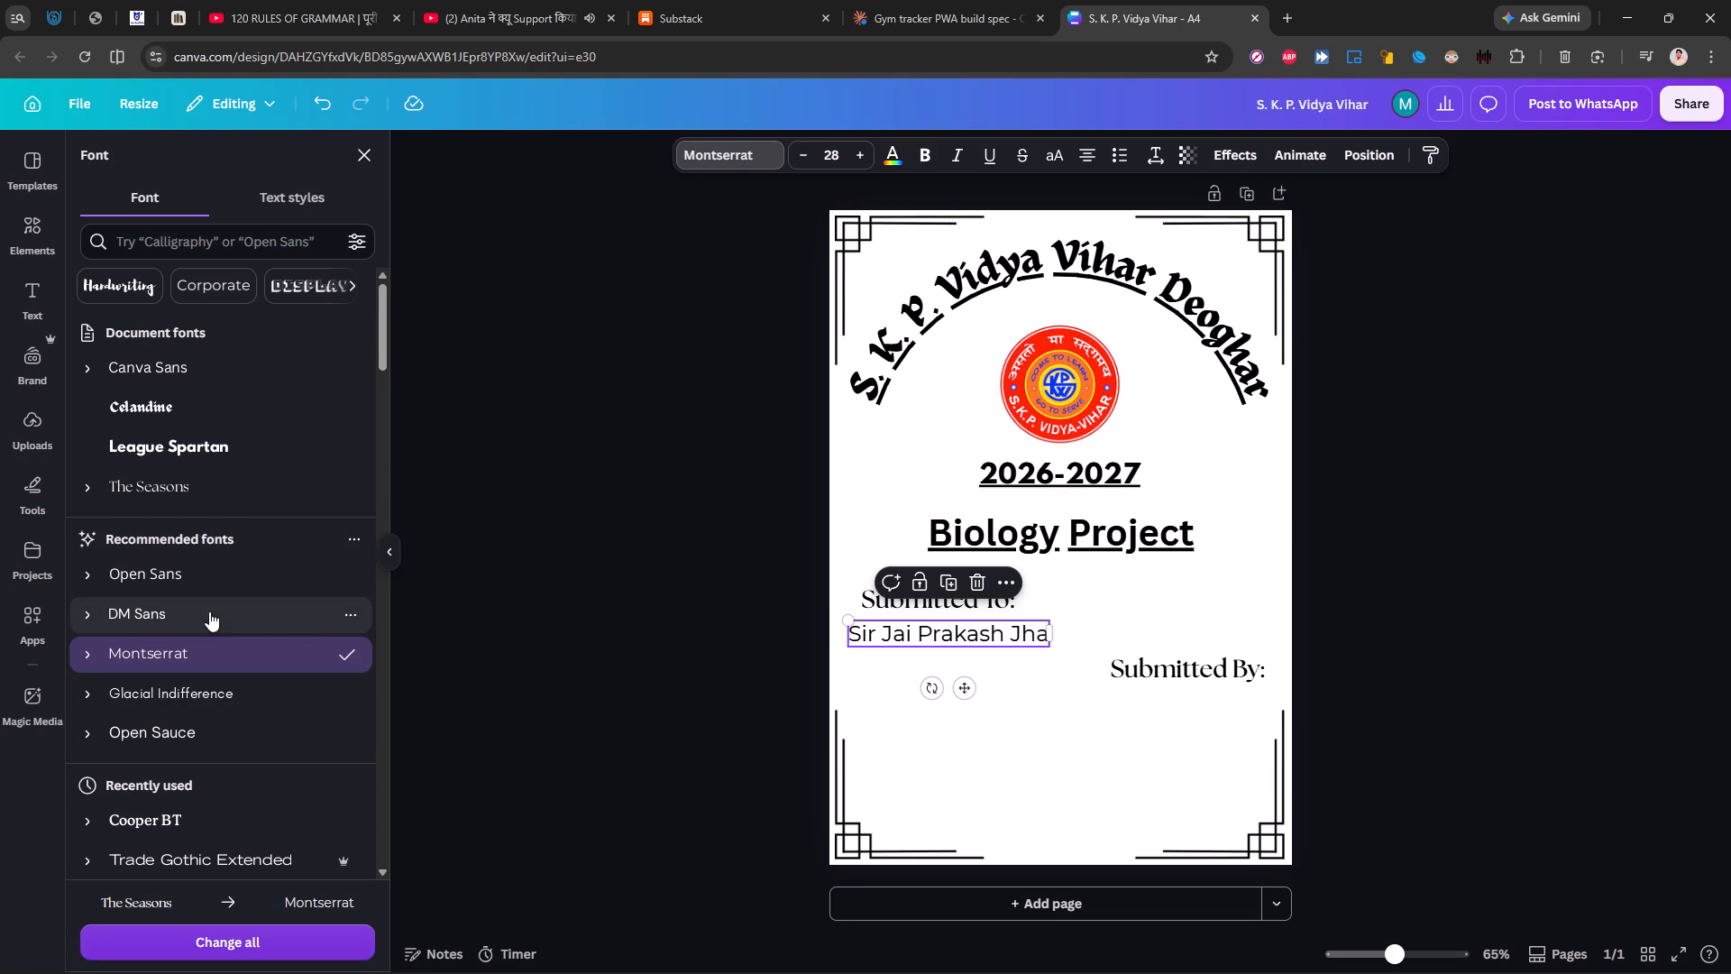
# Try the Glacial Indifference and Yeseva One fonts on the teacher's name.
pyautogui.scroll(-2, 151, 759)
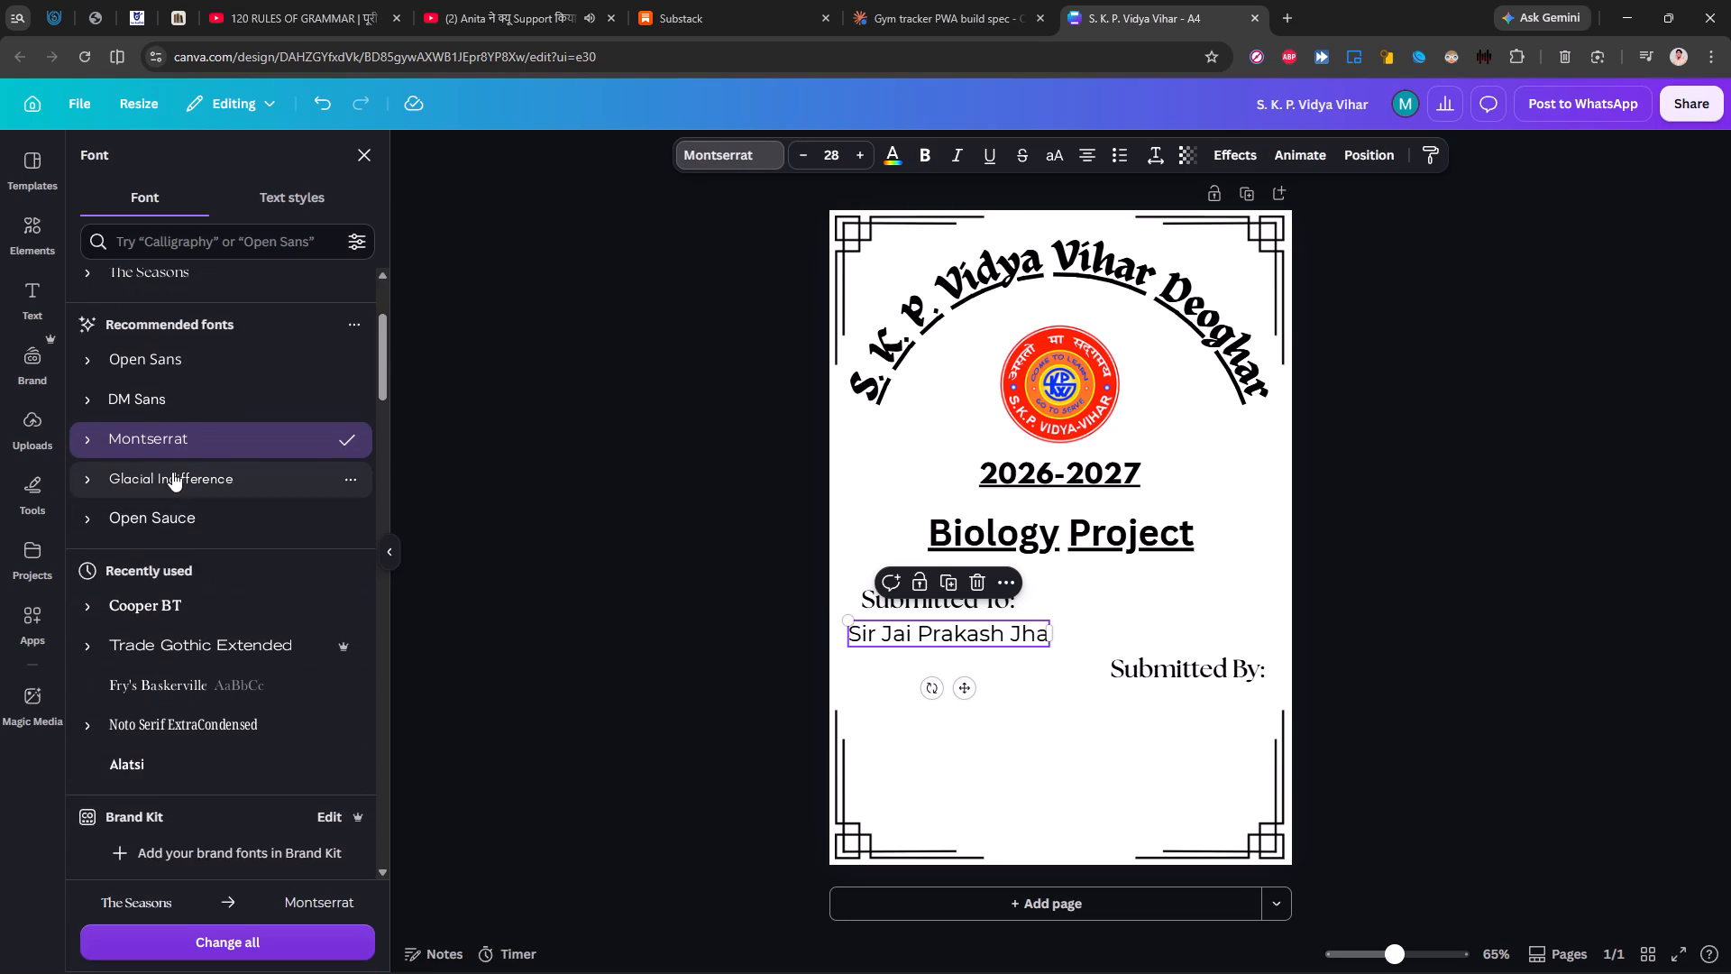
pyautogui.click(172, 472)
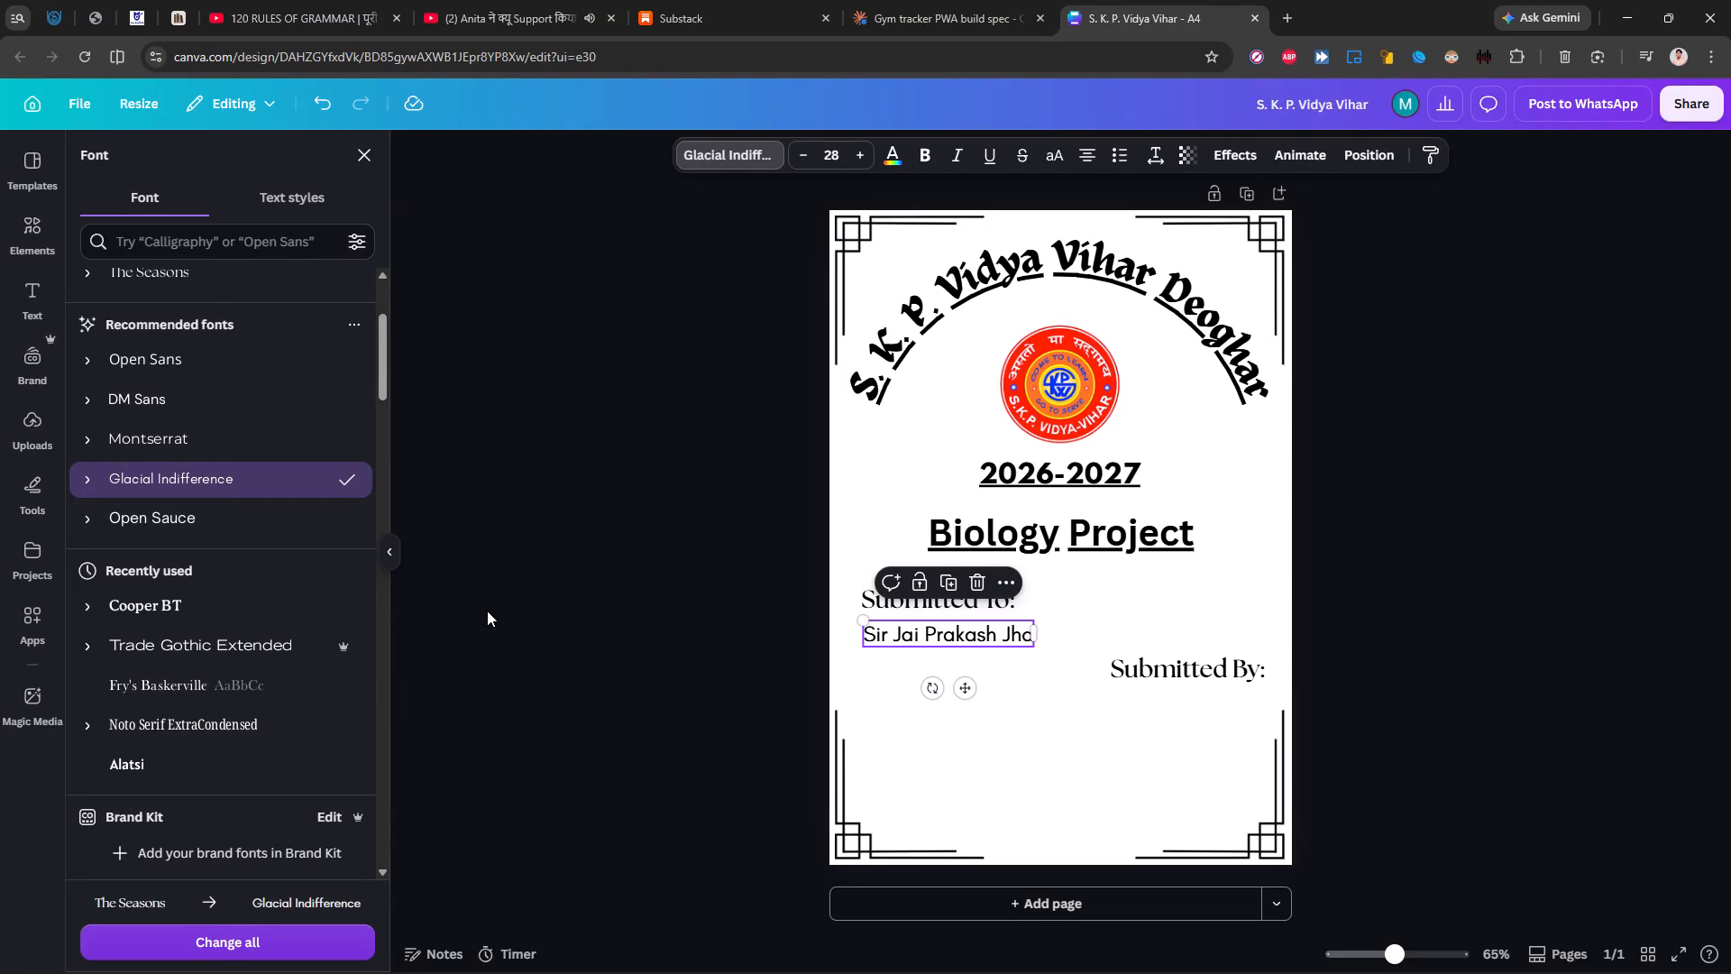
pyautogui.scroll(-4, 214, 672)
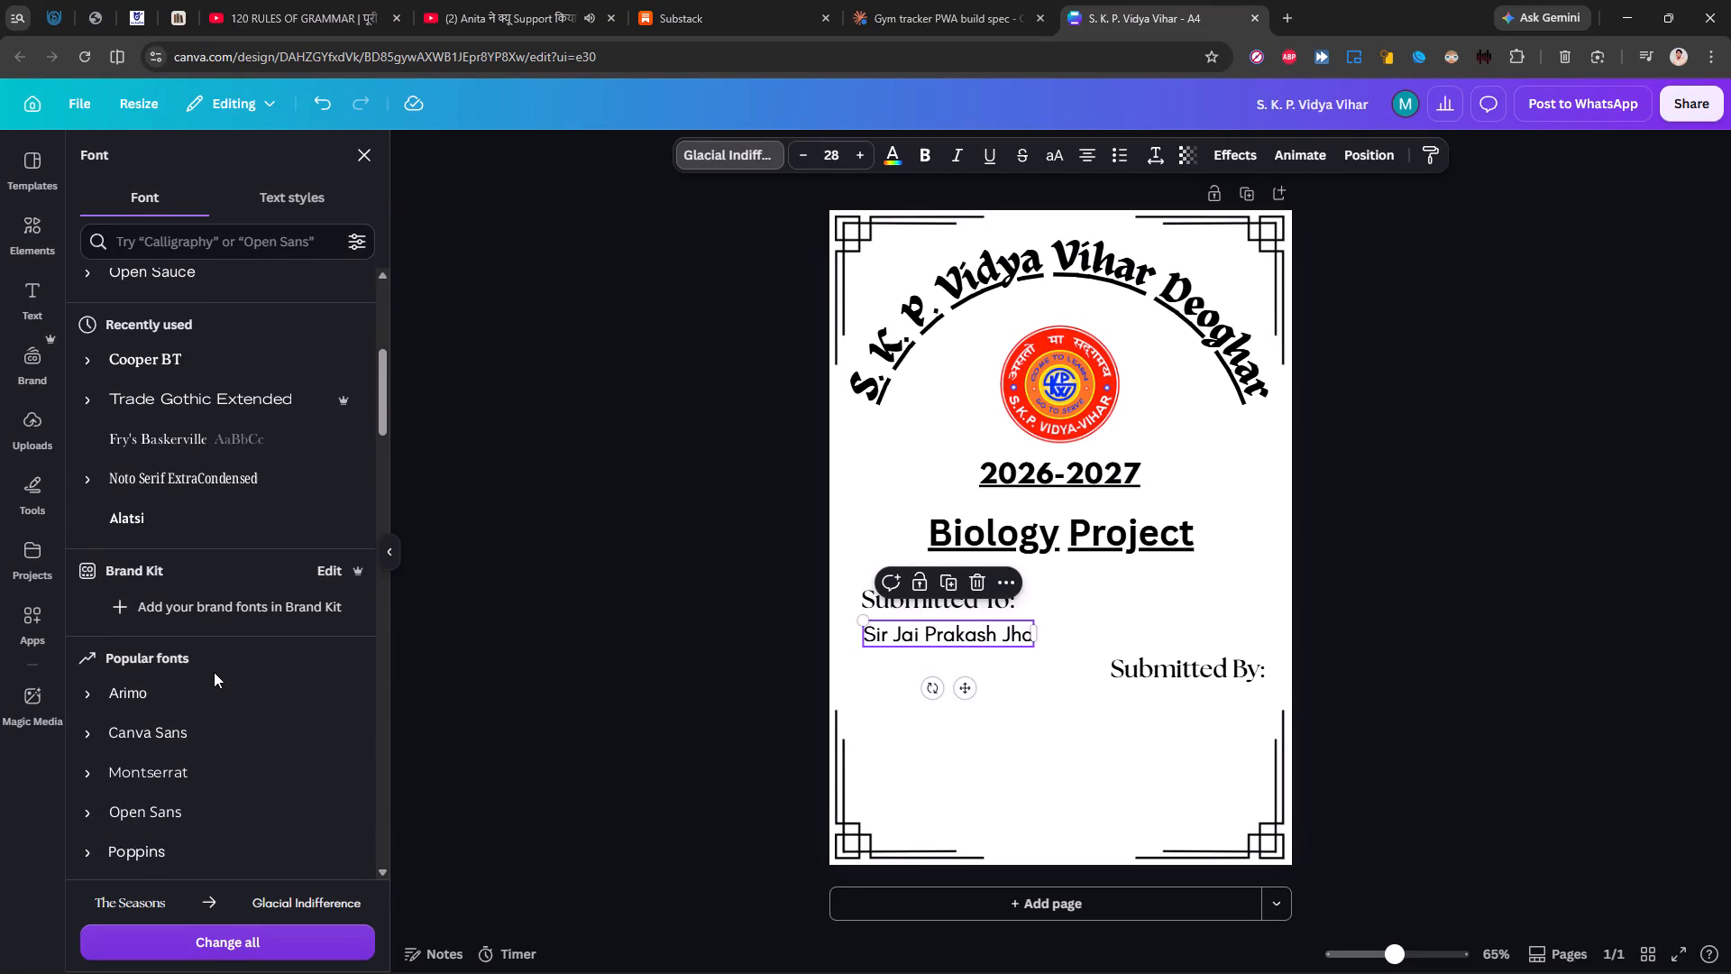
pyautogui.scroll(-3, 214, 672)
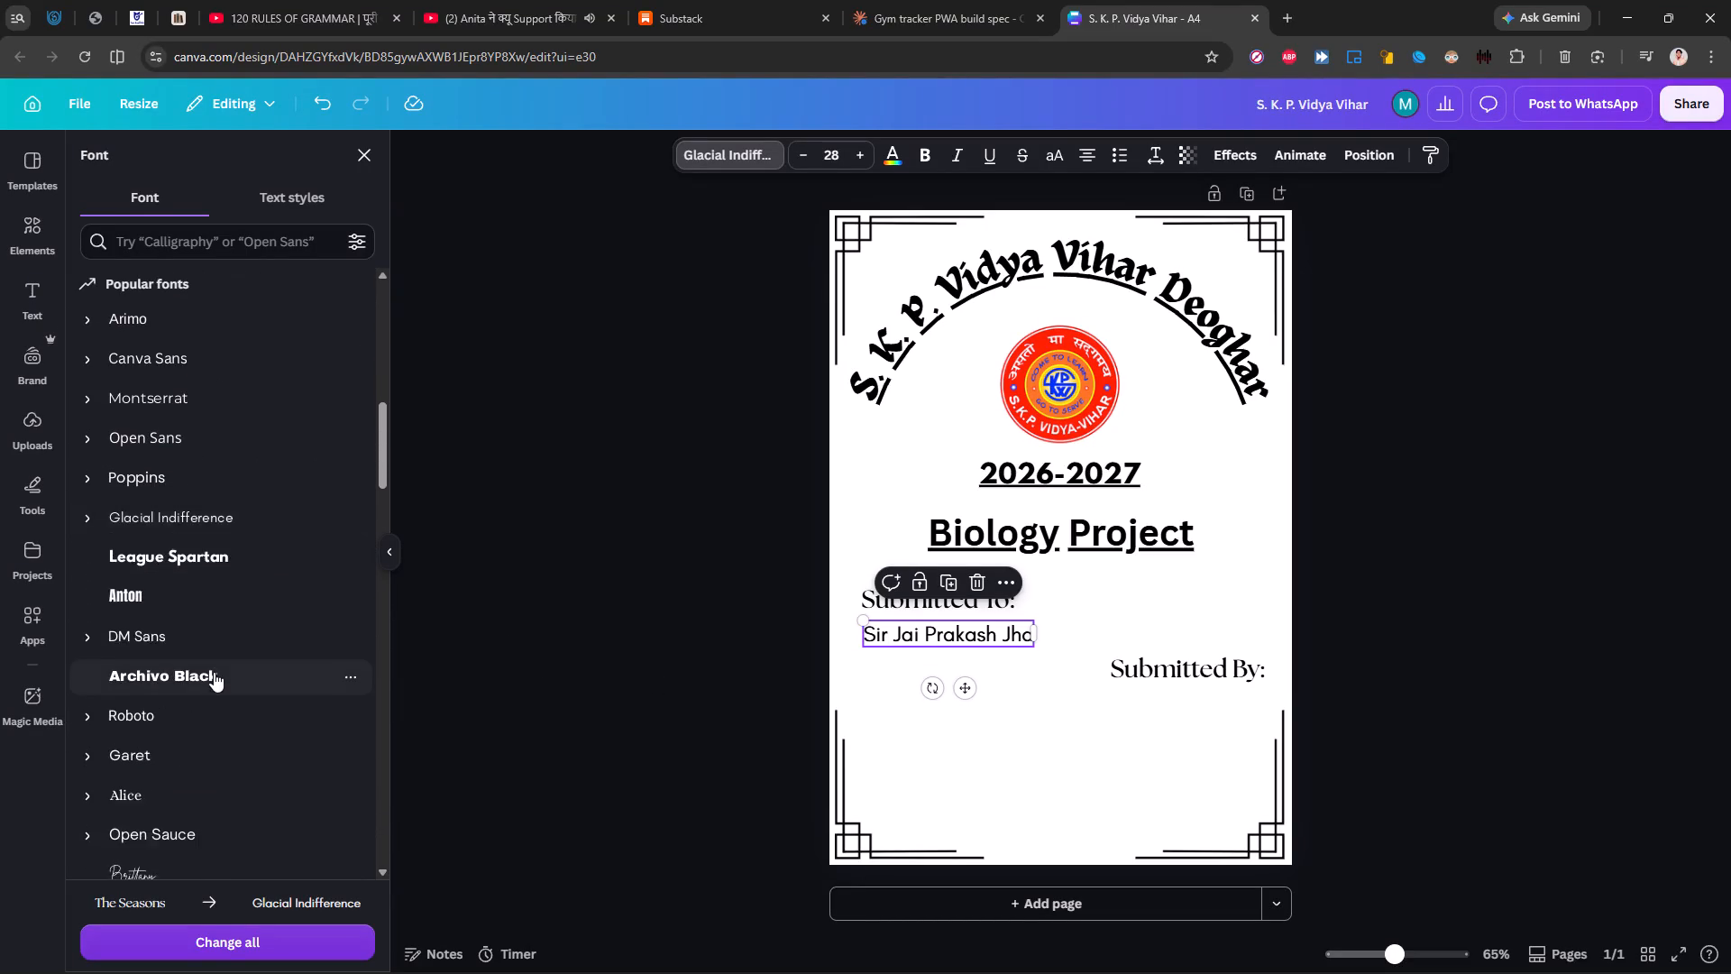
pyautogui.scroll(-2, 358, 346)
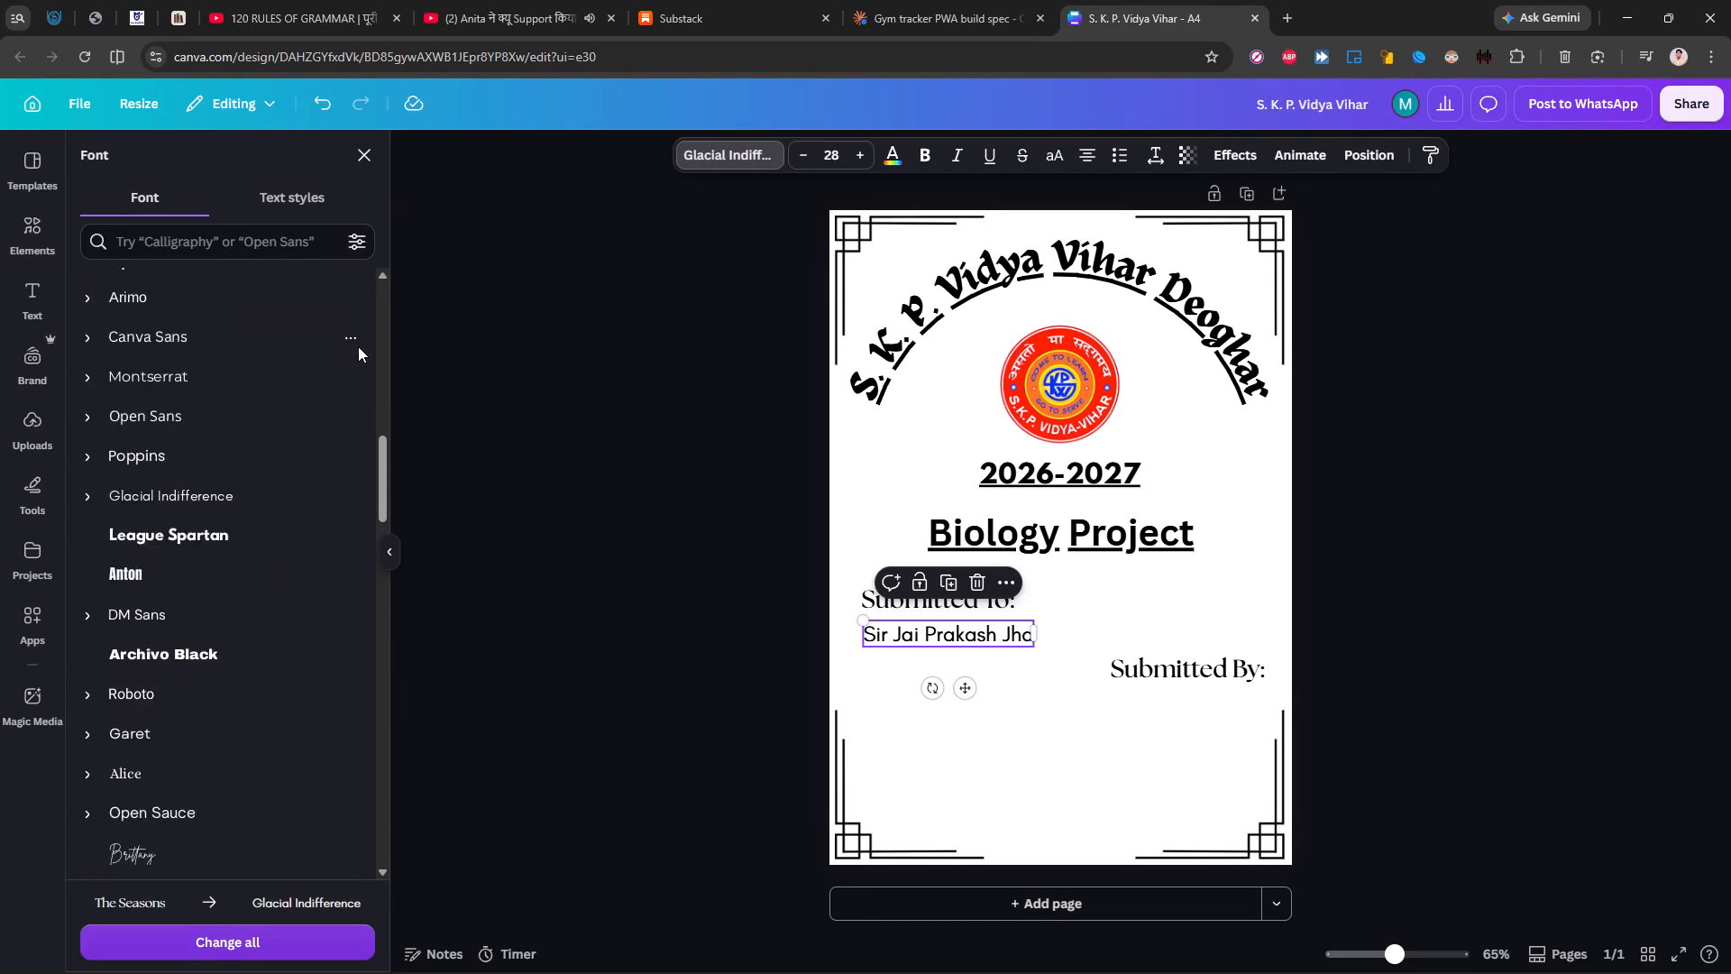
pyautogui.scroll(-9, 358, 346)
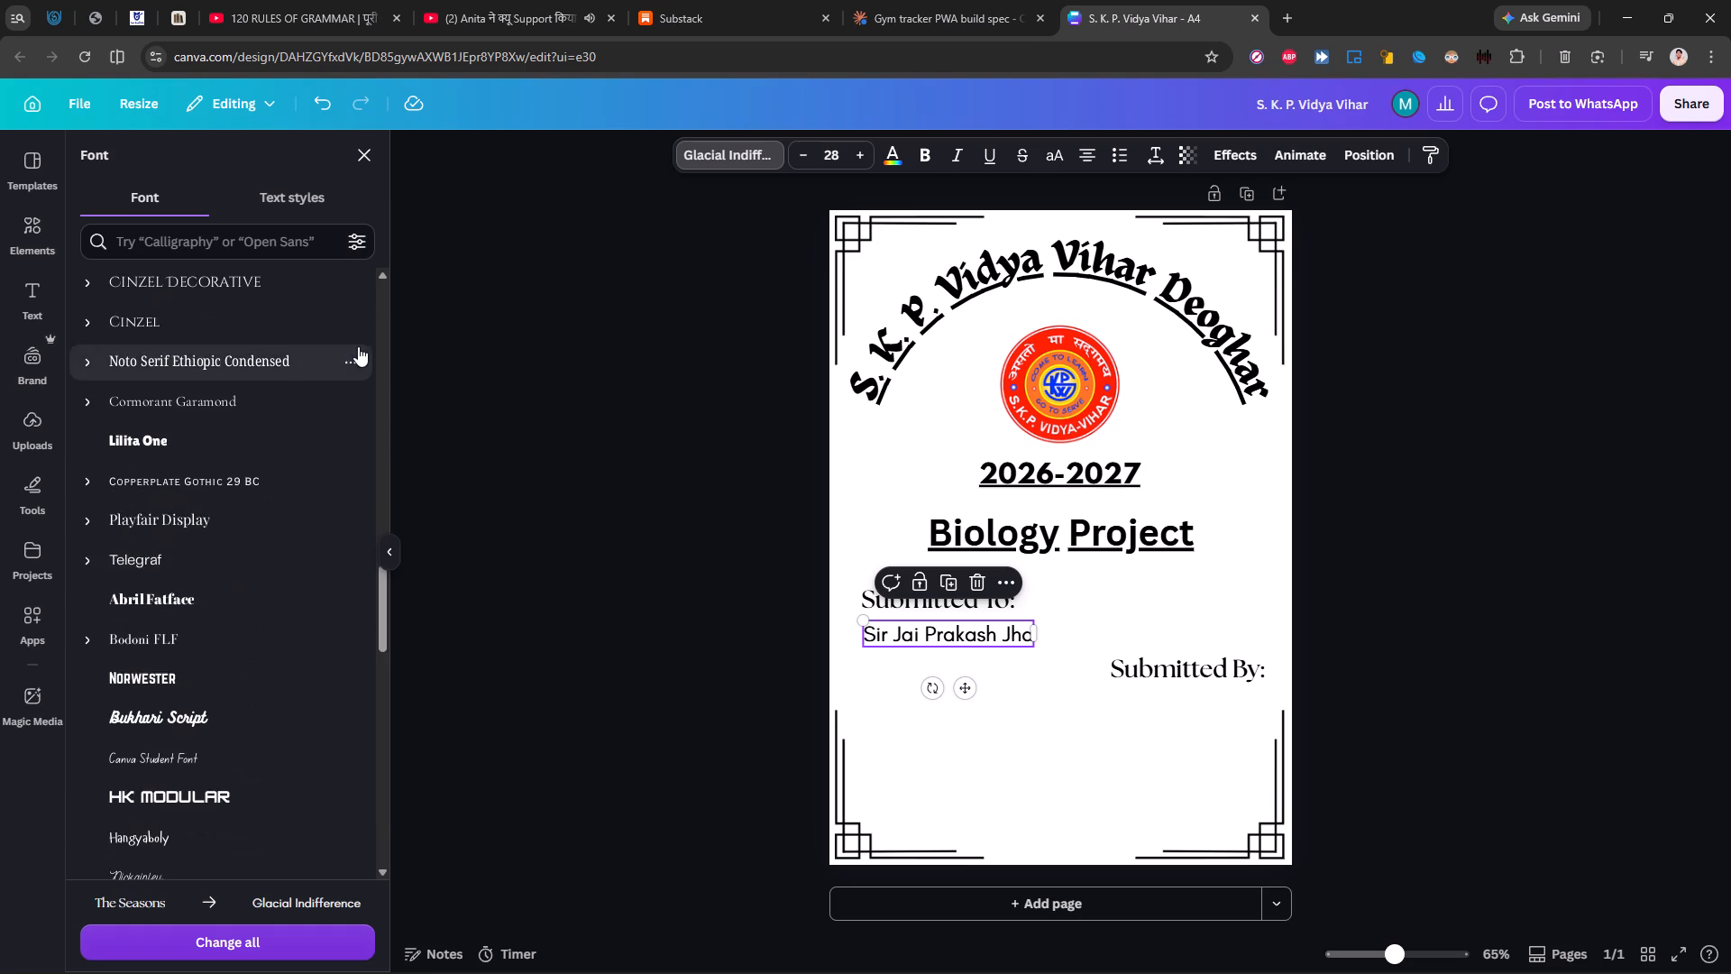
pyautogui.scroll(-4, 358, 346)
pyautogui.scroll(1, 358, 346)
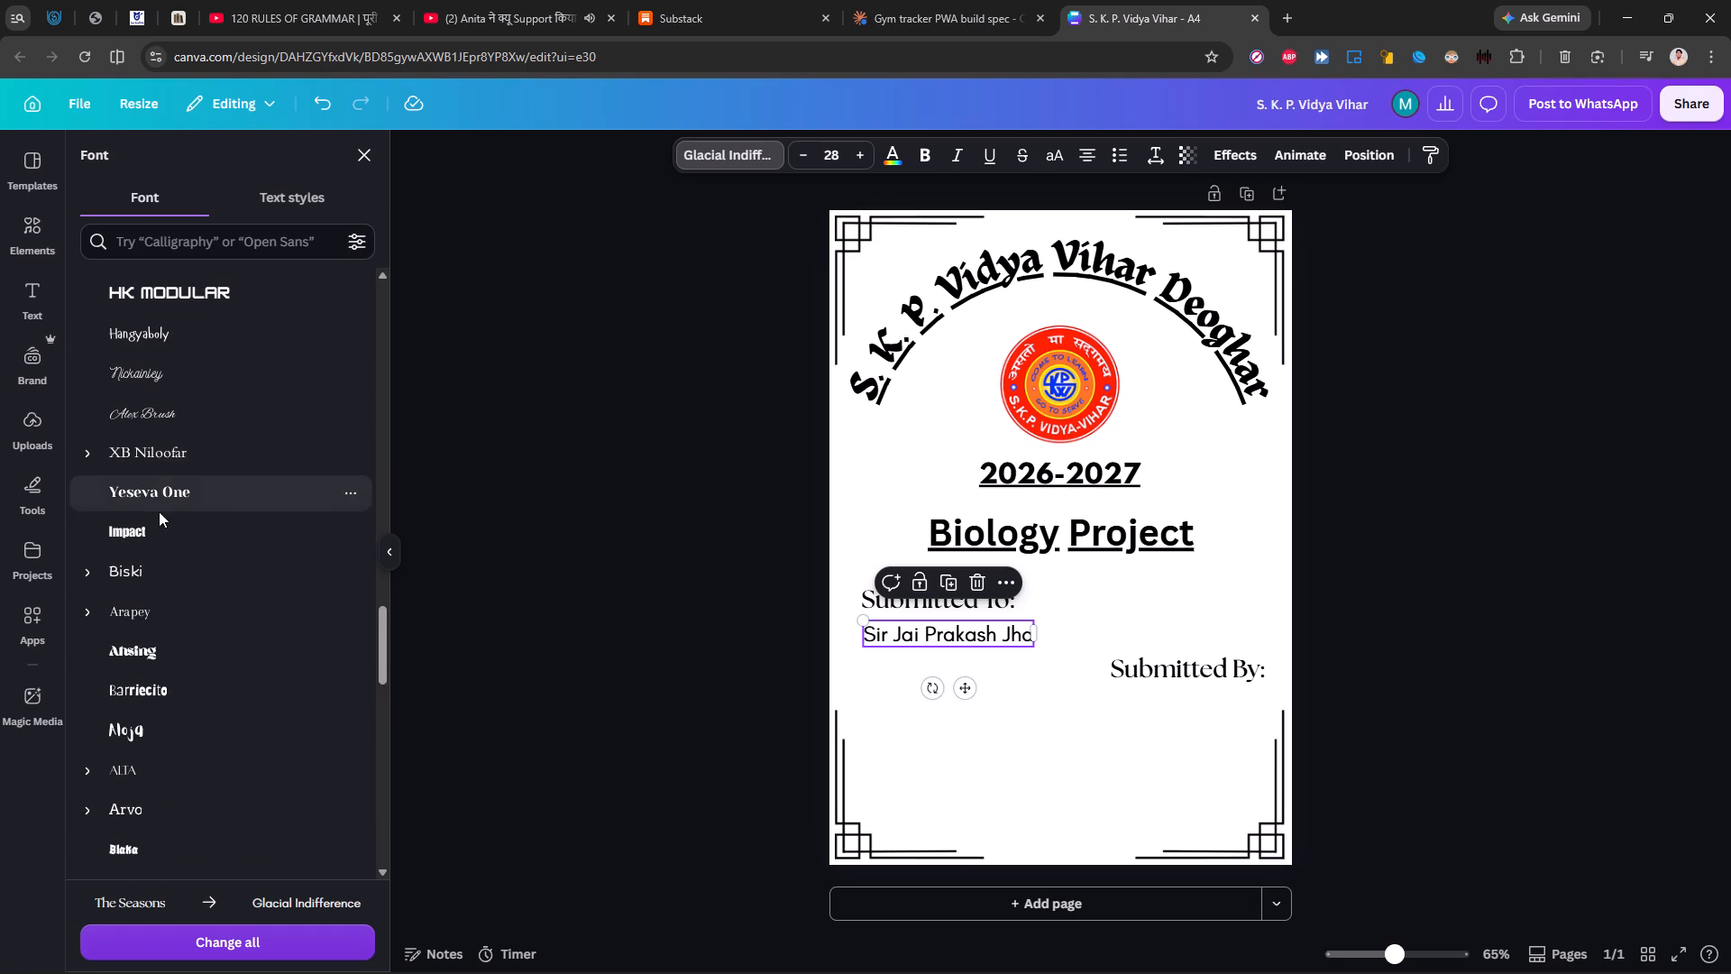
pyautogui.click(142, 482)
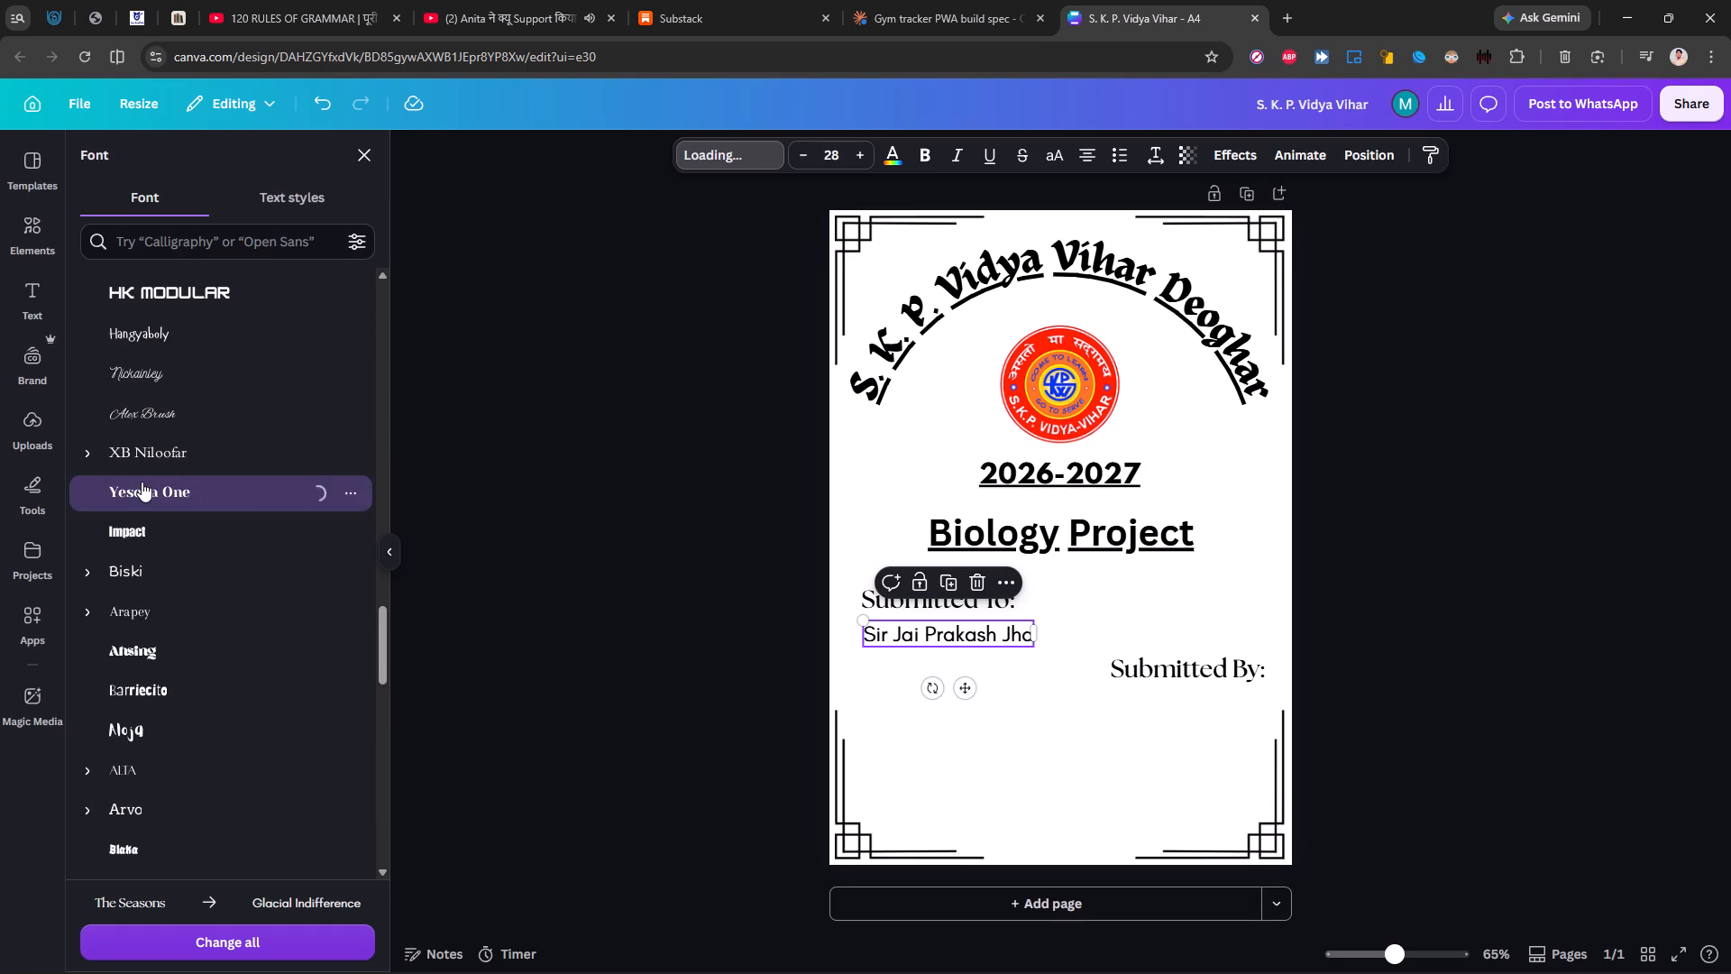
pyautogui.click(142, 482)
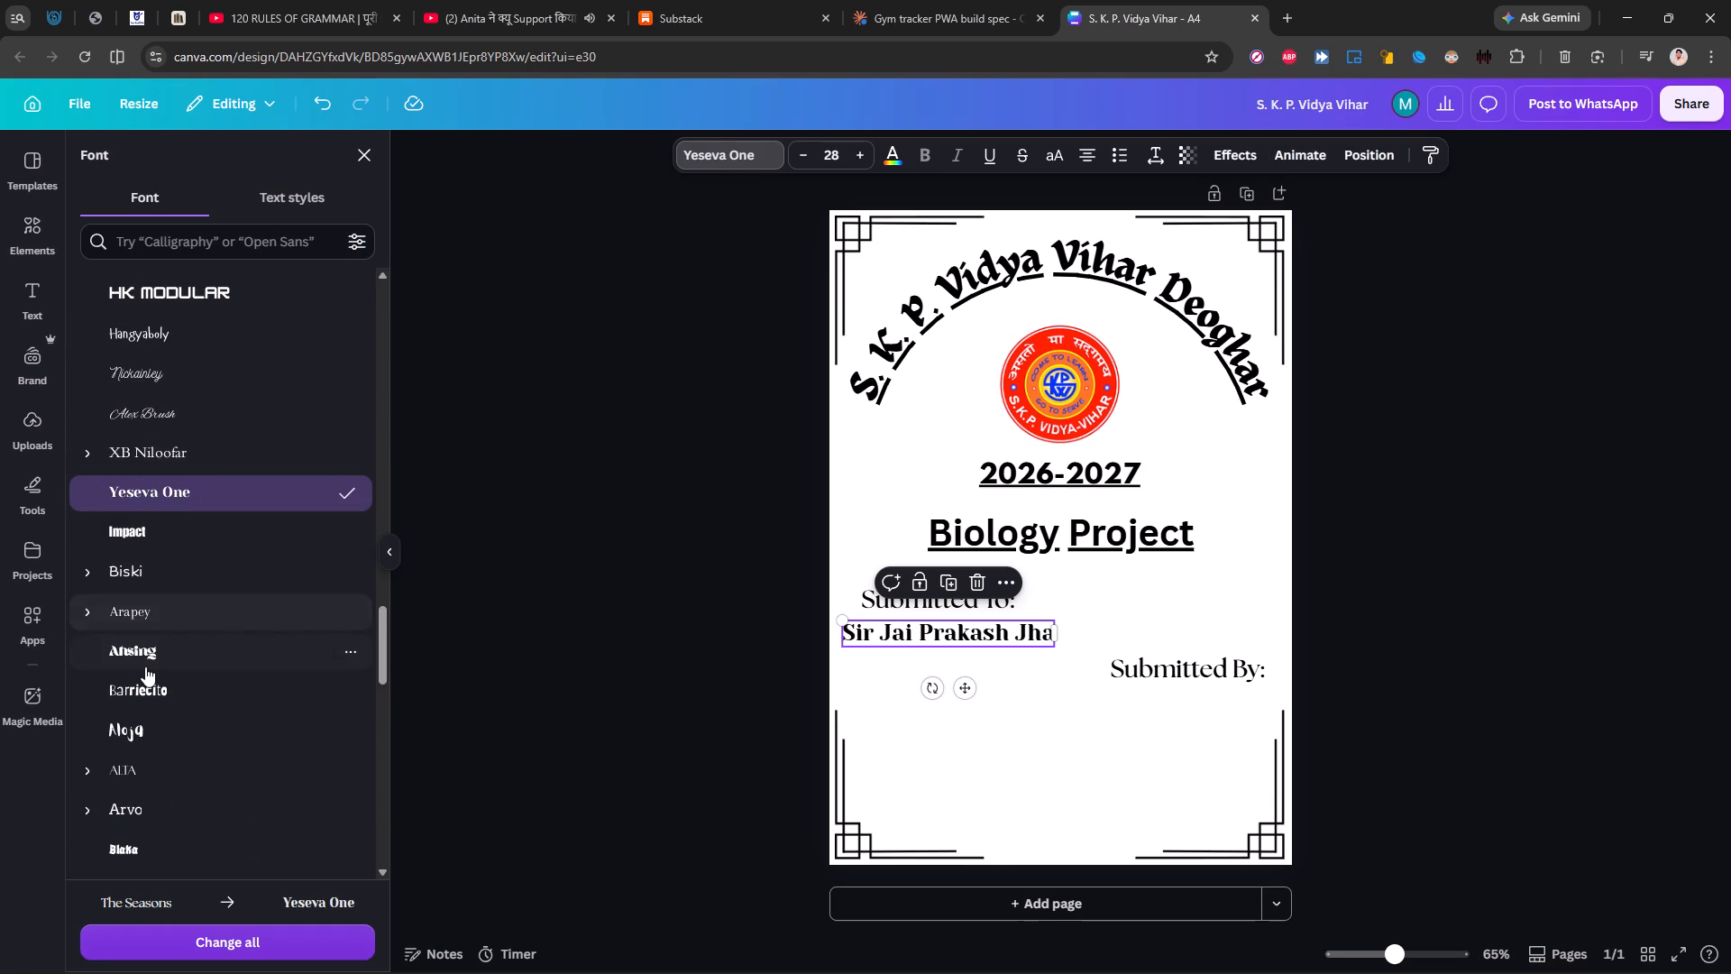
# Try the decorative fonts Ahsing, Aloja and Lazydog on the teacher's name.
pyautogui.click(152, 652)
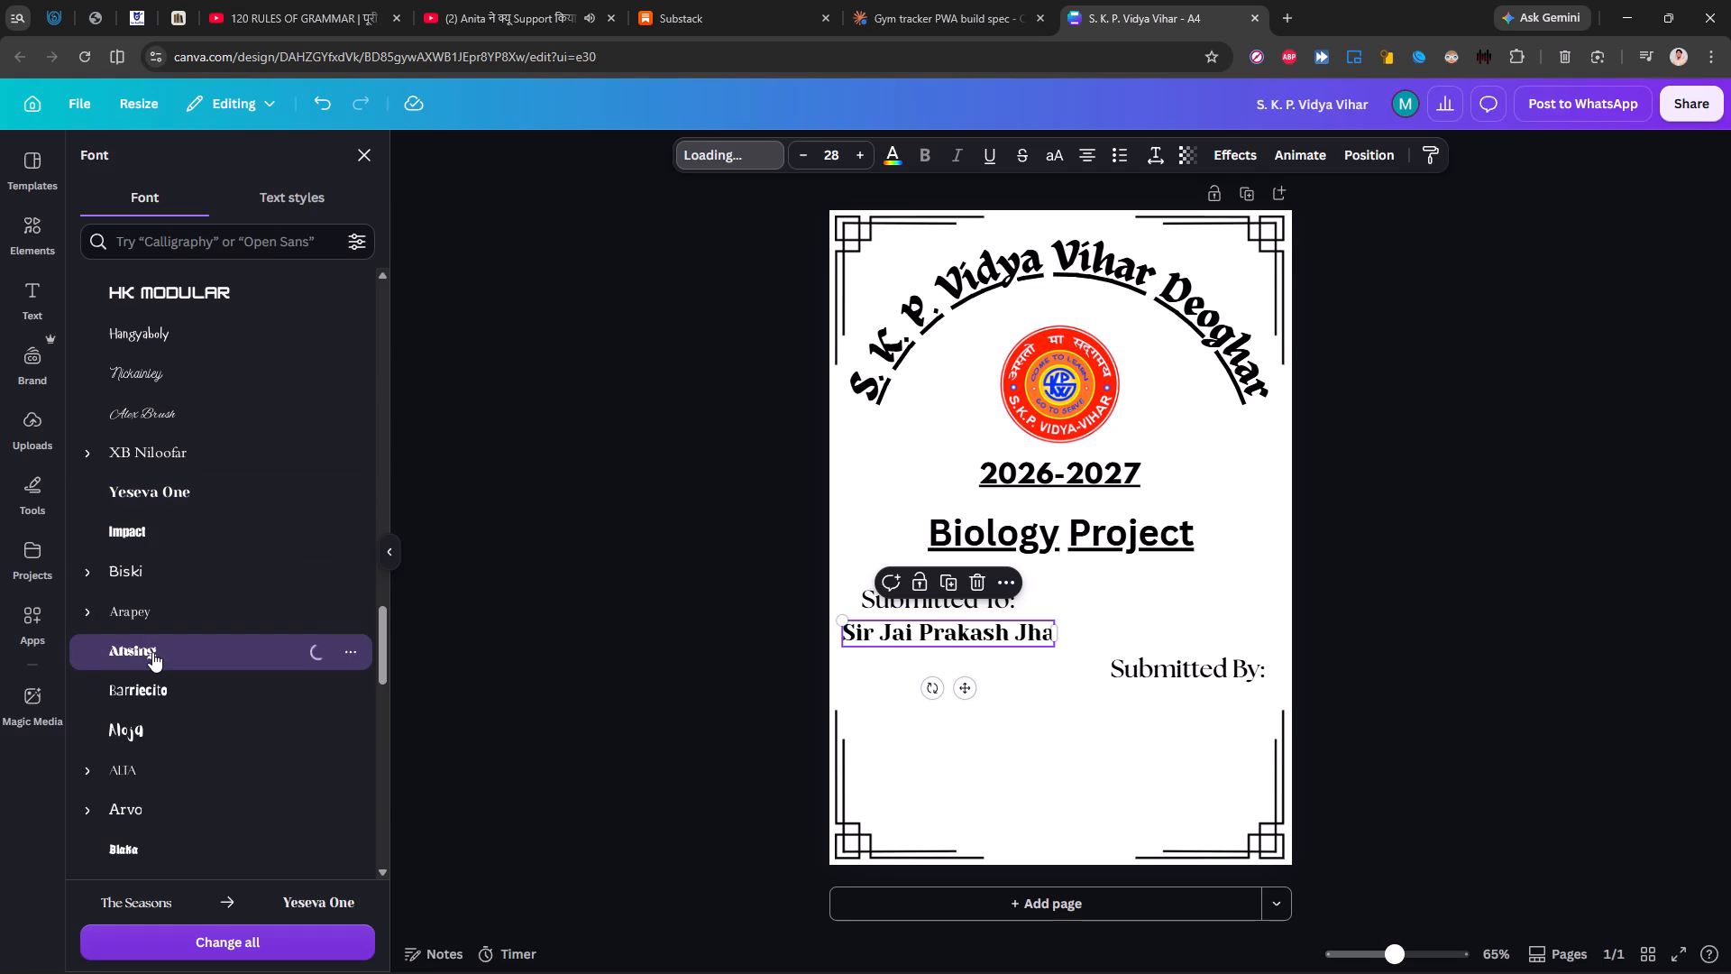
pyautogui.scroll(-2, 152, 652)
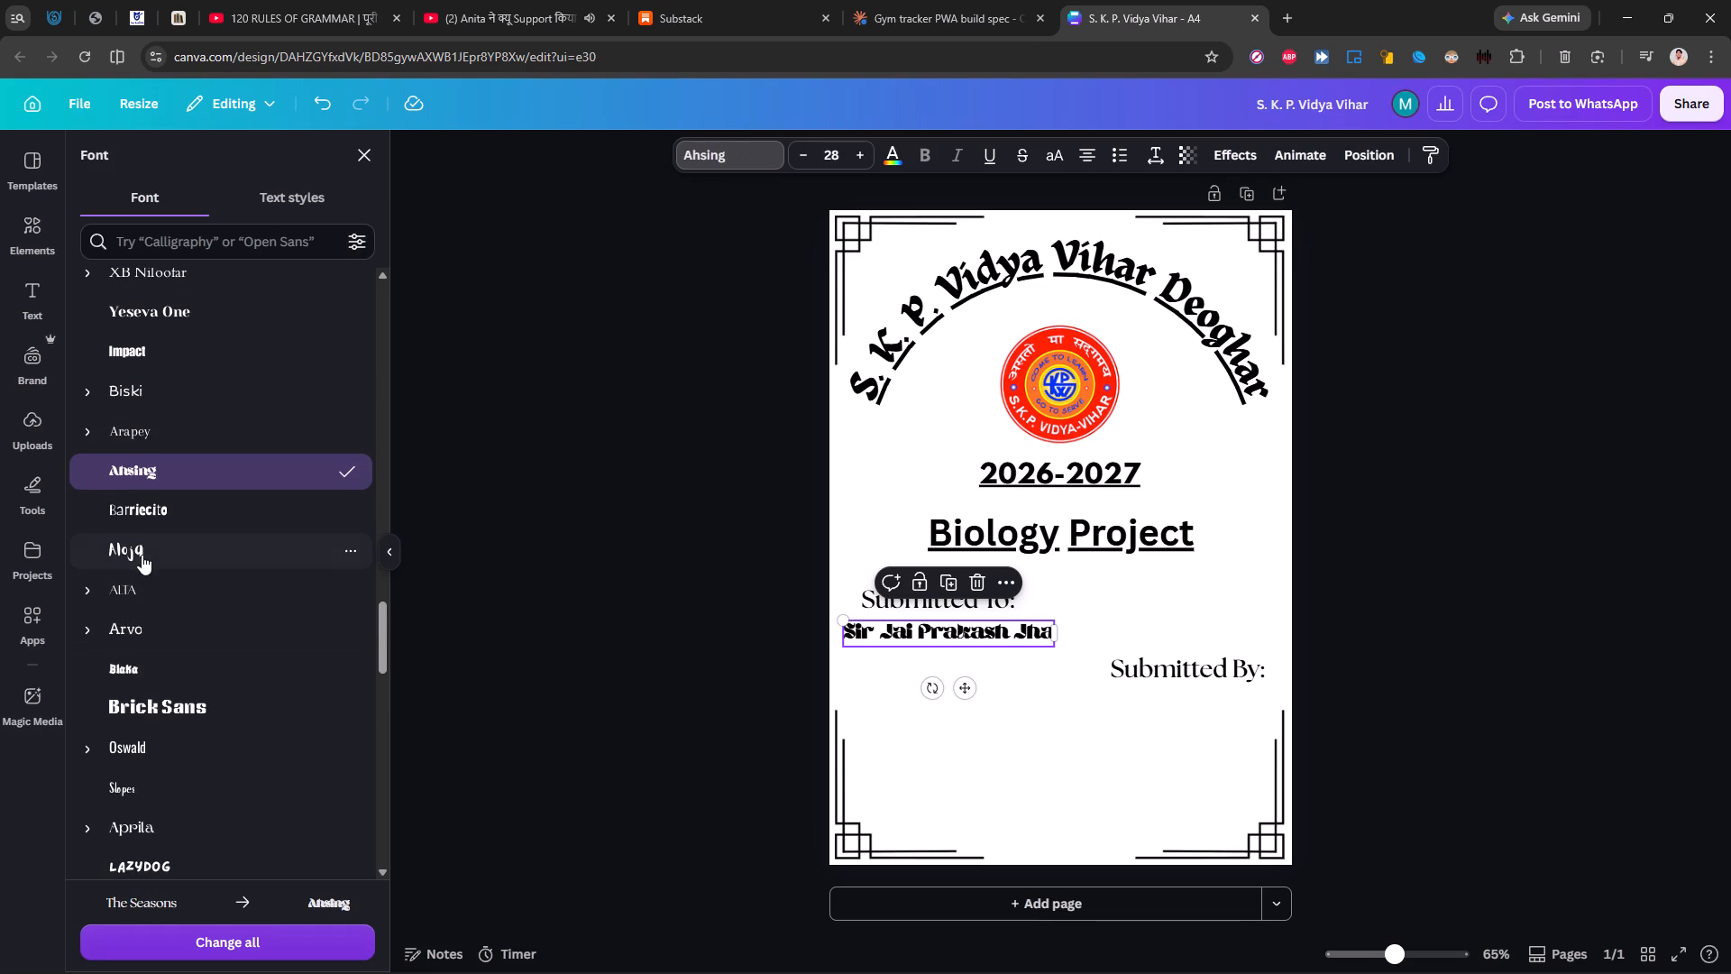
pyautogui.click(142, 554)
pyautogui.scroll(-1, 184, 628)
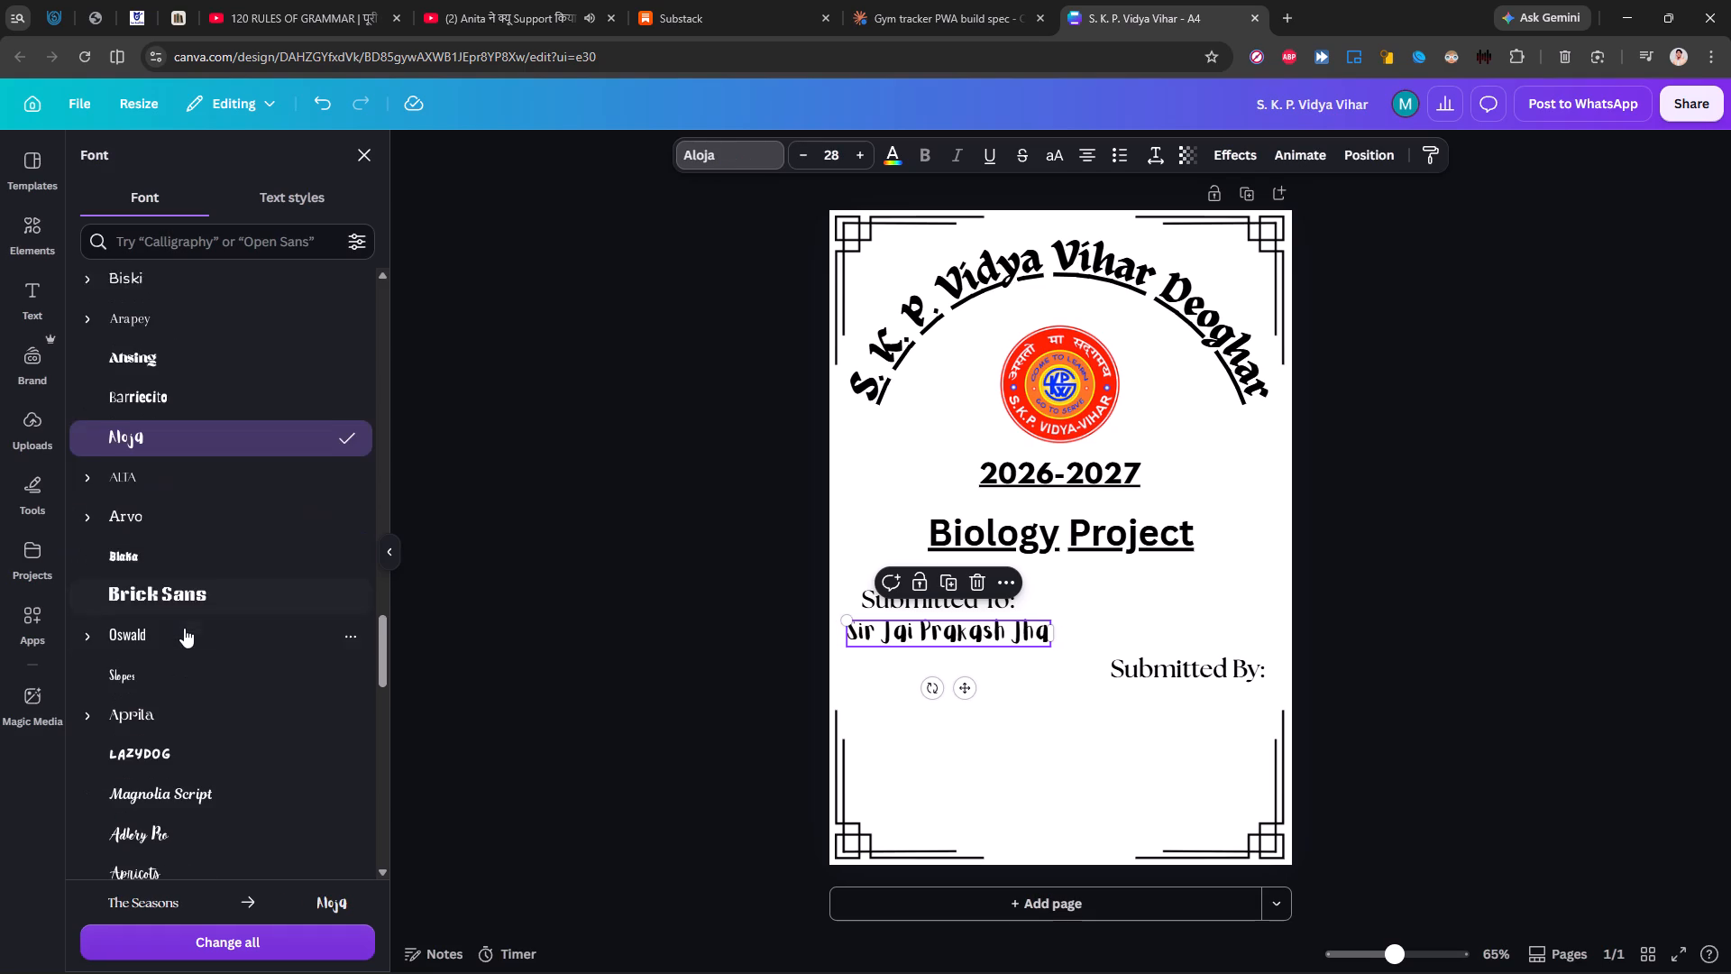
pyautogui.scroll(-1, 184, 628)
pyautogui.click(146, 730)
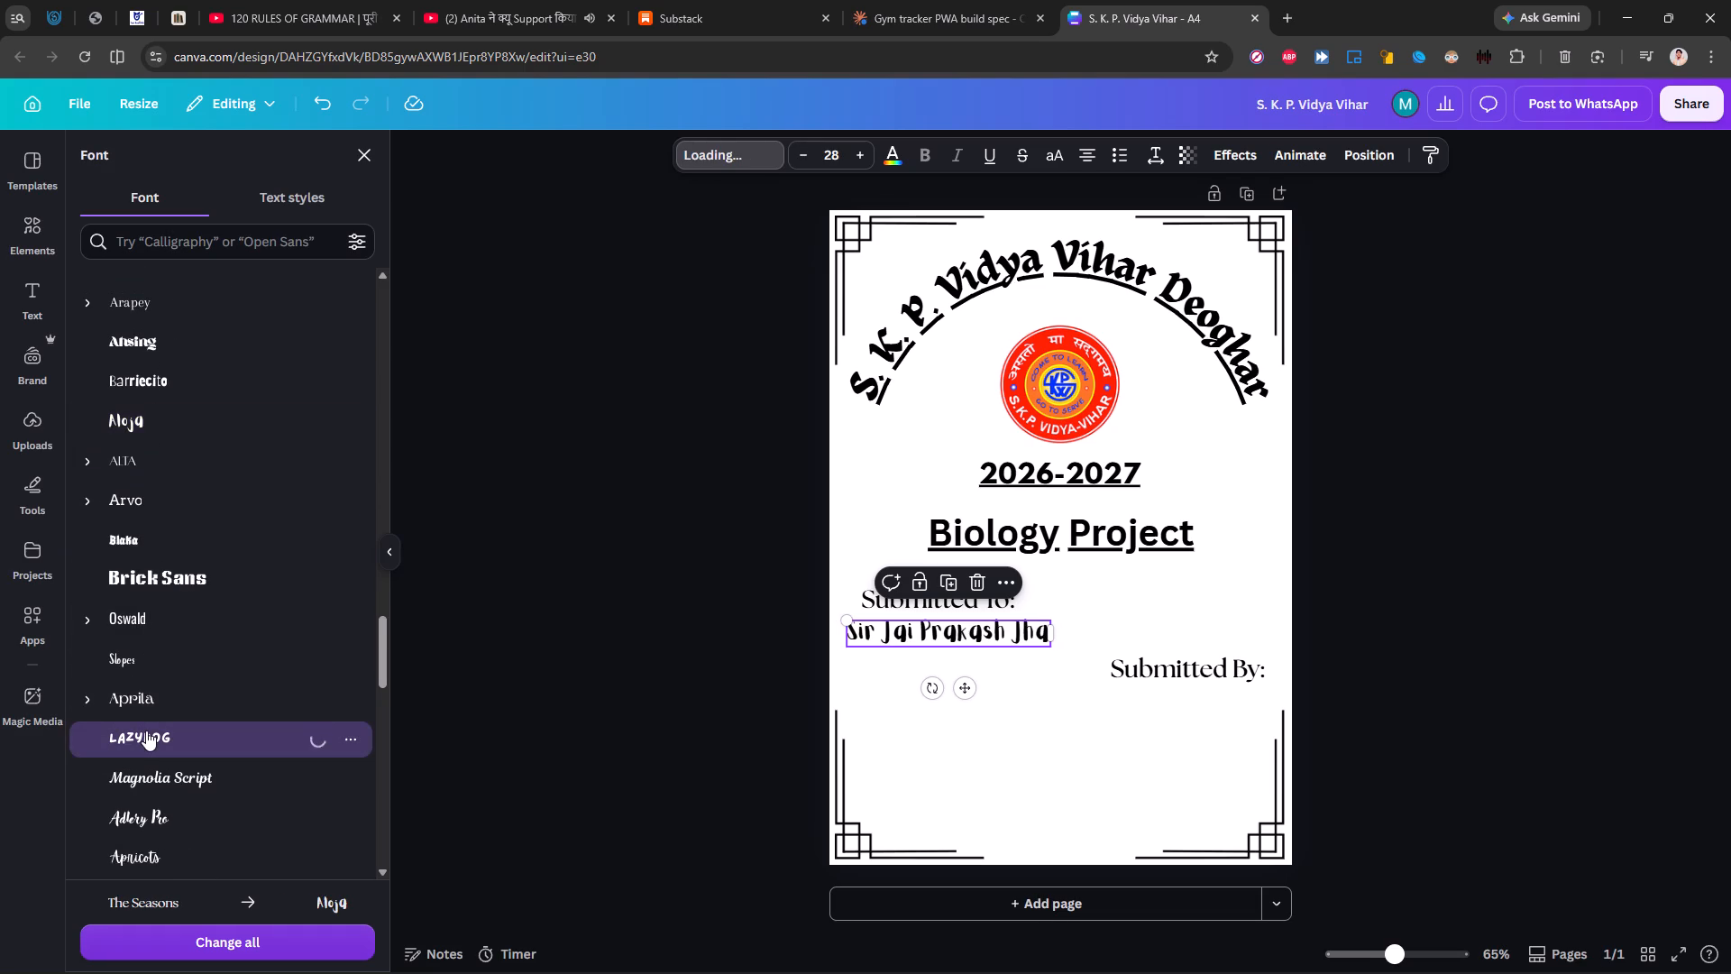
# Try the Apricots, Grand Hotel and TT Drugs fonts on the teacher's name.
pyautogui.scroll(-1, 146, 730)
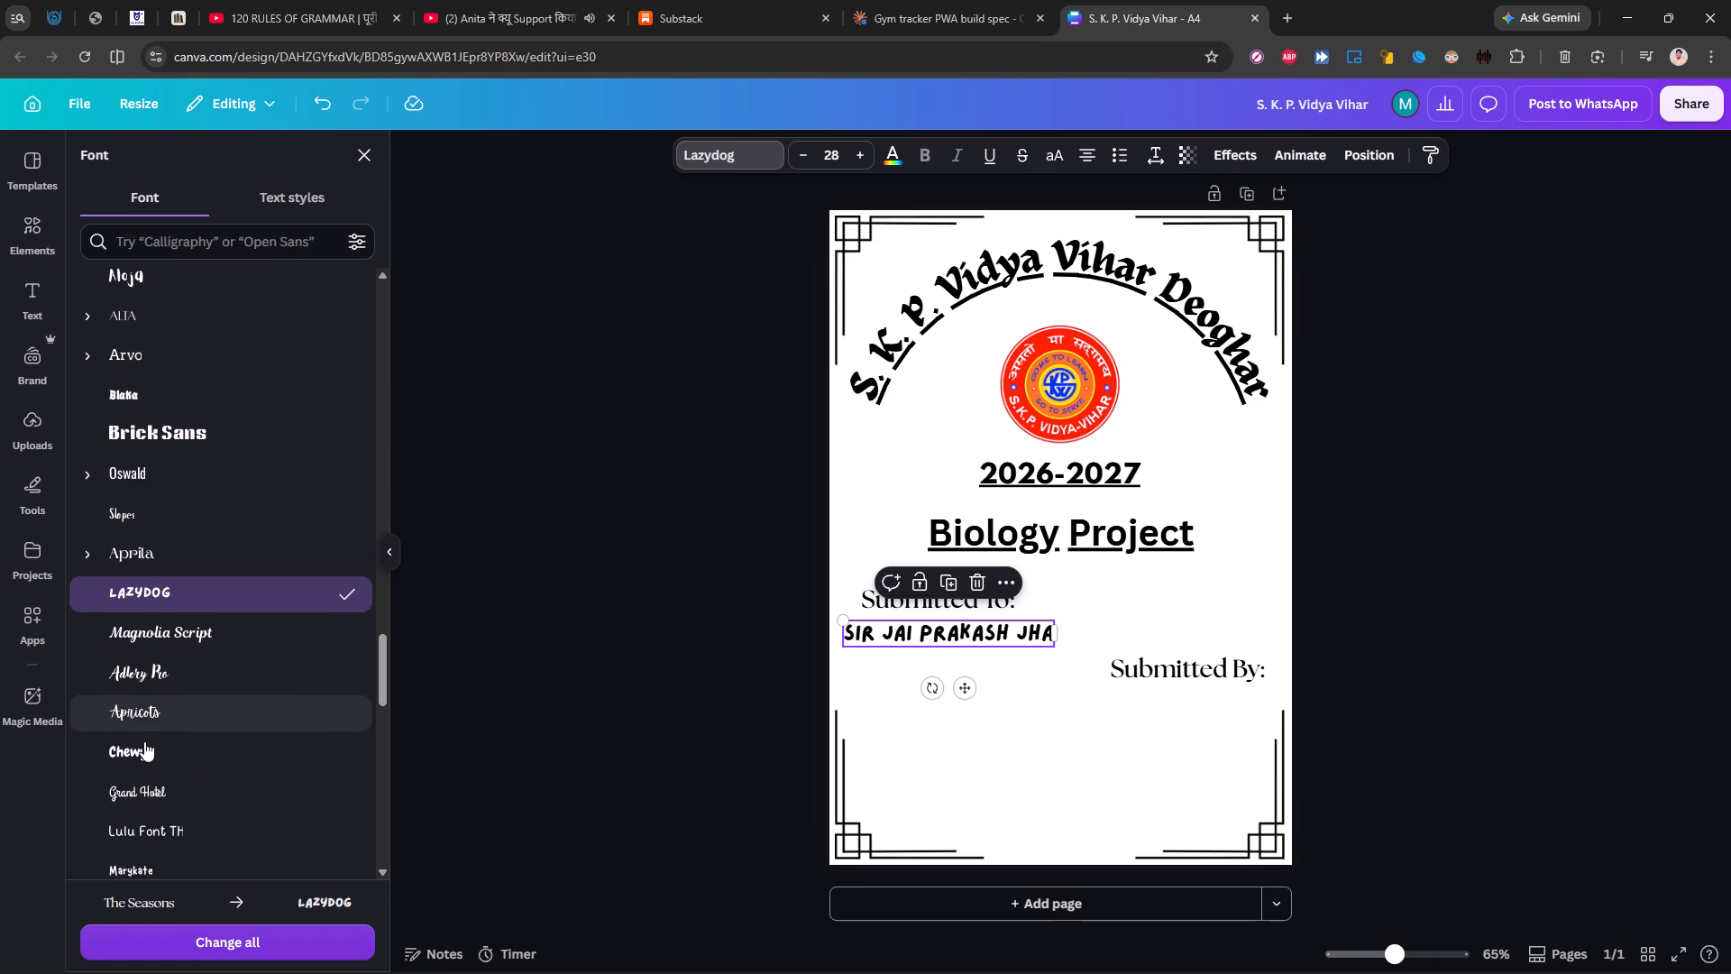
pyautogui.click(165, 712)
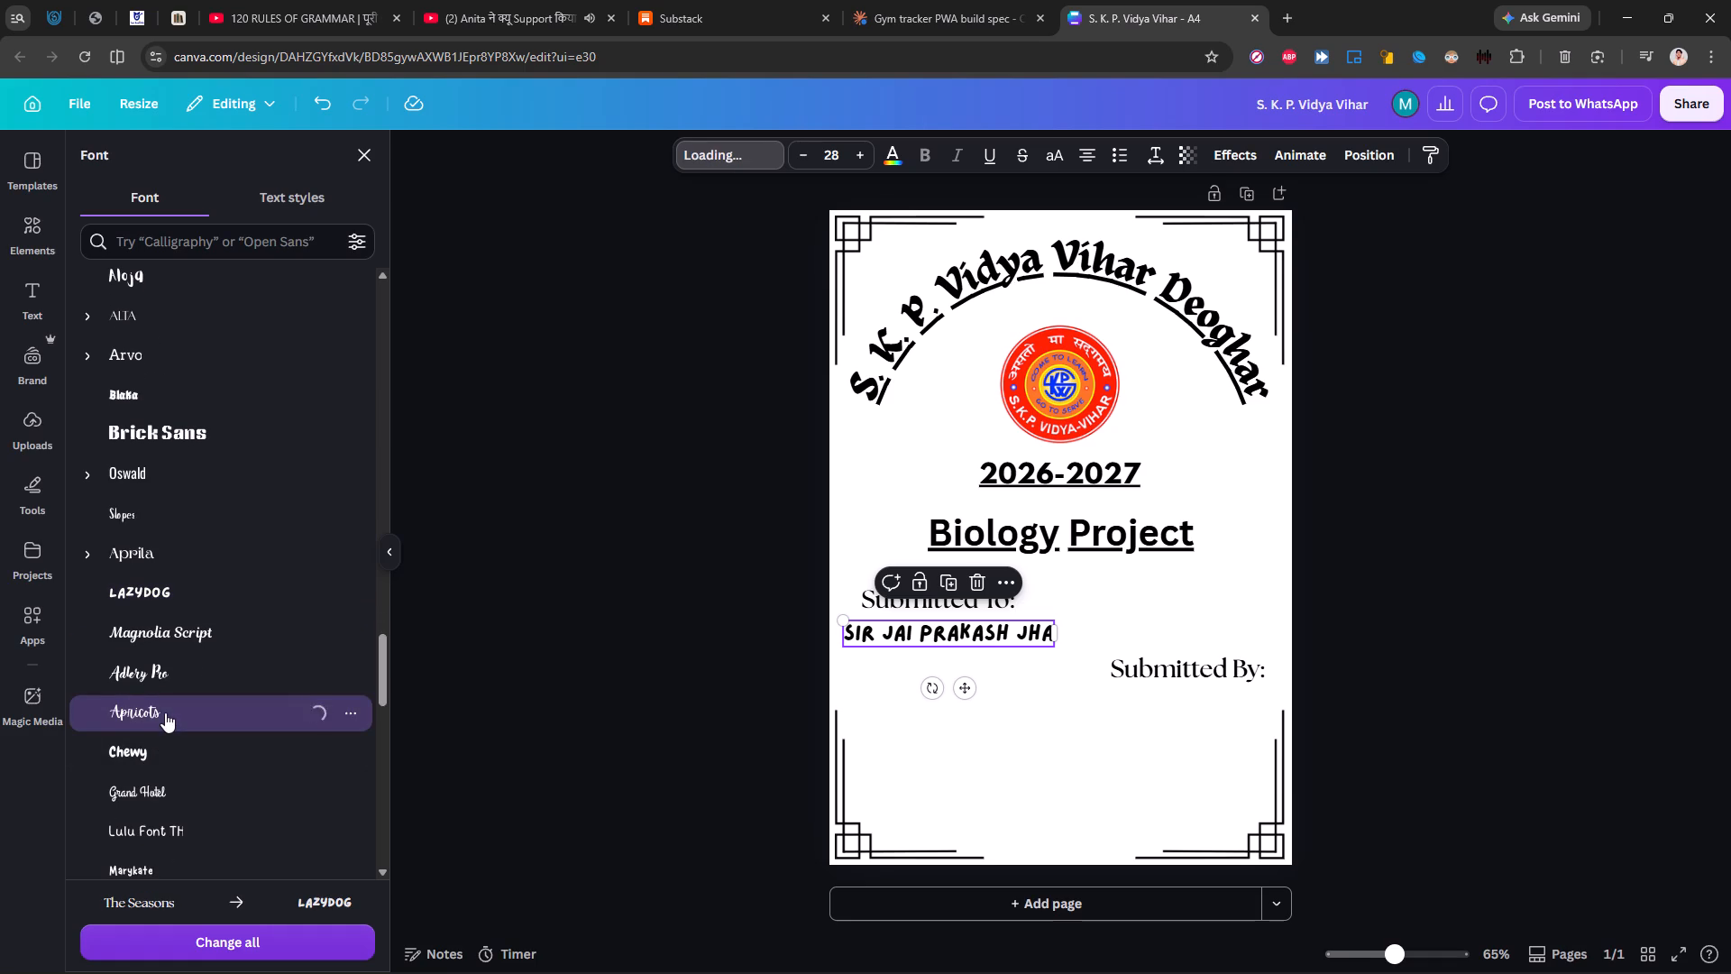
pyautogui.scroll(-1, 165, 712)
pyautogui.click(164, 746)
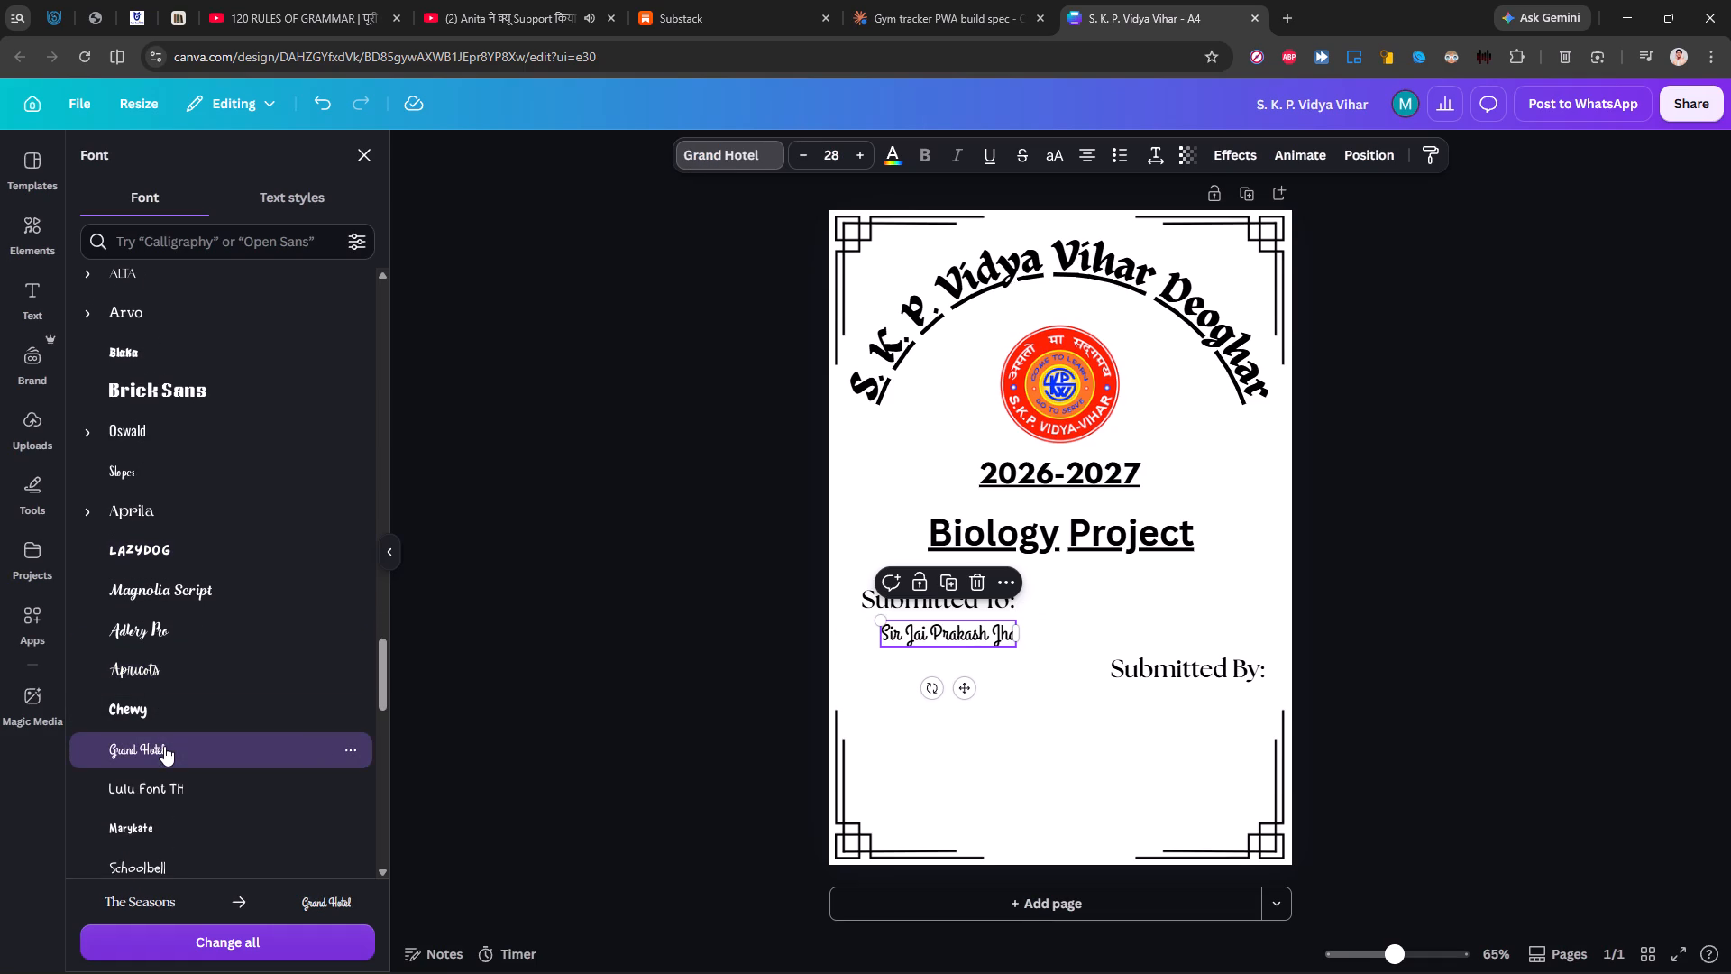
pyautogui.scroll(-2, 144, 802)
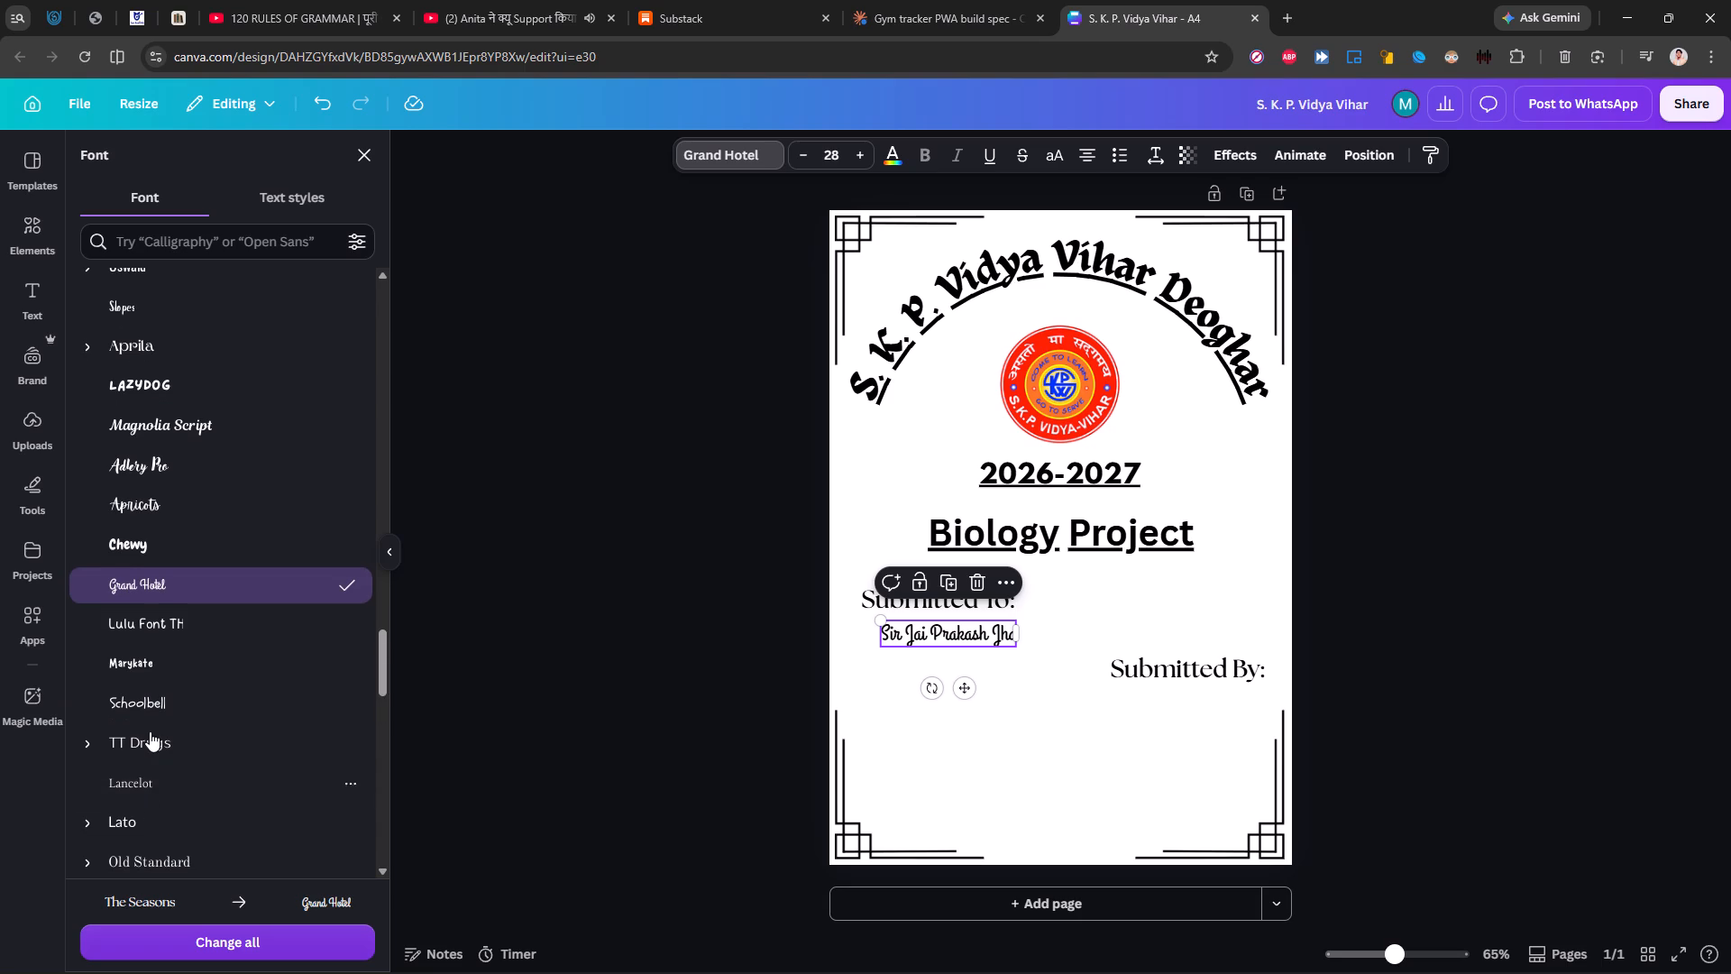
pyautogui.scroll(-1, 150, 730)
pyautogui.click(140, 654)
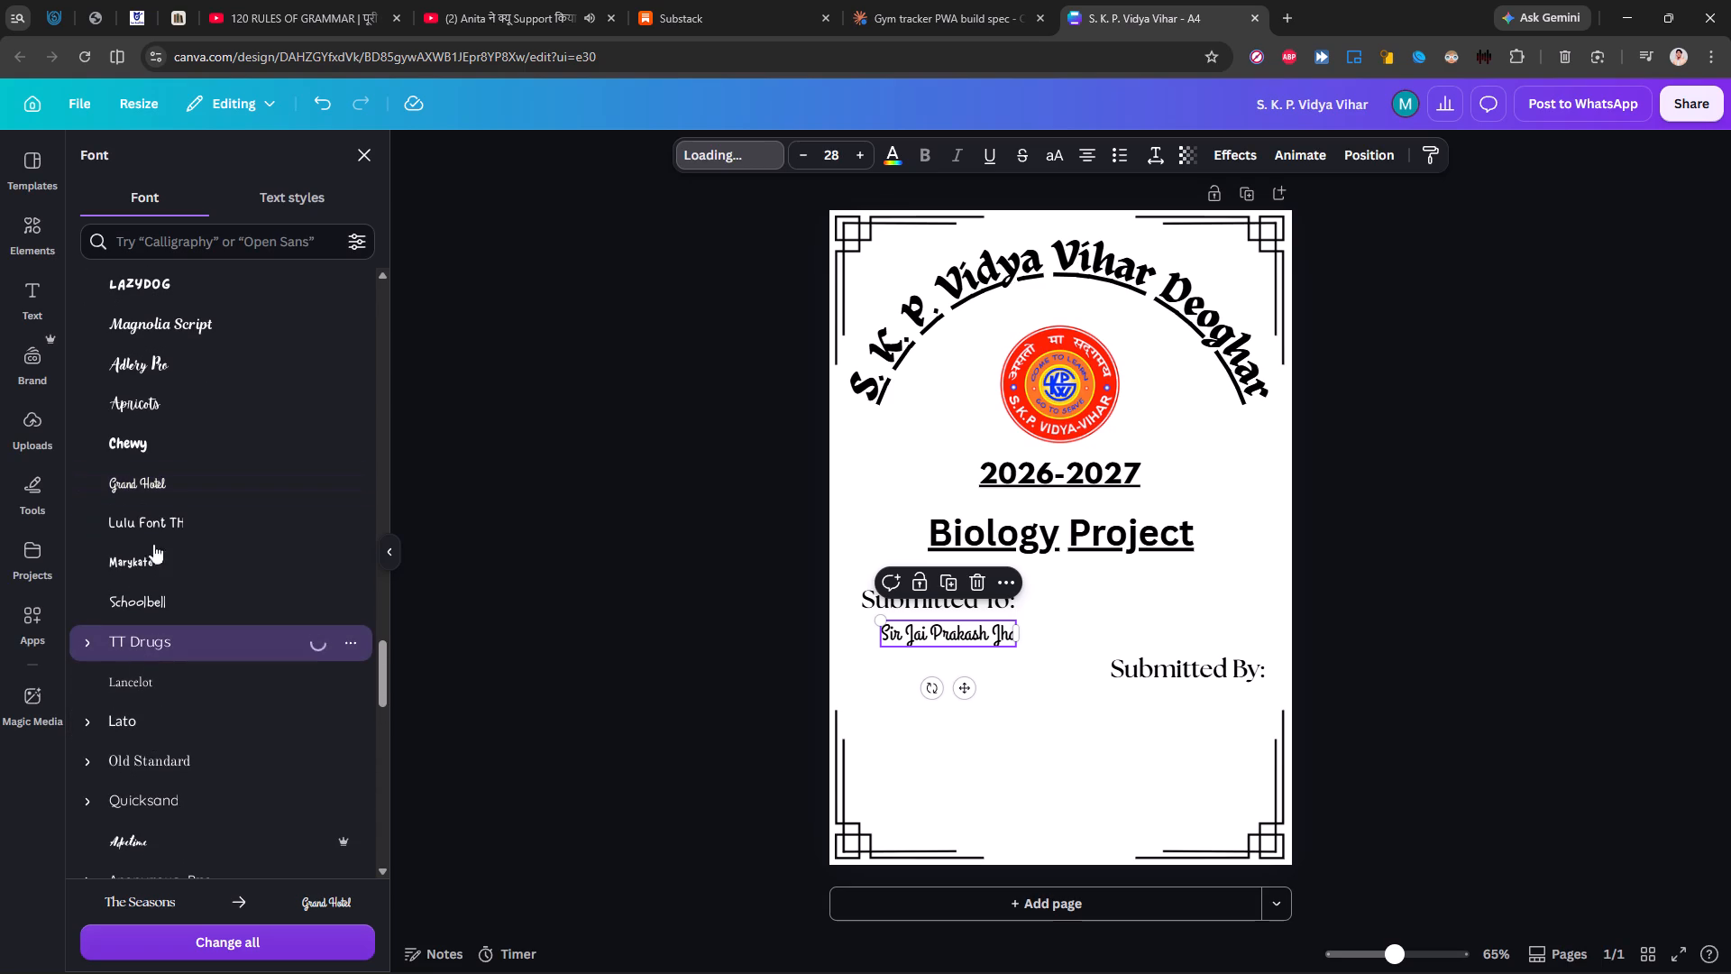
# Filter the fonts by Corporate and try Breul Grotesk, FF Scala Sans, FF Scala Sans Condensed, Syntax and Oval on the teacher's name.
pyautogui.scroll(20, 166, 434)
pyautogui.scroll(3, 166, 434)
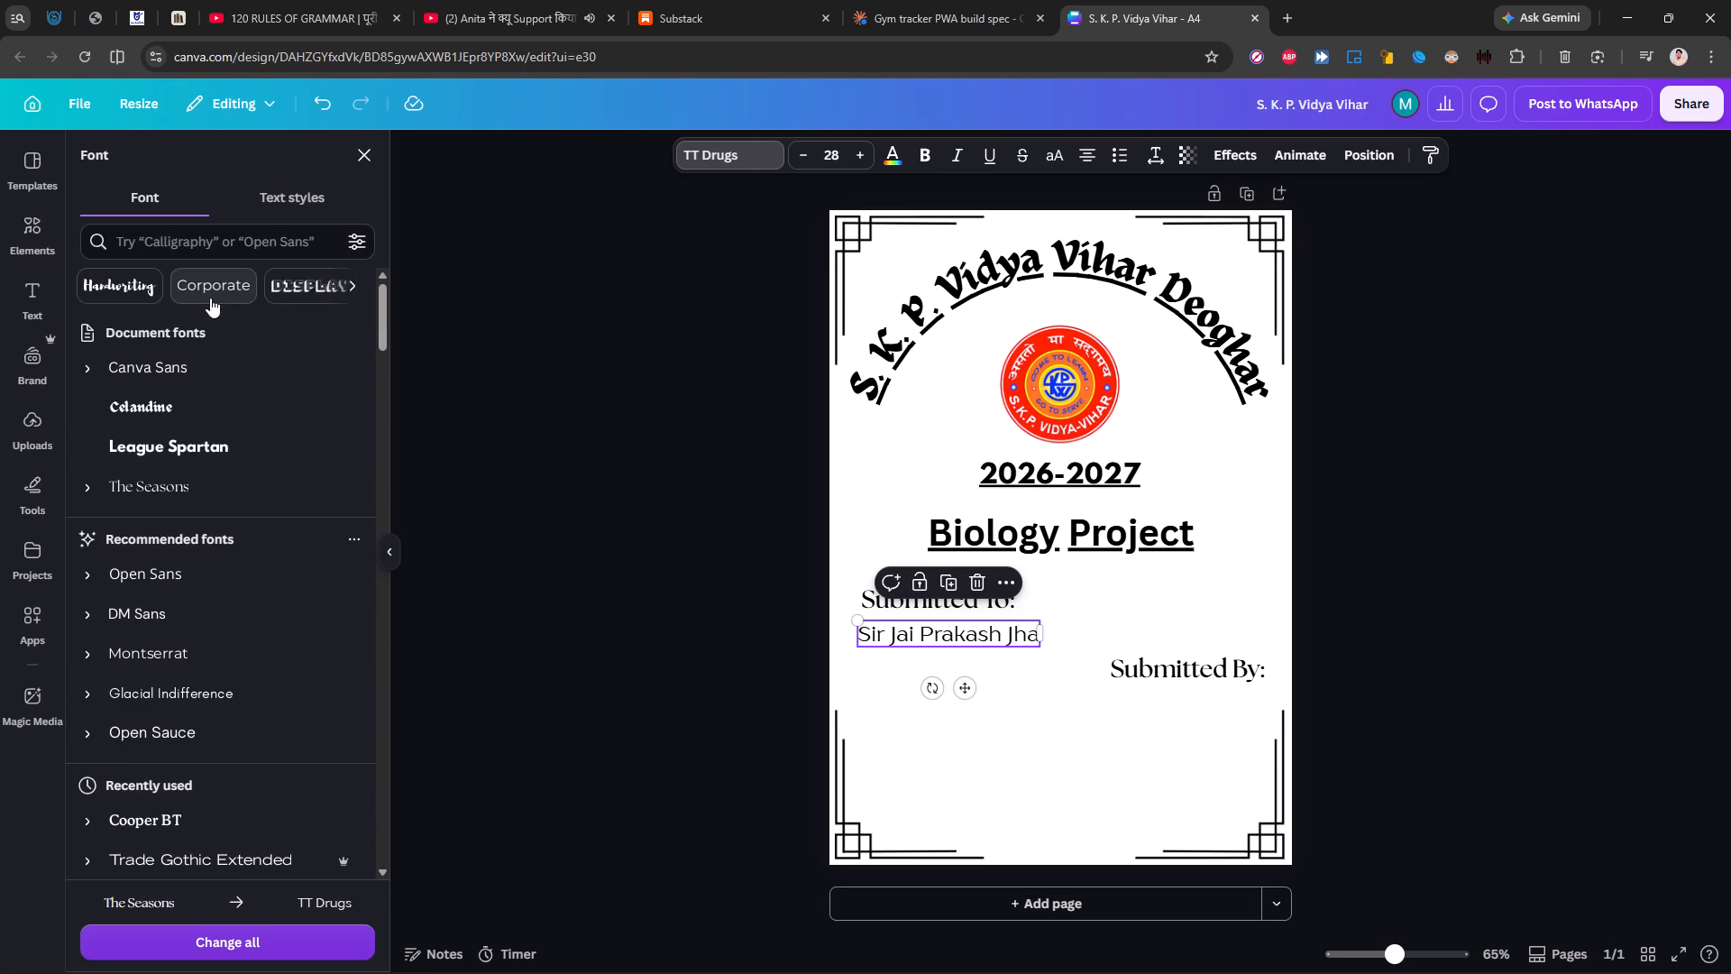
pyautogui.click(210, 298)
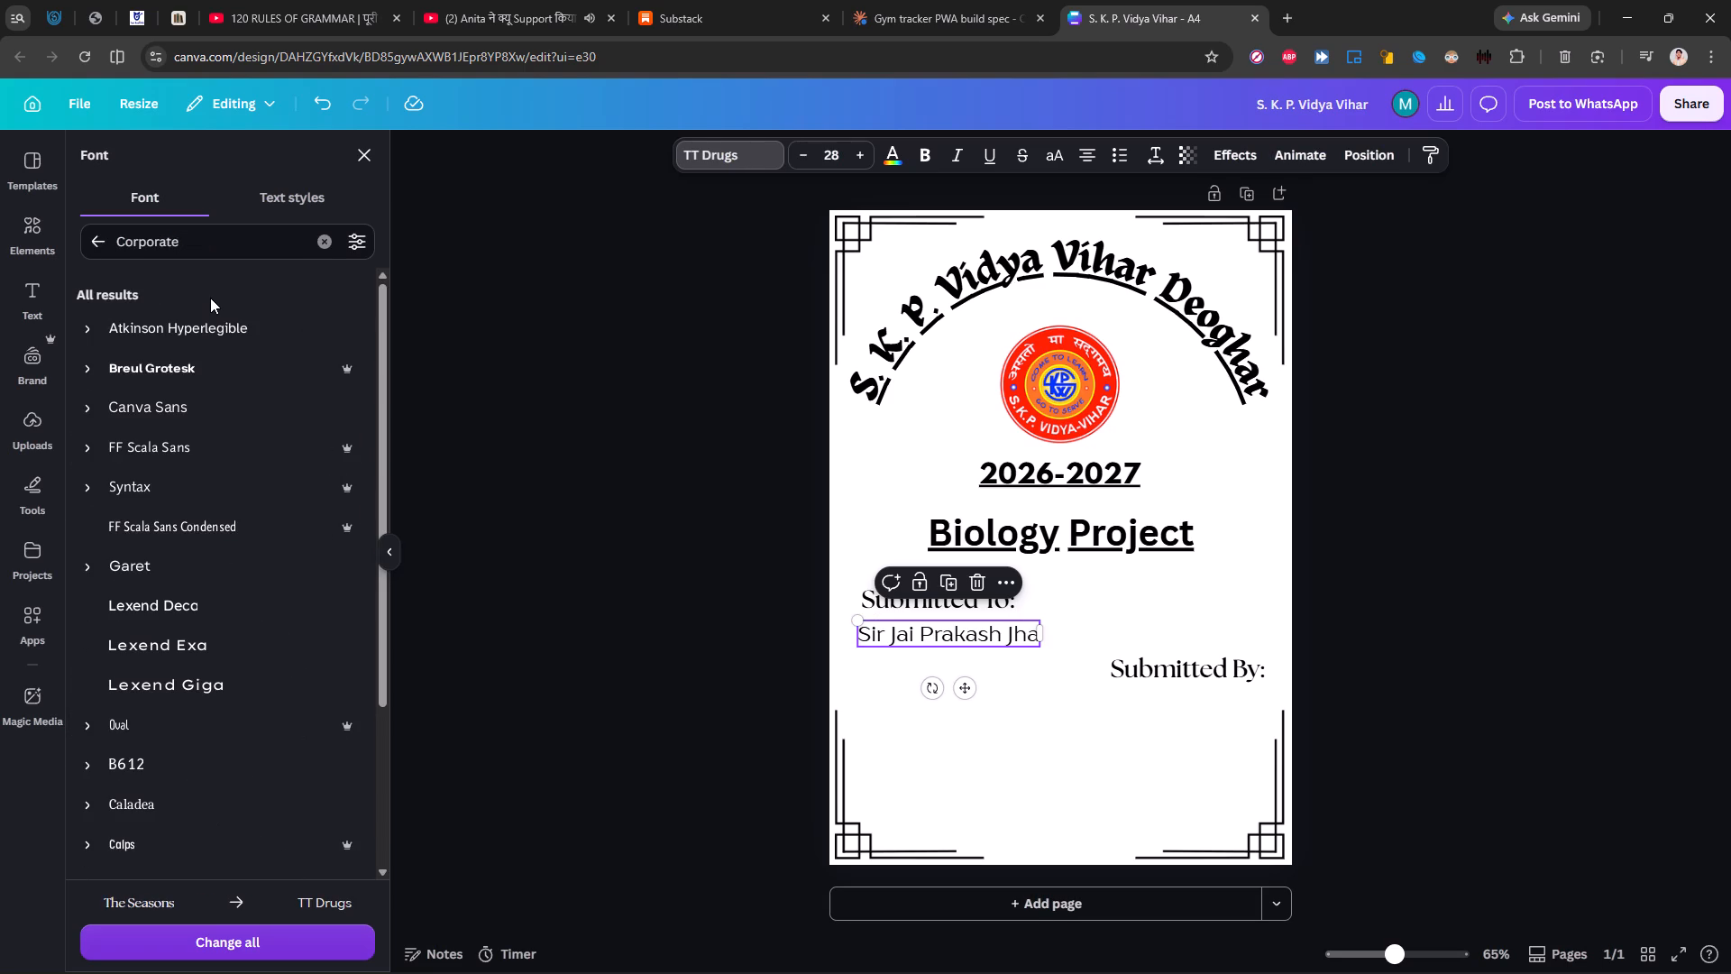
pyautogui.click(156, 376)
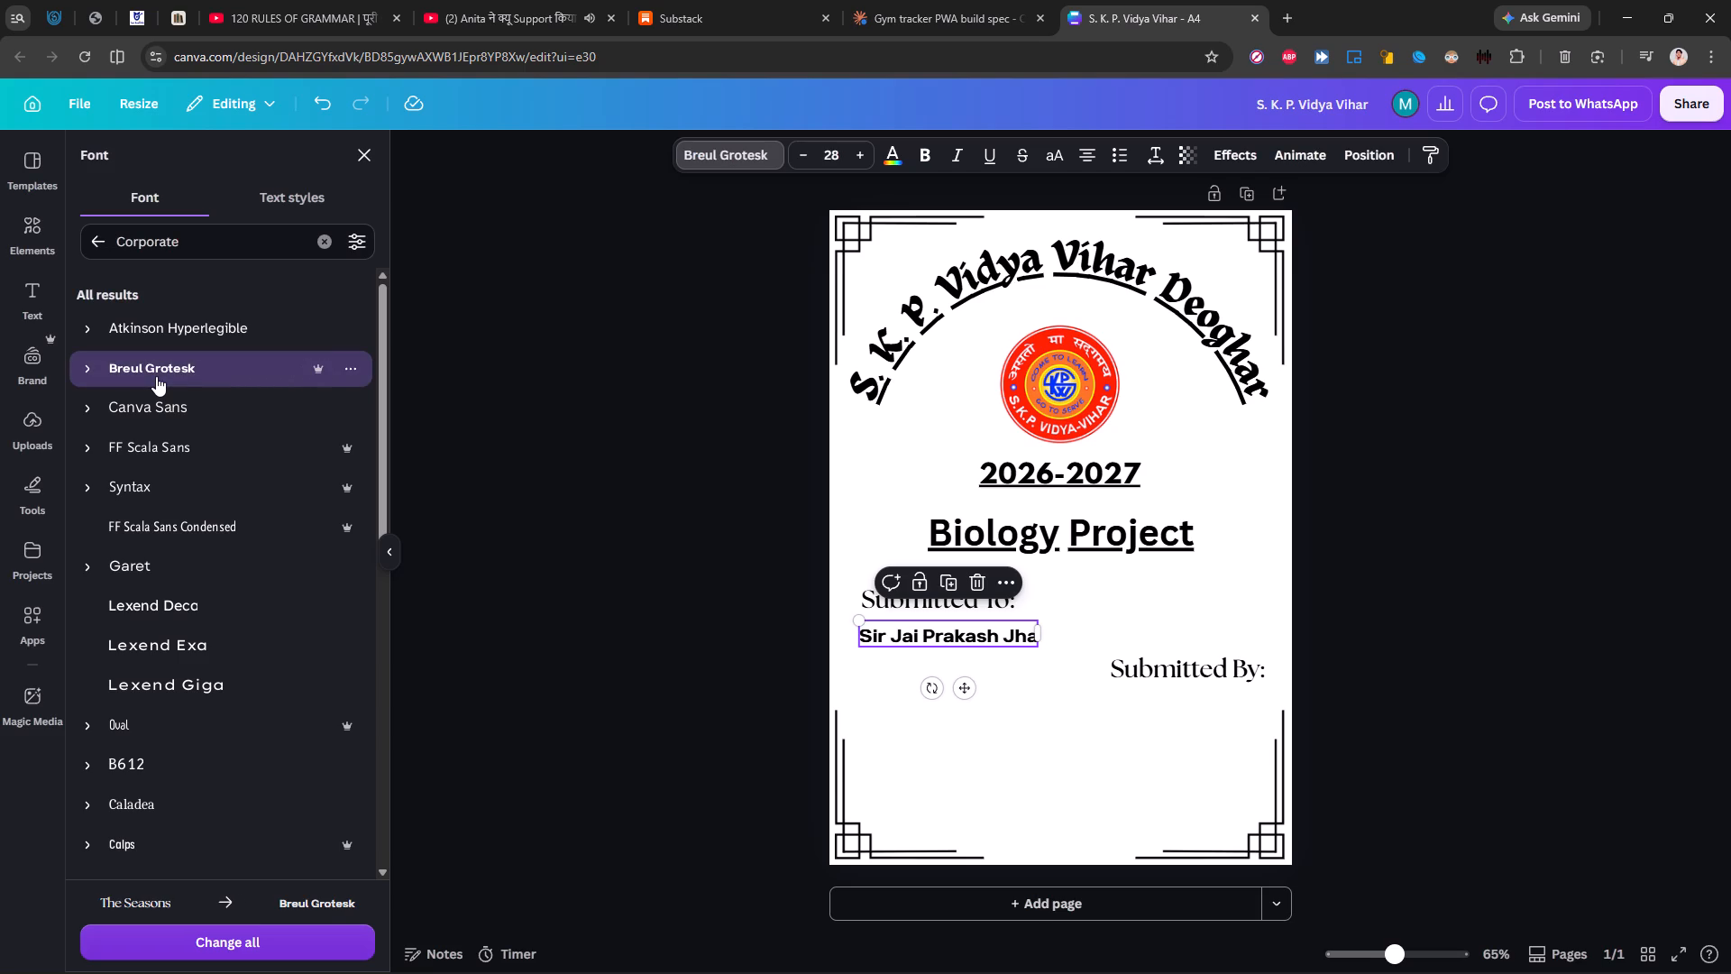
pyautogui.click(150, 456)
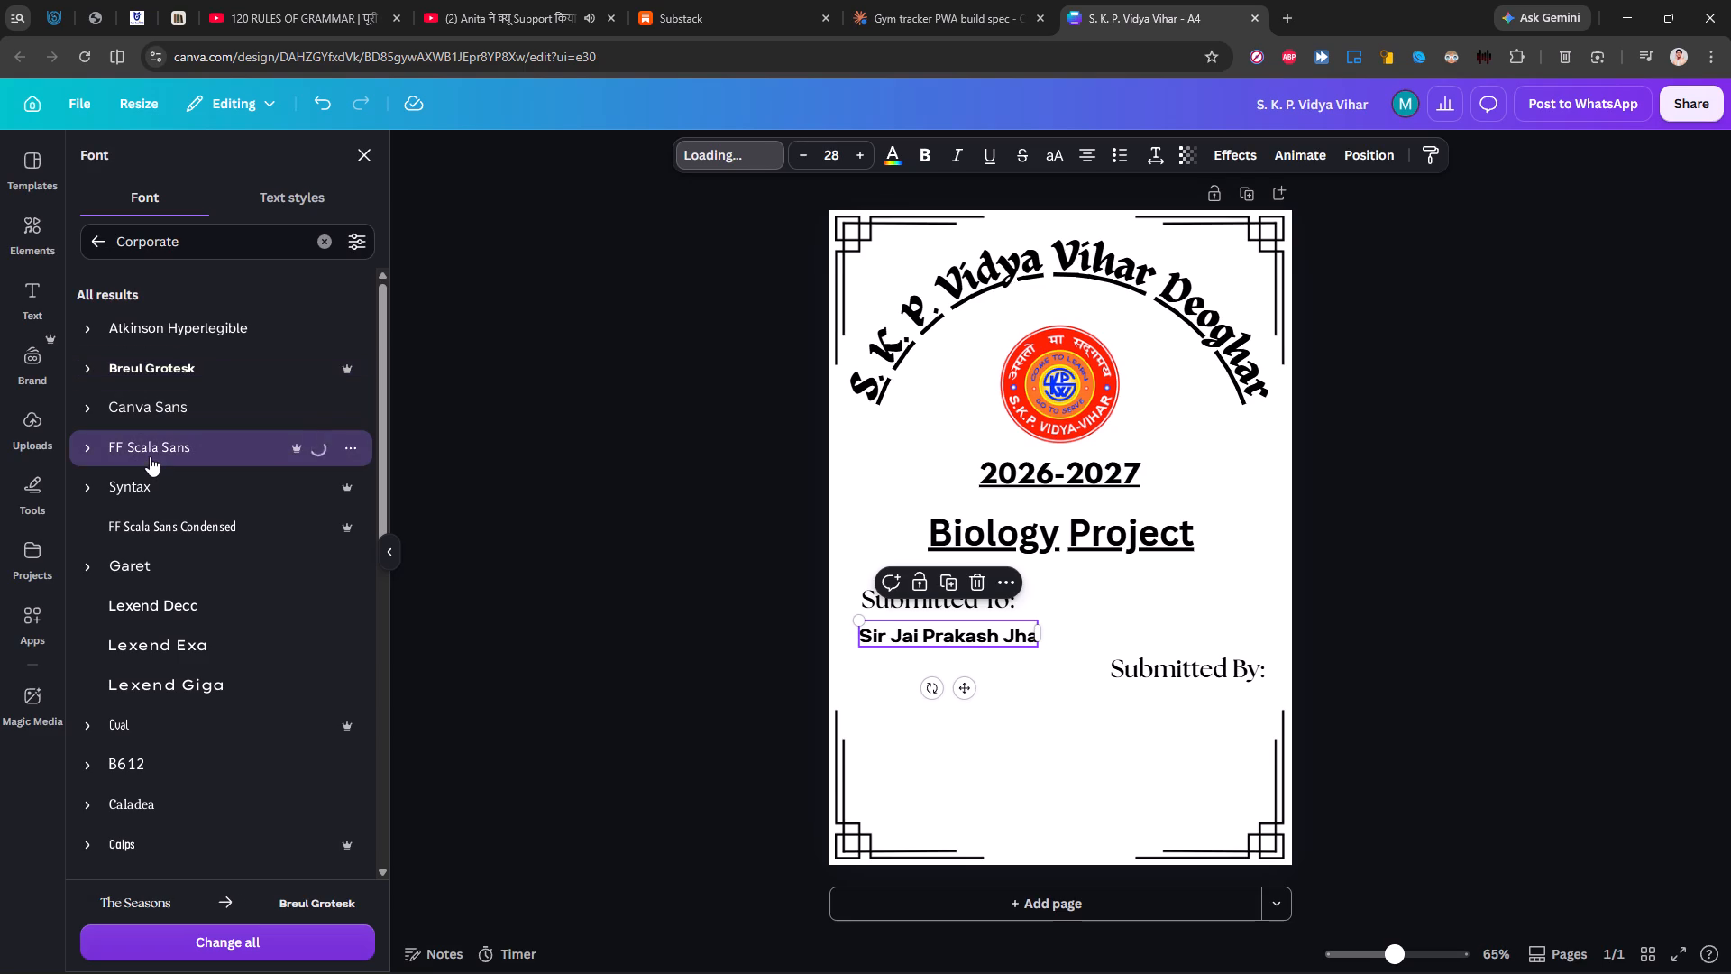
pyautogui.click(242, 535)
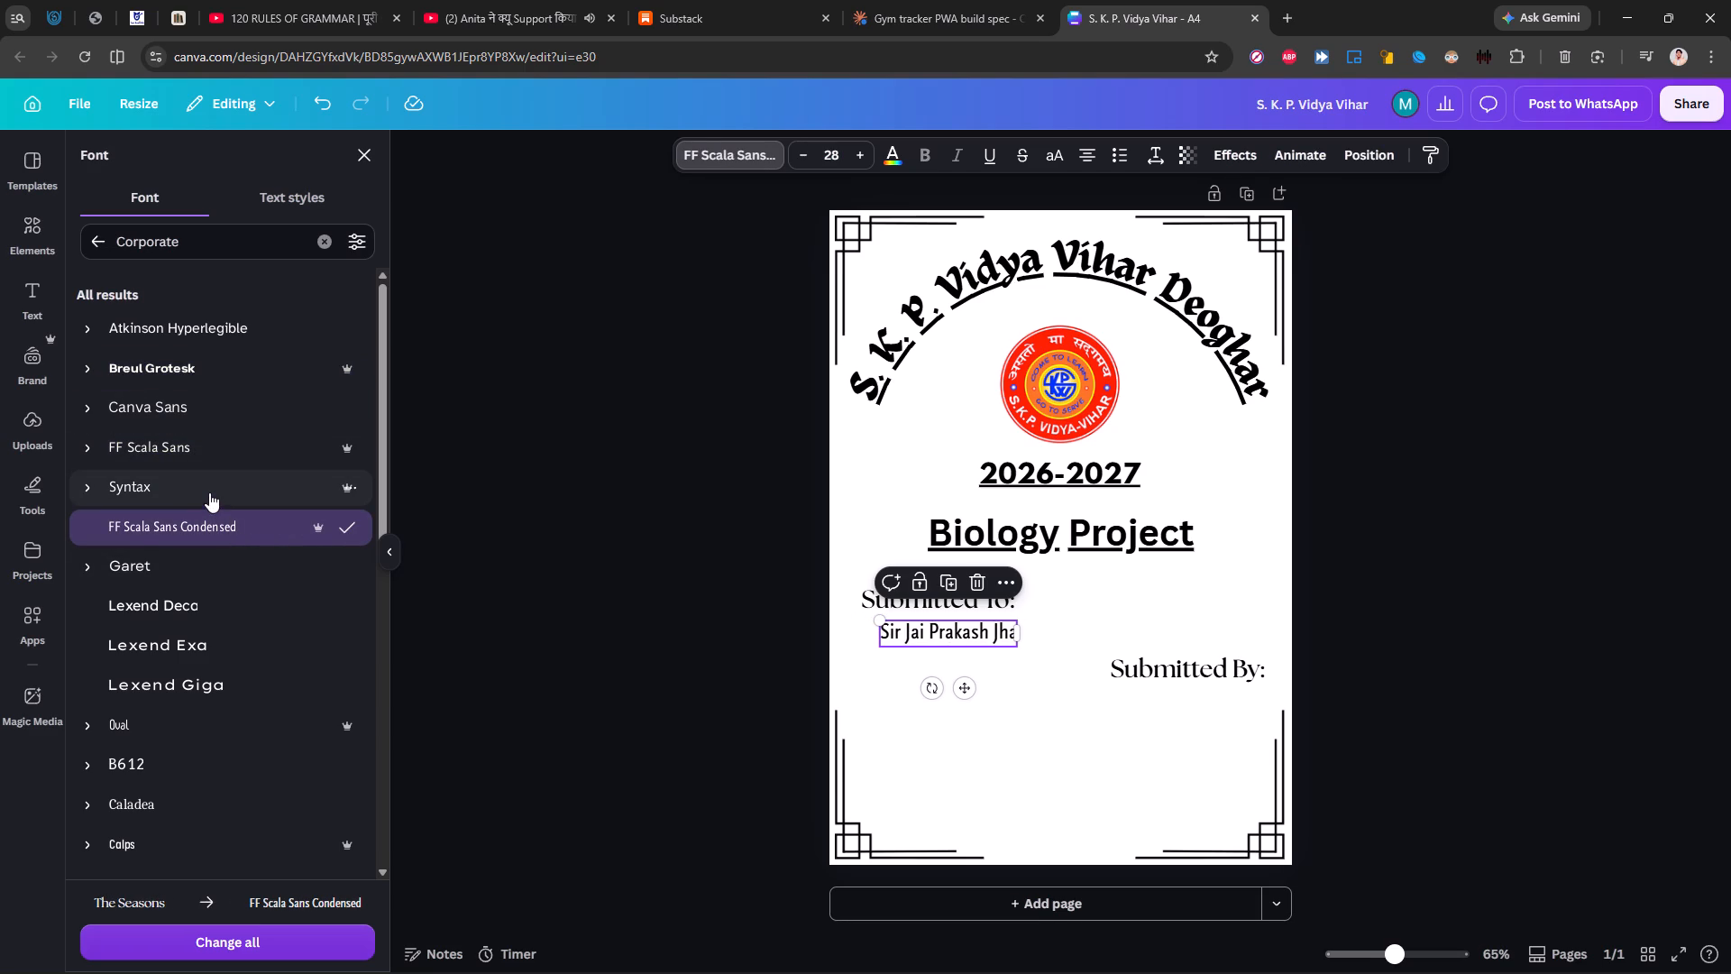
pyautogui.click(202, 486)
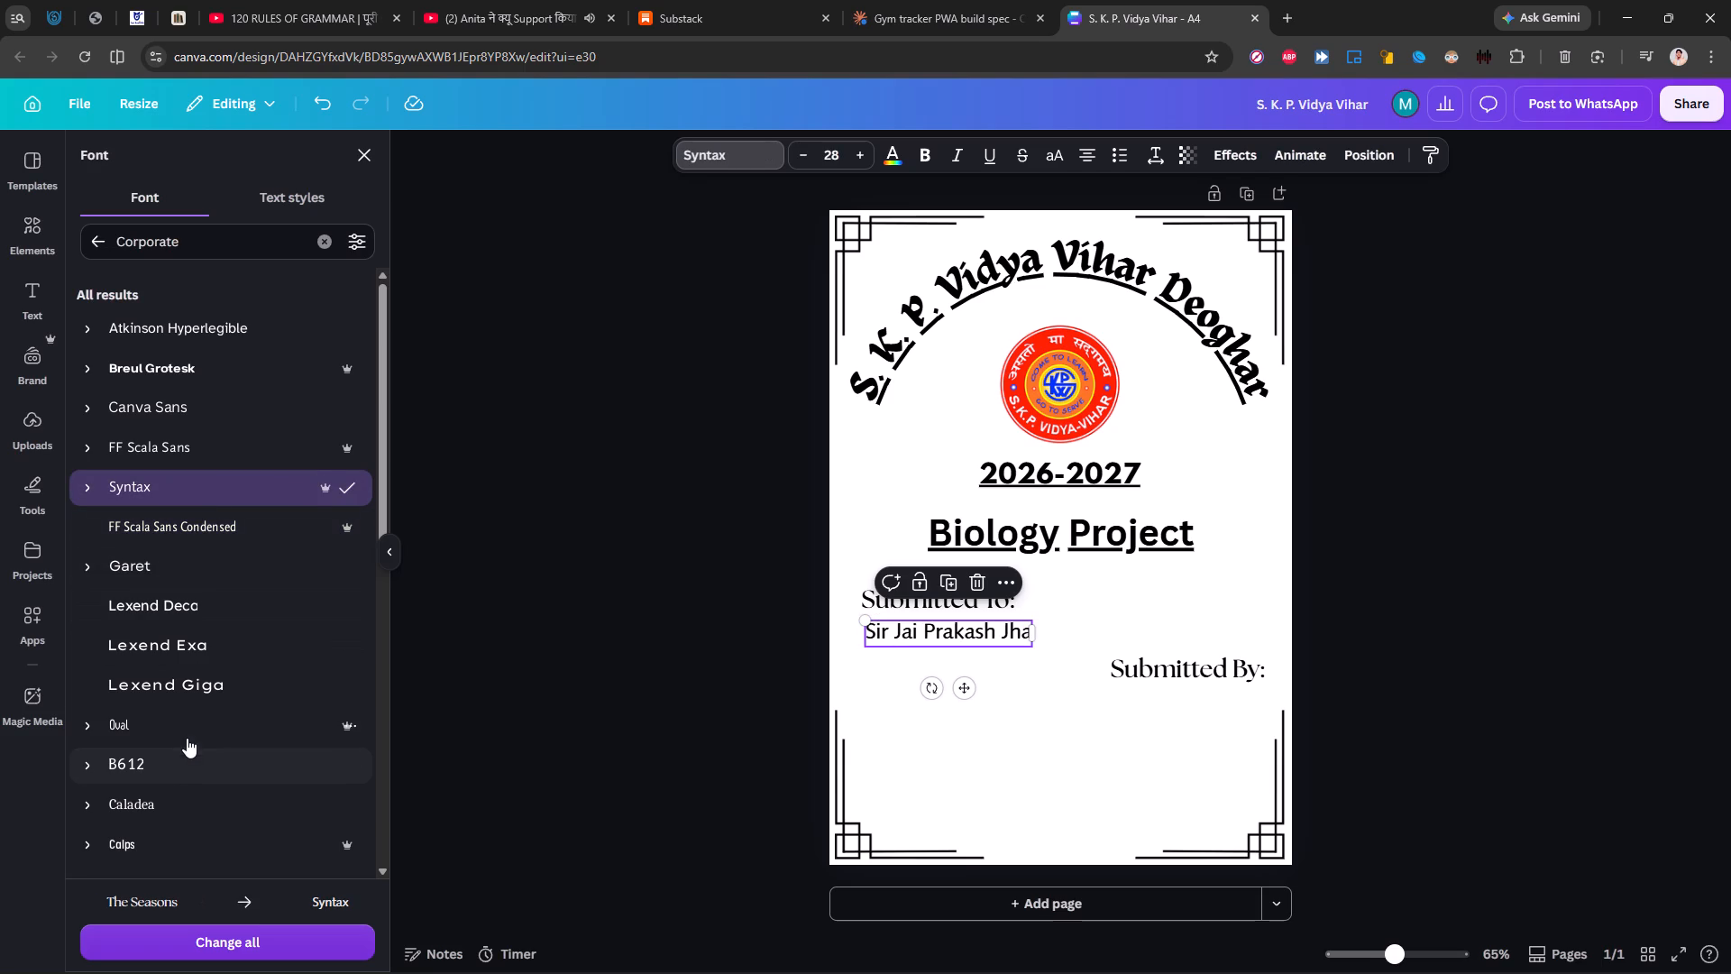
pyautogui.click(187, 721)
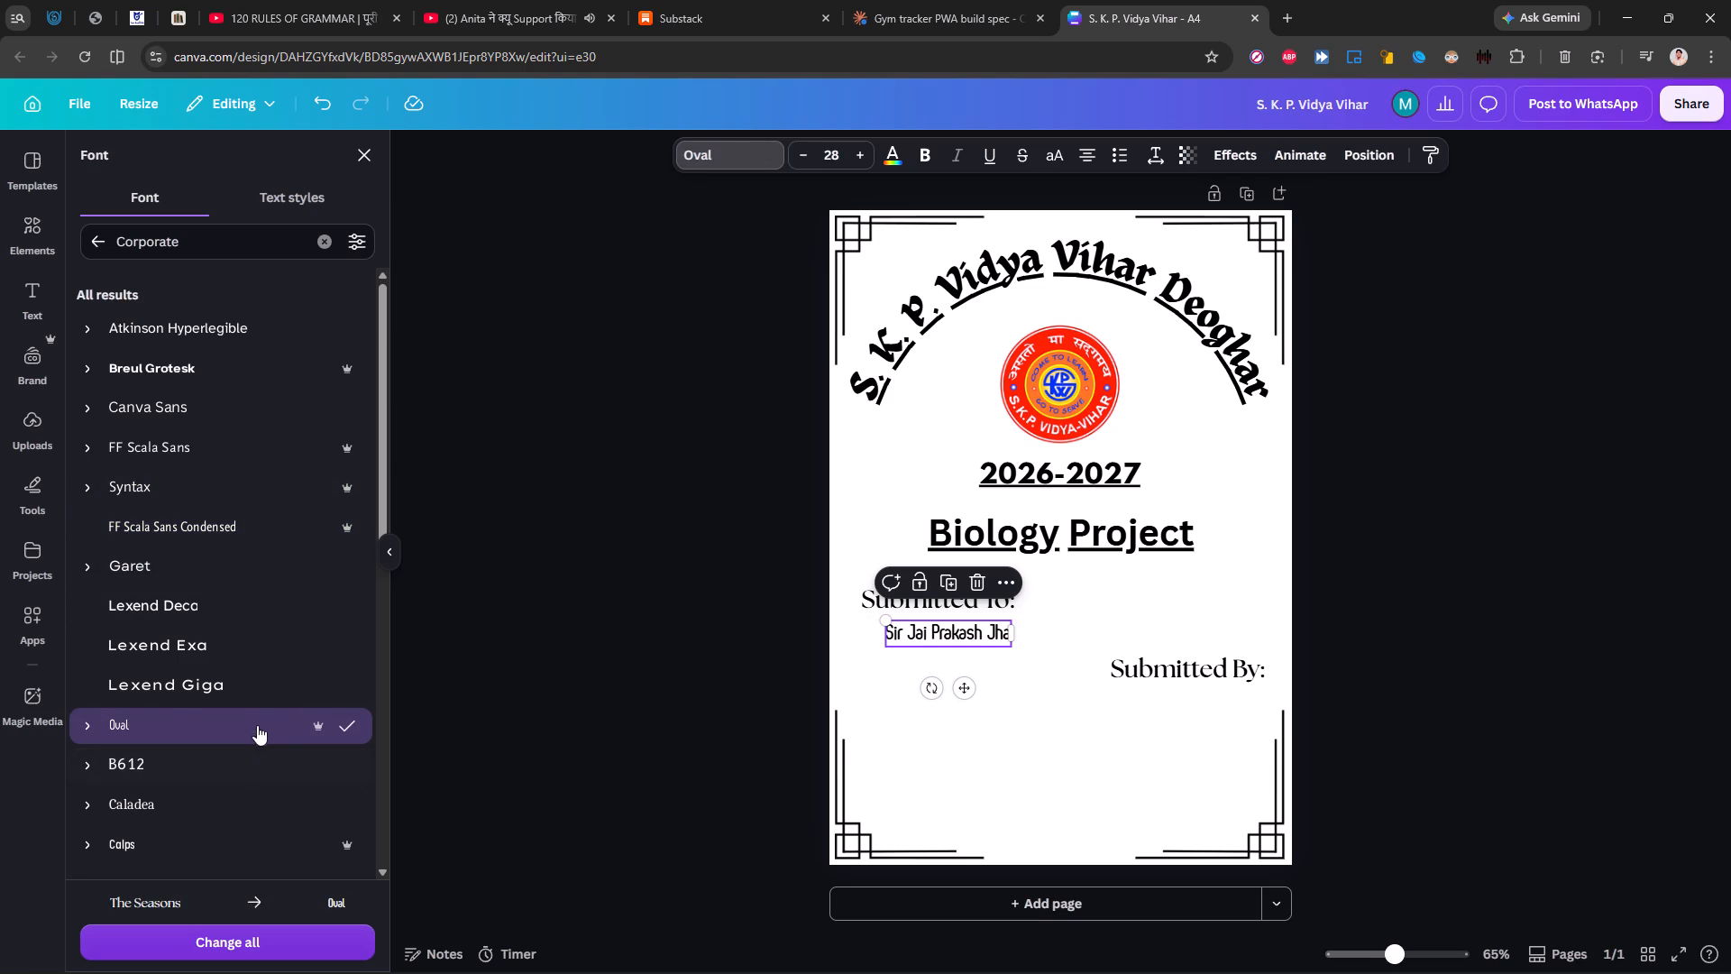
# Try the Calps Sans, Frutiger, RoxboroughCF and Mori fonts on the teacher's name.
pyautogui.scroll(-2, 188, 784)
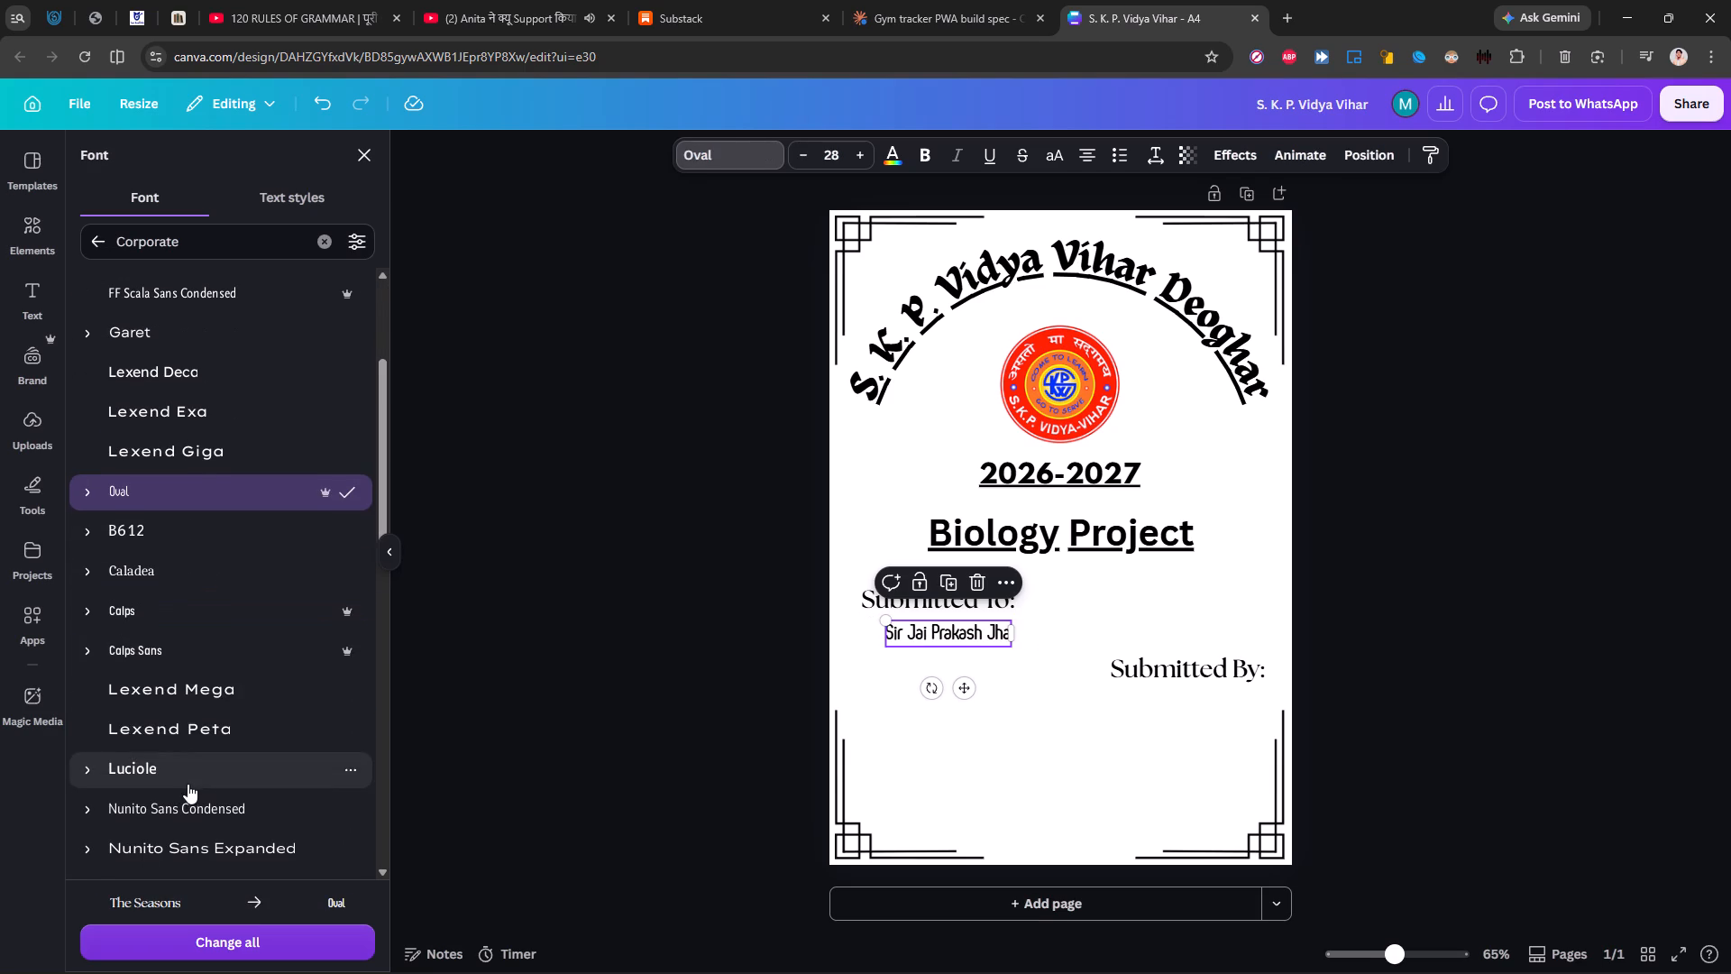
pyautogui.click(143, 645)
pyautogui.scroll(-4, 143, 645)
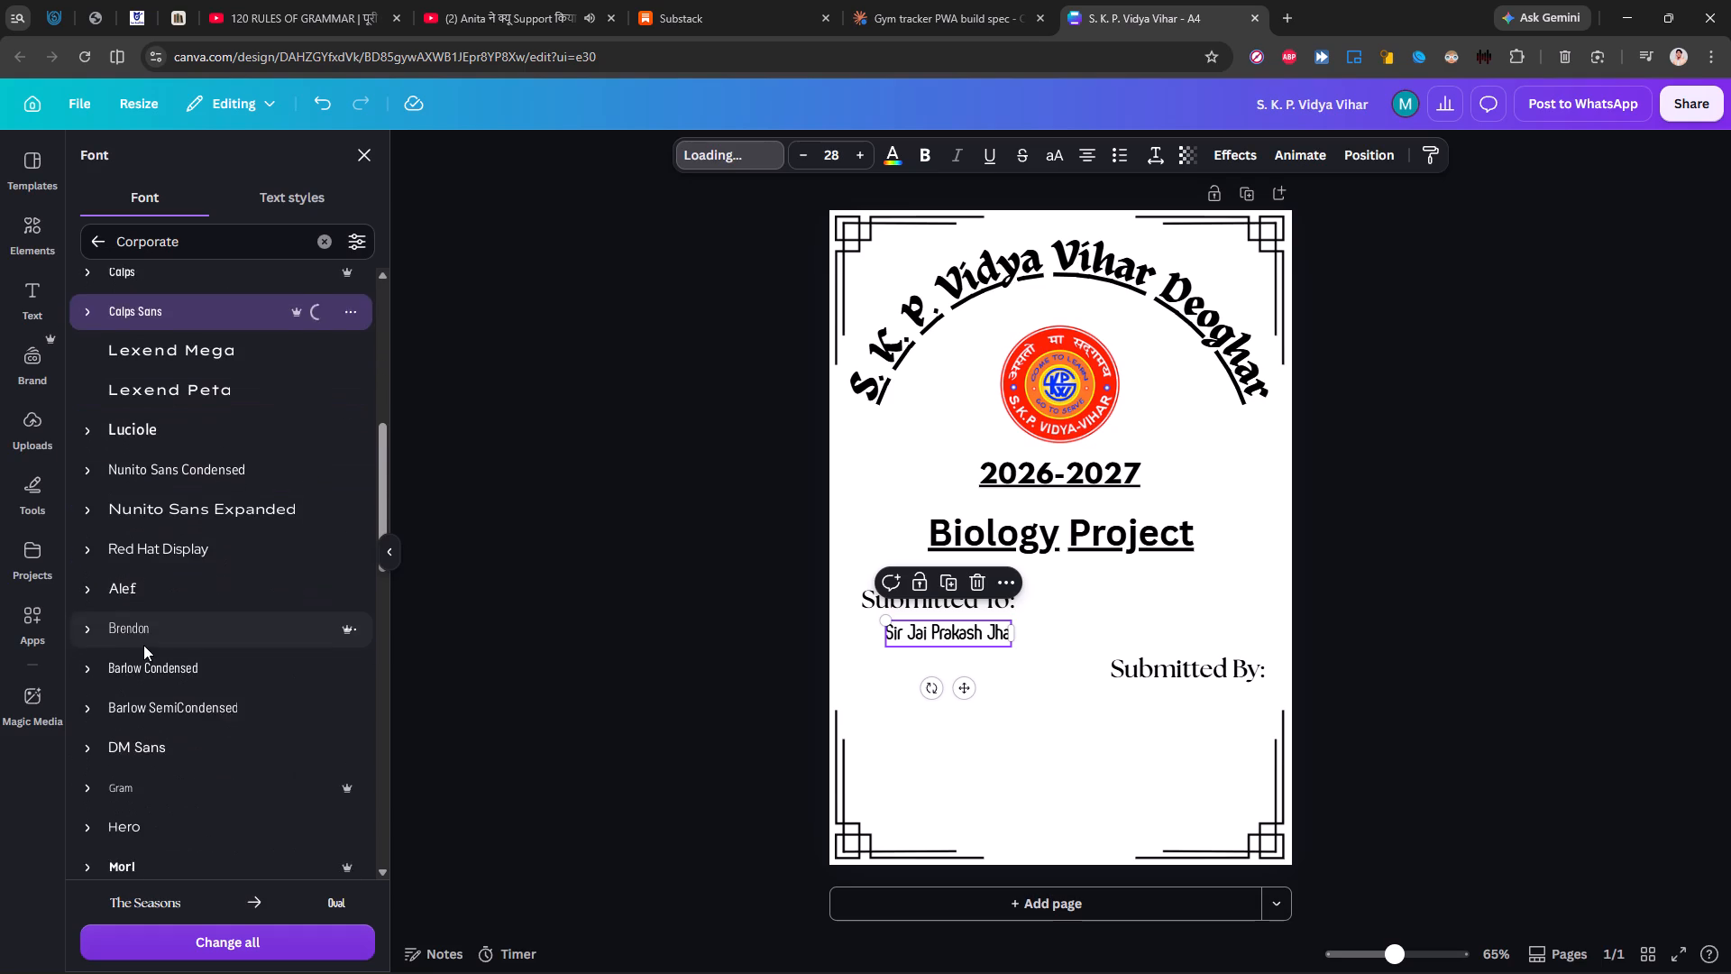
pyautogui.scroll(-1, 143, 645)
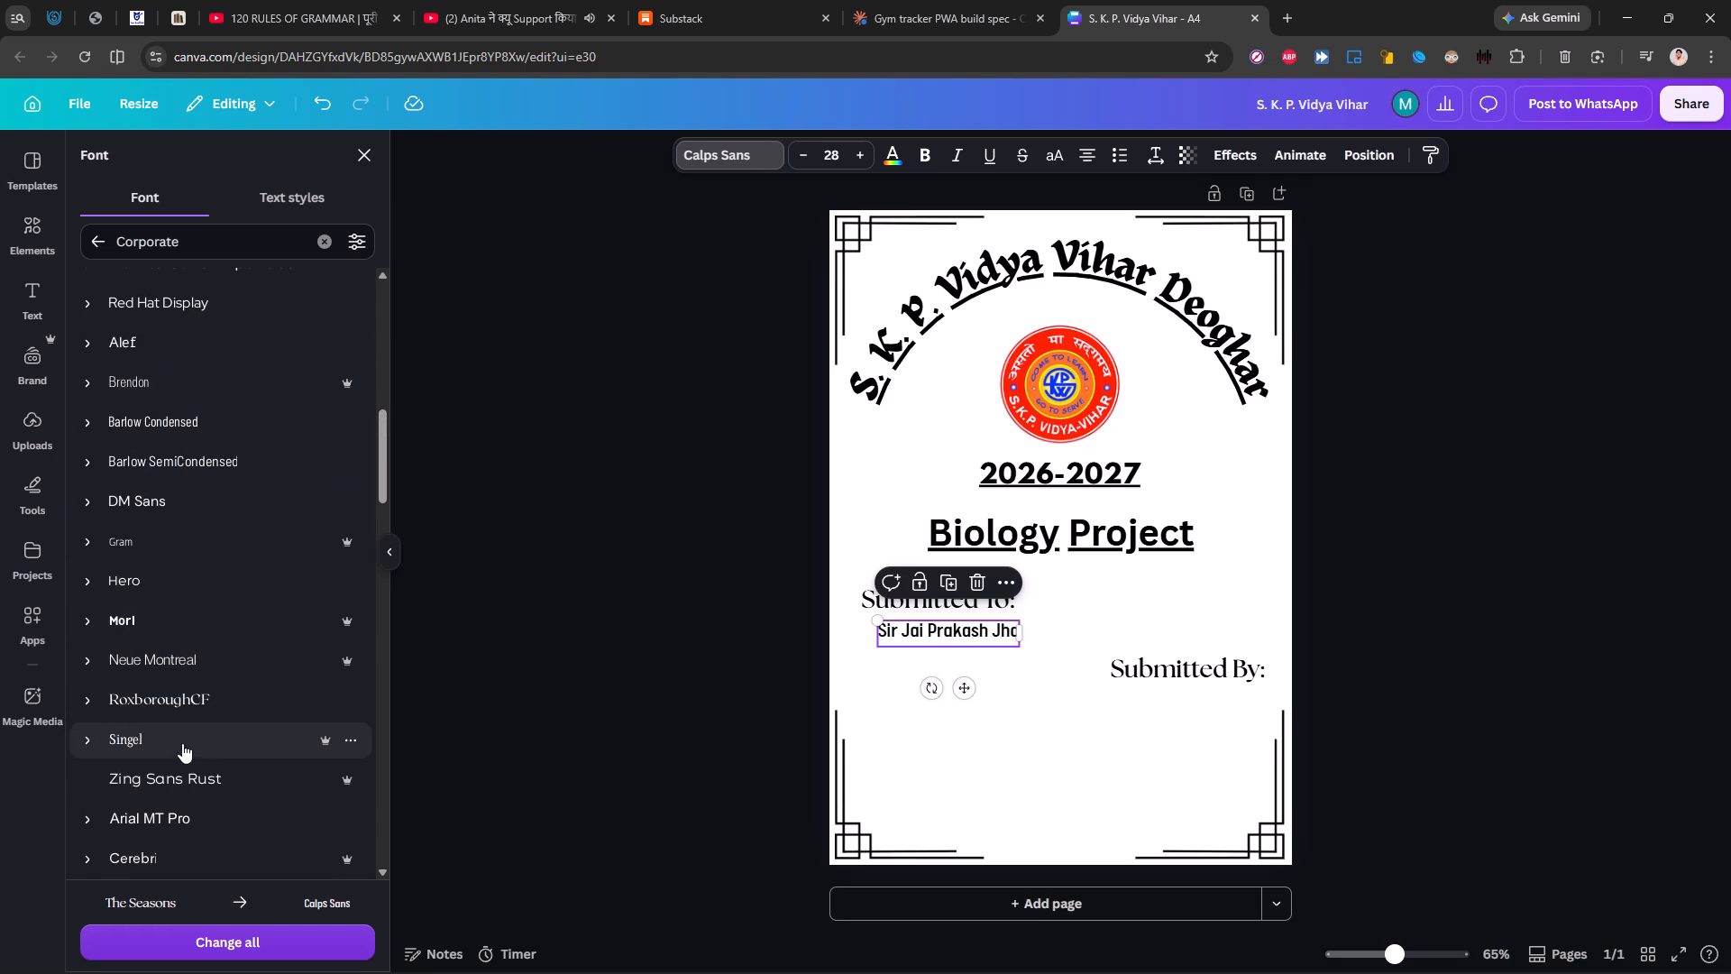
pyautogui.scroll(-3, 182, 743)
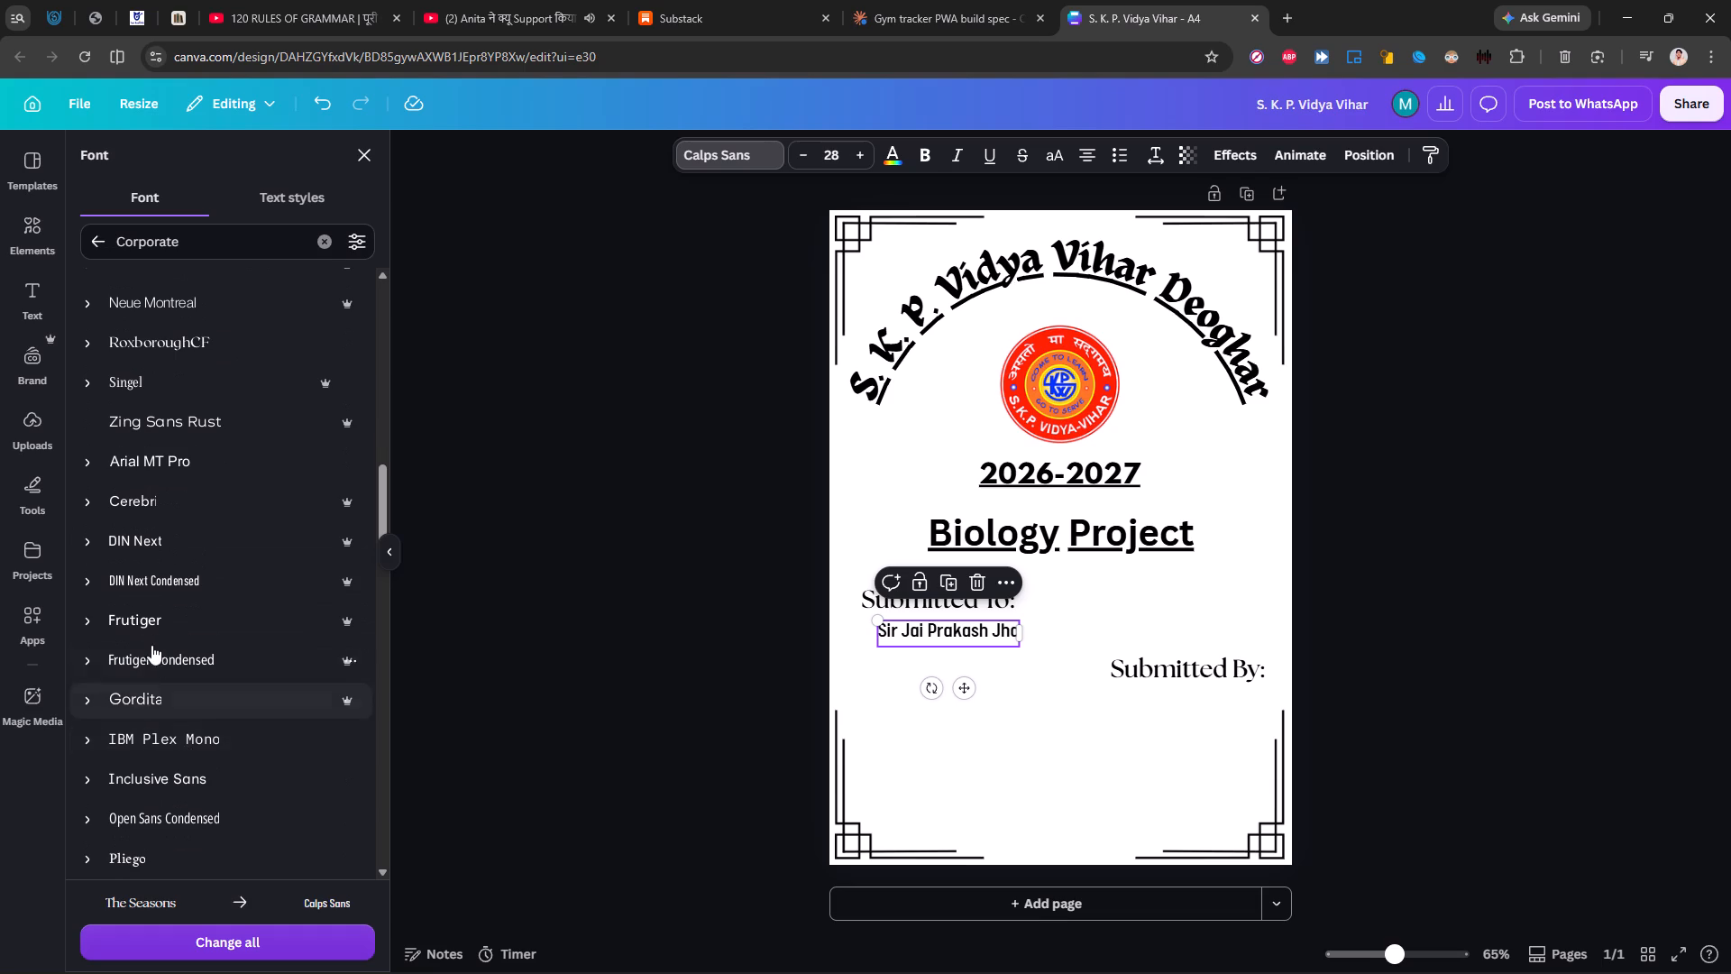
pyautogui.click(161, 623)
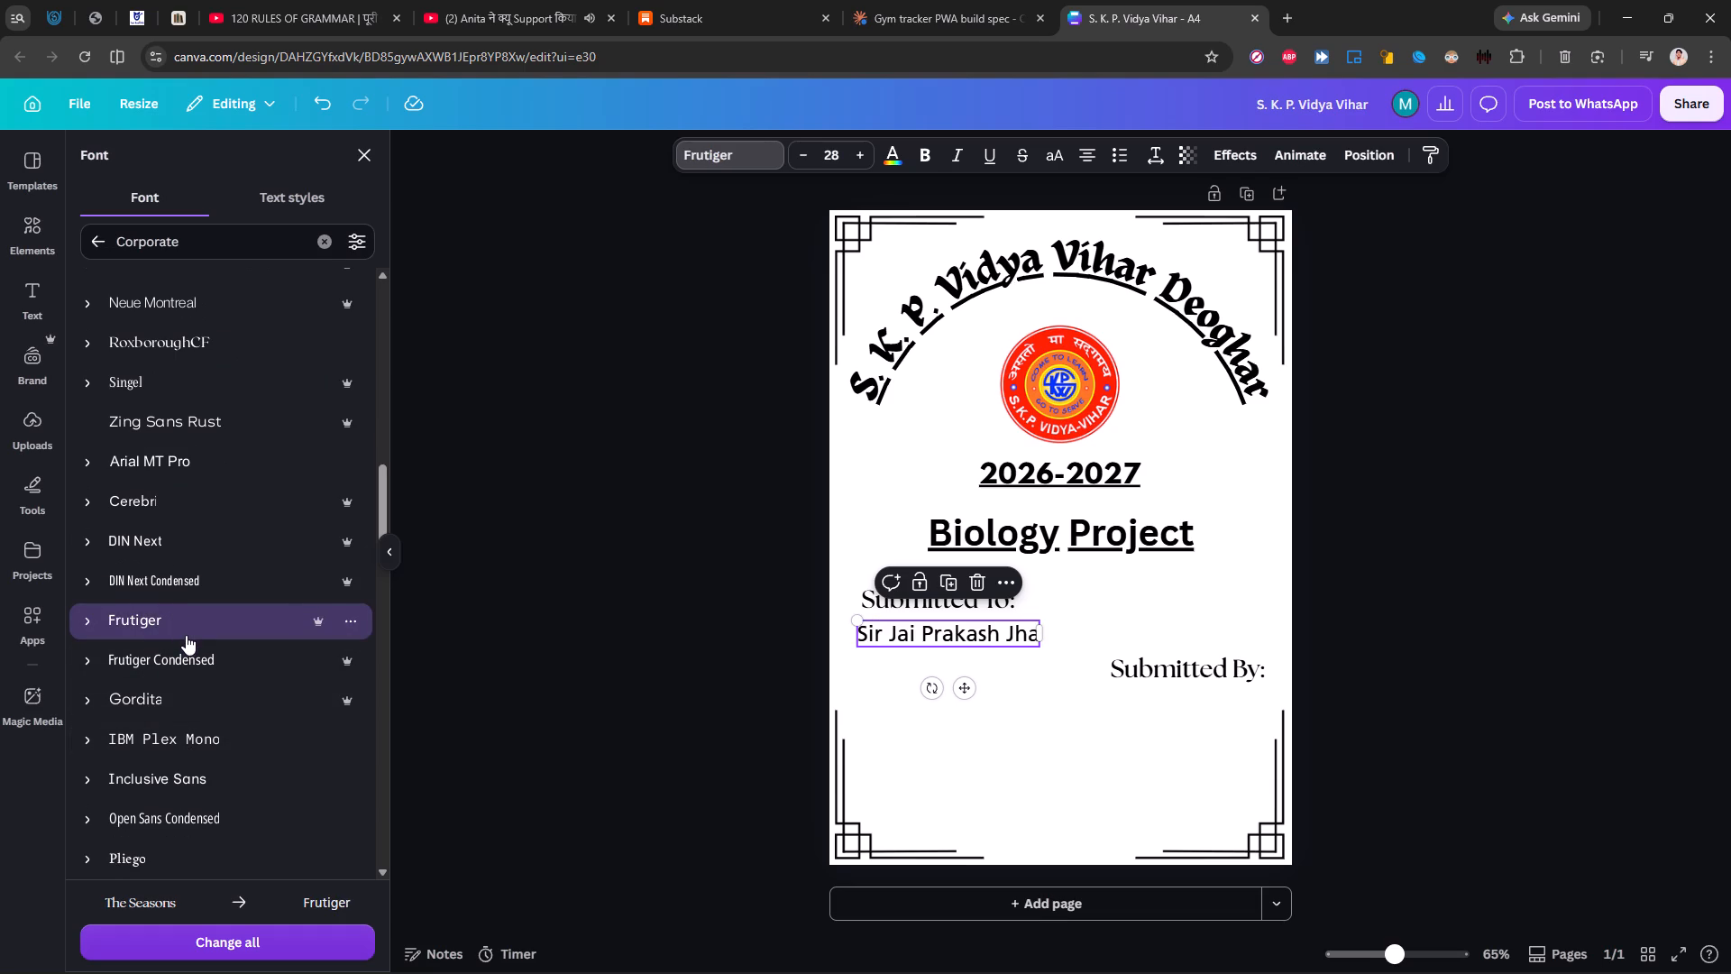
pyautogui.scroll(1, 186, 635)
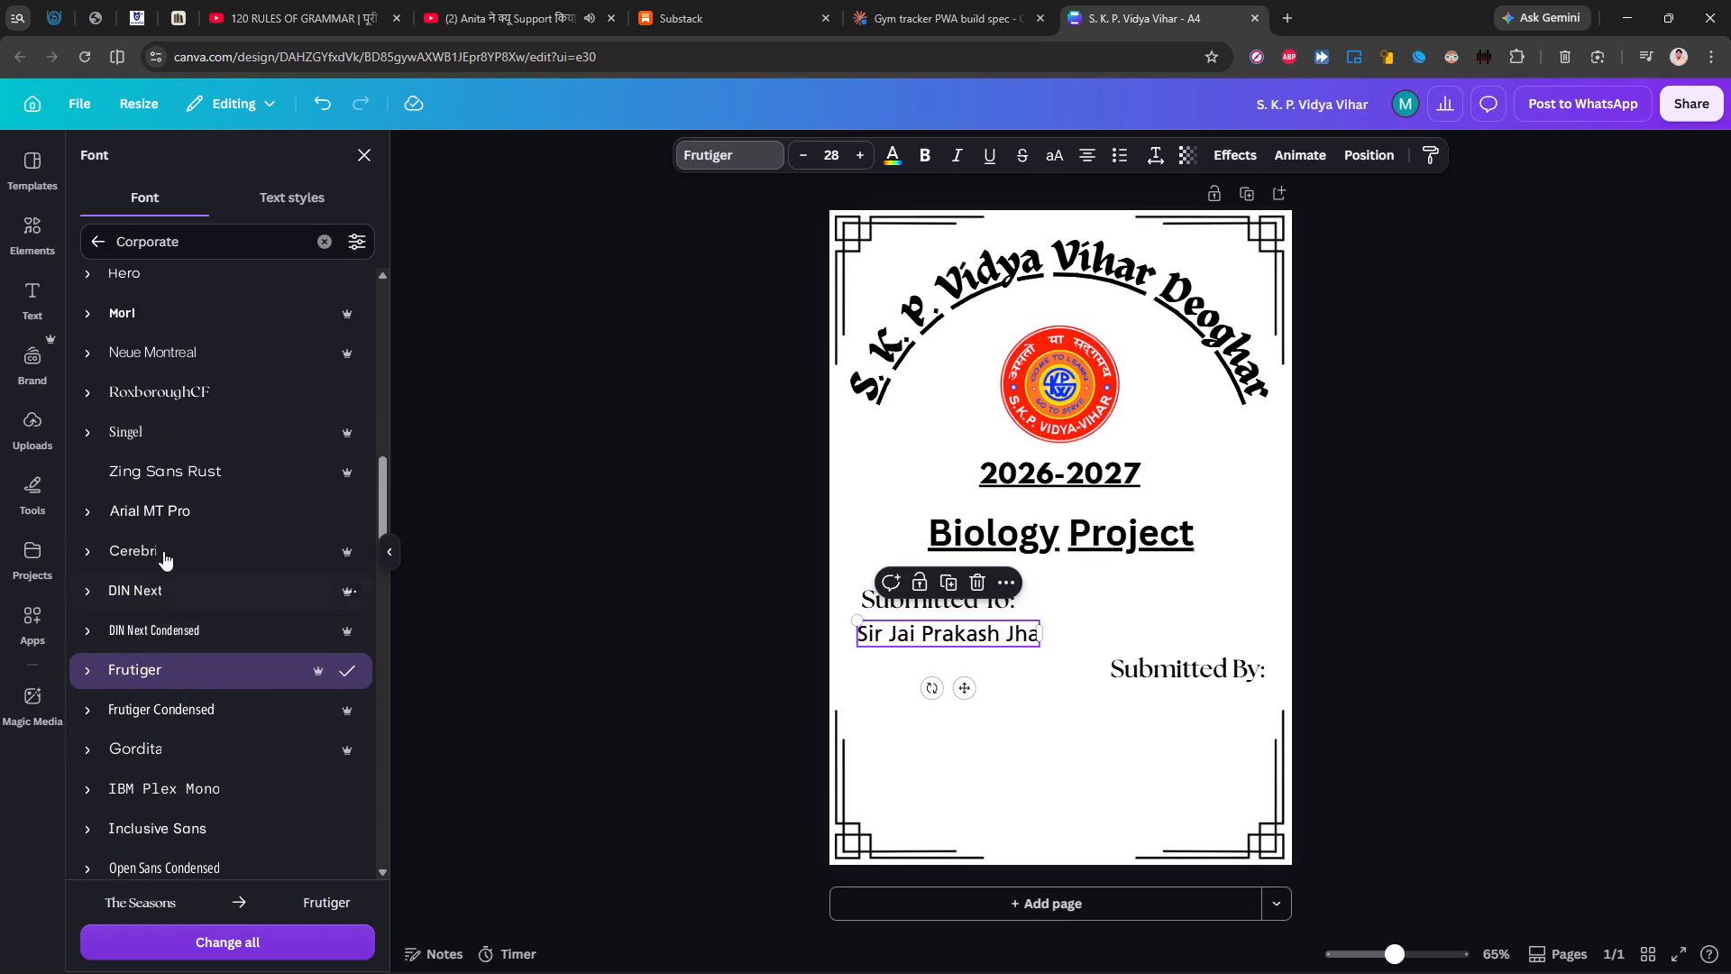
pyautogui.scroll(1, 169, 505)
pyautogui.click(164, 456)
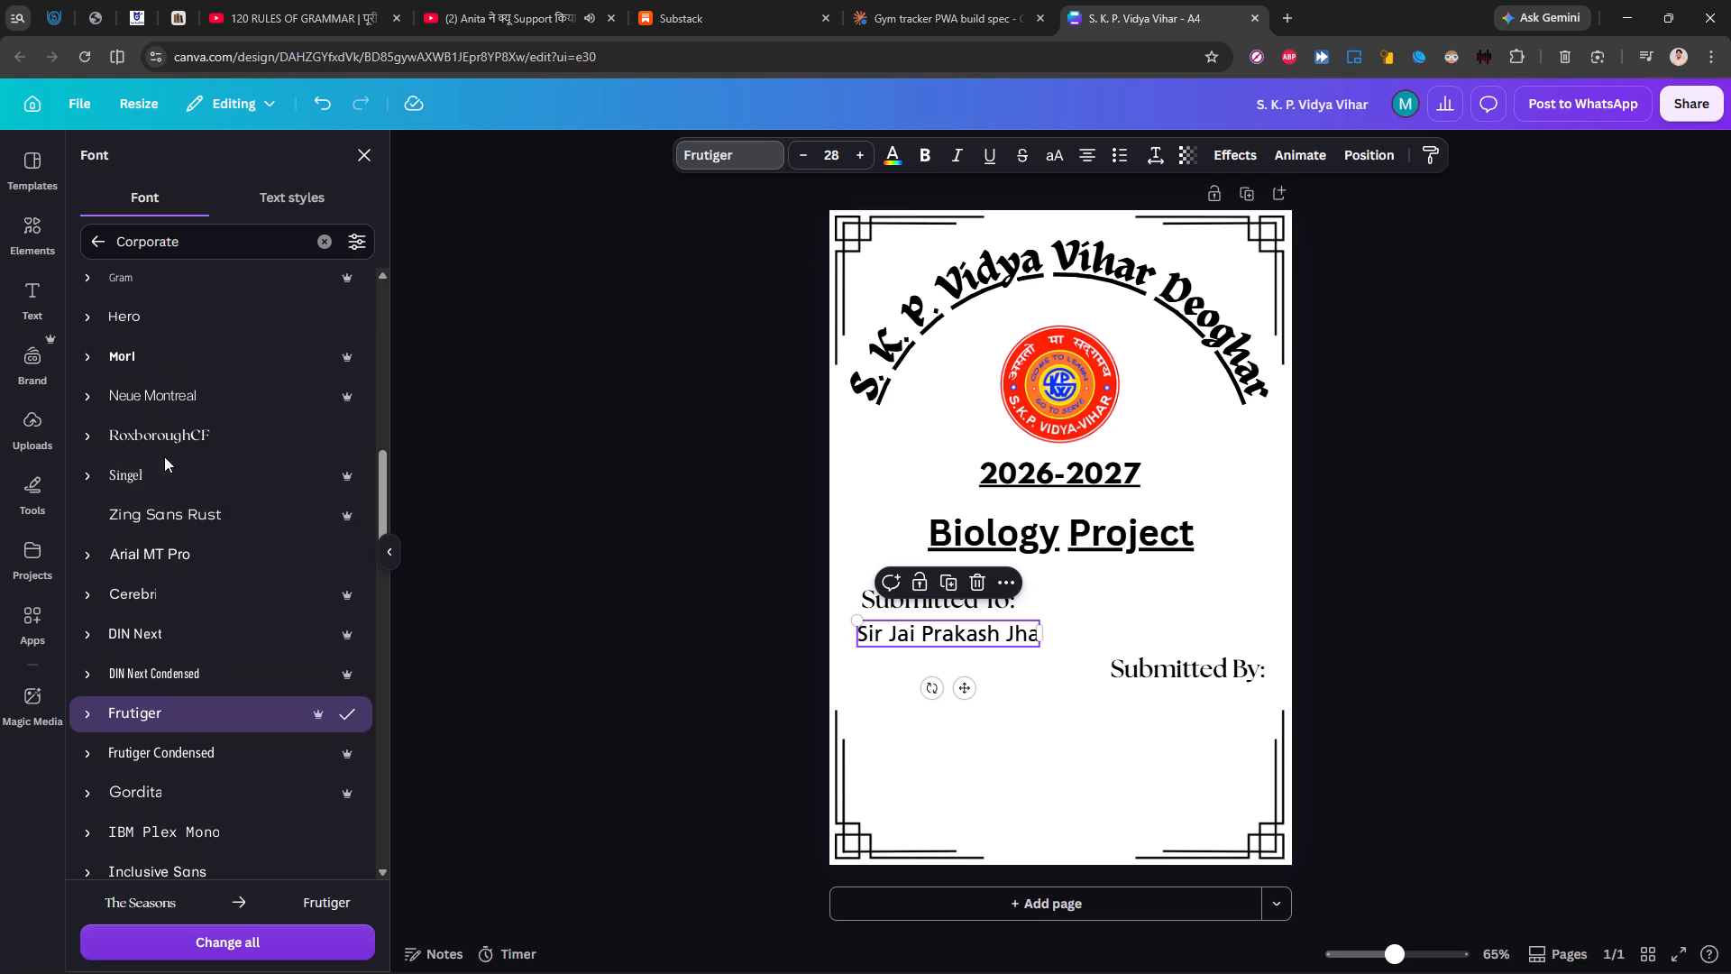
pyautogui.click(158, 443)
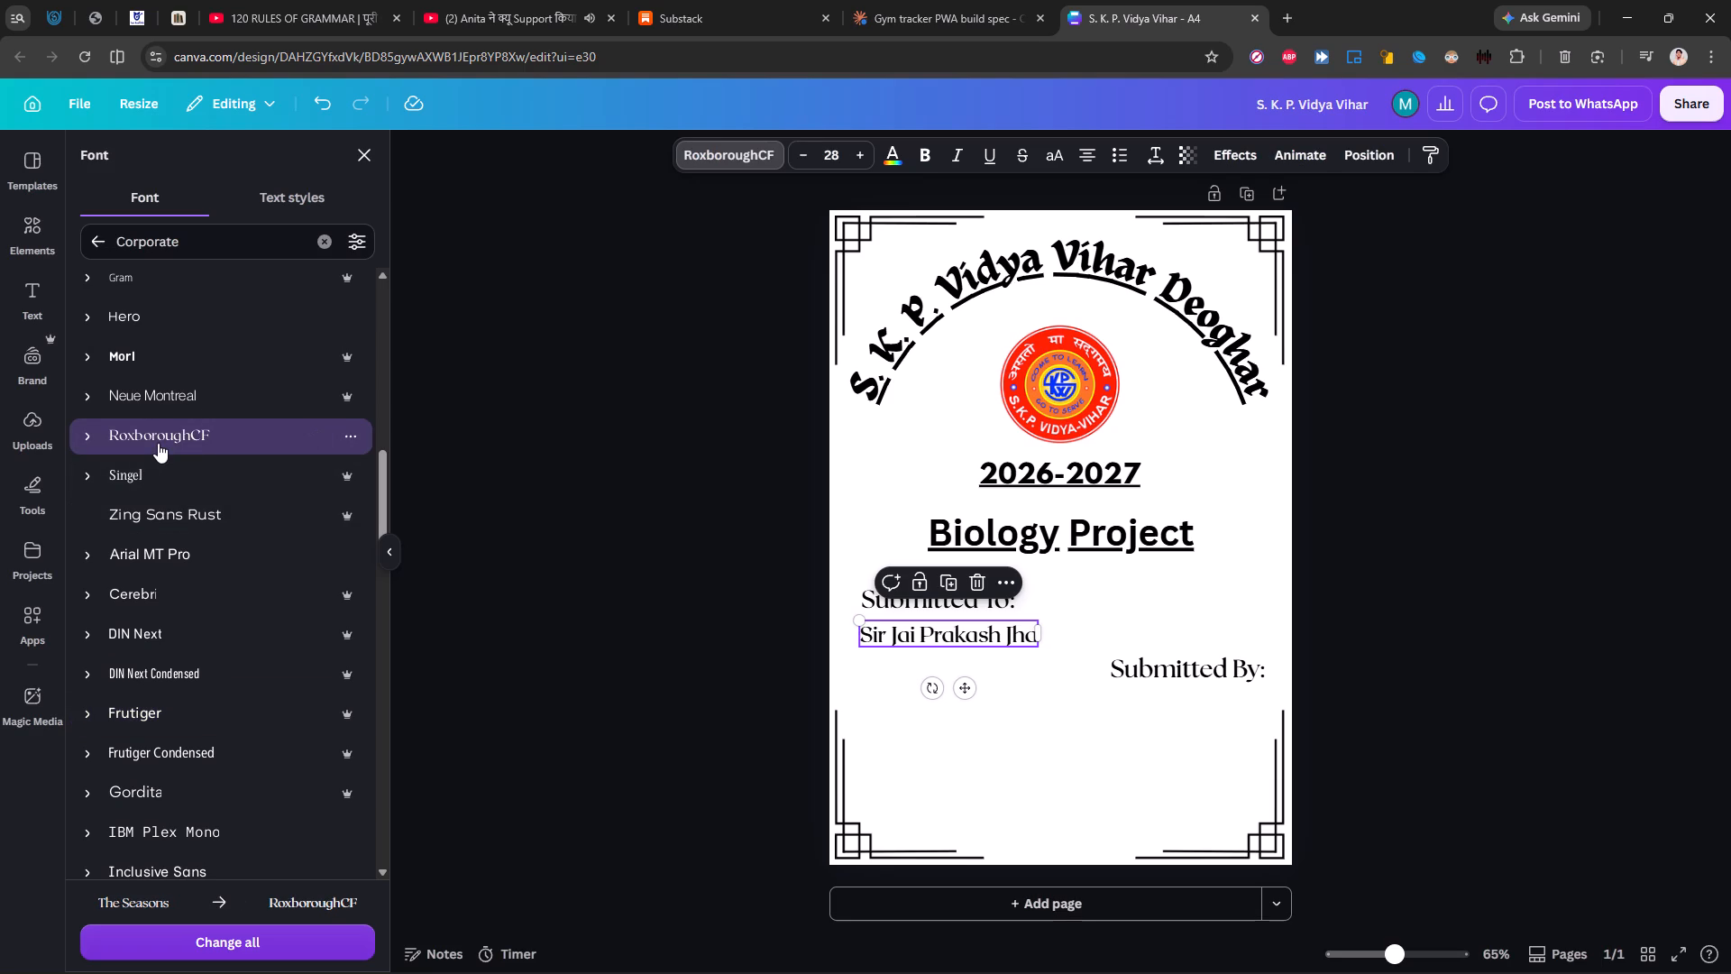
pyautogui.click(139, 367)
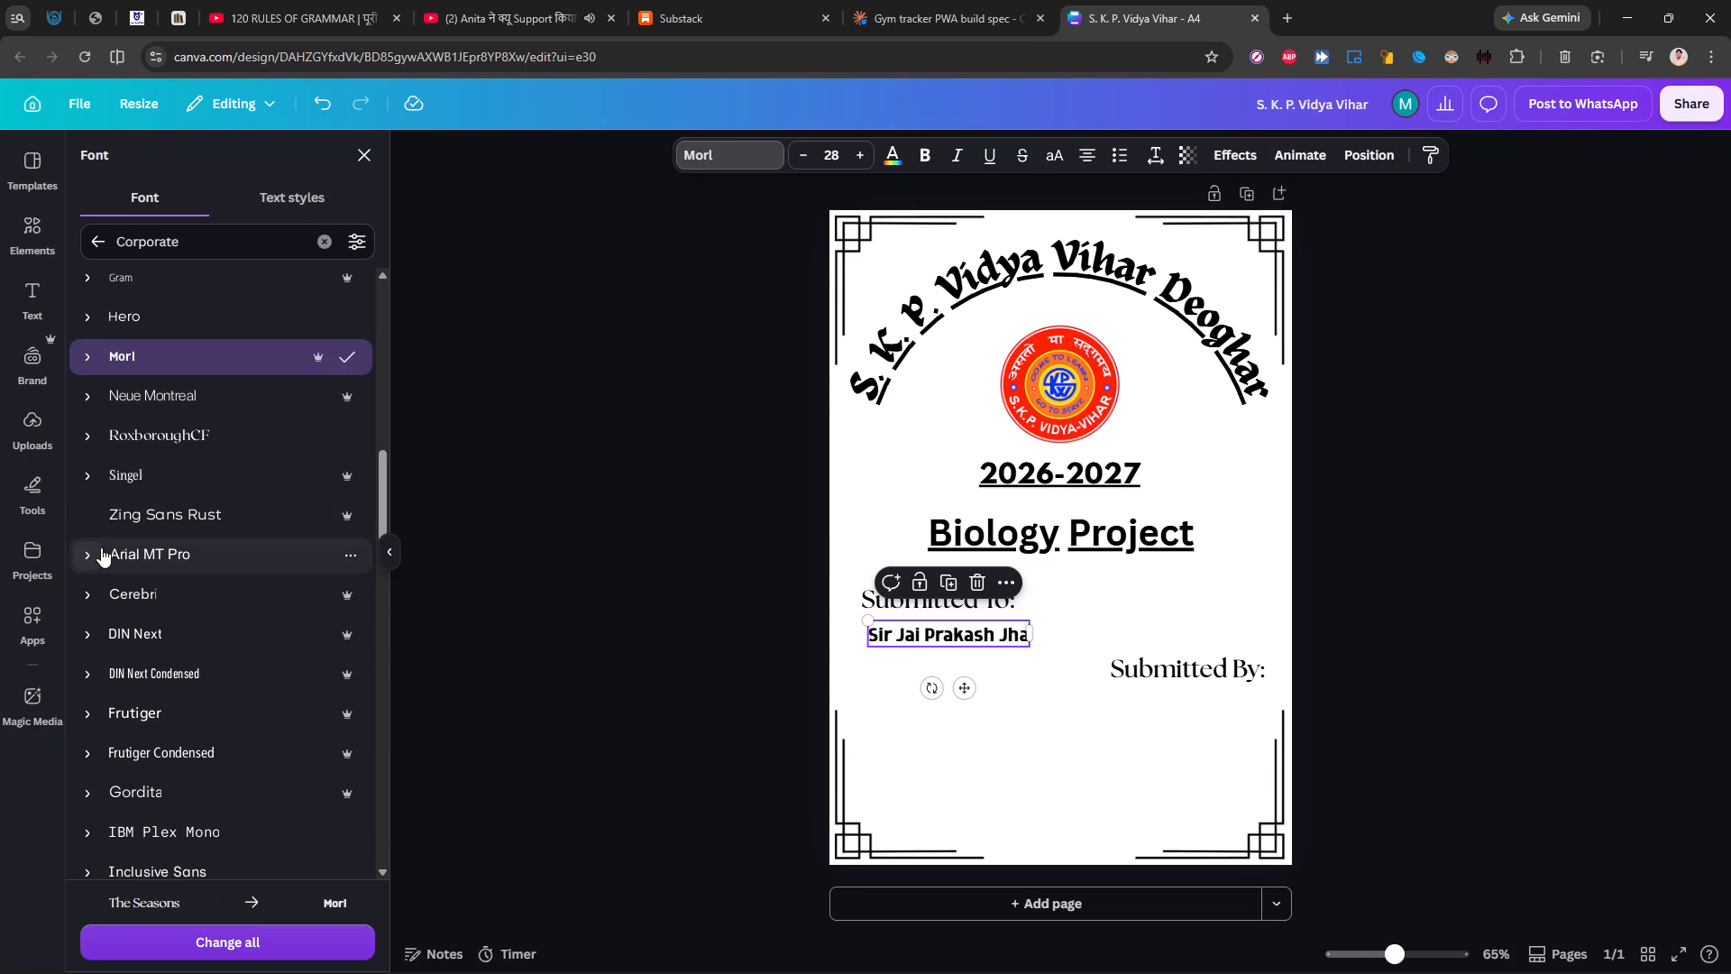
# Apply the Times New Roman MT Condensed font to the teacher's name.
pyautogui.scroll(-4, 145, 625)
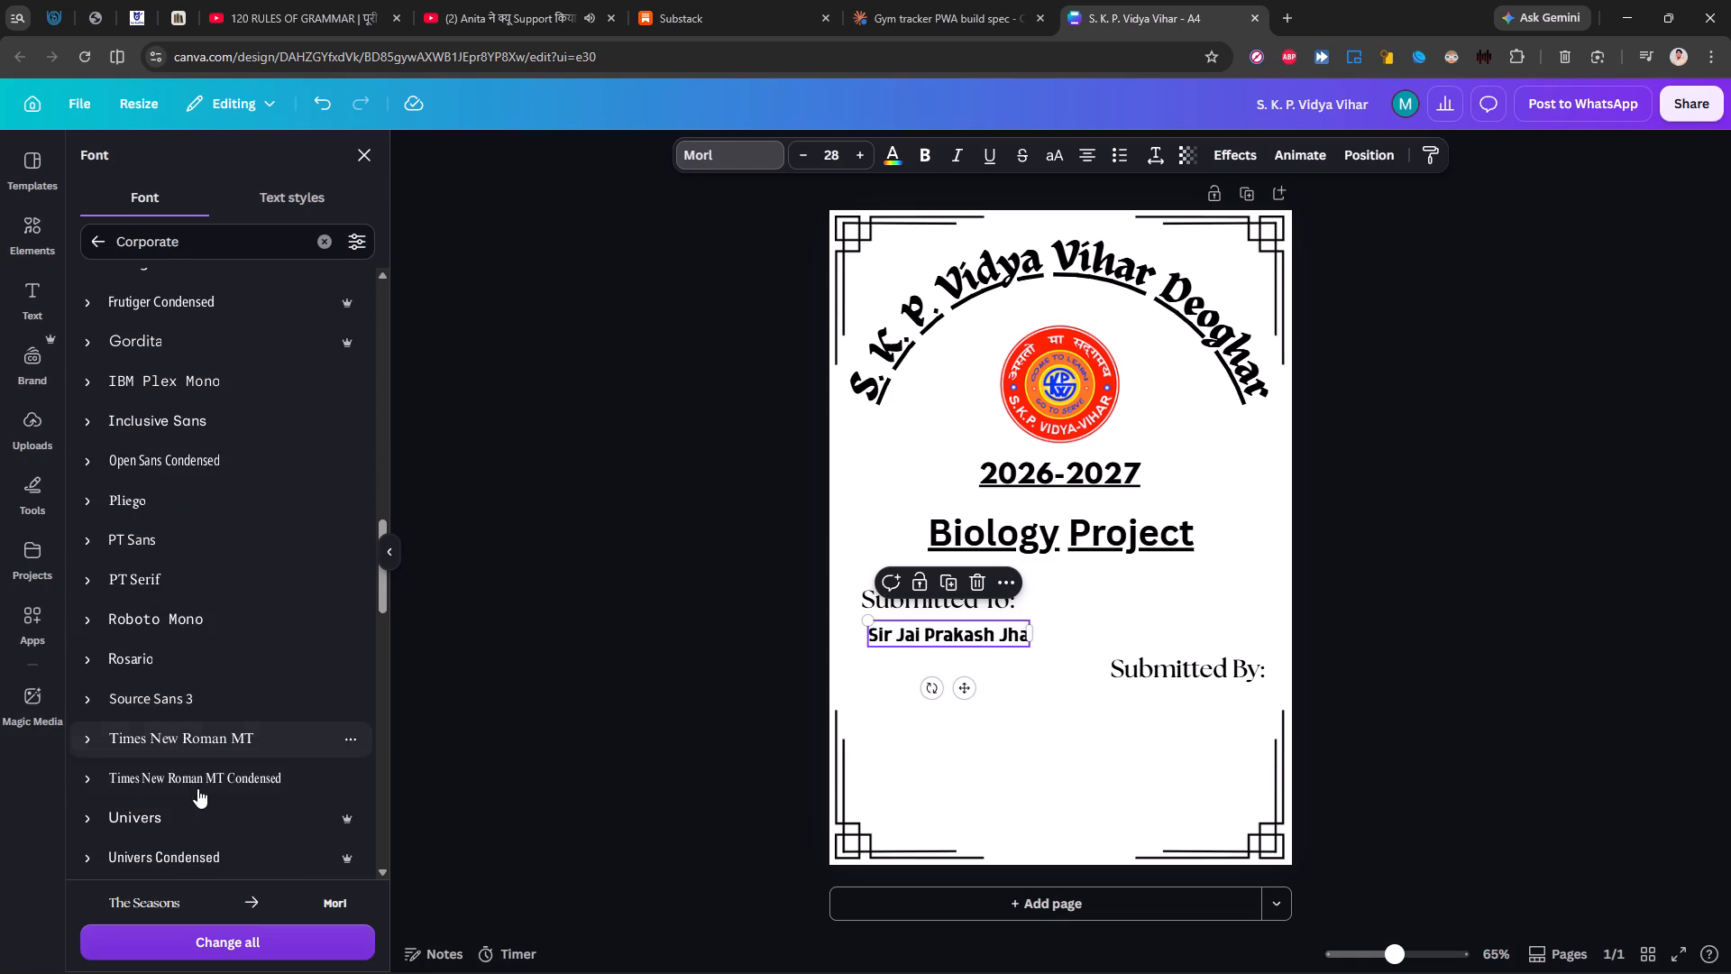
pyautogui.click(197, 769)
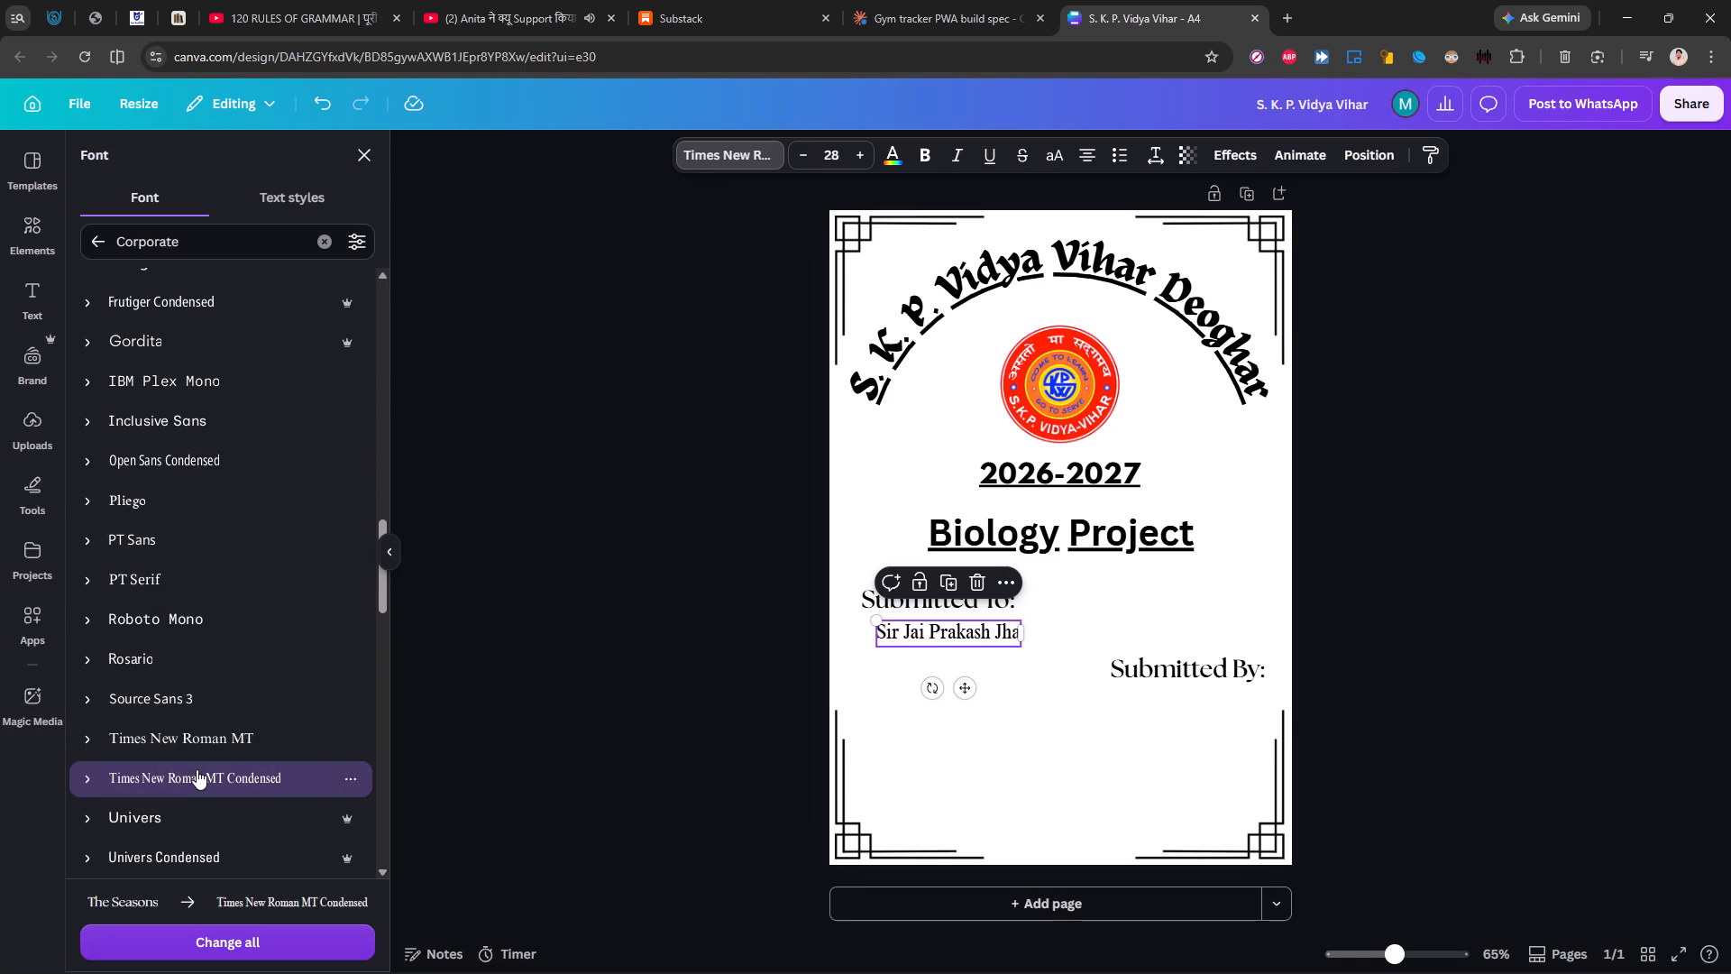
# Search the fonts for "a" and look through the results for a style that suits the teacher's name.
pyautogui.tripleClick(180, 237)
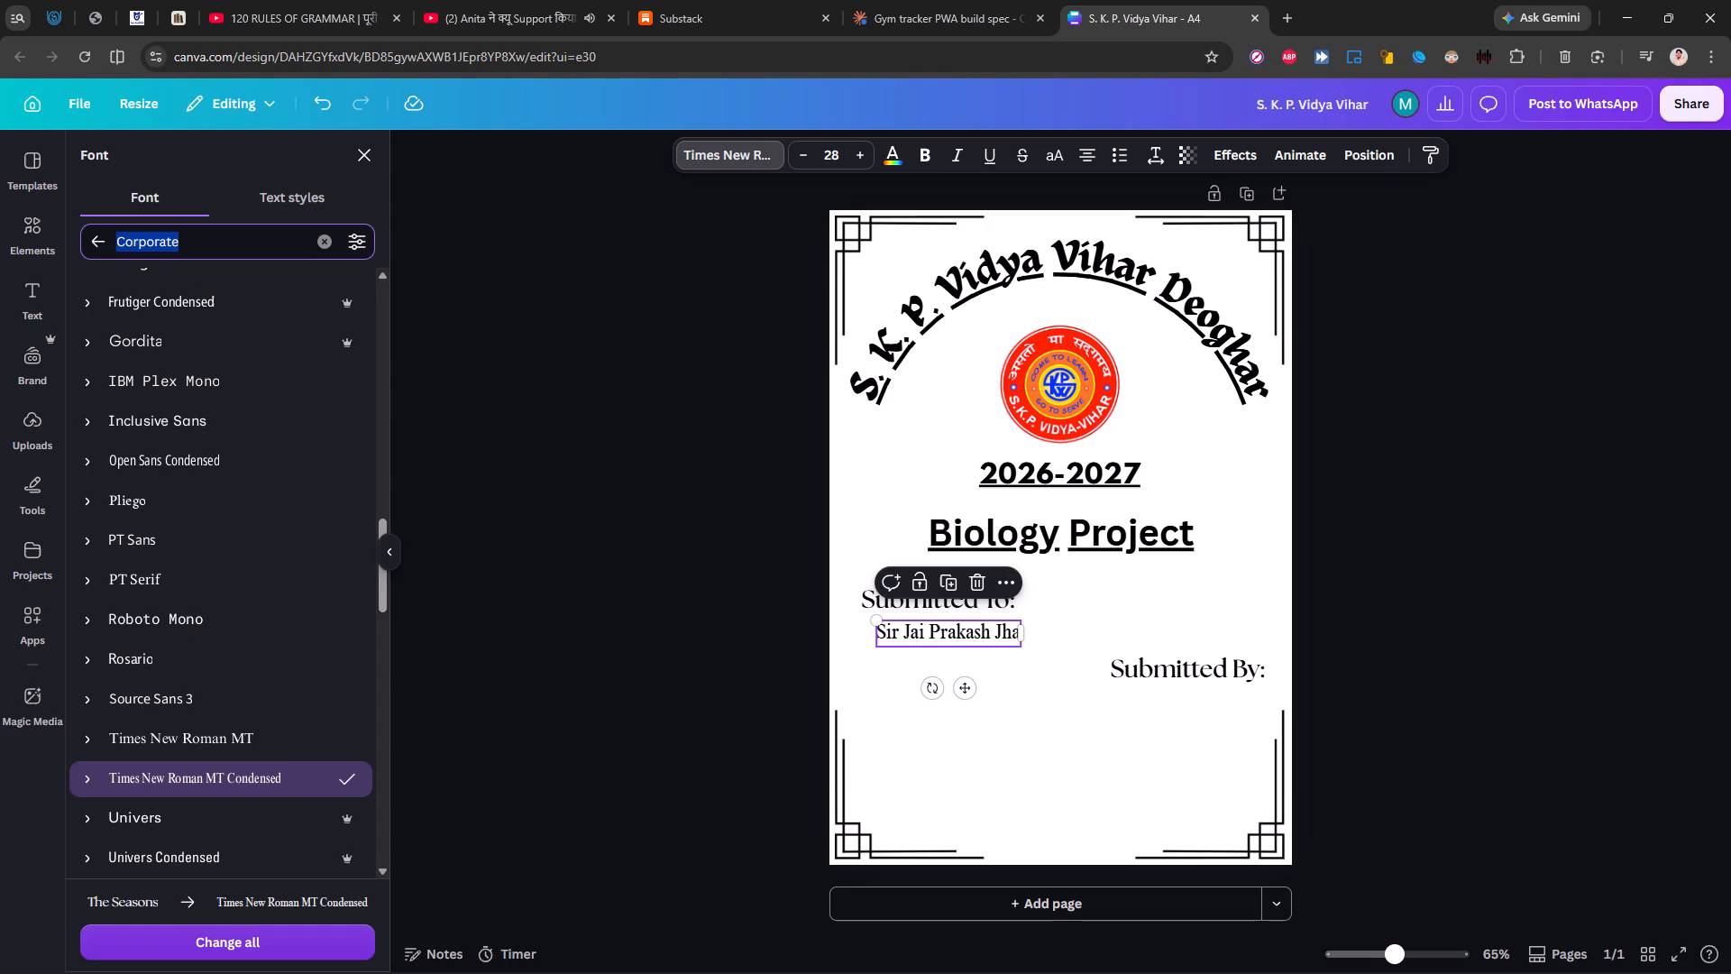
pyautogui.write('al')
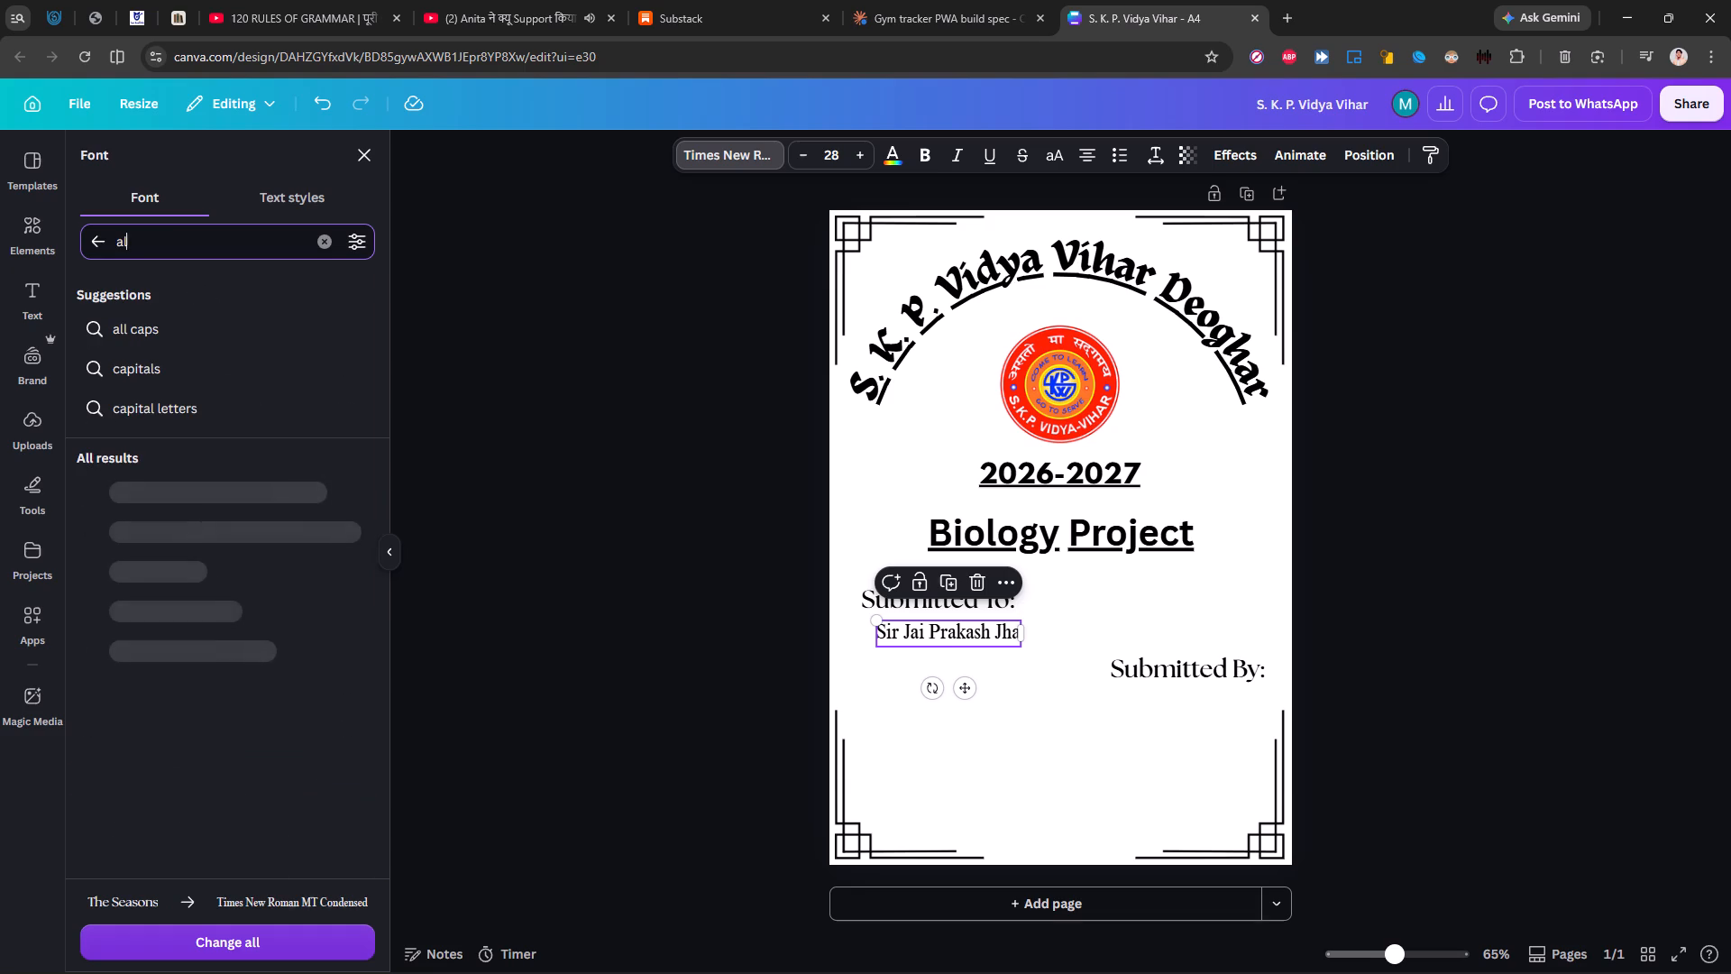
pyautogui.press('BackSpace')
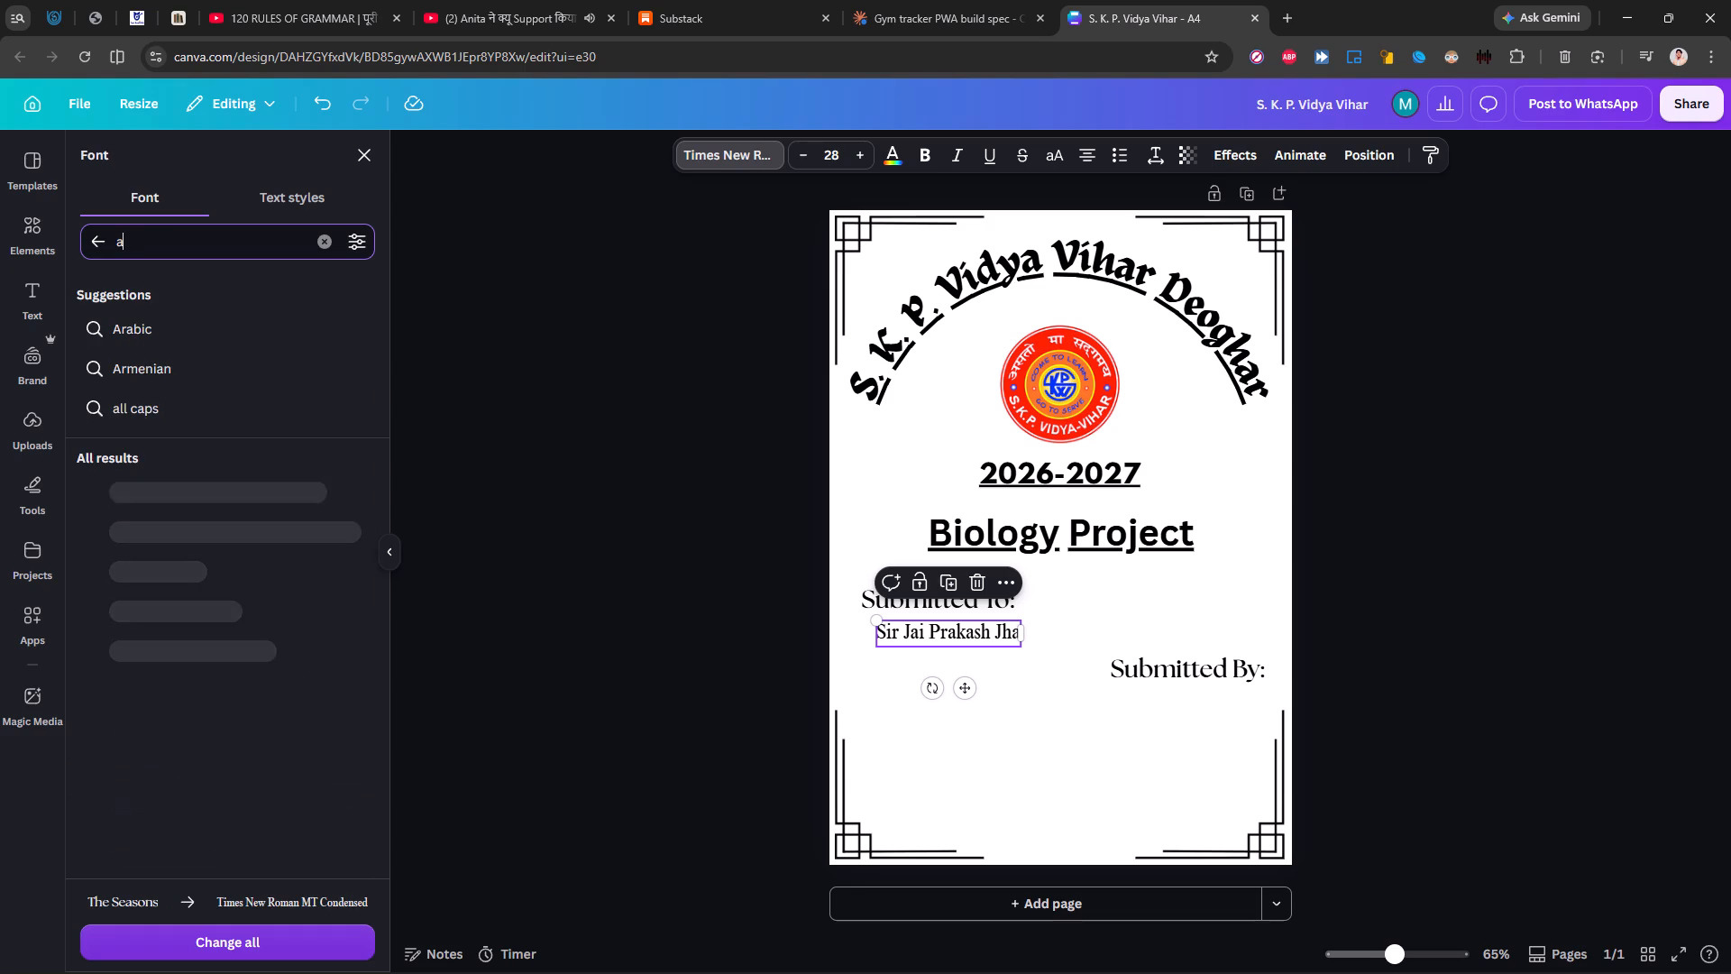
pyautogui.scroll(-1, 147, 500)
pyautogui.scroll(-1, 147, 634)
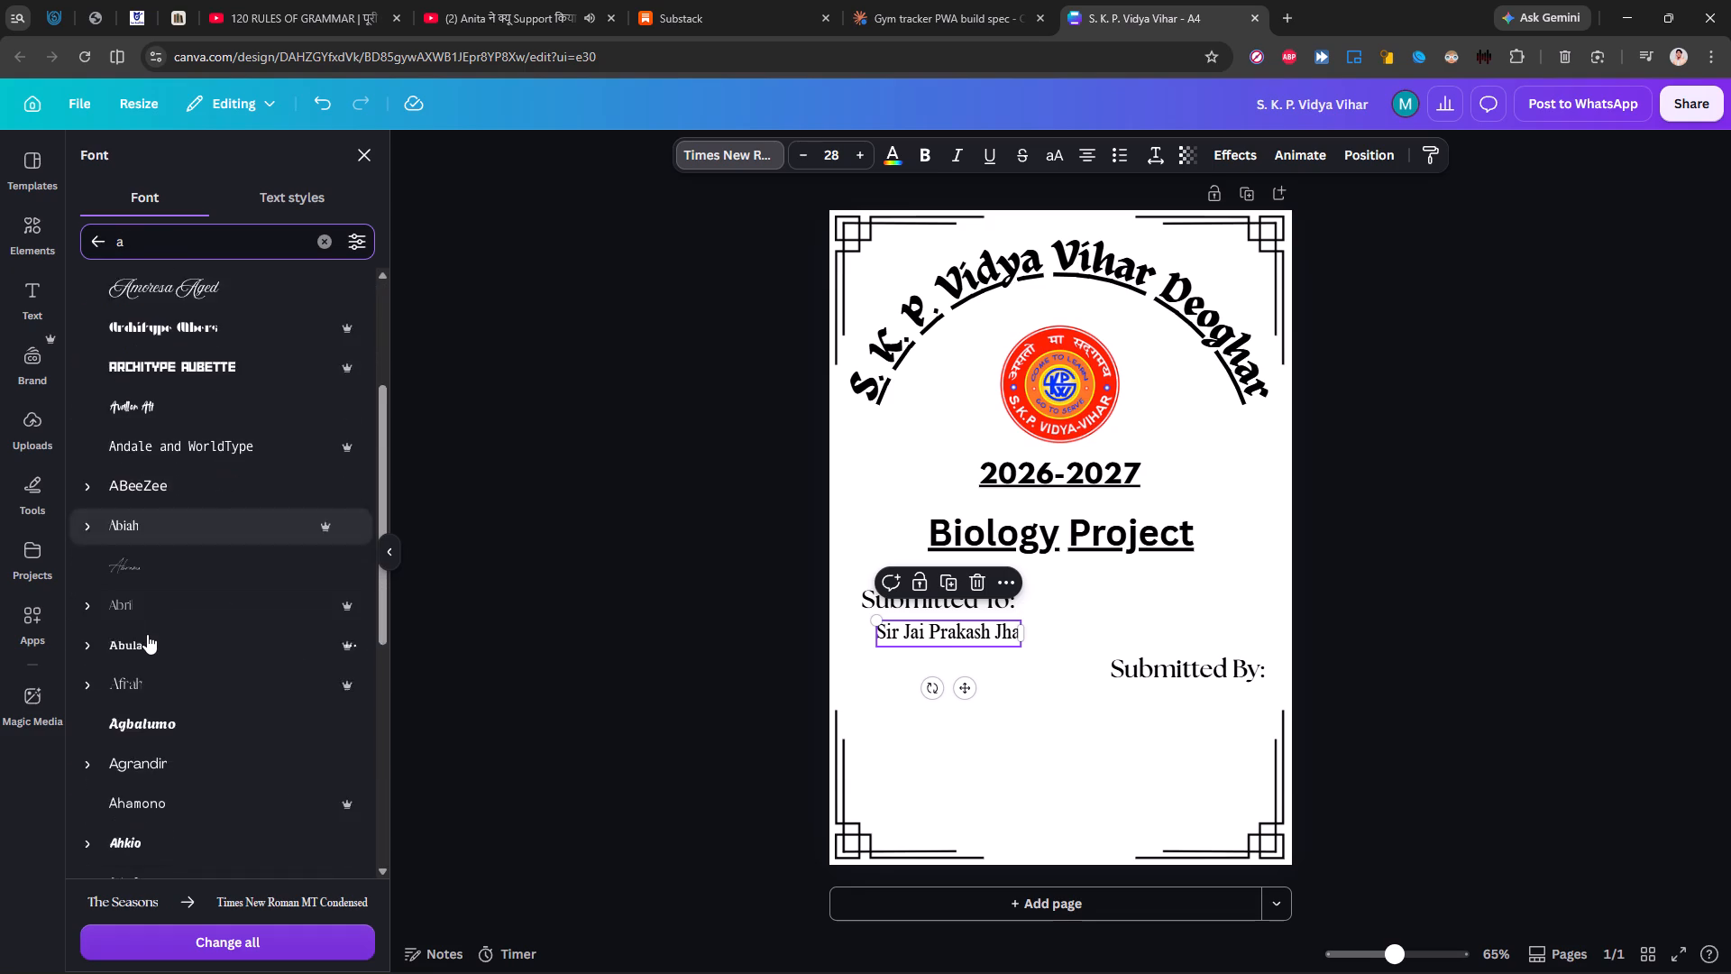
pyautogui.scroll(-5, 147, 634)
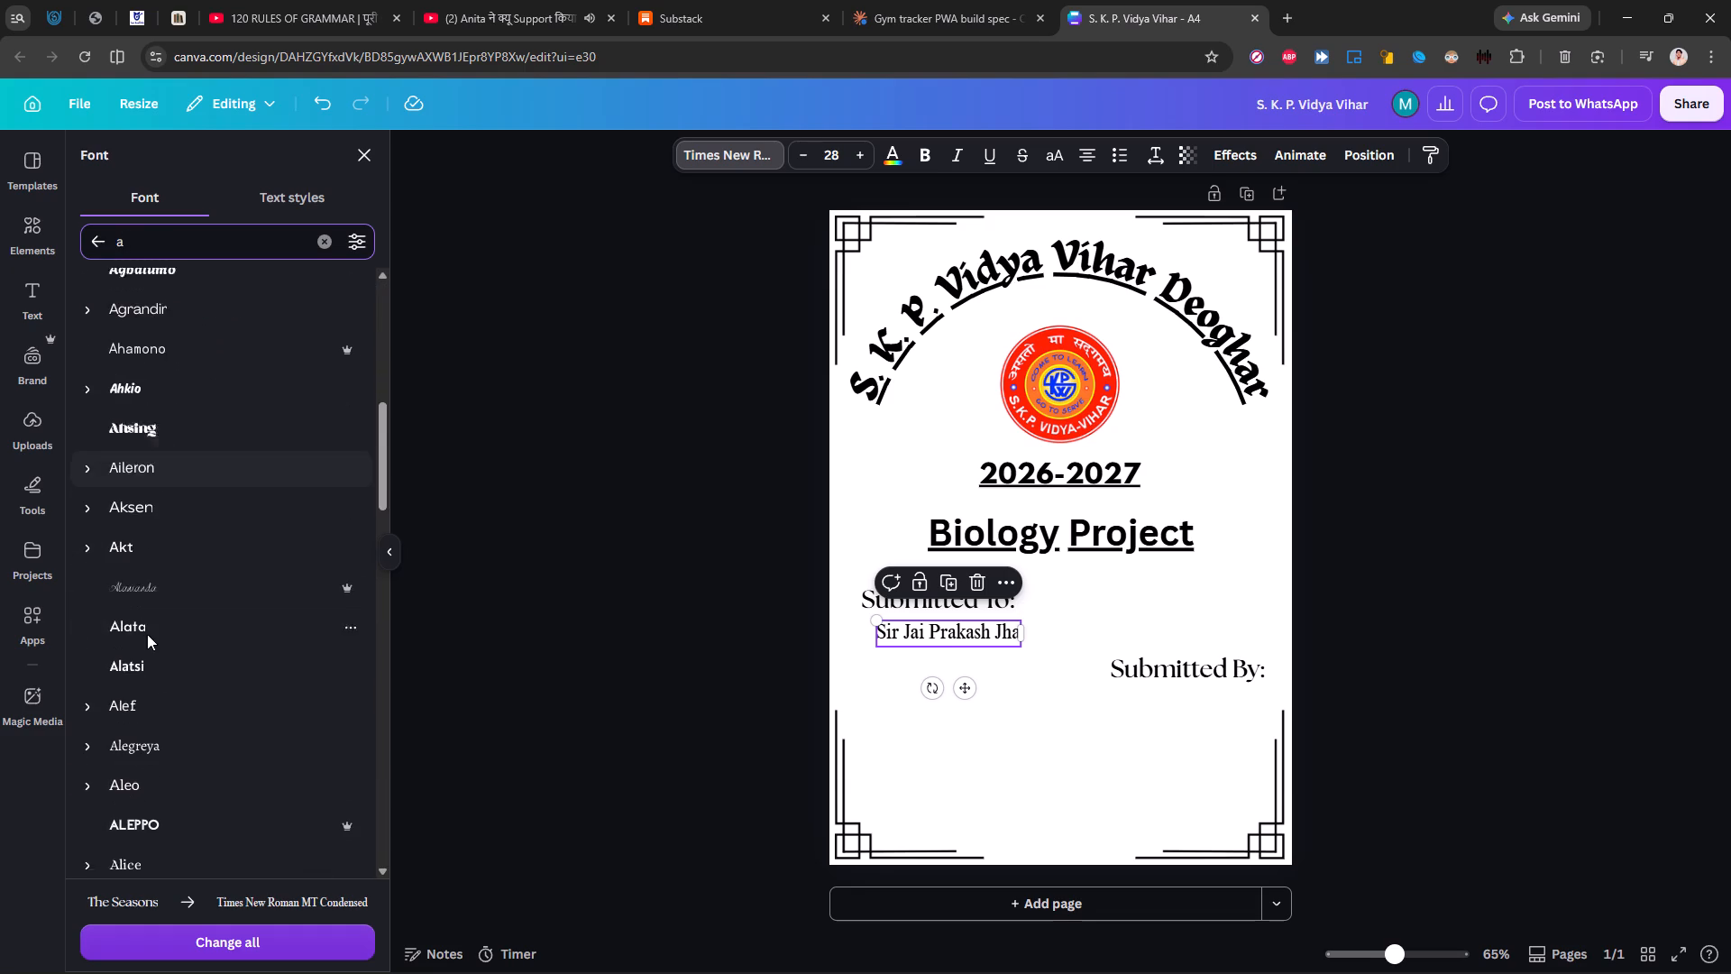
pyautogui.scroll(-4, 147, 634)
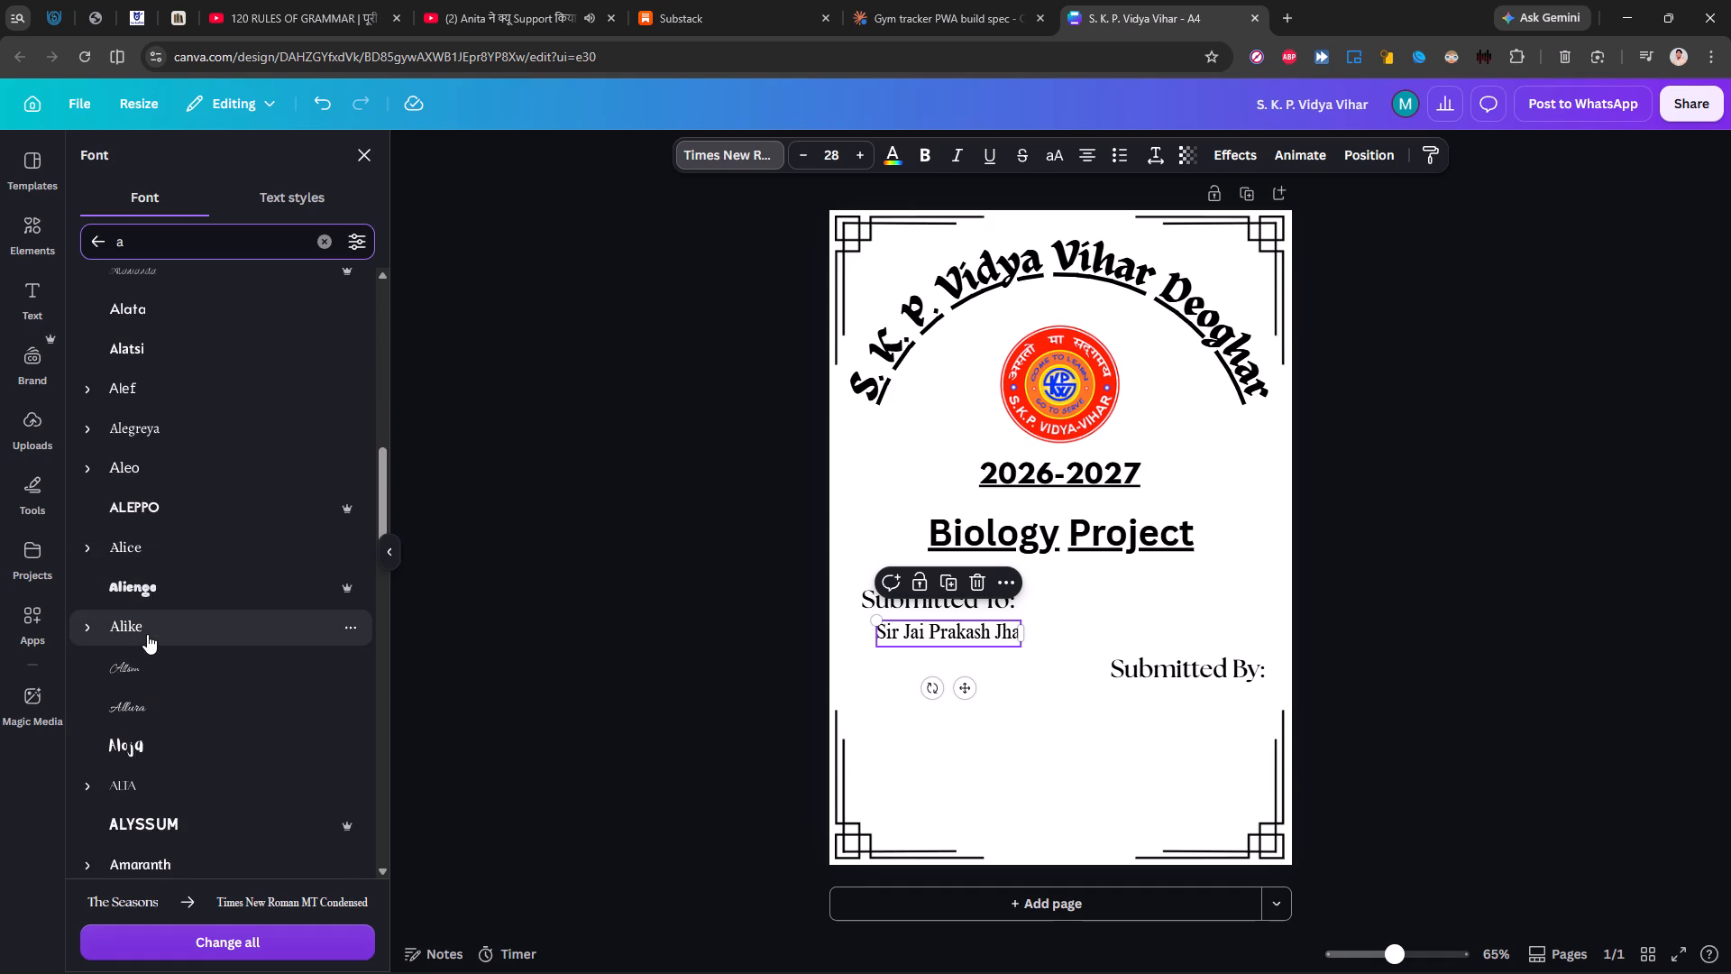
pyautogui.scroll(-3, 147, 634)
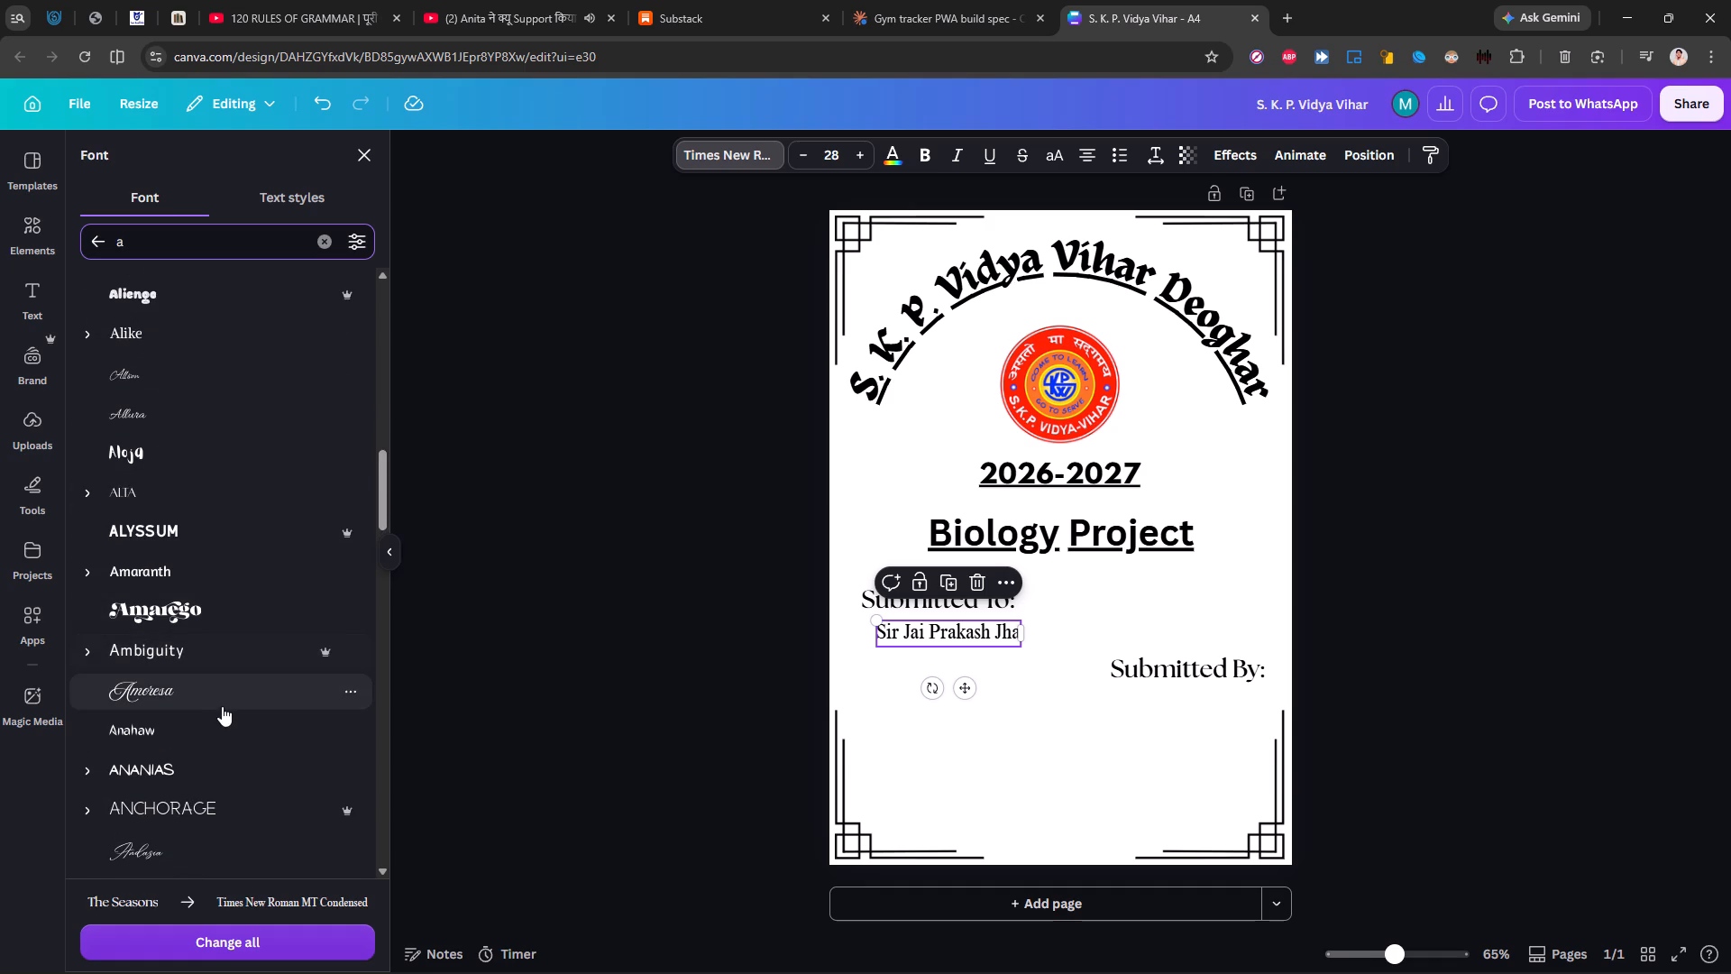
pyautogui.scroll(-2, 222, 706)
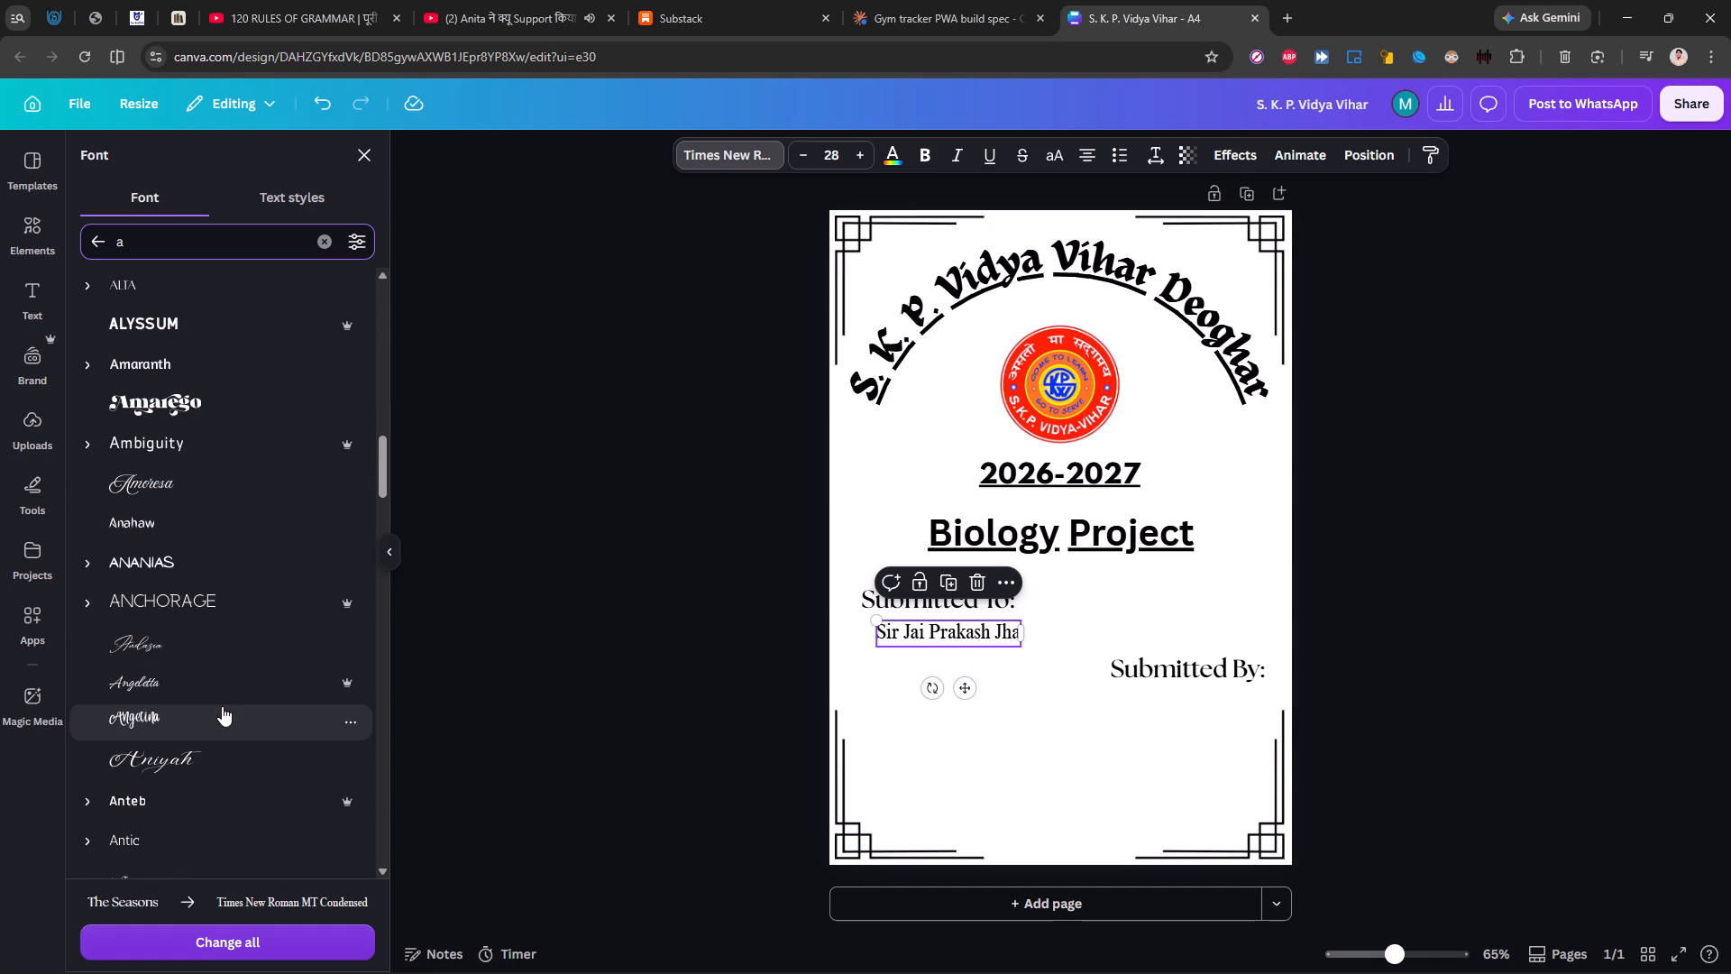
pyautogui.scroll(-2, 222, 706)
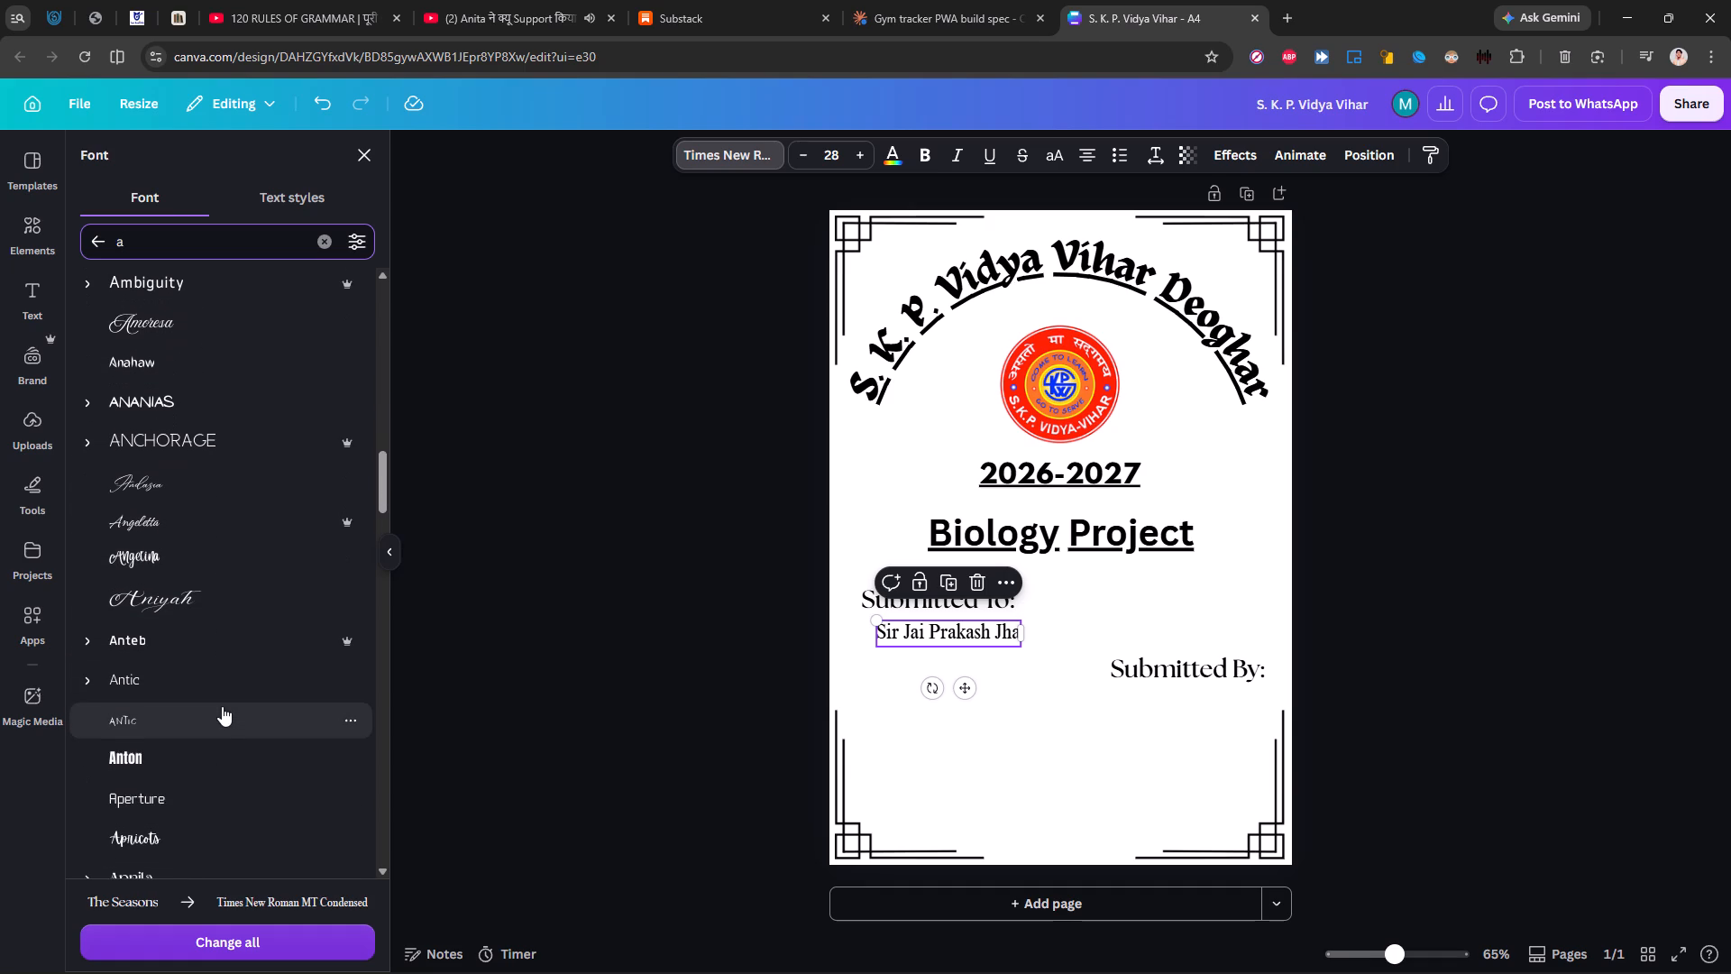
pyautogui.scroll(-5, 222, 706)
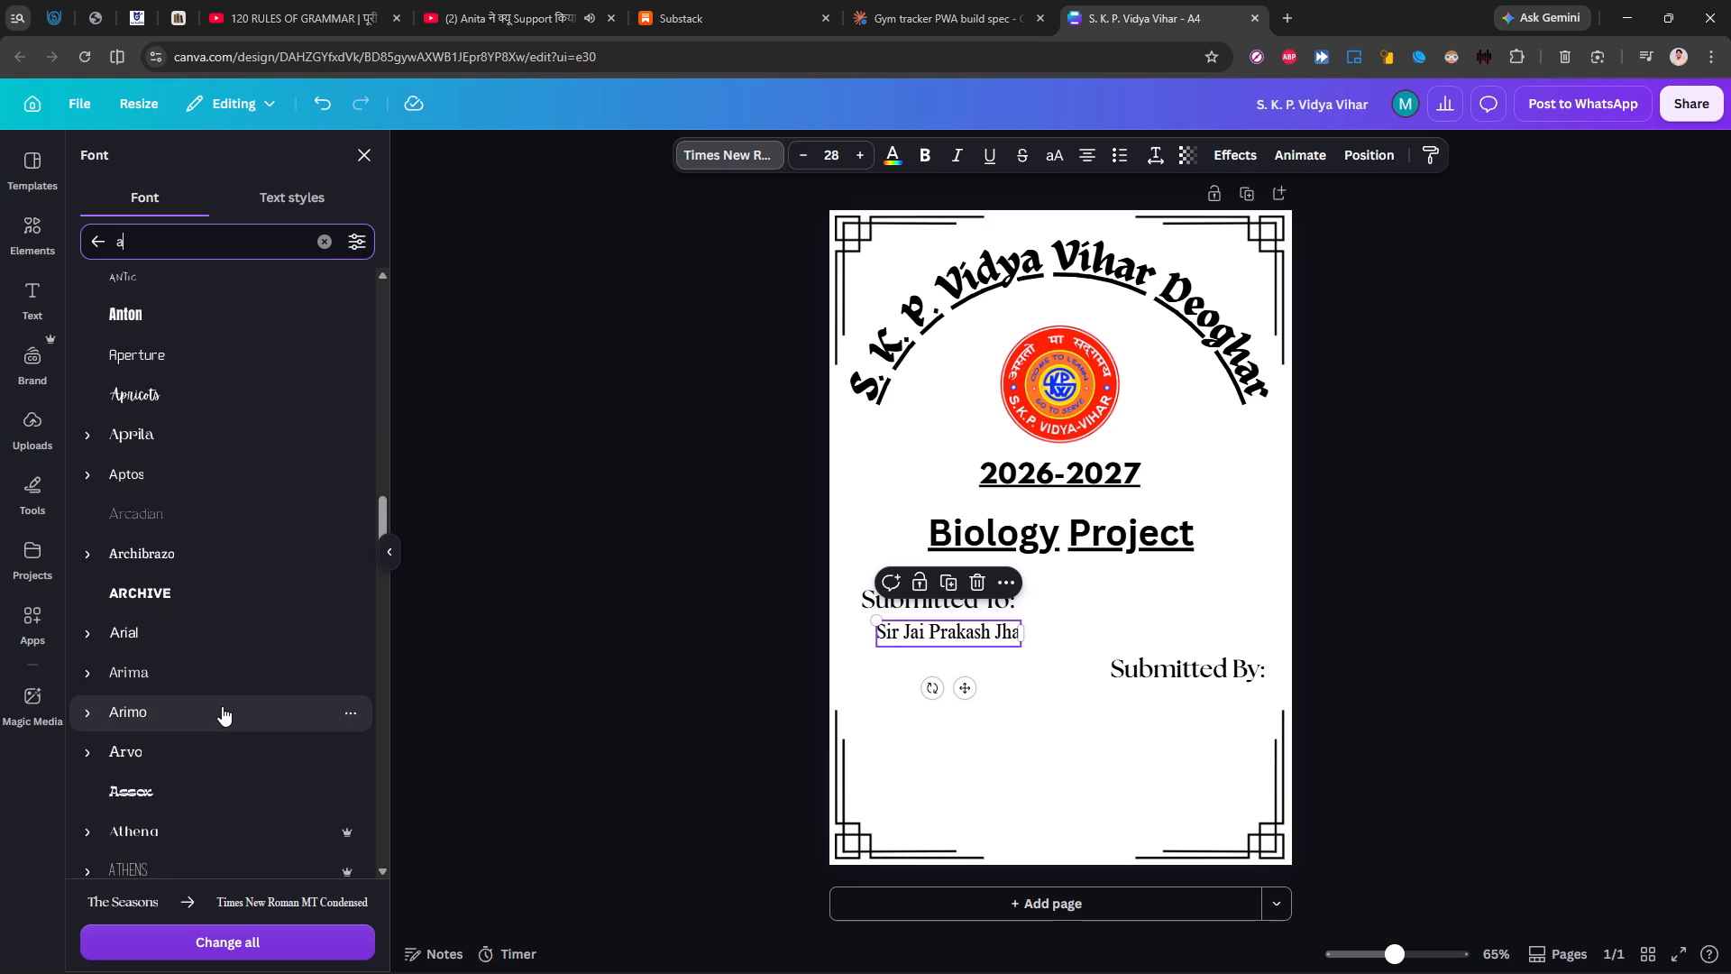
pyautogui.scroll(-5, 222, 706)
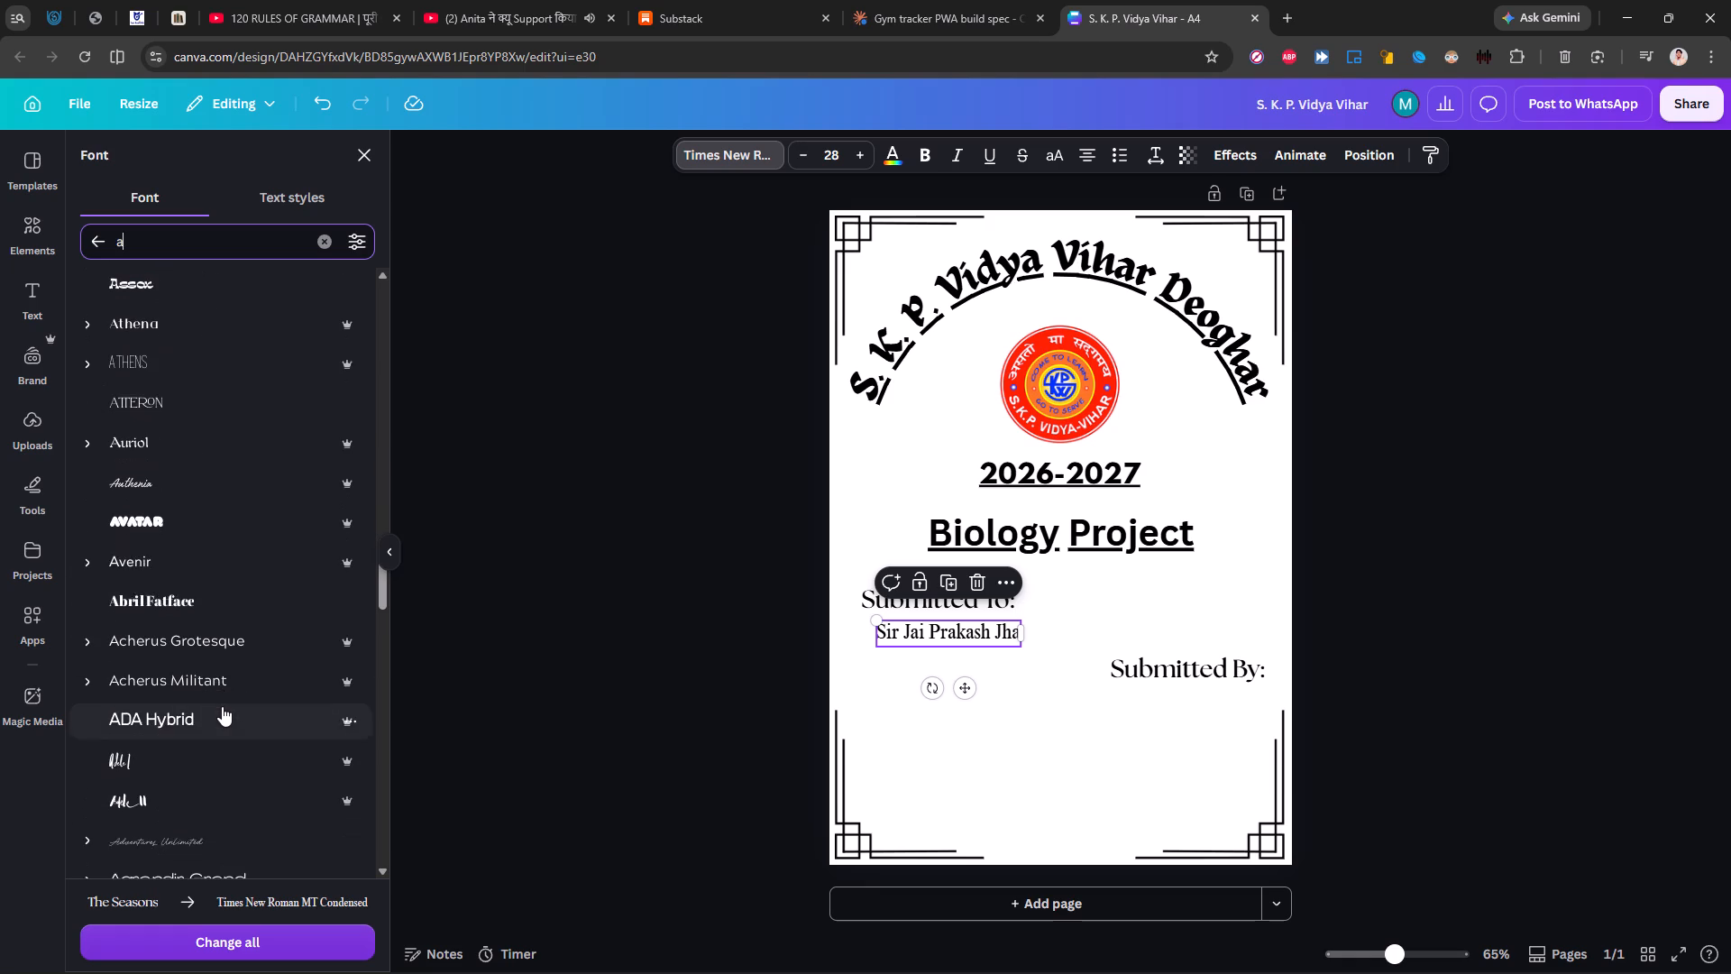
pyautogui.scroll(-5, 222, 706)
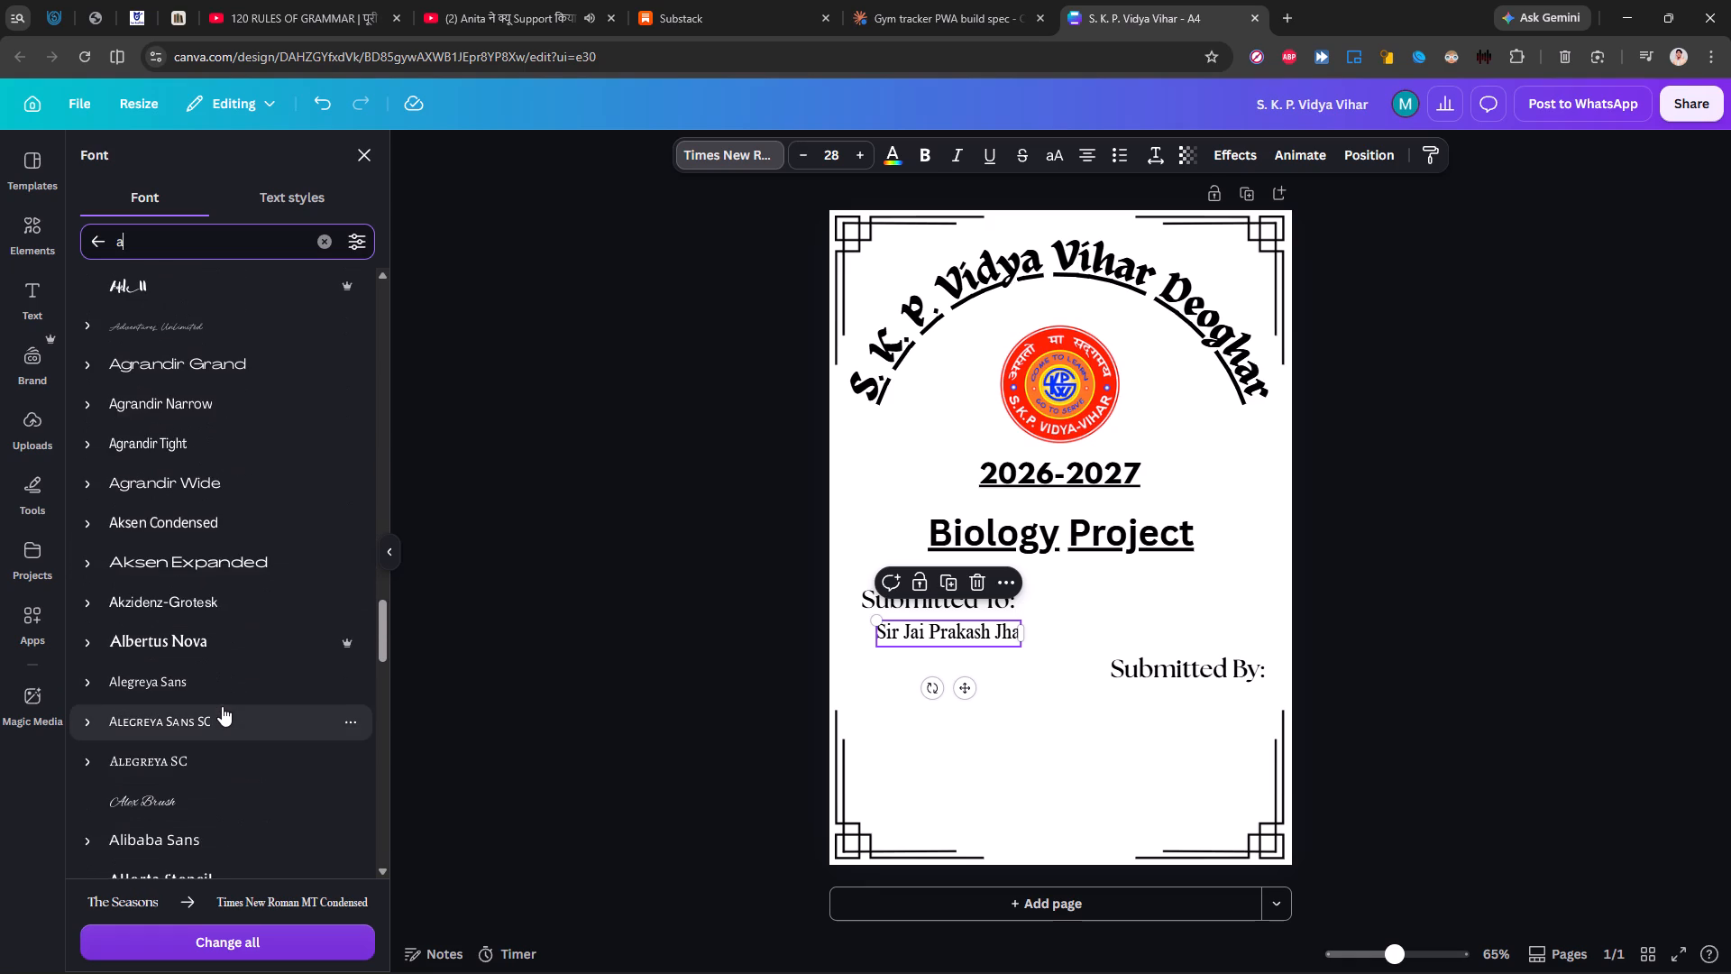
pyautogui.scroll(-3, 222, 706)
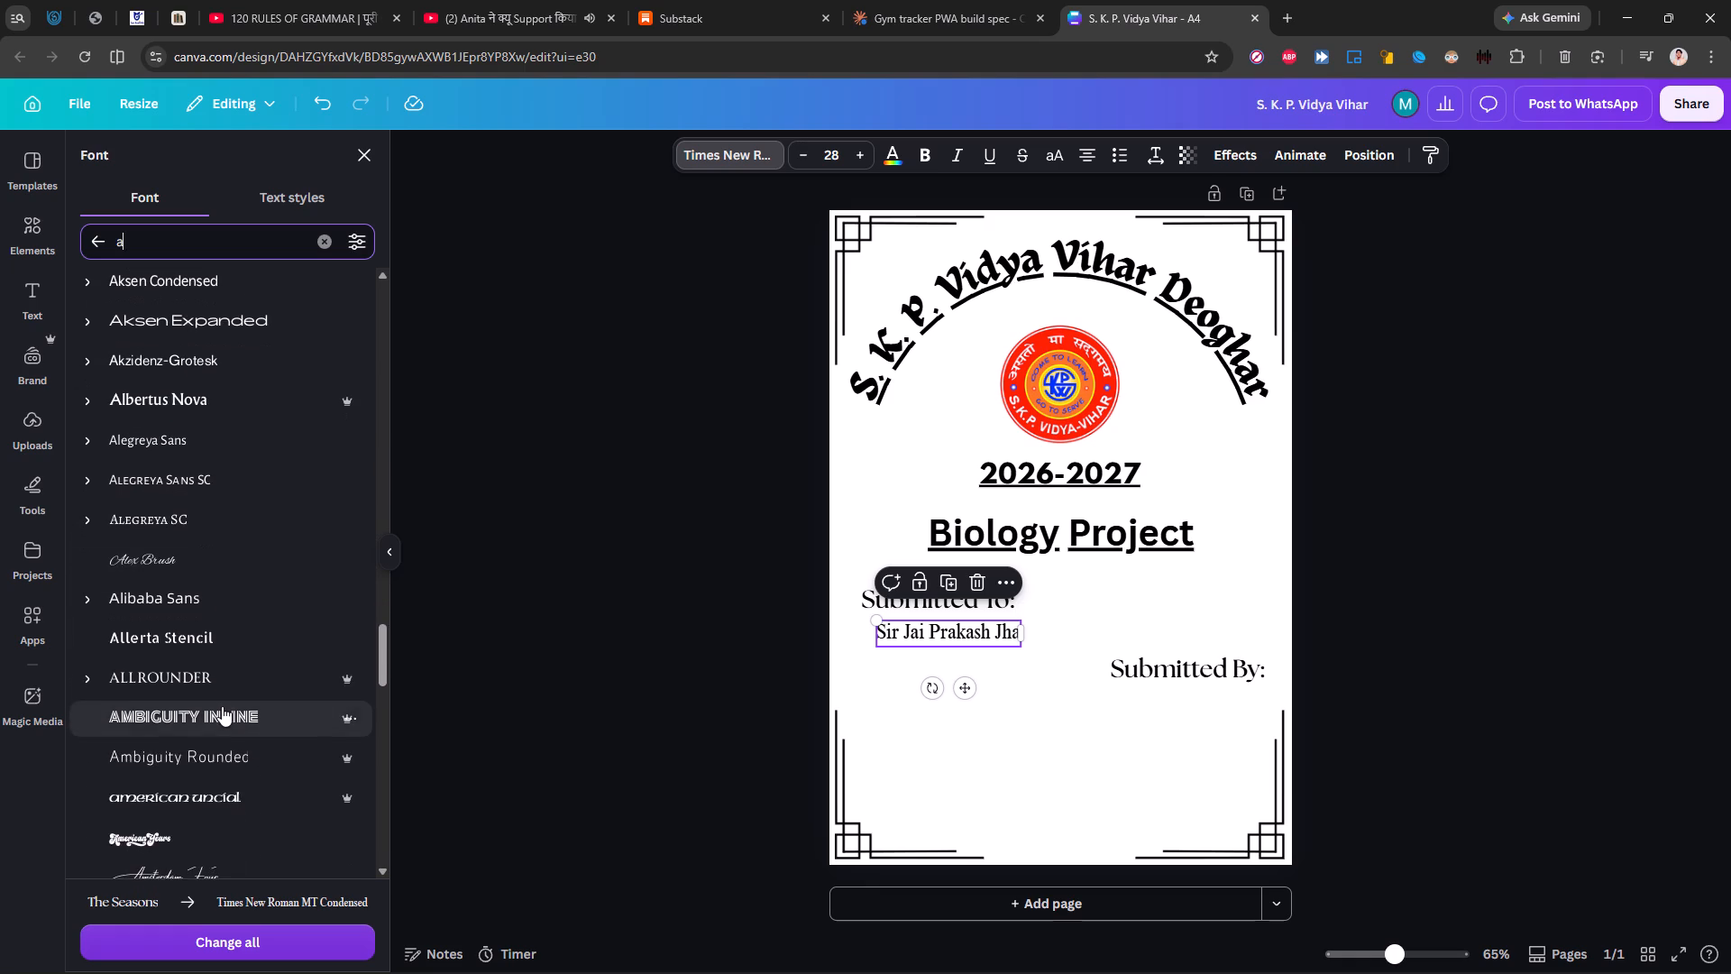
pyautogui.scroll(-5, 222, 706)
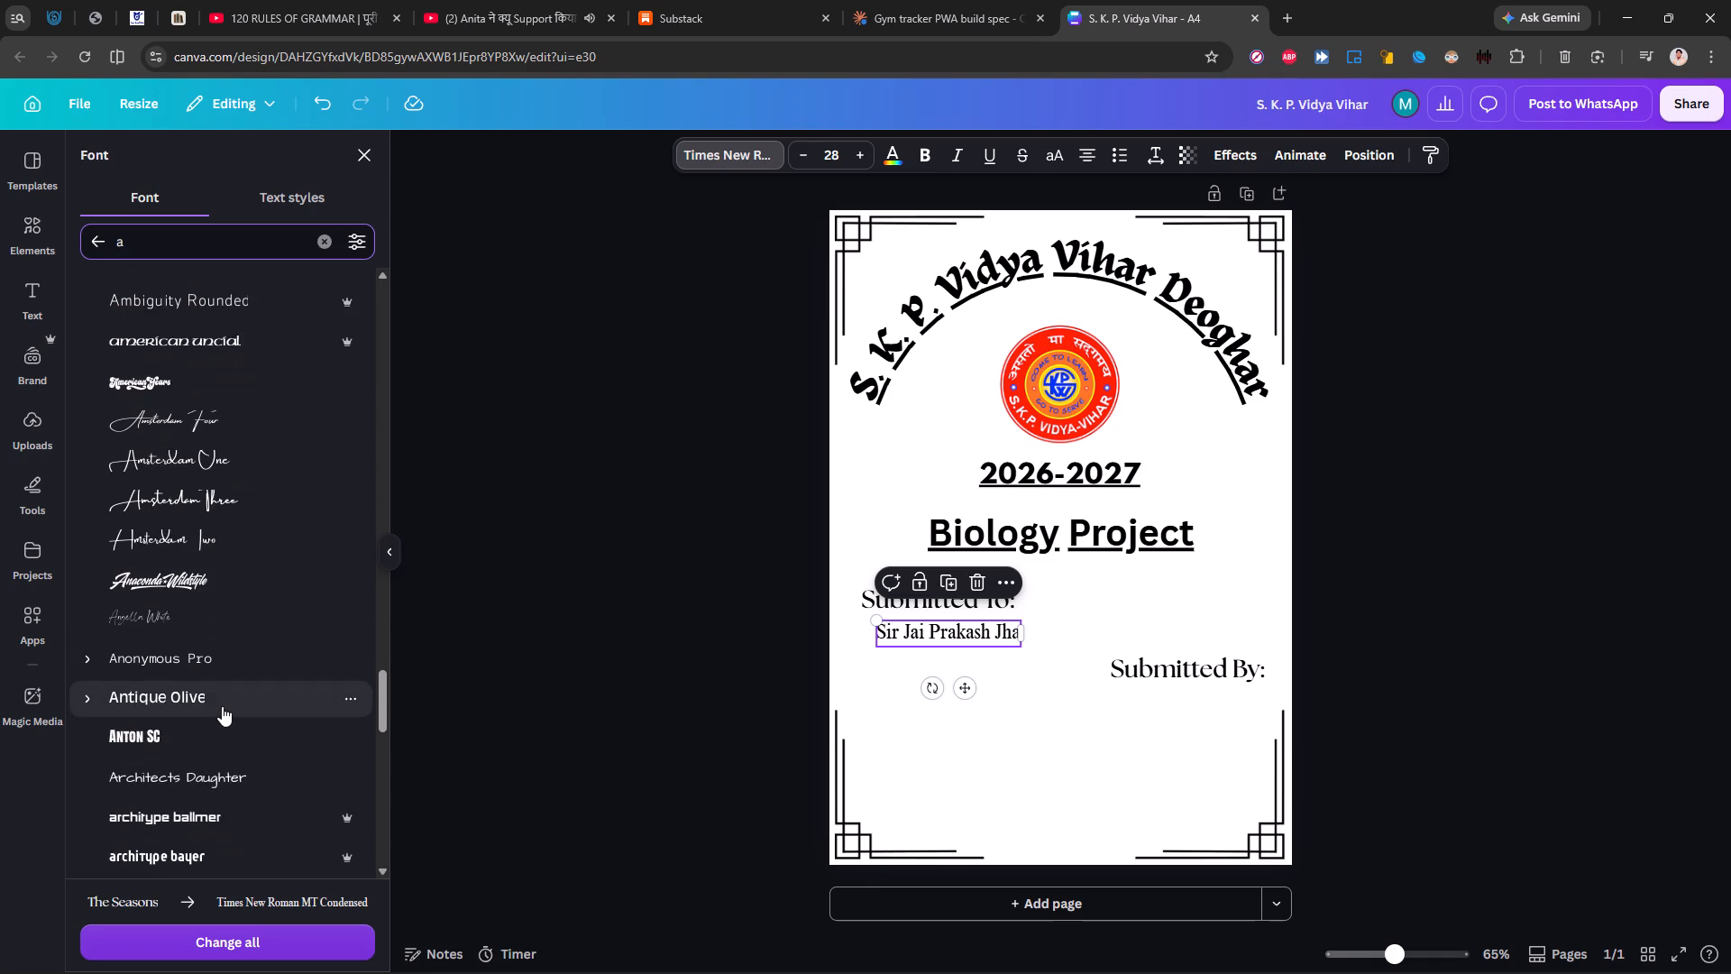
pyautogui.scroll(-5, 222, 706)
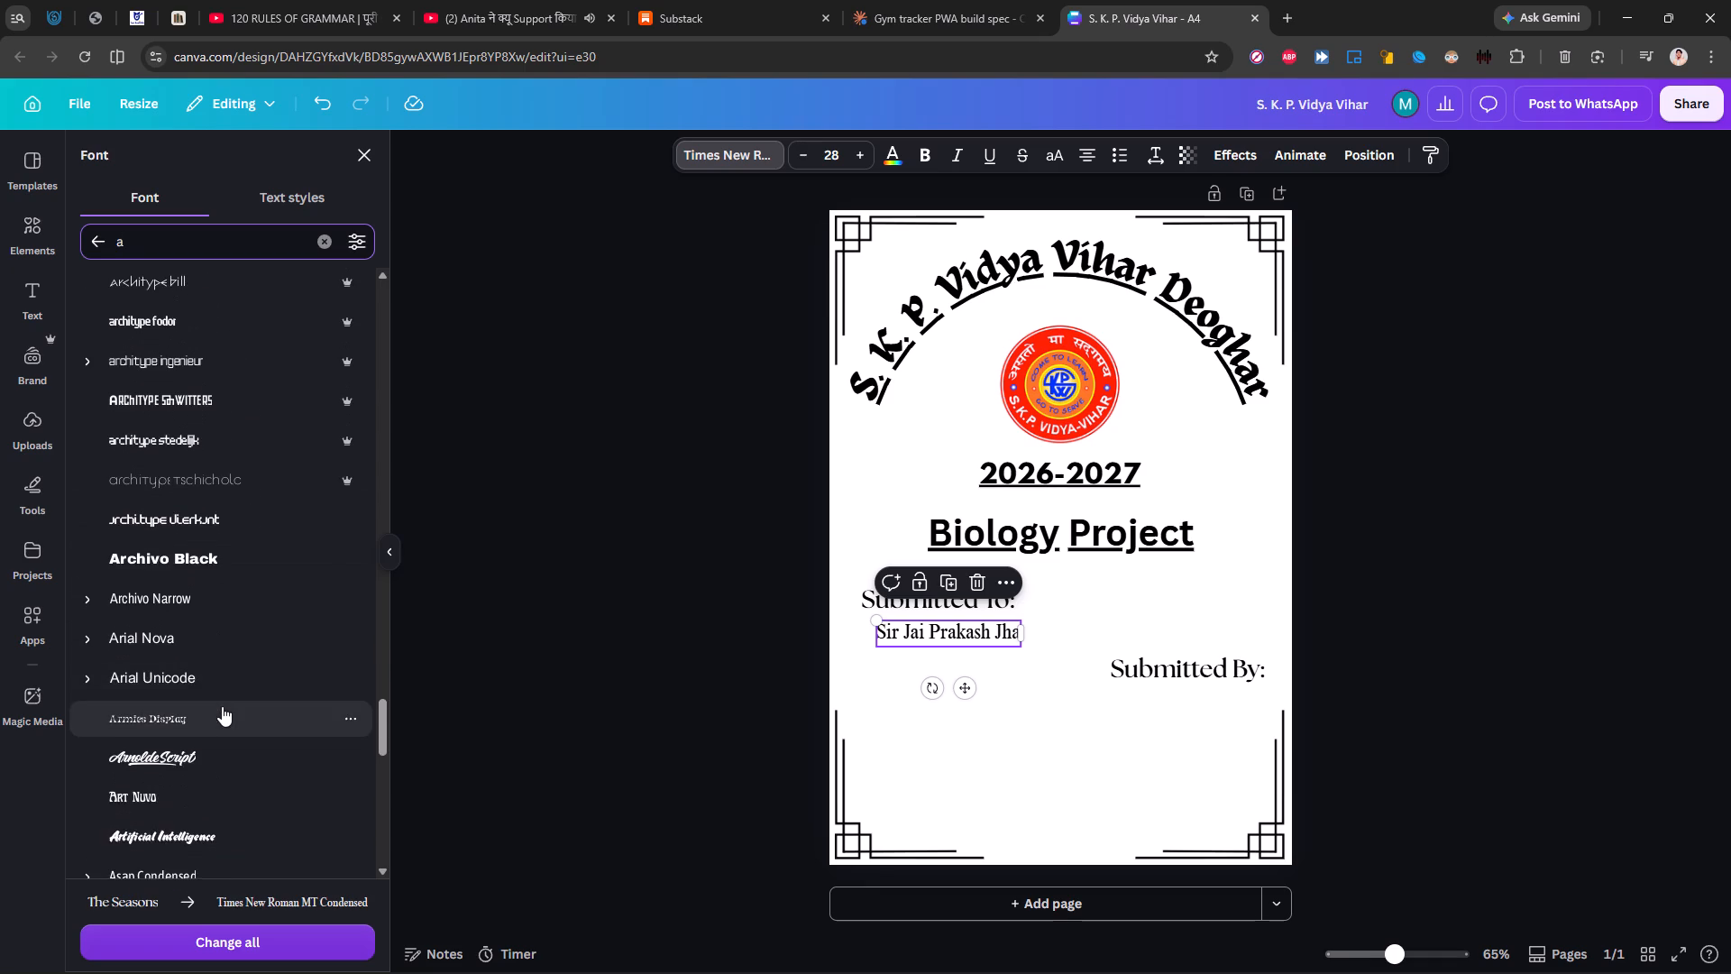
pyautogui.scroll(-4, 222, 706)
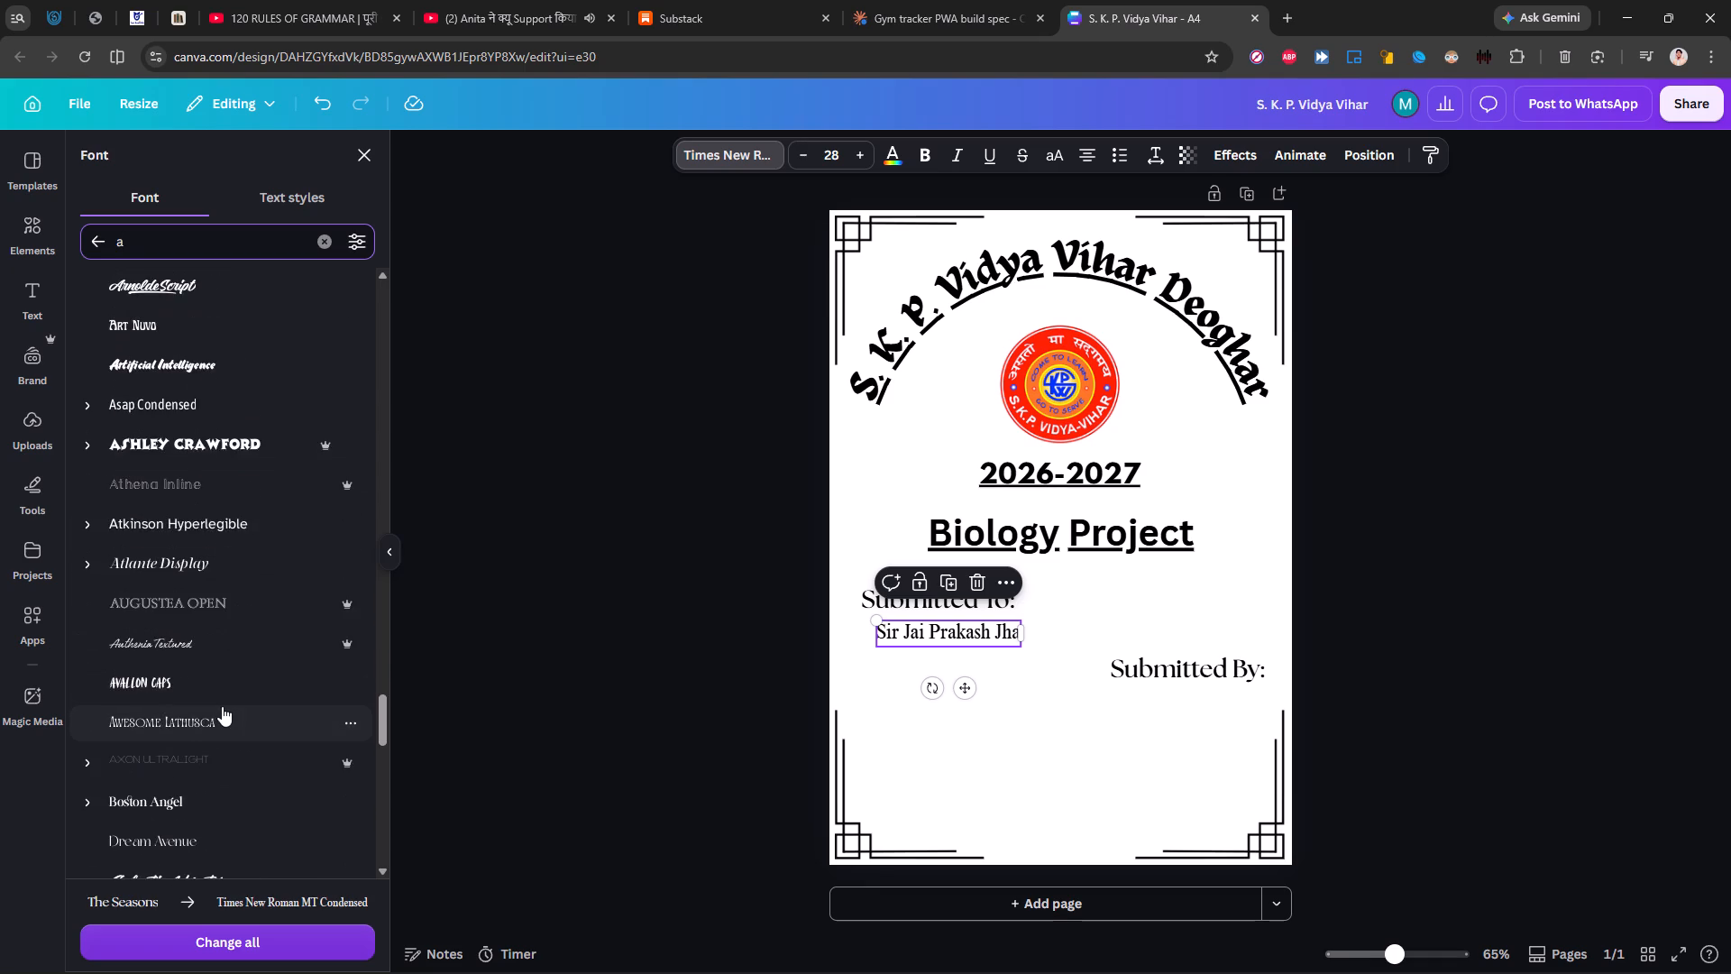
pyautogui.scroll(-3, 222, 706)
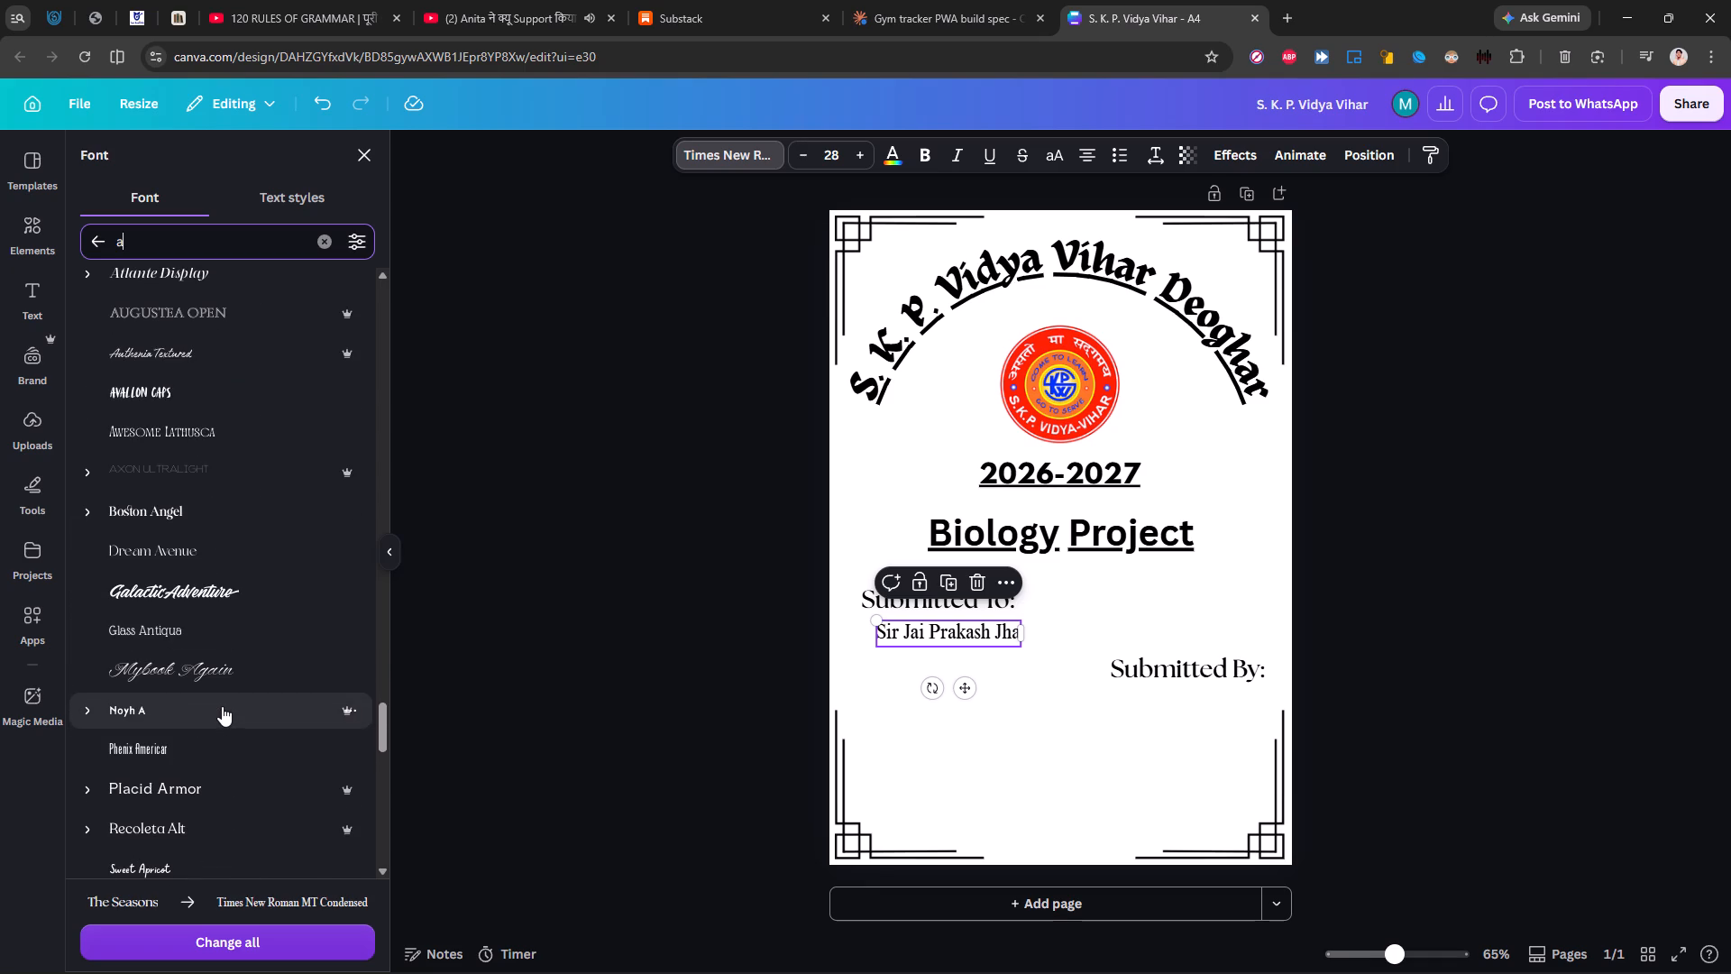
pyautogui.scroll(-5, 222, 706)
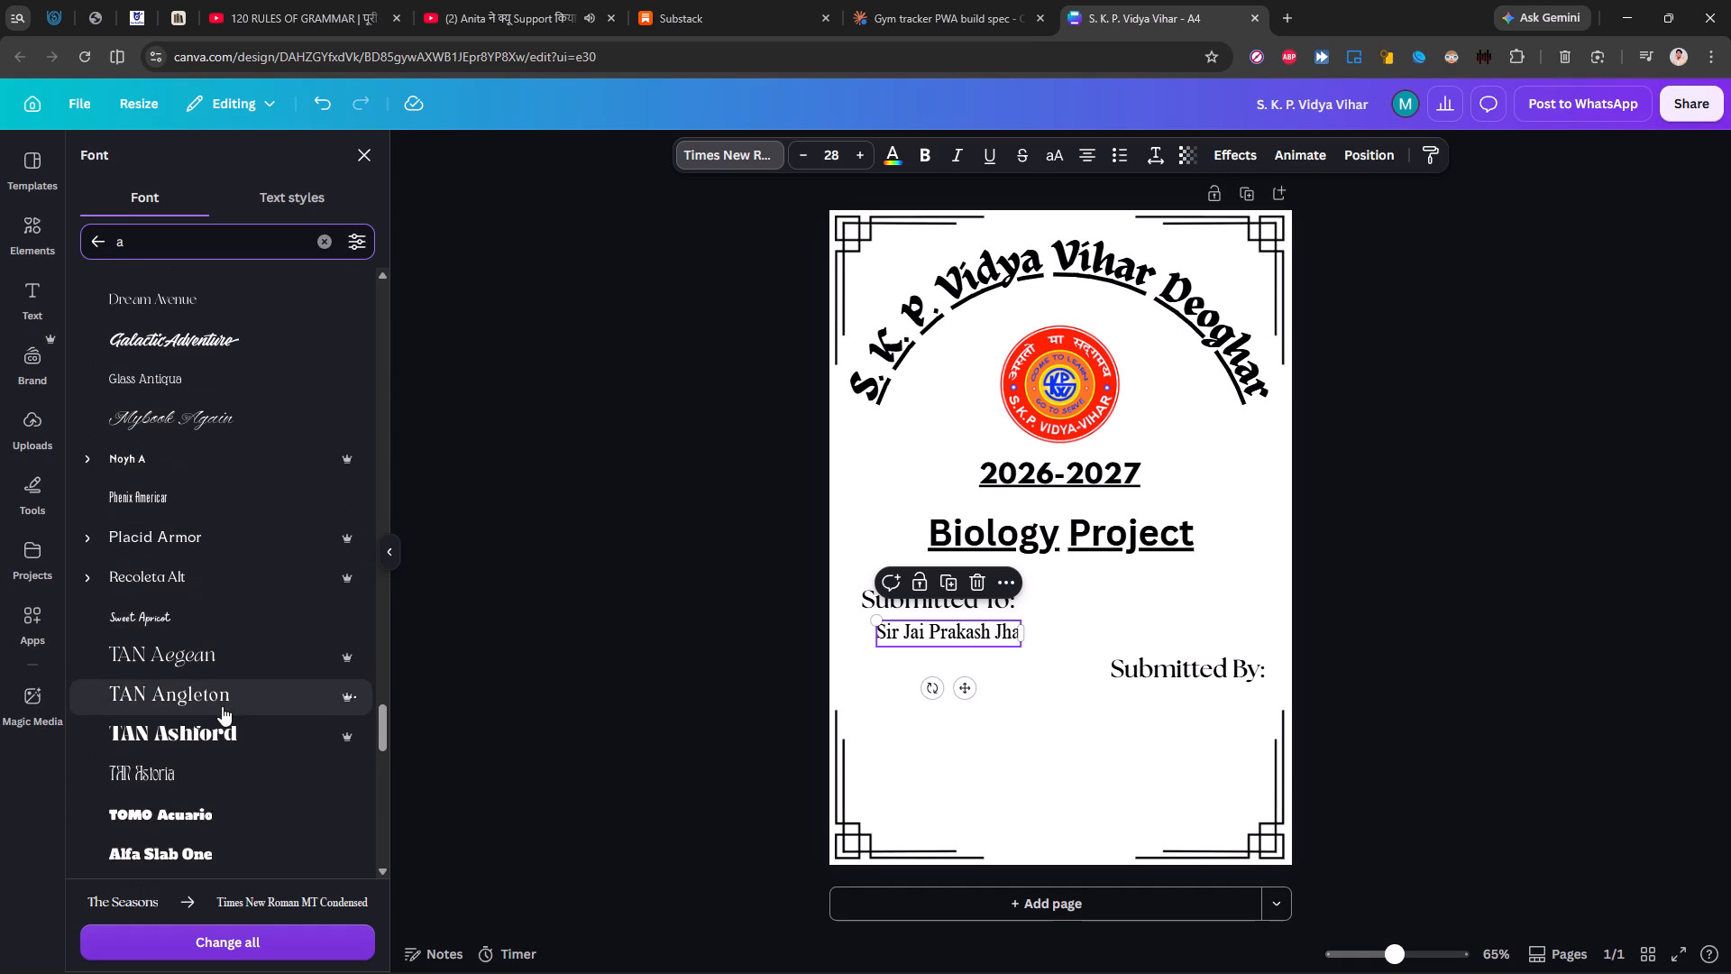
pyautogui.scroll(-3, 222, 706)
pyautogui.scroll(11, 222, 706)
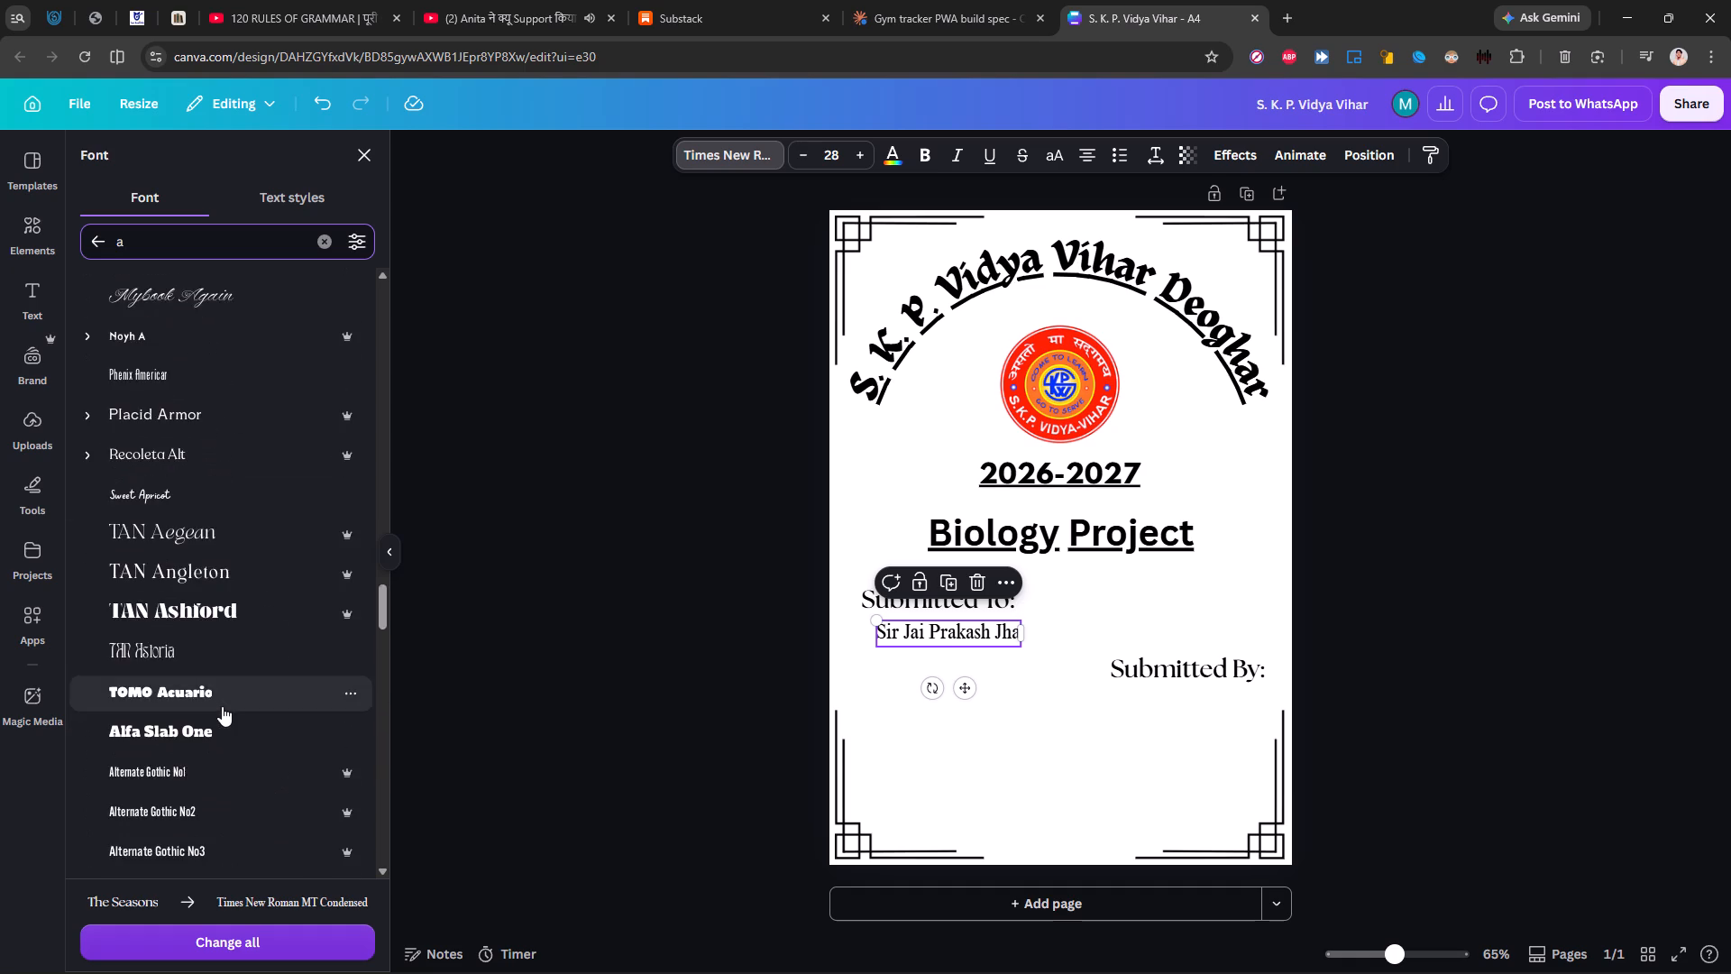
pyautogui.scroll(9, 222, 706)
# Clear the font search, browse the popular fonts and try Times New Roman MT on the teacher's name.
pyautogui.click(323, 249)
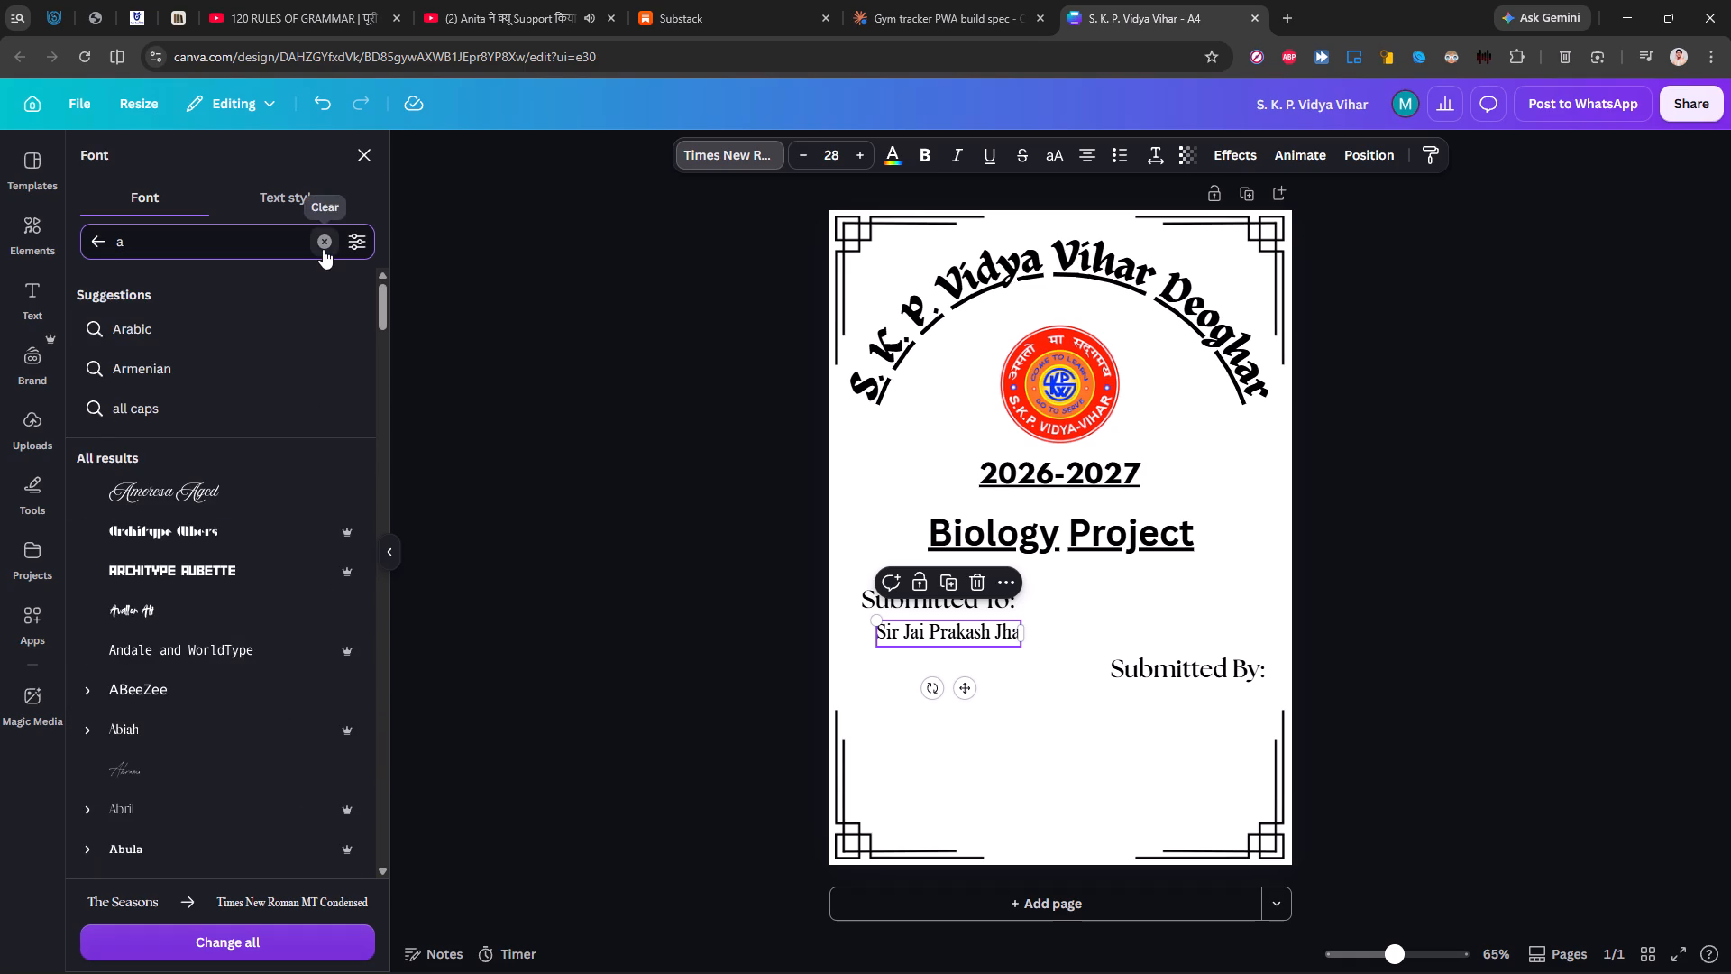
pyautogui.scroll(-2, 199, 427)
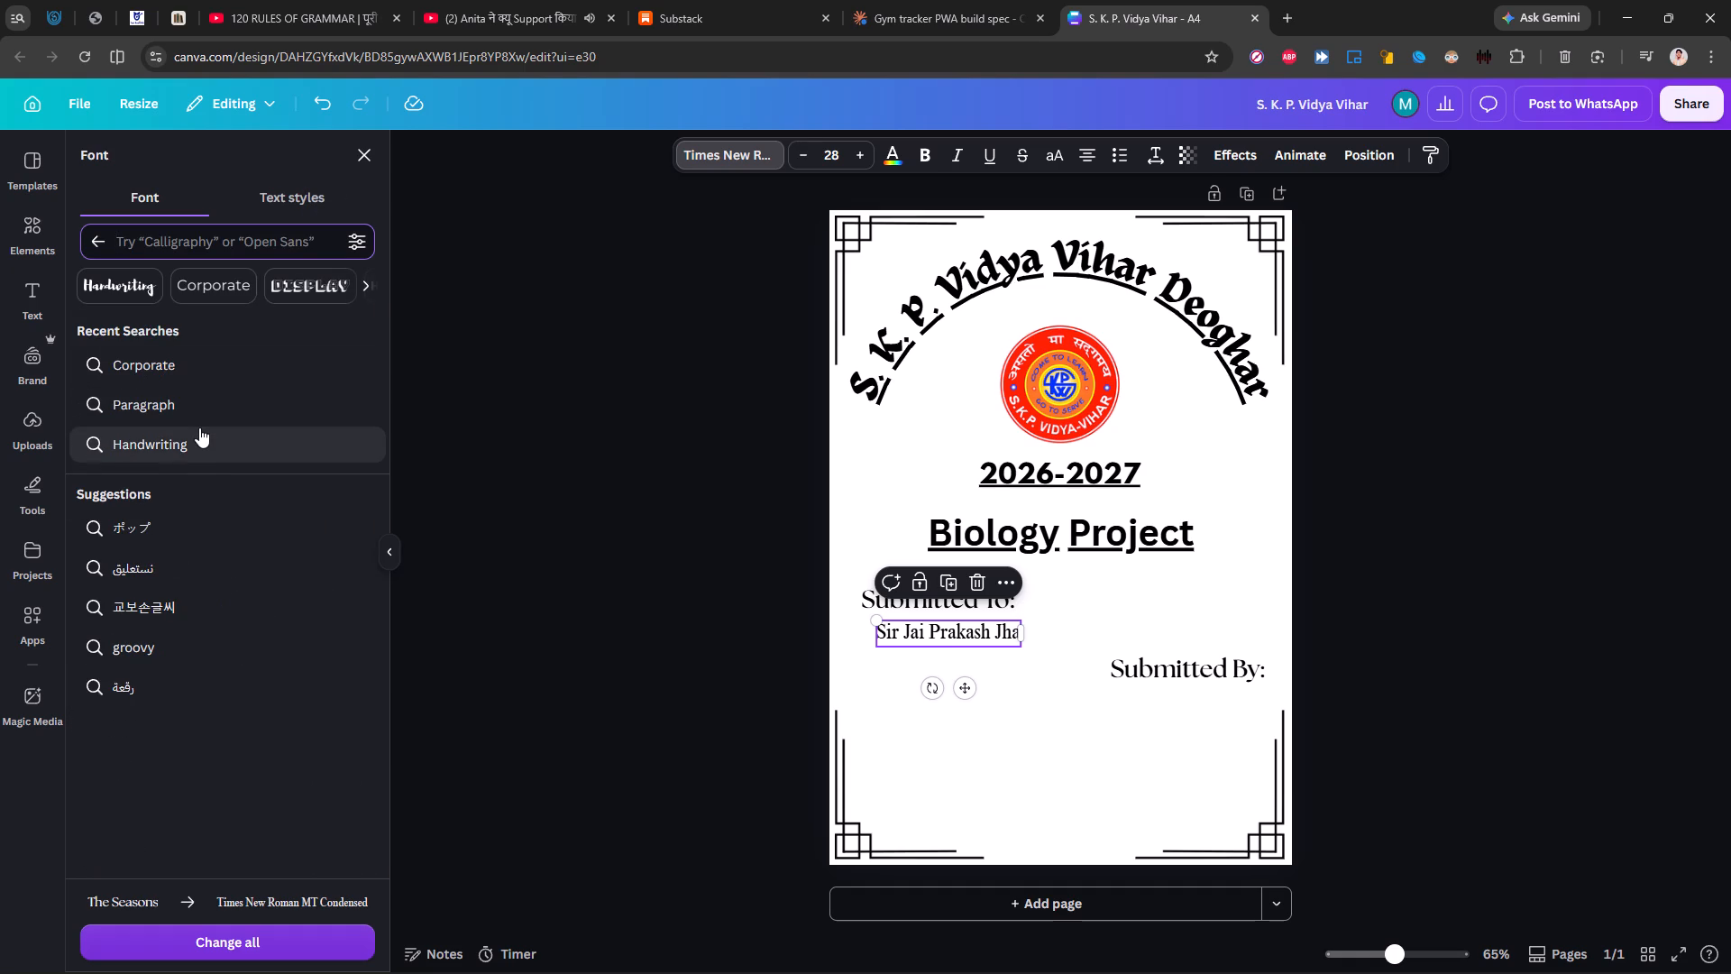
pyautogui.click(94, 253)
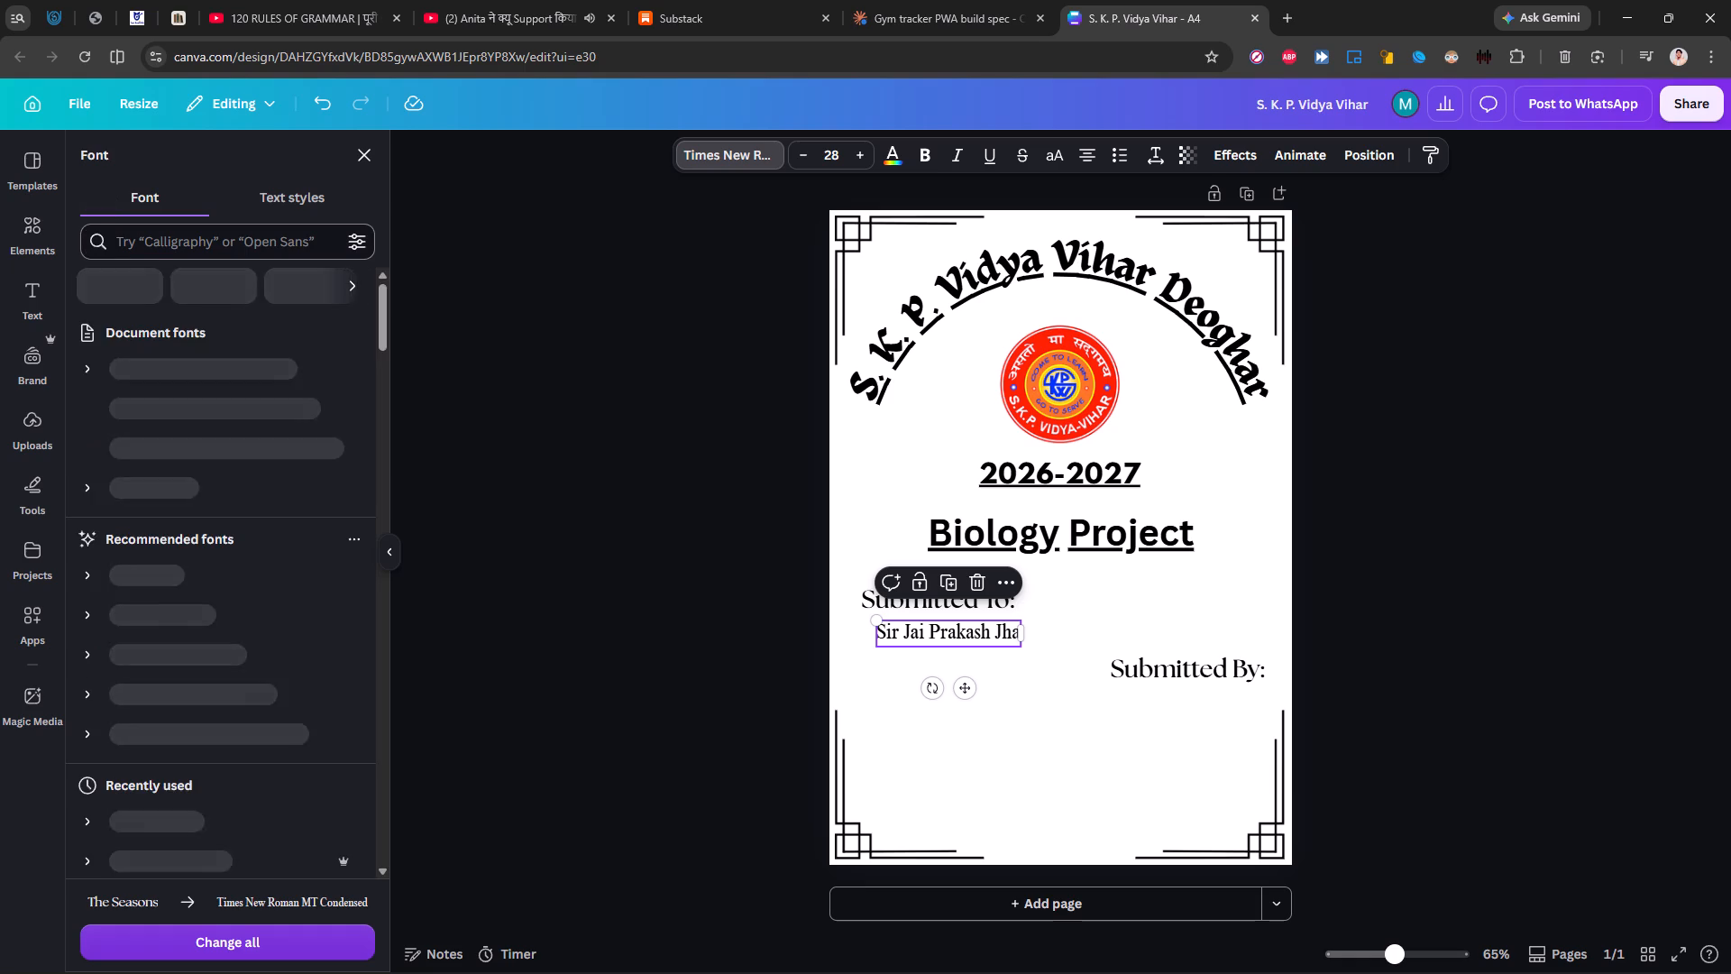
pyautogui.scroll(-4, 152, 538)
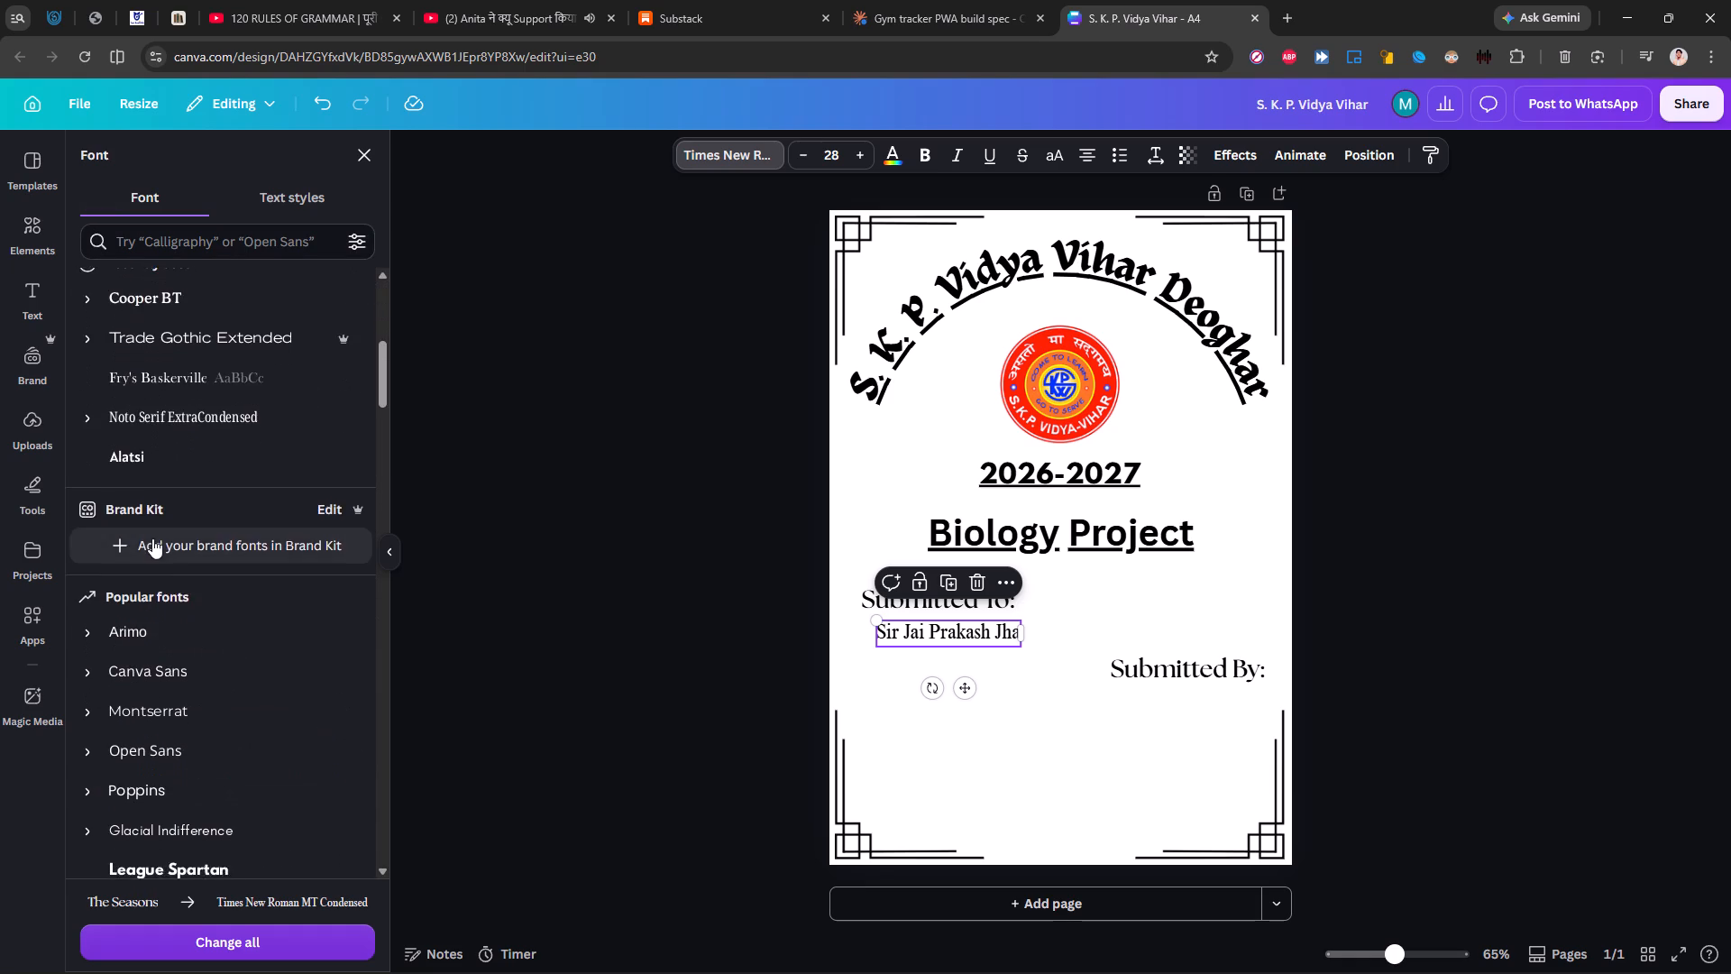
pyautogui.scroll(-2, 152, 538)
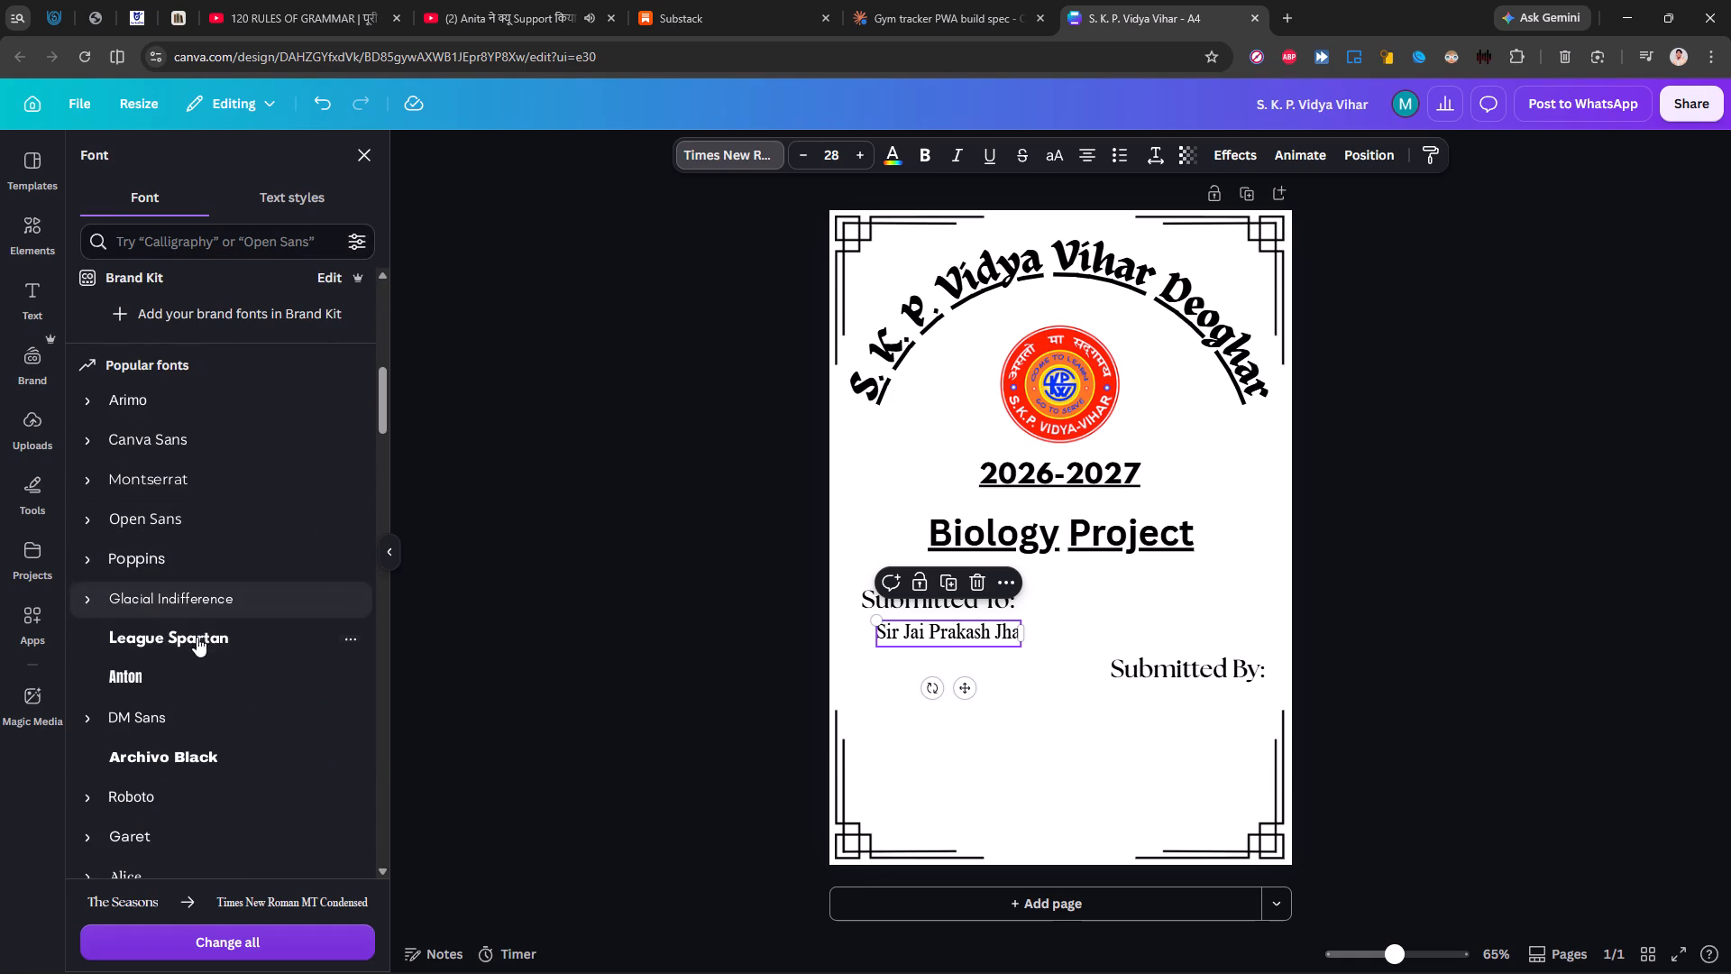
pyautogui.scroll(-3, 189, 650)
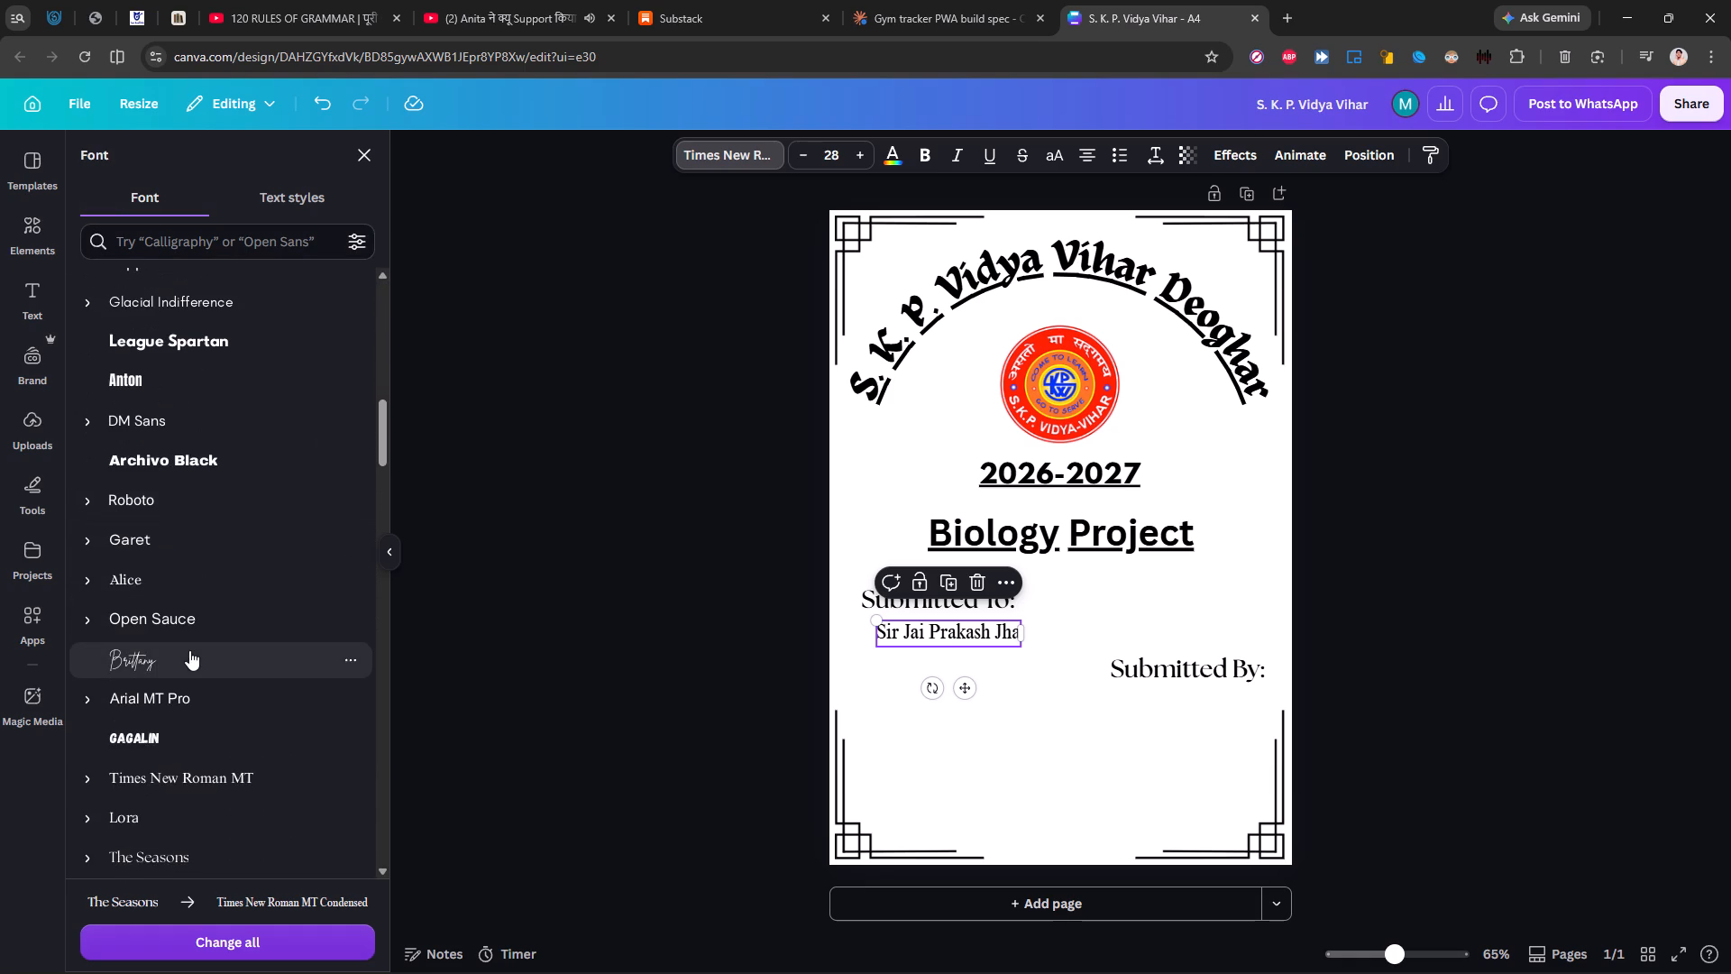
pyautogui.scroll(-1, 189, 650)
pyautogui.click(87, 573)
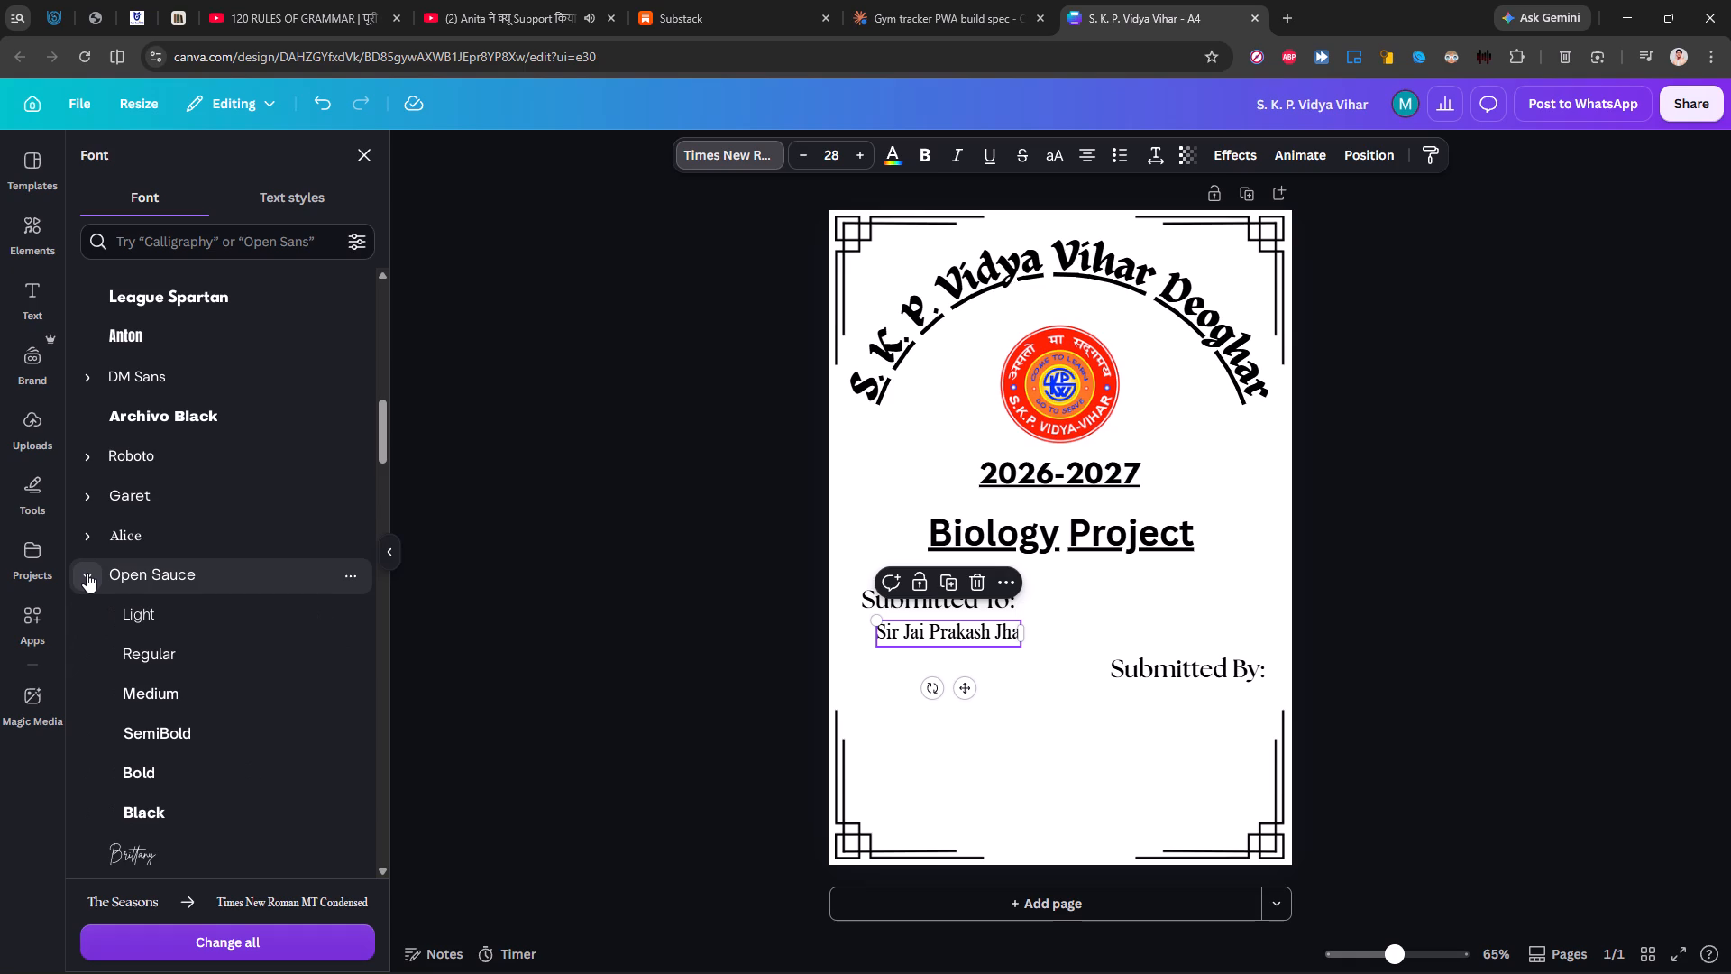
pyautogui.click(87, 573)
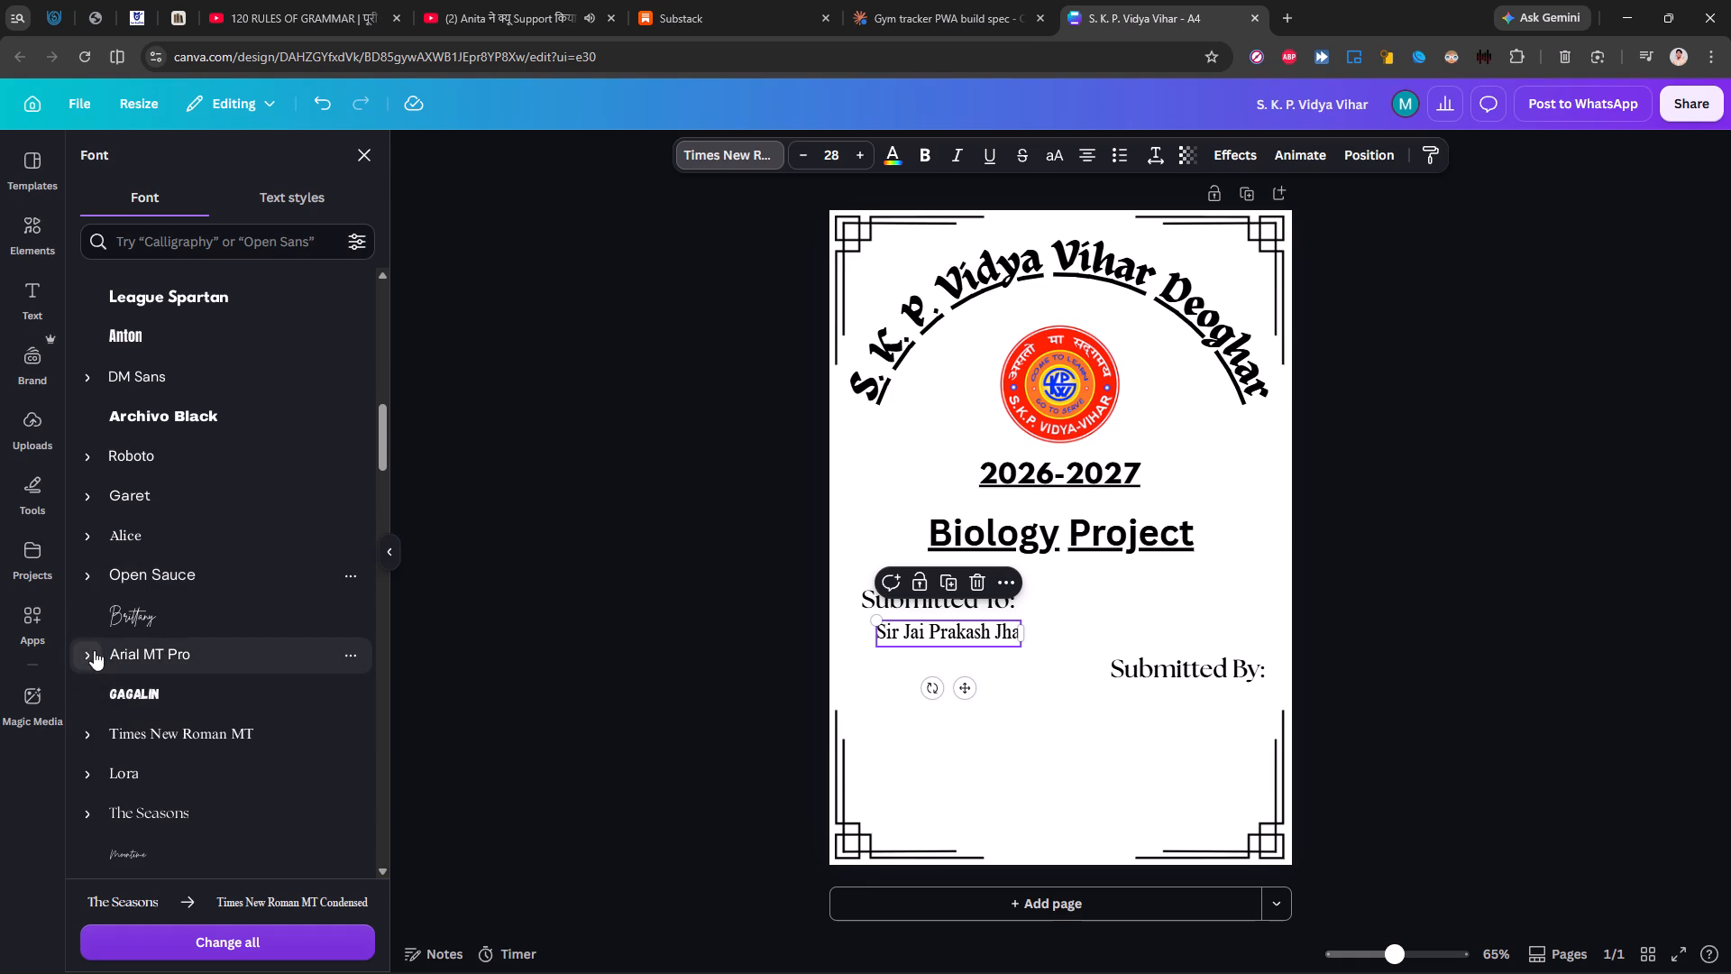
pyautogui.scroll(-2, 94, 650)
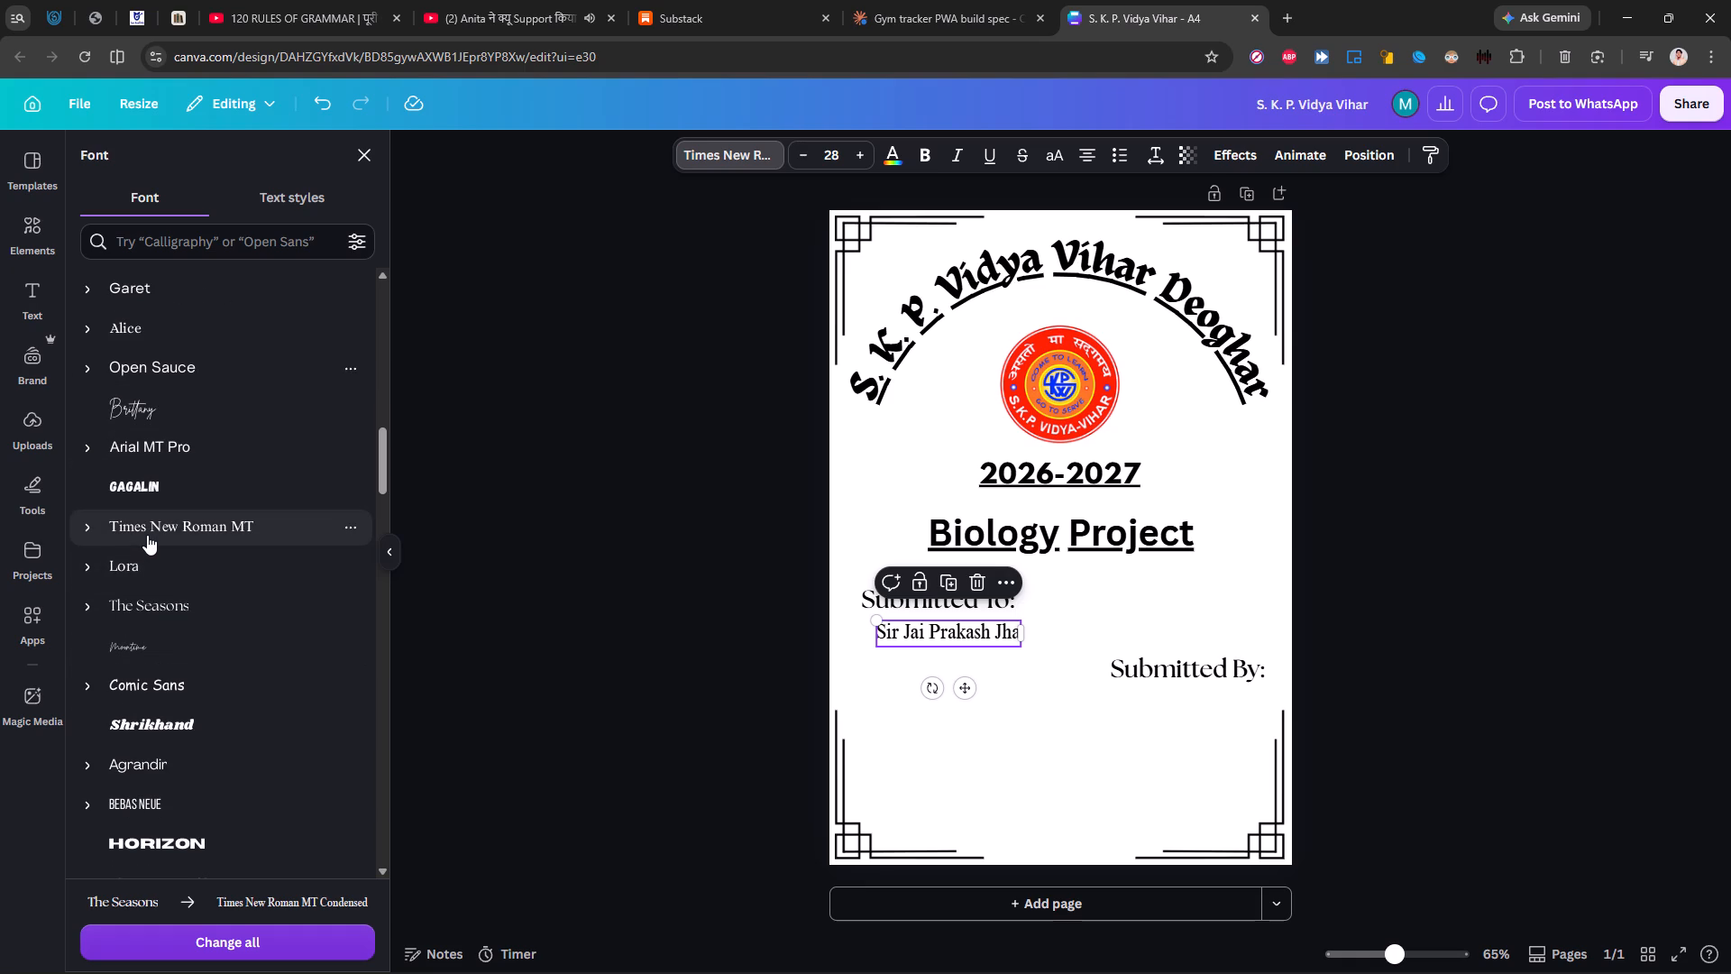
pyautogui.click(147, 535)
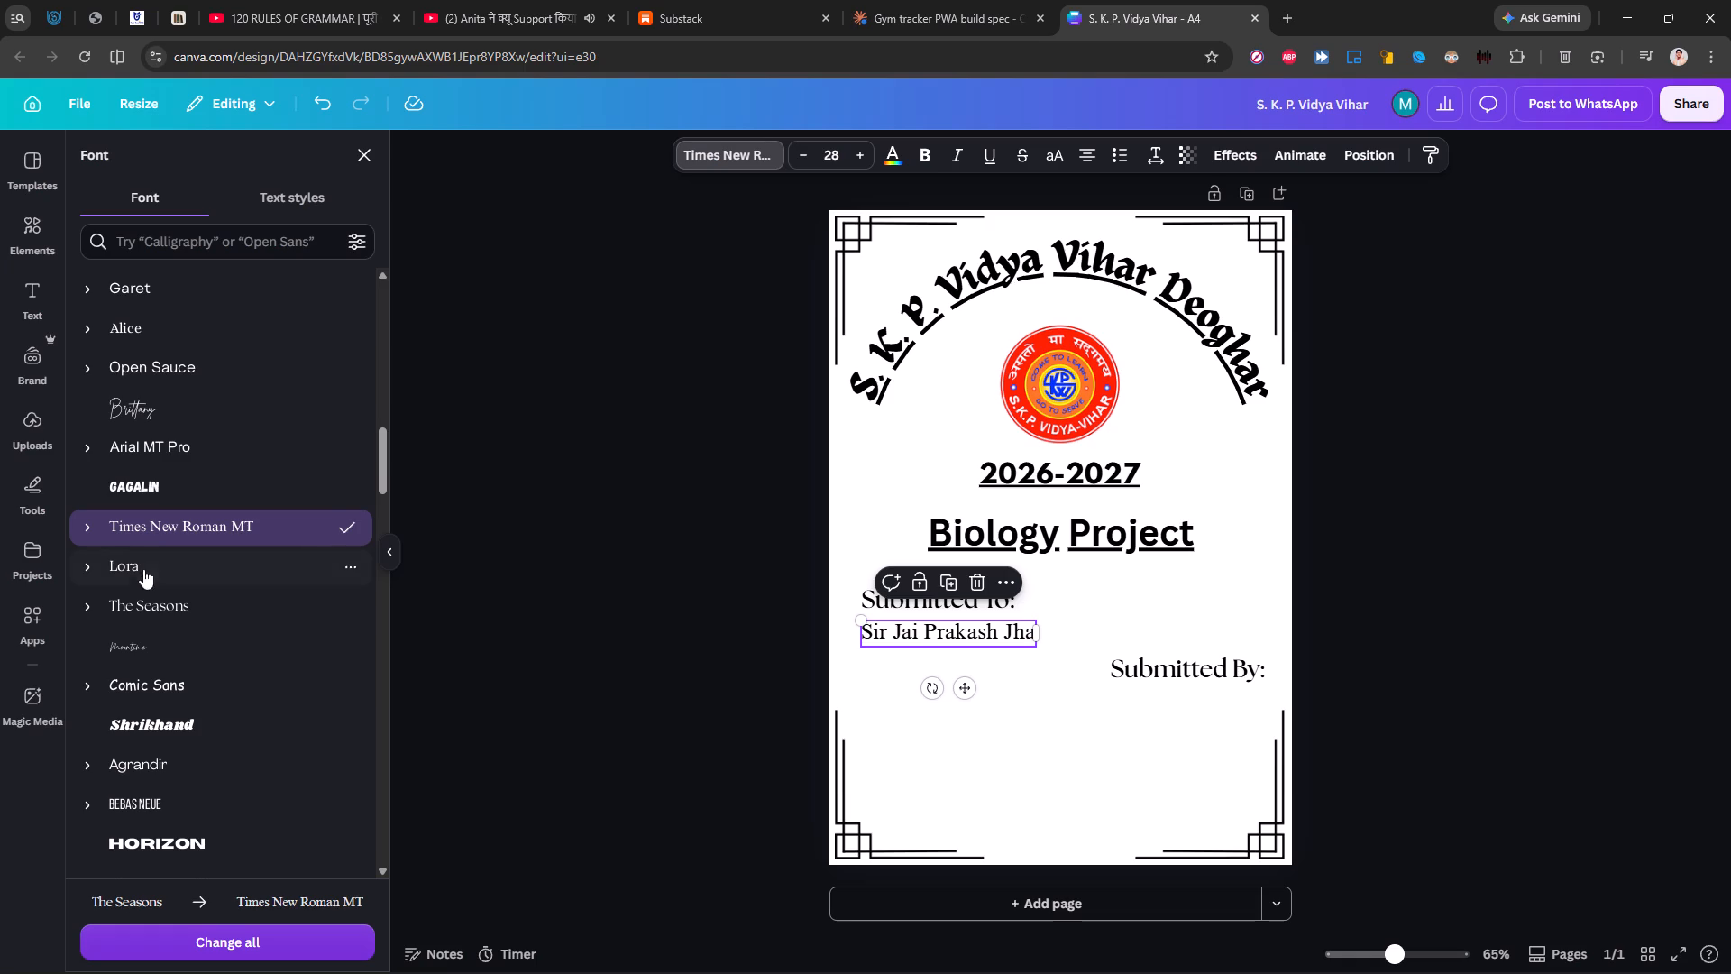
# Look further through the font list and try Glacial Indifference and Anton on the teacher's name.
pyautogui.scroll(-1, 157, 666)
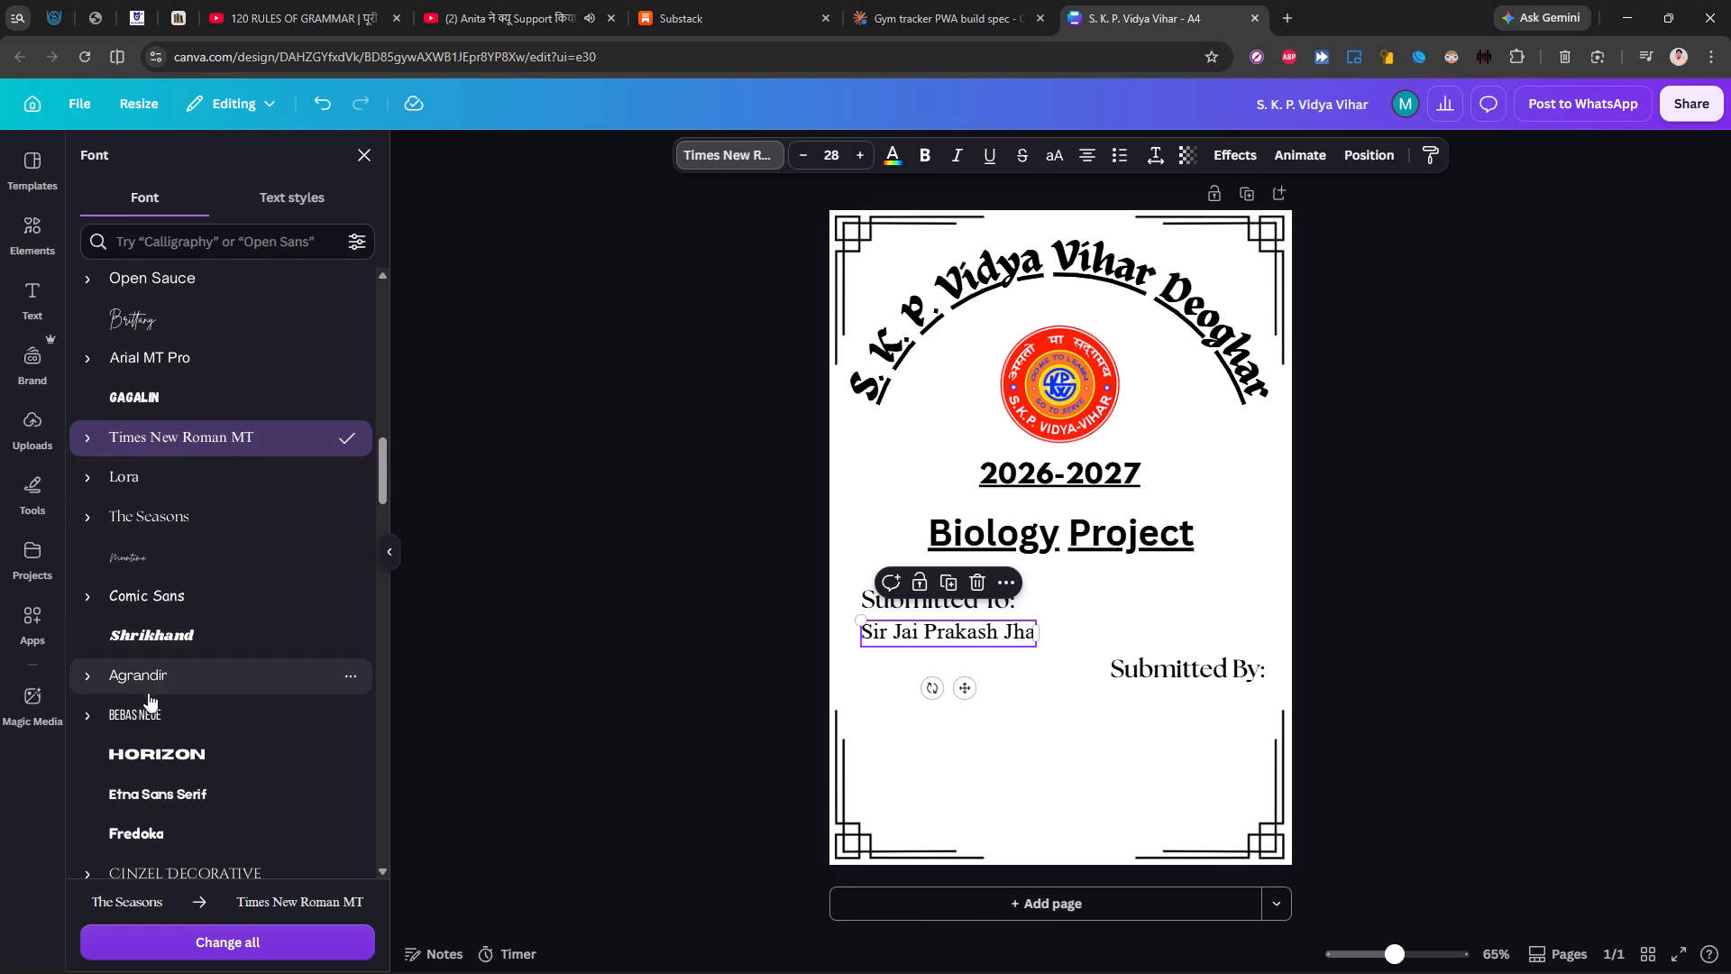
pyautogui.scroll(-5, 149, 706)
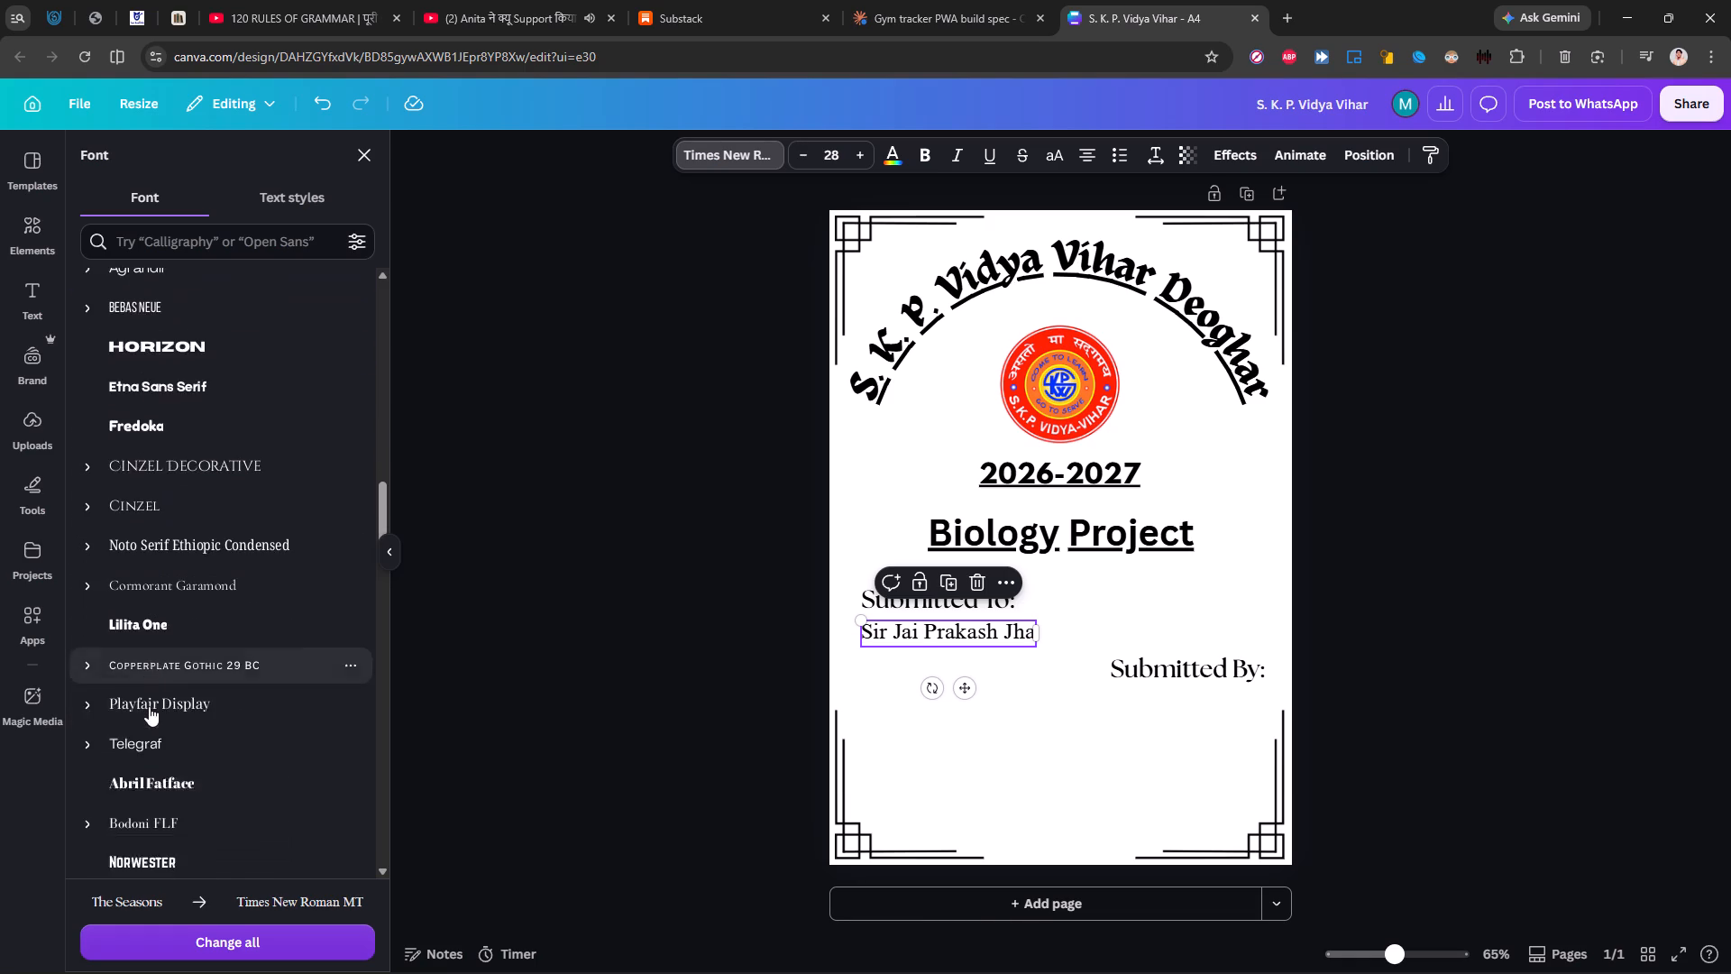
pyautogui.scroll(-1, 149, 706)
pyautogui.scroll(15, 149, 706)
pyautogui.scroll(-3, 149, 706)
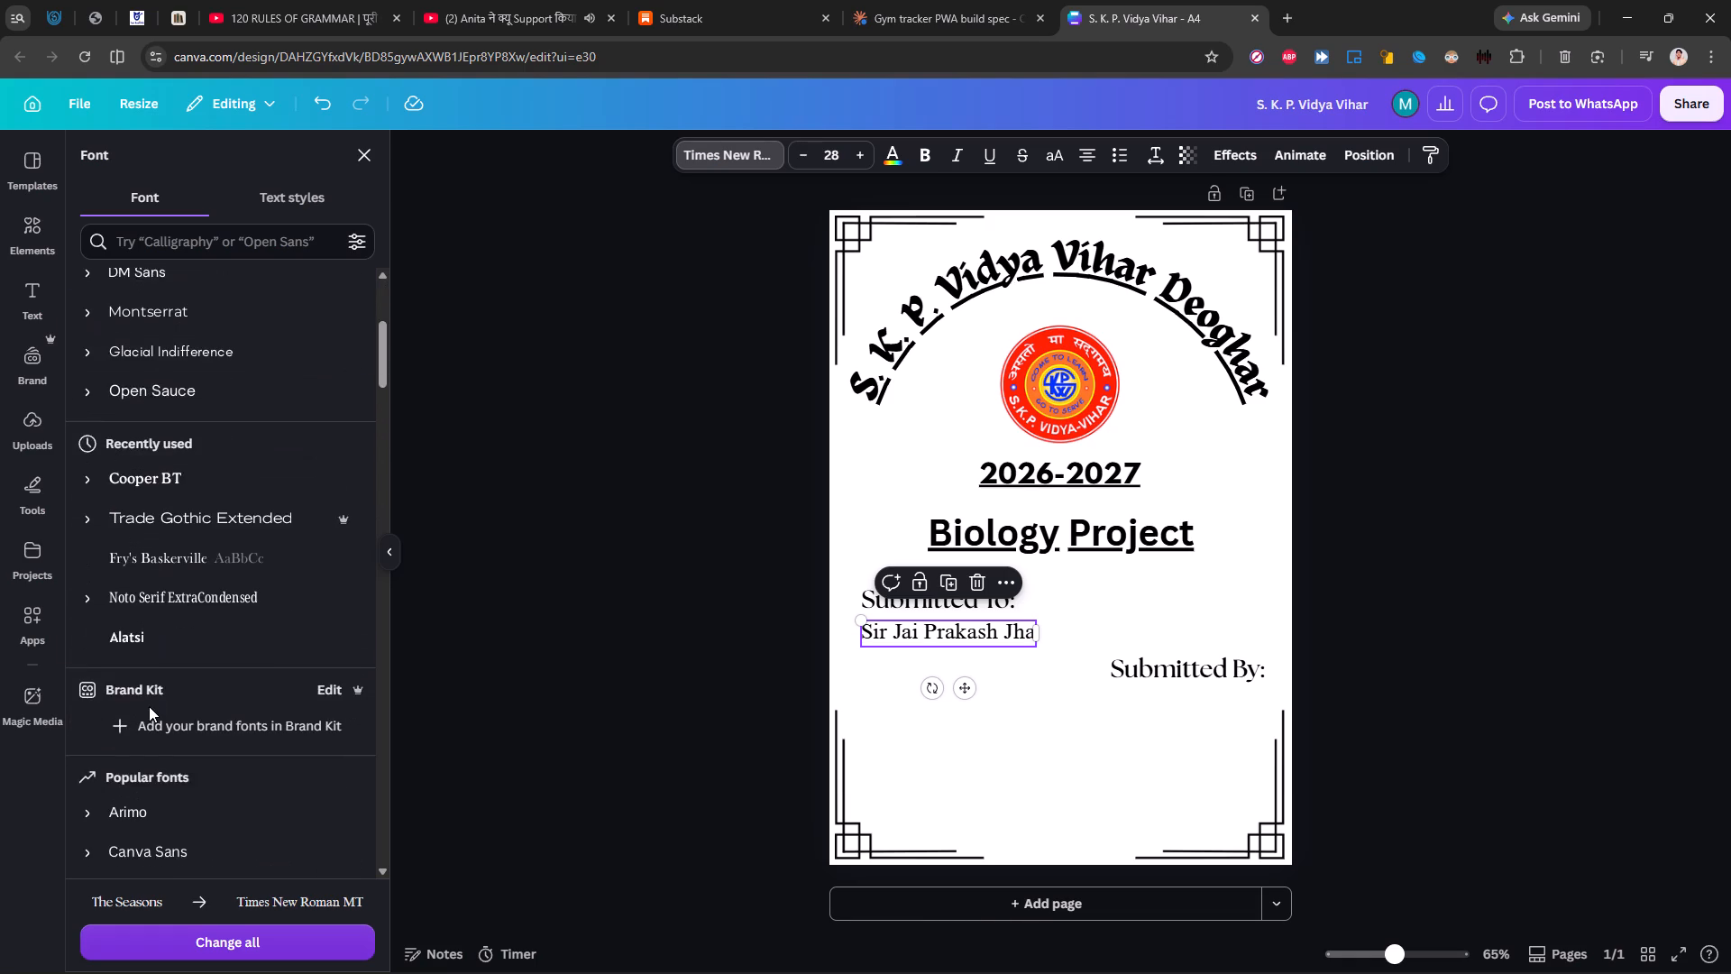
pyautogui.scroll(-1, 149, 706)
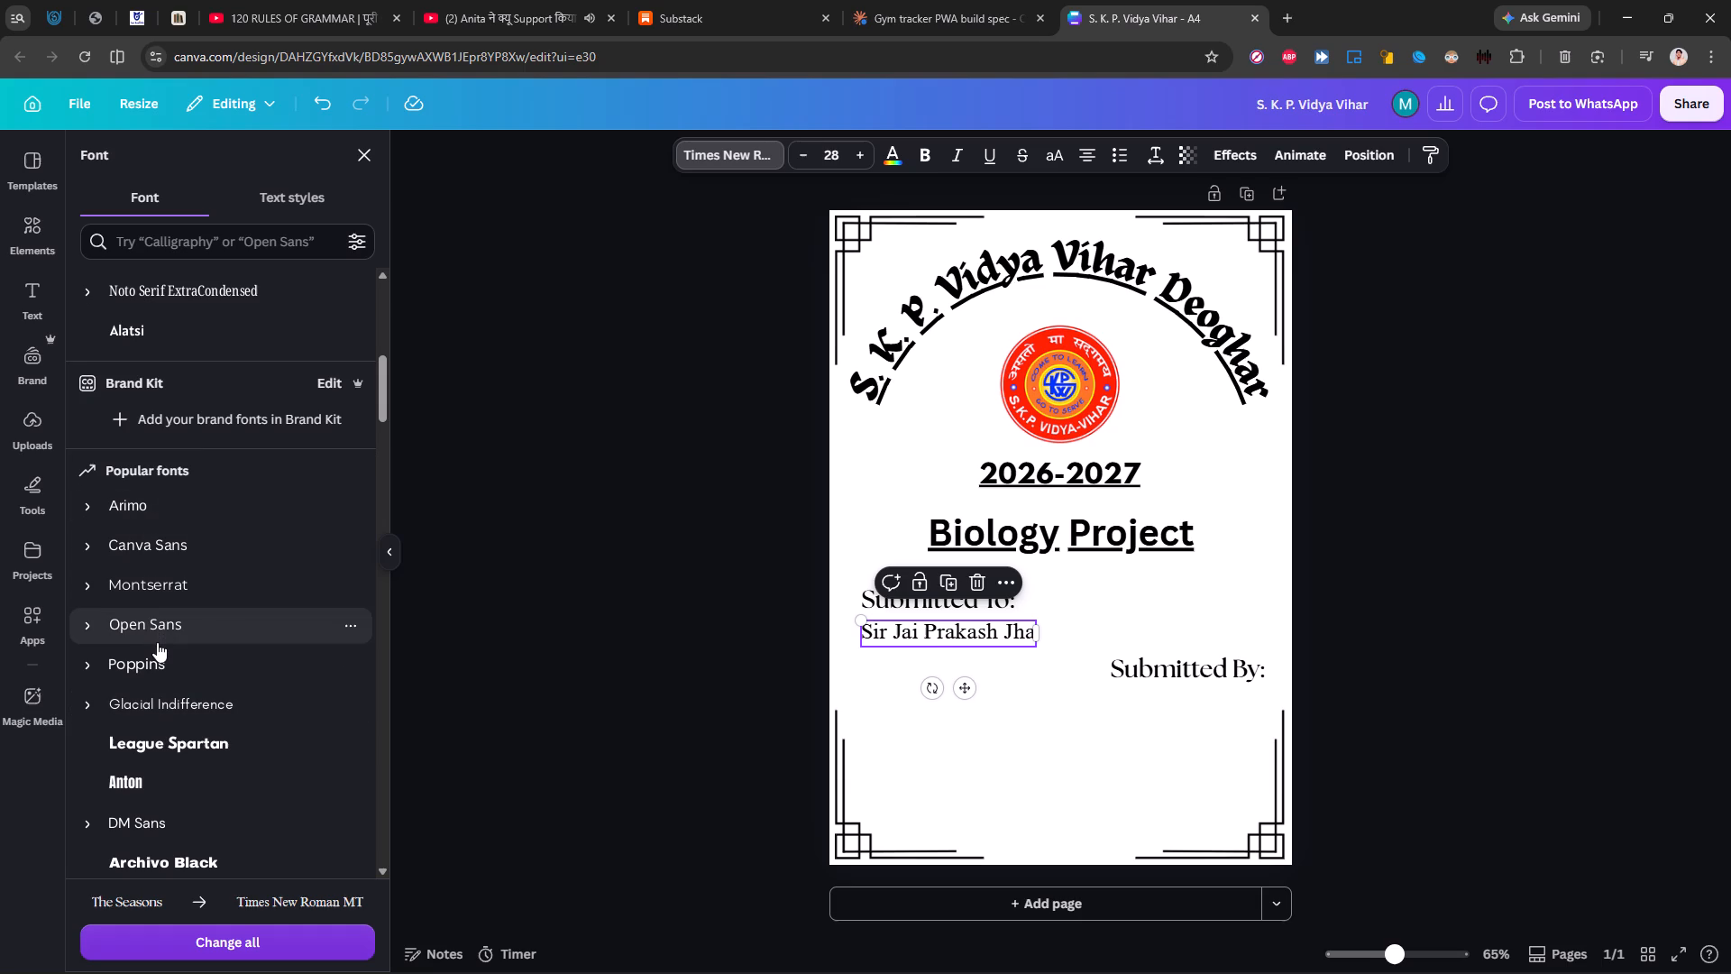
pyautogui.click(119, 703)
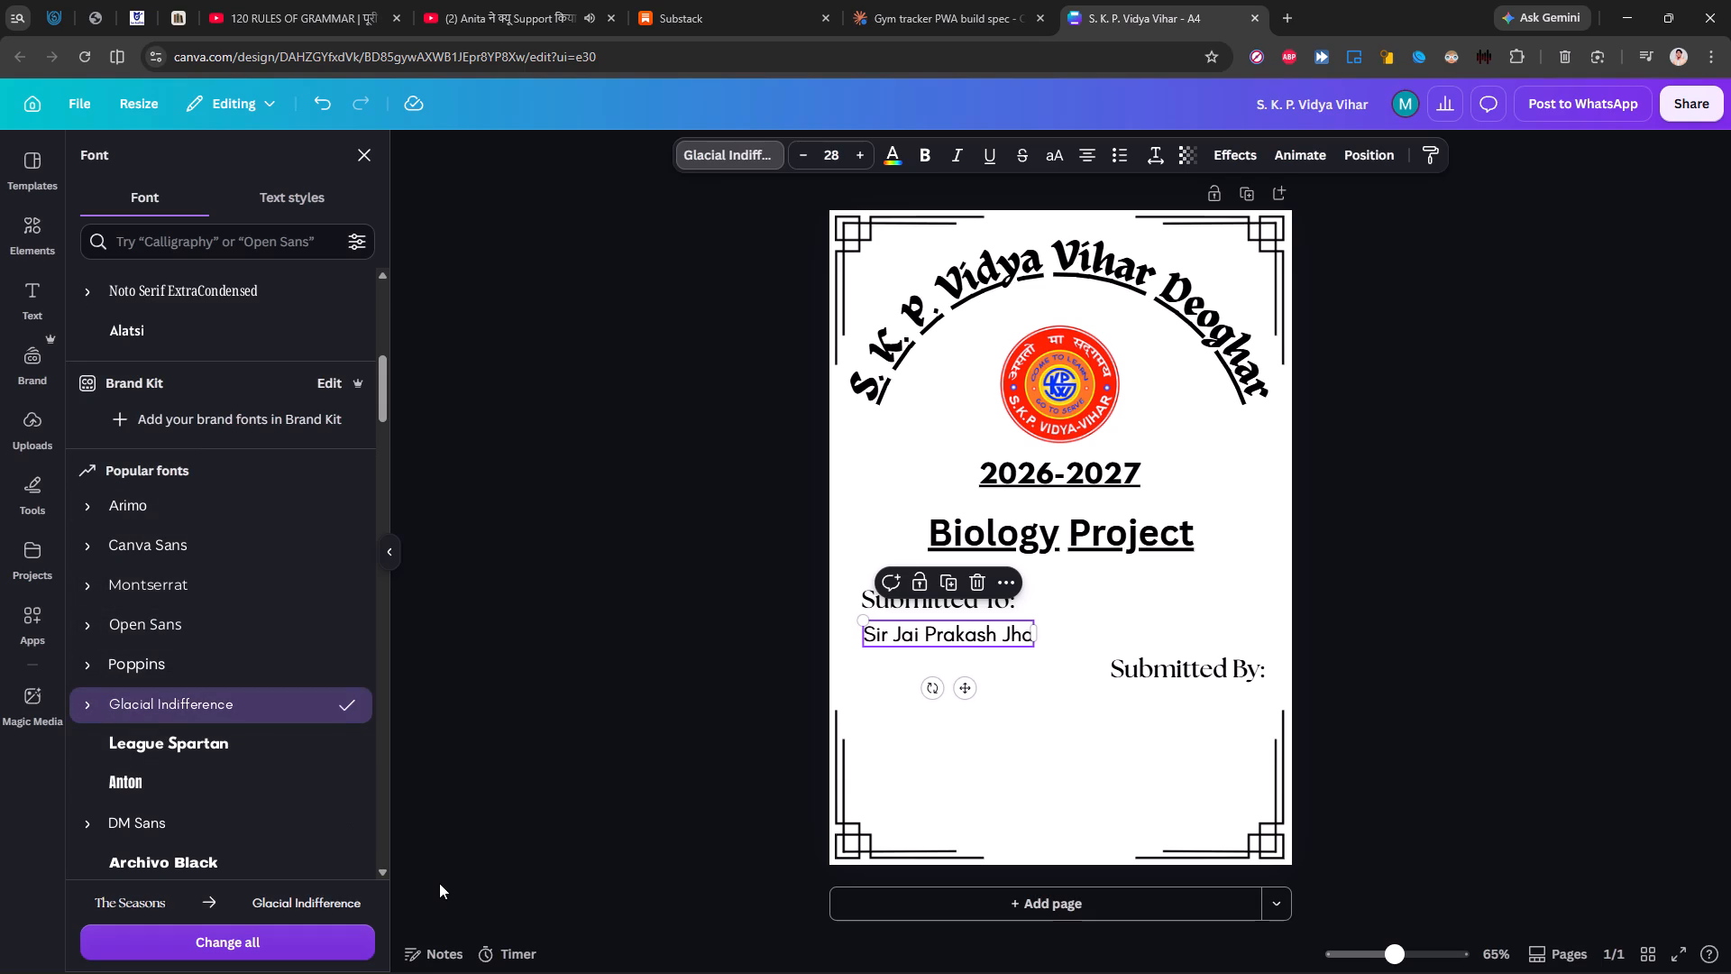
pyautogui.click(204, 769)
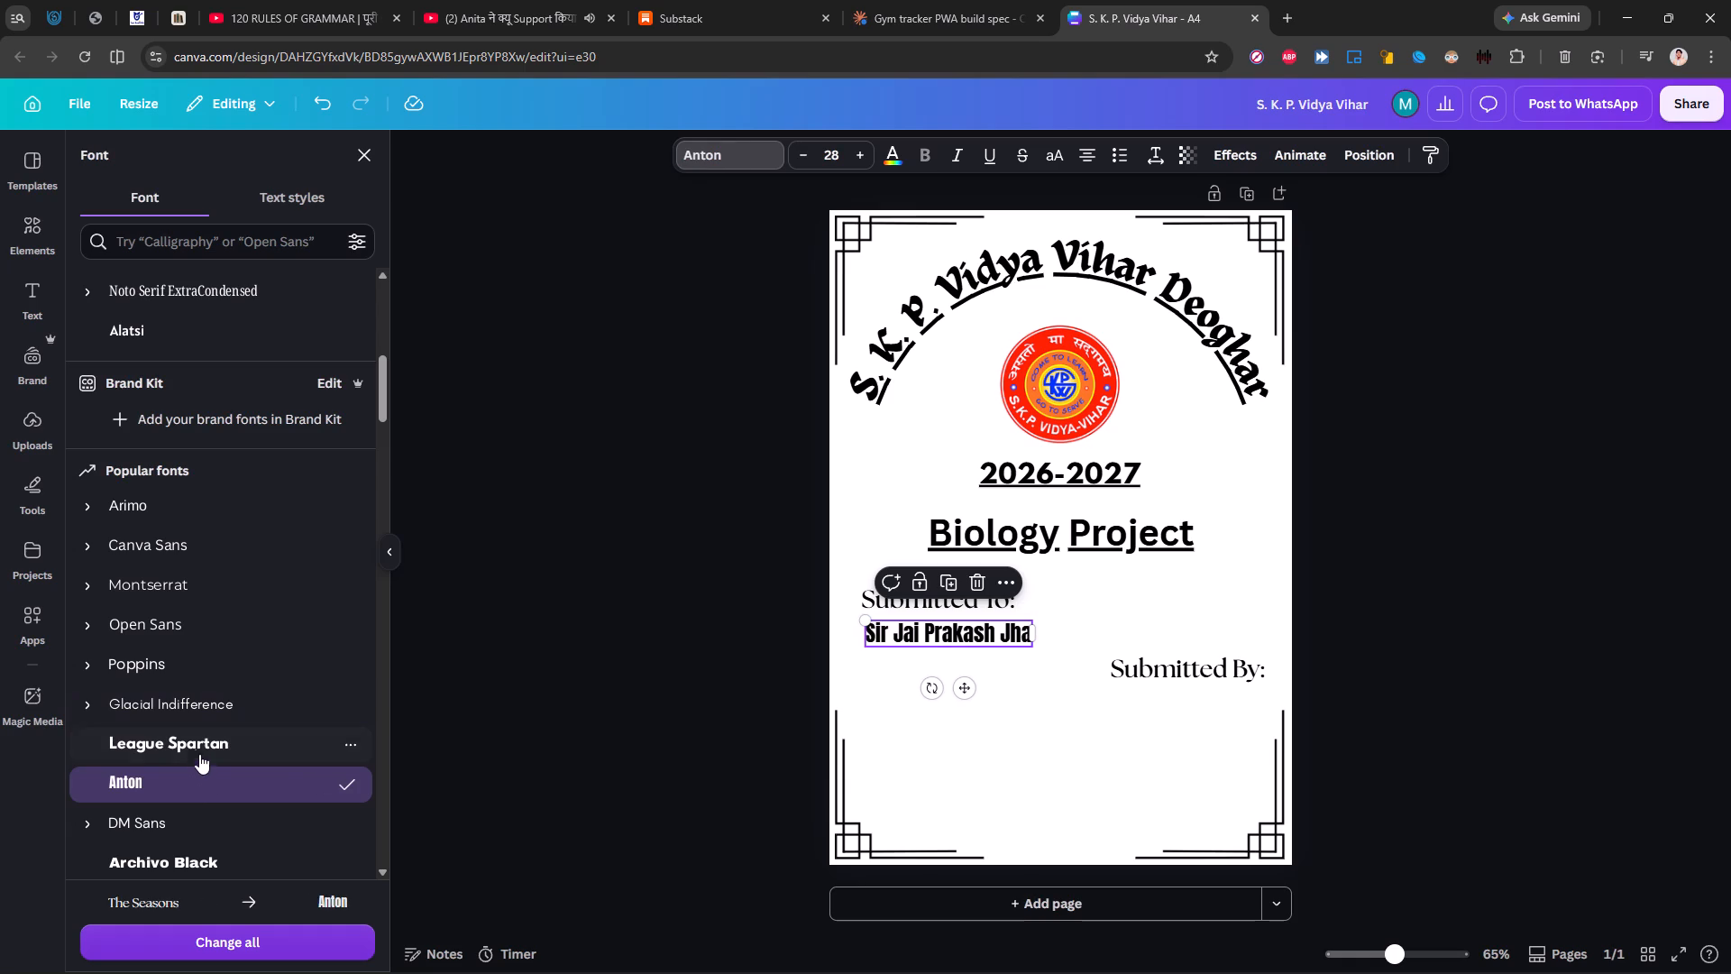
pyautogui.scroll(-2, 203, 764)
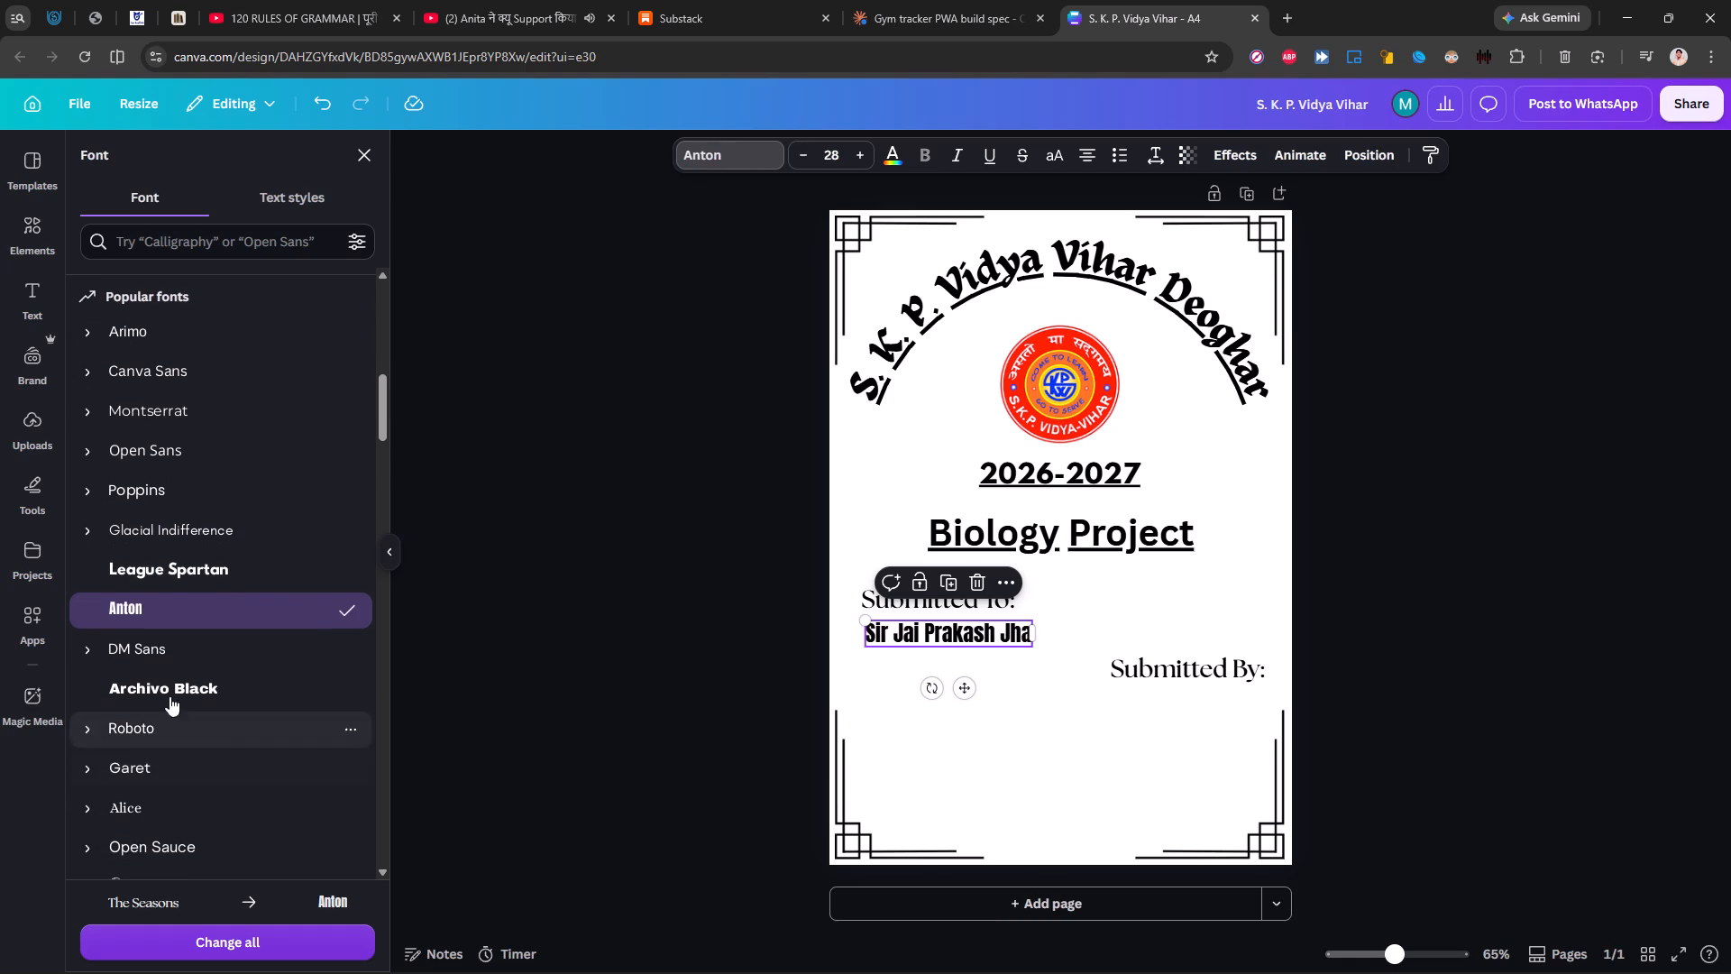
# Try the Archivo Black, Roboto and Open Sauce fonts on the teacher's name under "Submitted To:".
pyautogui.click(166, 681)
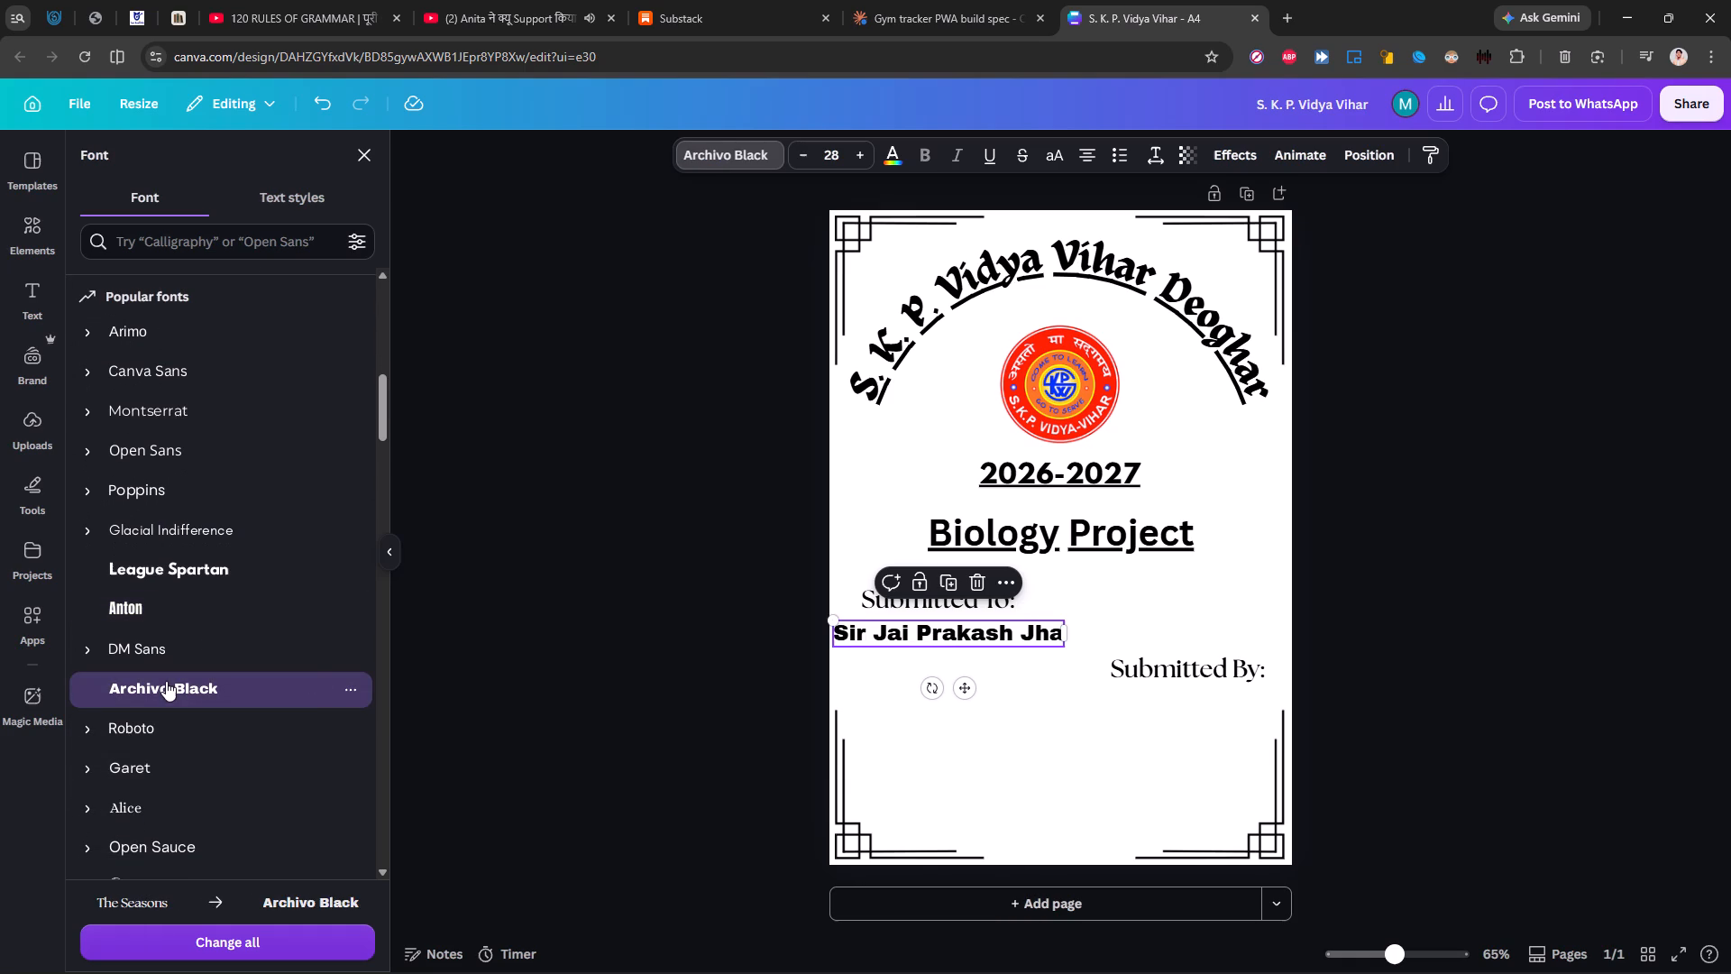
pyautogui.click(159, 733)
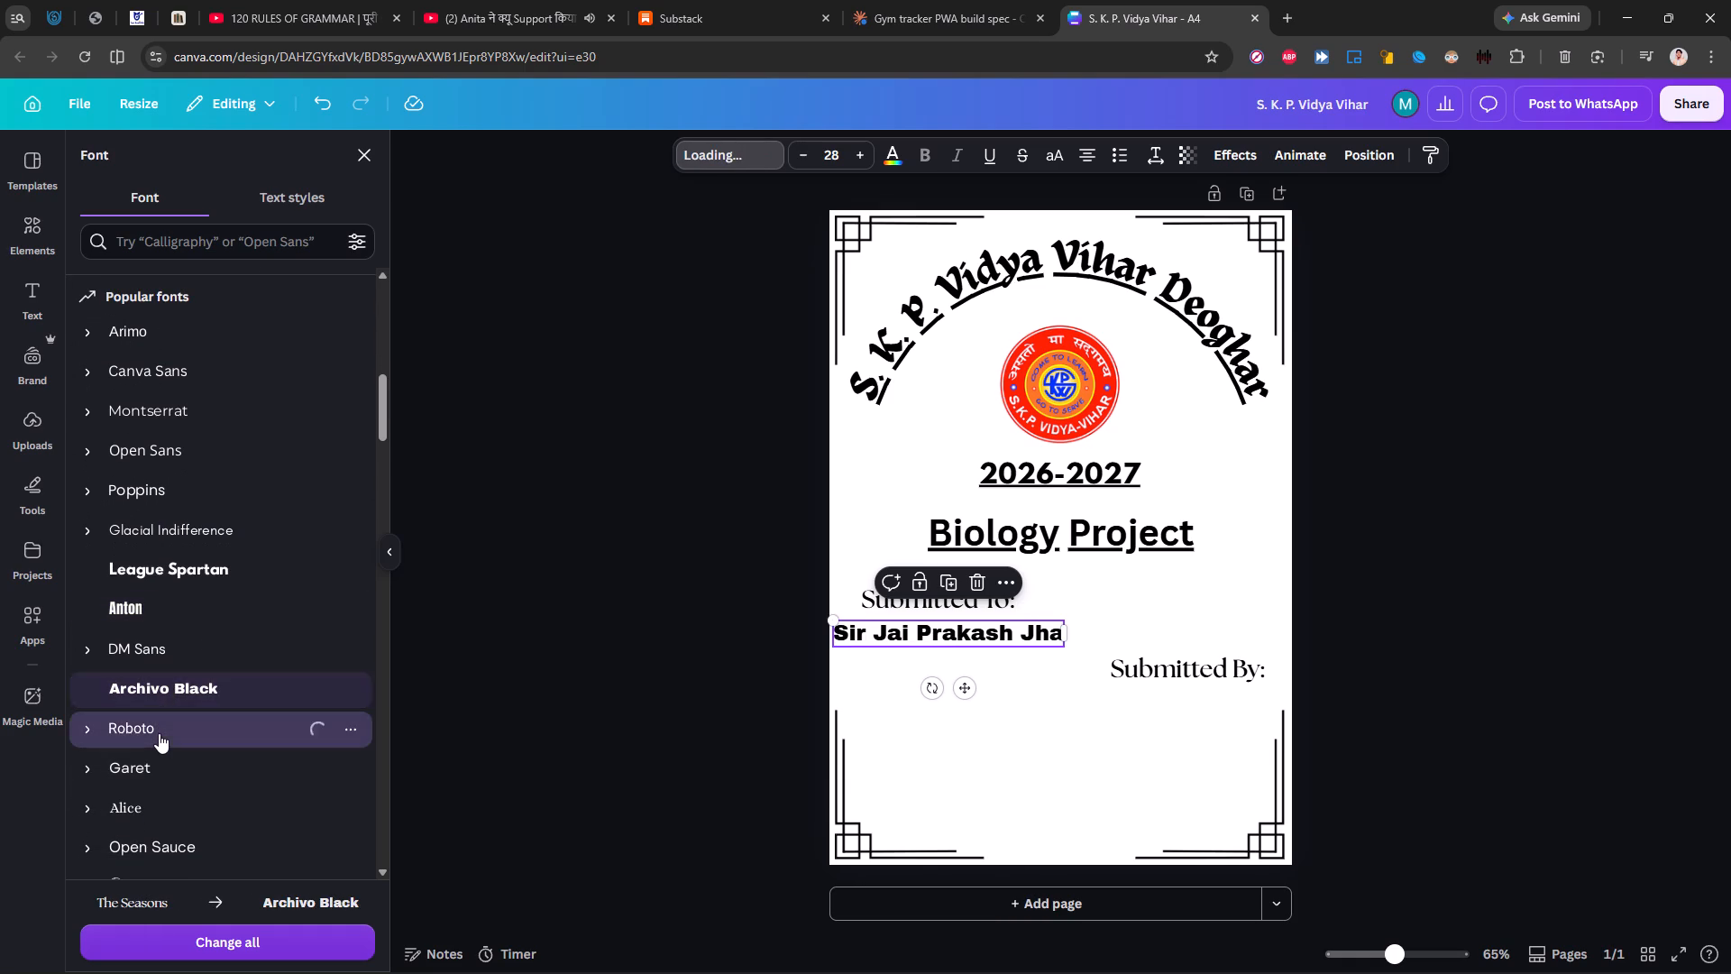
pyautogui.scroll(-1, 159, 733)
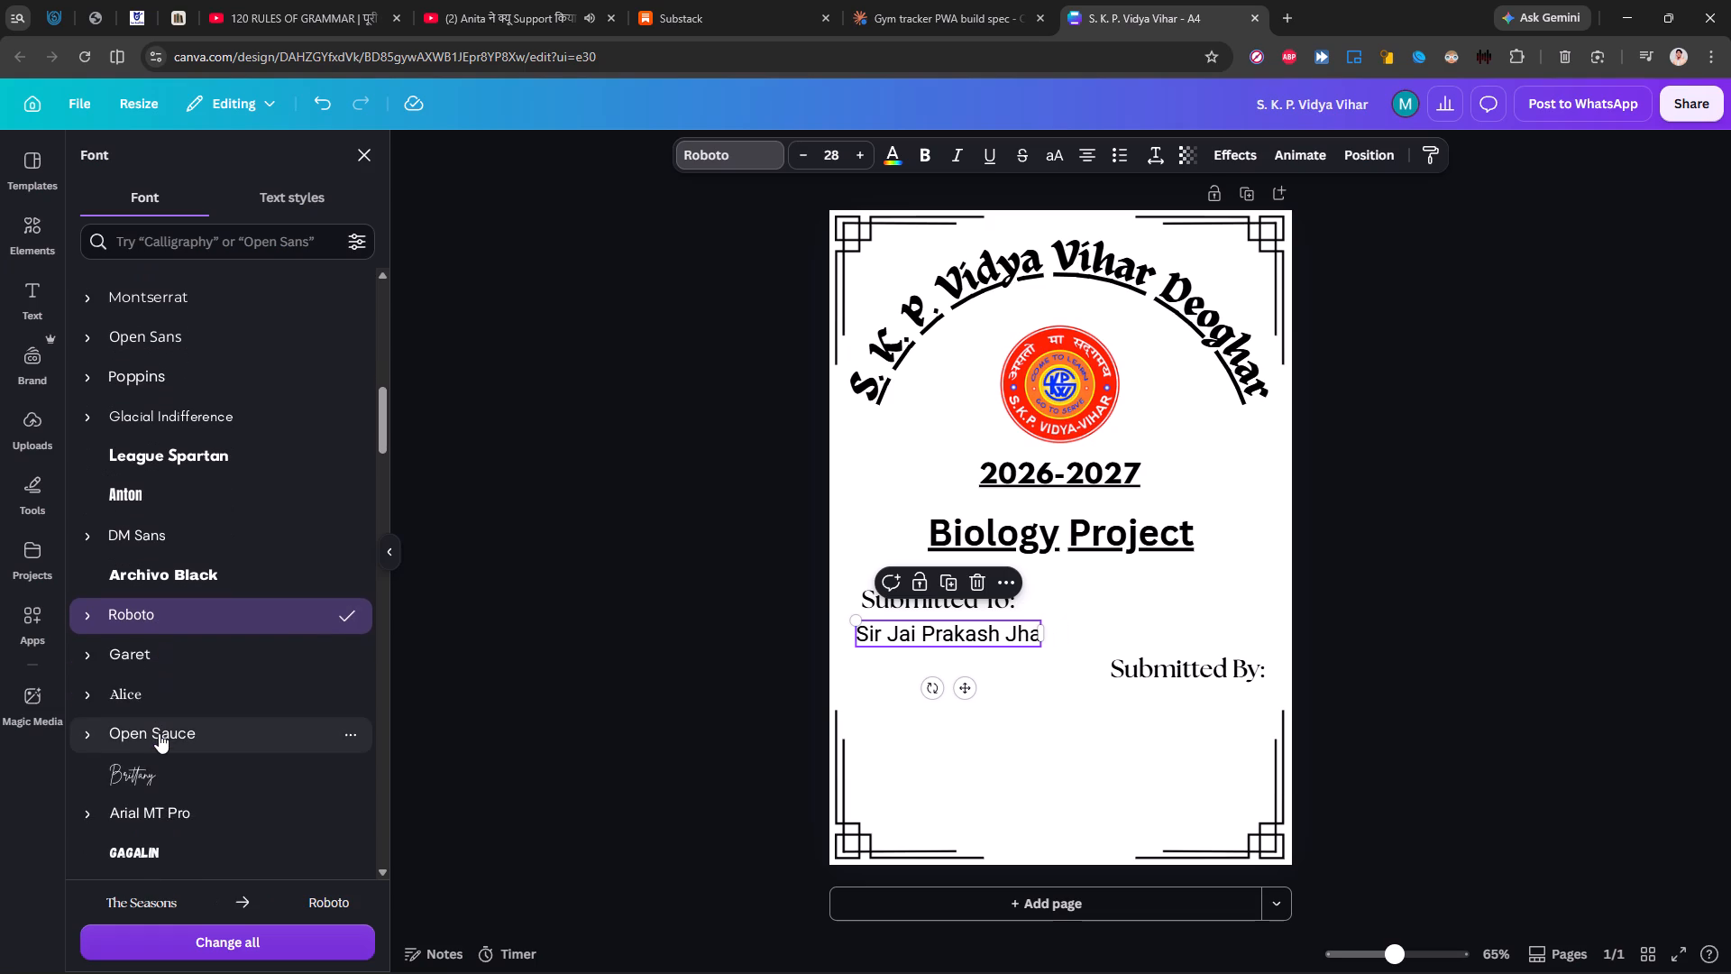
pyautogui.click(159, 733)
# Apply the Alice font to the teacher's name under "Submitted To:" and make it bold.
pyautogui.click(135, 693)
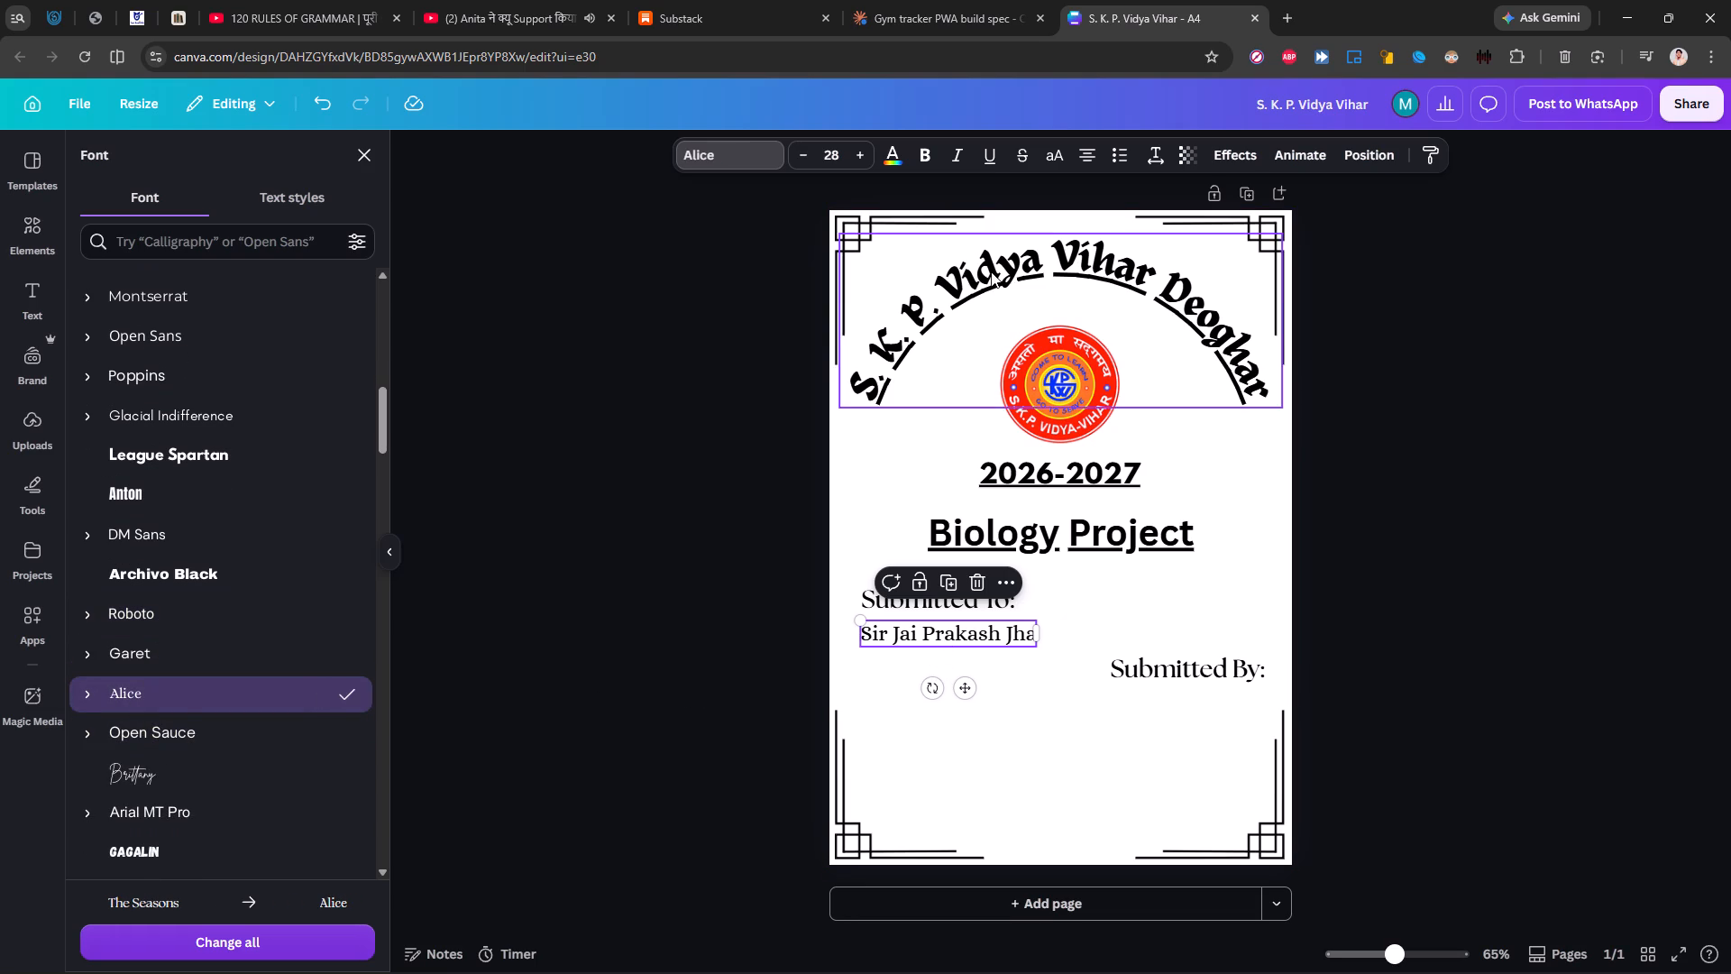
pyautogui.click(920, 156)
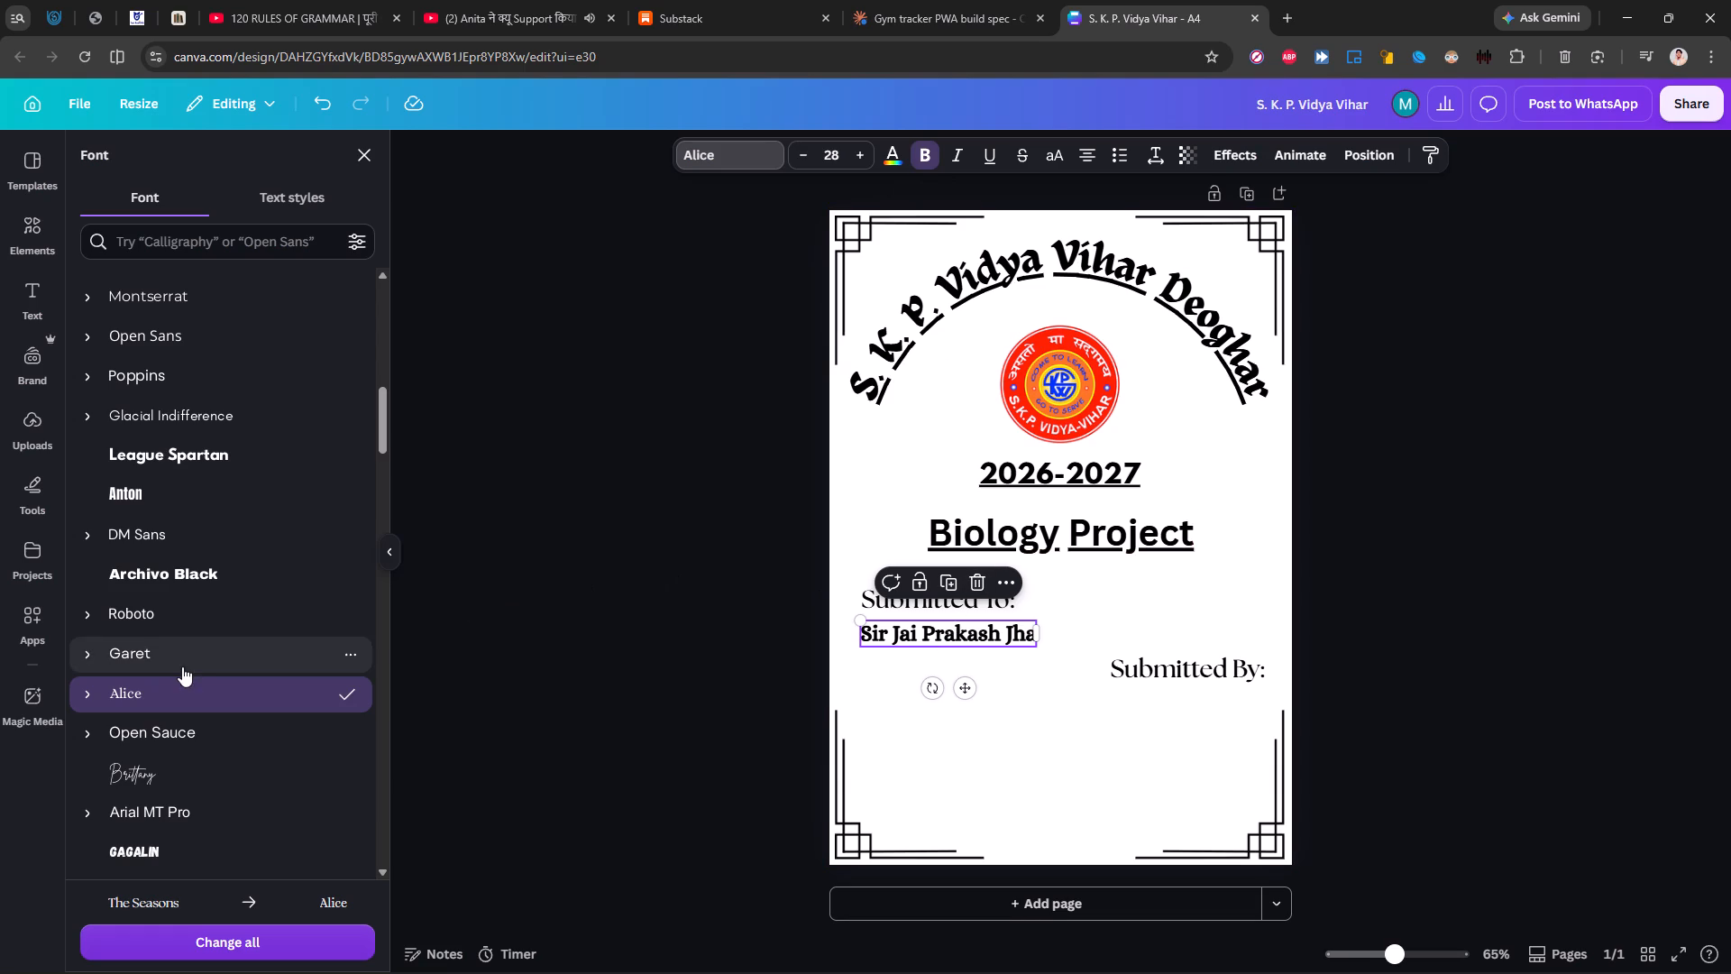
# Look through the document, recently used and popular fonts for the "Submitted To:" heading, and open the font search.
pyautogui.click(891, 608)
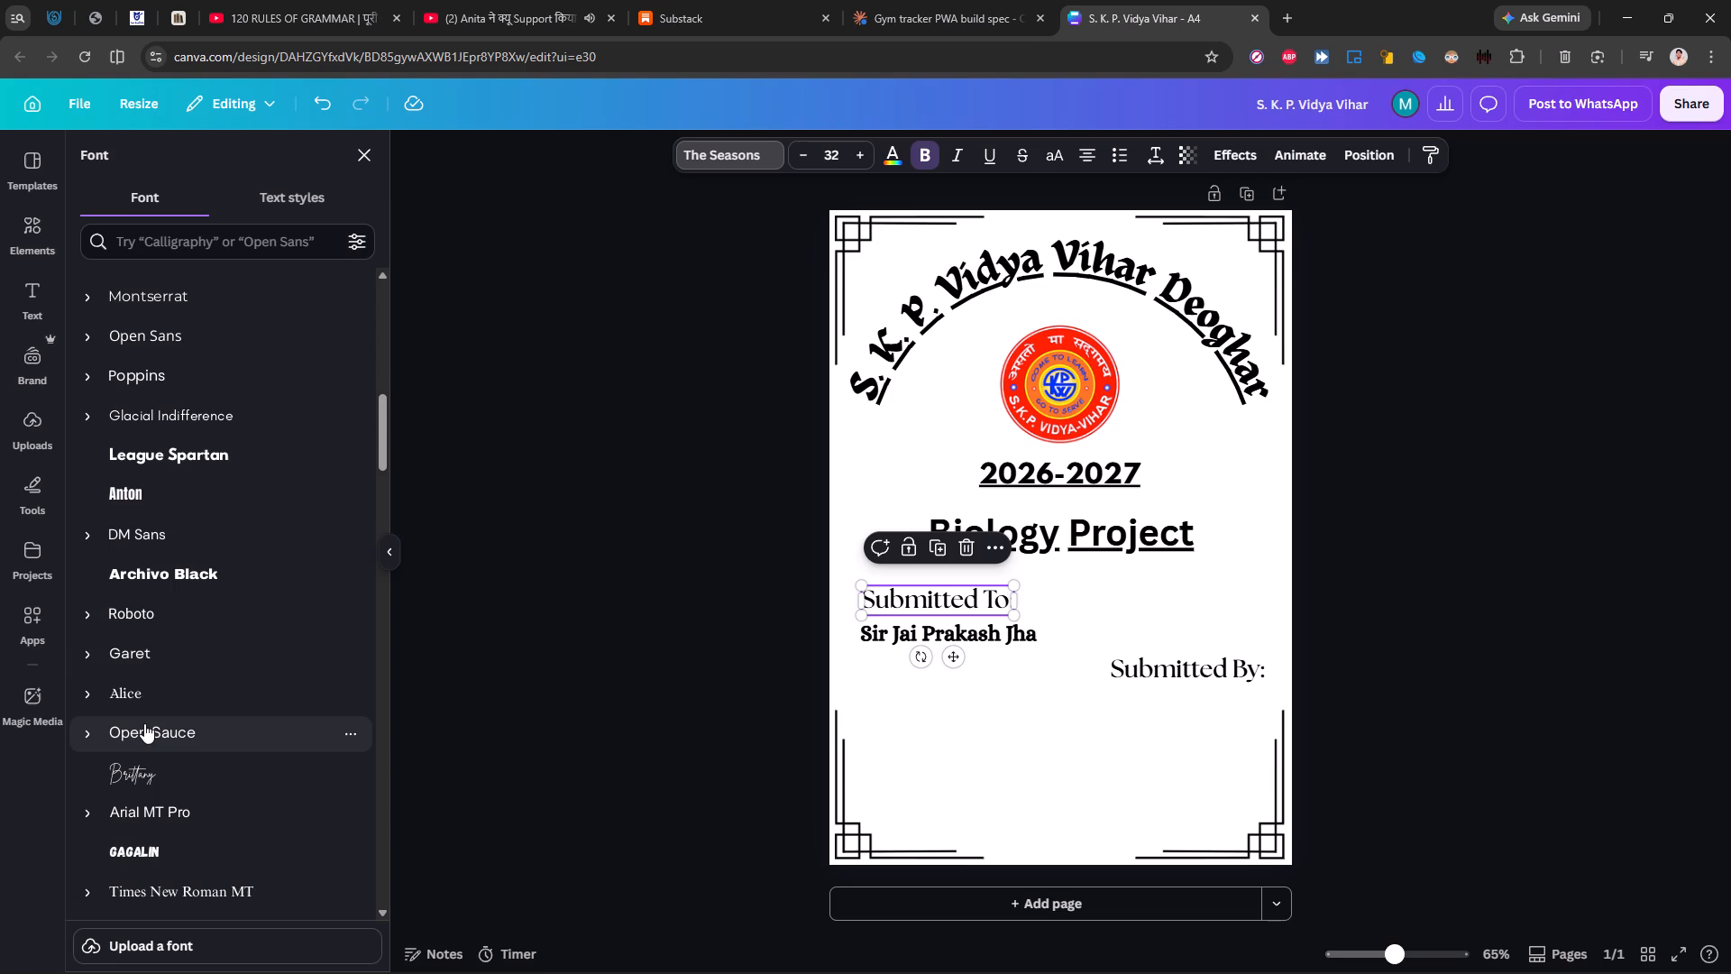
pyautogui.scroll(-2, 154, 488)
pyautogui.scroll(10, 154, 488)
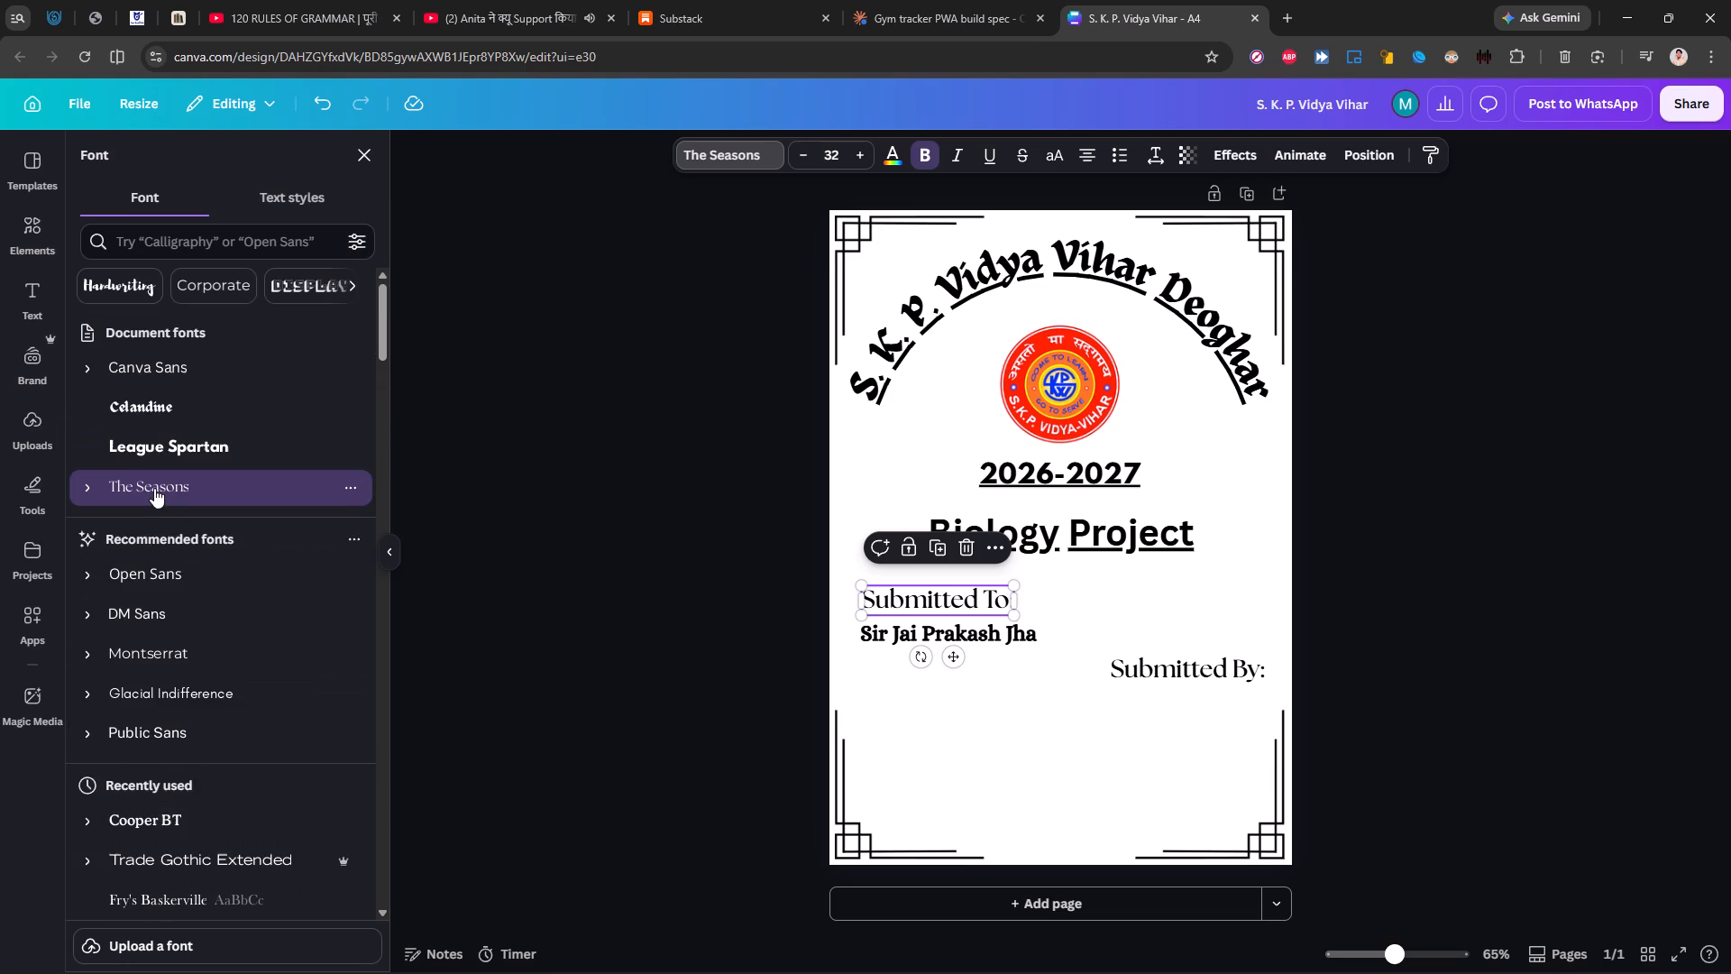
pyautogui.scroll(2, 154, 488)
pyautogui.scroll(-5, 177, 641)
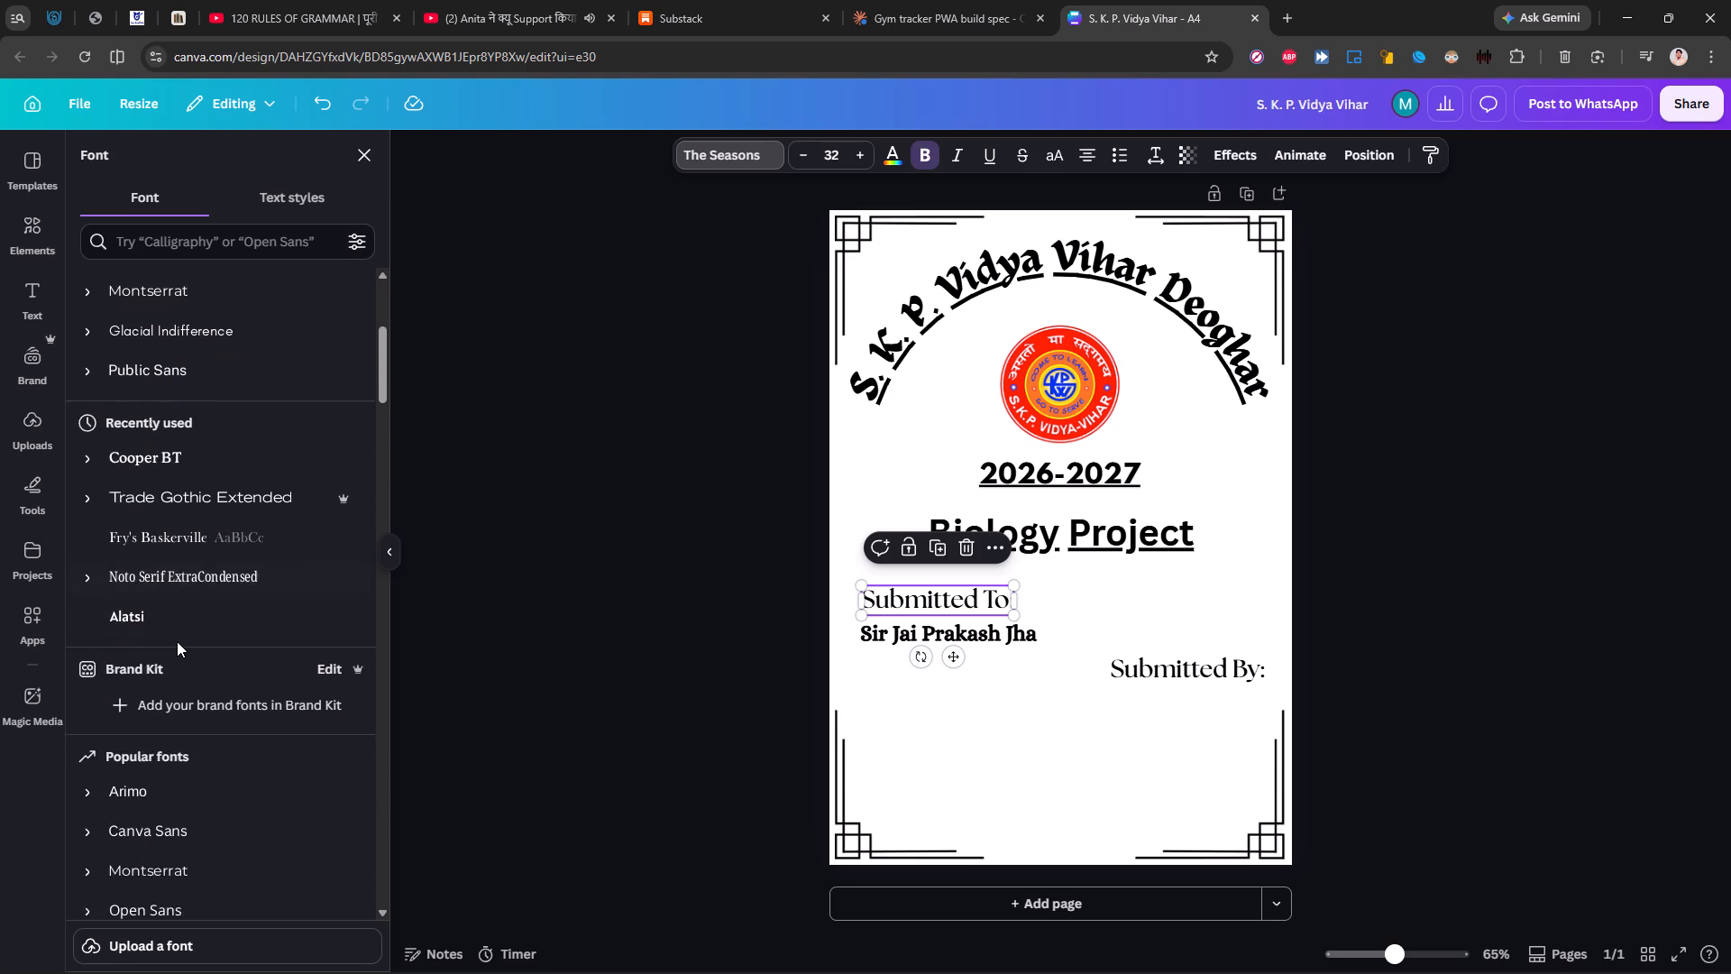
pyautogui.scroll(-4, 177, 641)
pyautogui.click(180, 252)
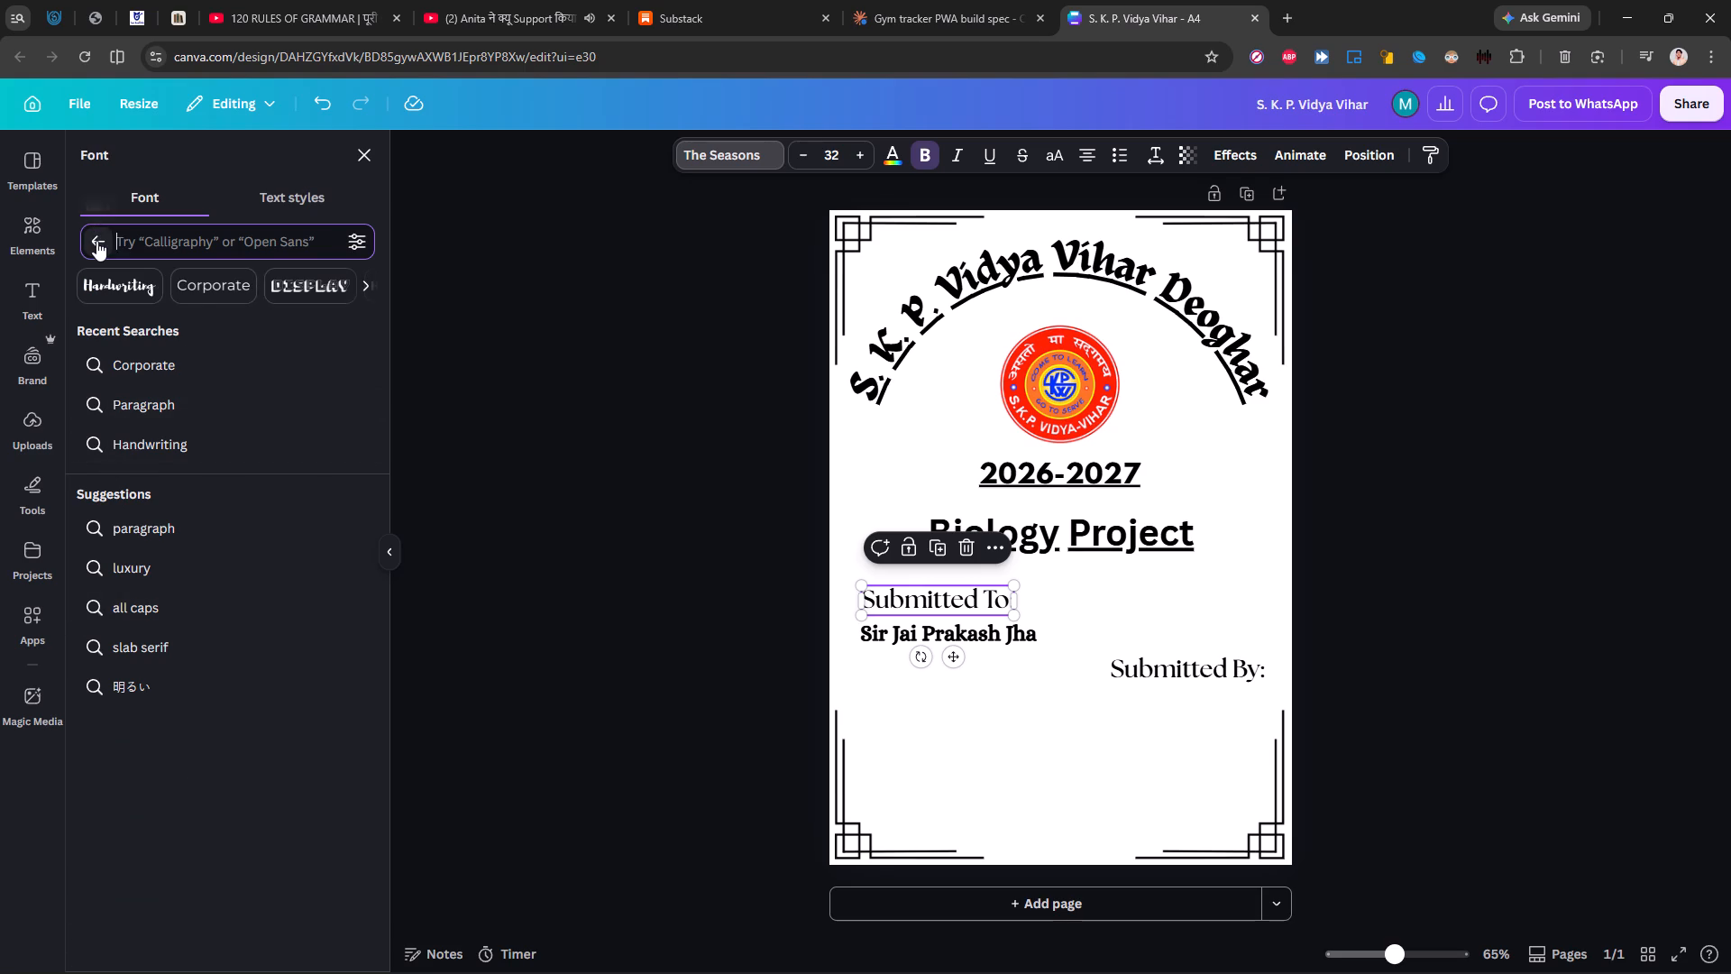
# Apply the Alice font to the "Submitted To:" heading.
pyautogui.click(96, 241)
pyautogui.click(117, 731)
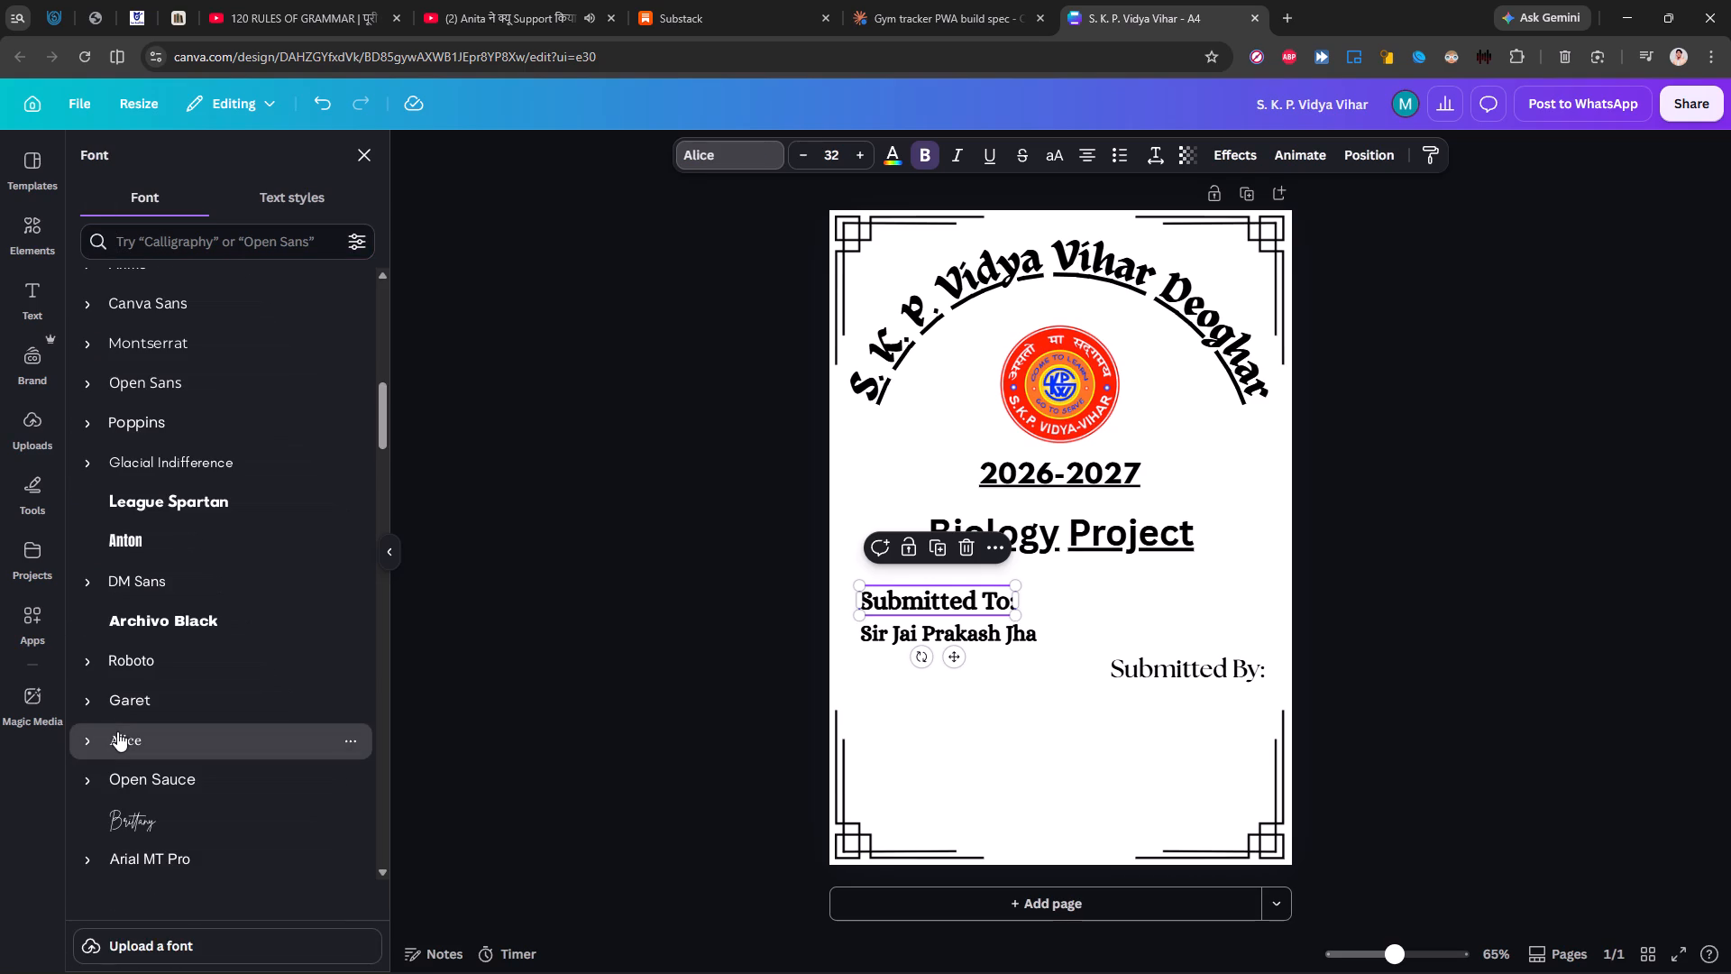
# Change the teacher's name under "Submitted To:" to the The Seasons font.
pyautogui.click(1016, 636)
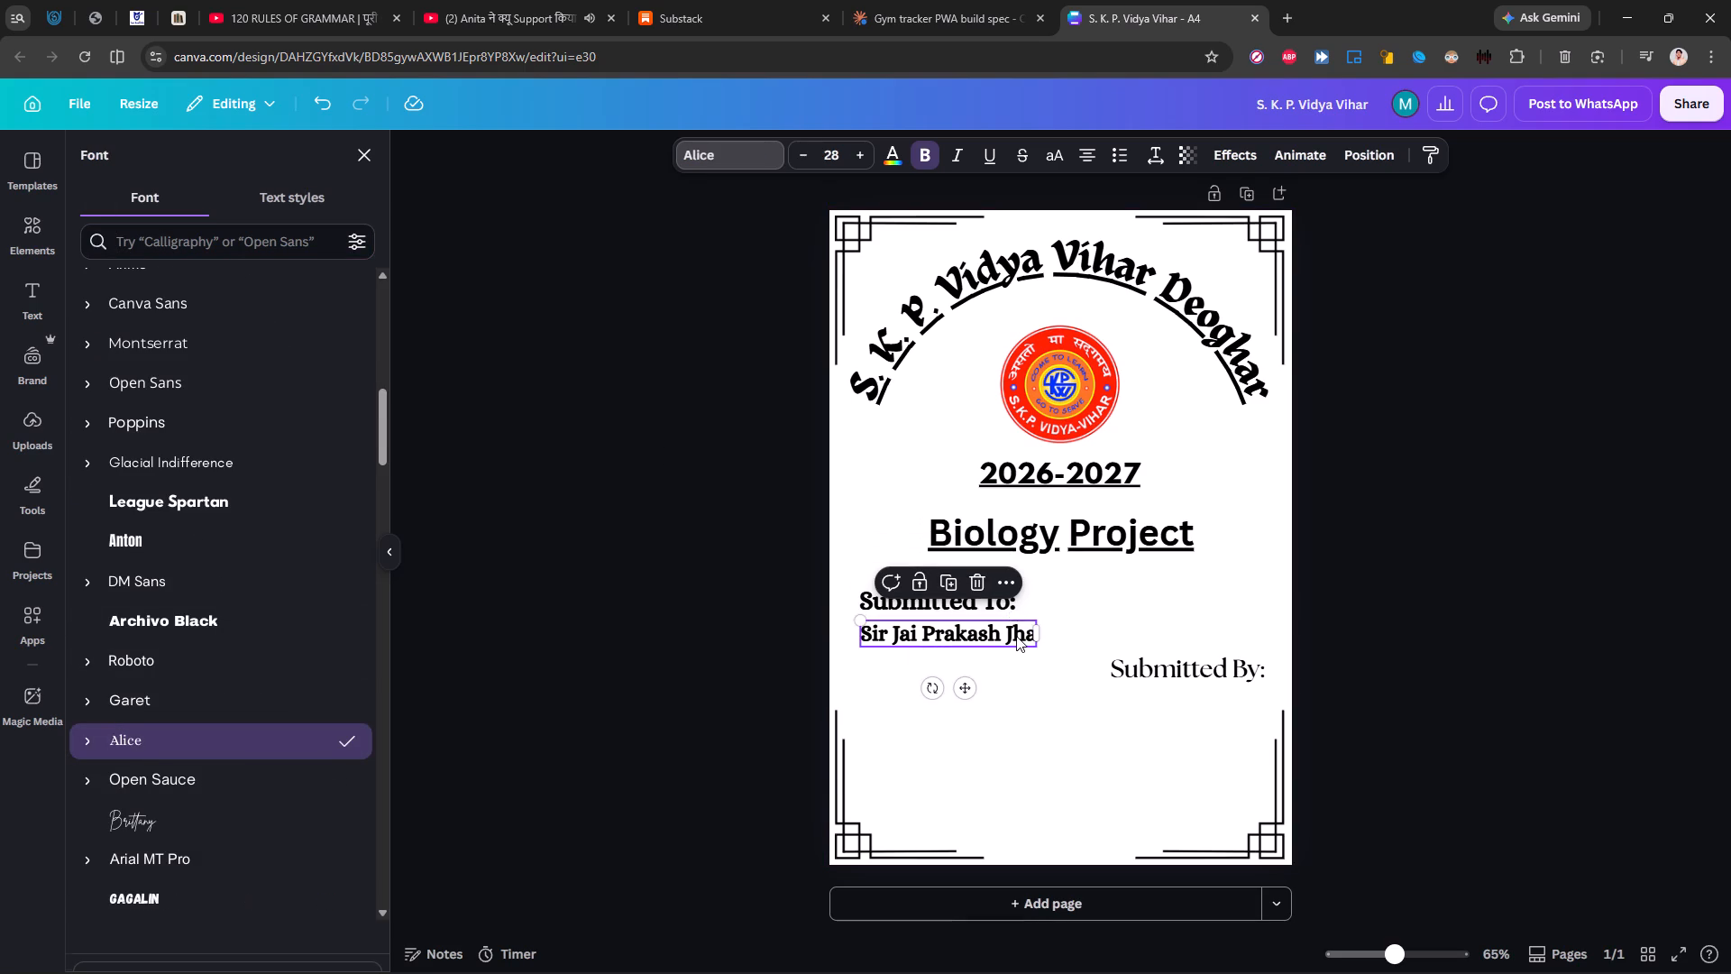
pyautogui.scroll(7, 99, 674)
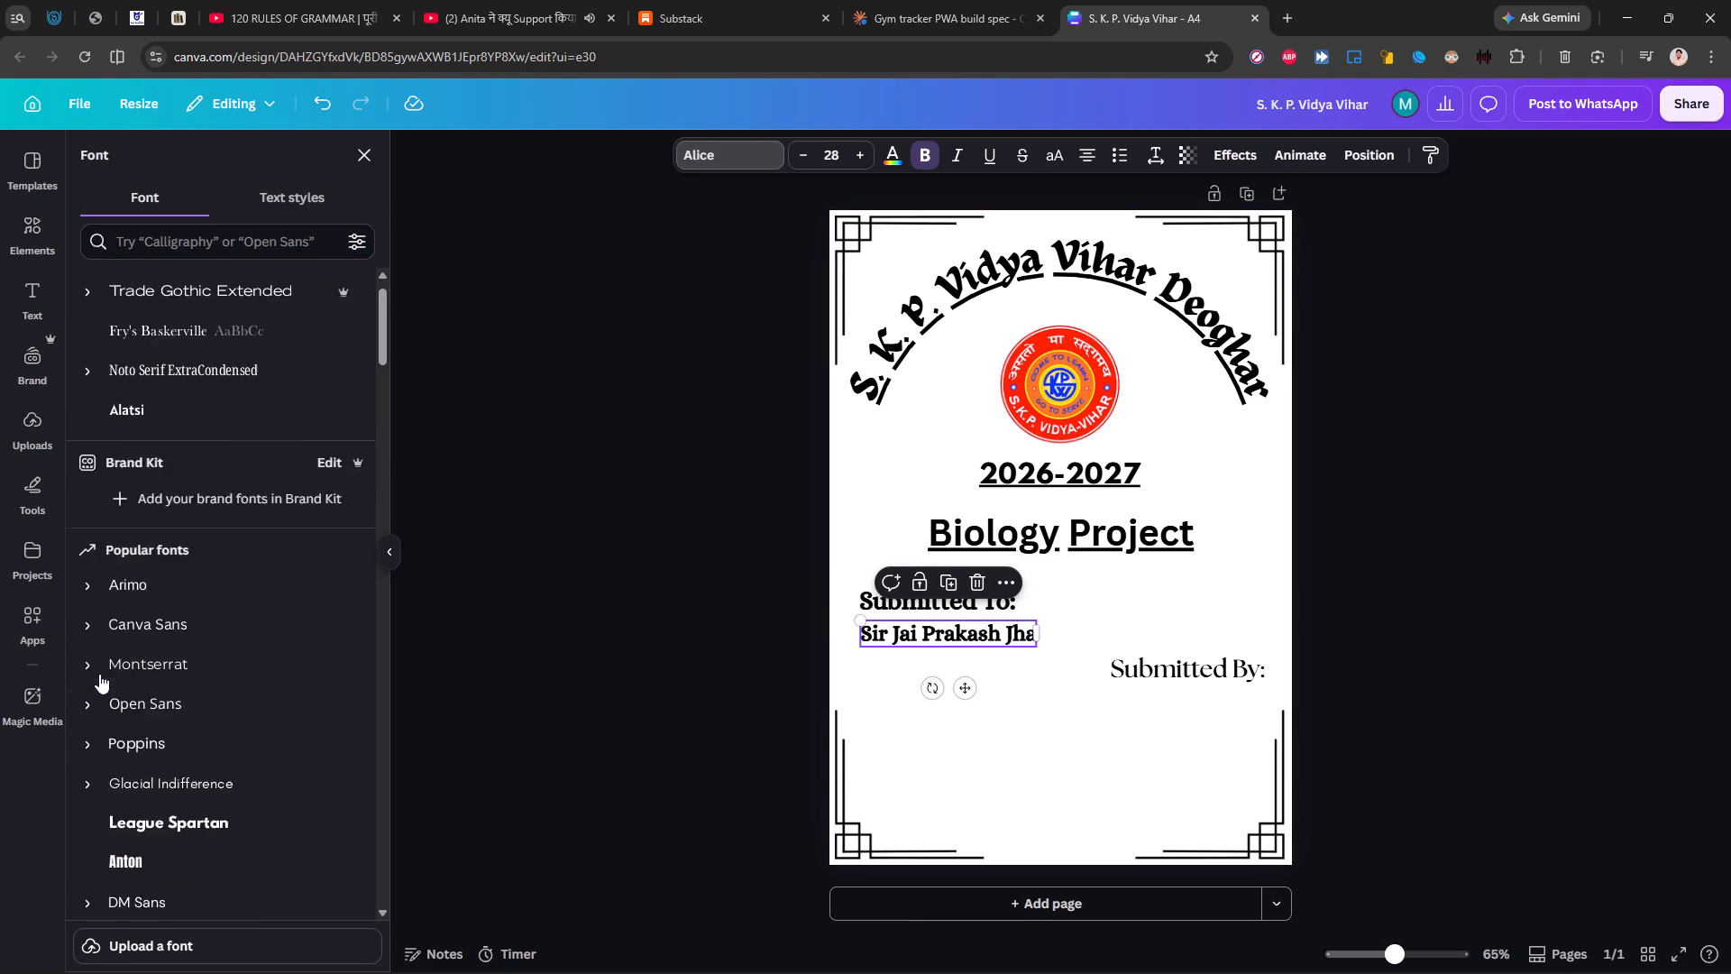
pyautogui.scroll(8, 99, 674)
pyautogui.click(163, 487)
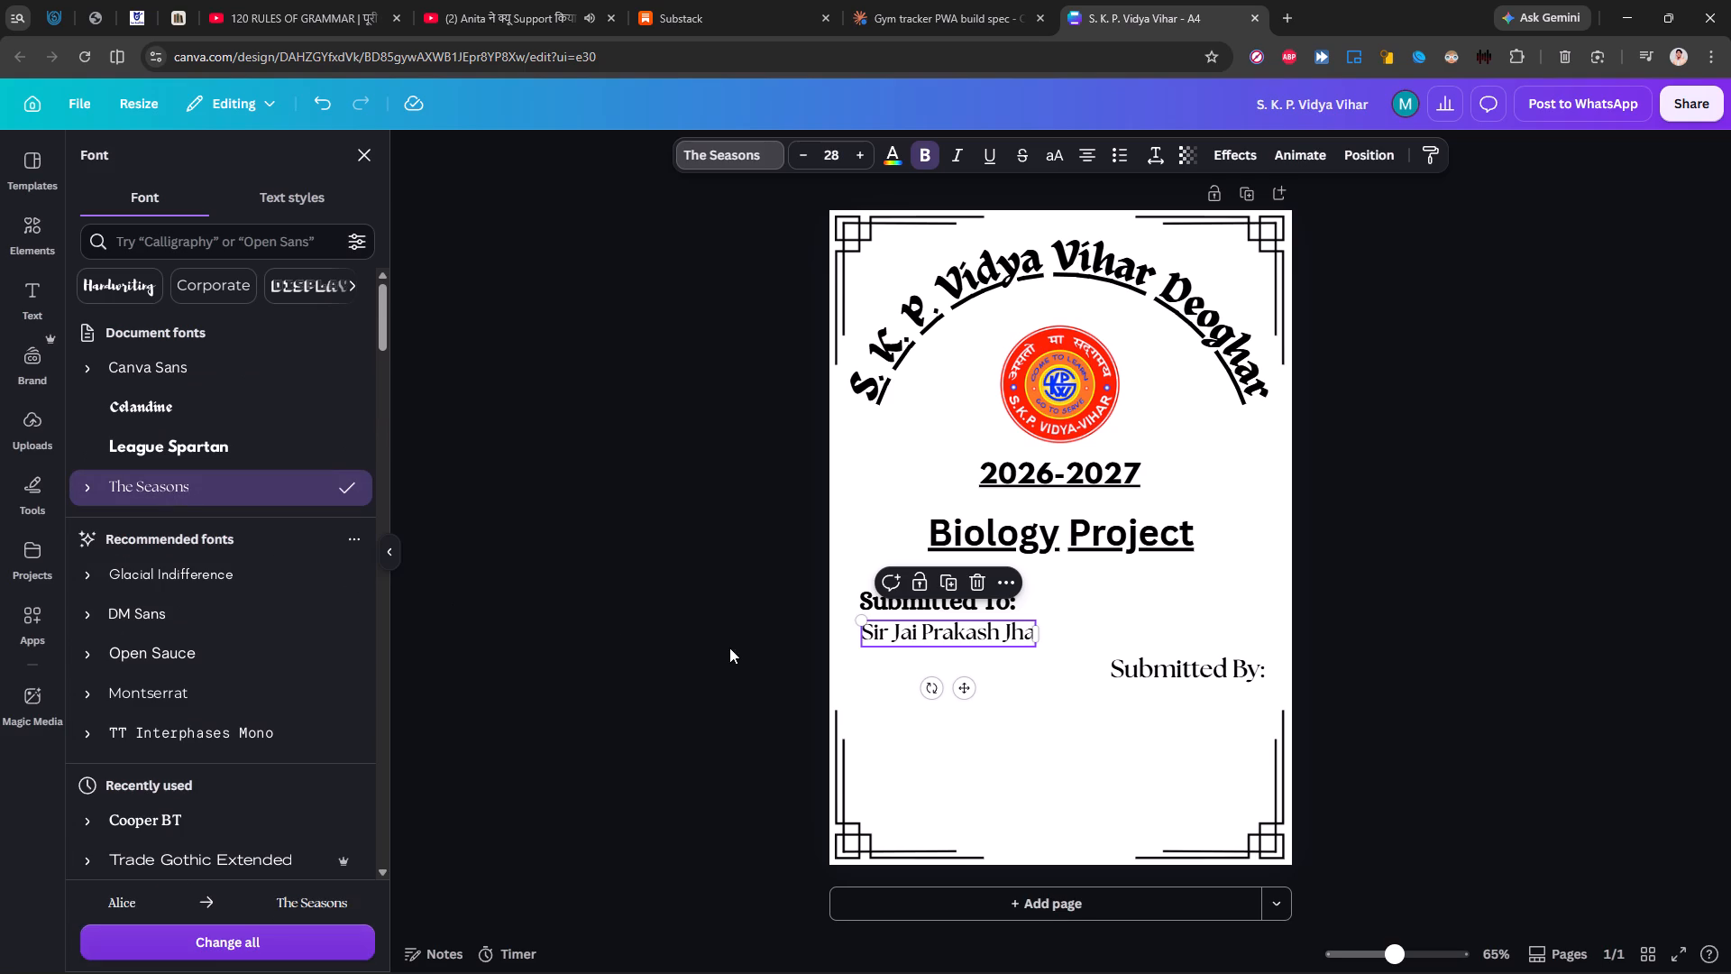
pyautogui.click(944, 641)
pyautogui.click(1056, 684)
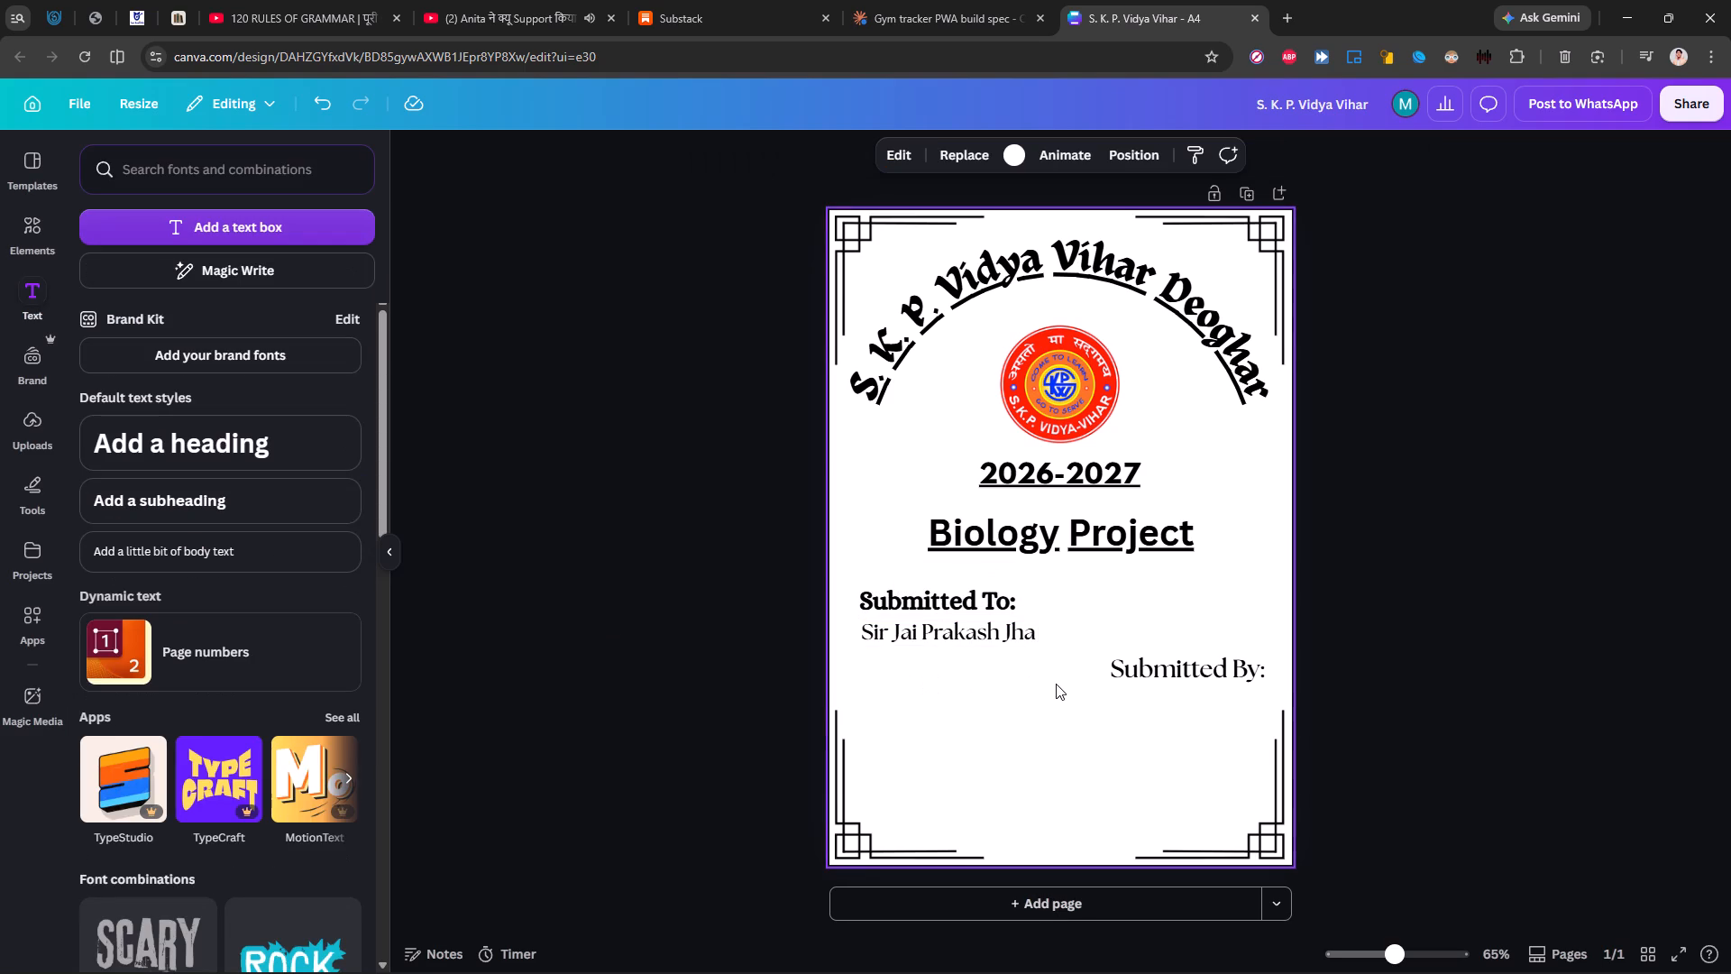
# Nudge the teacher's name slightly down and to the left beneath the "Submitted To:" heading.
pyautogui.click(963, 643)
pyautogui.press('Down')
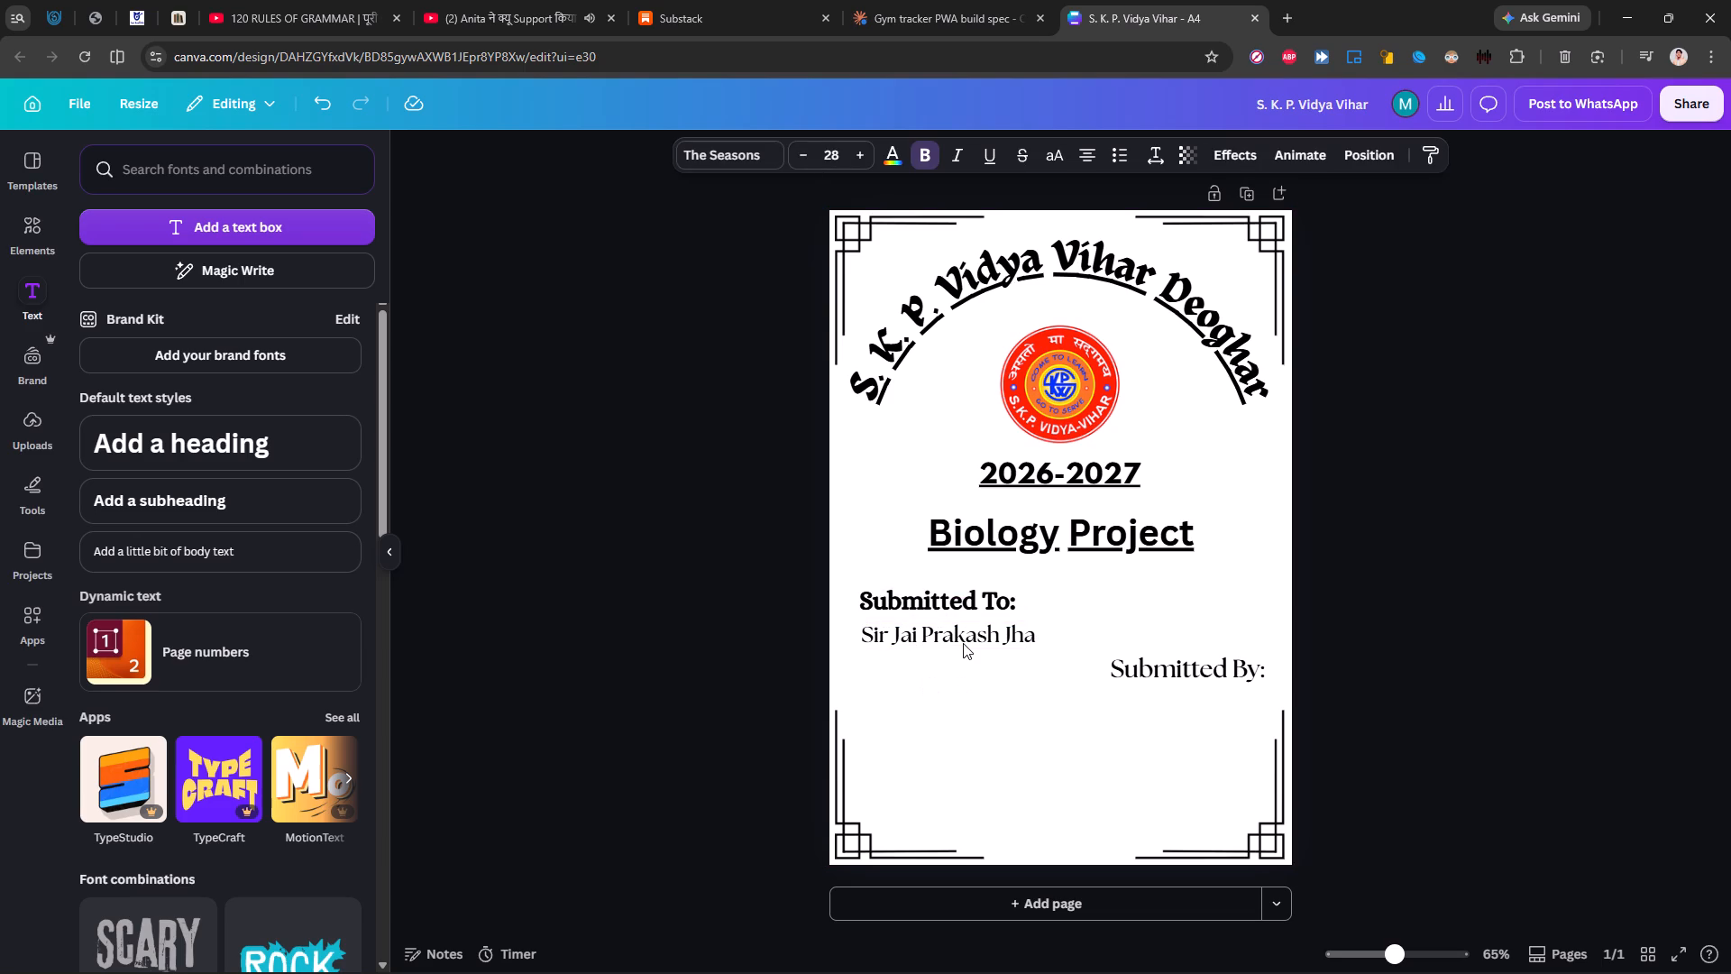
pyautogui.press('Left')
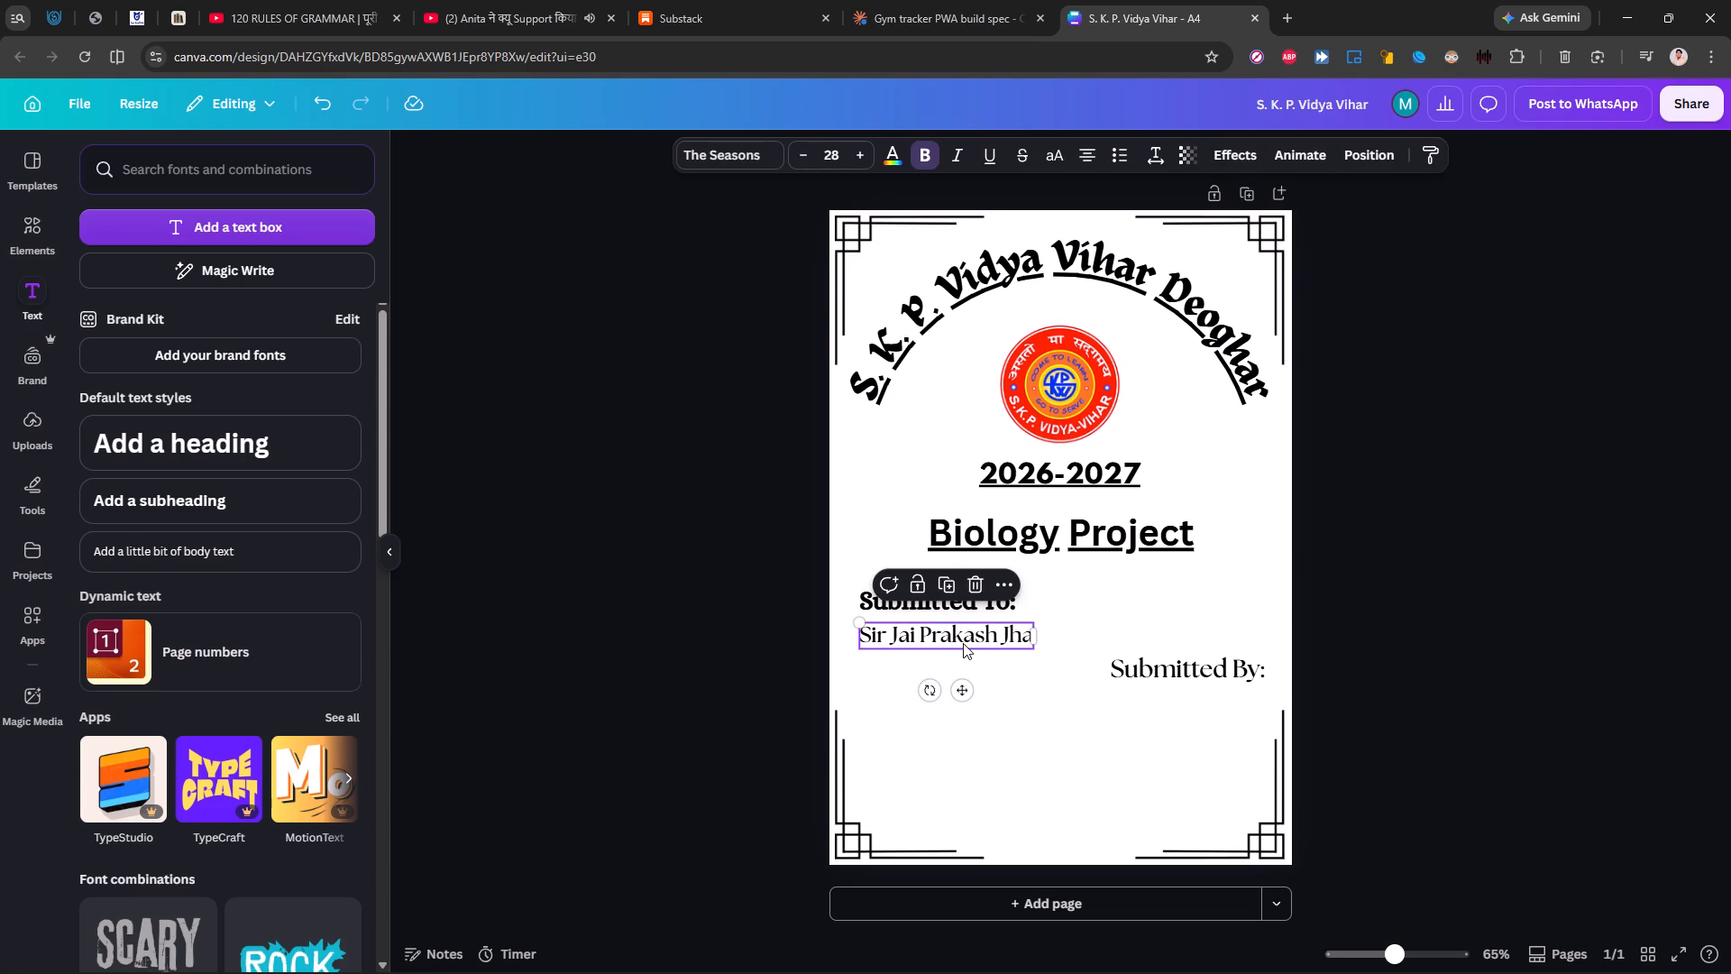
# Enlarge the "Submitted To:" heading to size 34 and nudge it right to align with the teacher's name.
pyautogui.click(1113, 583)
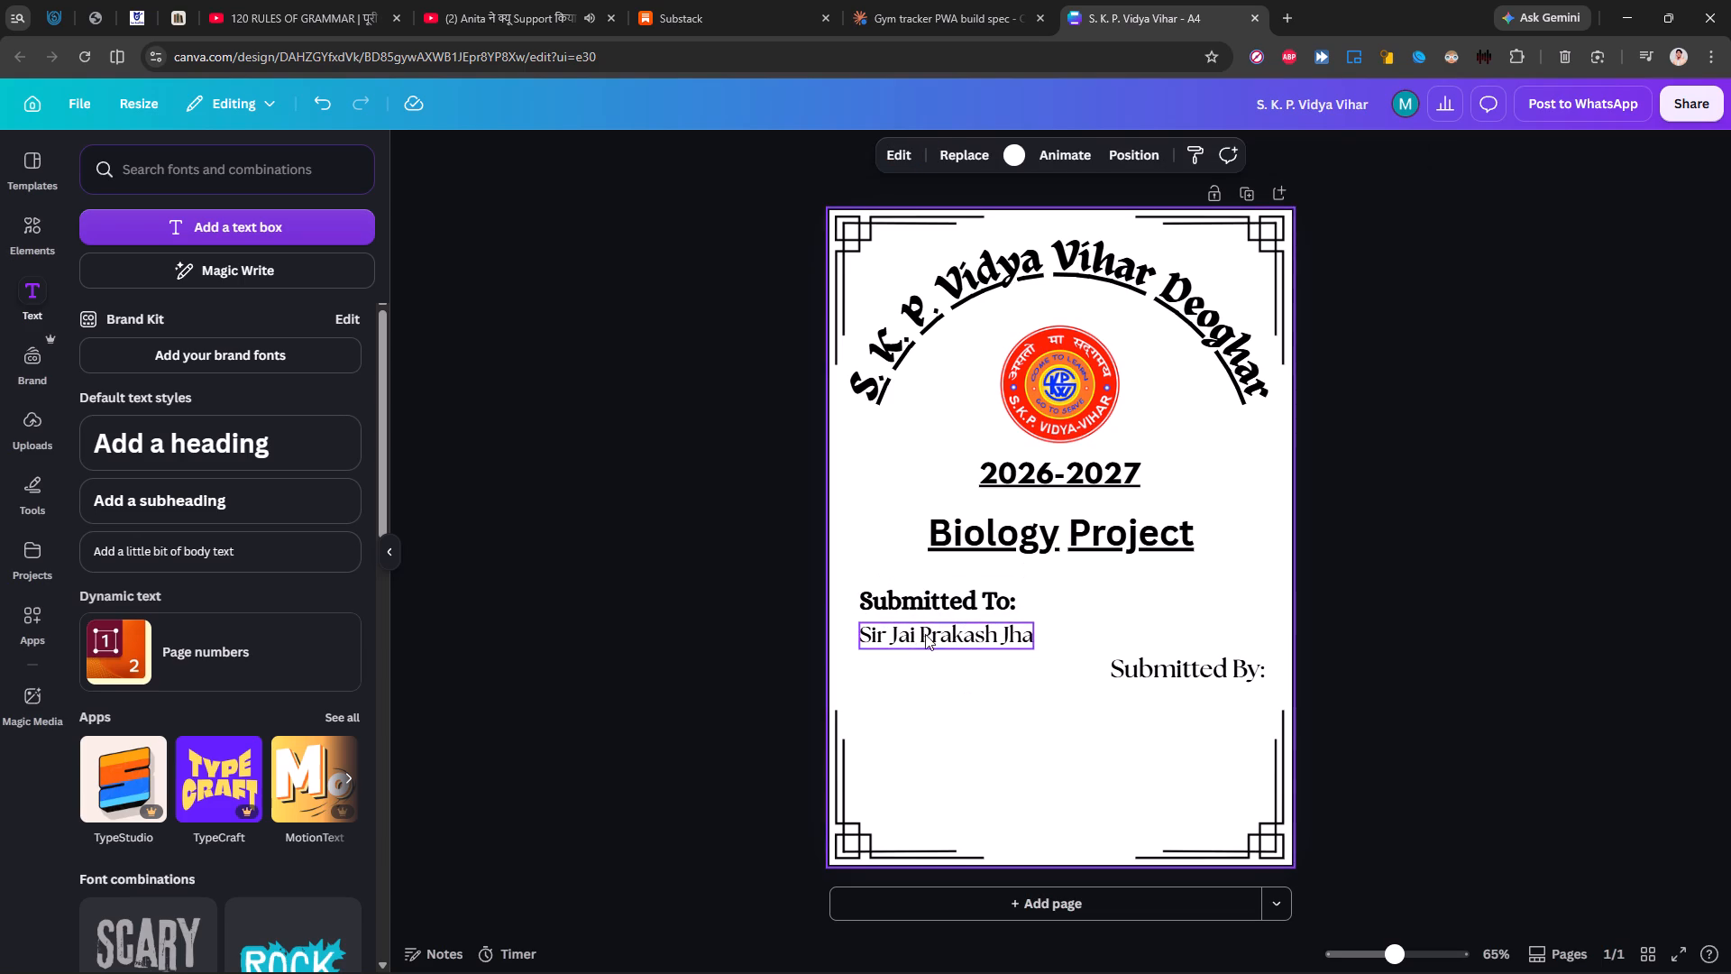
pyautogui.click(908, 601)
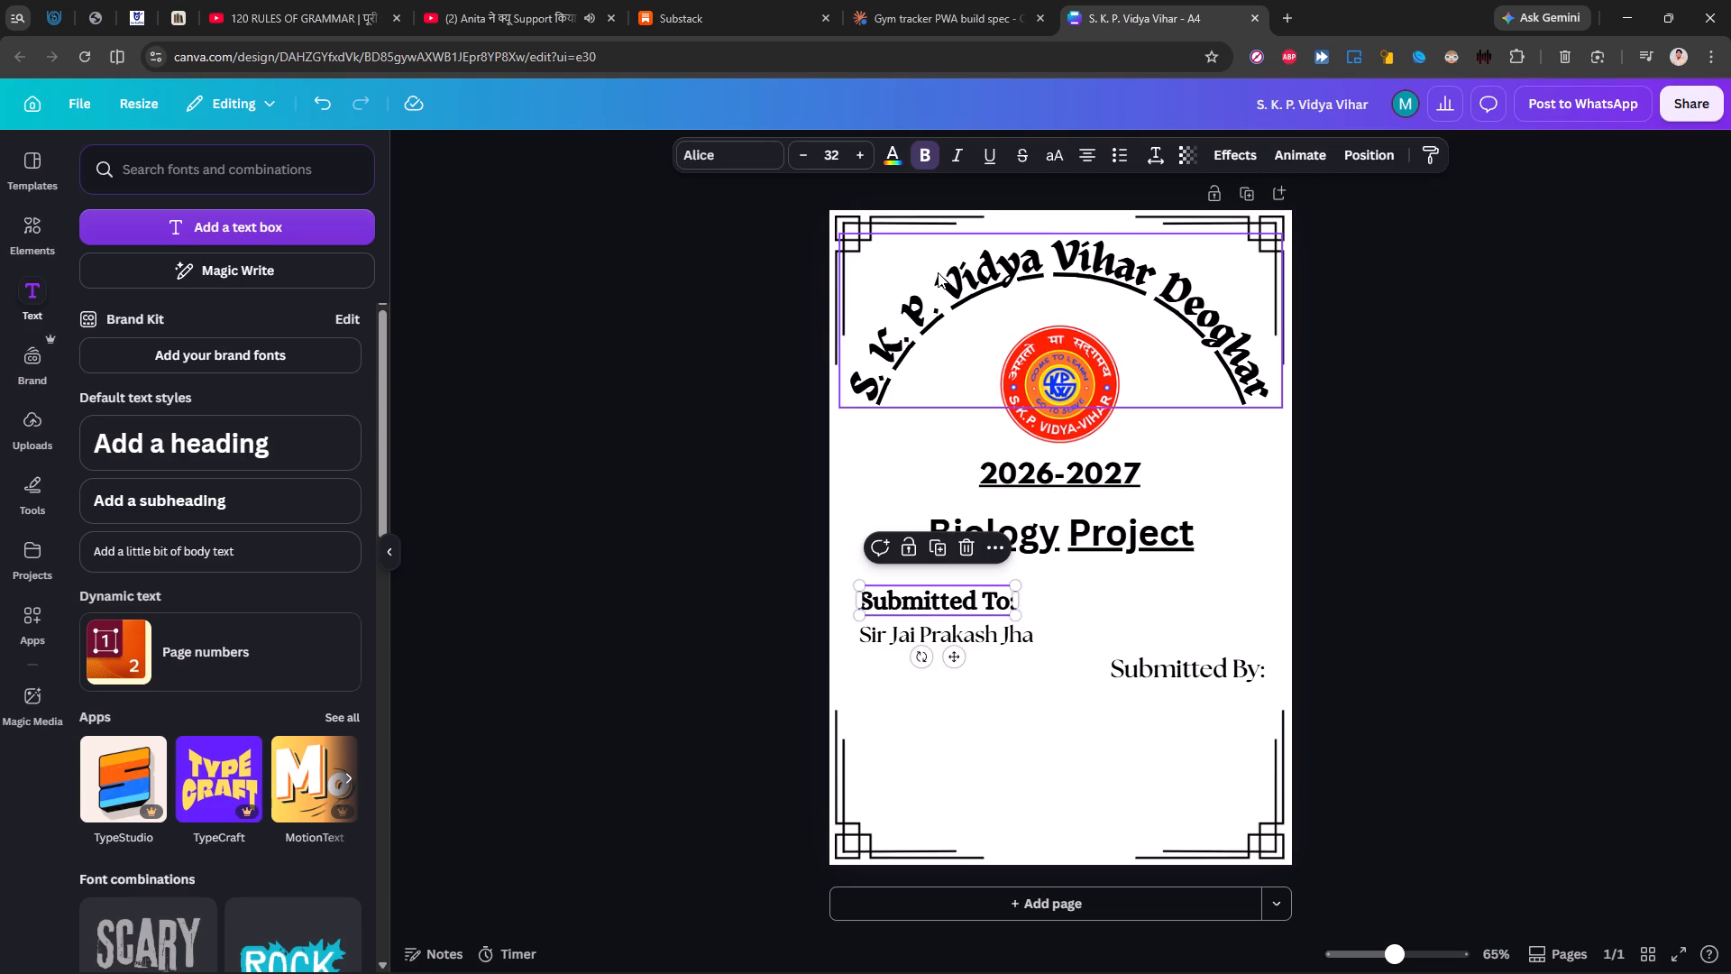
pyautogui.click(864, 153)
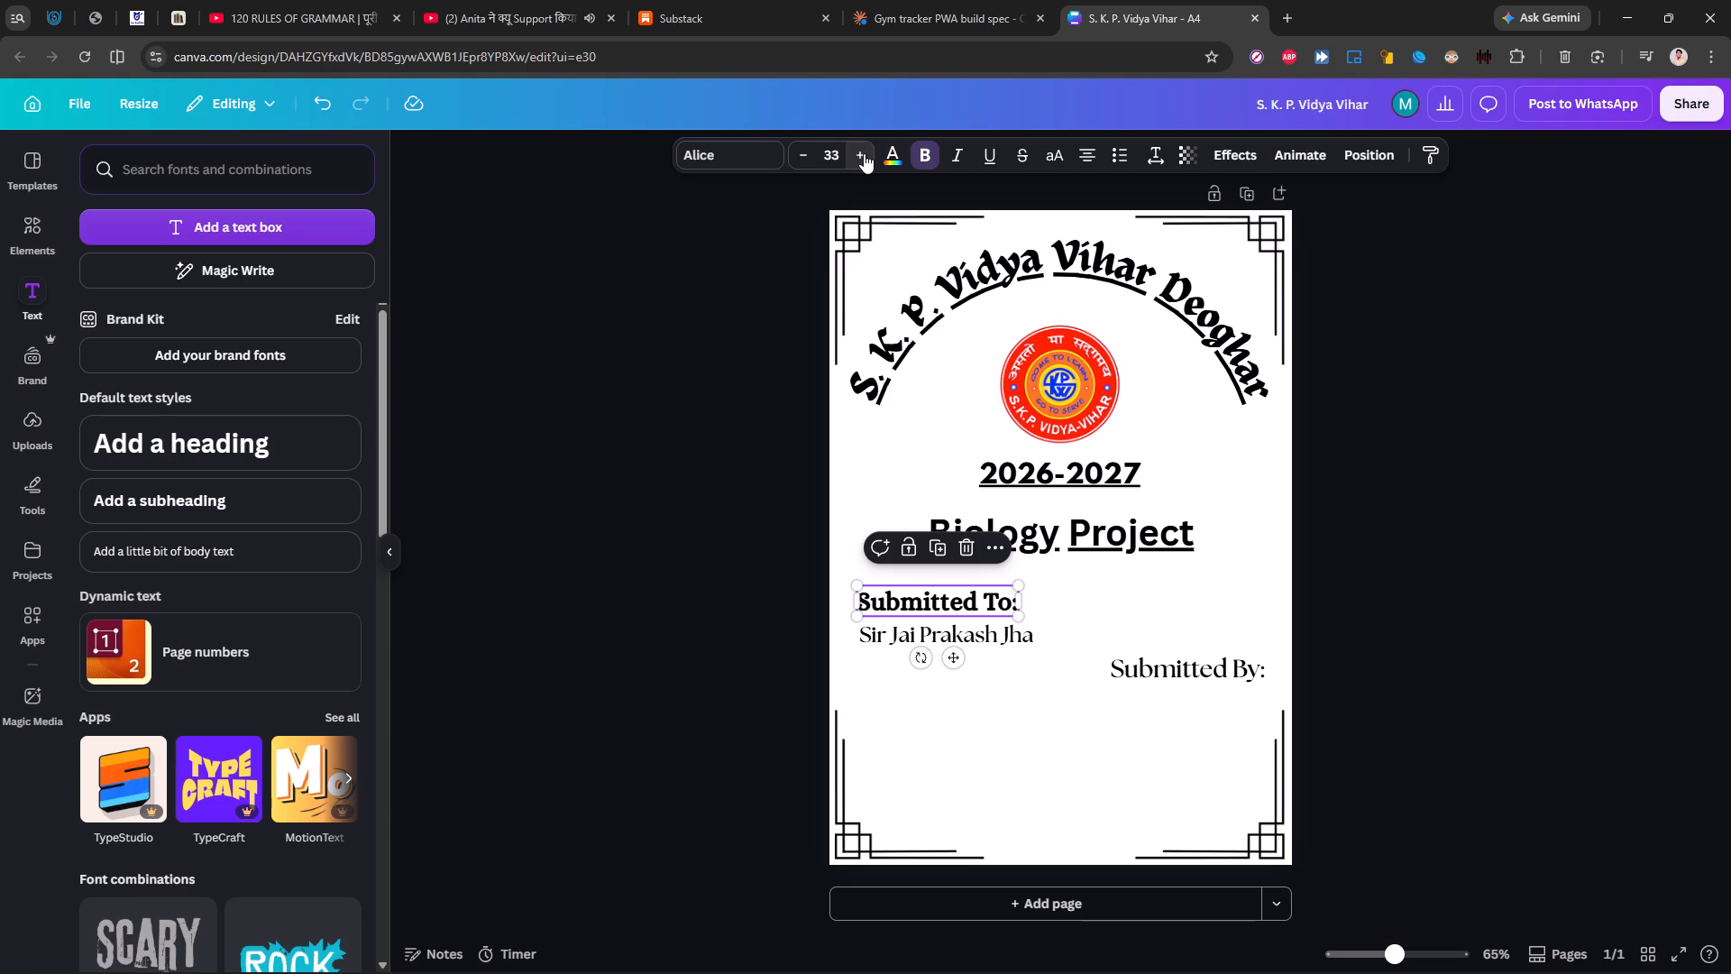
pyautogui.click(864, 153)
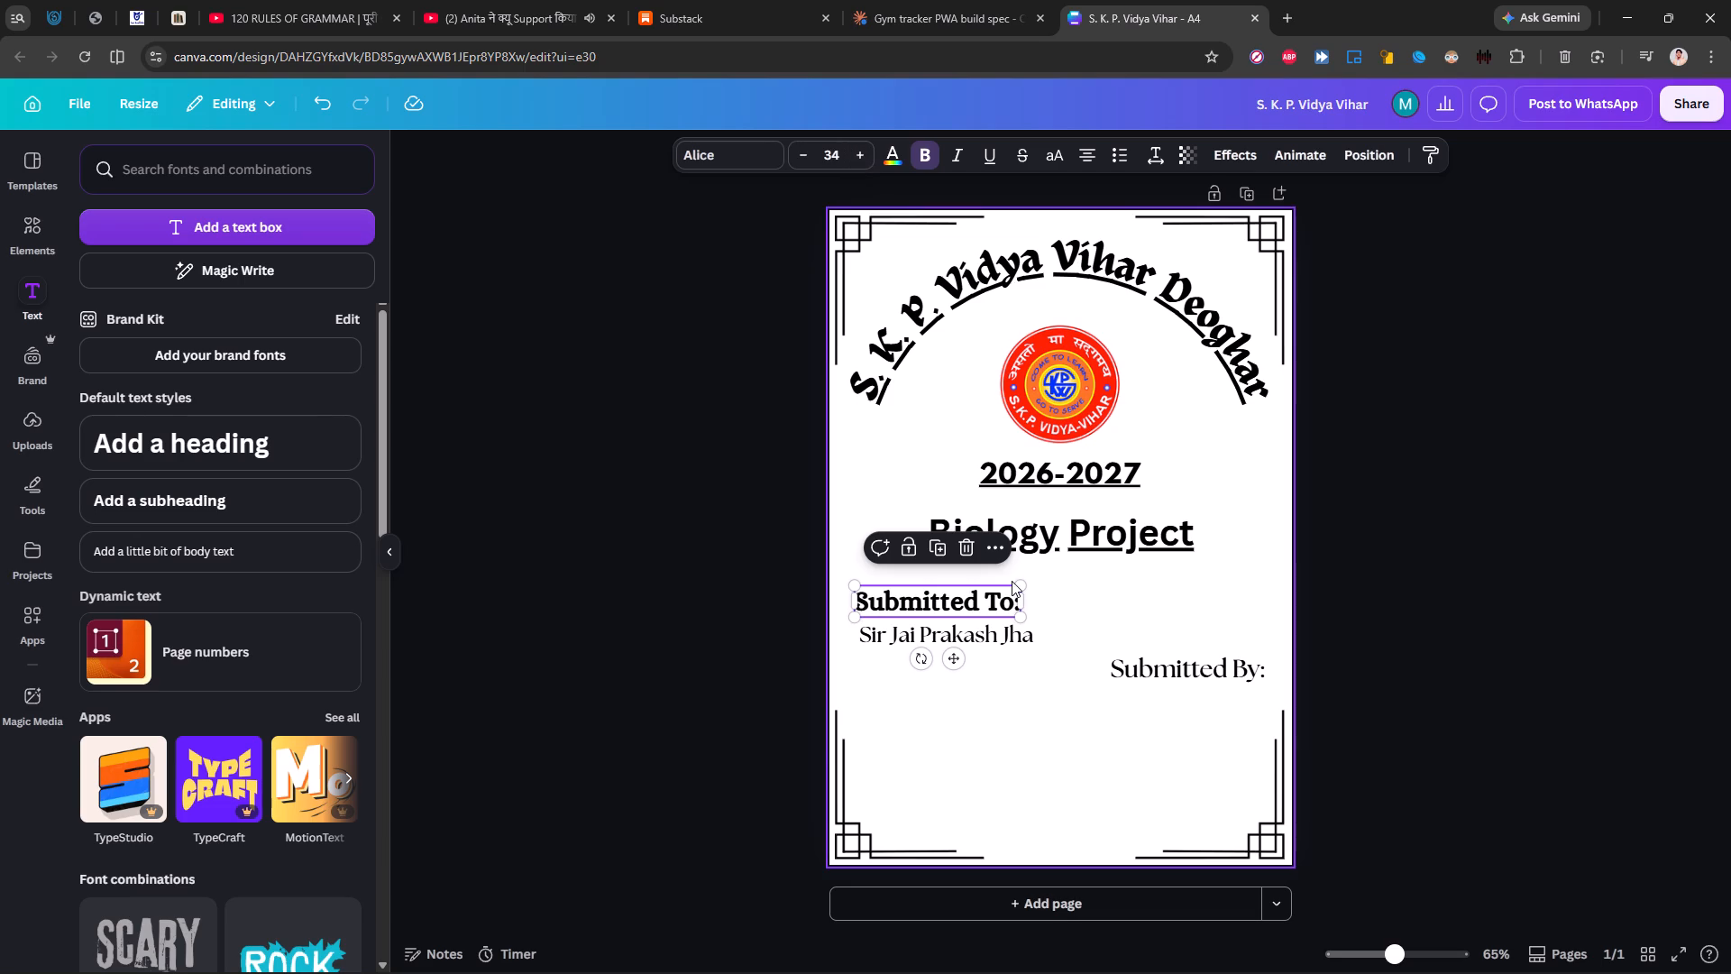
pyautogui.press('Right')
pyautogui.press('Right')
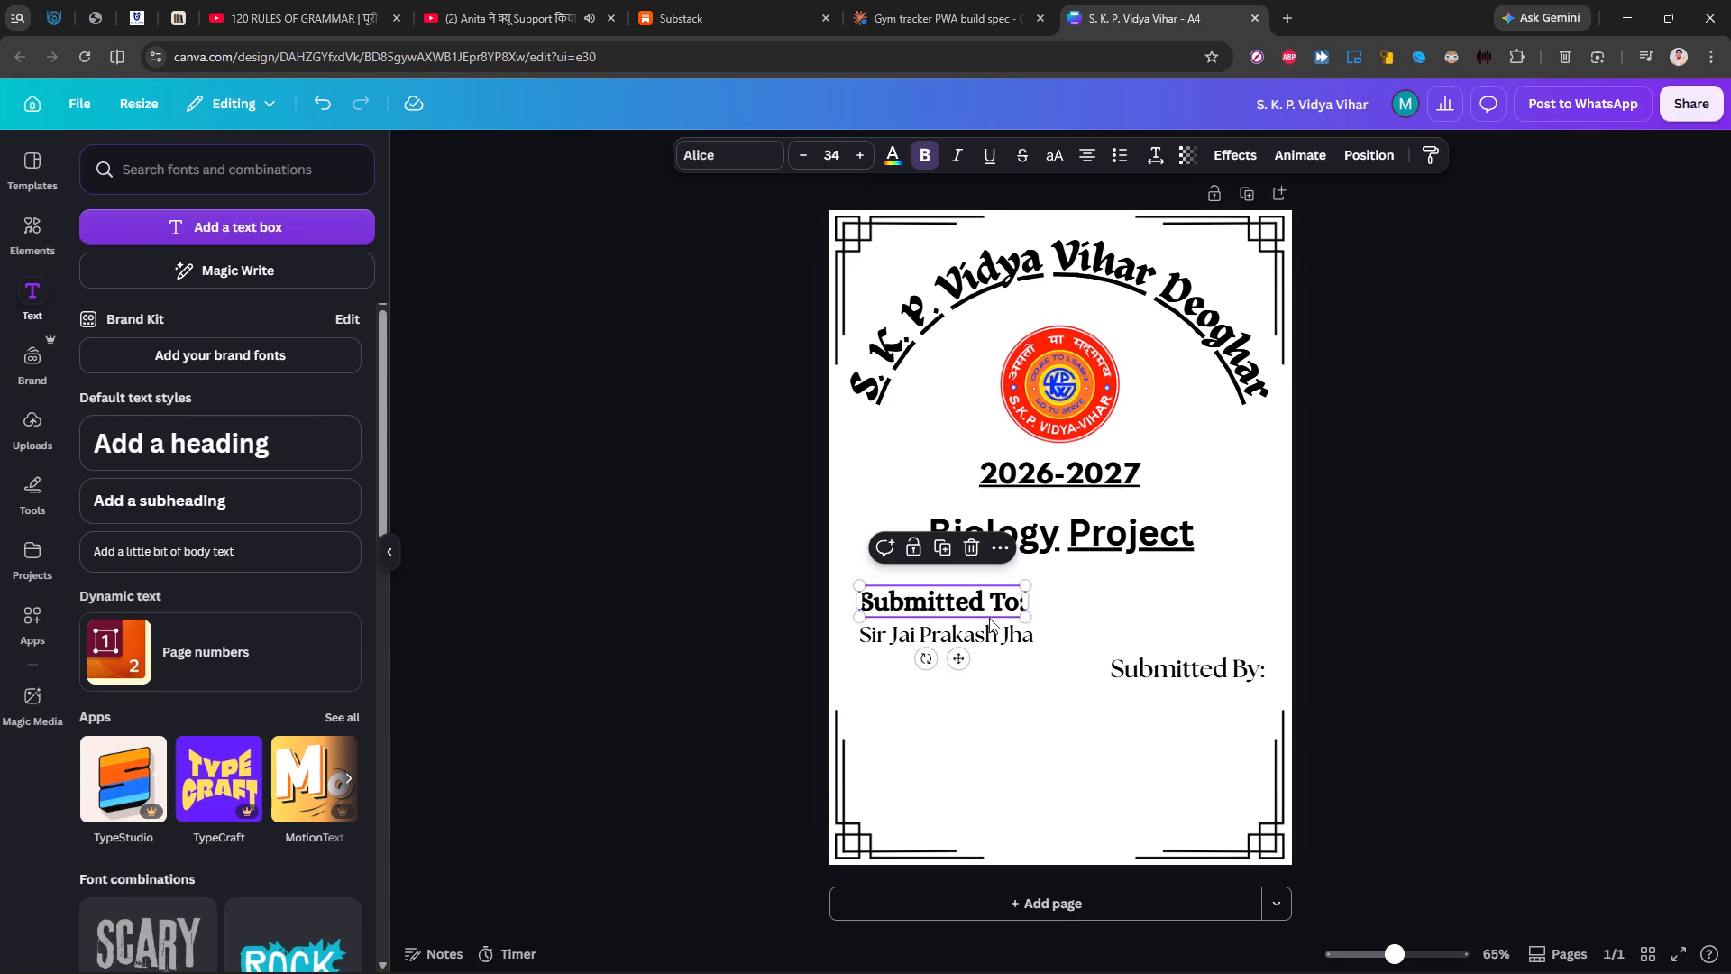
pyautogui.click(983, 624)
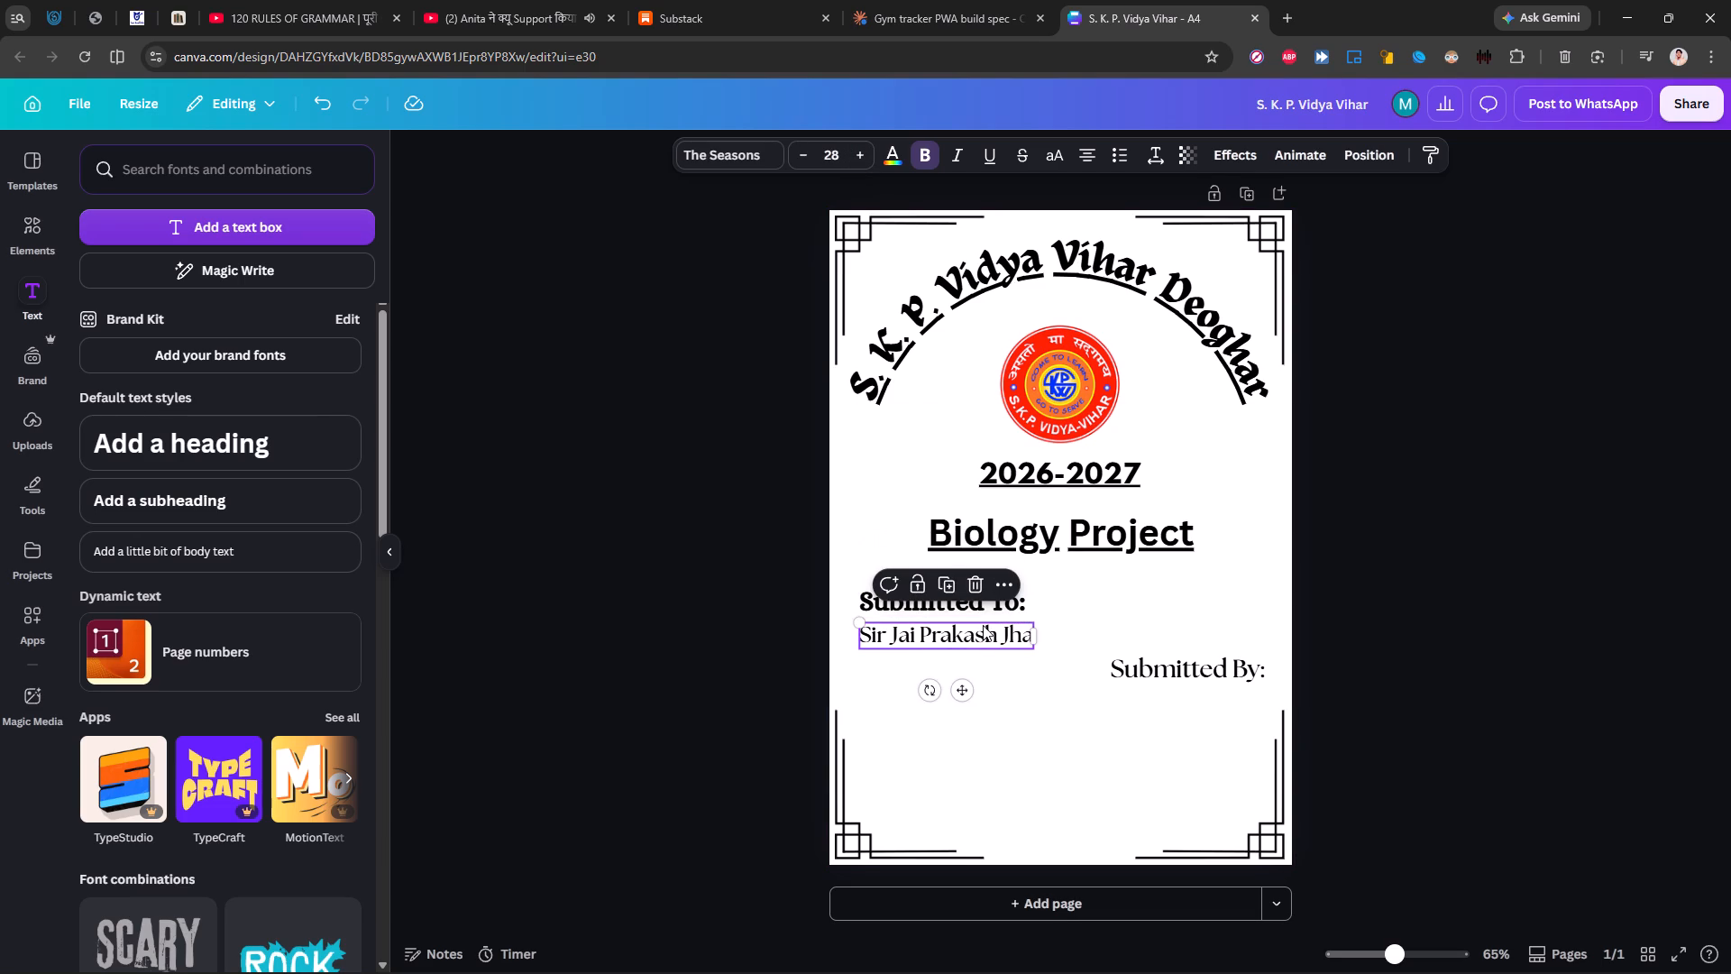
pyautogui.click(1445, 577)
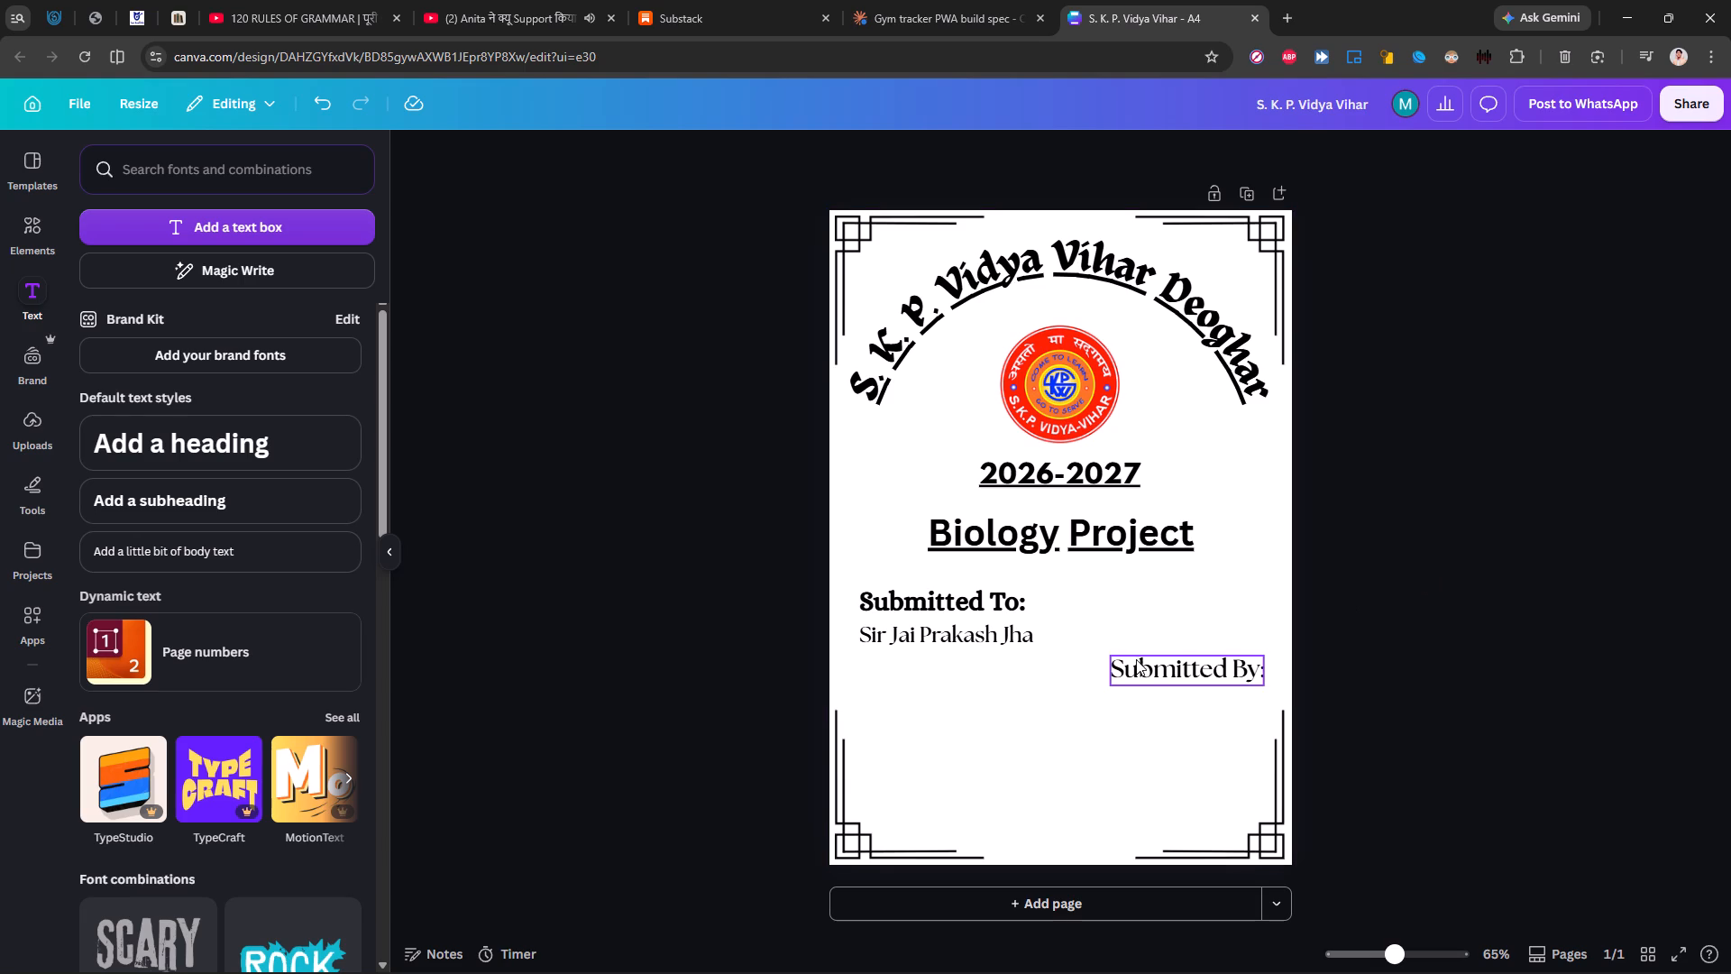
# Match the "Submitted By:" heading to "Submitted To:" by applying the Alice font at size 34.
pyautogui.click(1147, 667)
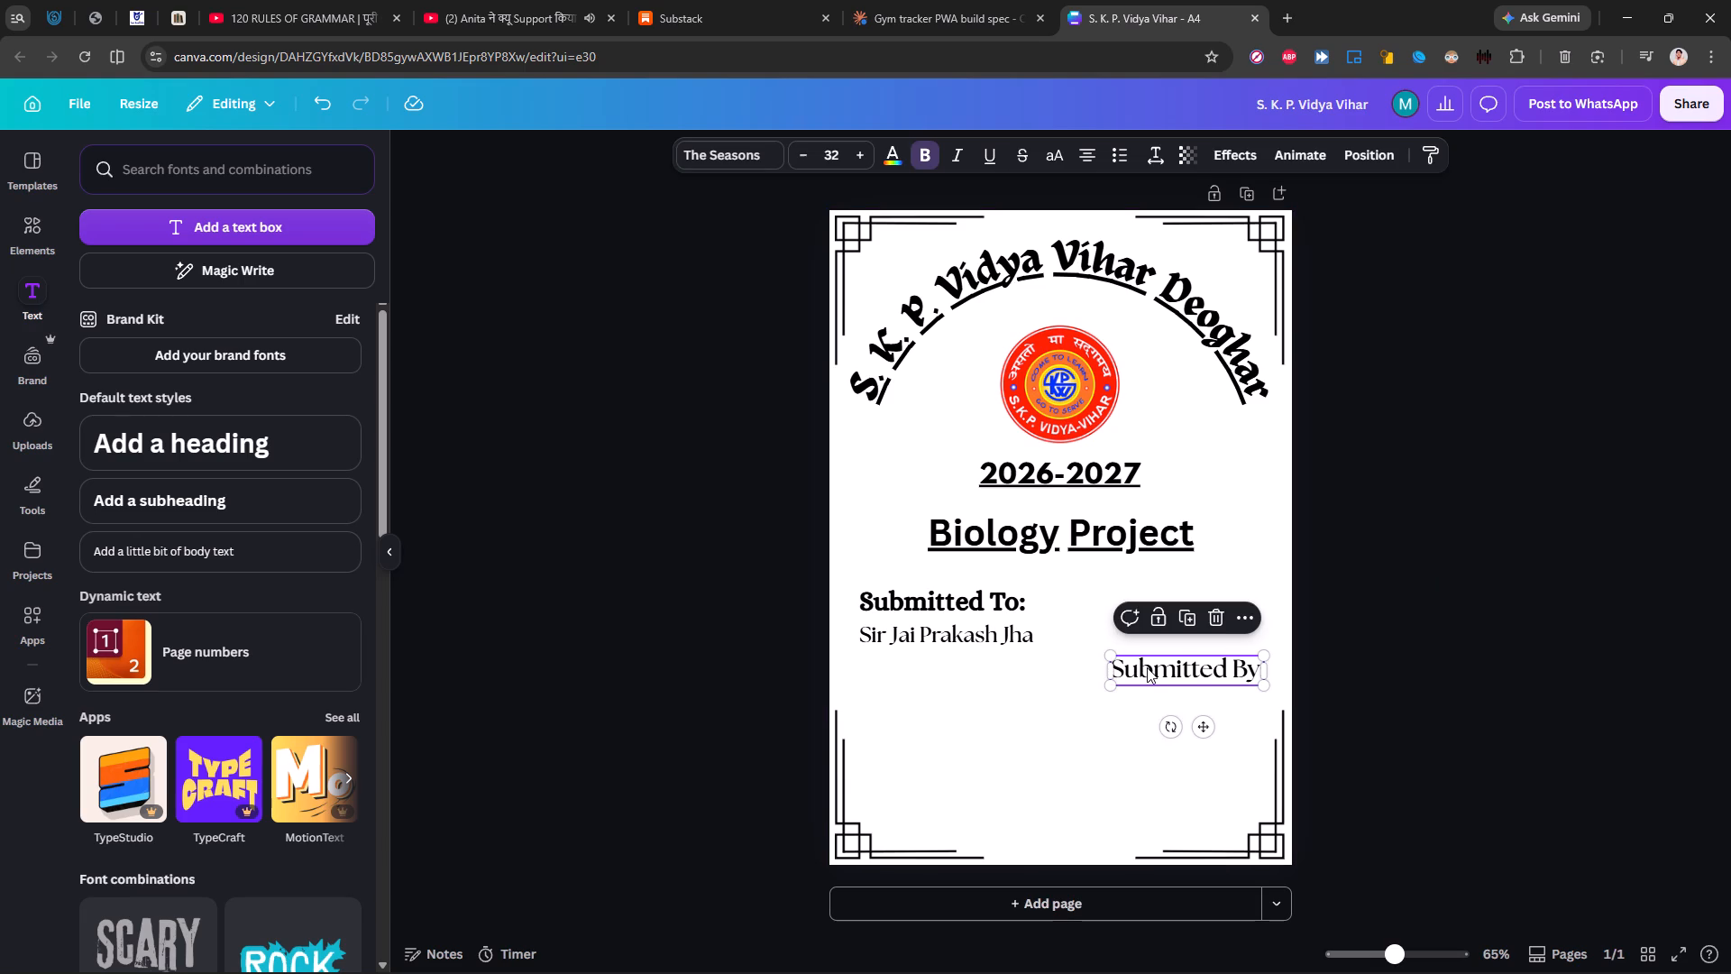
pyautogui.click(732, 155)
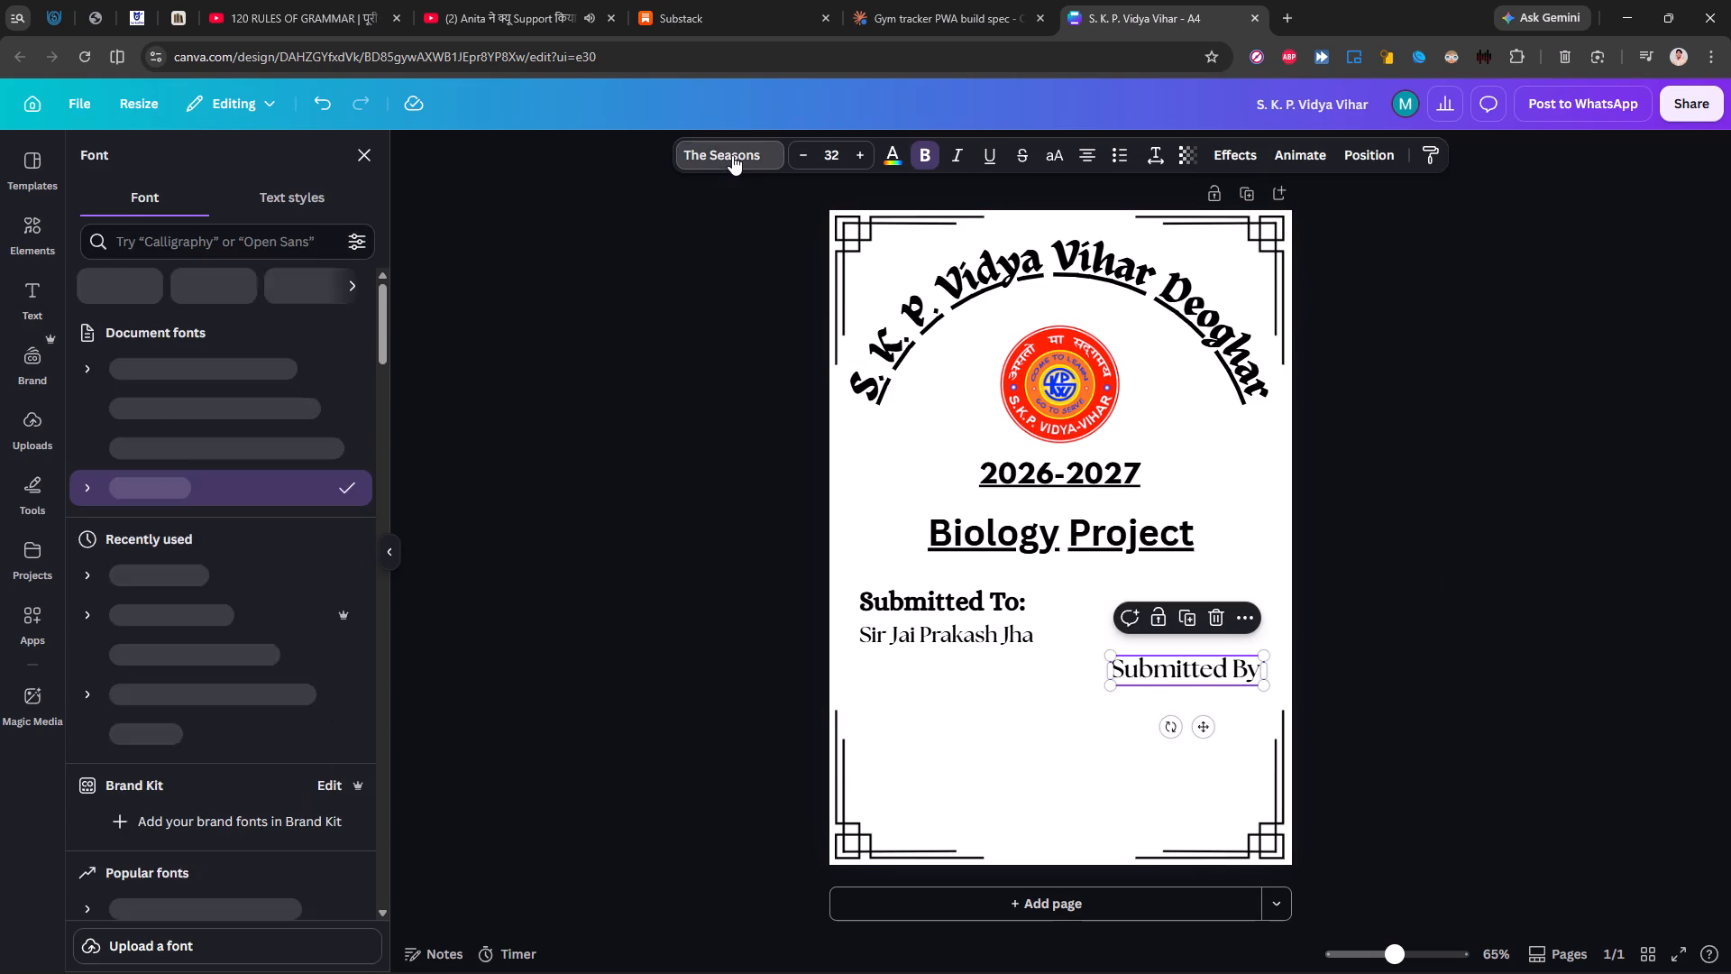
pyautogui.click(142, 359)
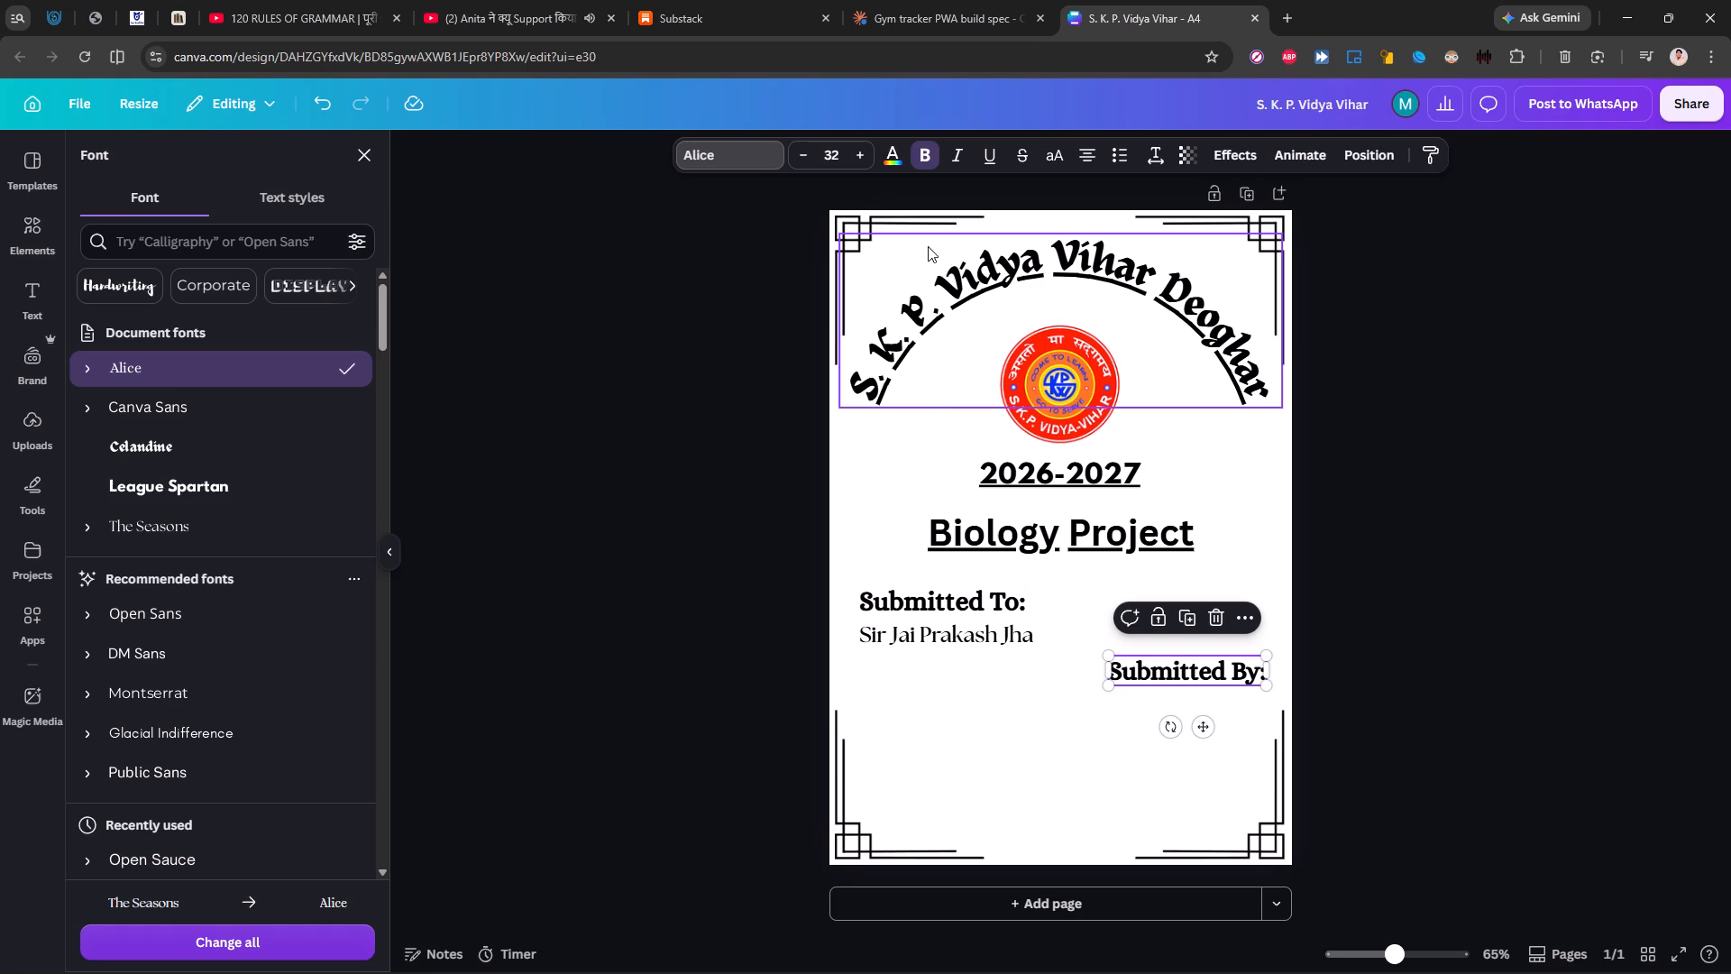
pyautogui.click(922, 598)
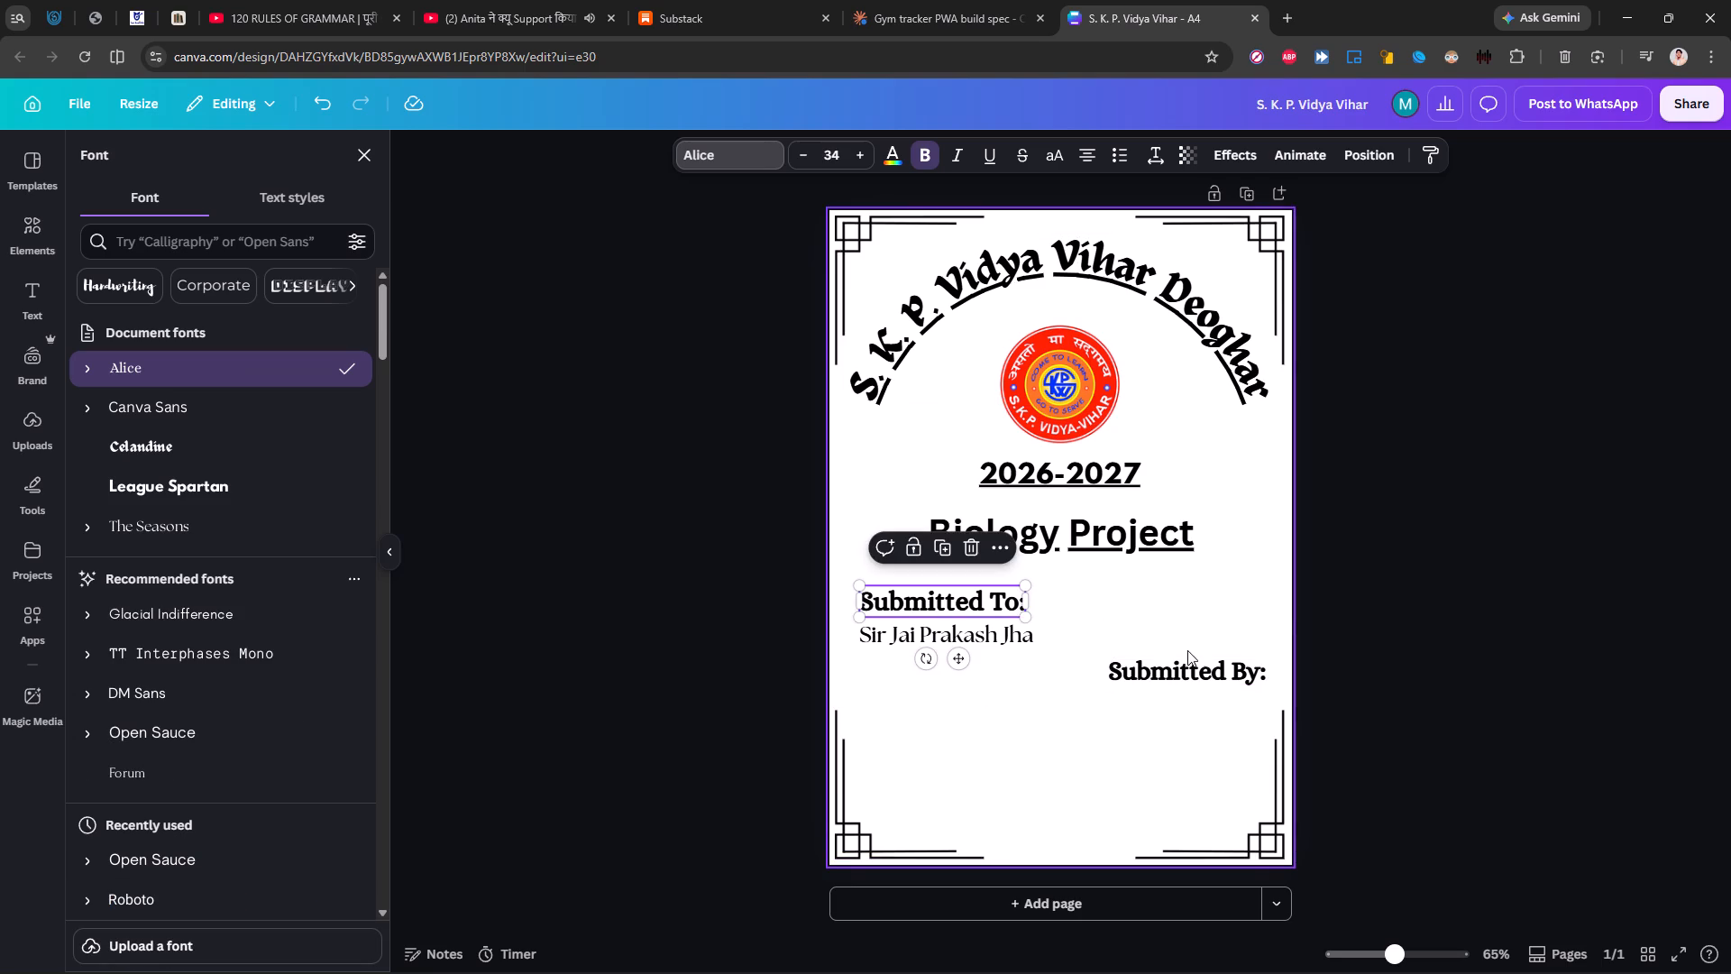
pyautogui.click(1191, 675)
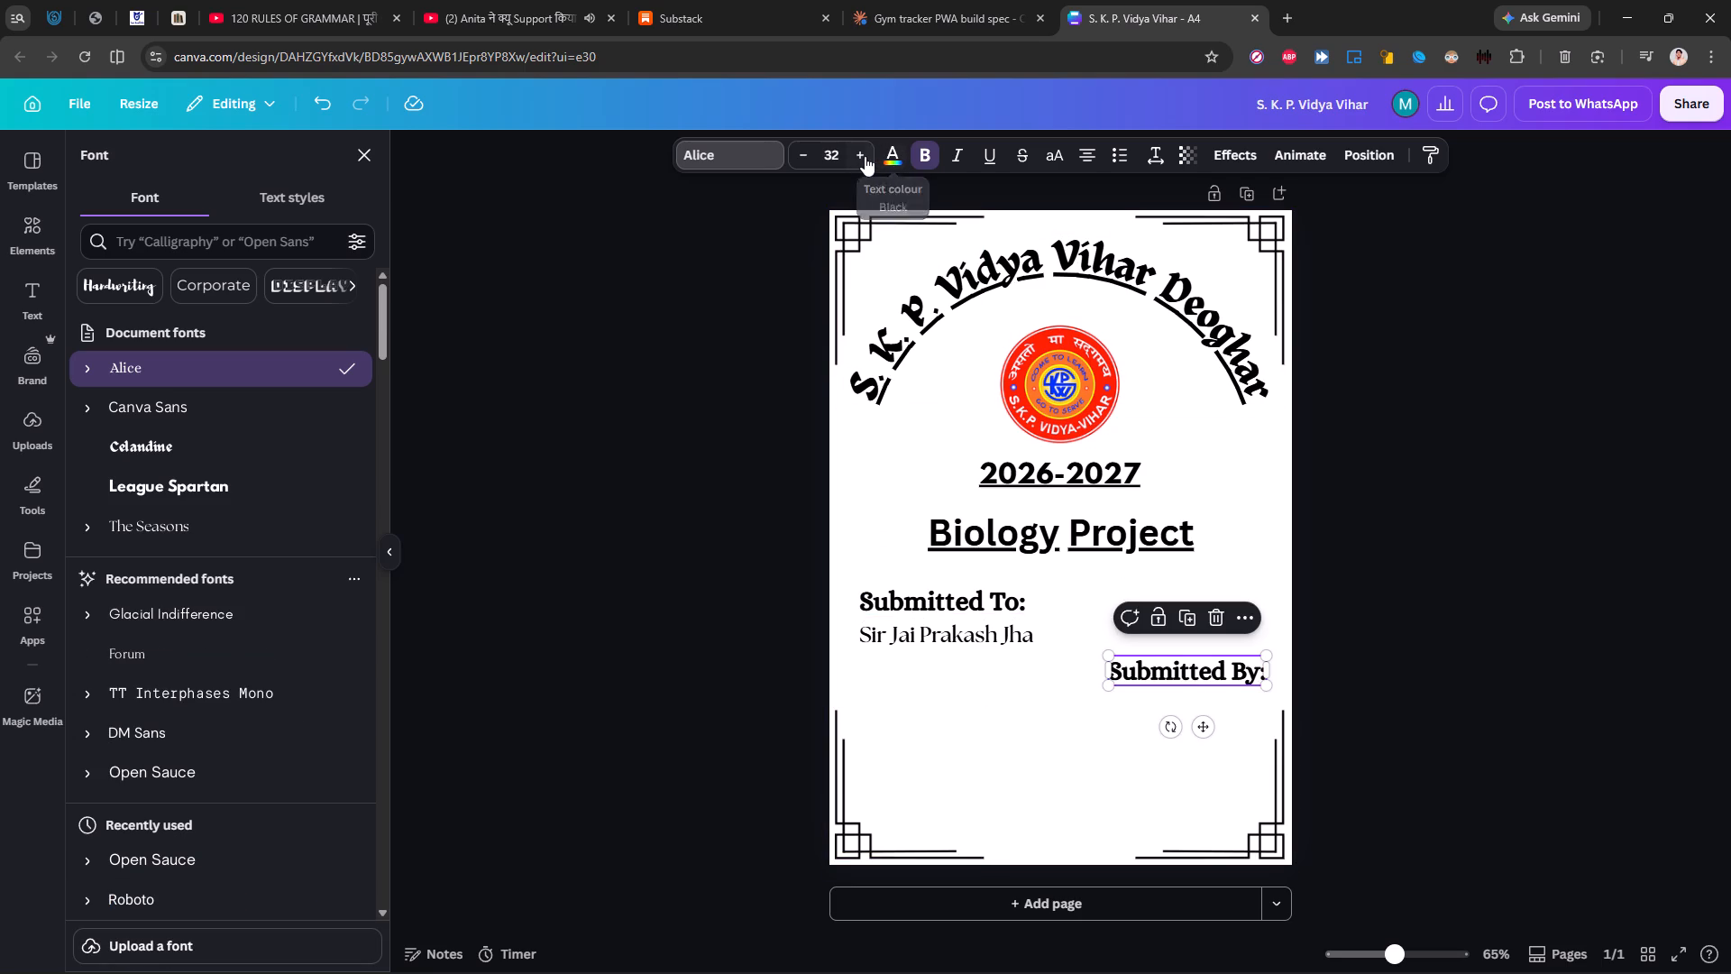
pyautogui.doubleClick(865, 156)
pyautogui.click(1620, 564)
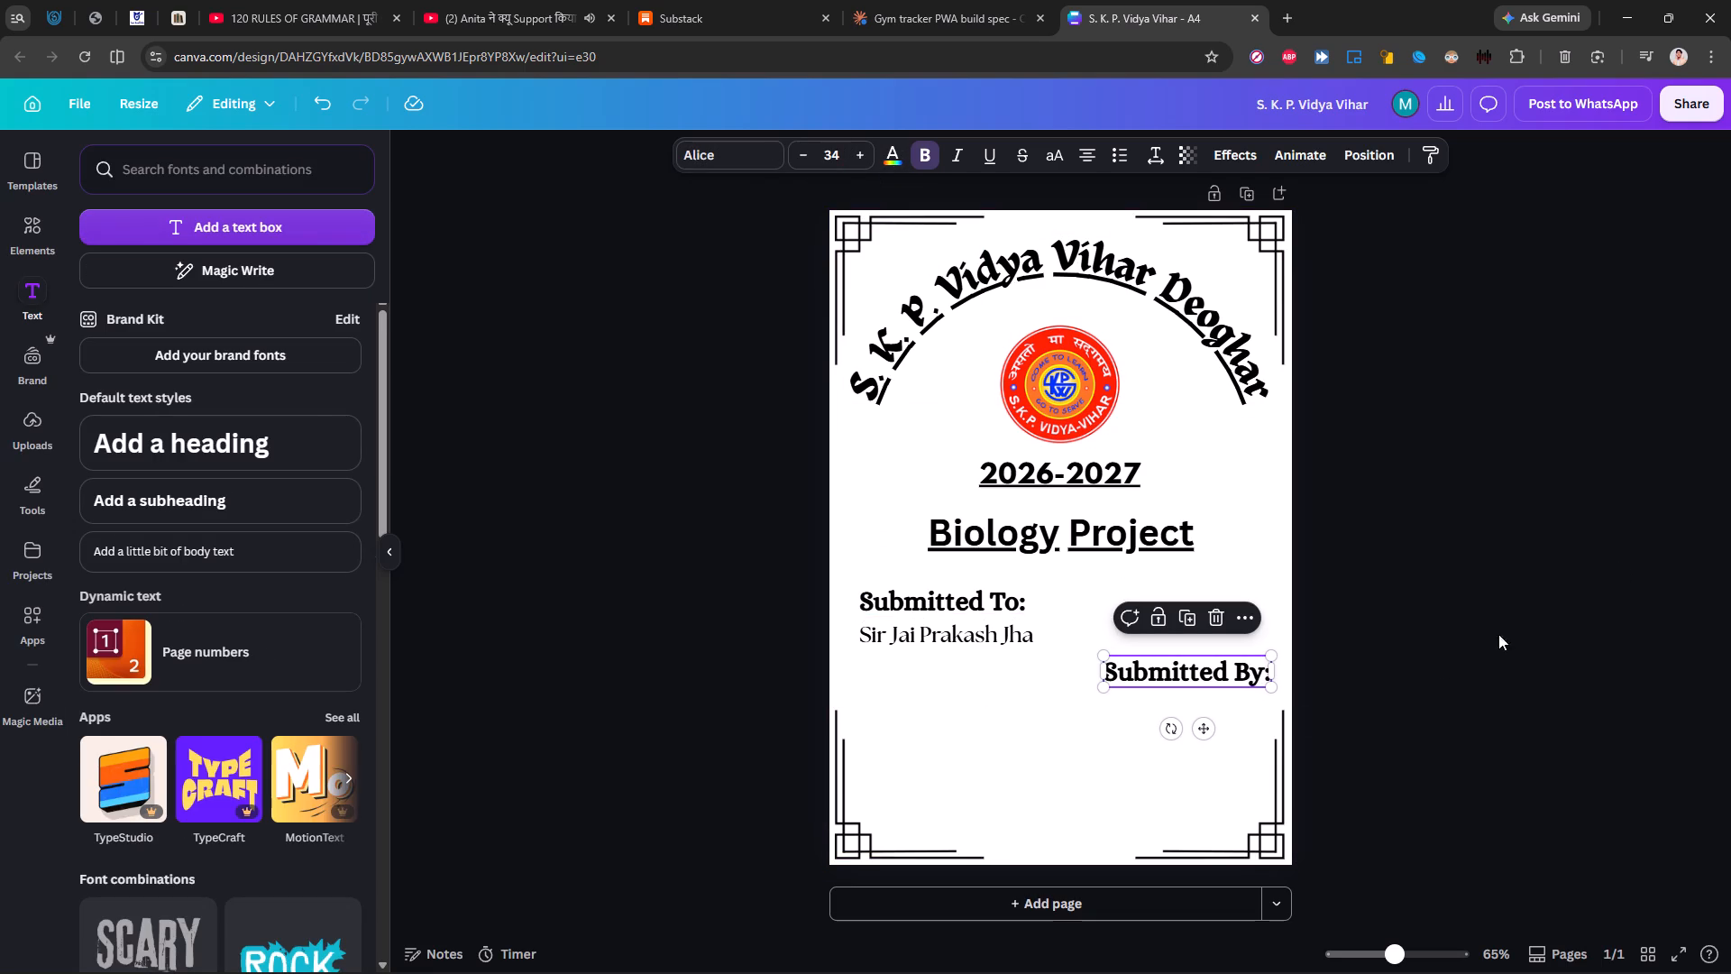
# Duplicate the teacher's name and move the copy down and across to beneath the "Submitted By:" heading.
pyautogui.click(897, 634)
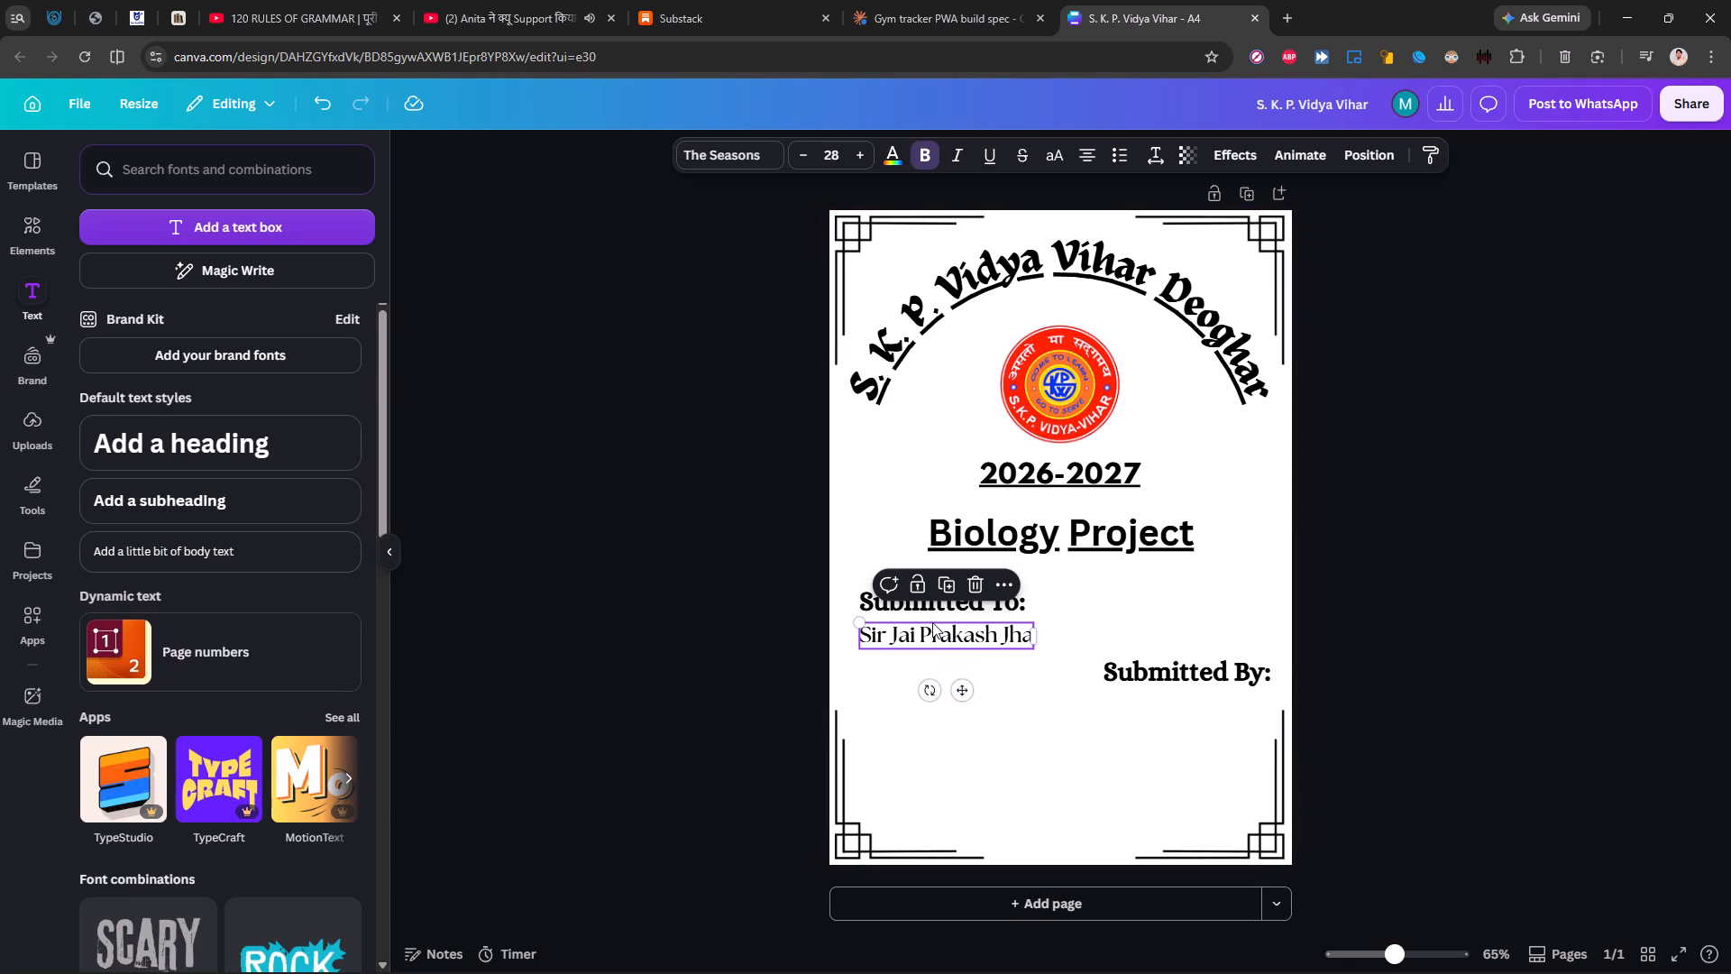
pyautogui.hotkey('ctrl', 'c')
pyautogui.hotkey('ctrl', 'v')
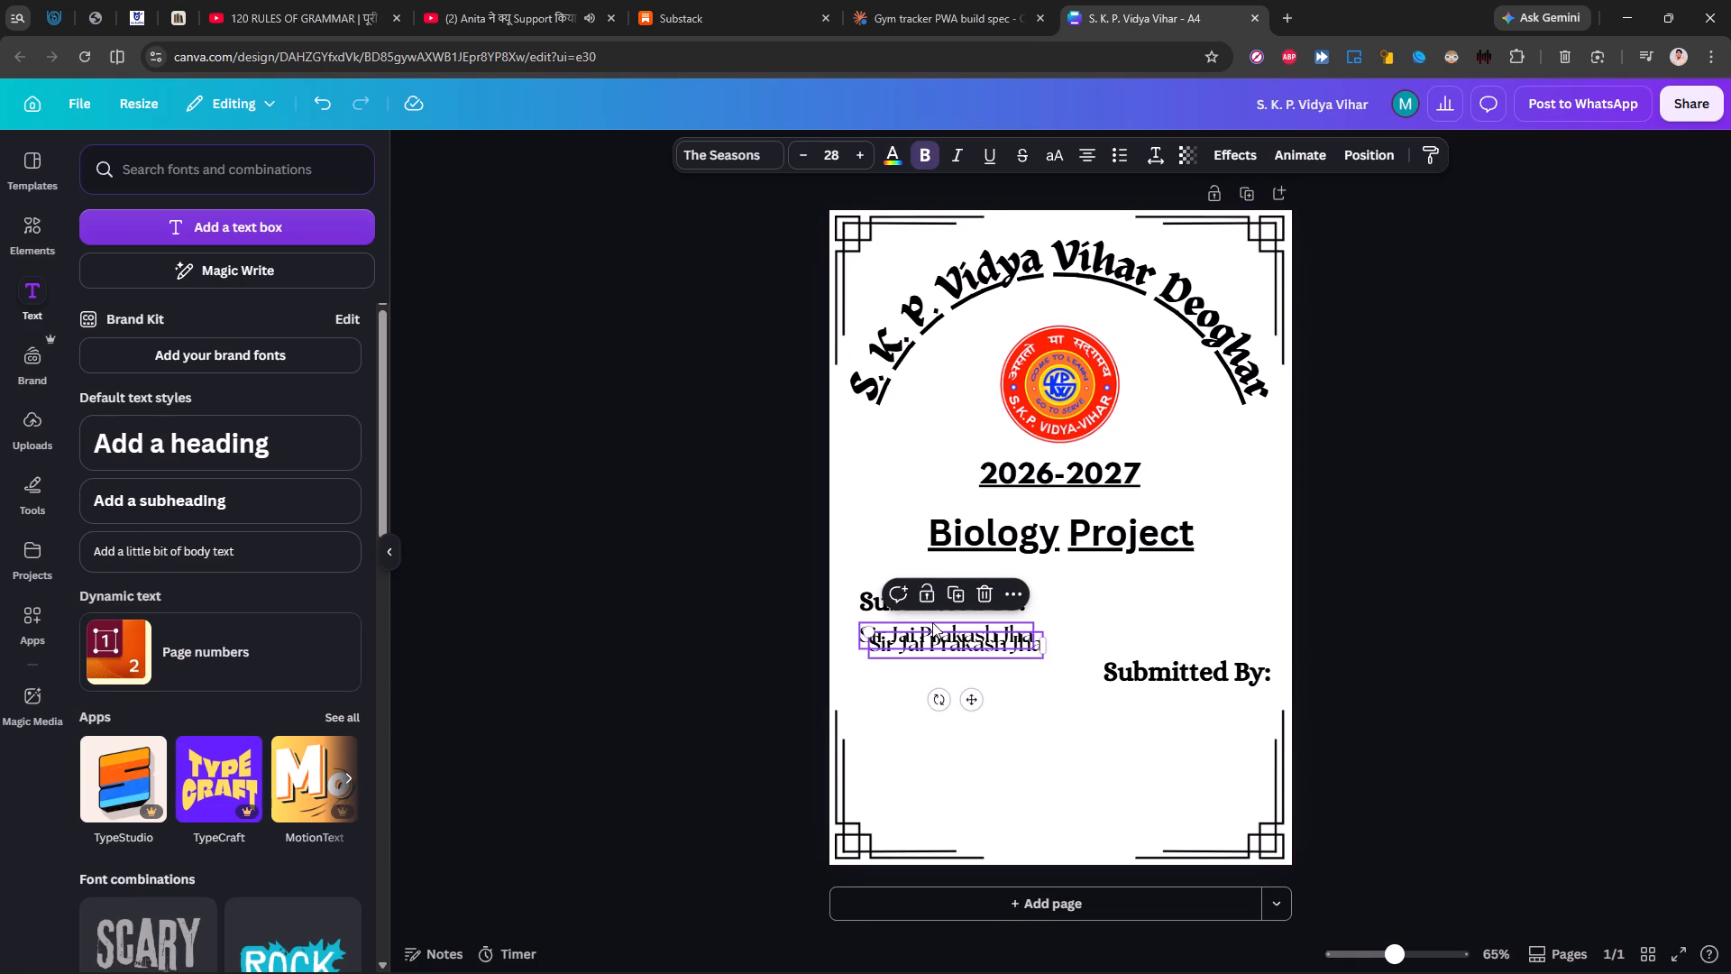
pyautogui.hotkey('shift', 'Down')
pyautogui.hotkey('shift', 'Down')
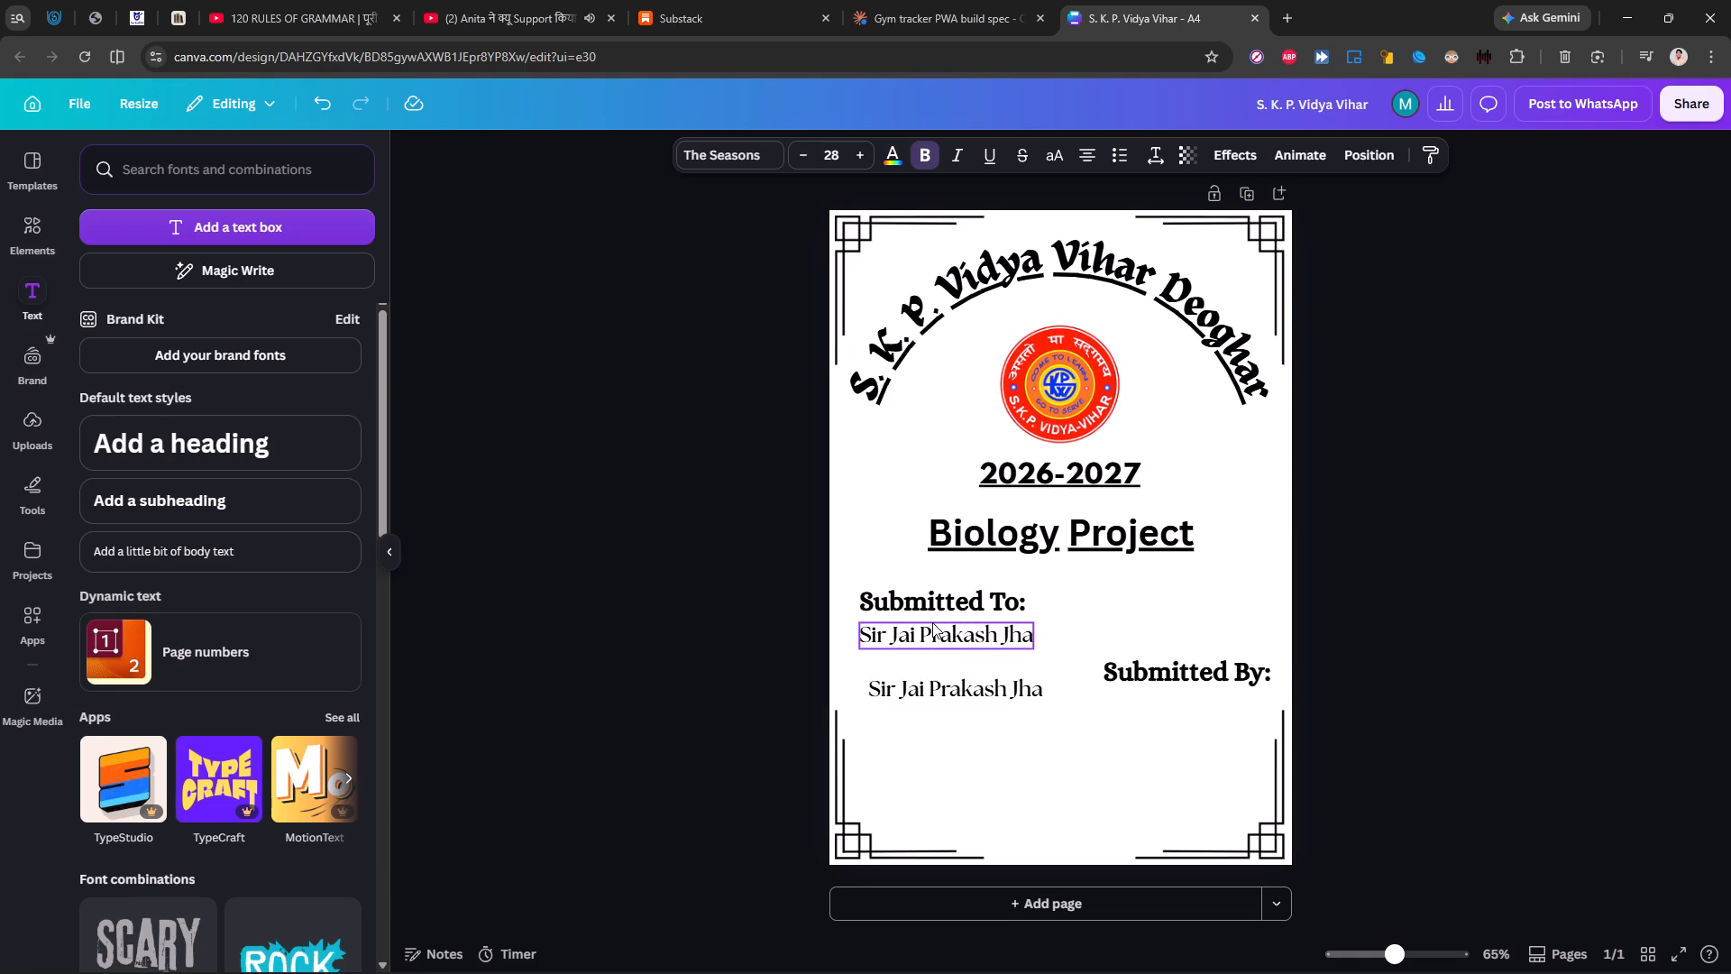
pyautogui.hotkey('shift', 'Down')
pyautogui.hotkey('shift', 'Right')
pyautogui.hotkey('shift', 'Right')
pyautogui.hotkey('shift', 'Right')
pyautogui.hotkey('shift', 'Right')
pyautogui.hotkey('shift', 'Right')
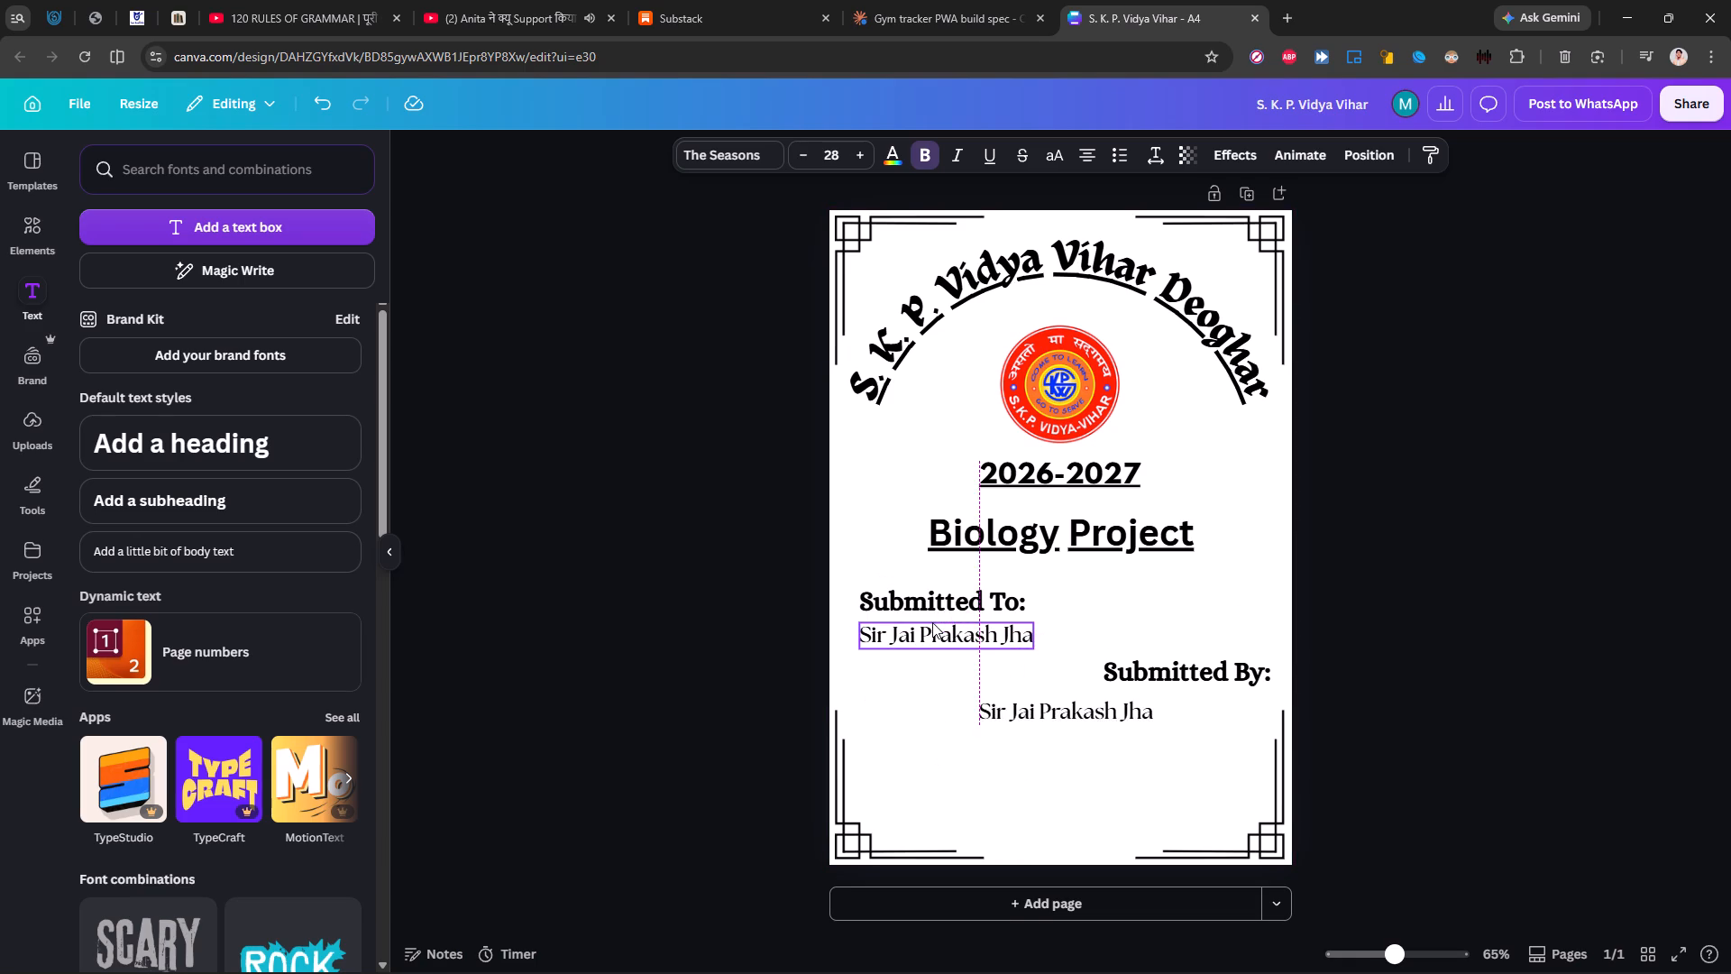
pyautogui.hotkey('shift', 'Right')
pyautogui.hotkey('shift', 'Right')
pyautogui.hotkey('shift', 'Right')
pyautogui.hotkey('shift', 'Right')
pyautogui.hotkey('shift', 'Right')
pyautogui.hotkey('shift', 'Right')
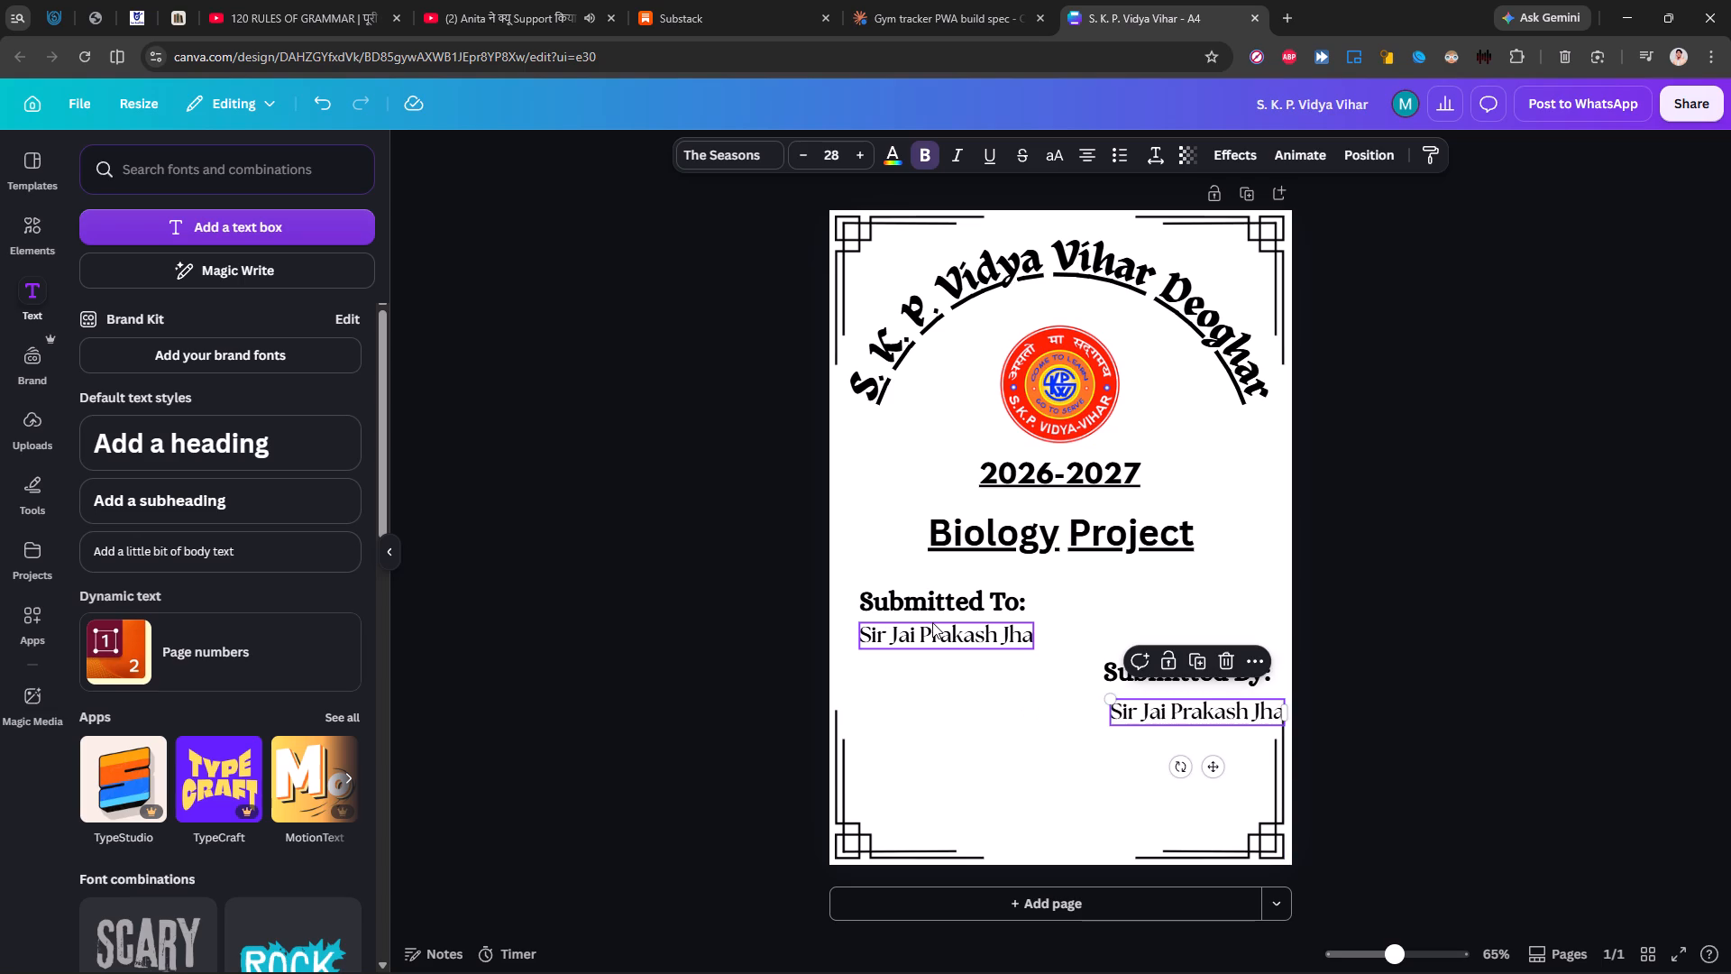
pyautogui.hotkey('shift', 'Left')
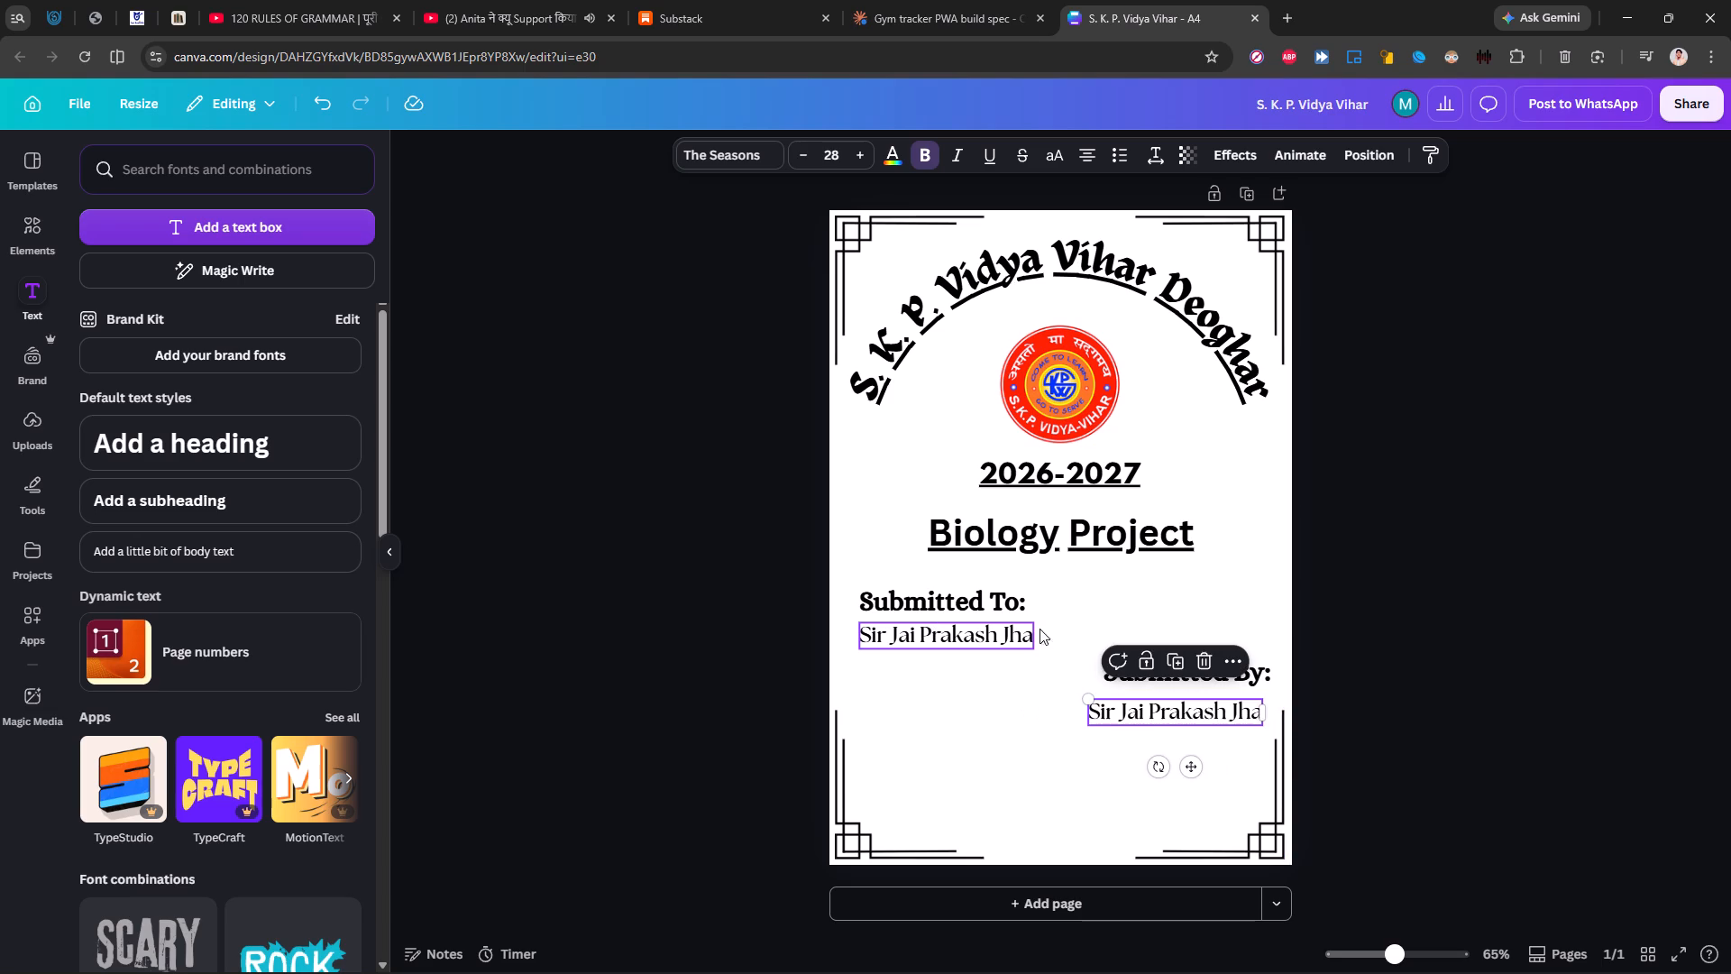
# Align the copied name's left edge with the "Submitted By:" heading, just below it.
pyautogui.moveTo(1131, 714); pyautogui.dragTo(1144, 713)
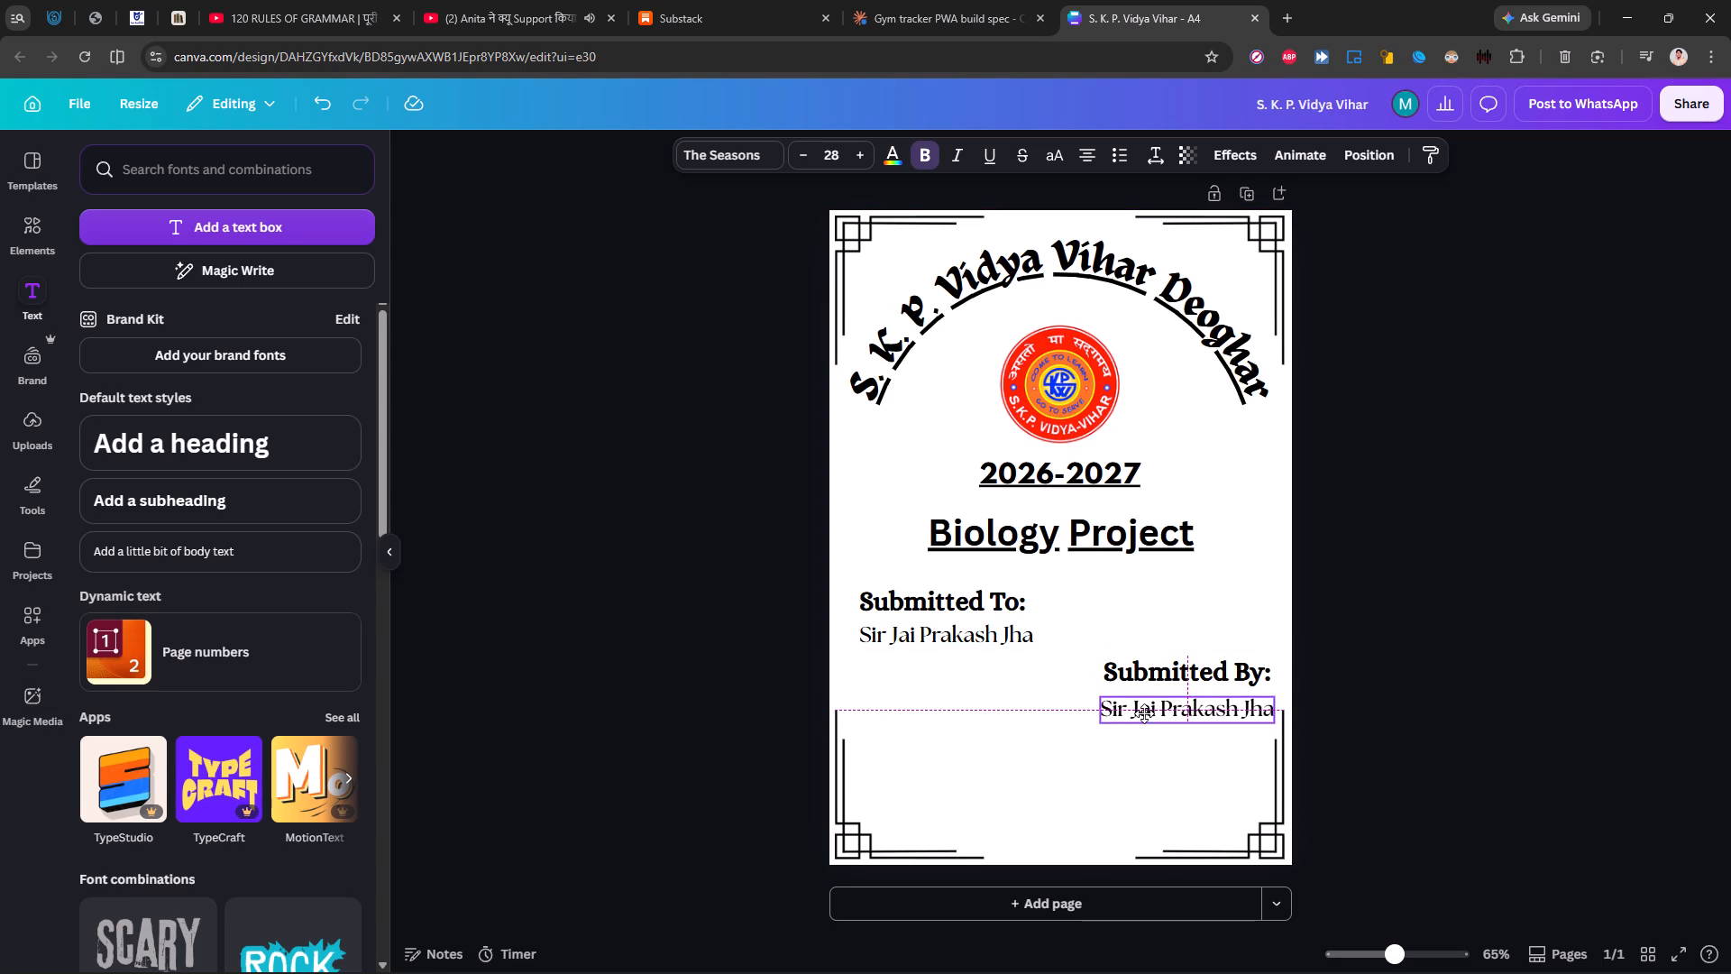
pyautogui.moveTo(1144, 713); pyautogui.dragTo(1145, 713)
pyautogui.moveTo(1145, 713); pyautogui.dragTo(1147, 709)
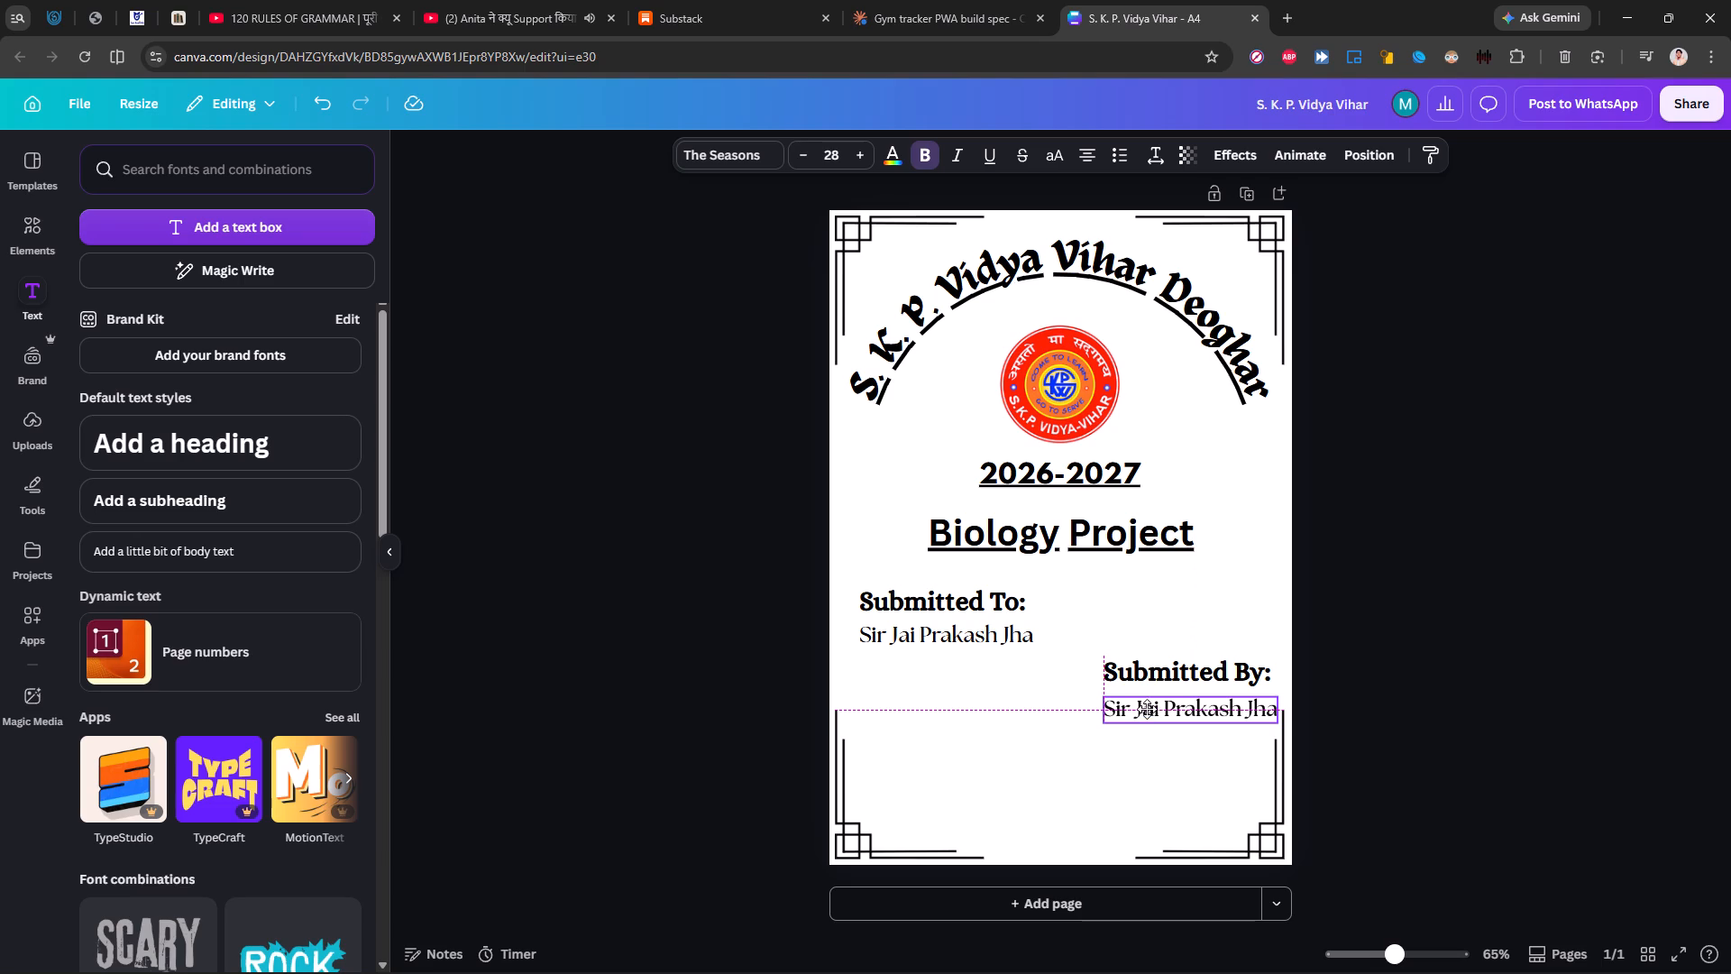
pyautogui.moveTo(1147, 709); pyautogui.dragTo(1147, 712)
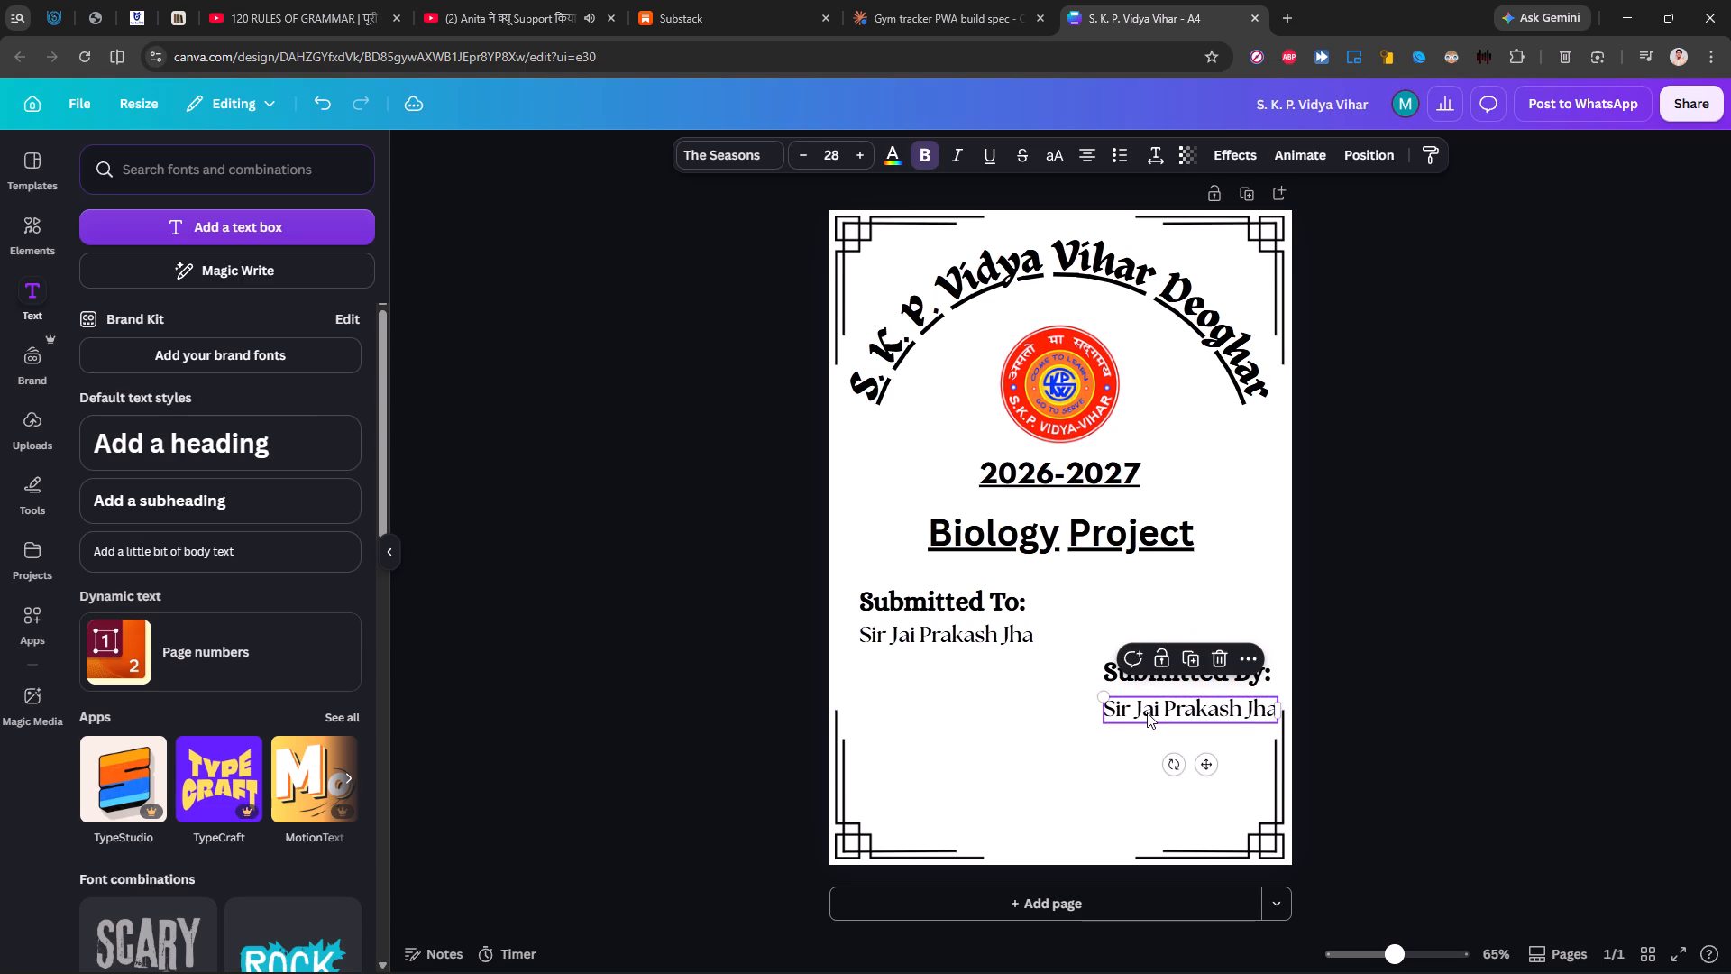
# Replace the copied text under "Submitted By:" with the student's name.
pyautogui.tripleClick(1147, 712)
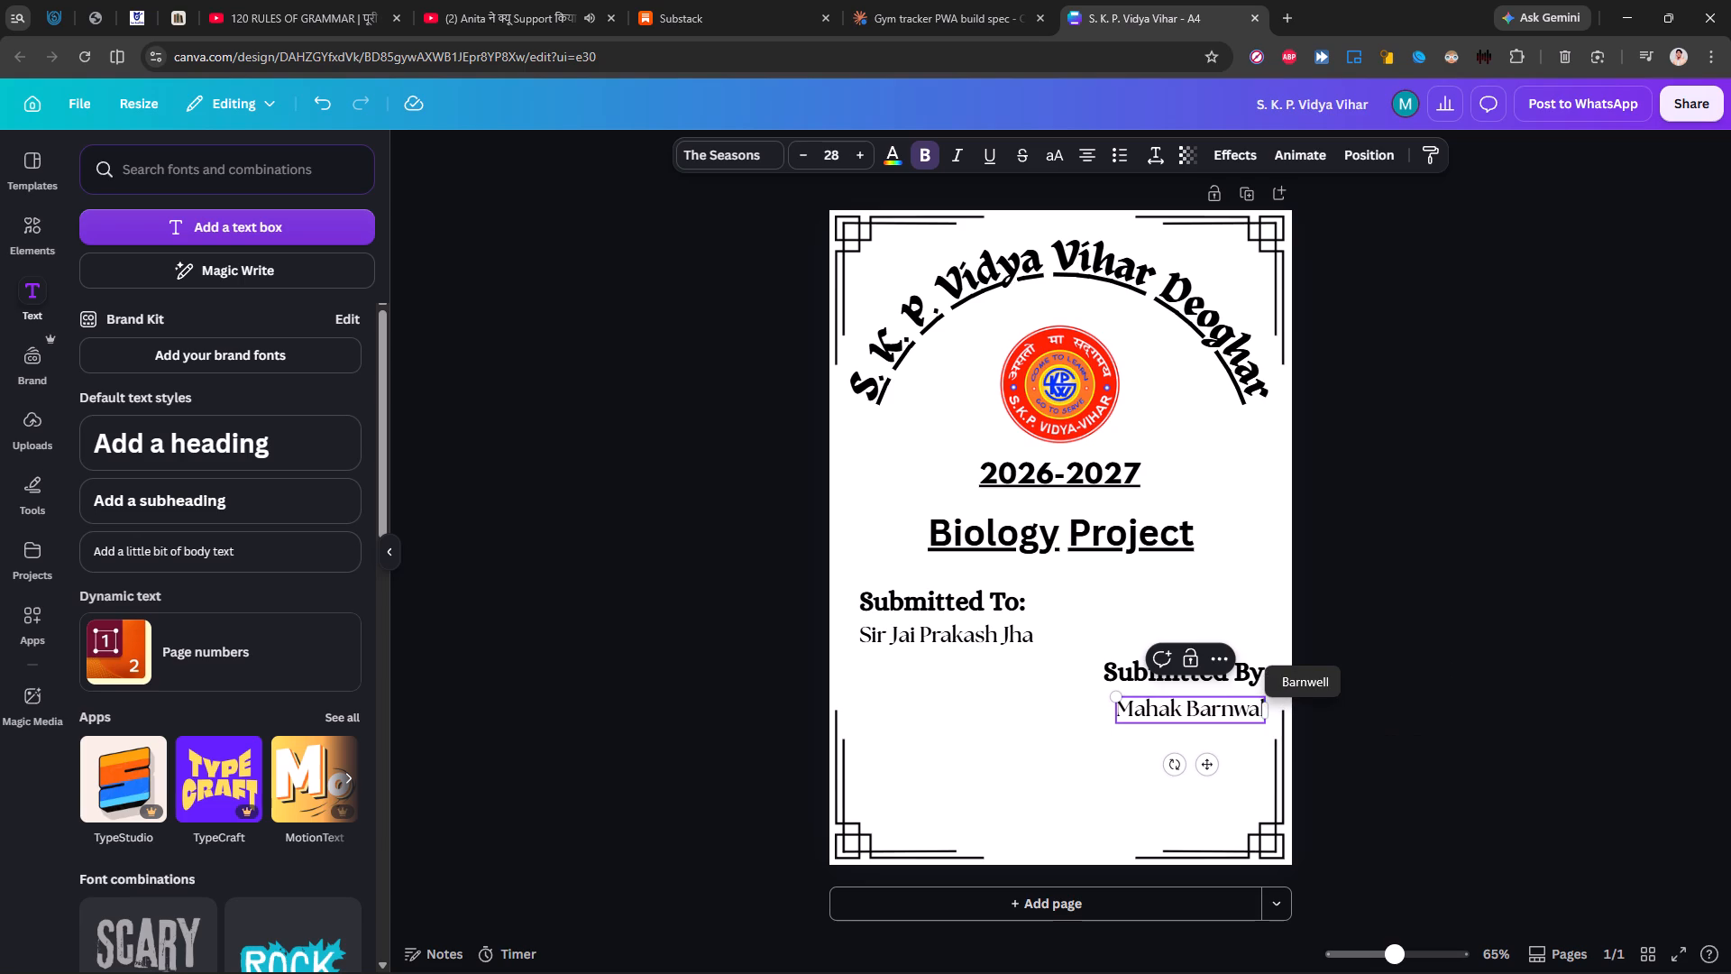
pyautogui.doubleClick(1140, 721)
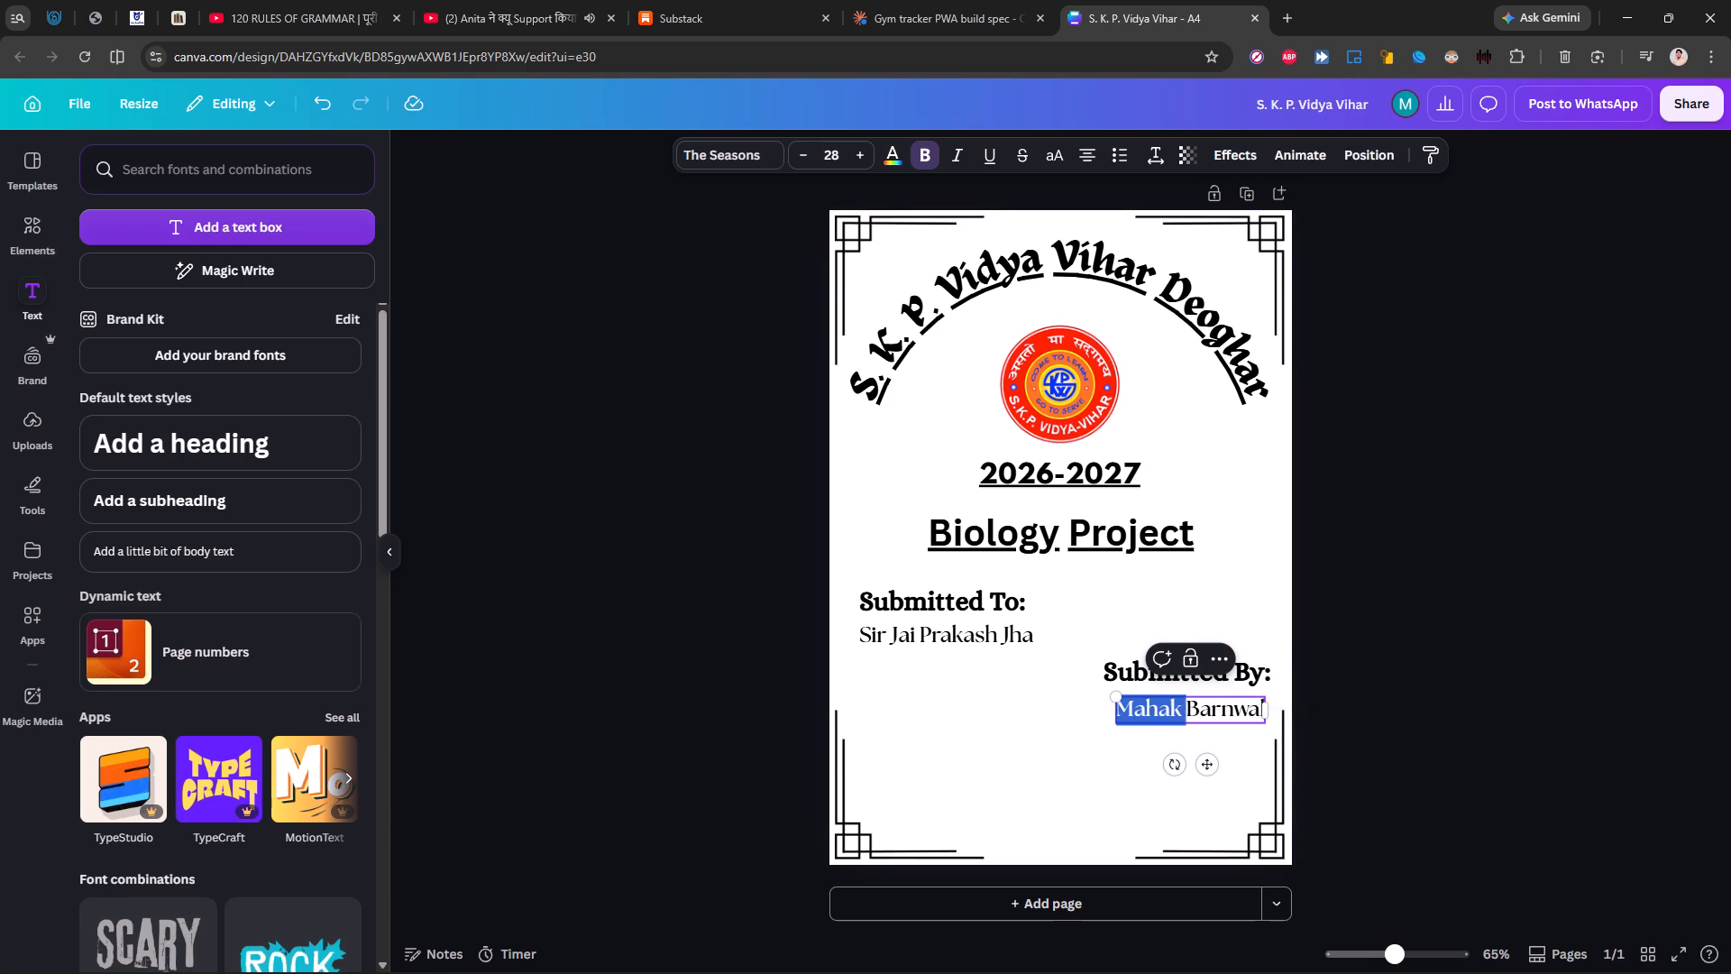
pyautogui.click(1416, 691)
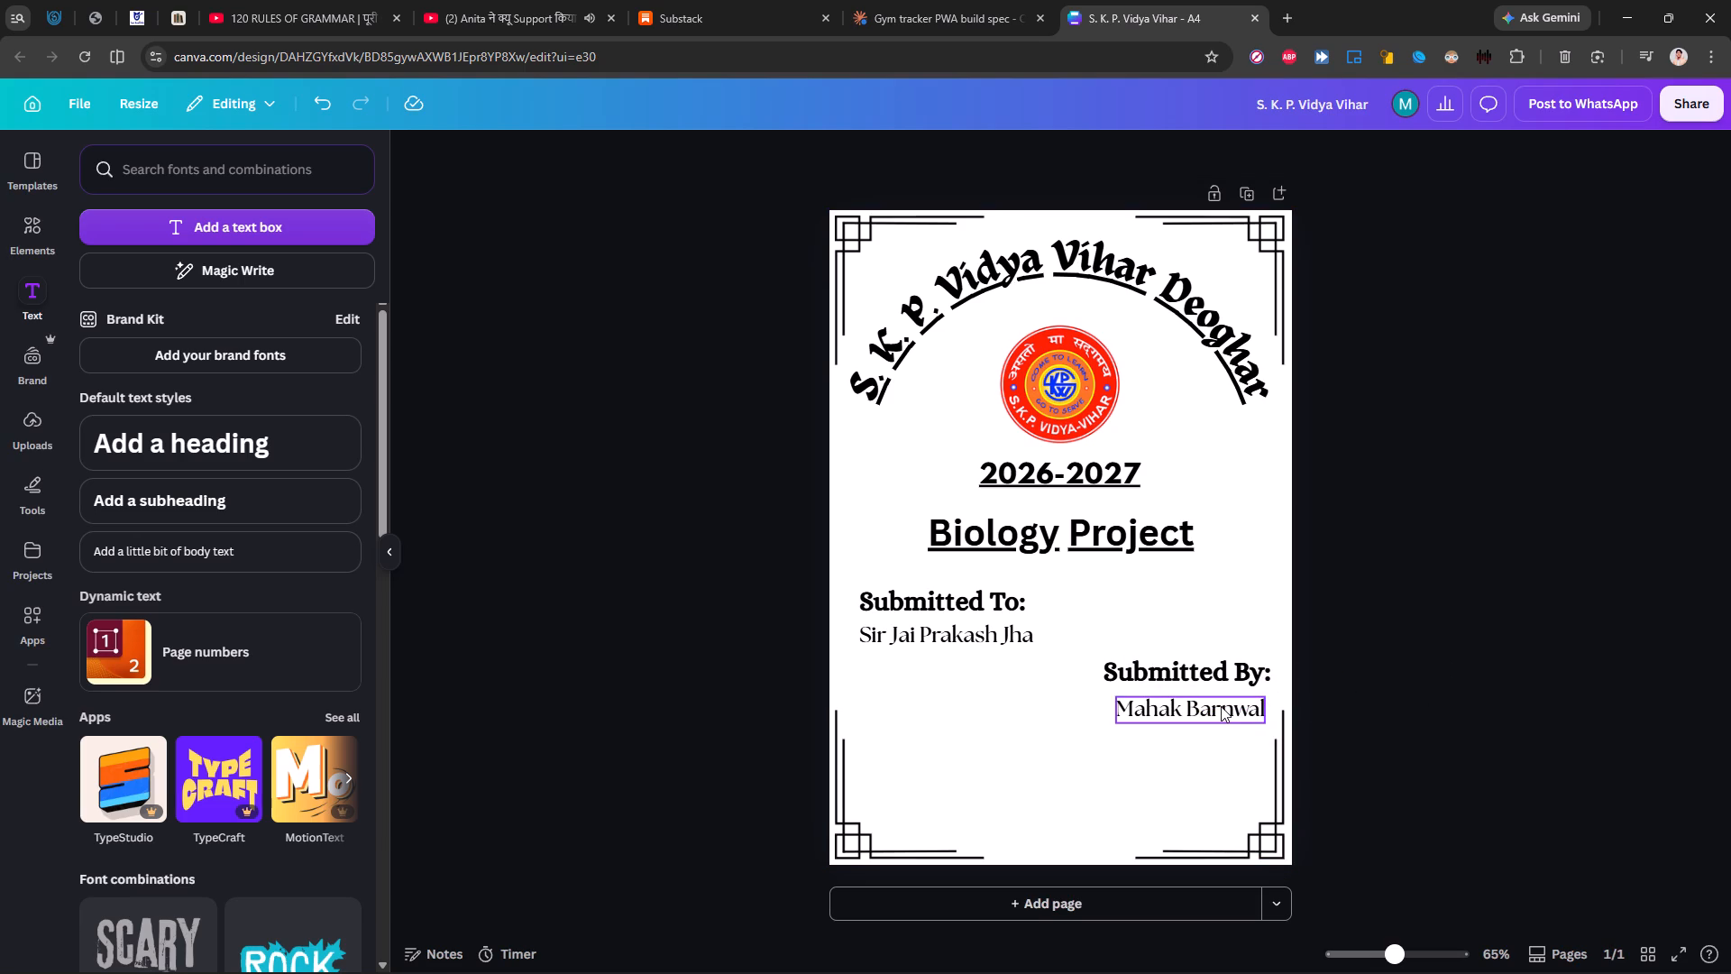
# Move the student's name slightly up and to the right so it sits closer beneath the "Submitted By:" heading.
pyautogui.click(1221, 706)
pyautogui.moveTo(1221, 706); pyautogui.dragTo(1221, 694)
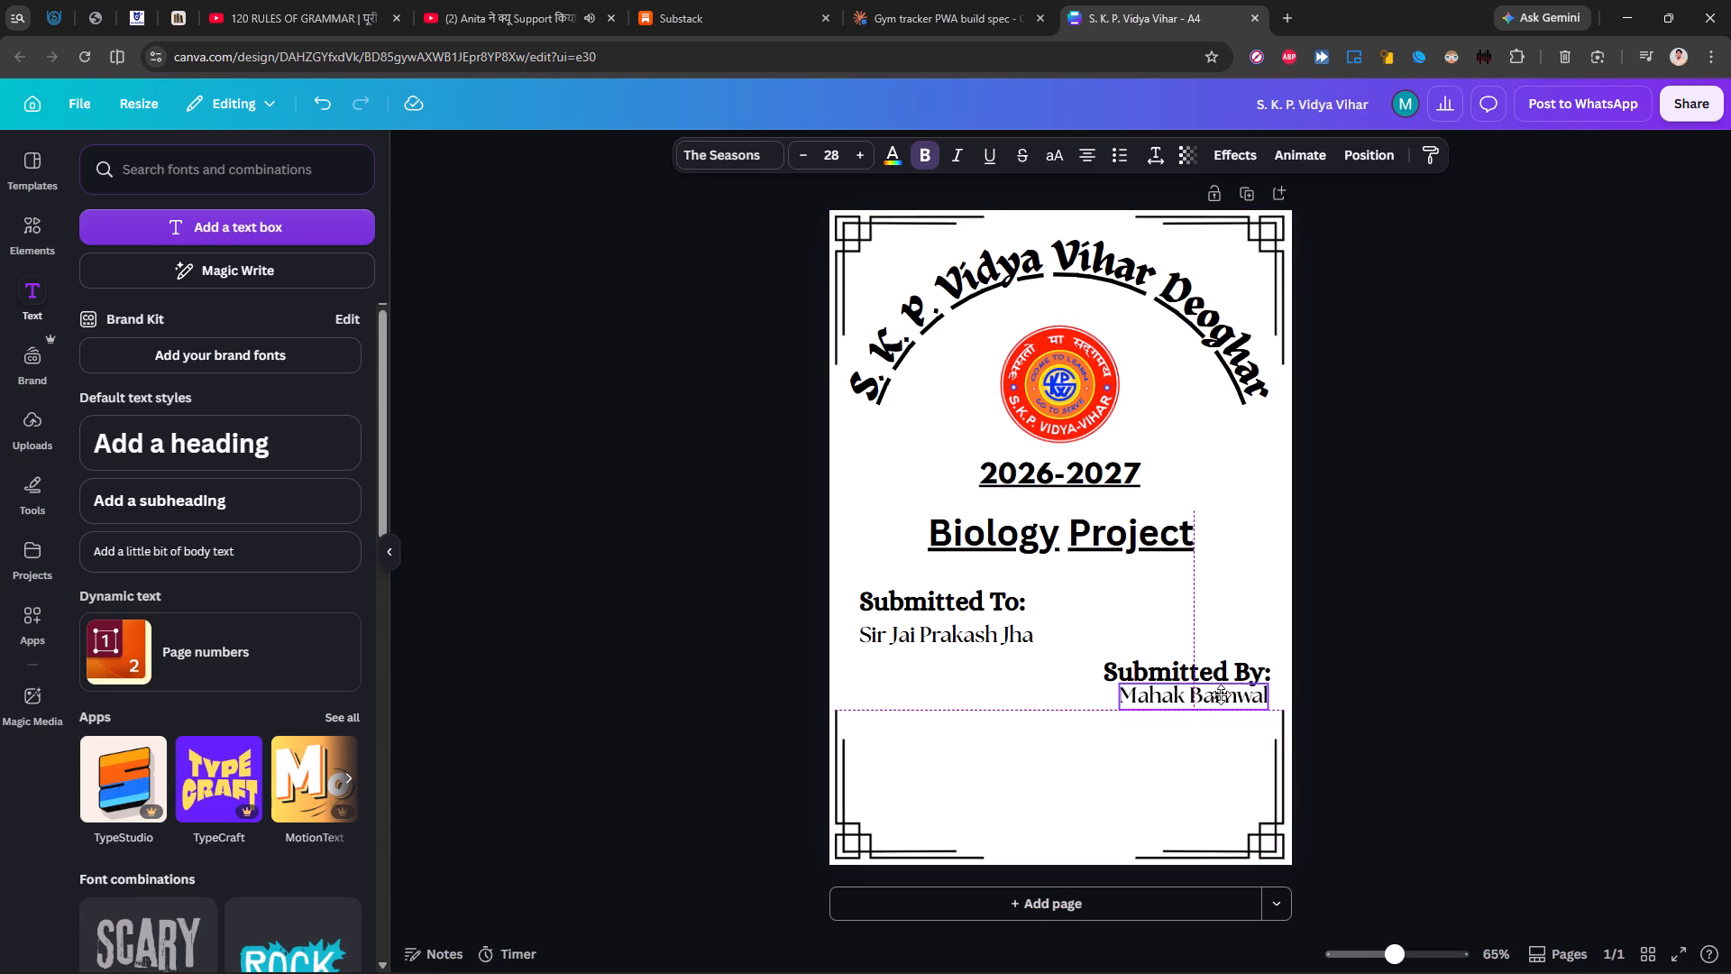
pyautogui.moveTo(1221, 694); pyautogui.dragTo(1221, 698)
pyautogui.press('Down')
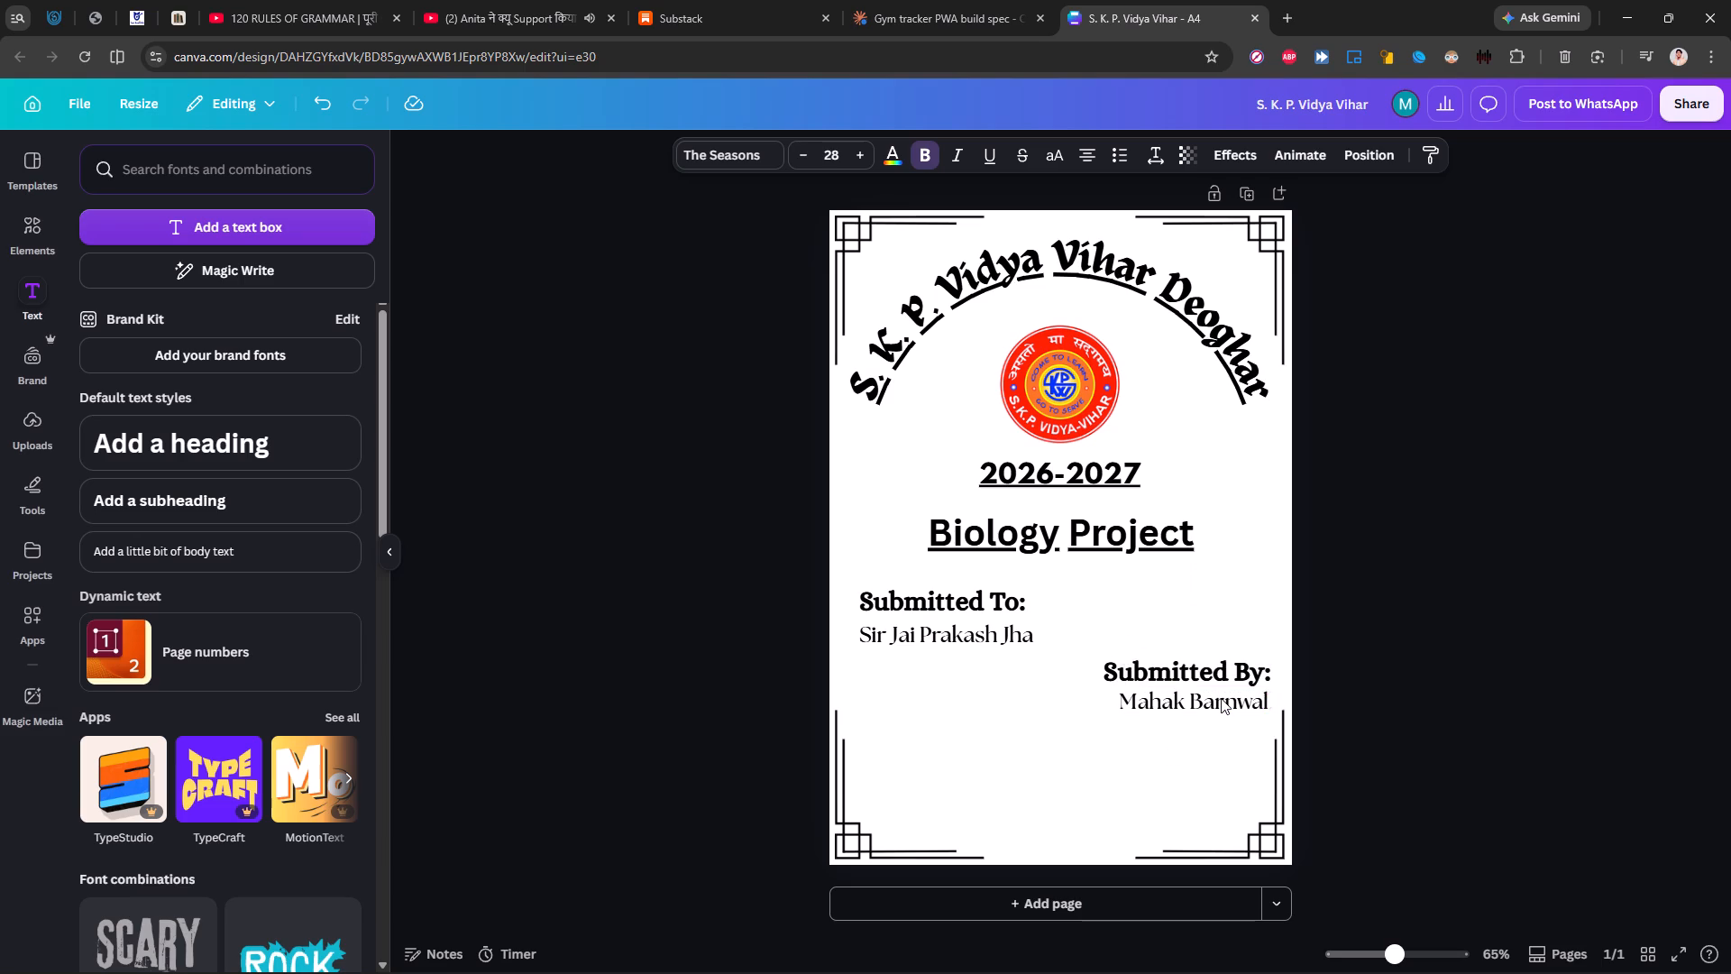
pyautogui.press('Down')
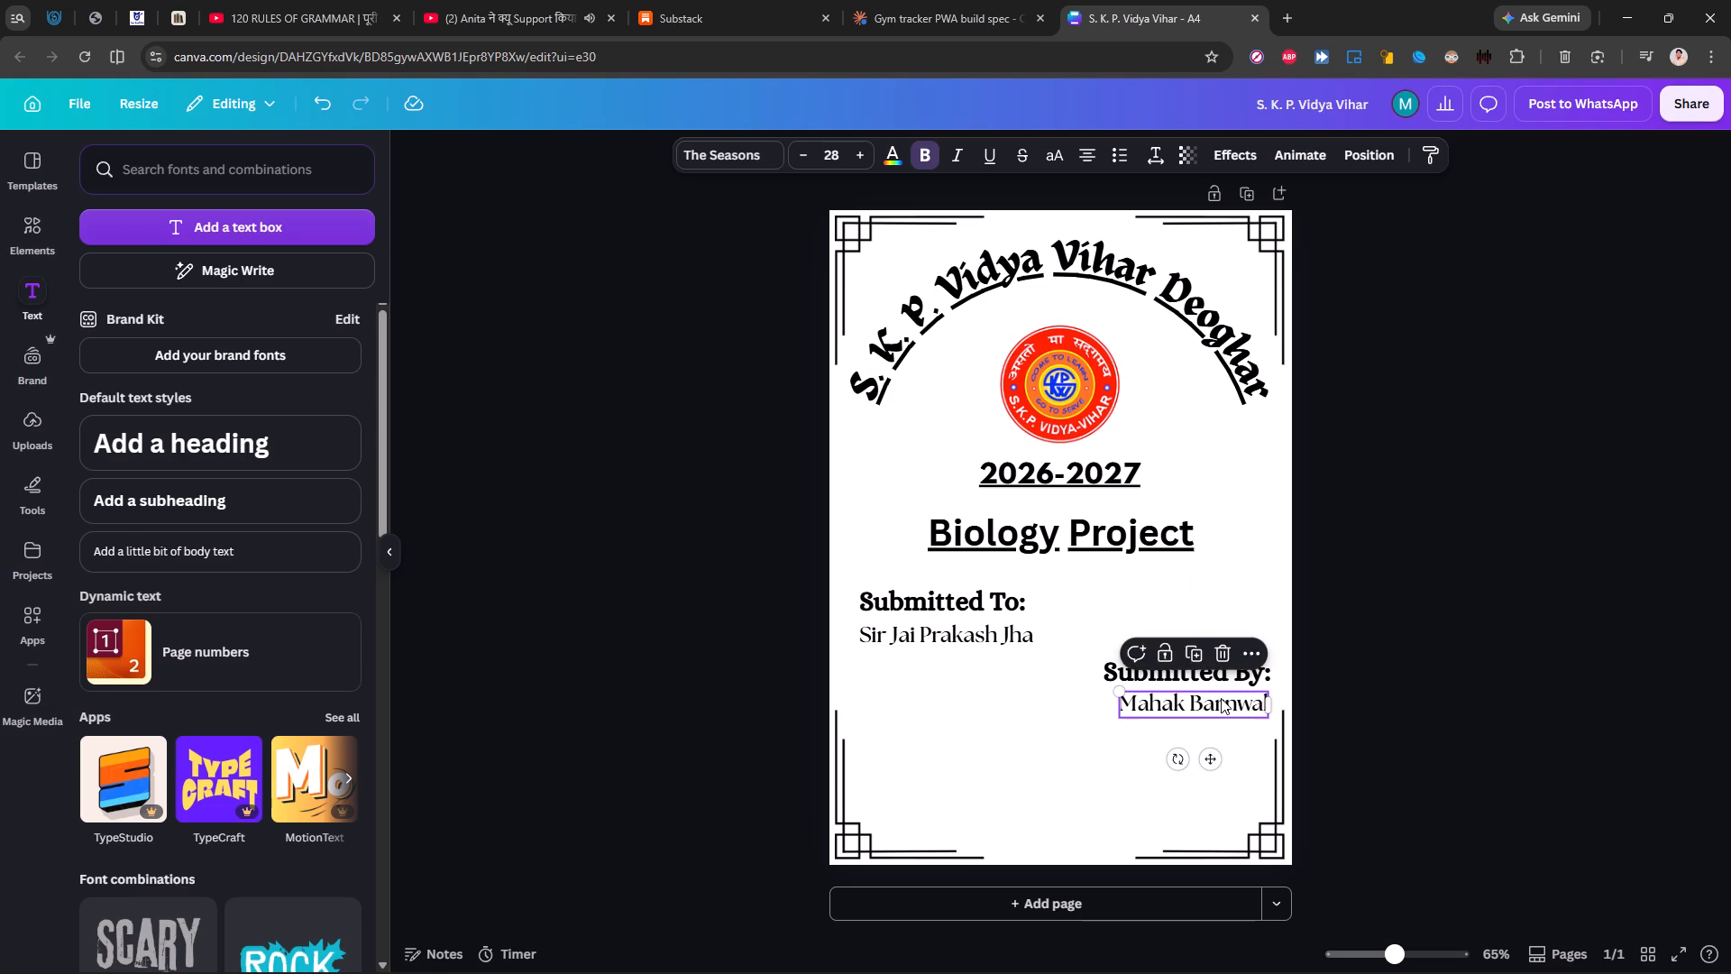
pyautogui.click(1405, 728)
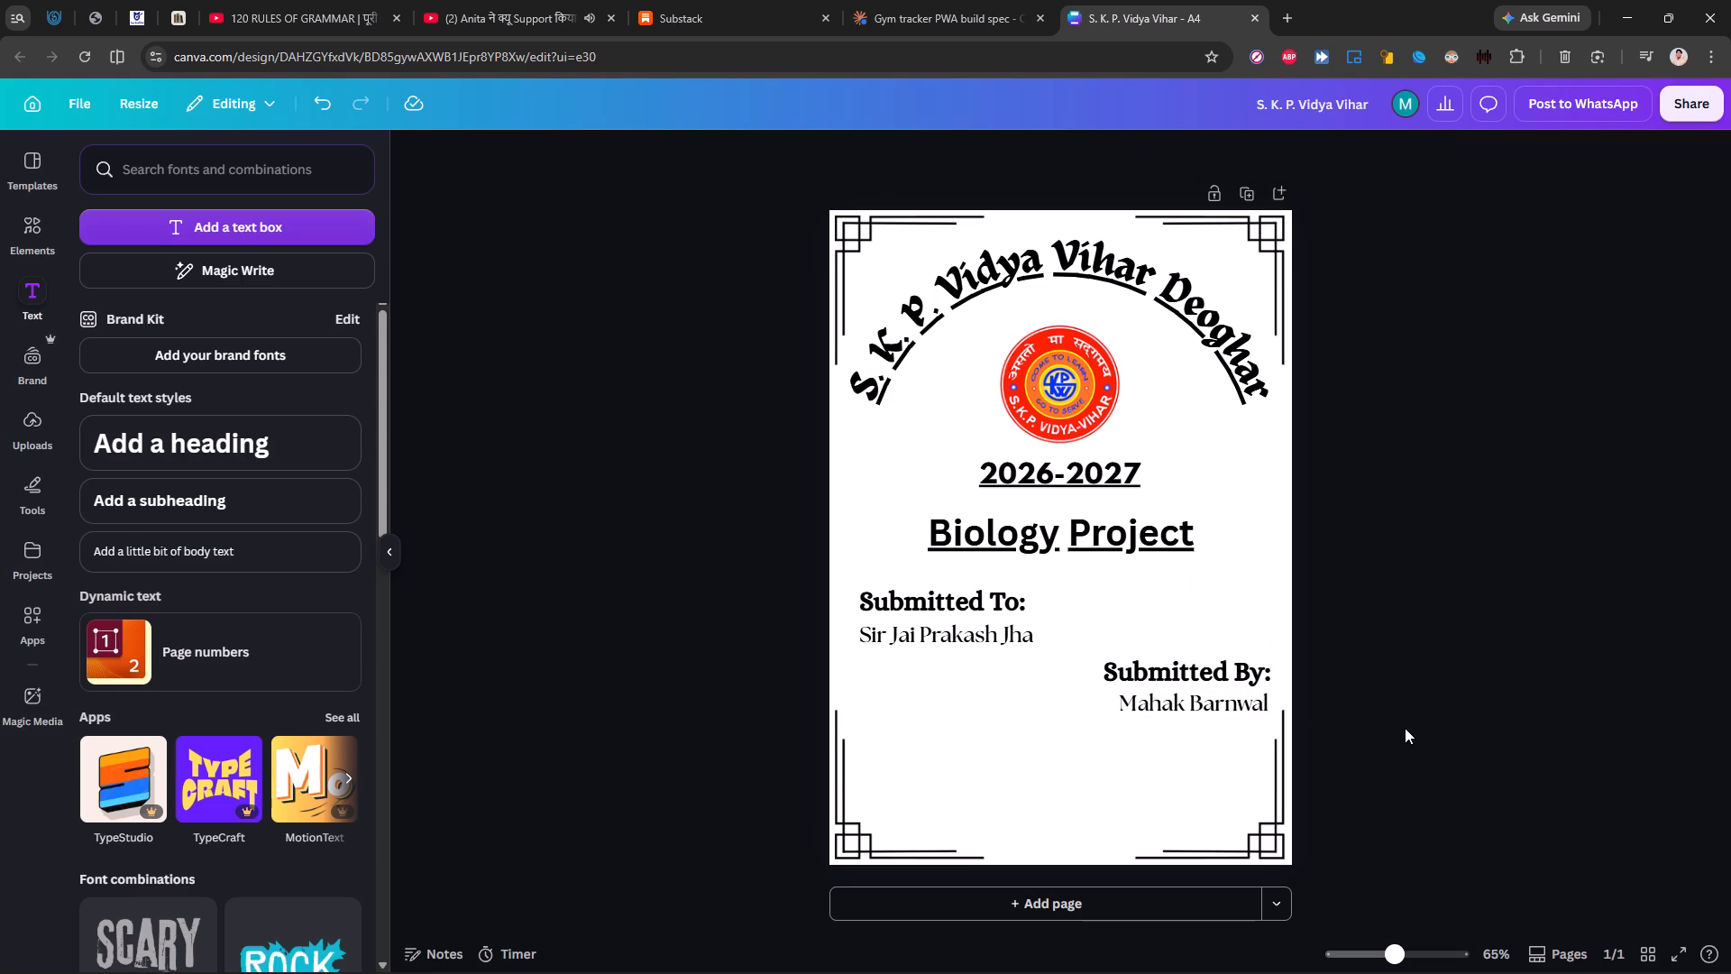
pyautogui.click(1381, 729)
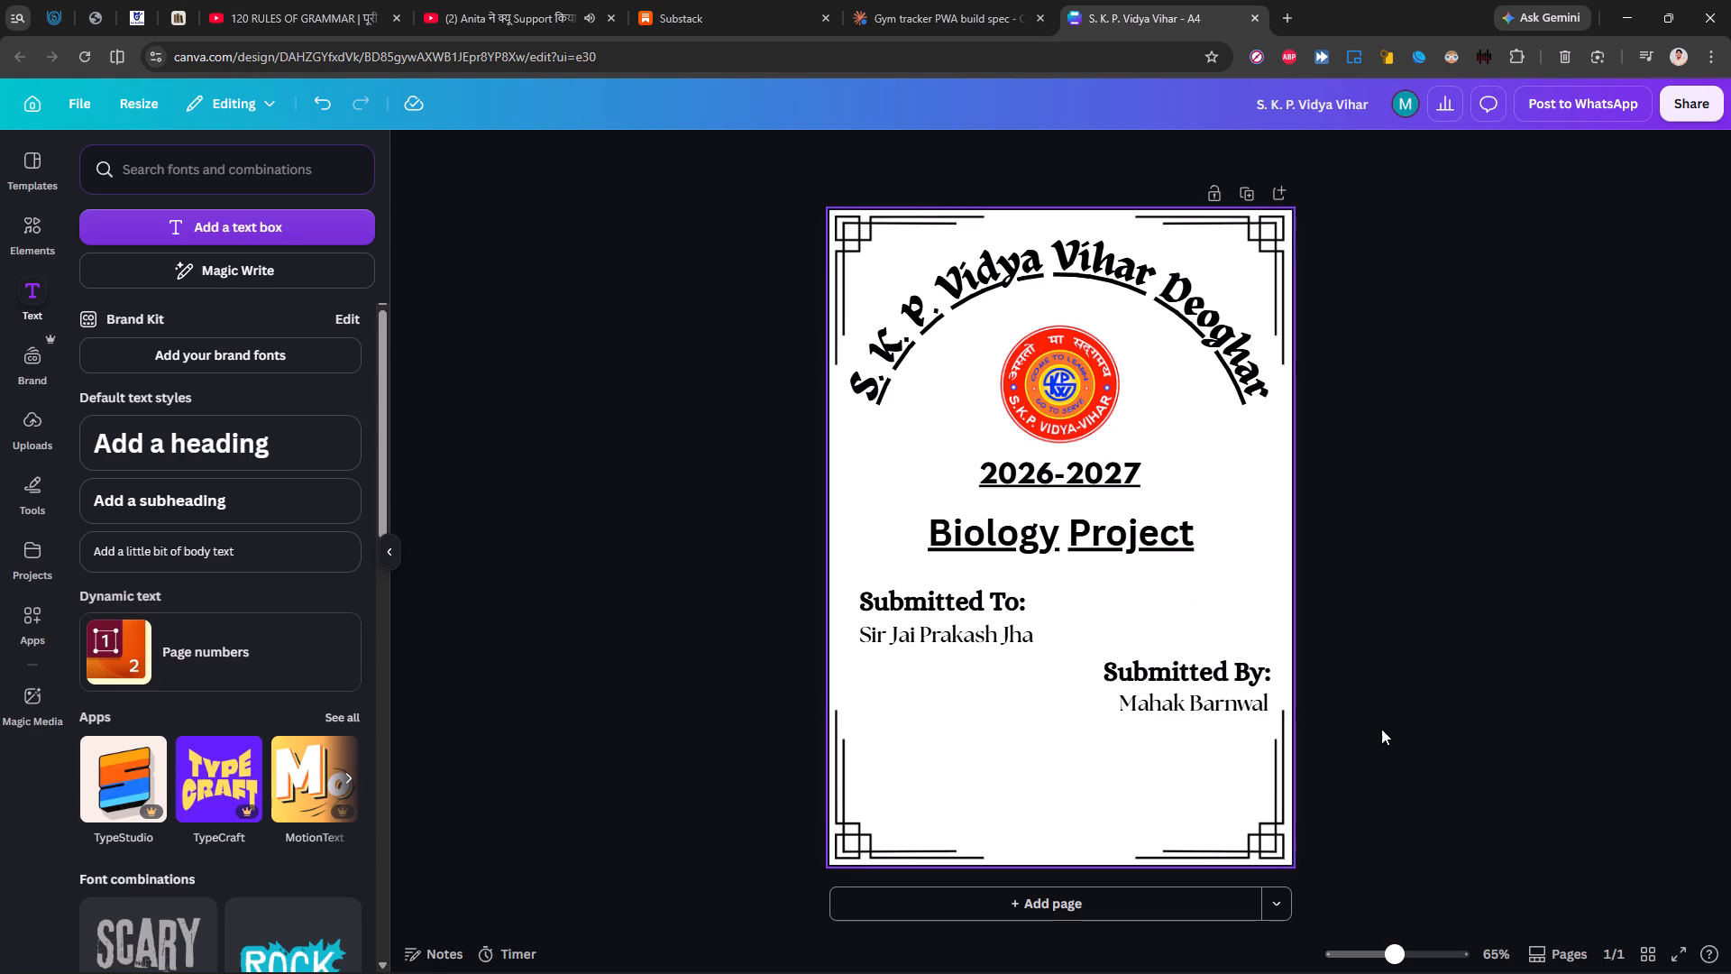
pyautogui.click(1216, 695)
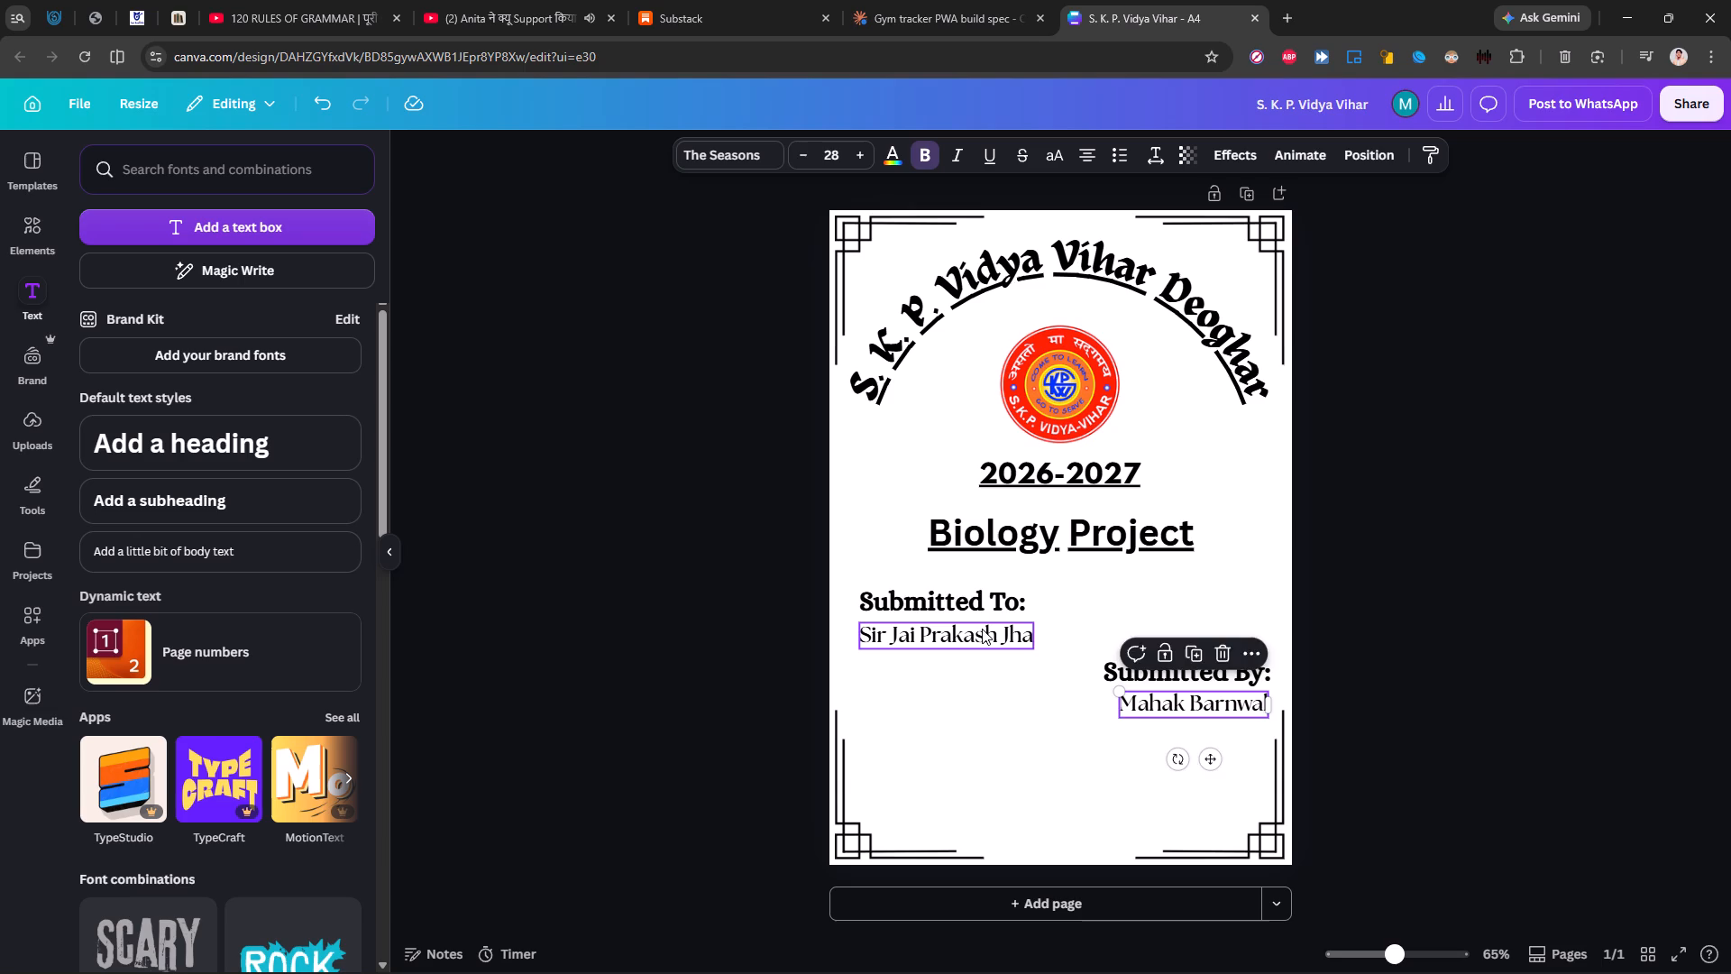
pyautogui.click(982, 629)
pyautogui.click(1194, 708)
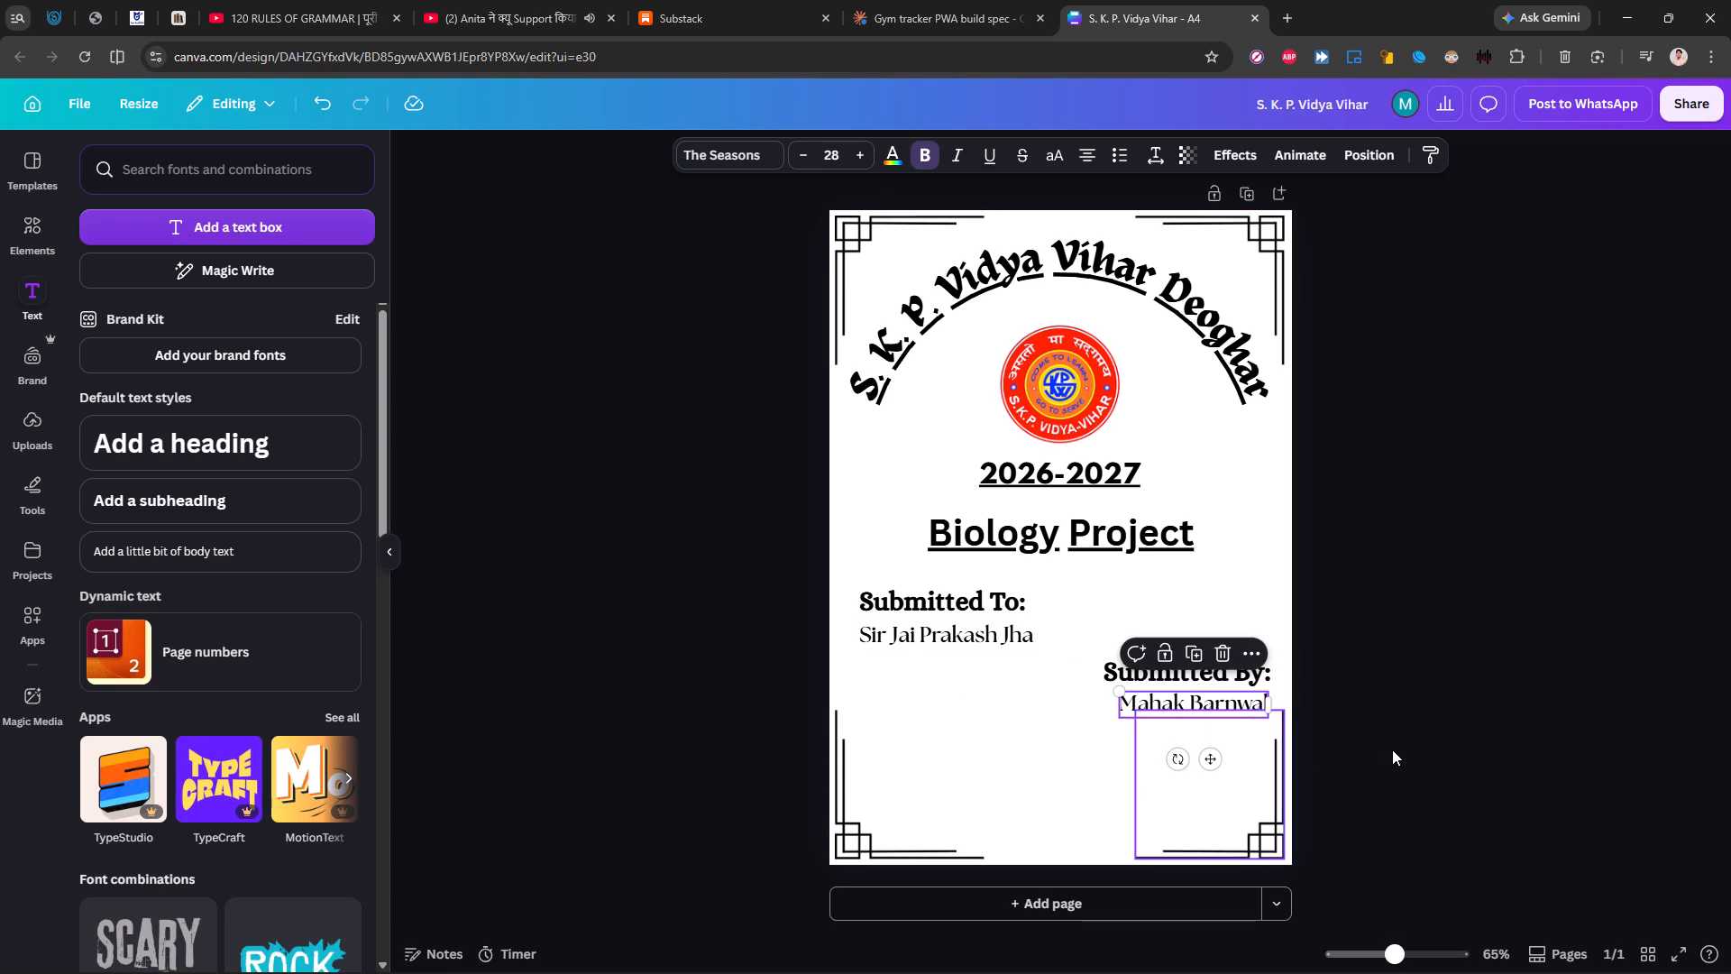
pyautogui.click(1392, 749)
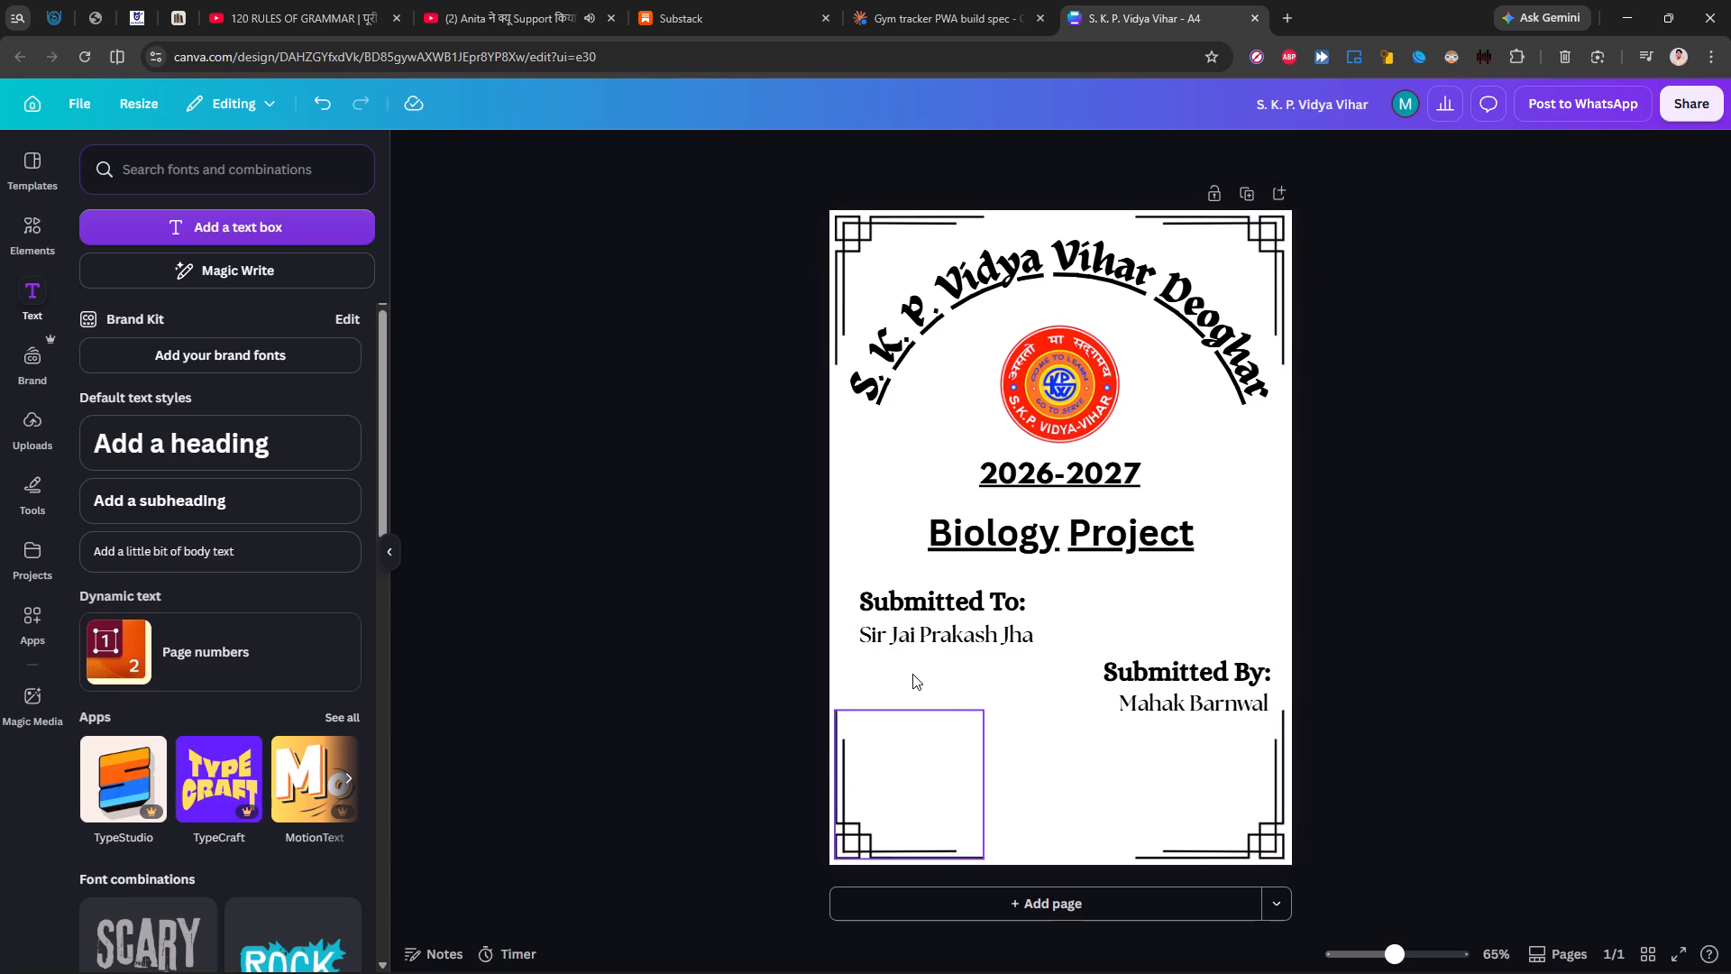
# Add a body text line reading "Biology TEacher" and place it directly beneath the teacher's name.
pyautogui.click(252, 538)
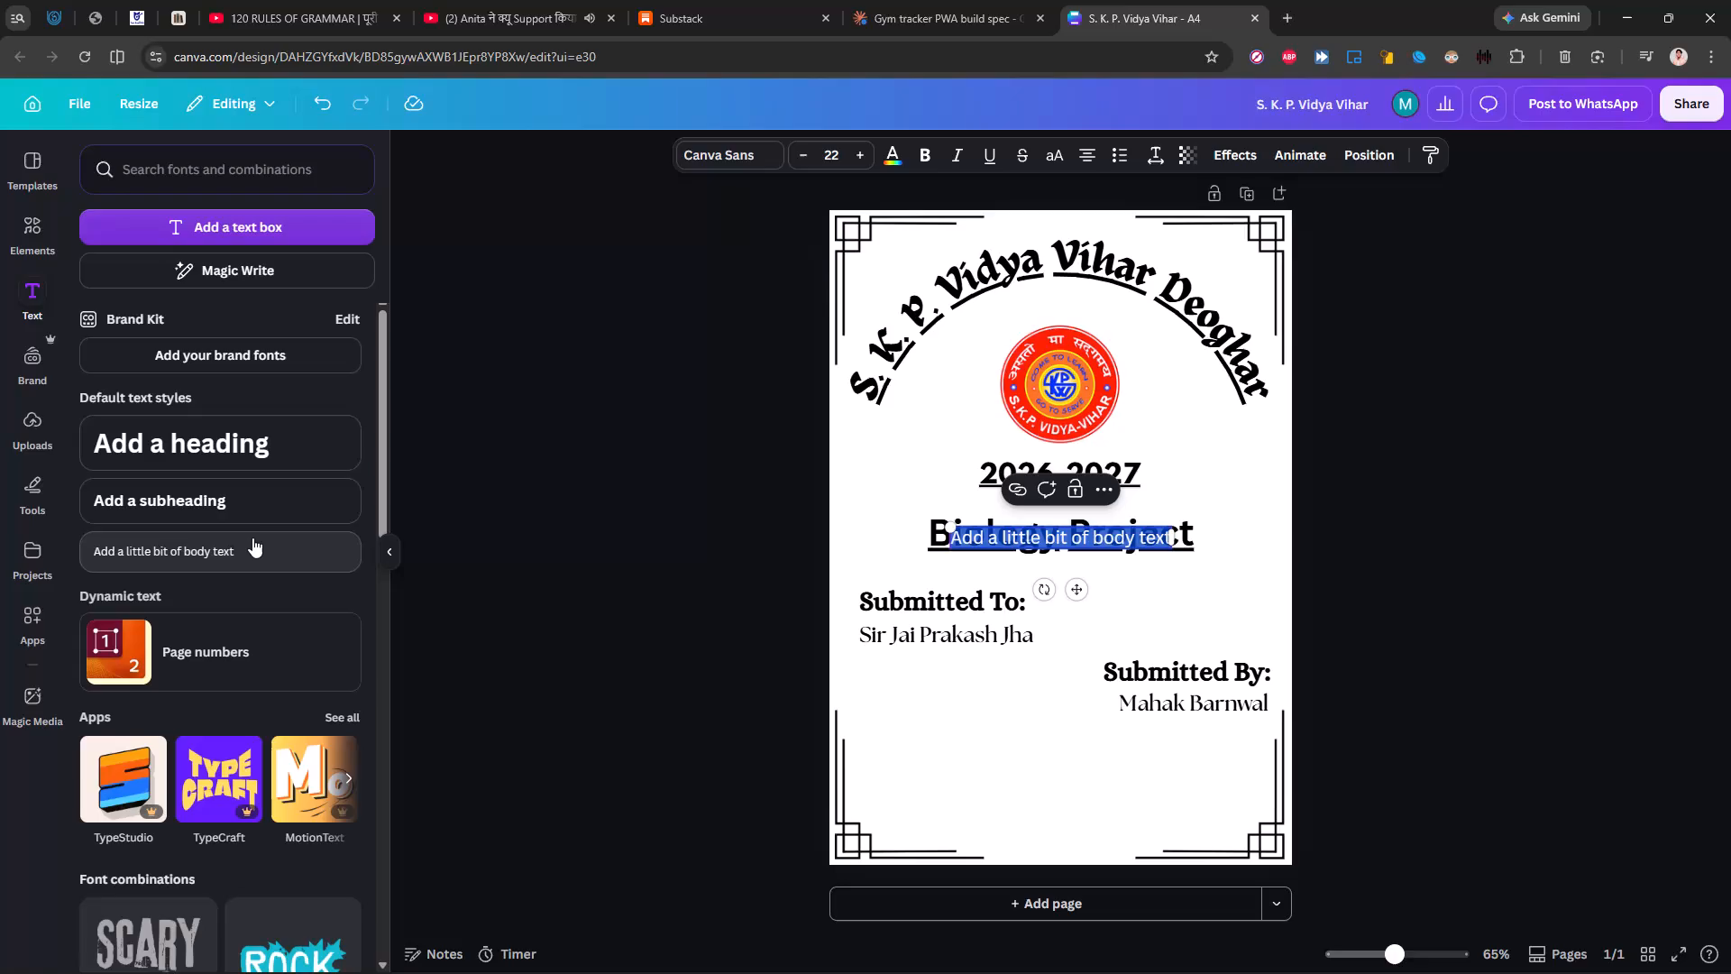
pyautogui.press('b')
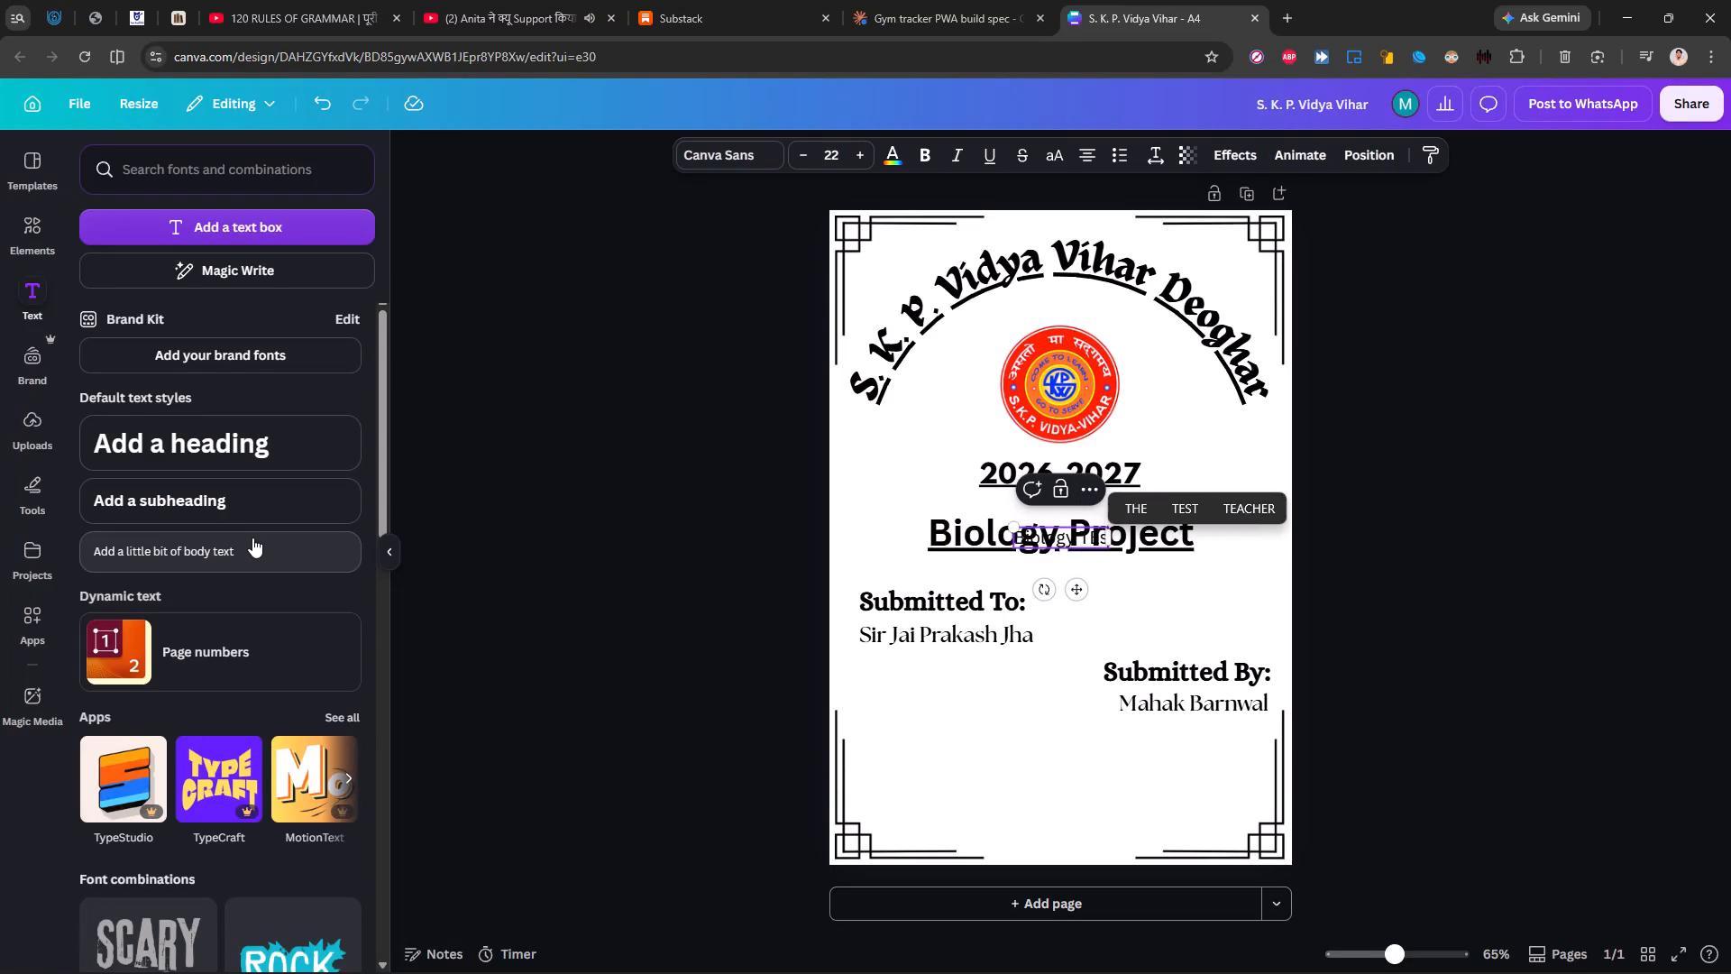
pyautogui.press('BackSpace')
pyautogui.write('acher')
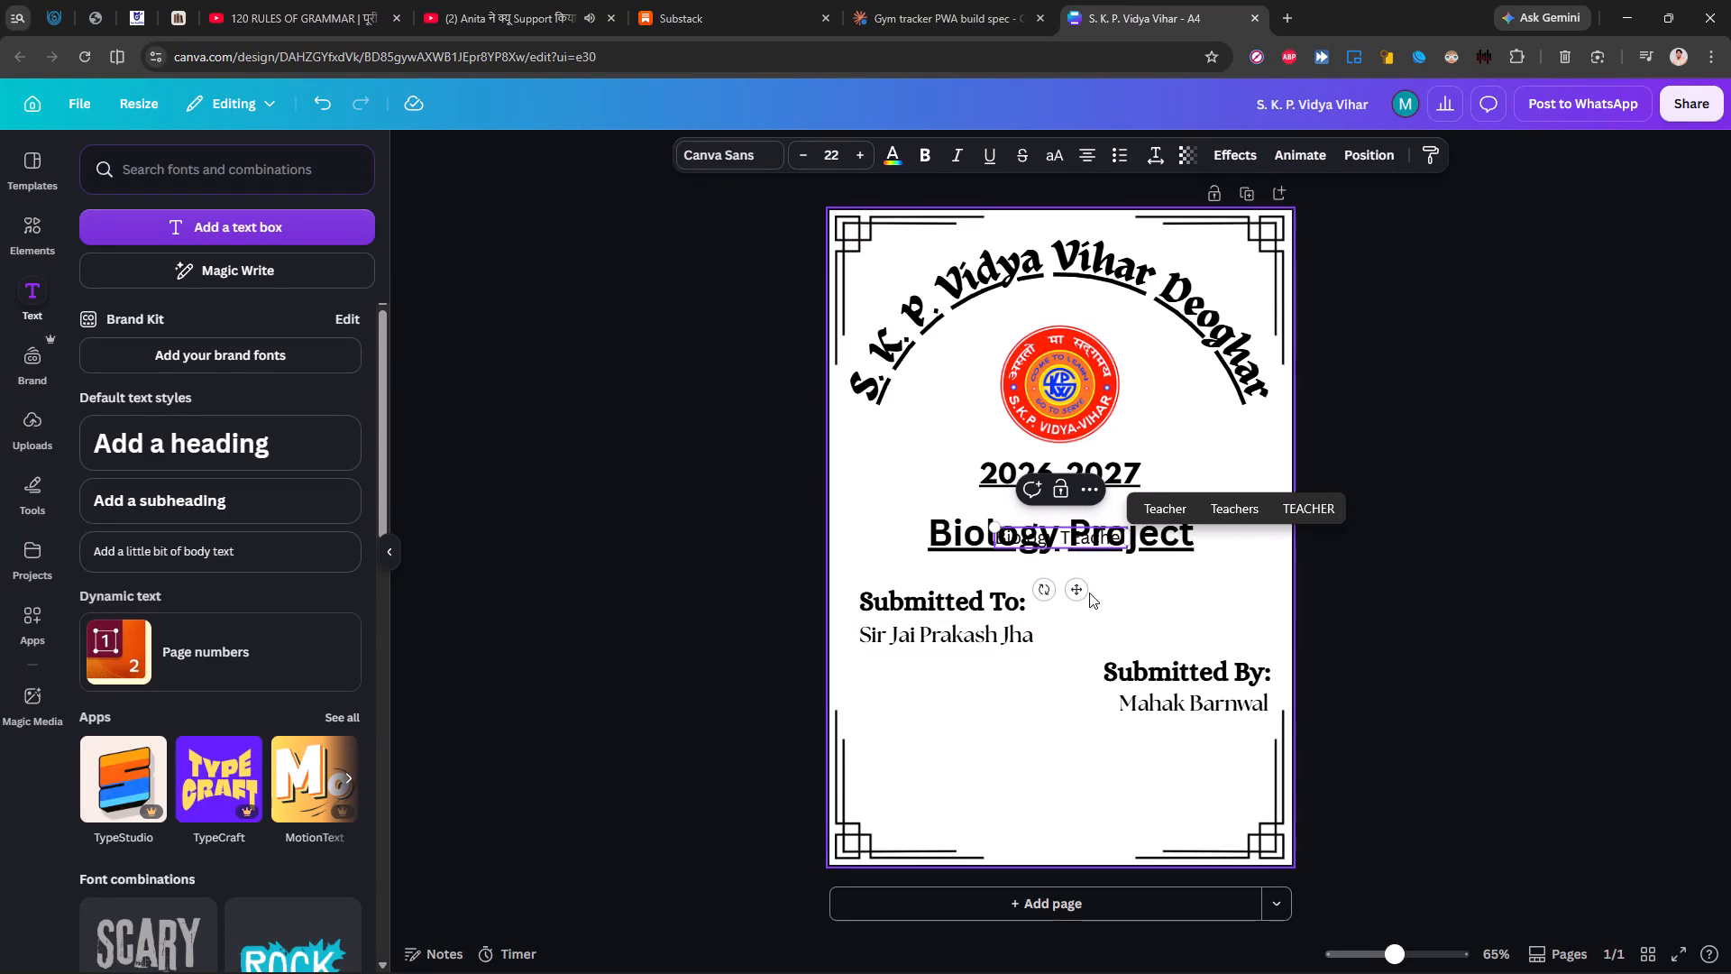
pyautogui.moveTo(1080, 591); pyautogui.dragTo(953, 713)
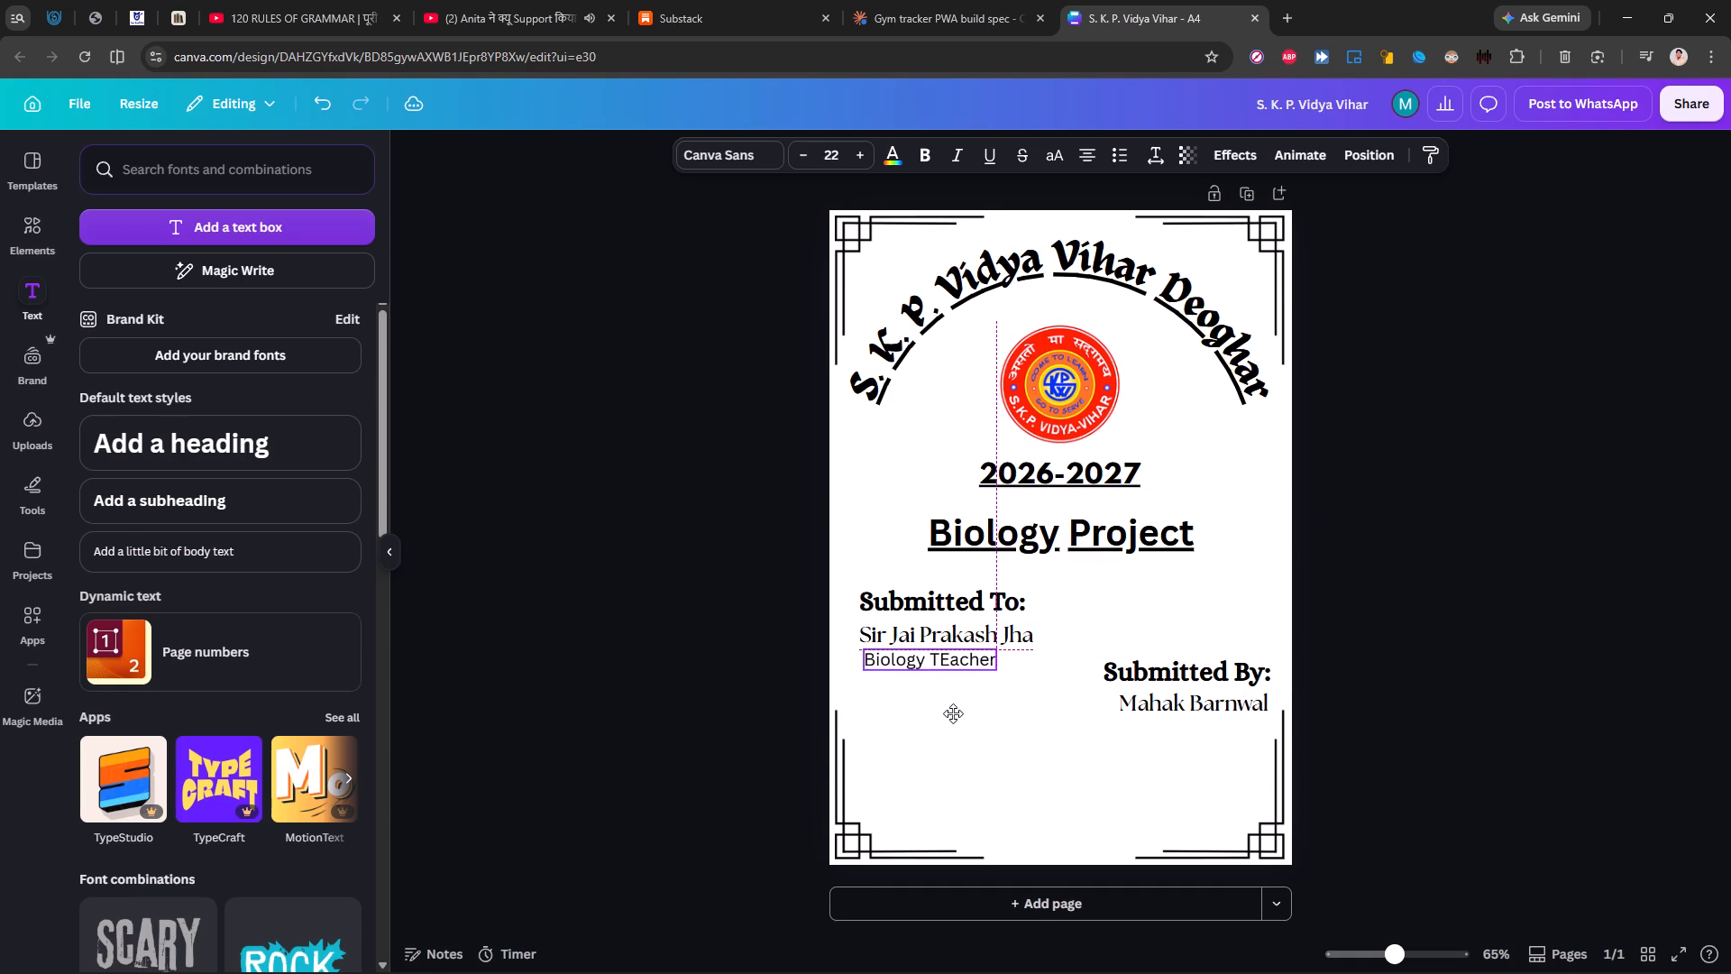
# Position the "Biology TEacher" text just below the teacher's name, near its left edge.
pyautogui.moveTo(953, 713); pyautogui.dragTo(947, 715)
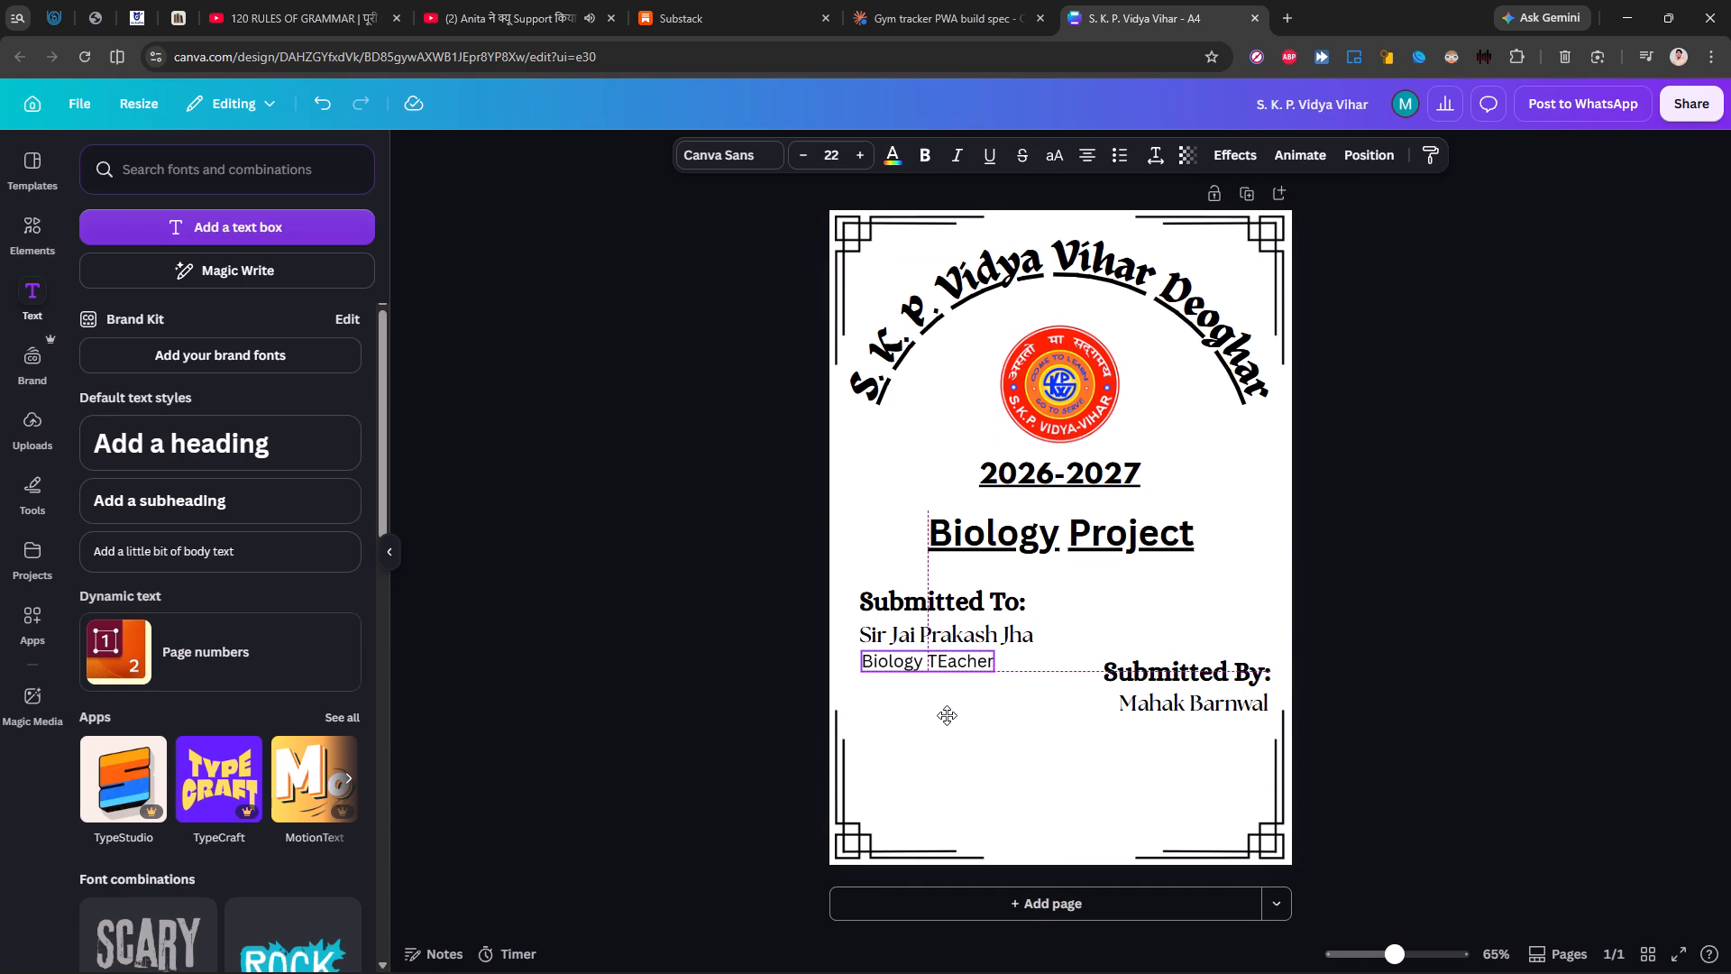
pyautogui.moveTo(947, 715); pyautogui.dragTo(948, 717)
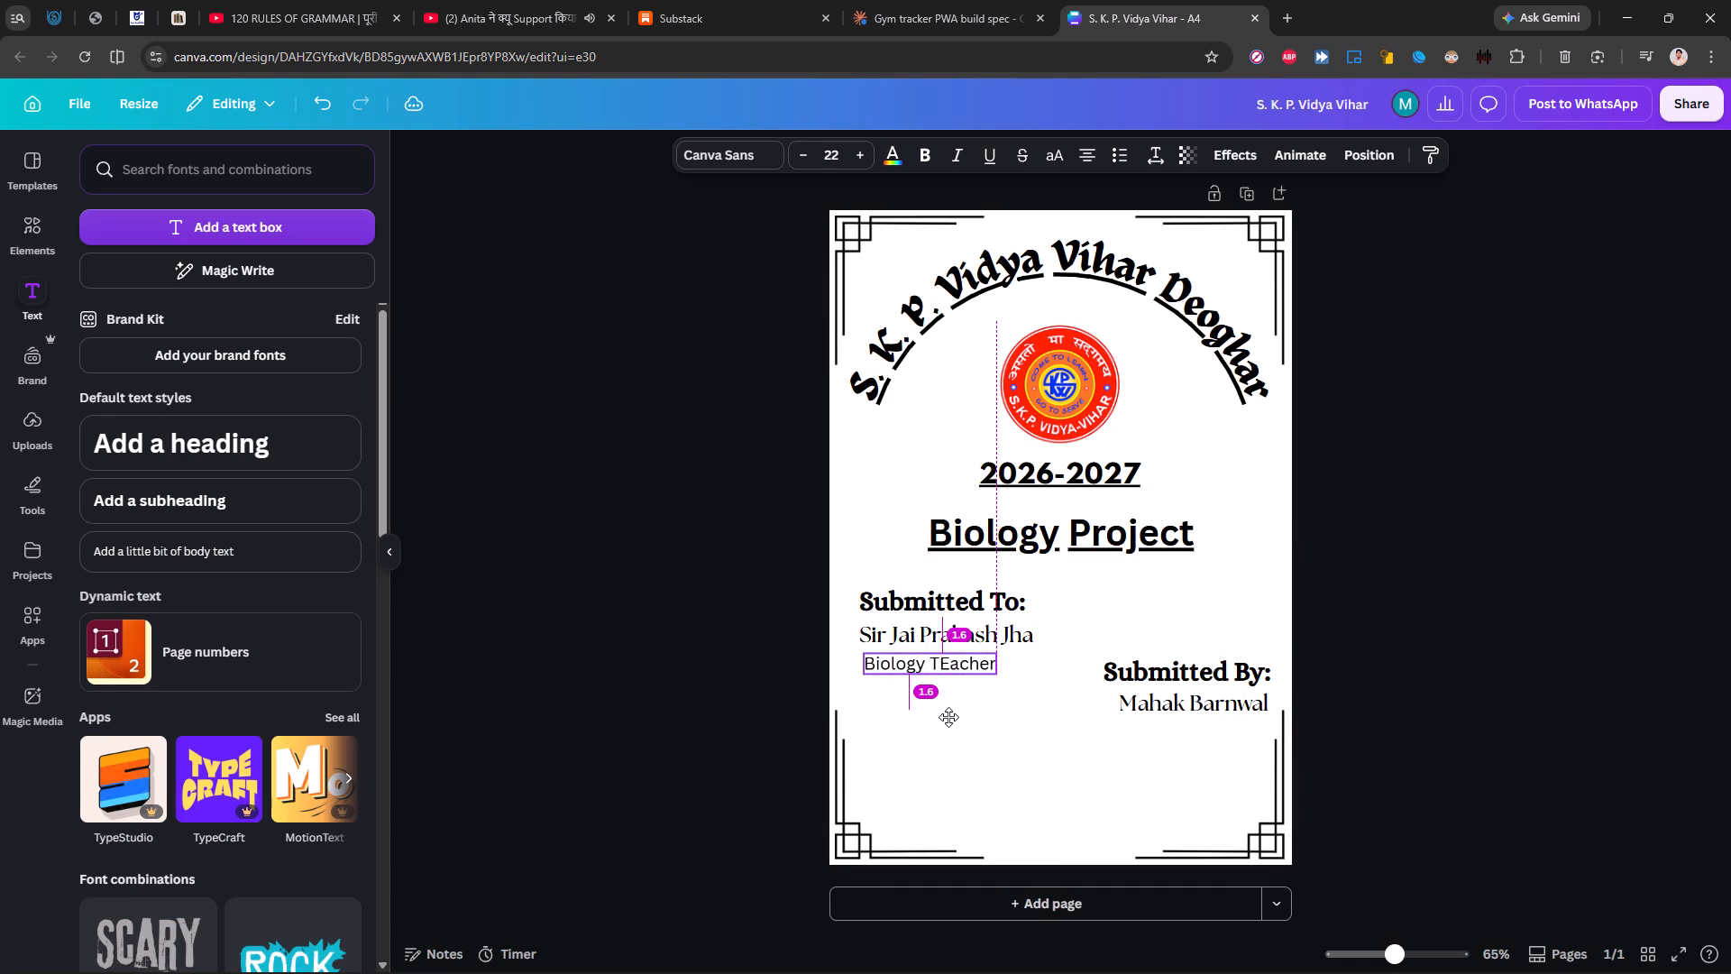
pyautogui.moveTo(948, 717); pyautogui.dragTo(948, 716)
# Correct the capital E in the line below the teacher's name so it reads "Biology Teacher".
pyautogui.click(953, 668)
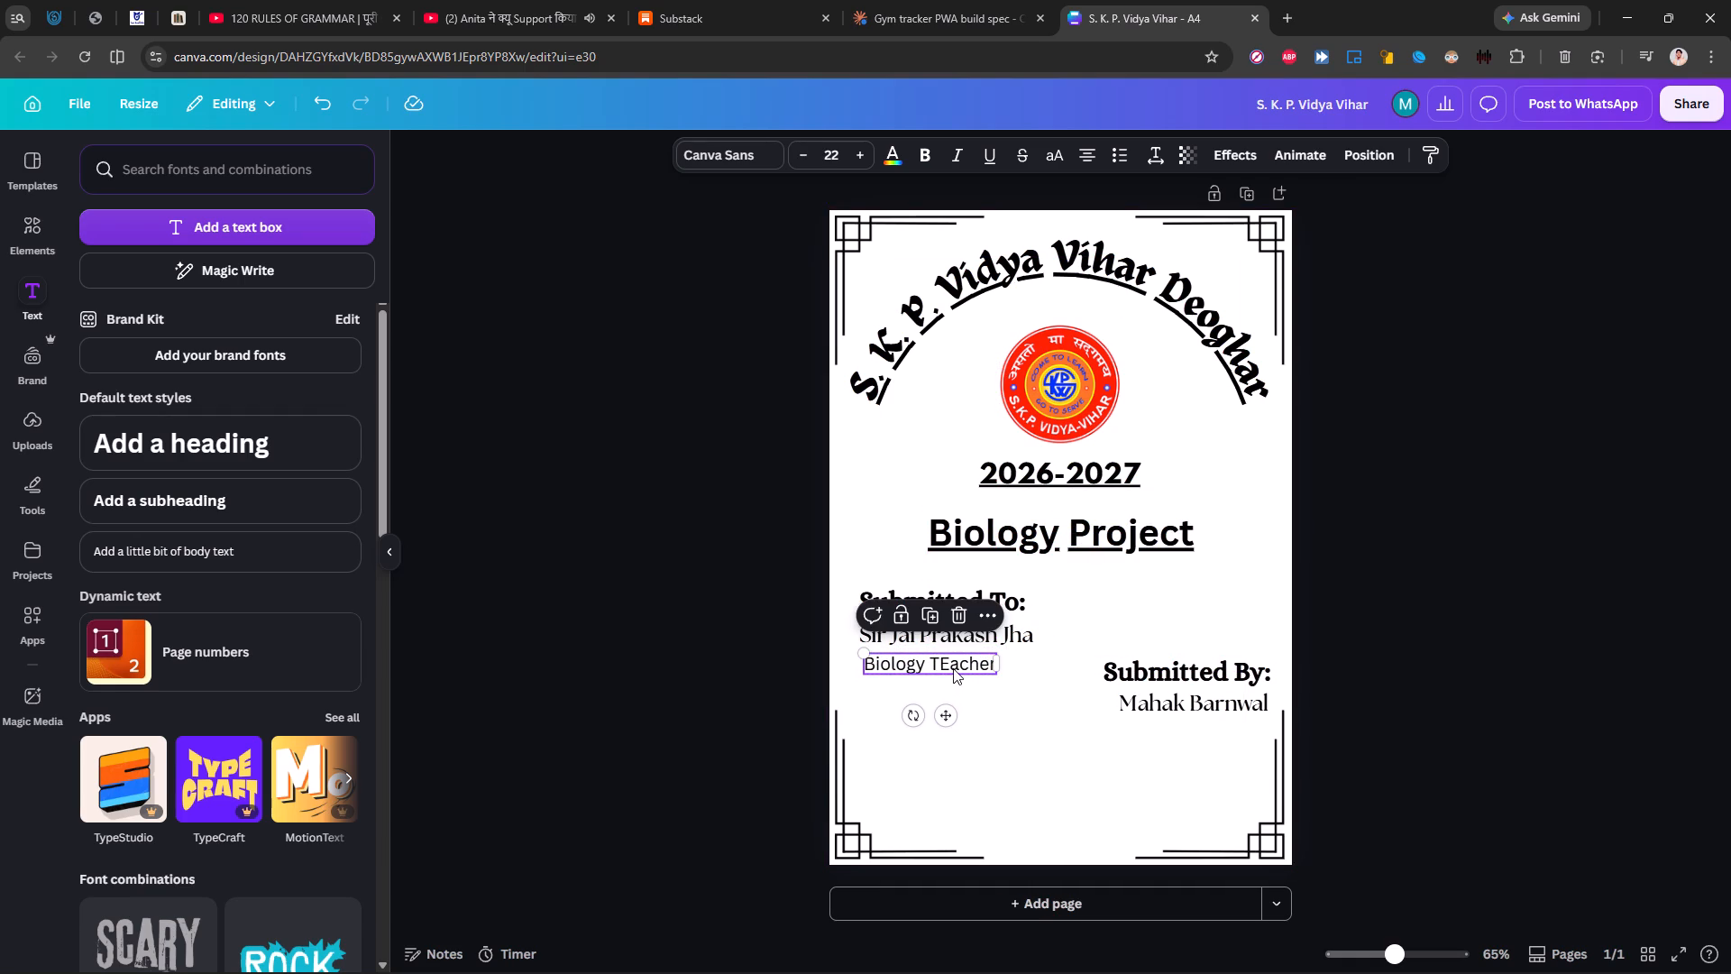
pyautogui.press('BackSpace')
pyautogui.press('e')
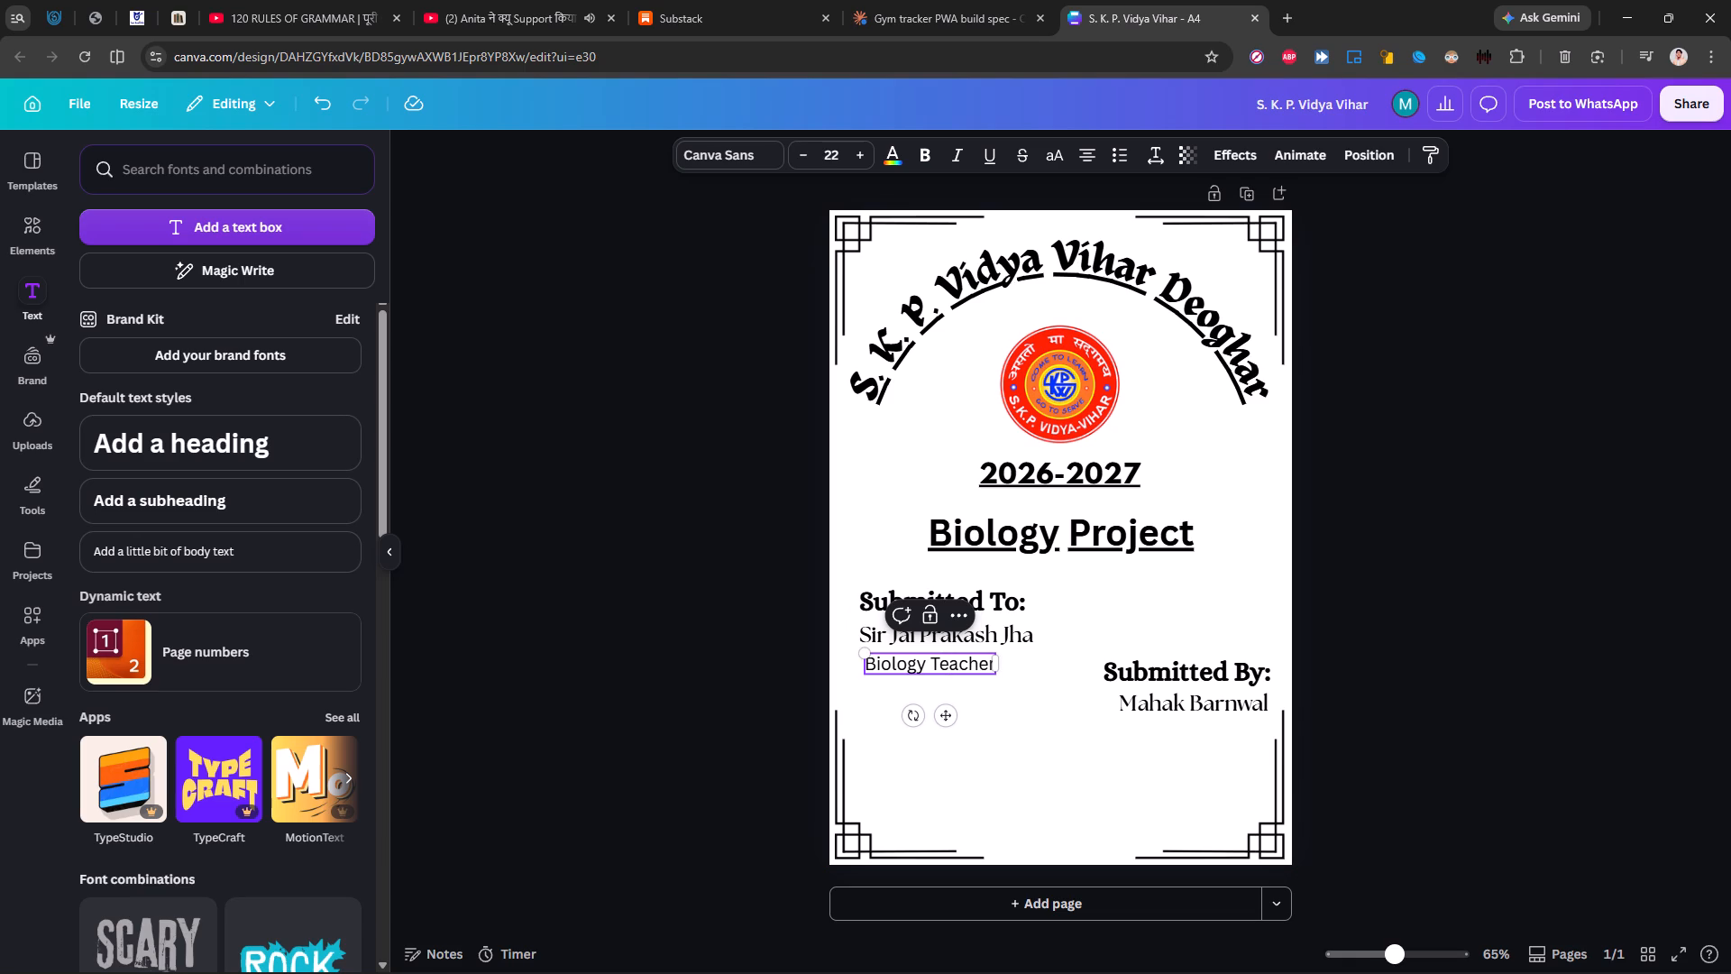
# Apply the The Seasons font to the "Biology Teacher" text.
pyautogui.tripleClick(935, 666)
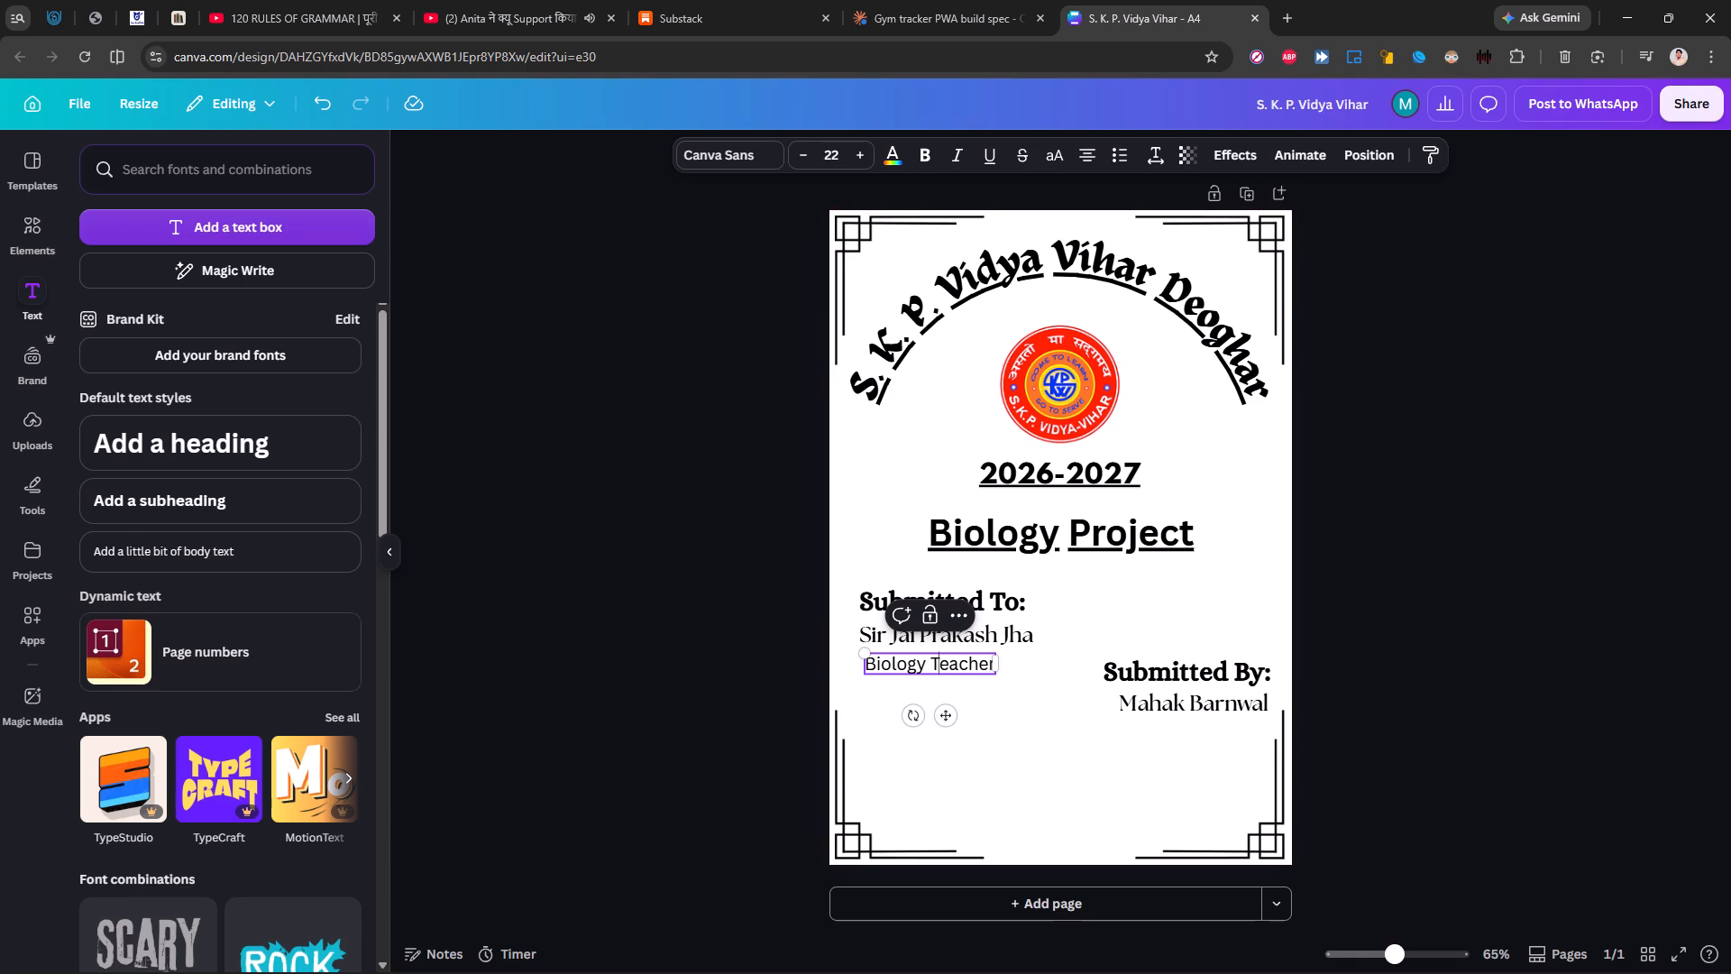
pyautogui.click(935, 666)
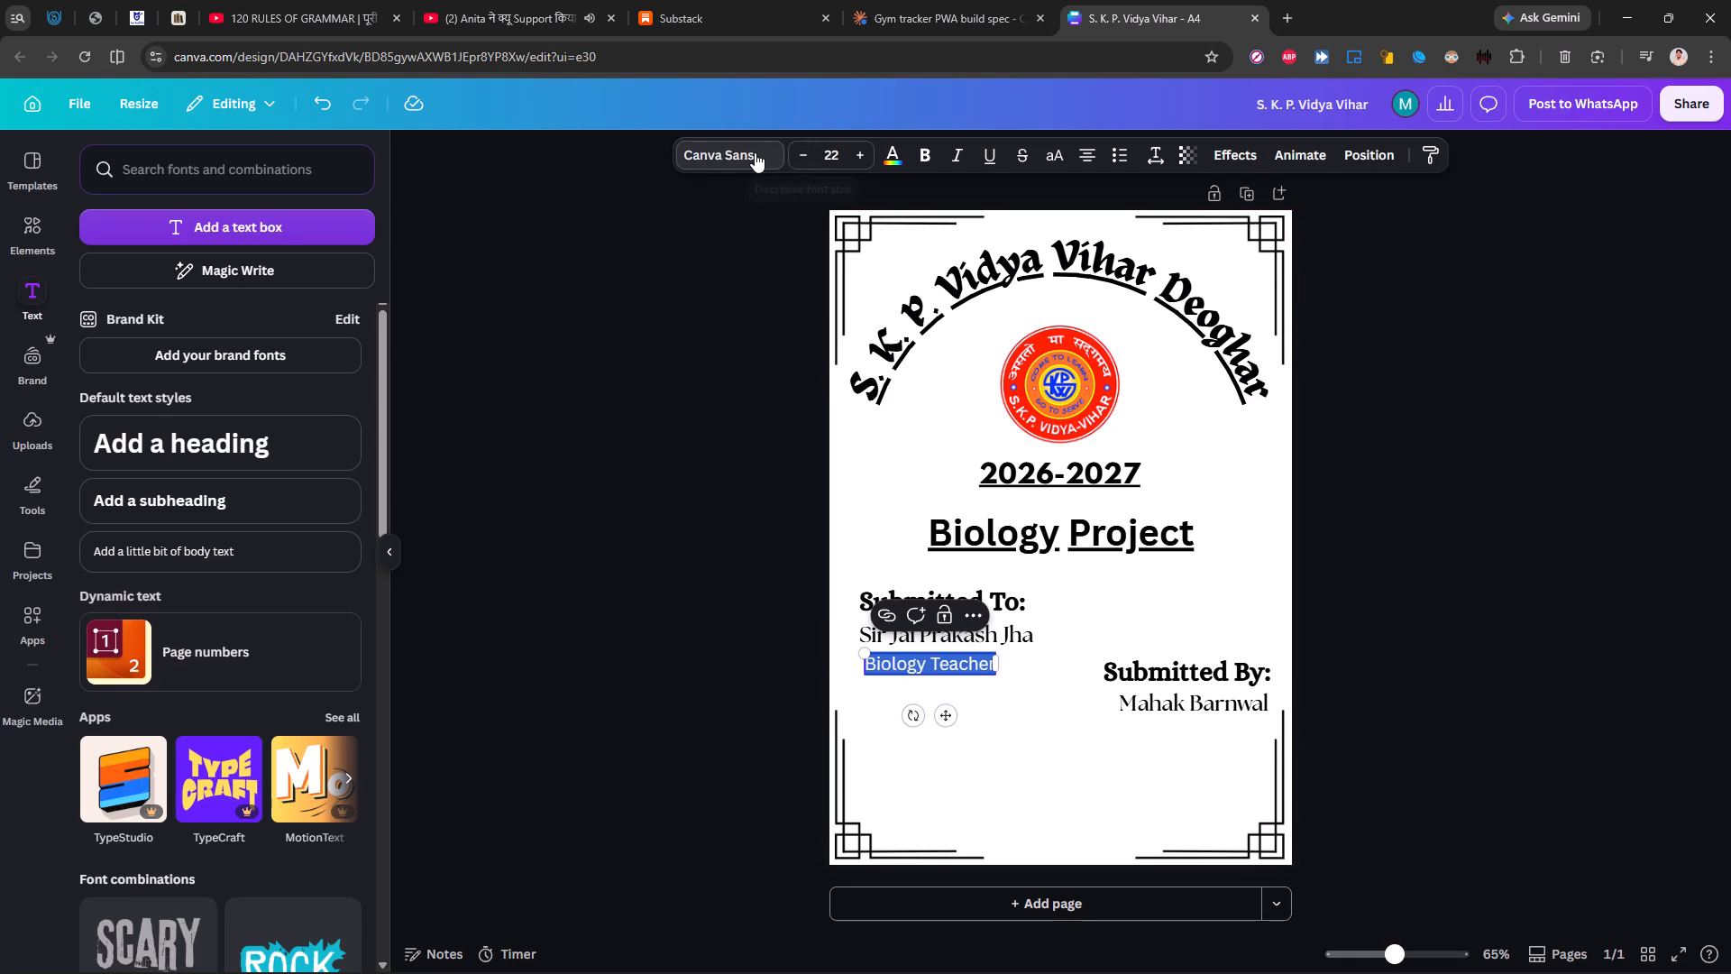
pyautogui.click(752, 152)
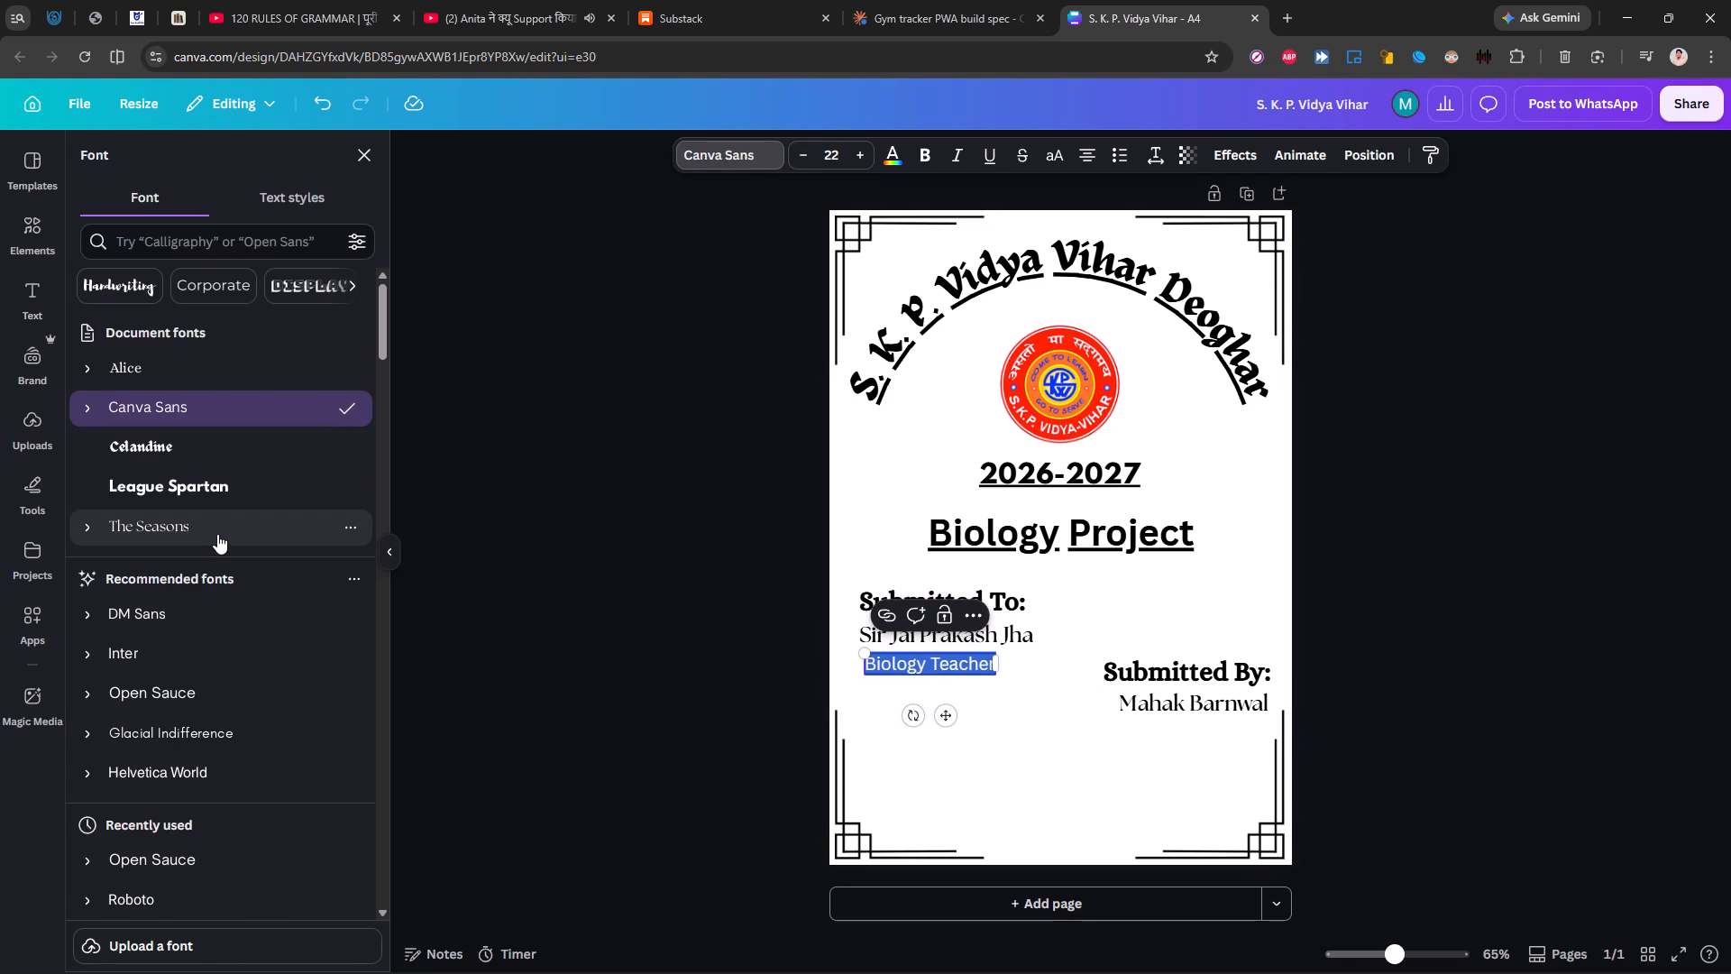
pyautogui.click(217, 534)
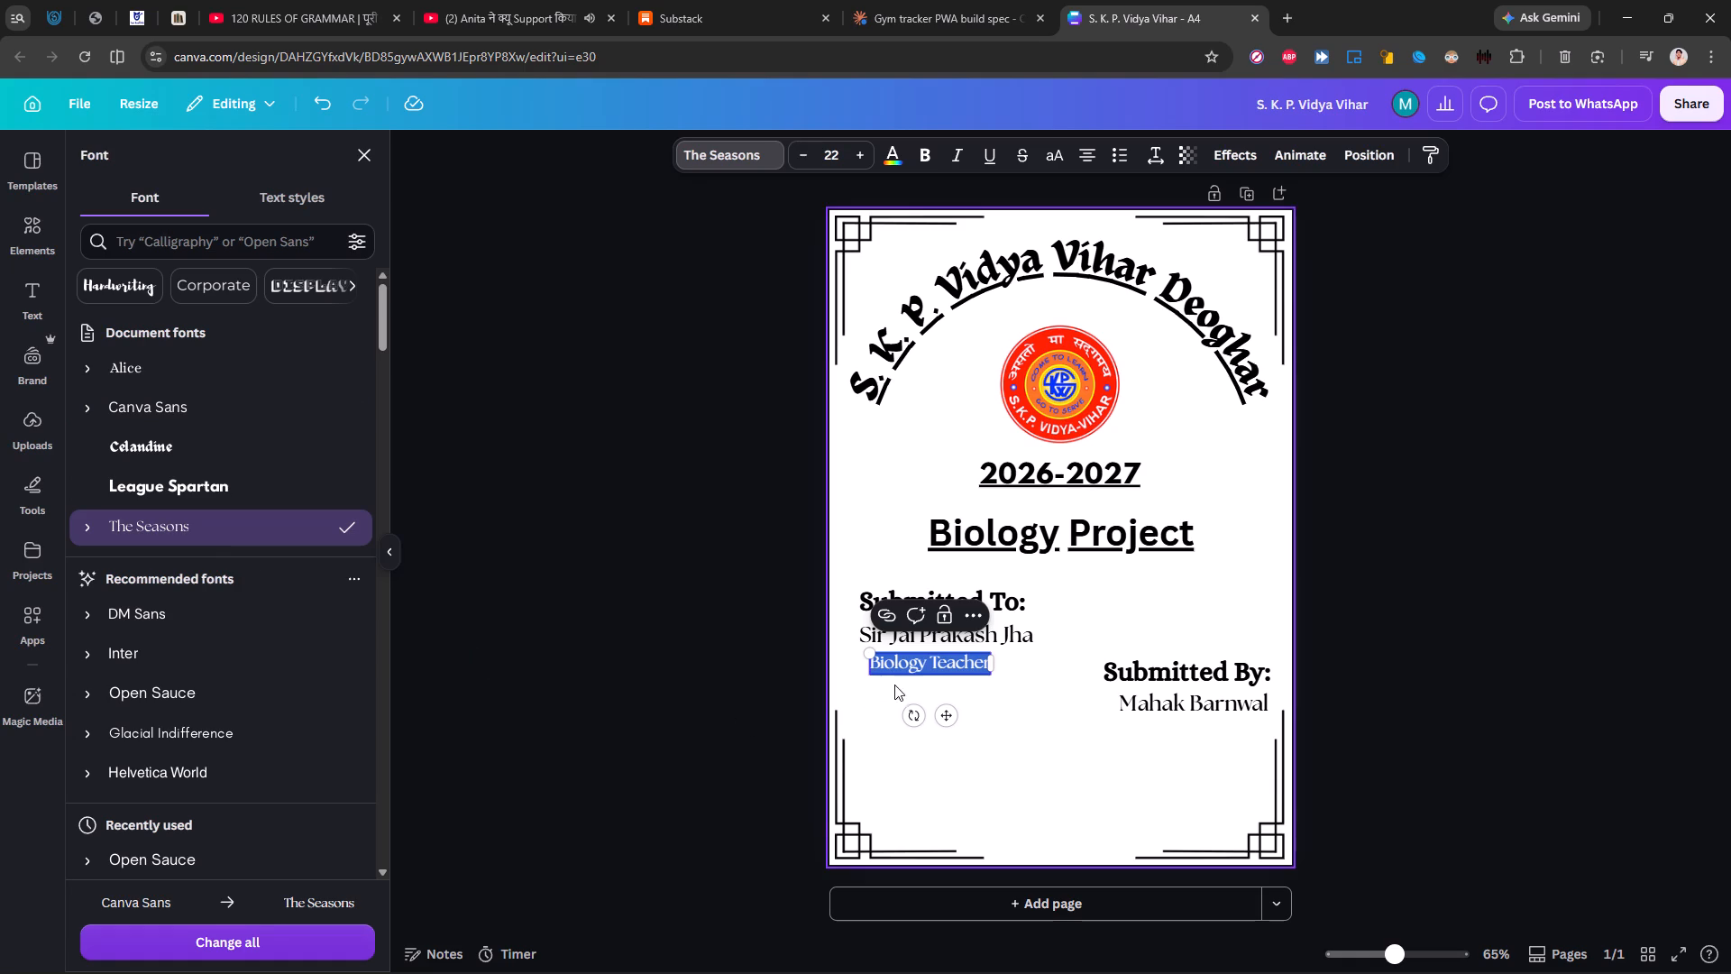
# Move the "Biology Teacher" text left to align with the left edge of the teacher's name.
pyautogui.moveTo(944, 715); pyautogui.dragTo(936, 715)
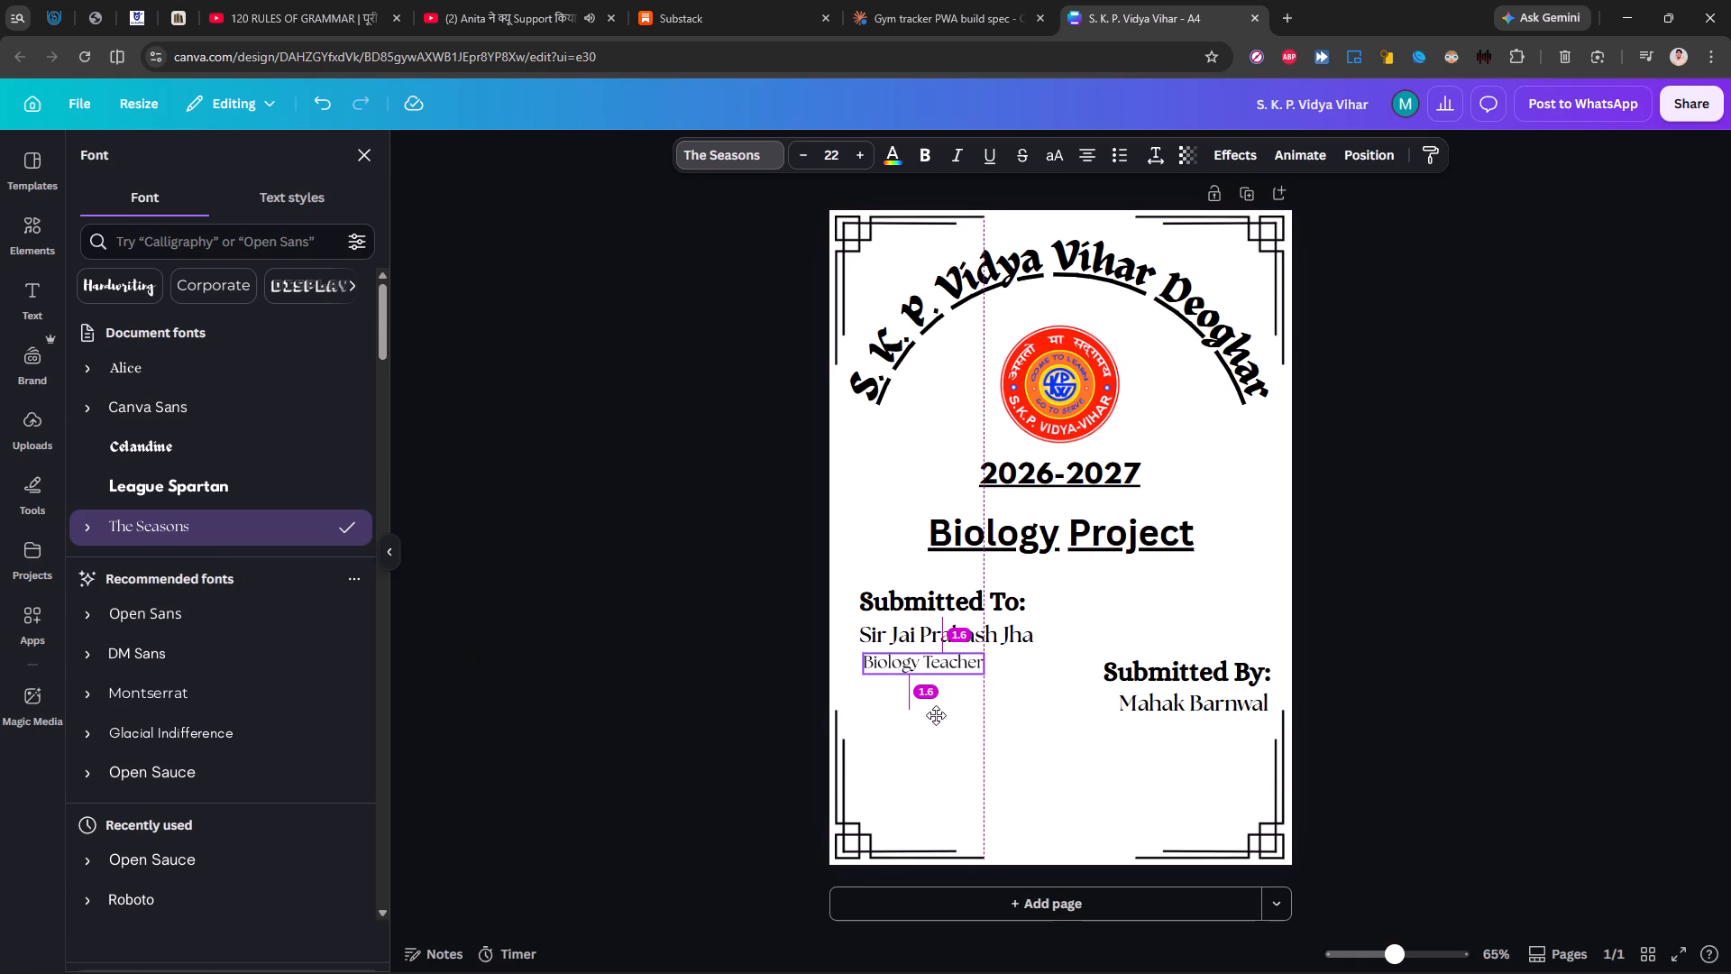
pyautogui.moveTo(936, 715); pyautogui.dragTo(934, 714)
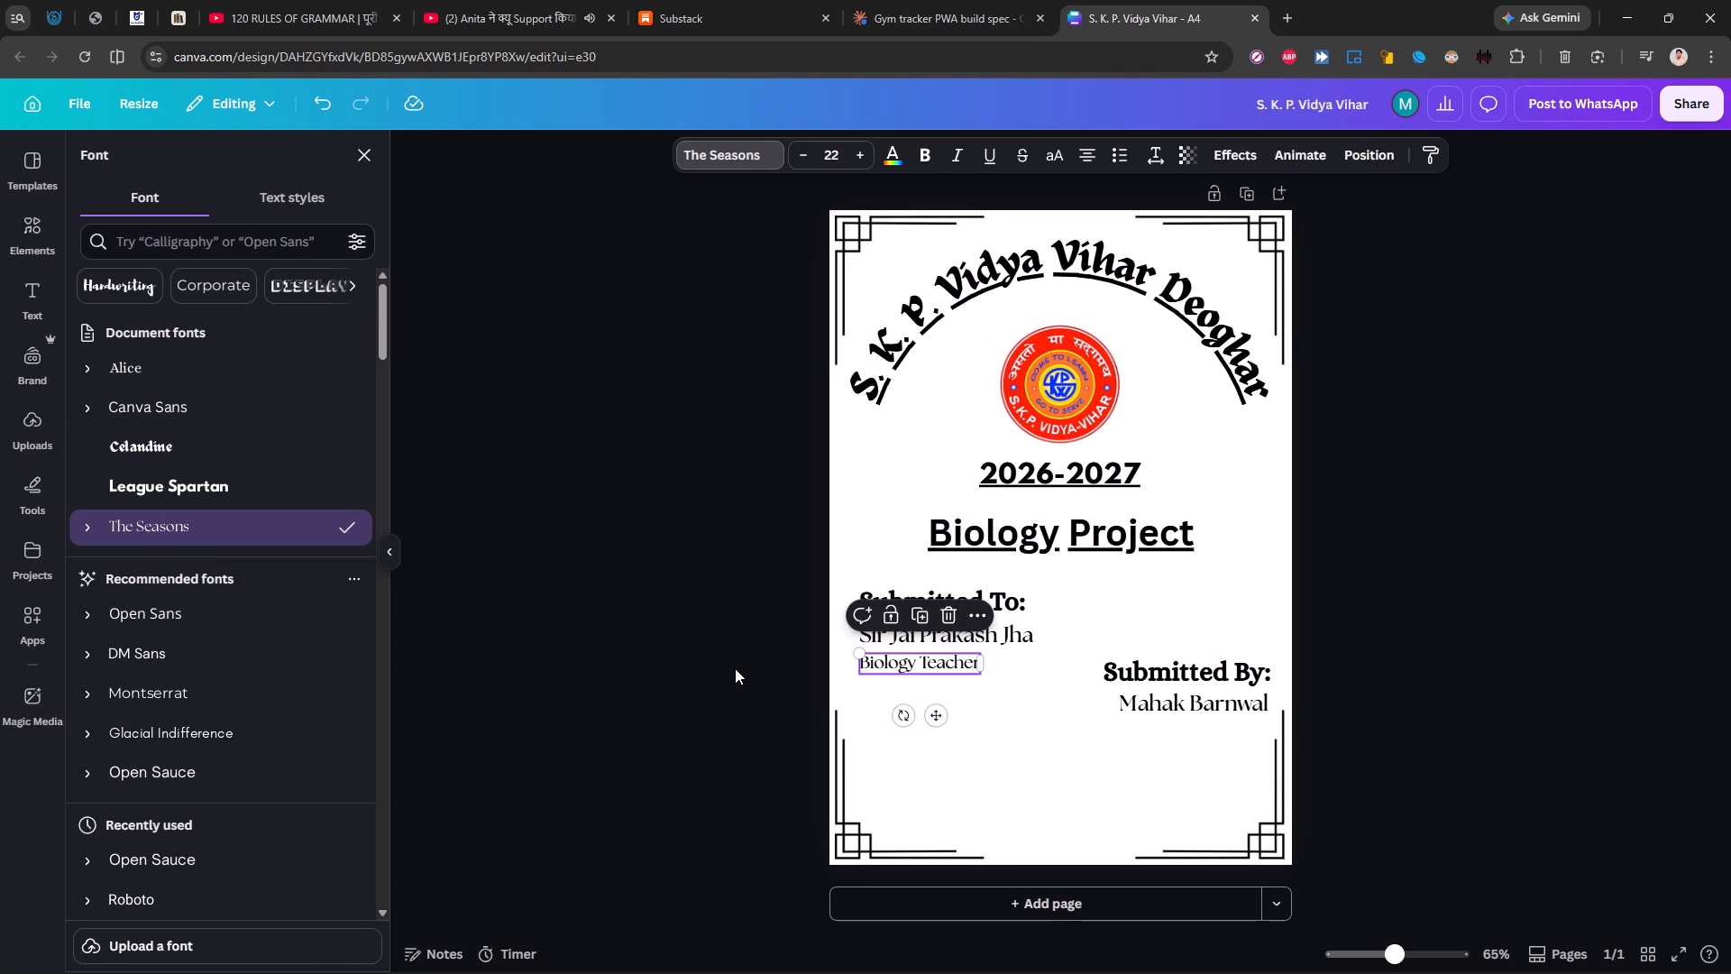
# Italicize and underline the "Biology Teacher" text.
pyautogui.click(735, 668)
pyautogui.click(1414, 758)
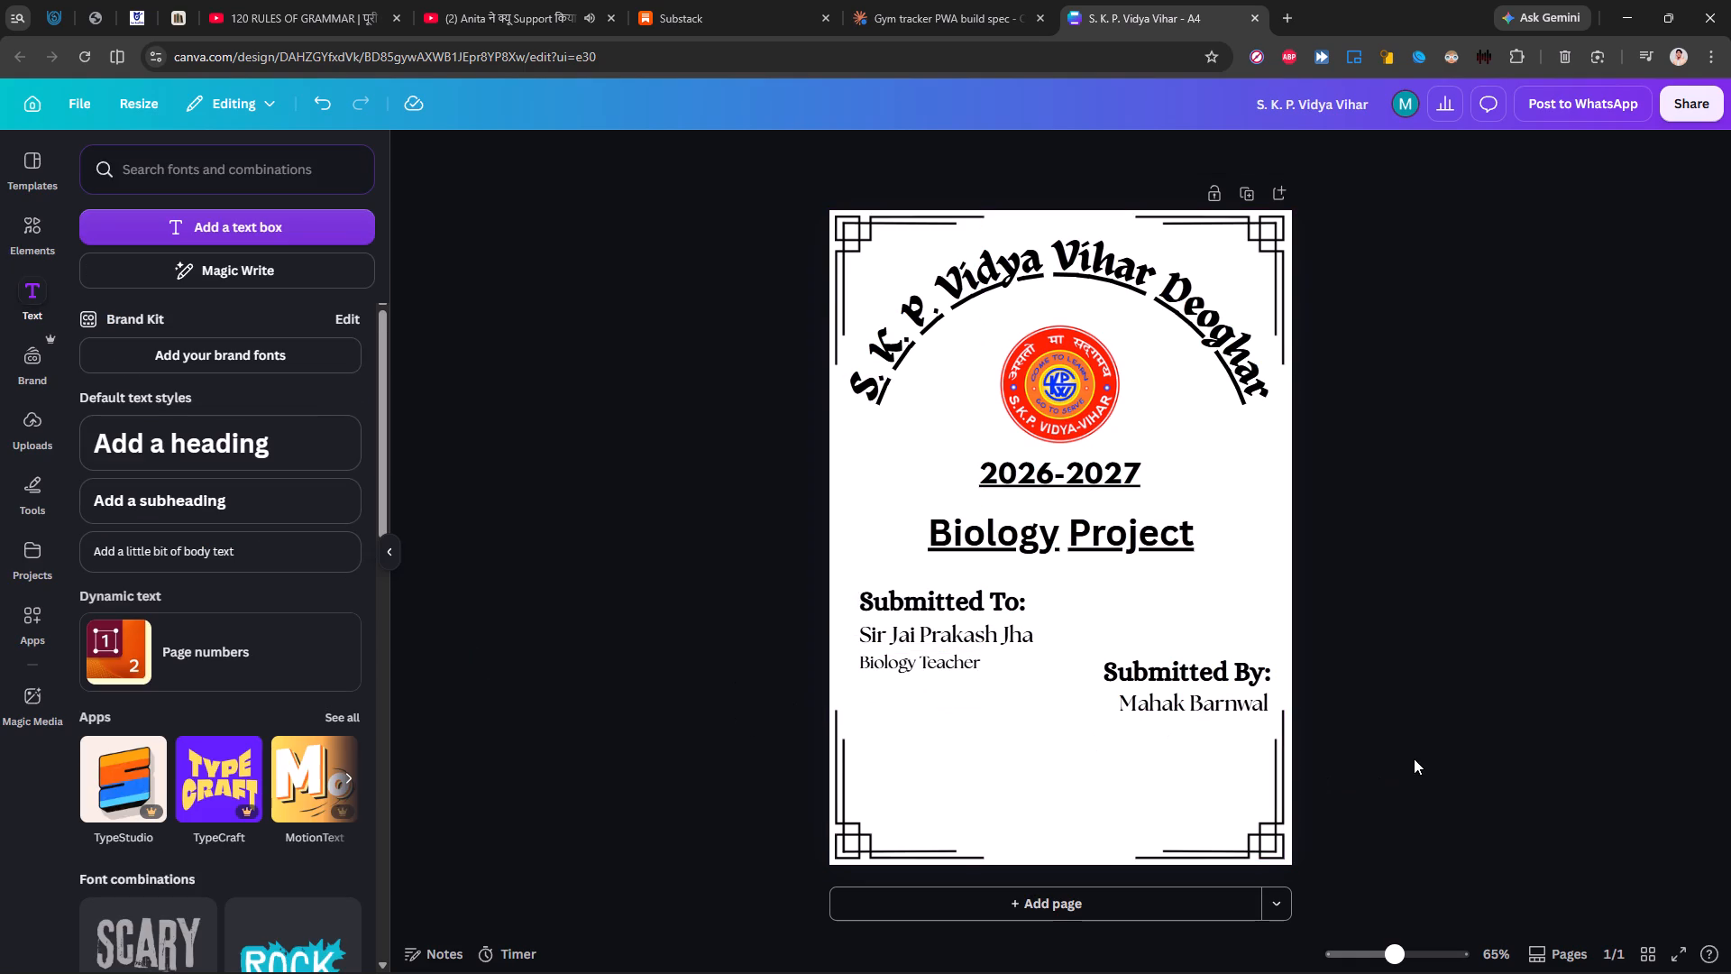
pyautogui.click(929, 667)
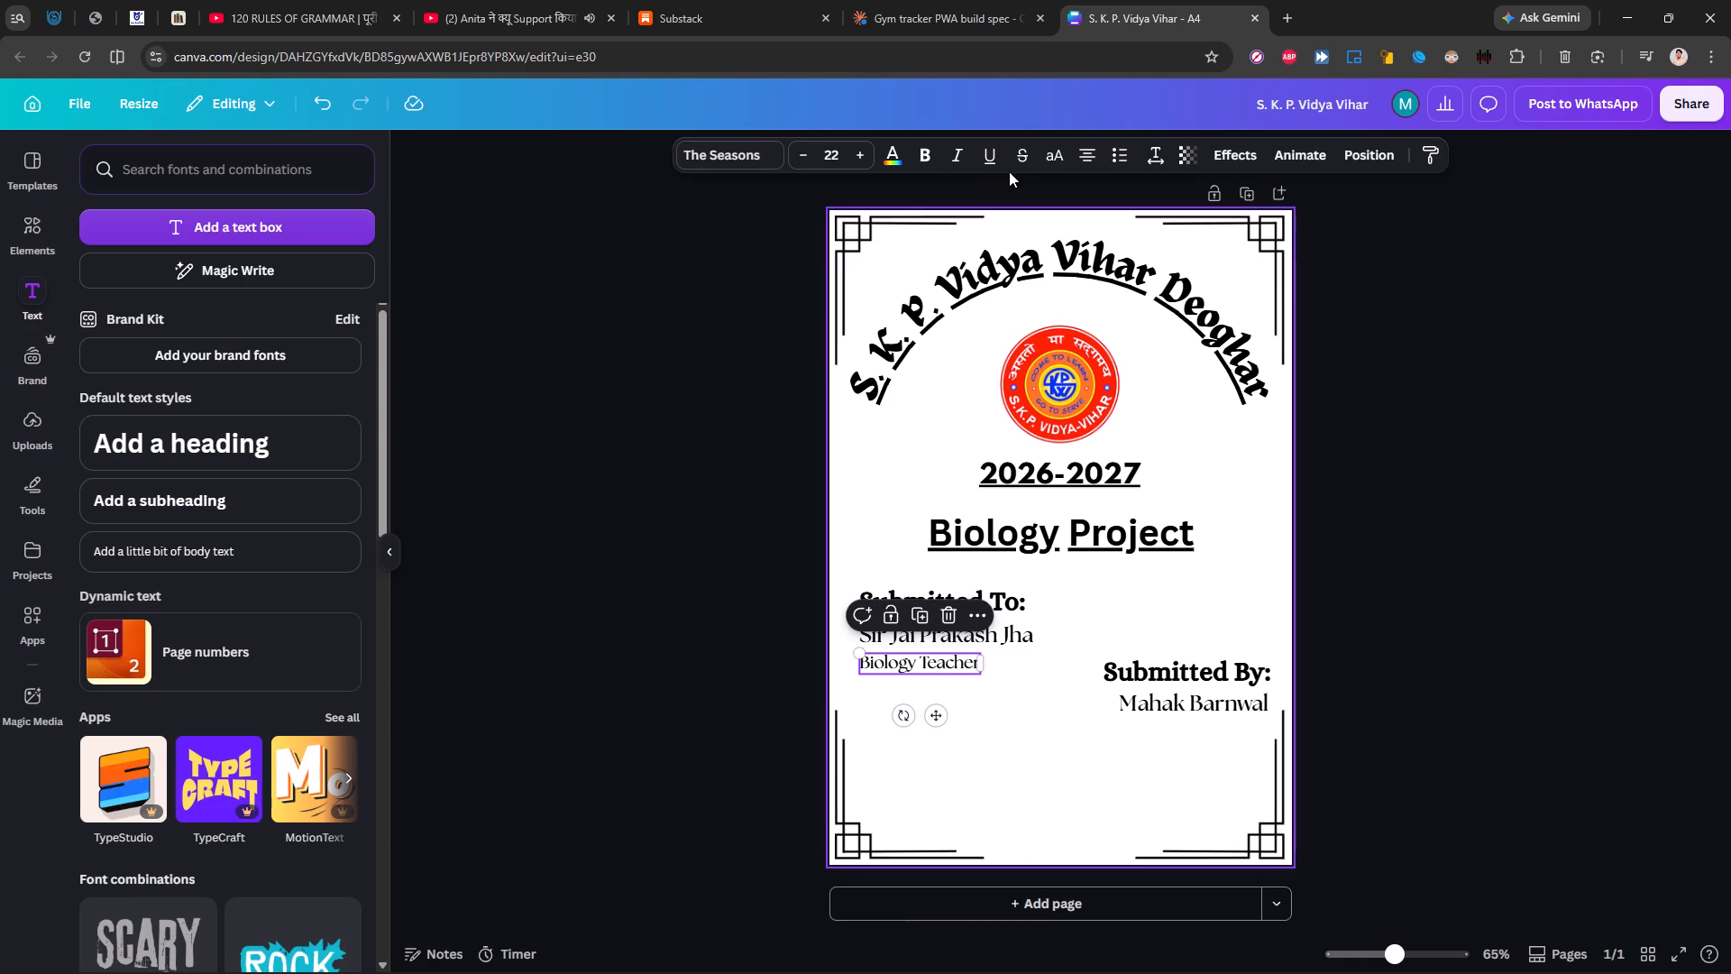
pyautogui.click(958, 156)
pyautogui.click(977, 160)
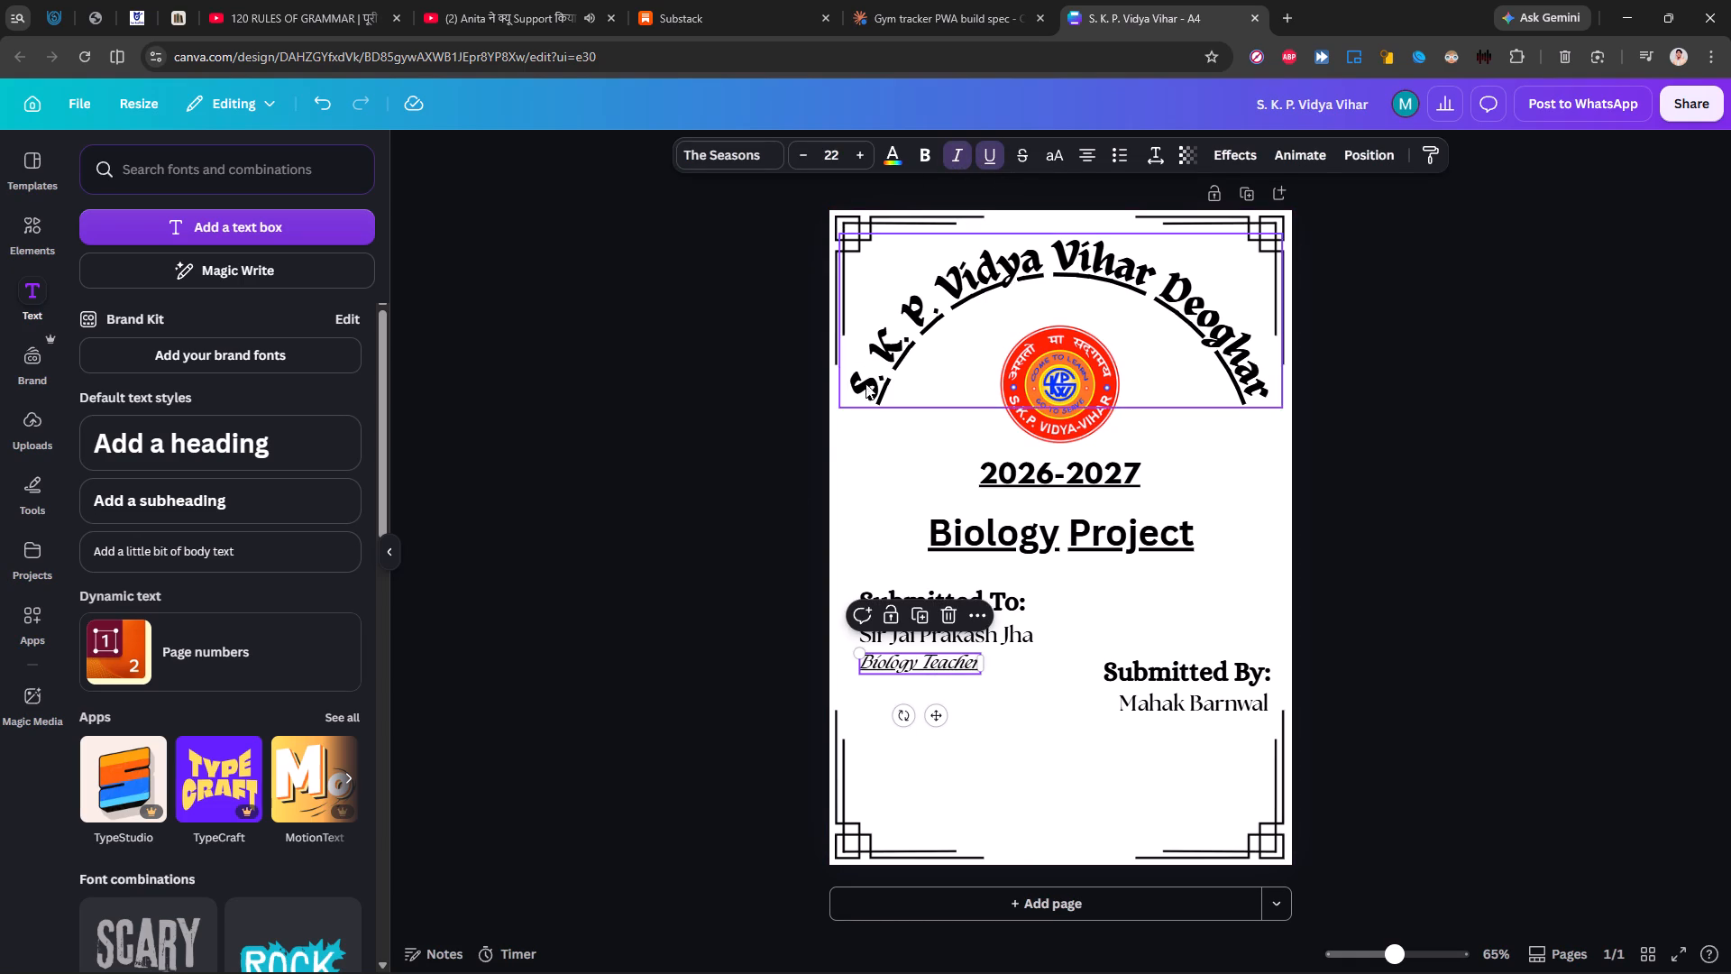
# Move the "Submitted By:" heading and the student's name slightly lower on the page, with the name close beneath and right edges aligned.
pyautogui.click(703, 566)
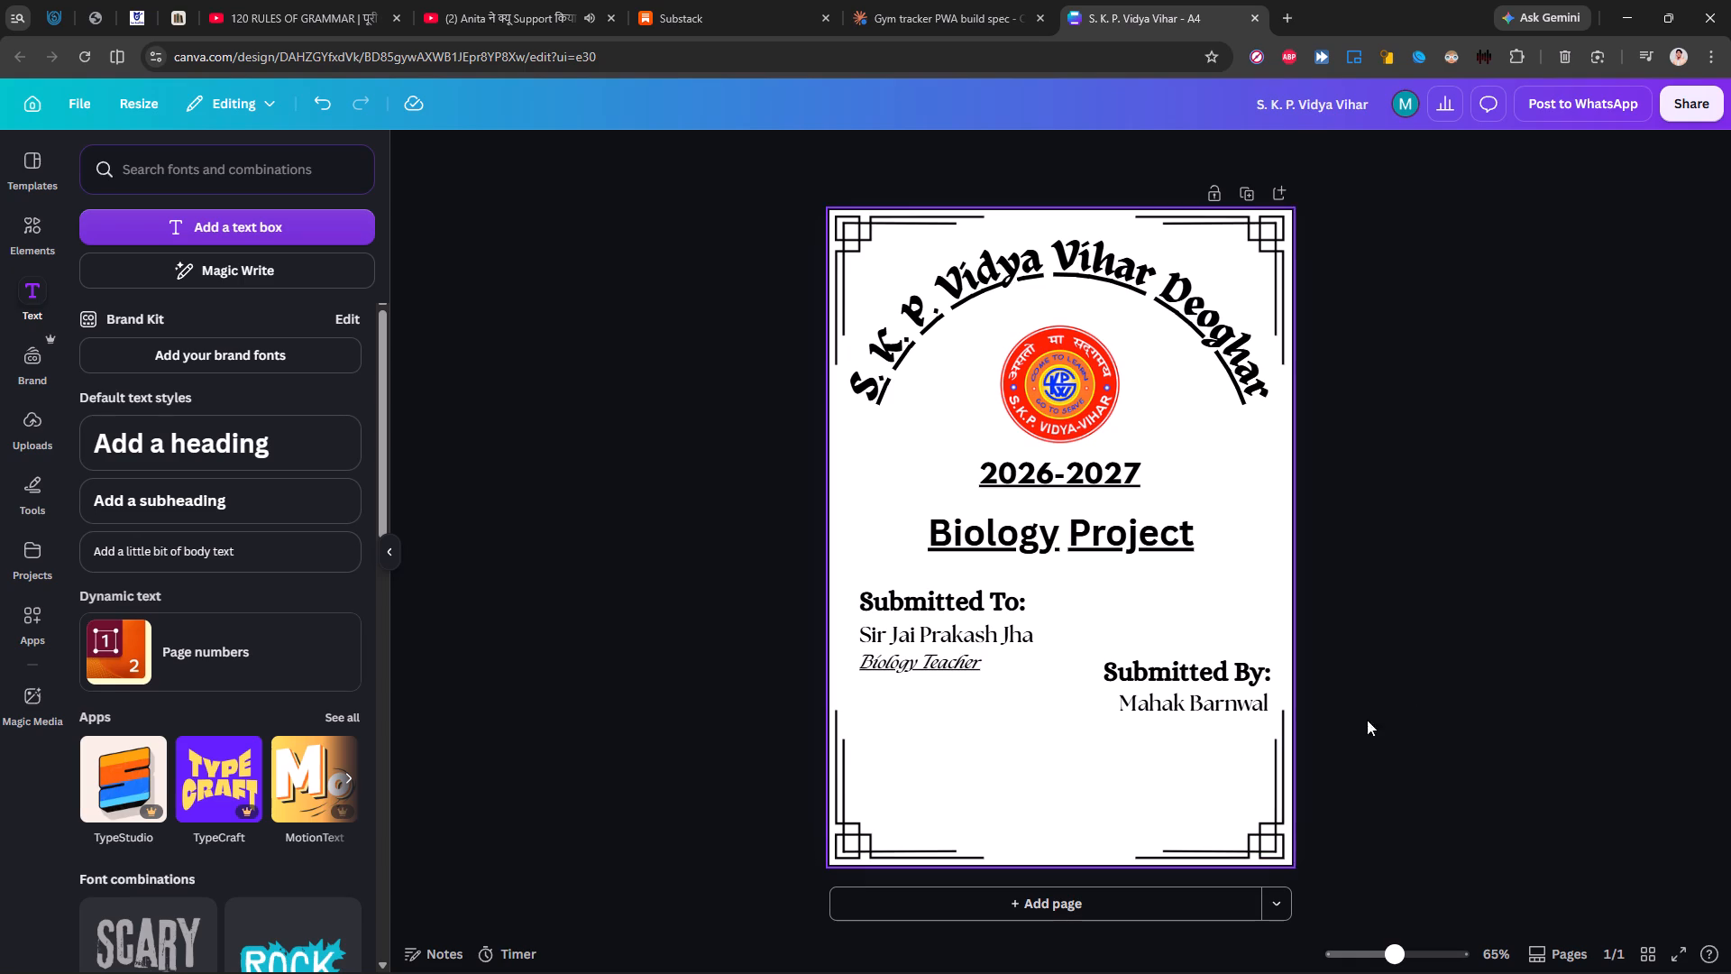
pyautogui.click(1420, 689)
pyautogui.click(1151, 705)
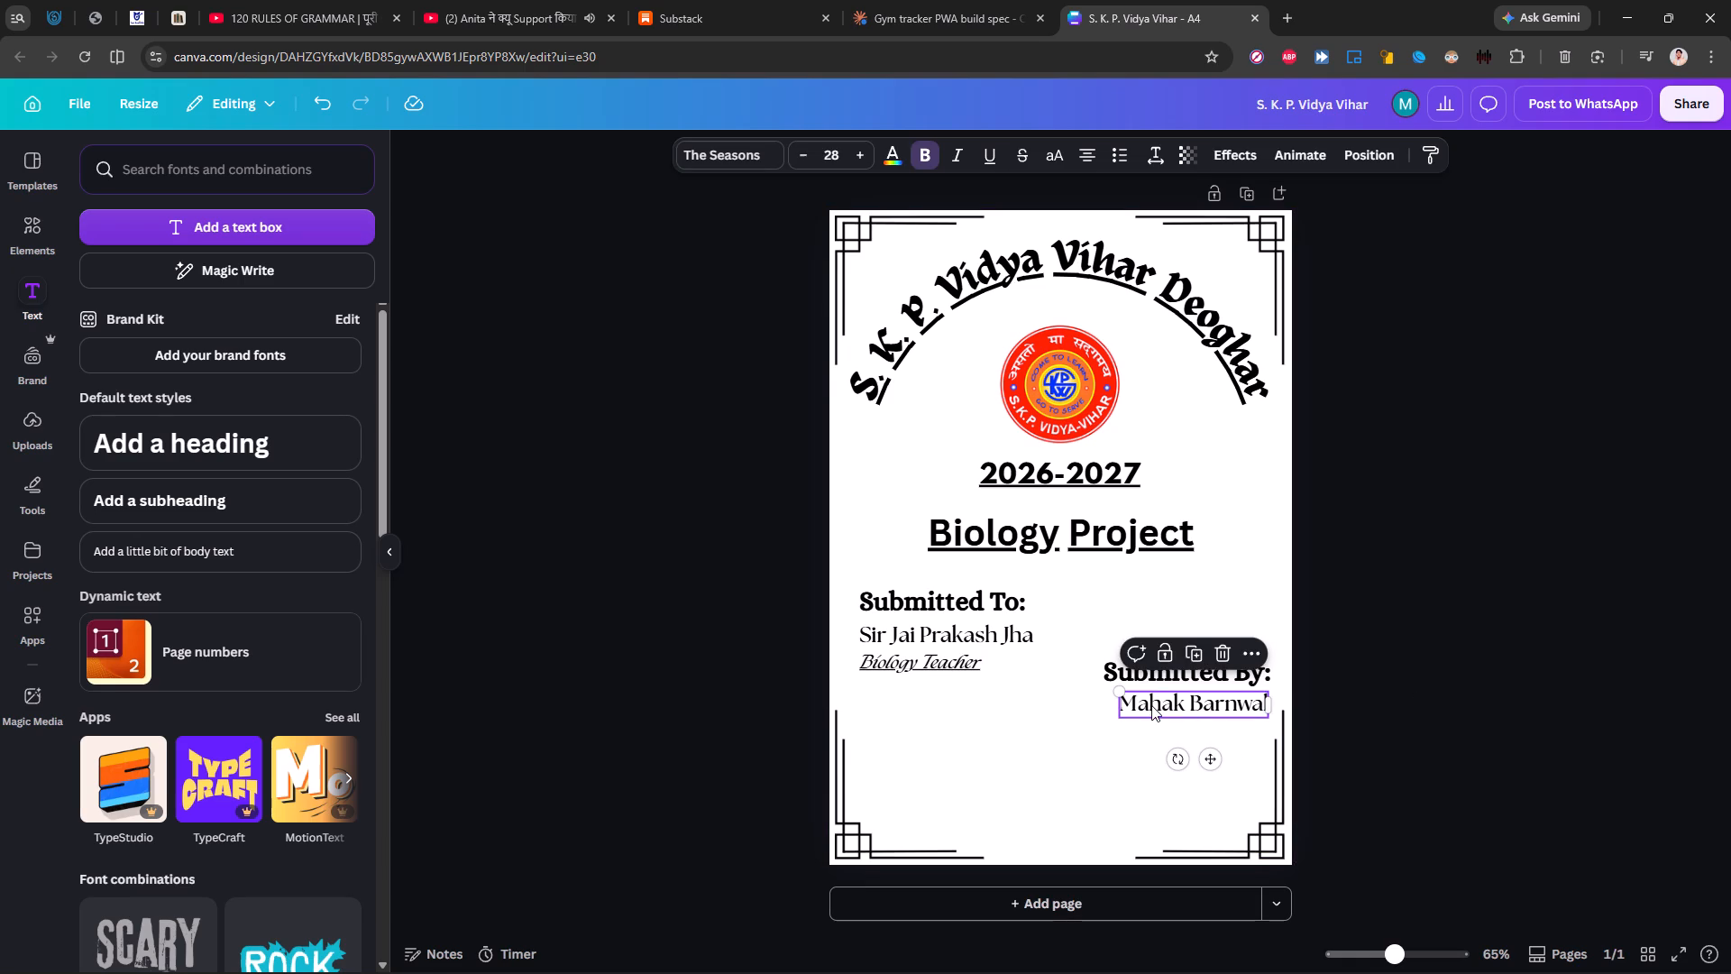
pyautogui.moveTo(1151, 705); pyautogui.dragTo(1150, 726)
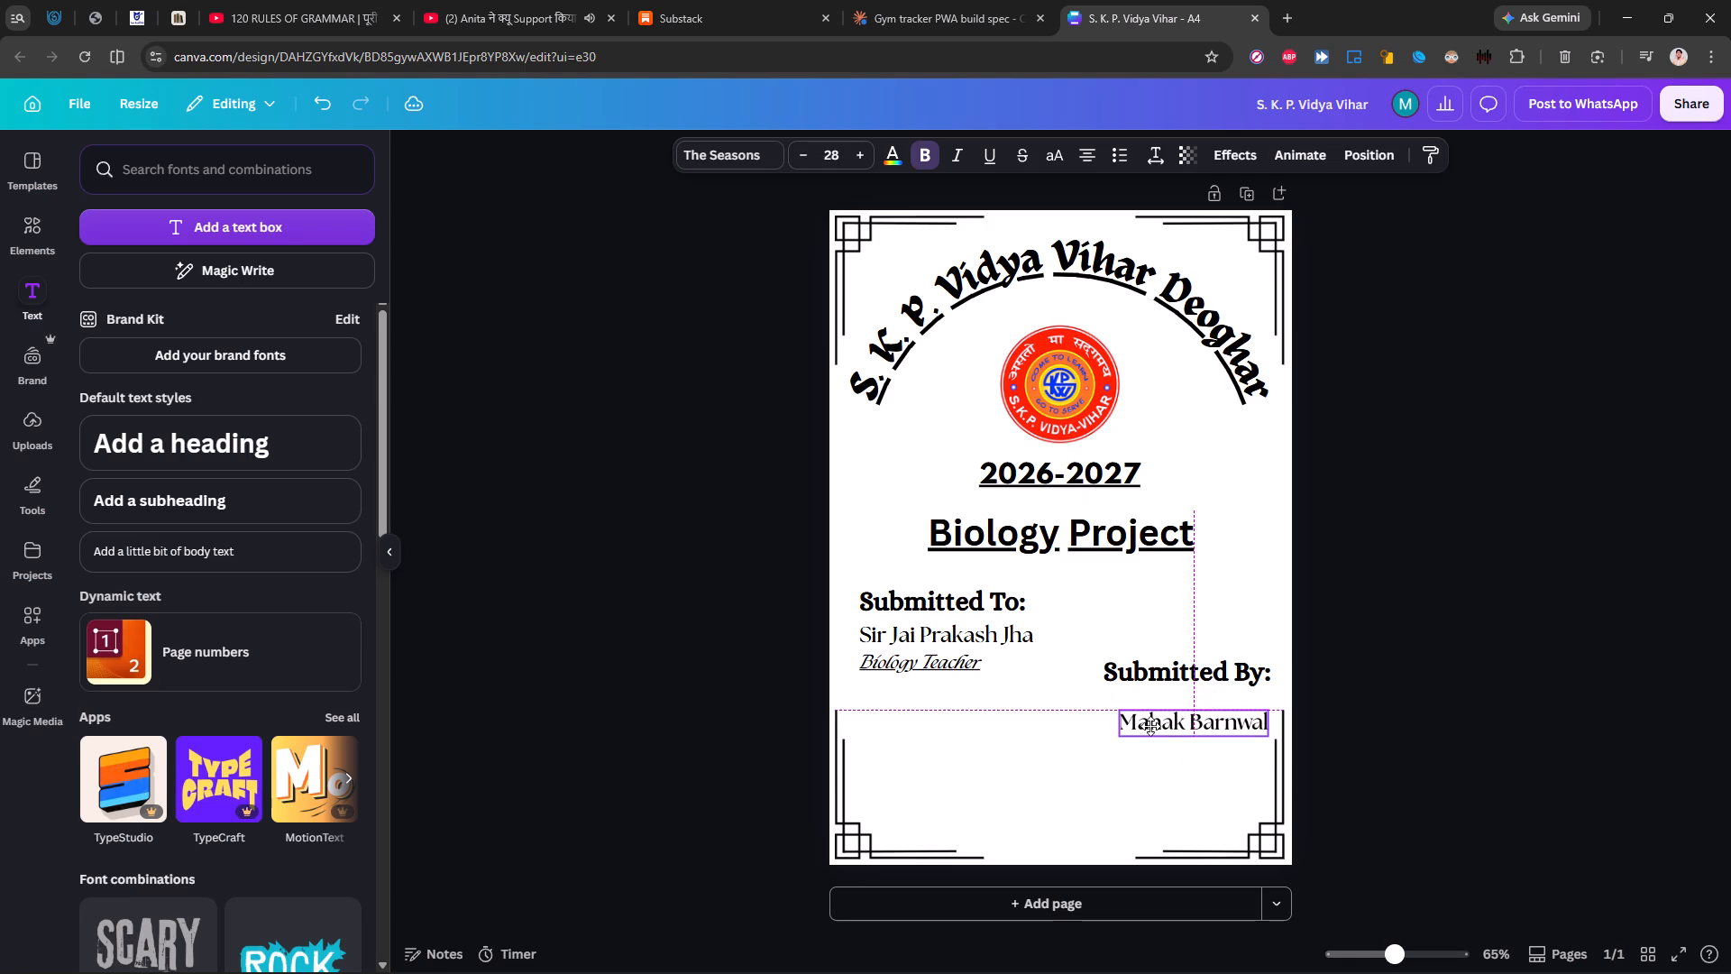
pyautogui.moveTo(1150, 726); pyautogui.dragTo(1149, 730)
pyautogui.moveTo(1104, 671); pyautogui.dragTo(1103, 688)
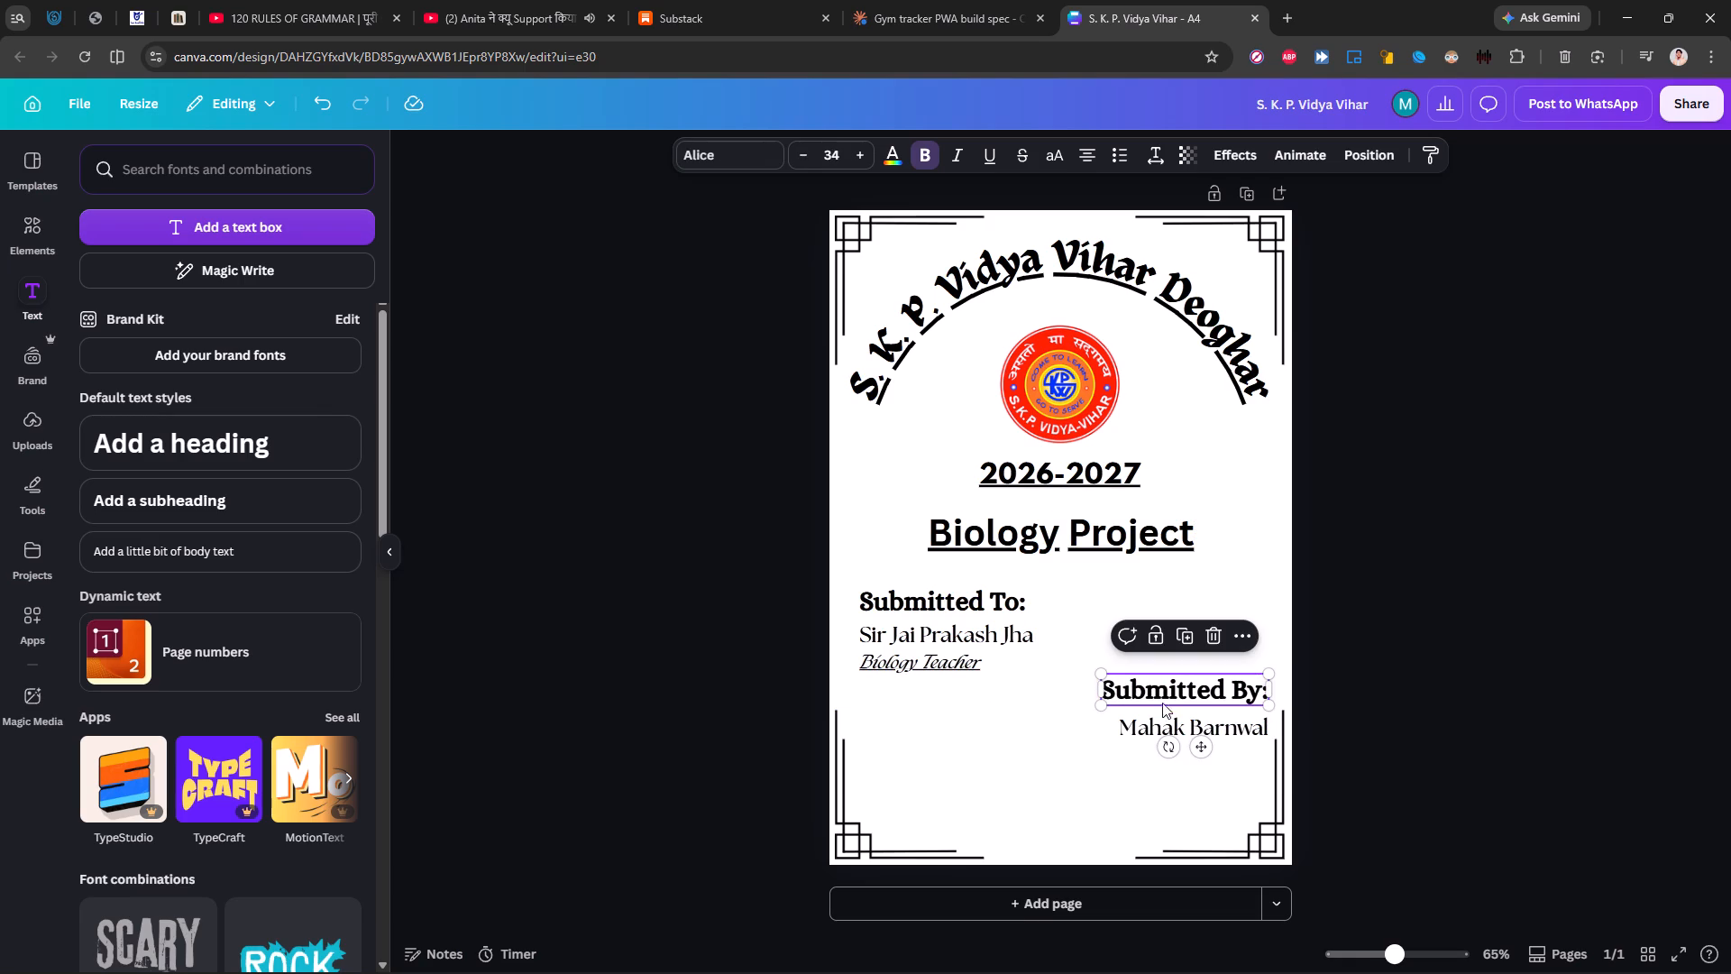
pyautogui.click(1362, 710)
pyautogui.click(1236, 733)
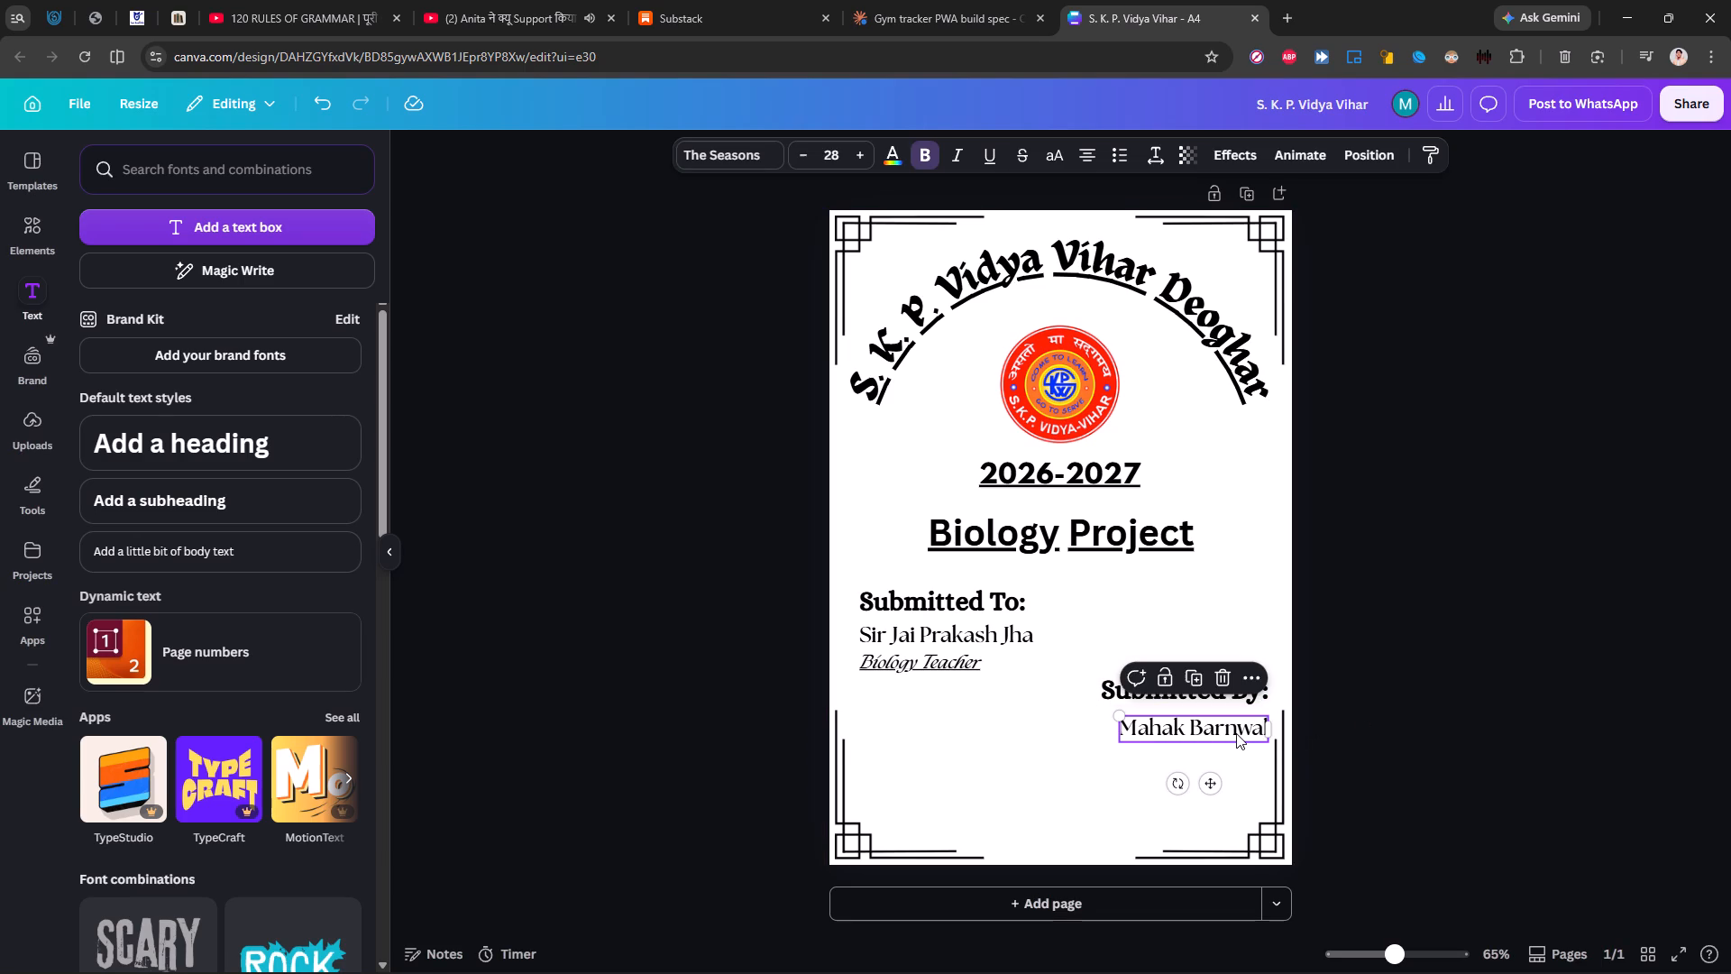
pyautogui.click(1236, 733)
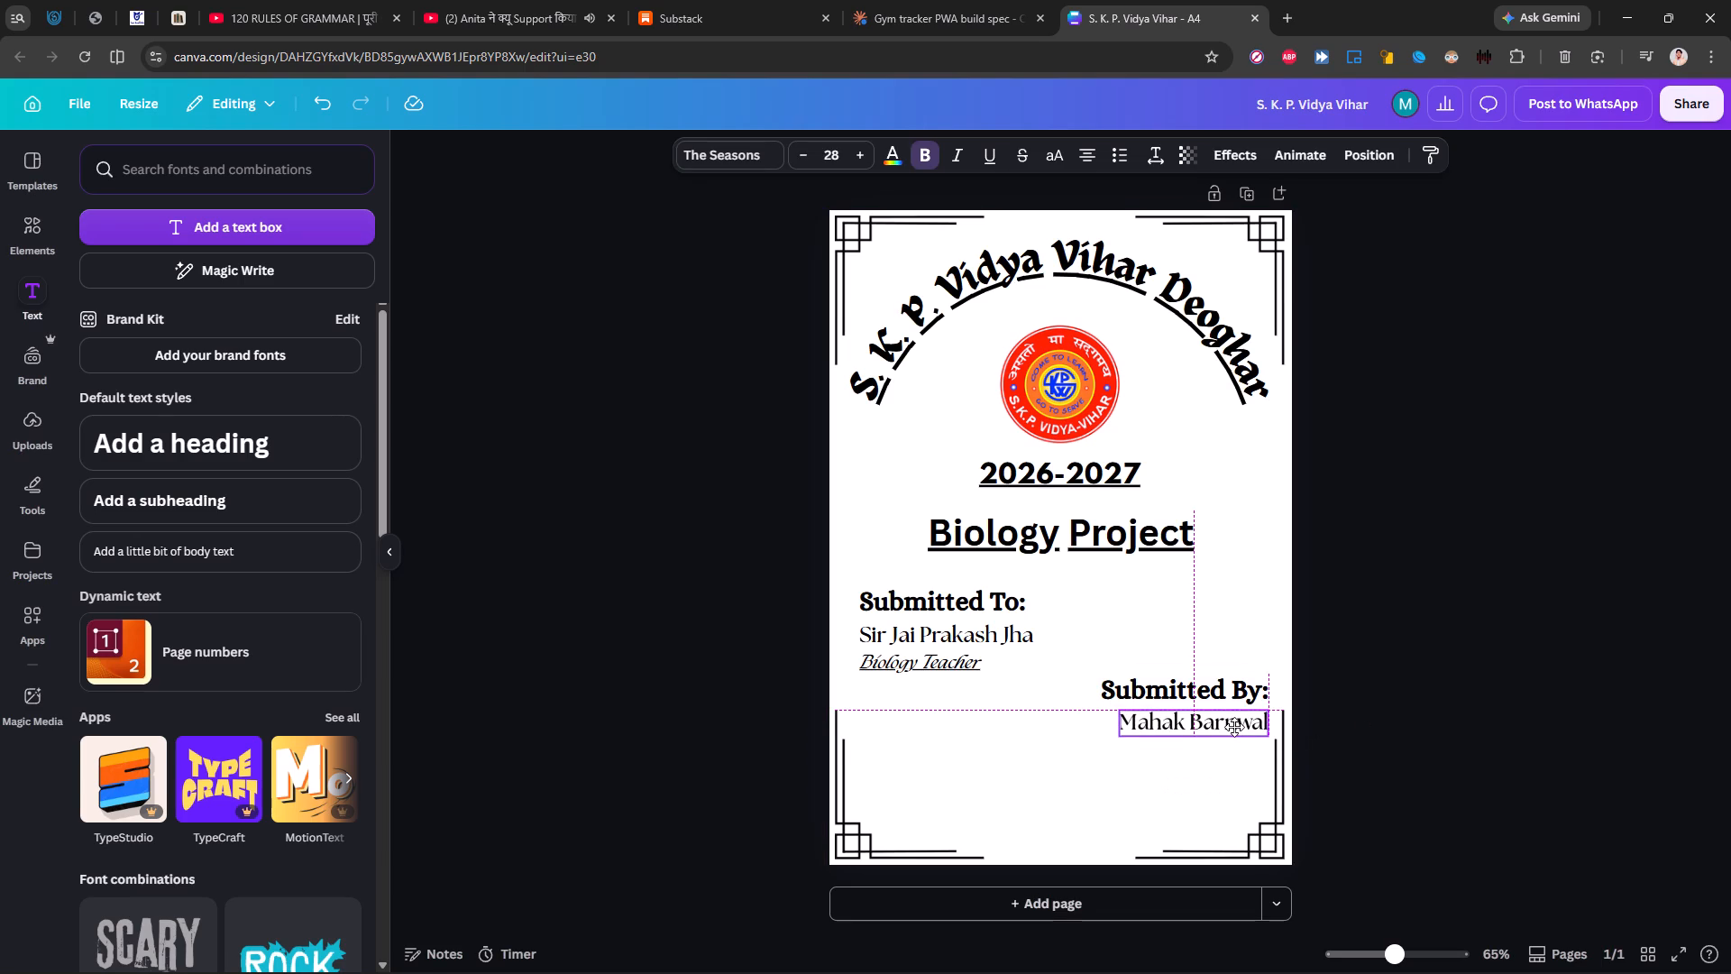
pyautogui.click(1363, 727)
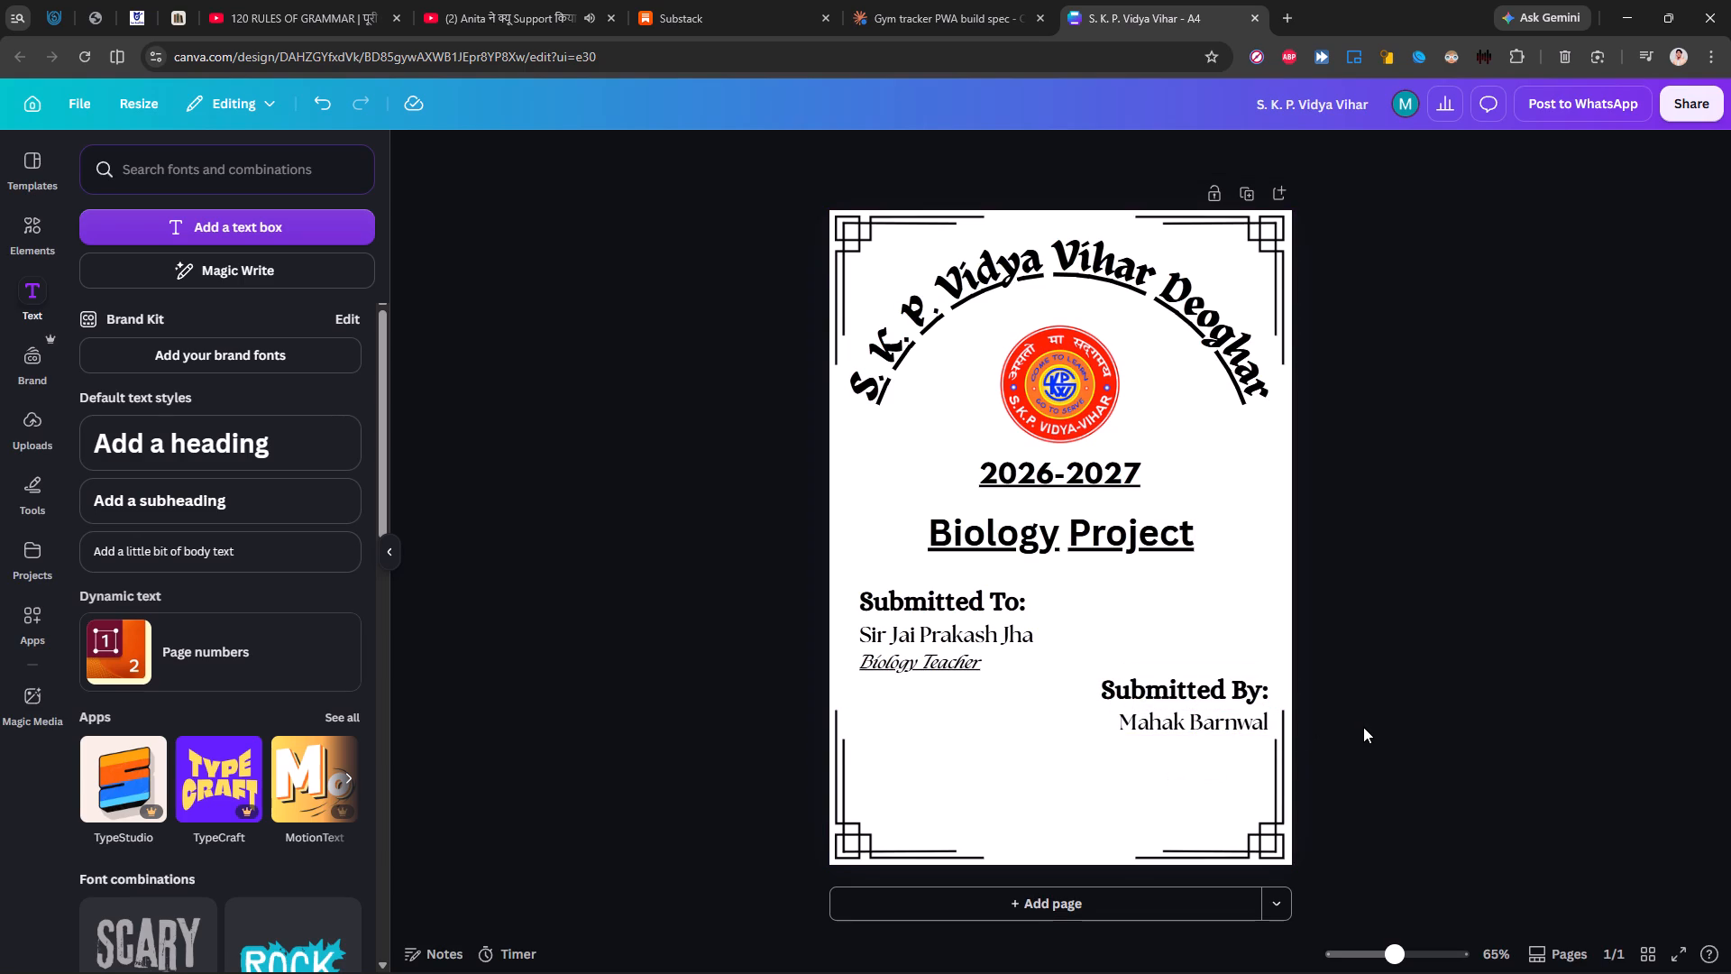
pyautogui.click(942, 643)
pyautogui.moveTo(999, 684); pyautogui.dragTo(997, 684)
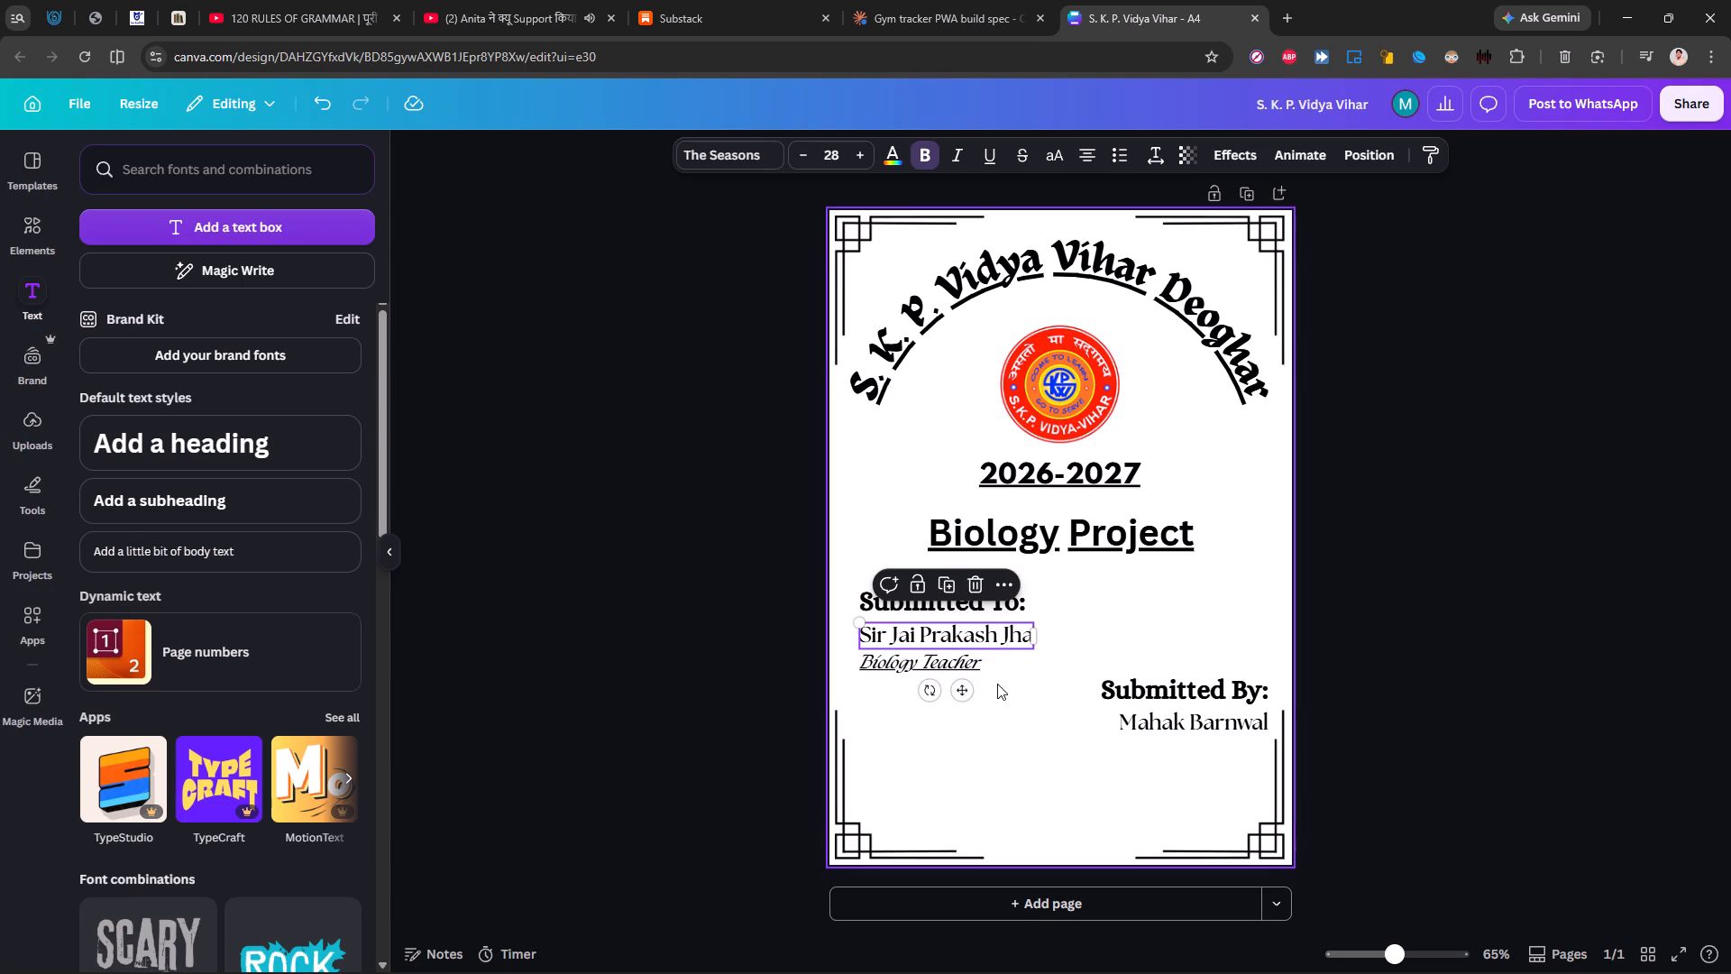
# Adjust the vertical spacing so the teacher's name sits slightly lower under "Submitted To:" with "Biology Teacher" directly beneath it.
pyautogui.moveTo(997, 684); pyautogui.dragTo(845, 624)
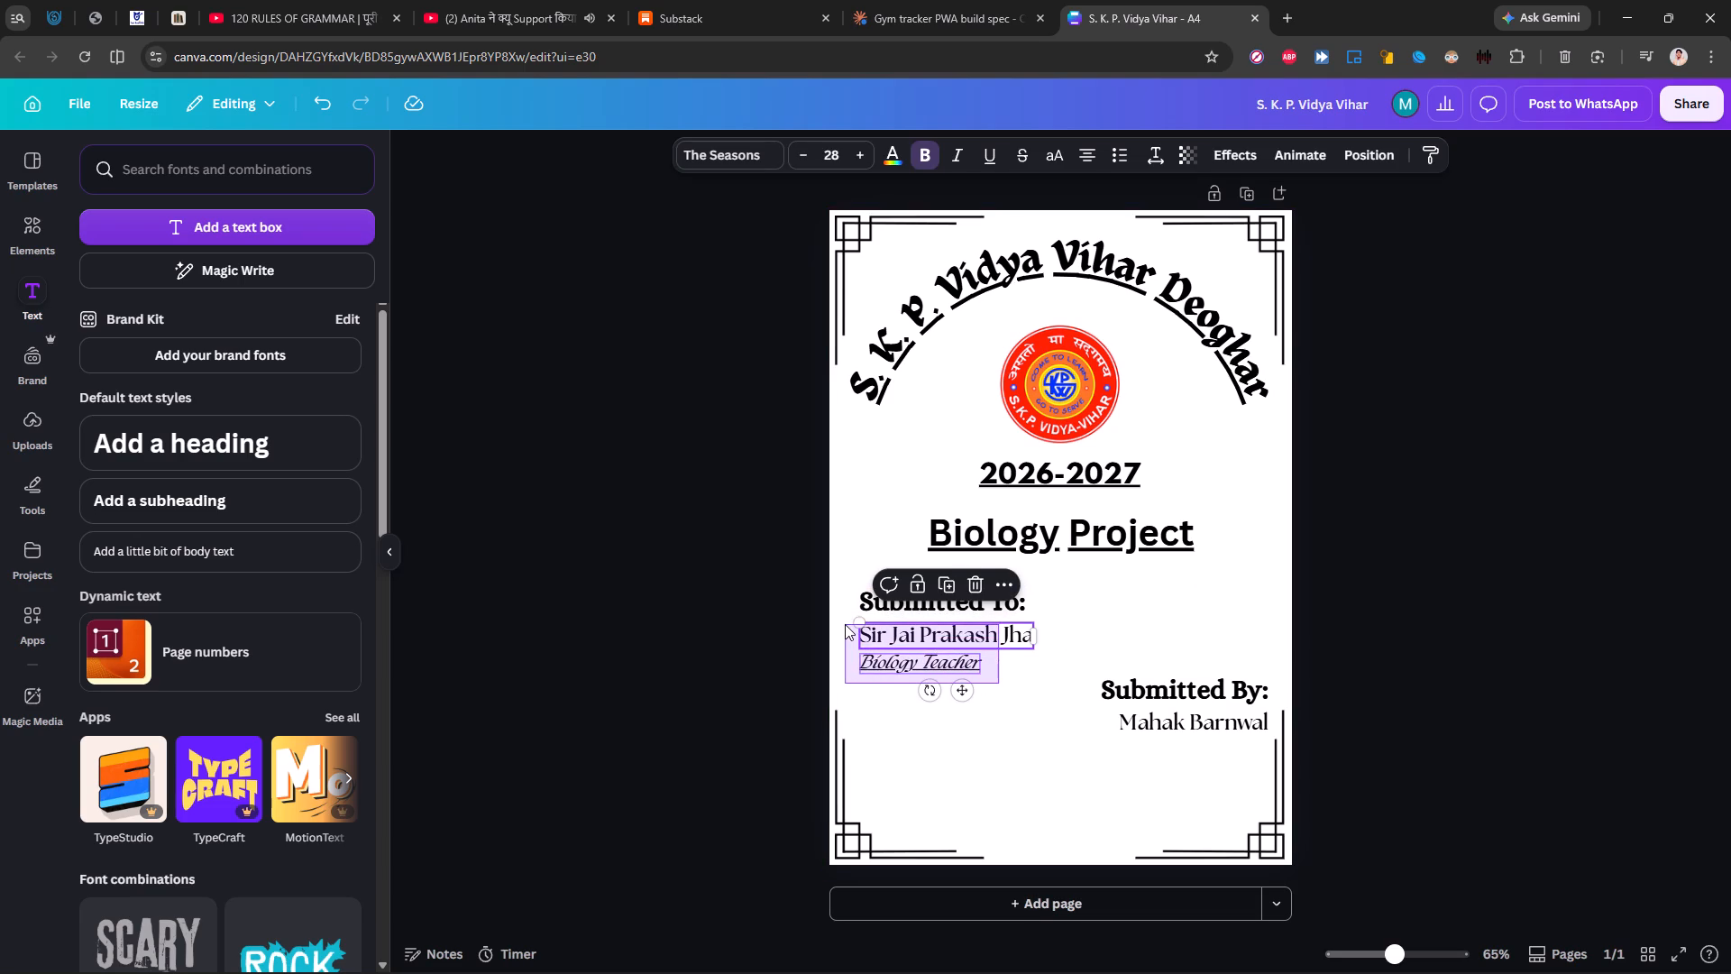
pyautogui.moveTo(884, 638); pyautogui.dragTo(884, 640)
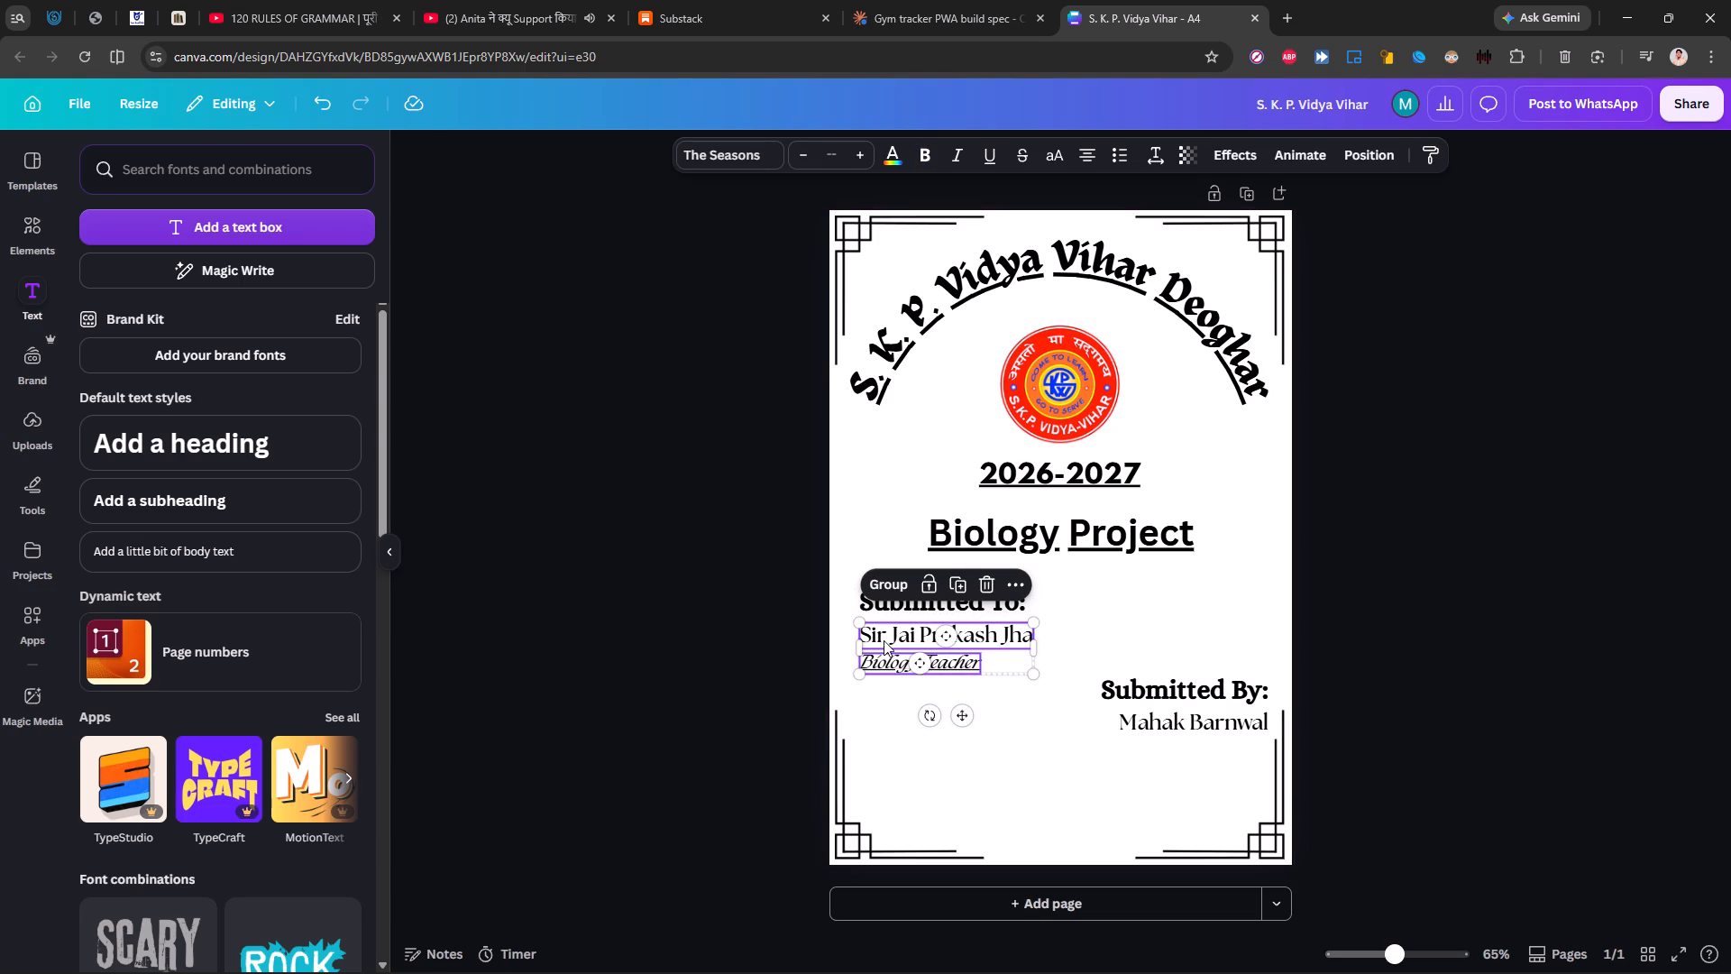
pyautogui.moveTo(884, 640); pyautogui.dragTo(884, 646)
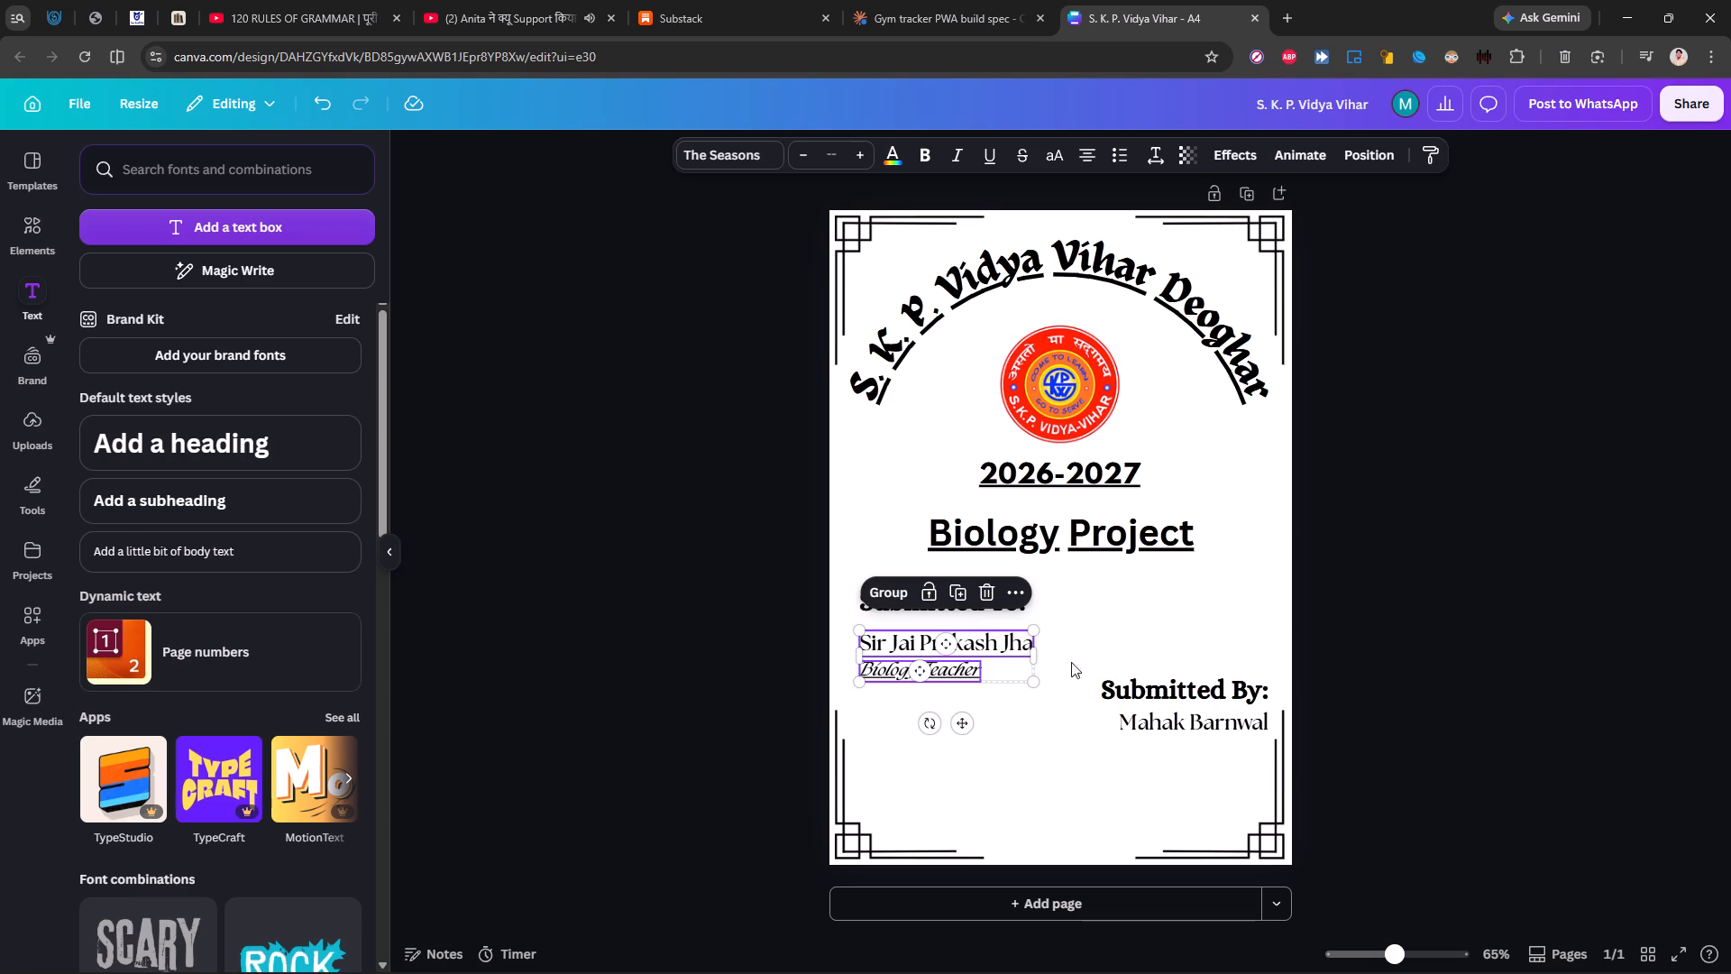
pyautogui.click(1341, 679)
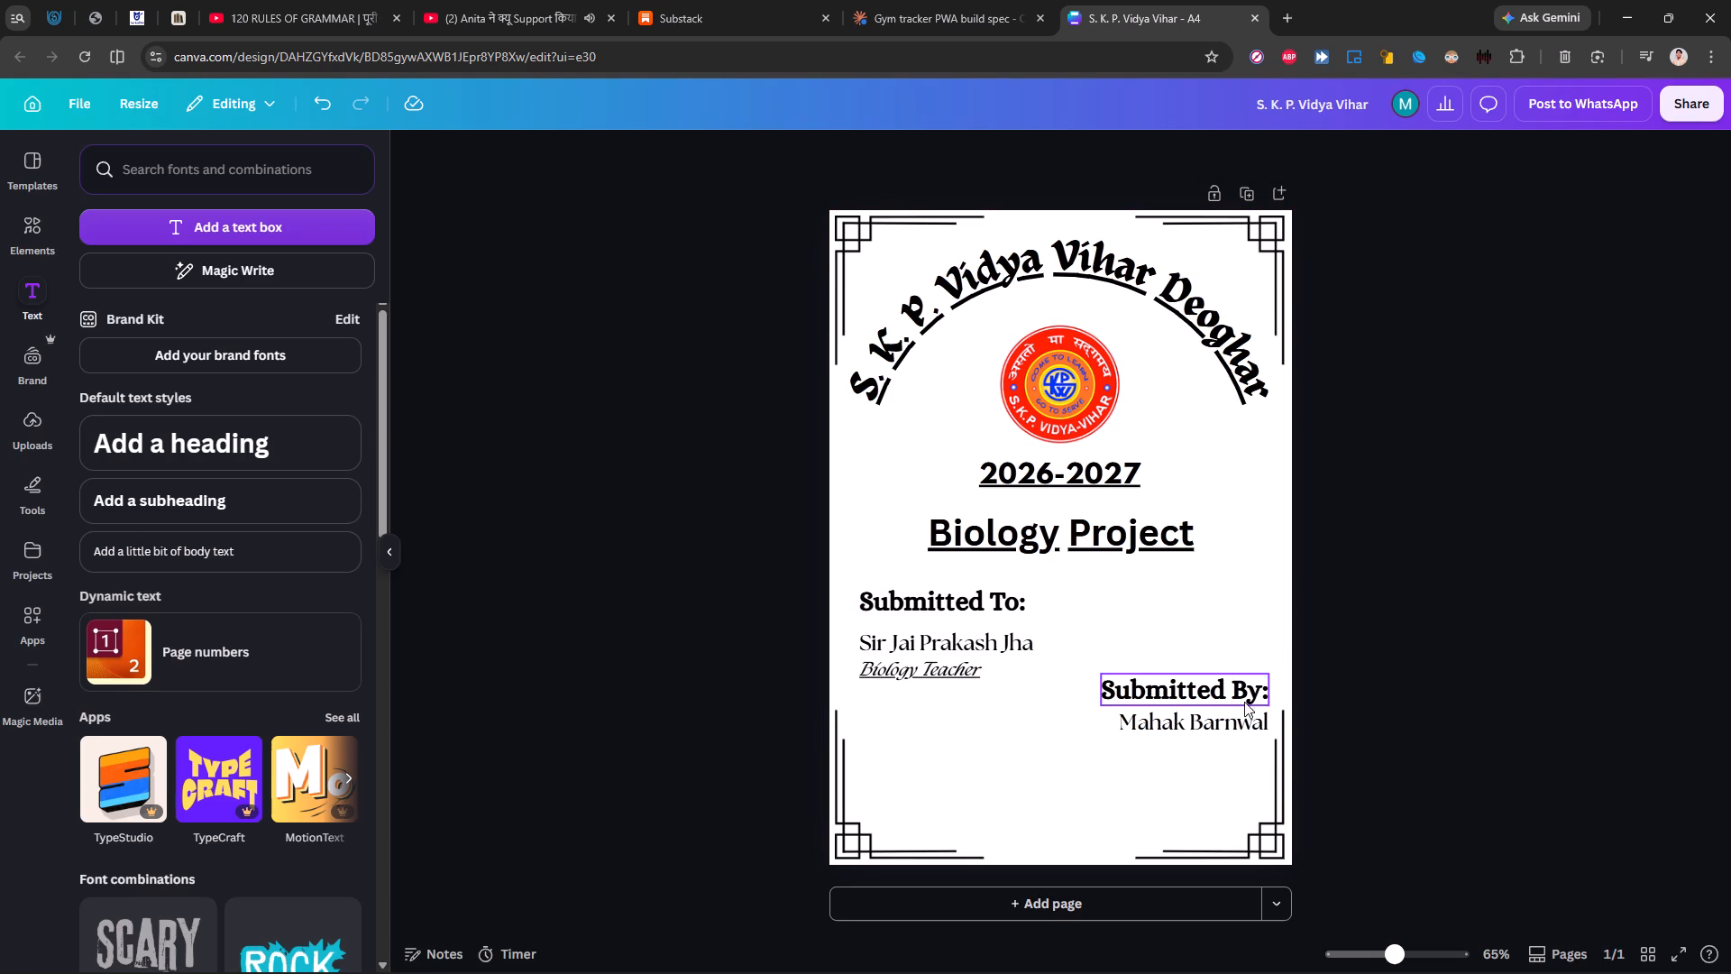
pyautogui.moveTo(990, 639); pyautogui.dragTo(990, 632)
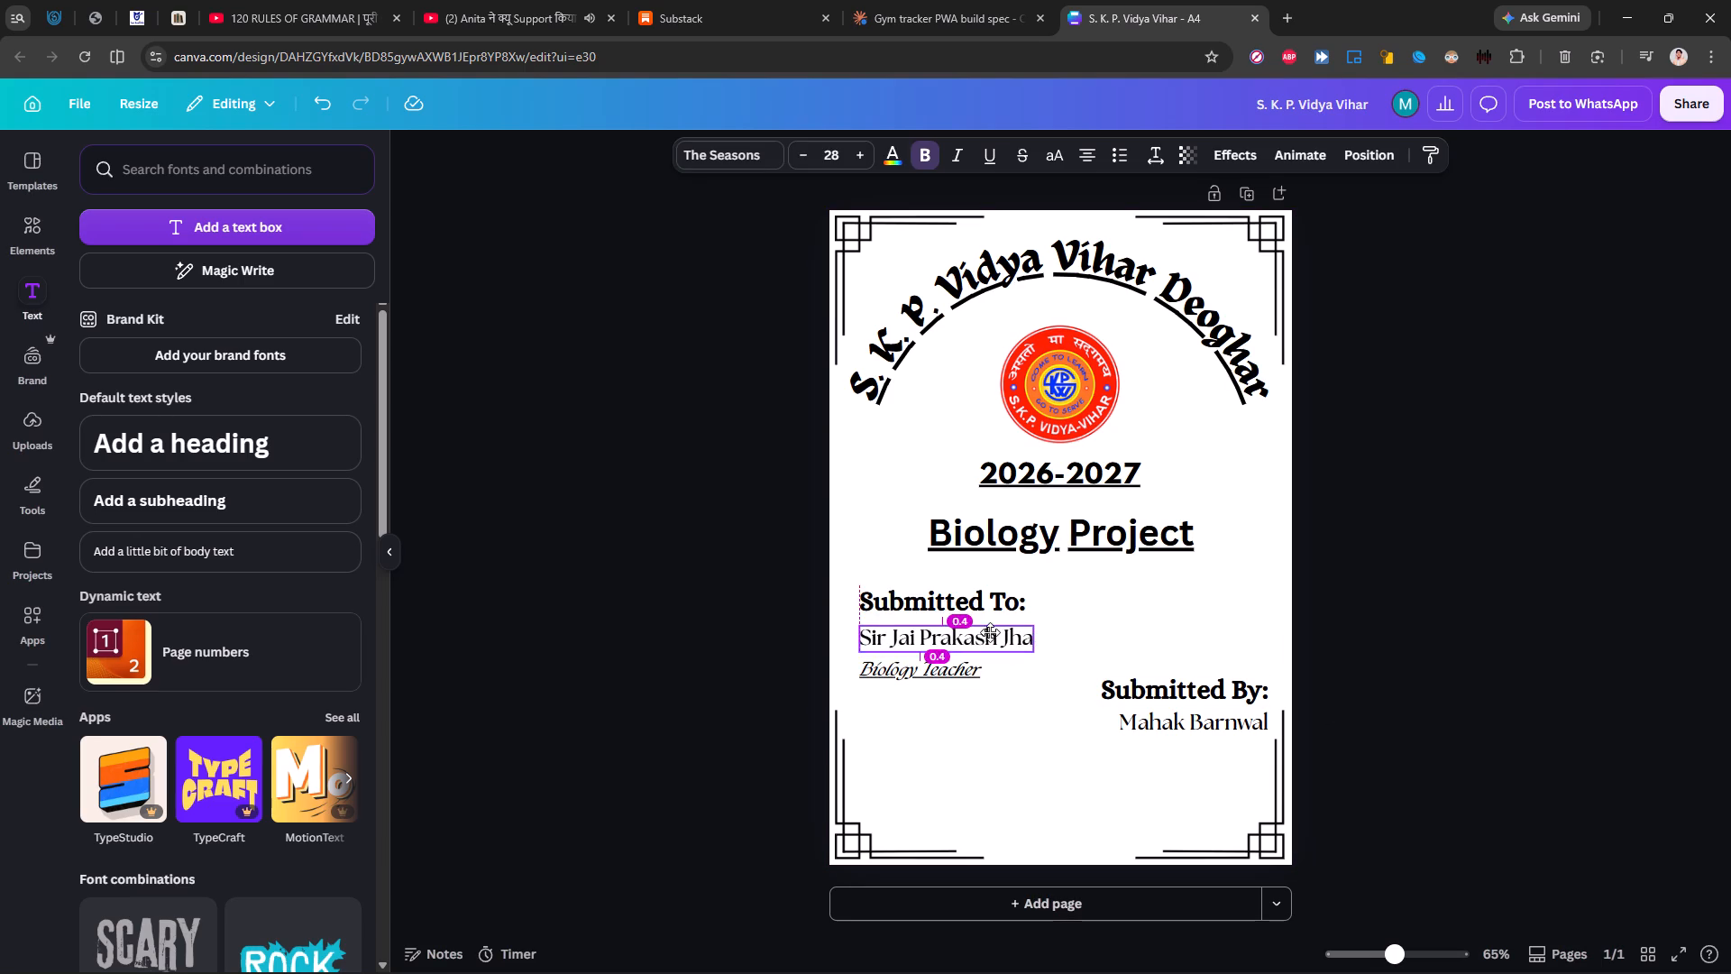
pyautogui.moveTo(990, 632); pyautogui.dragTo(991, 629)
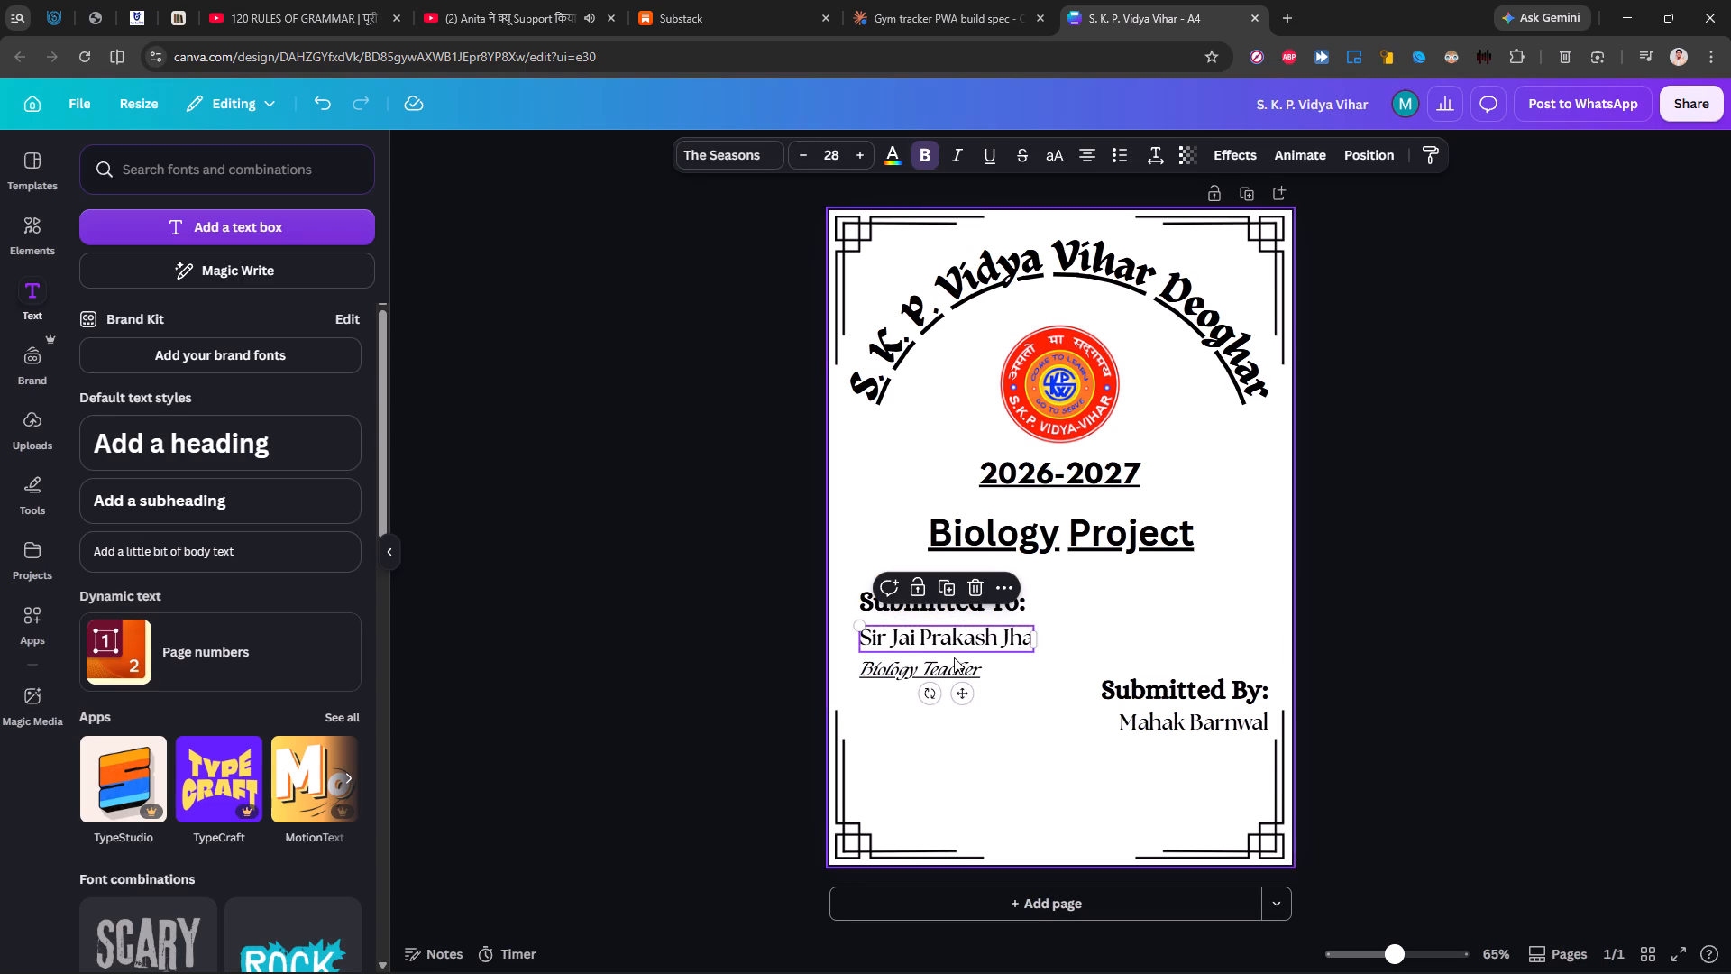
pyautogui.moveTo(954, 669); pyautogui.dragTo(956, 659)
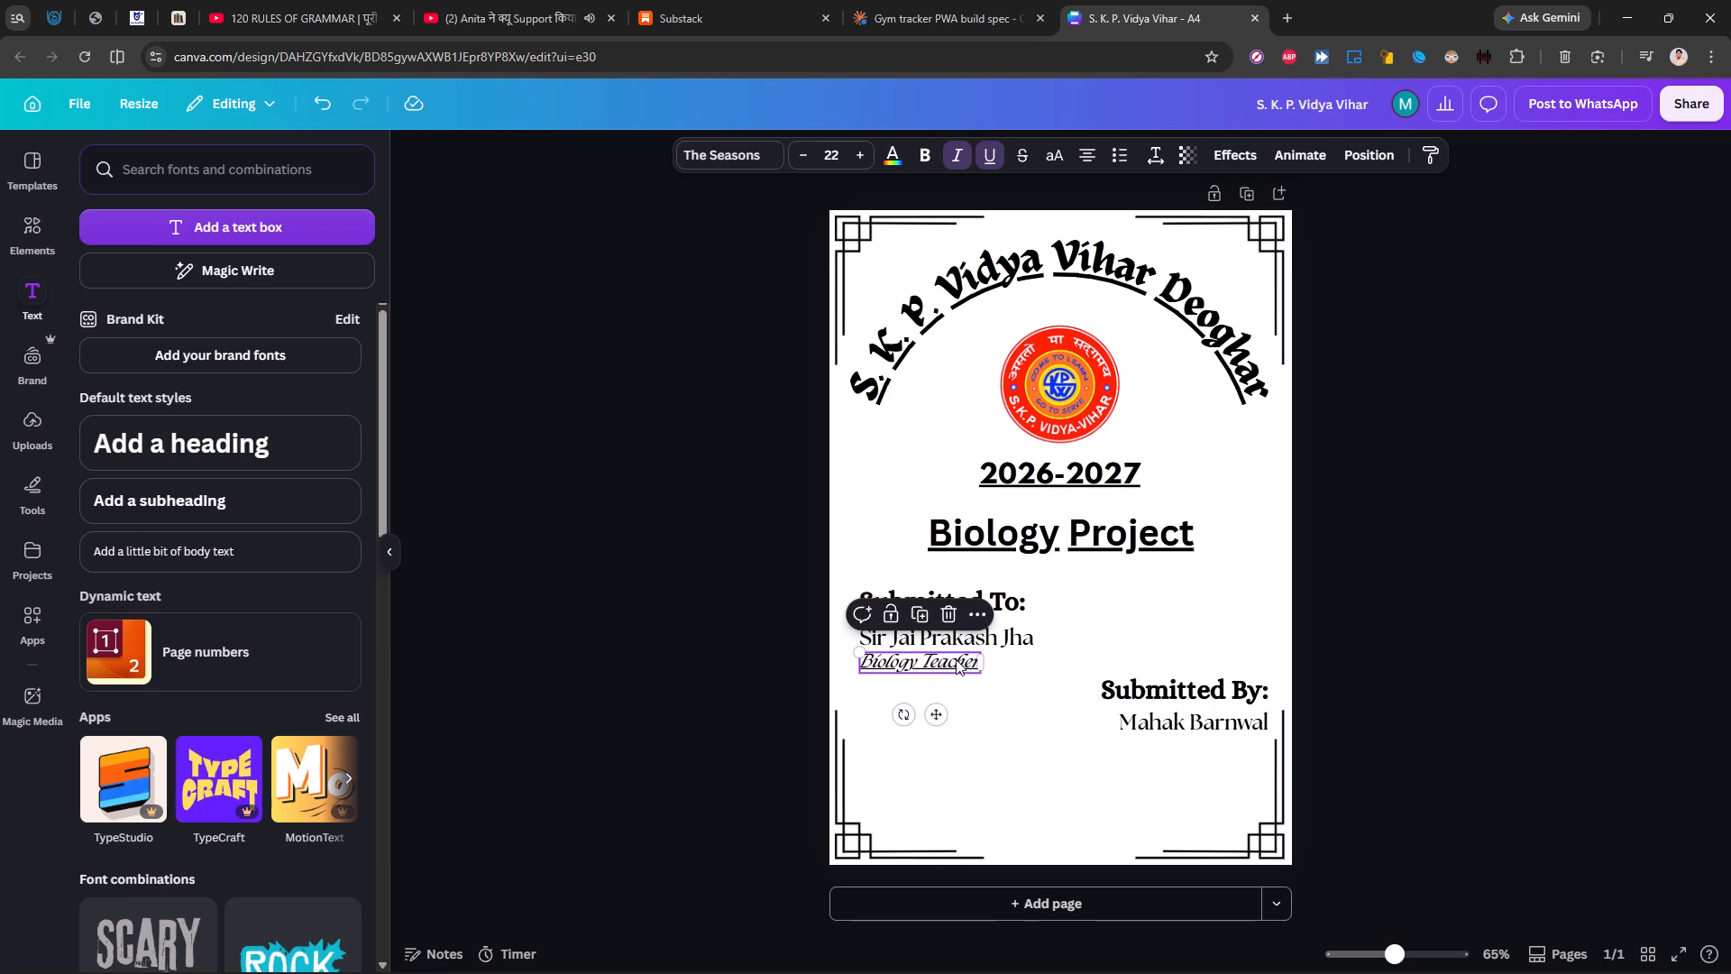
pyautogui.click(1411, 605)
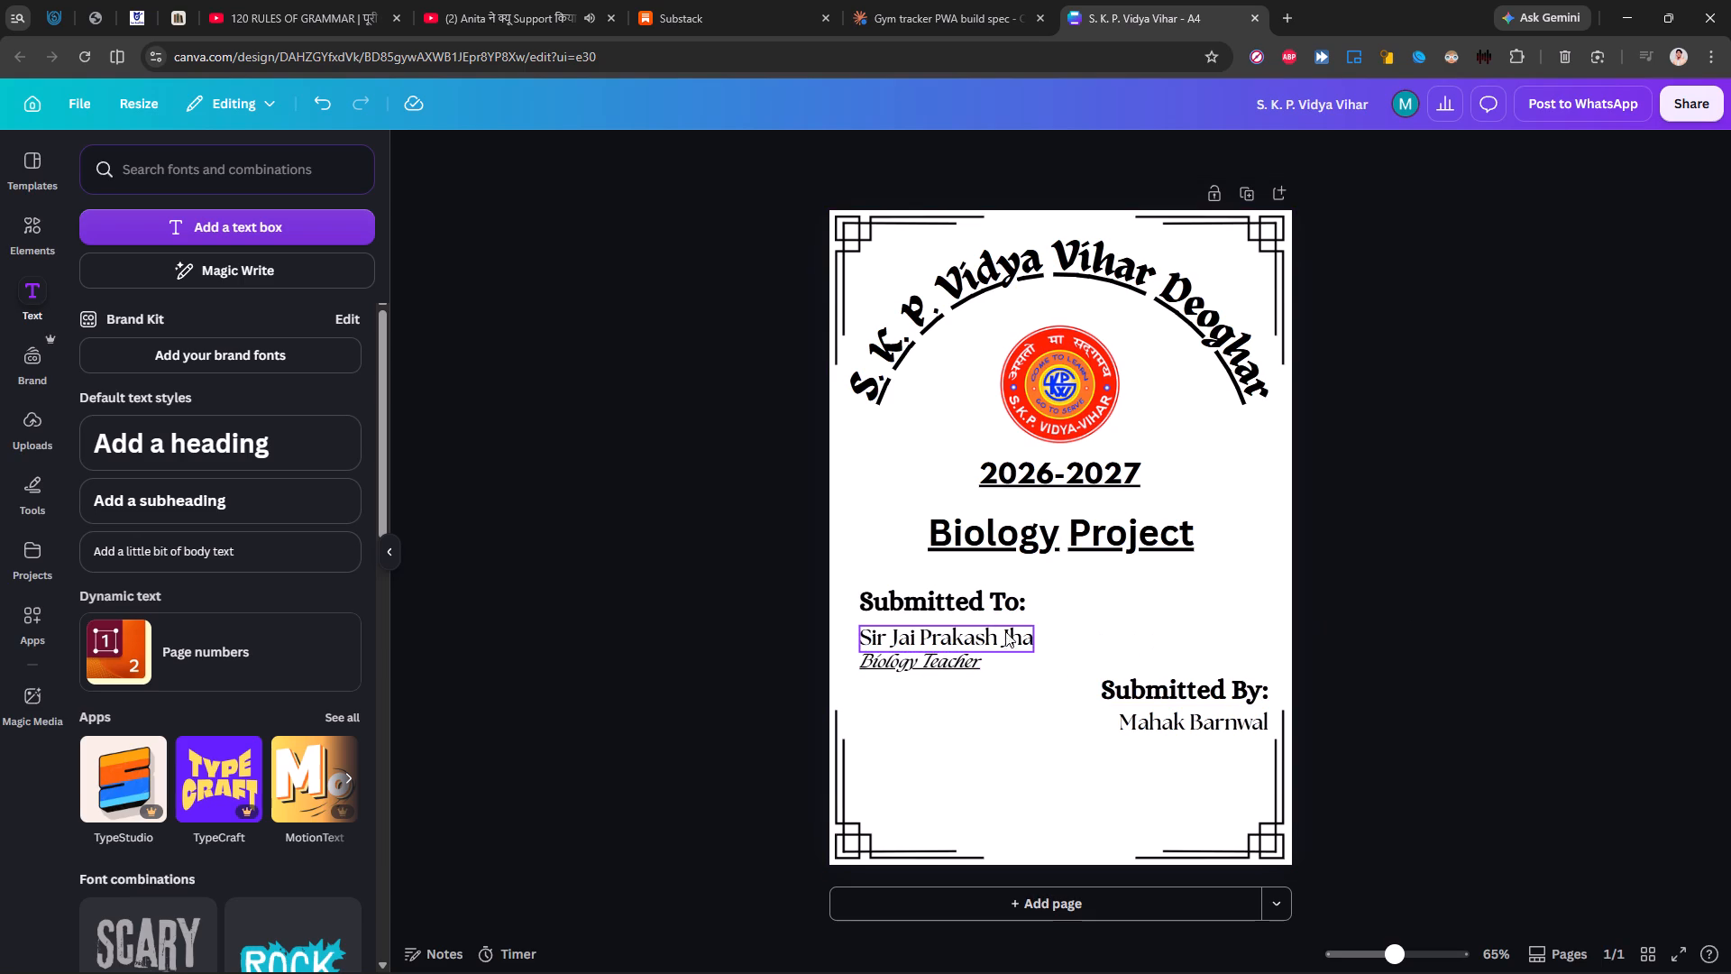
# Move "Biology Teacher" right to align with the right edge of the teacher's name.
pyautogui.moveTo(930, 666); pyautogui.dragTo(930, 666)
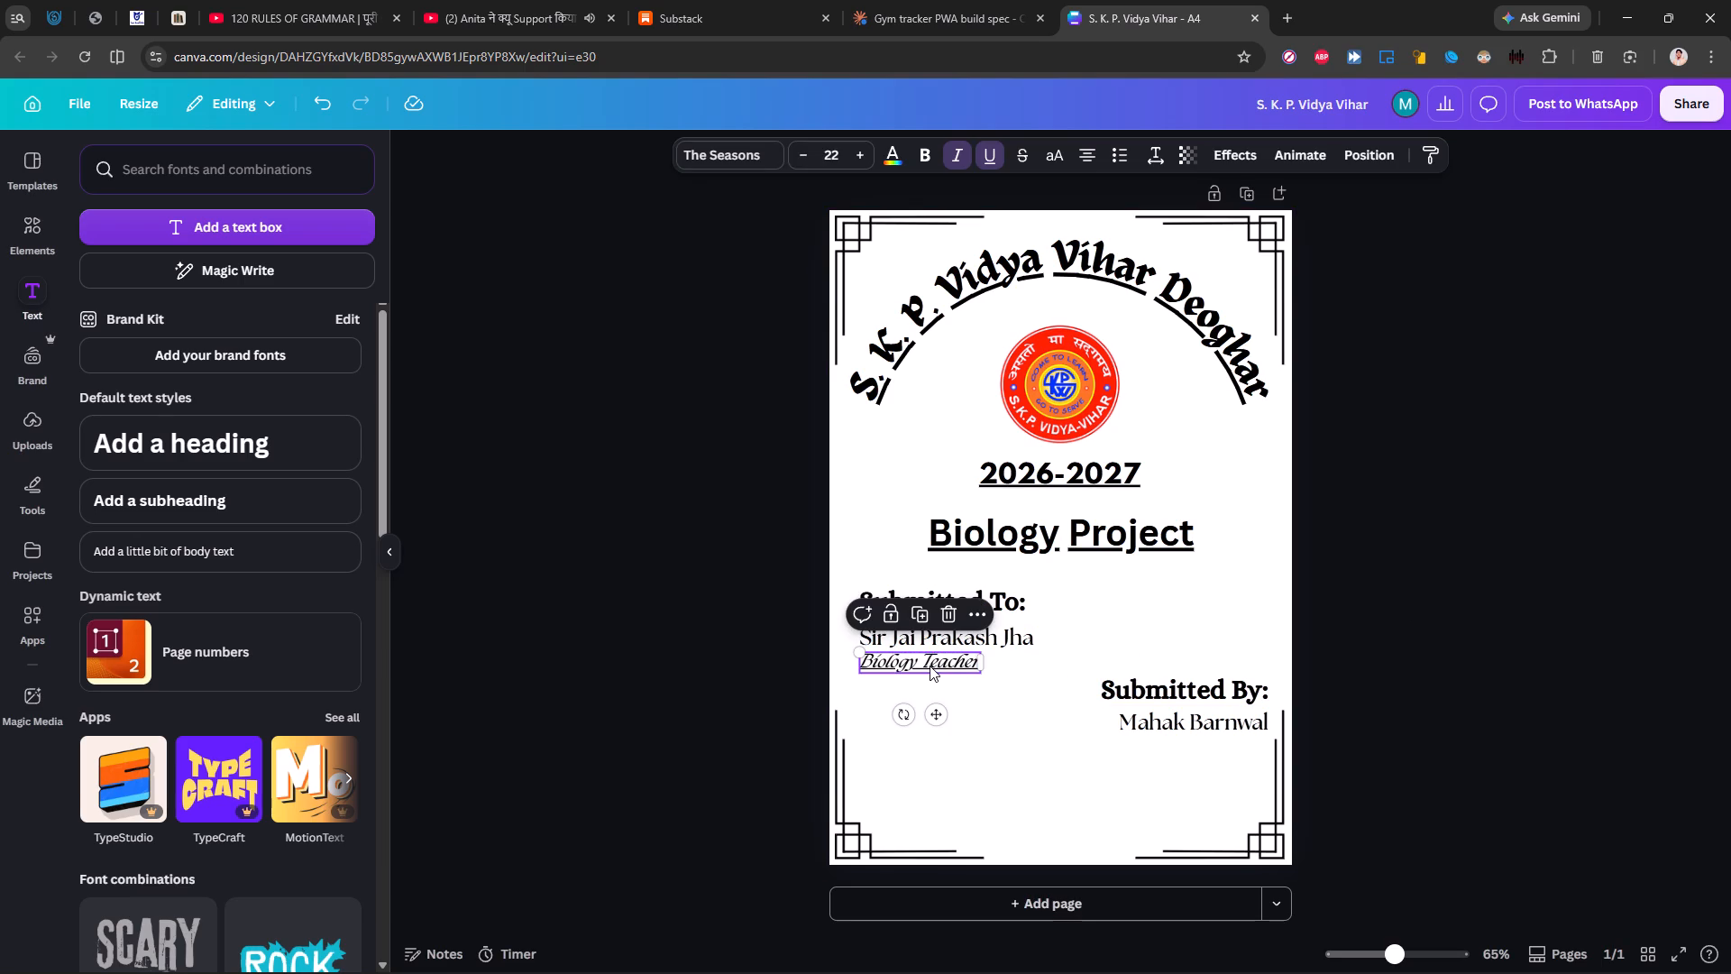
pyautogui.moveTo(930, 666); pyautogui.dragTo(985, 667)
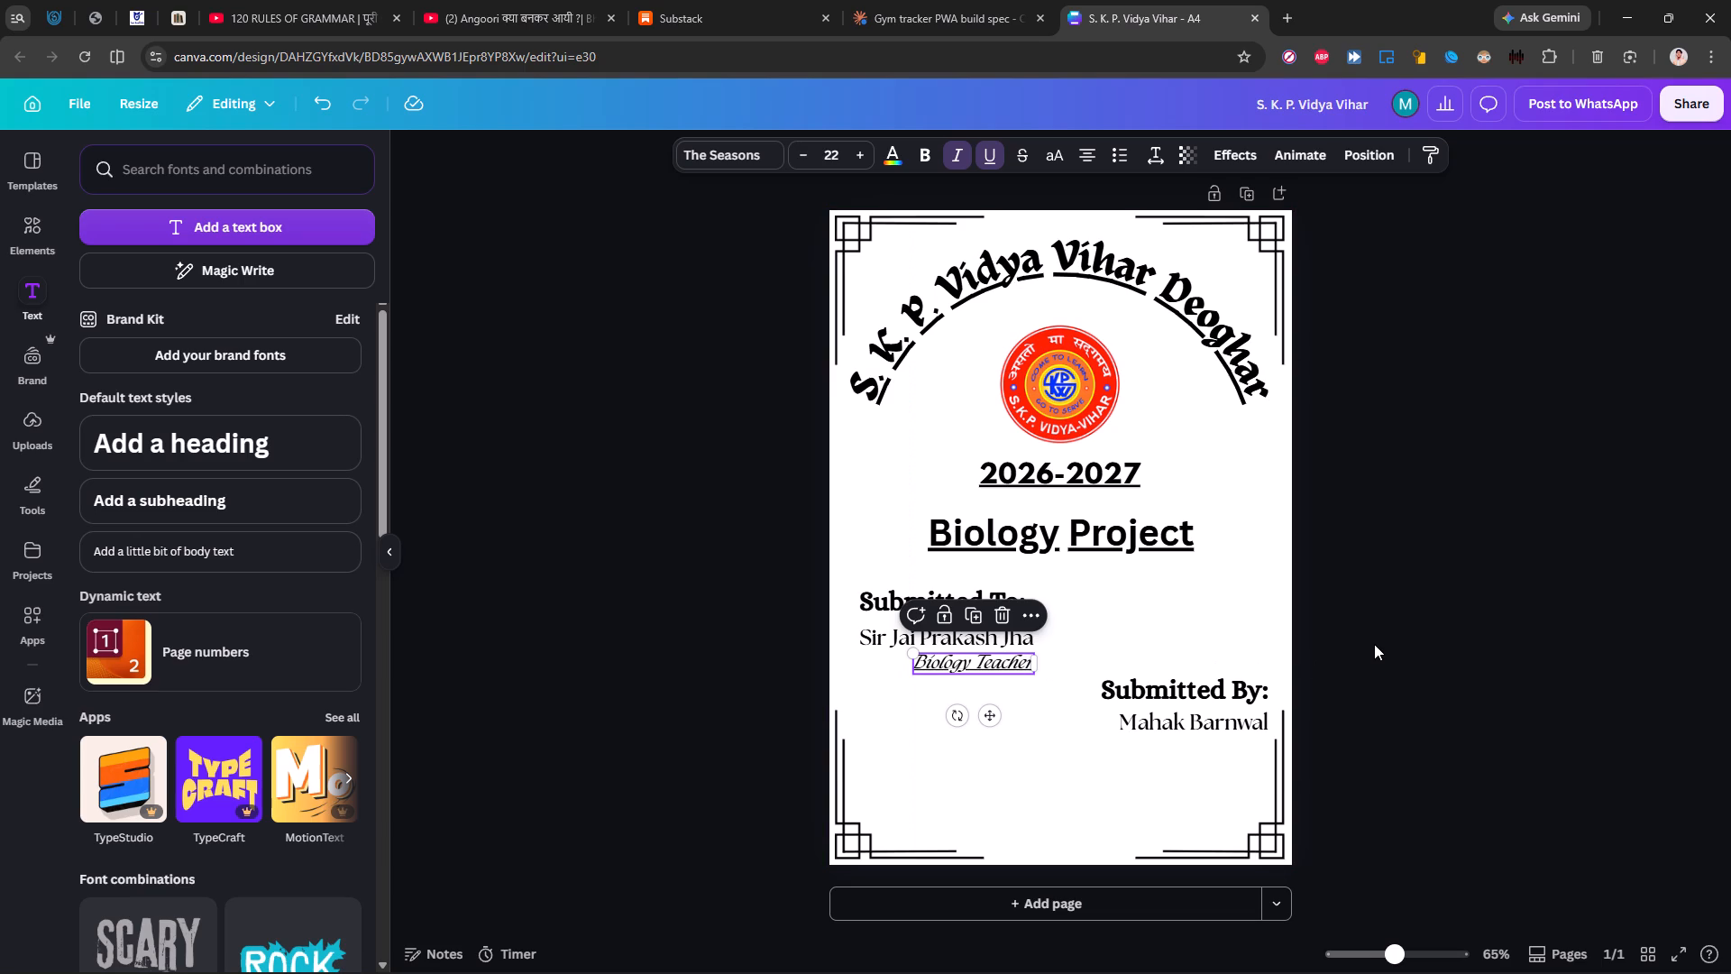
pyautogui.click(1374, 644)
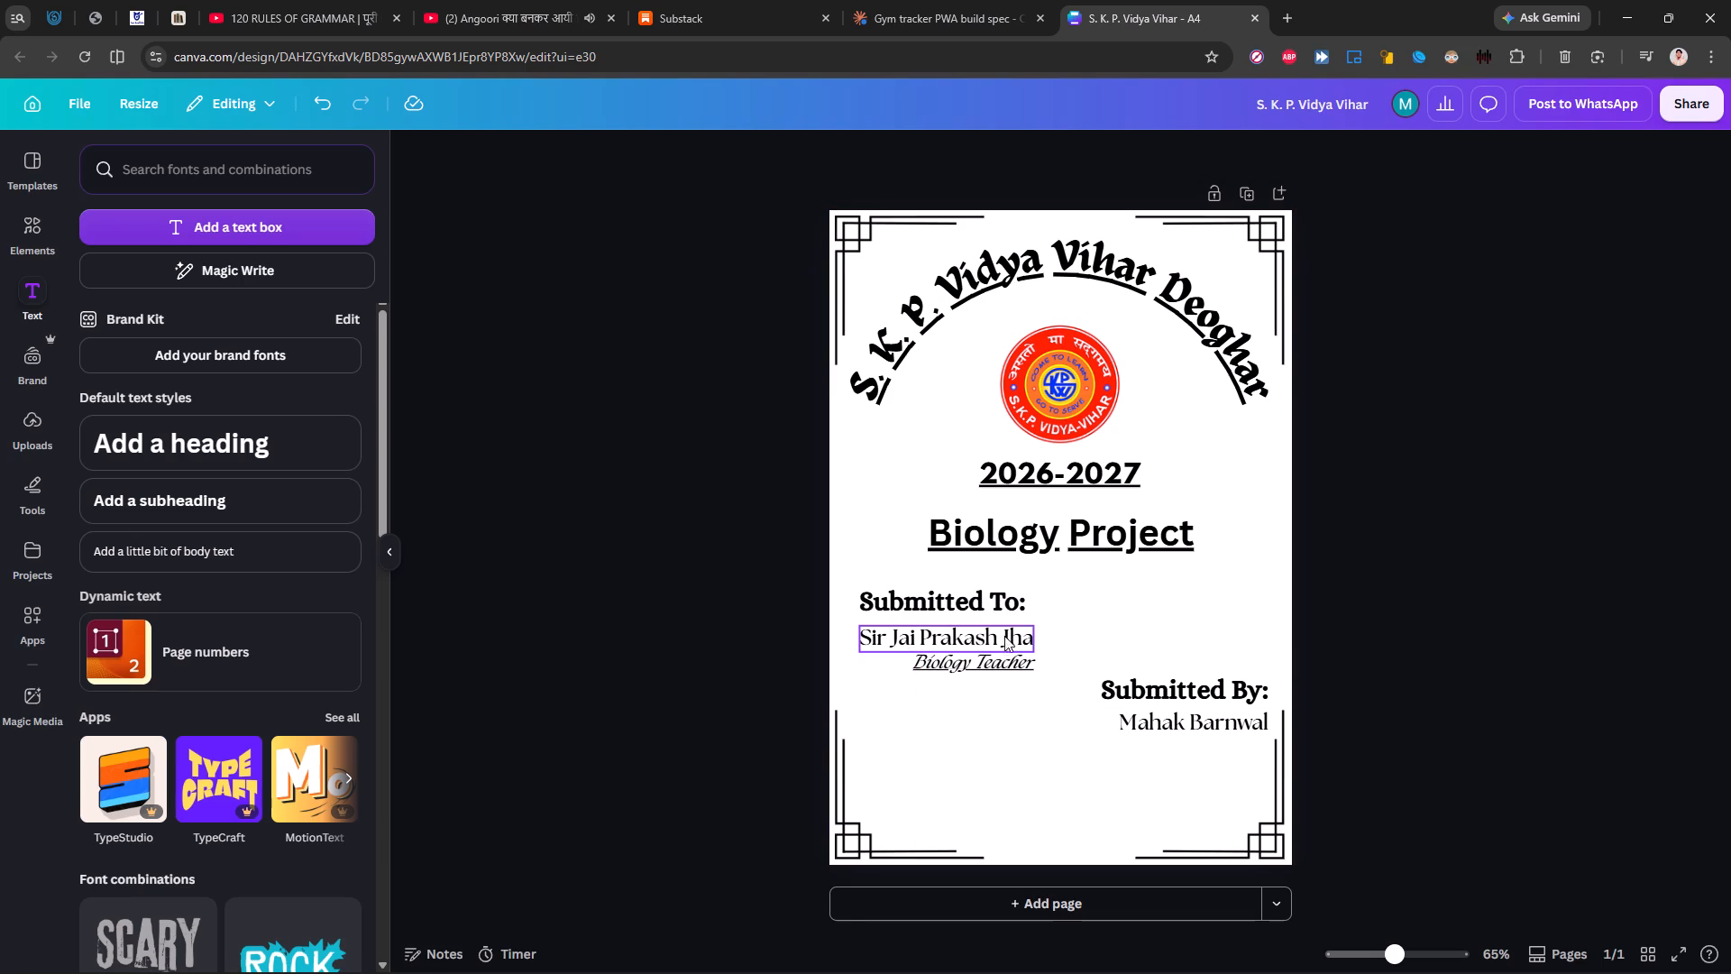
# Nudge the "Submitted To:" heading slightly down, closer to the teacher's name.
pyautogui.click(912, 599)
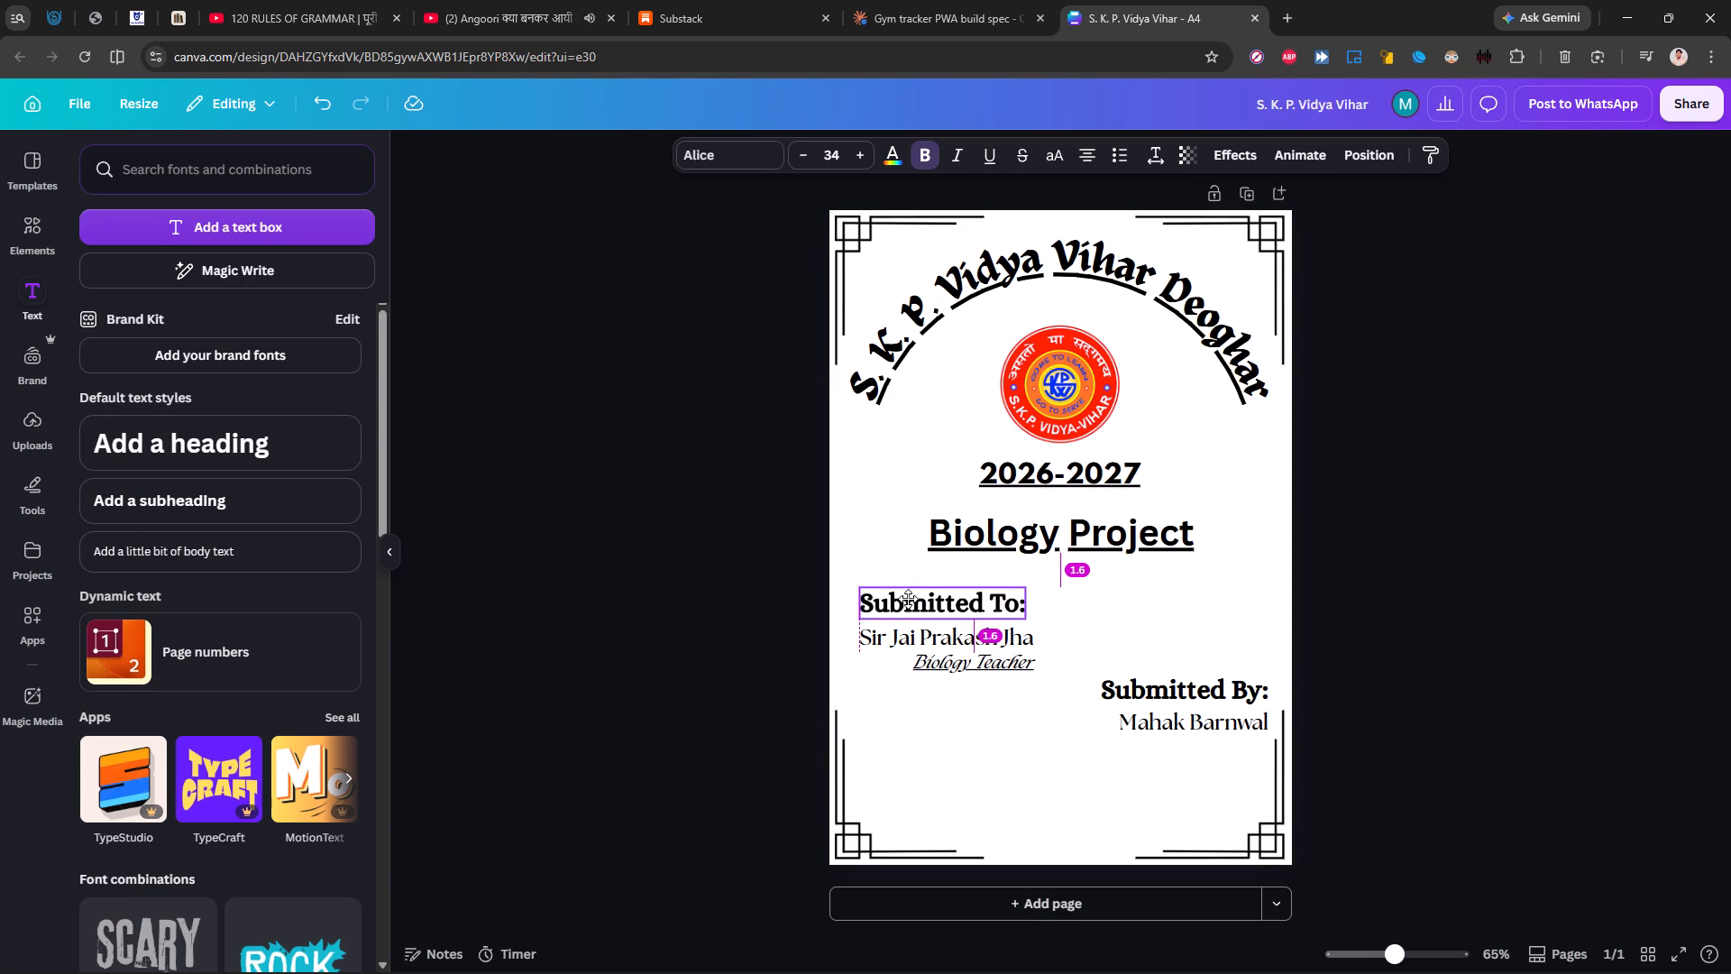
pyautogui.click(1464, 596)
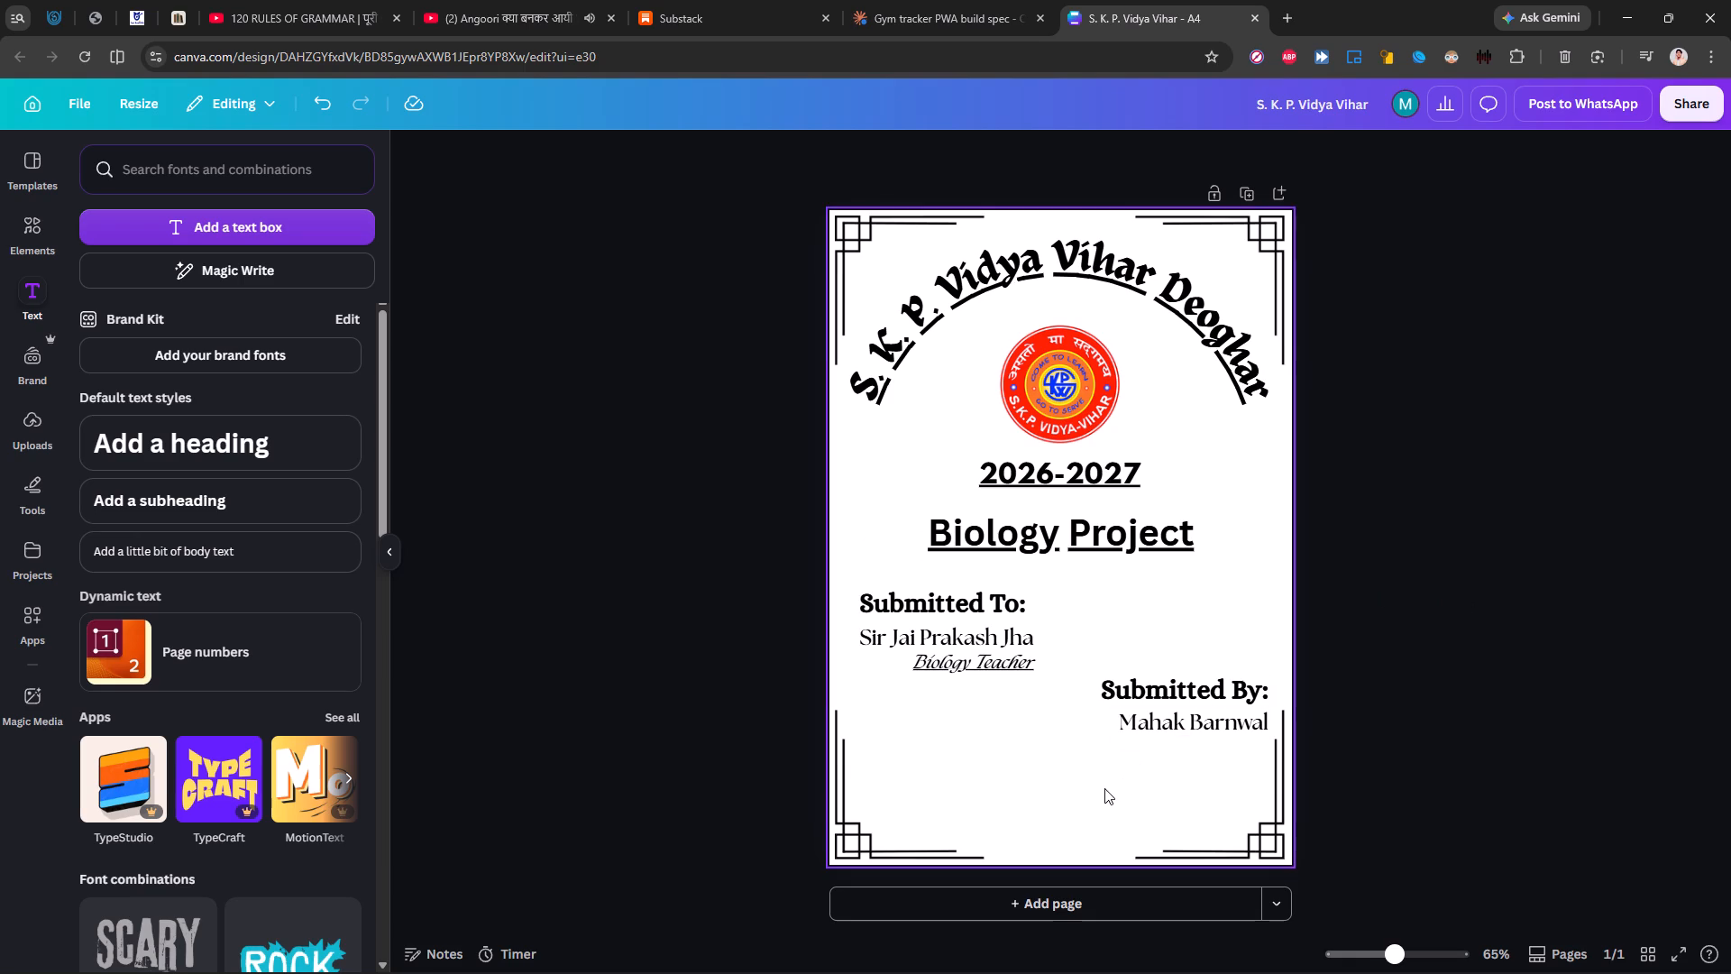
pyautogui.click(722, 584)
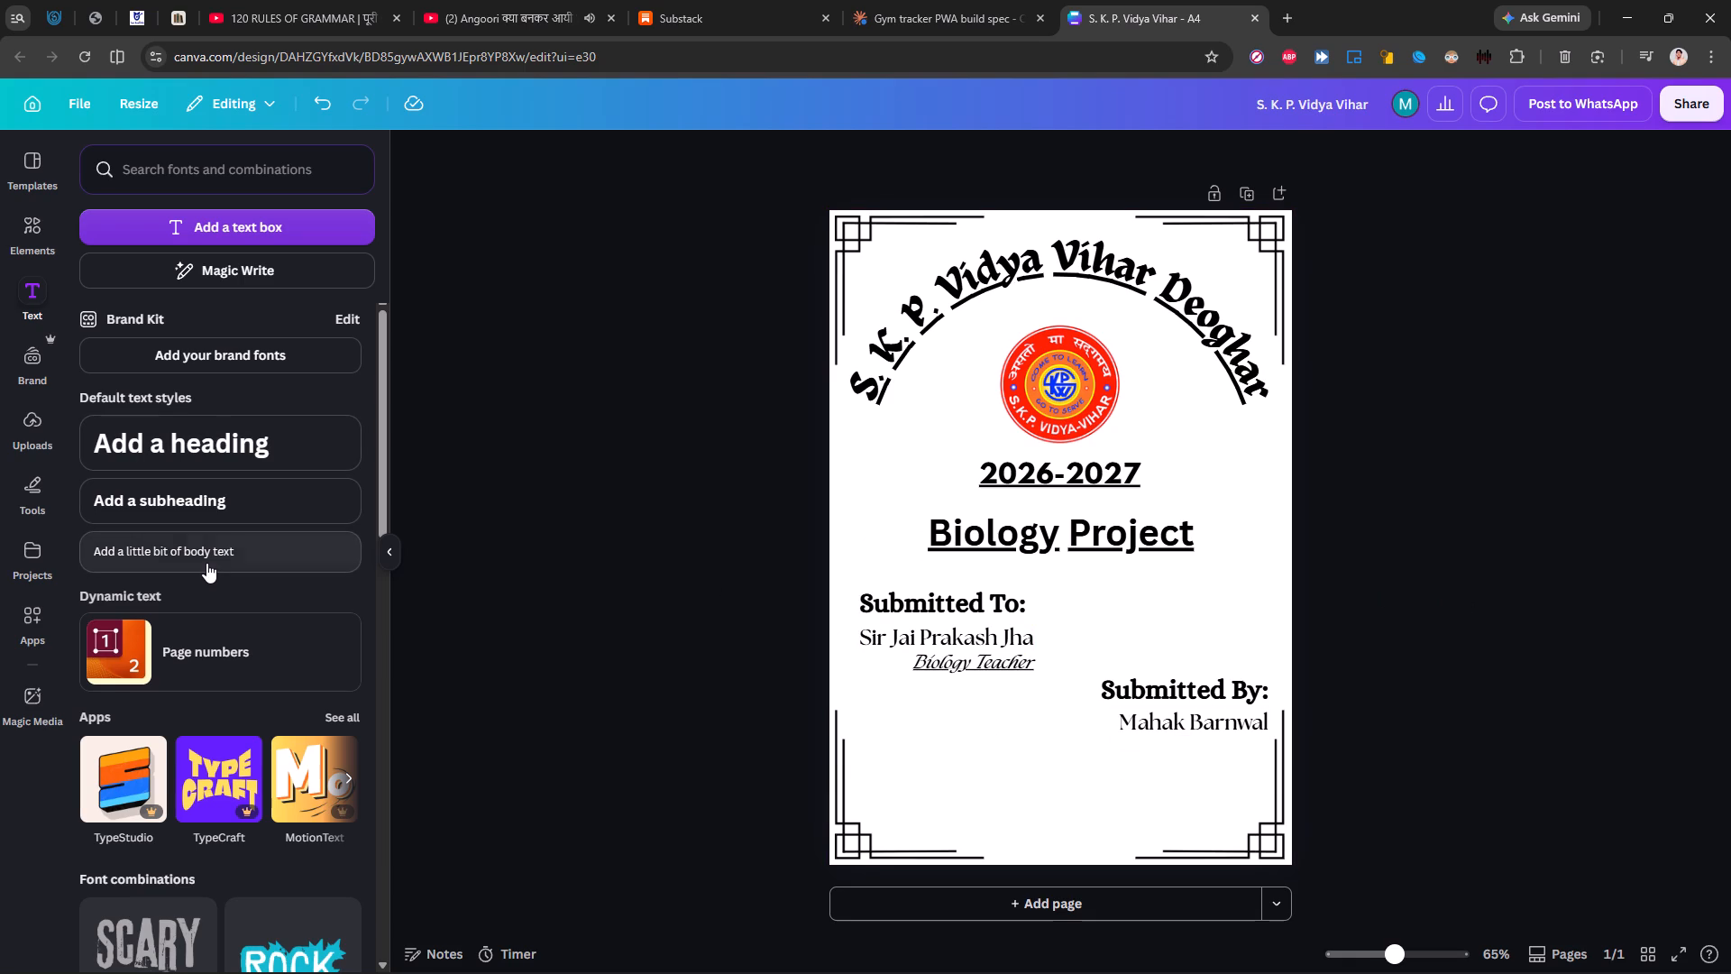
# Add a body text box reading "Class - XII".
pyautogui.click(206, 565)
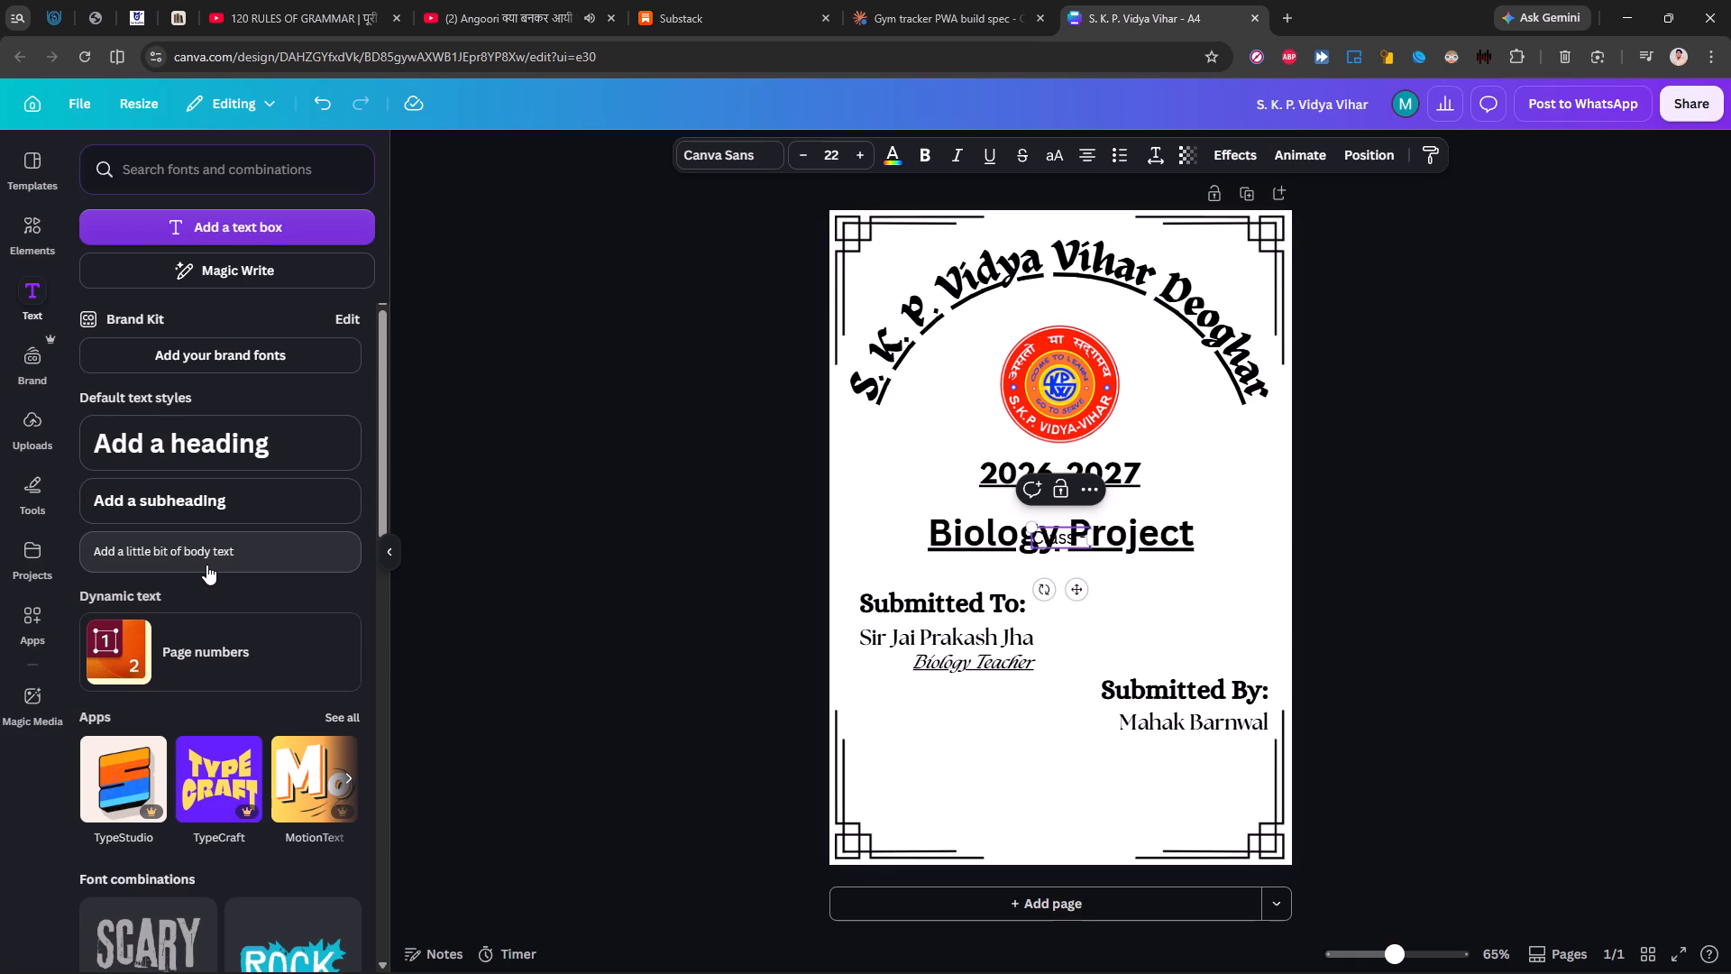
pyautogui.write('XU')
pyautogui.press('BackSpace')
pyautogui.write('II')
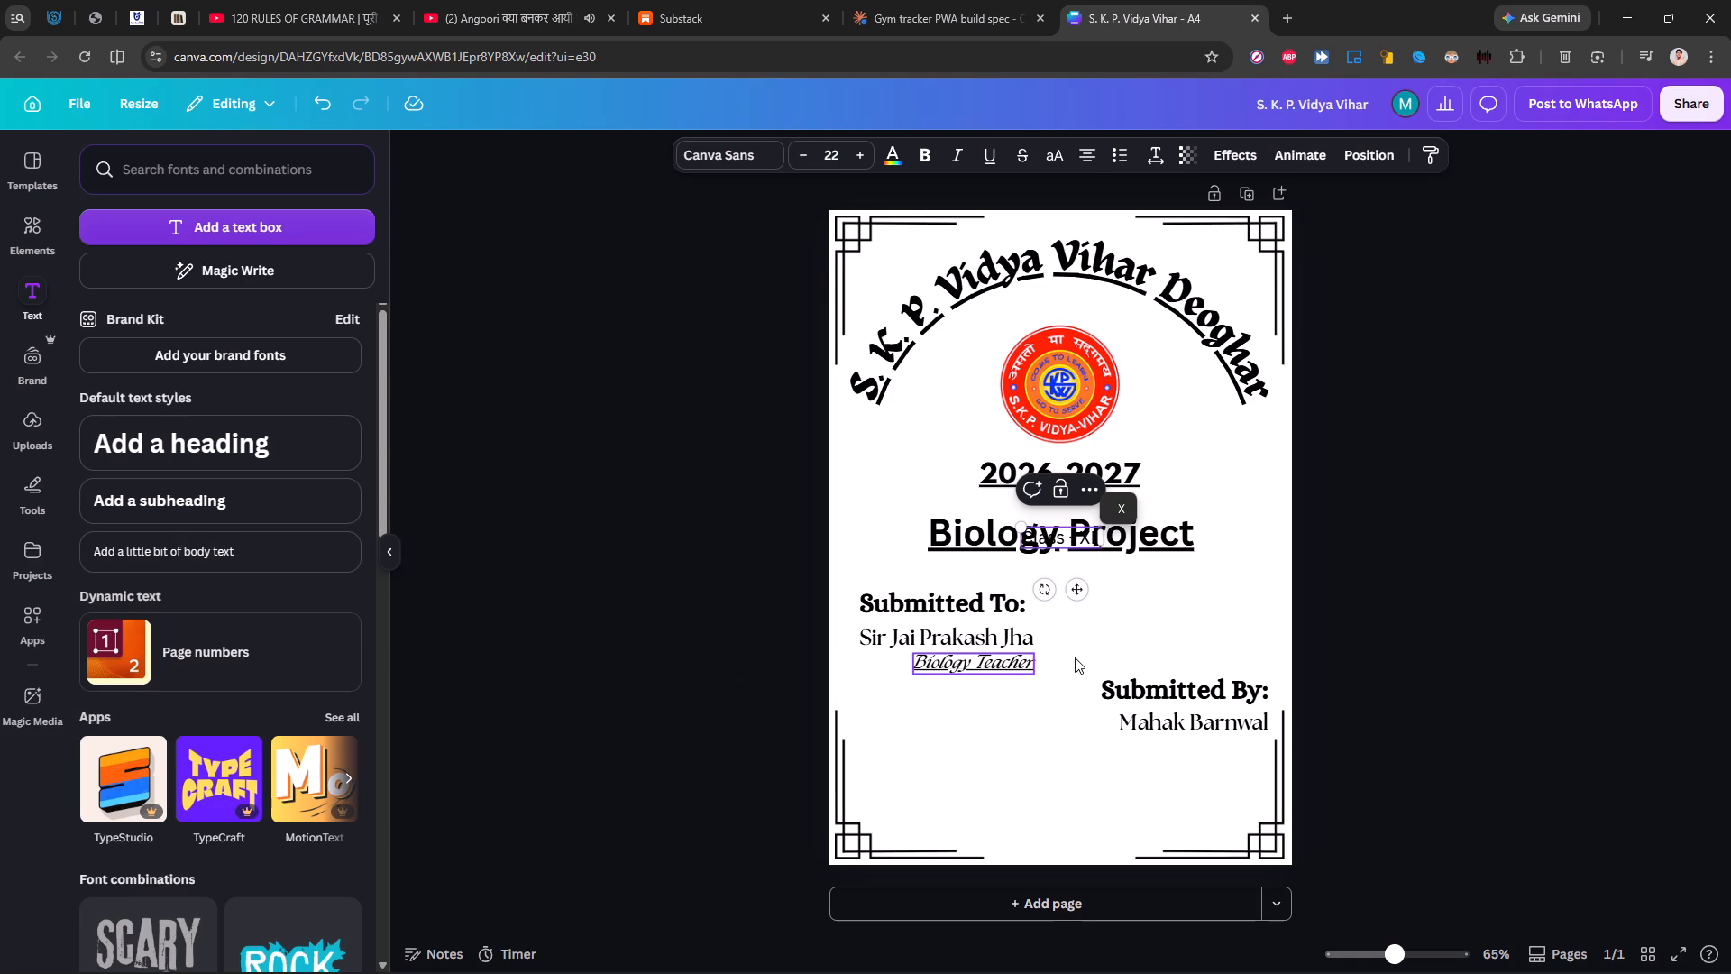
# Position the "Class - XII" text just below the student's name, aligned with the name's right edge.
pyautogui.moveTo(1077, 586); pyautogui.dragTo(1121, 723)
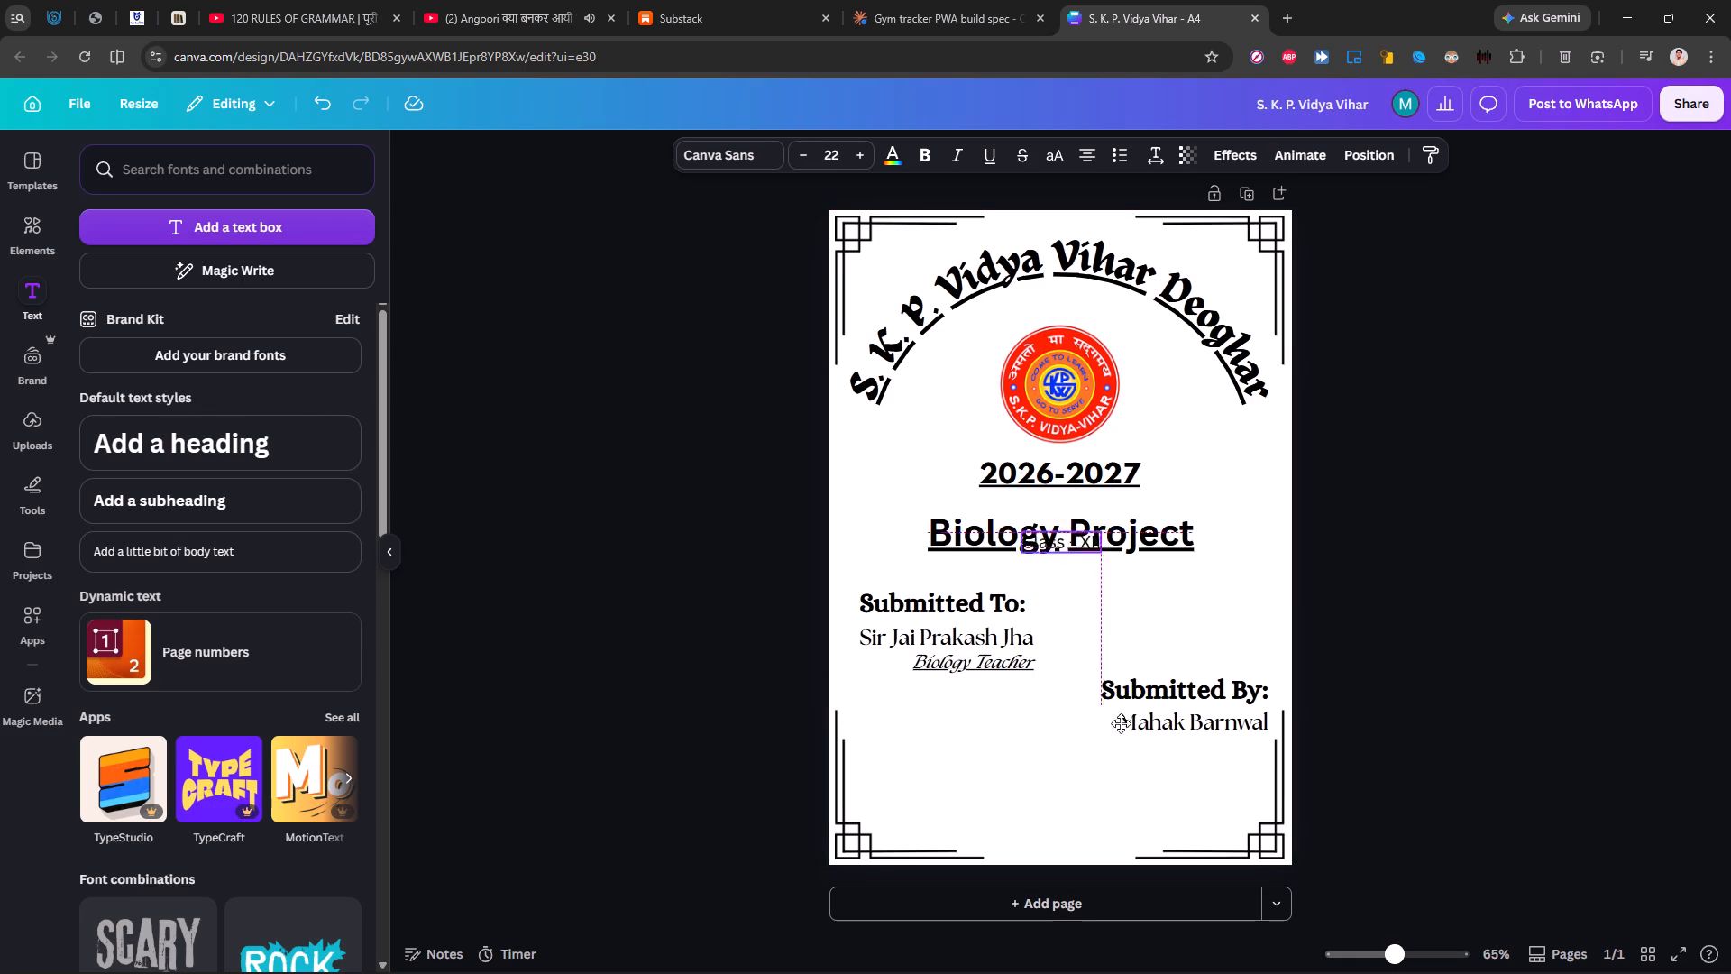
pyautogui.moveTo(1121, 723); pyautogui.dragTo(1241, 804)
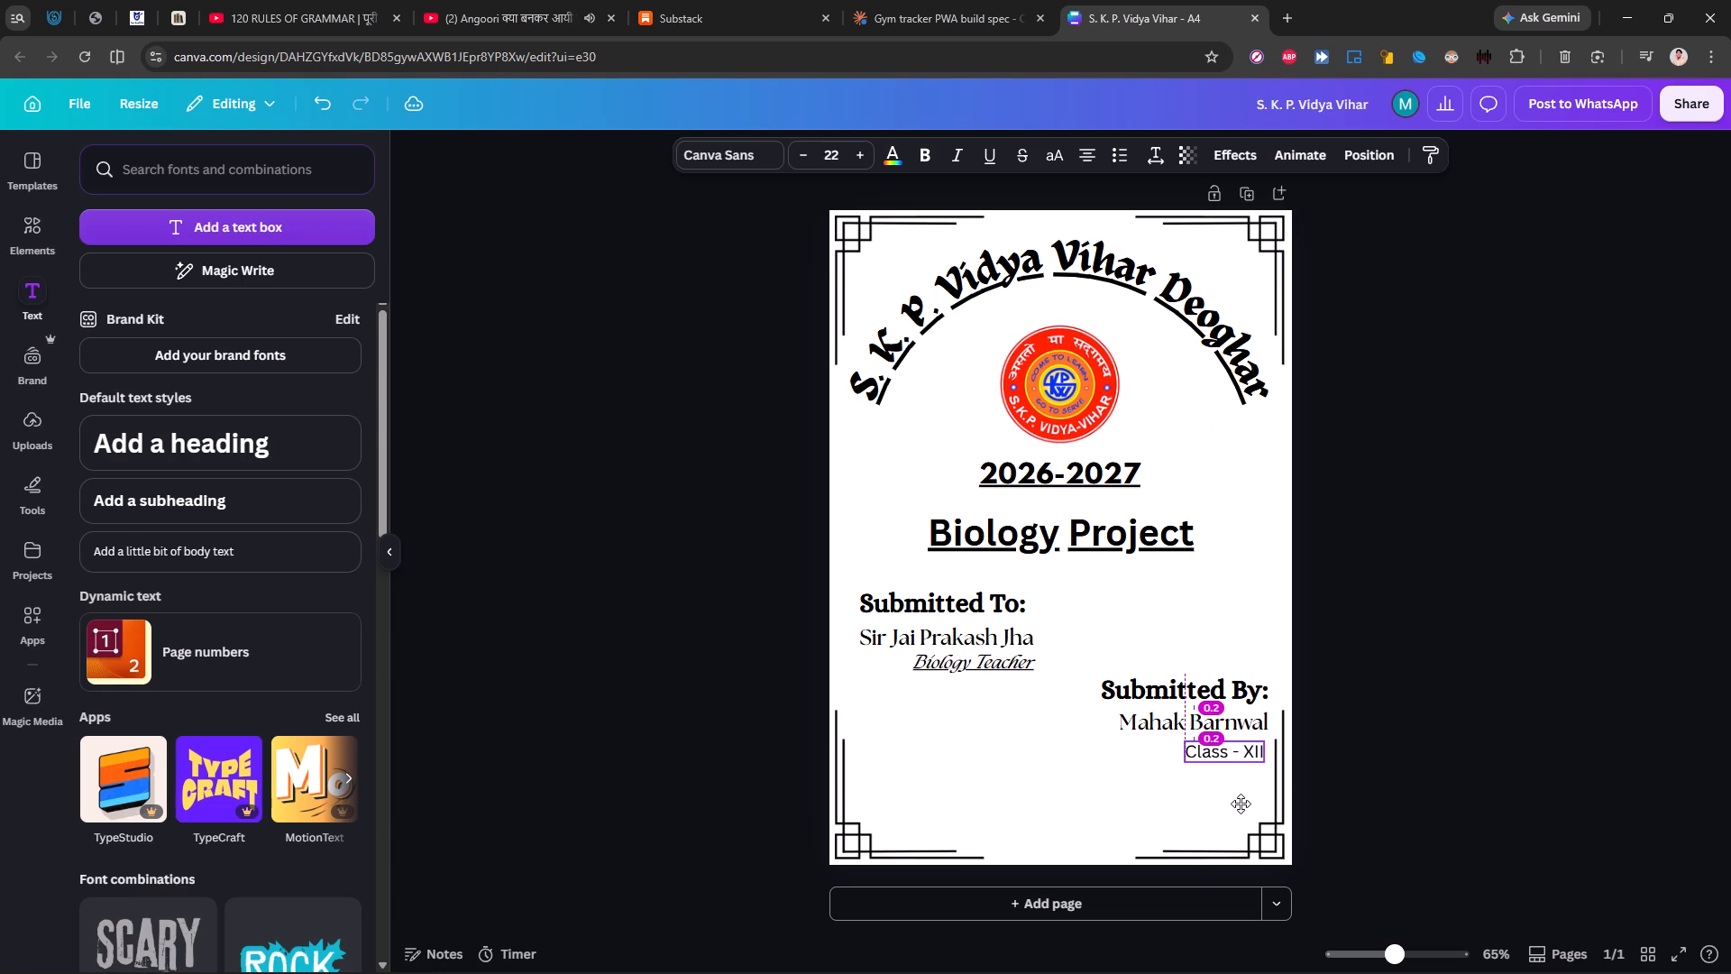
pyautogui.moveTo(1241, 804); pyautogui.dragTo(1240, 804)
pyautogui.moveTo(1240, 804); pyautogui.dragTo(1244, 804)
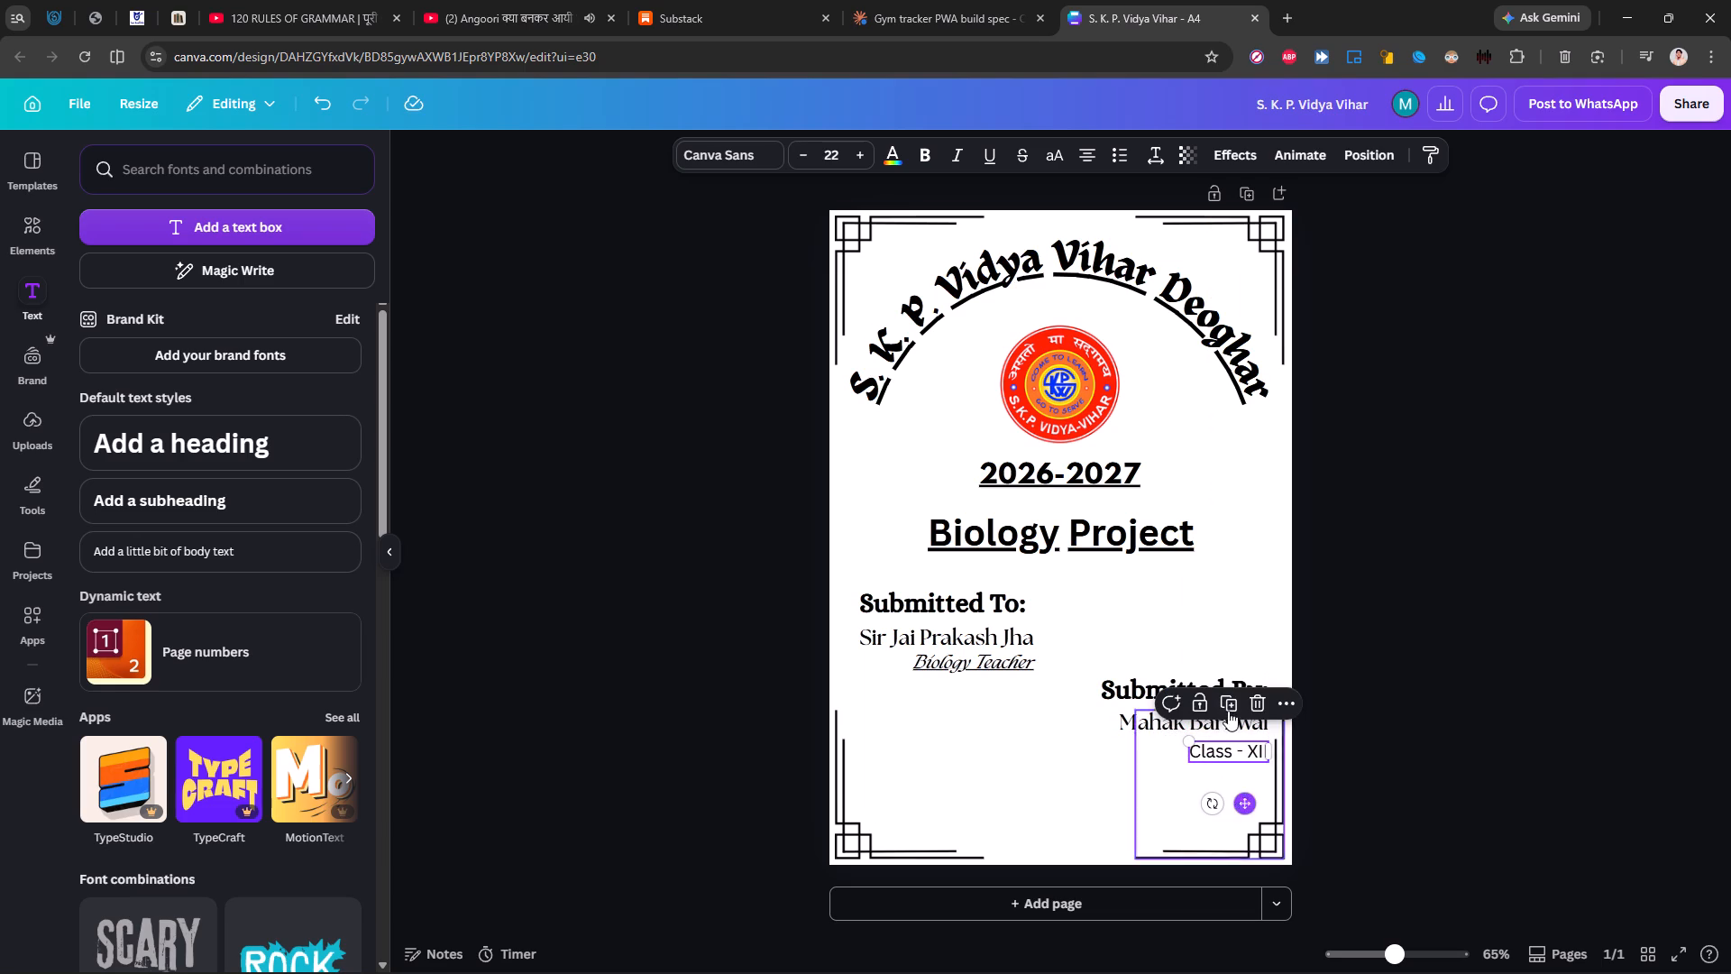
# Apply the Alice font to the "Class - XII" text and make it bold and italic.
pyautogui.click(744, 147)
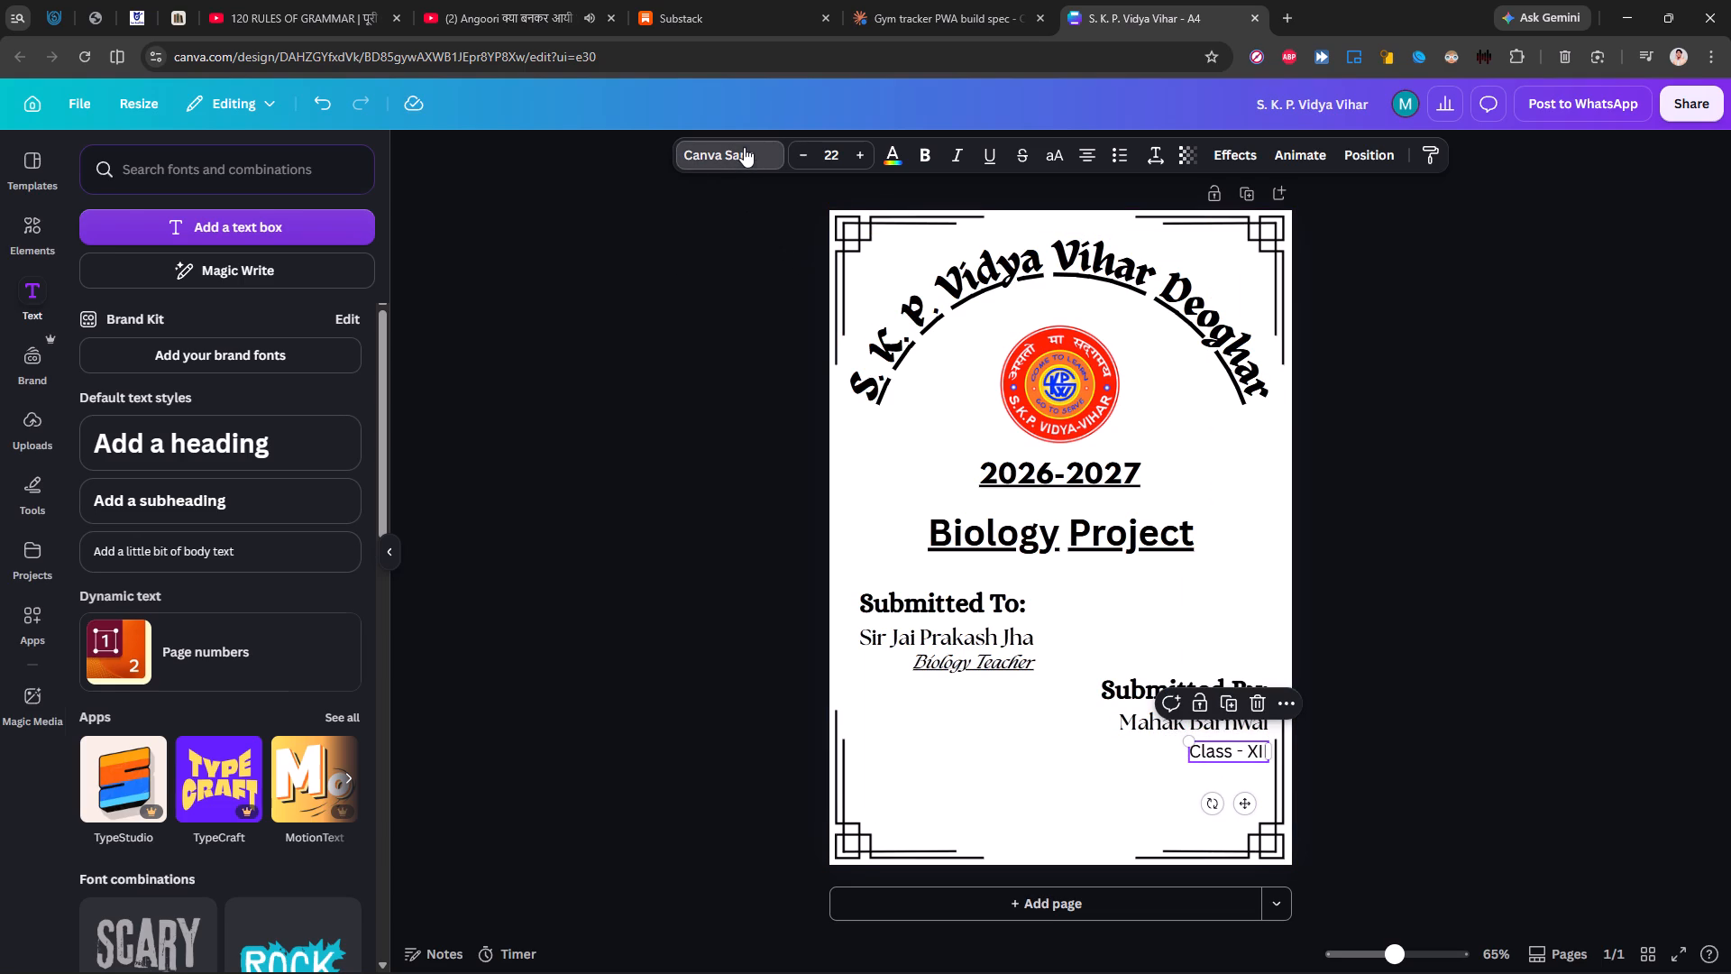
pyautogui.click(142, 363)
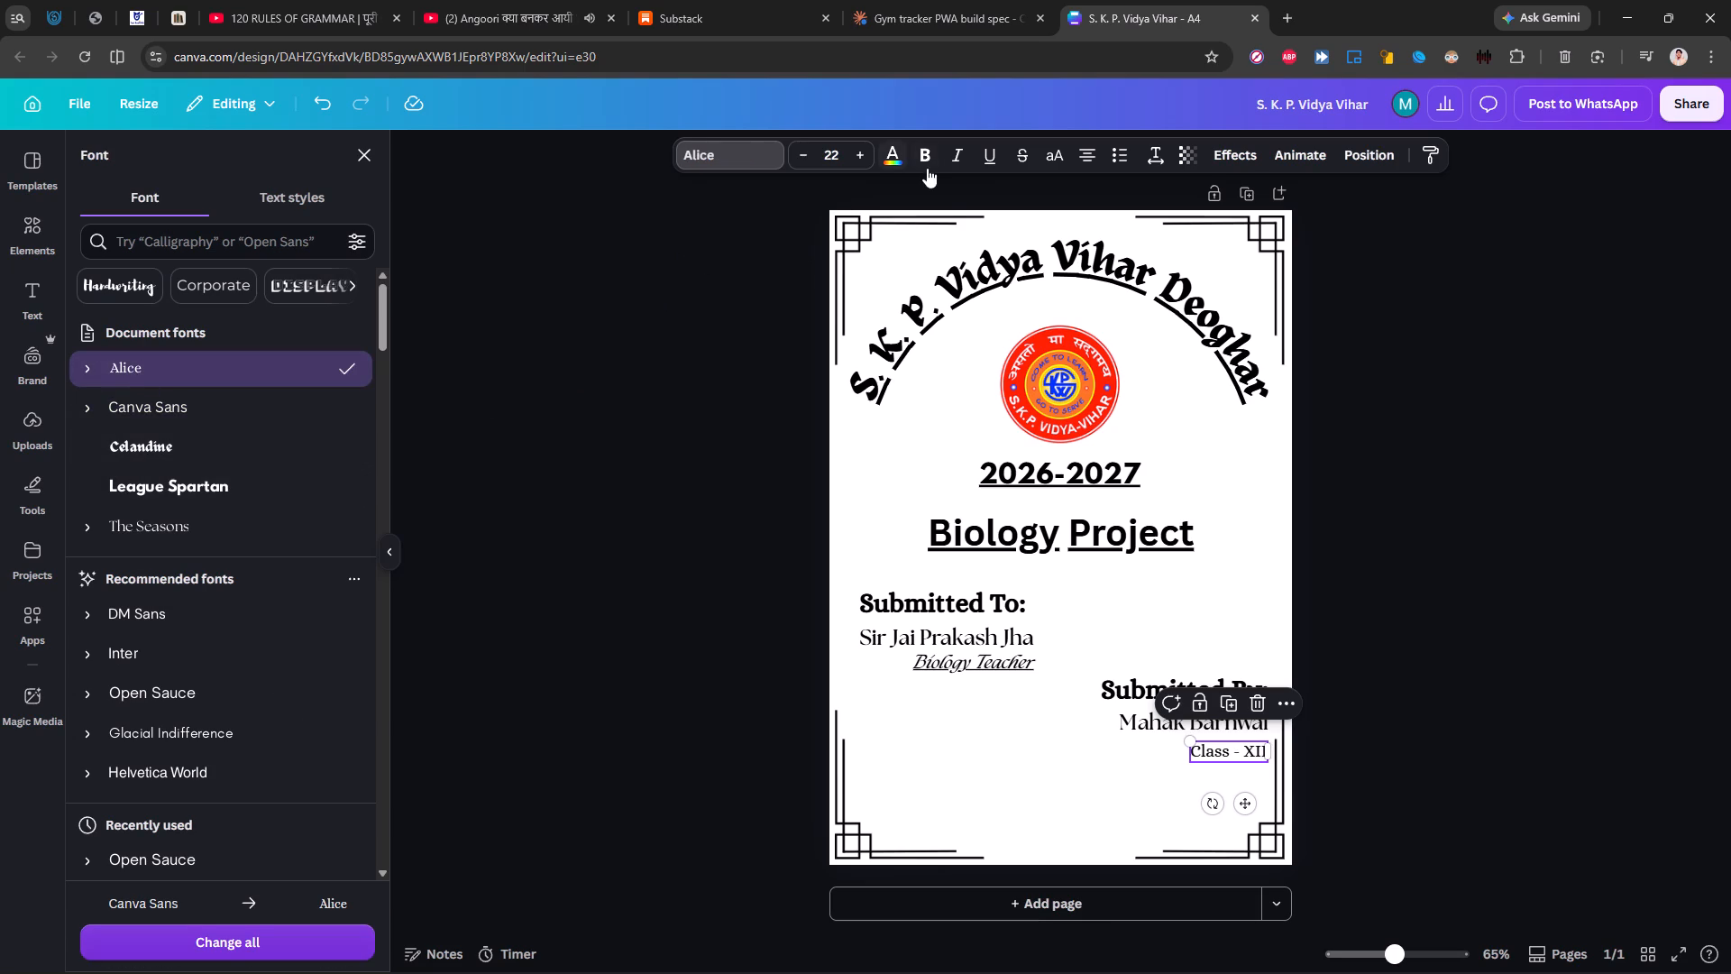
pyautogui.click(956, 161)
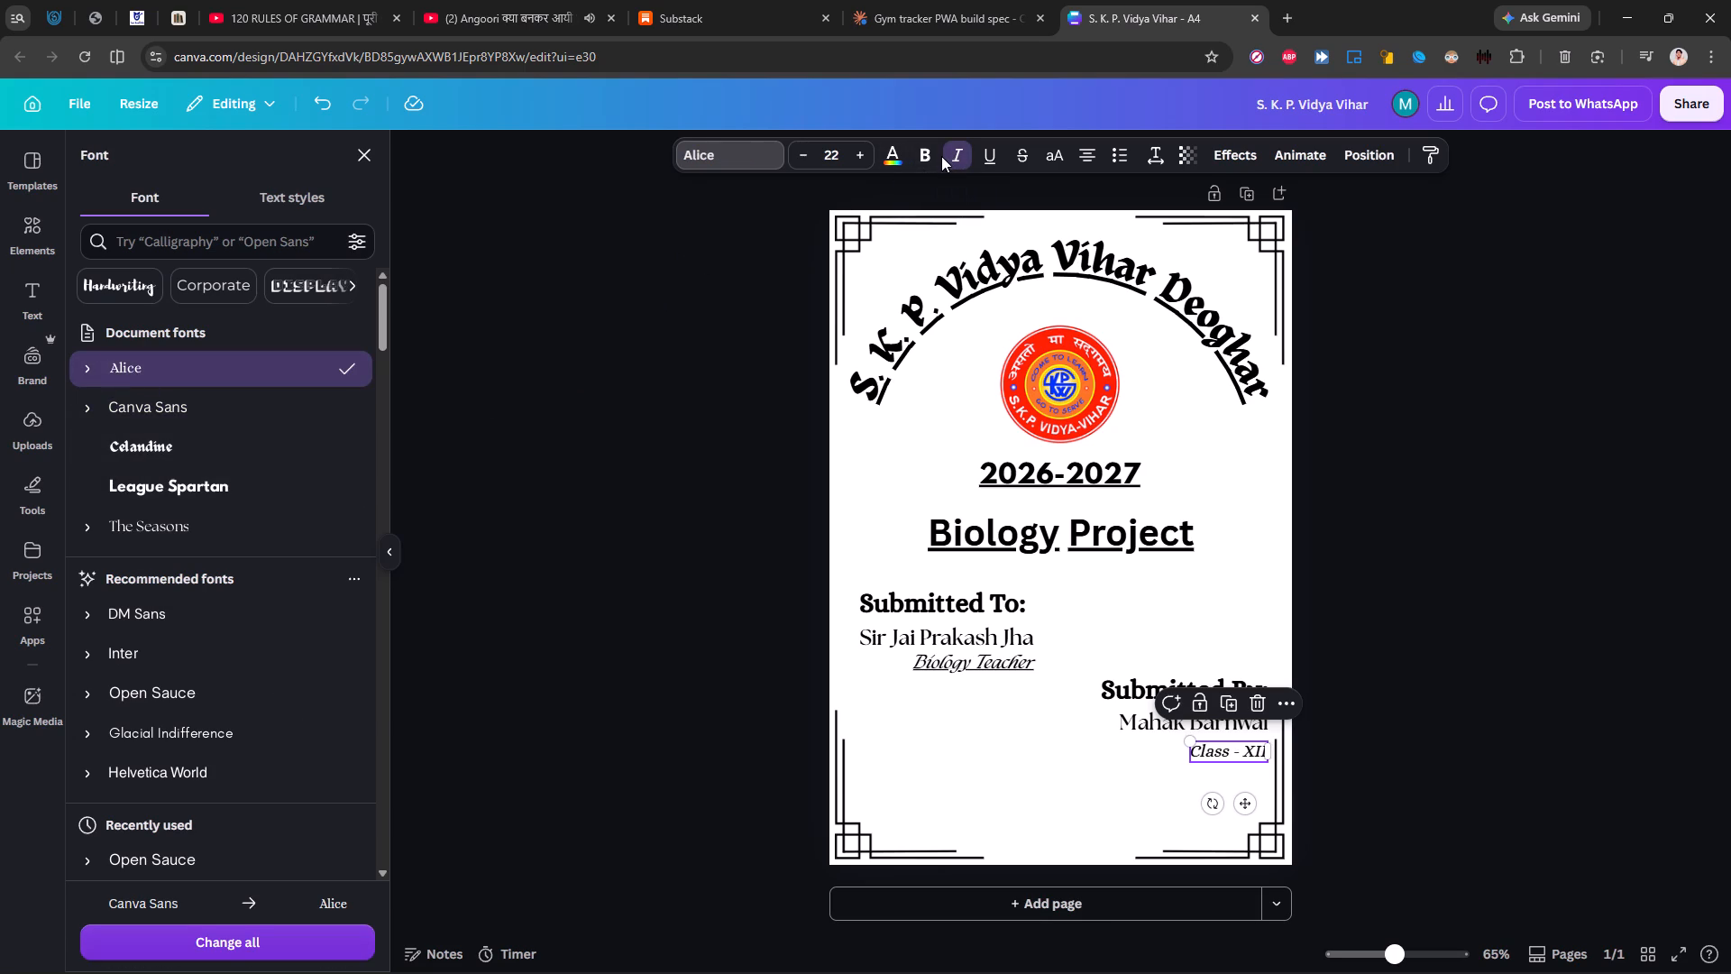
pyautogui.click(921, 156)
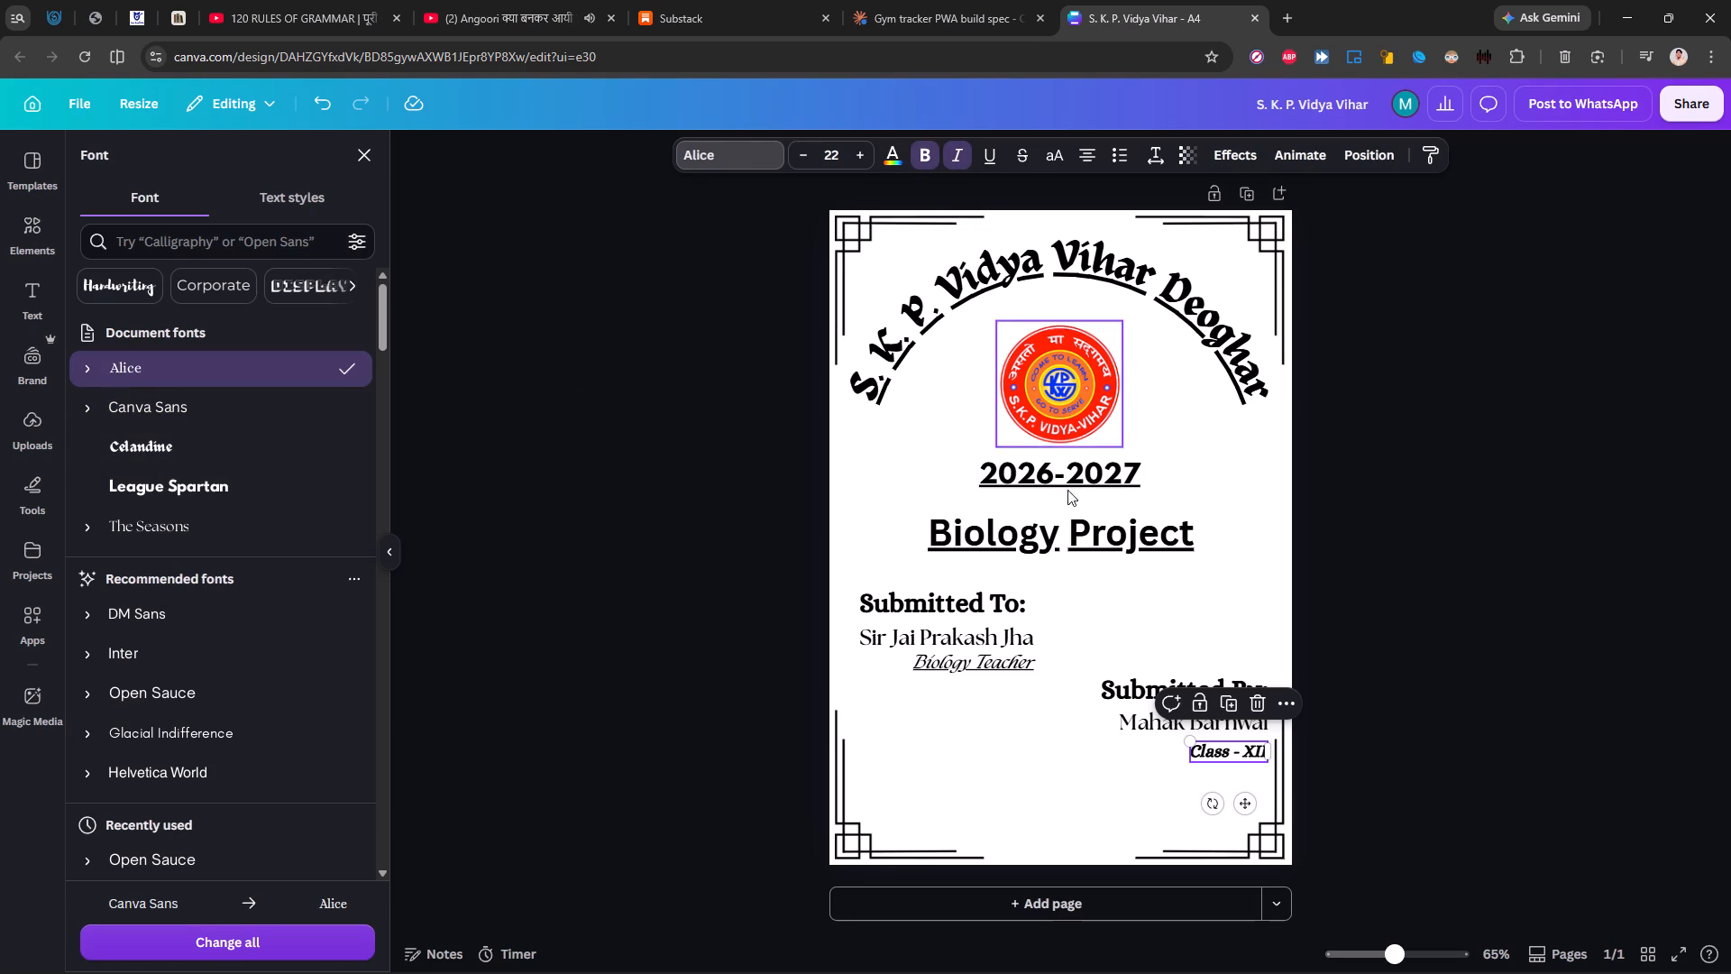
# Enlarge the "Class - XII" text to size 29 and realign its right edge with the student's name.
pyautogui.tripleClick(860, 151)
pyautogui.tripleClick(860, 151)
pyautogui.click(860, 151)
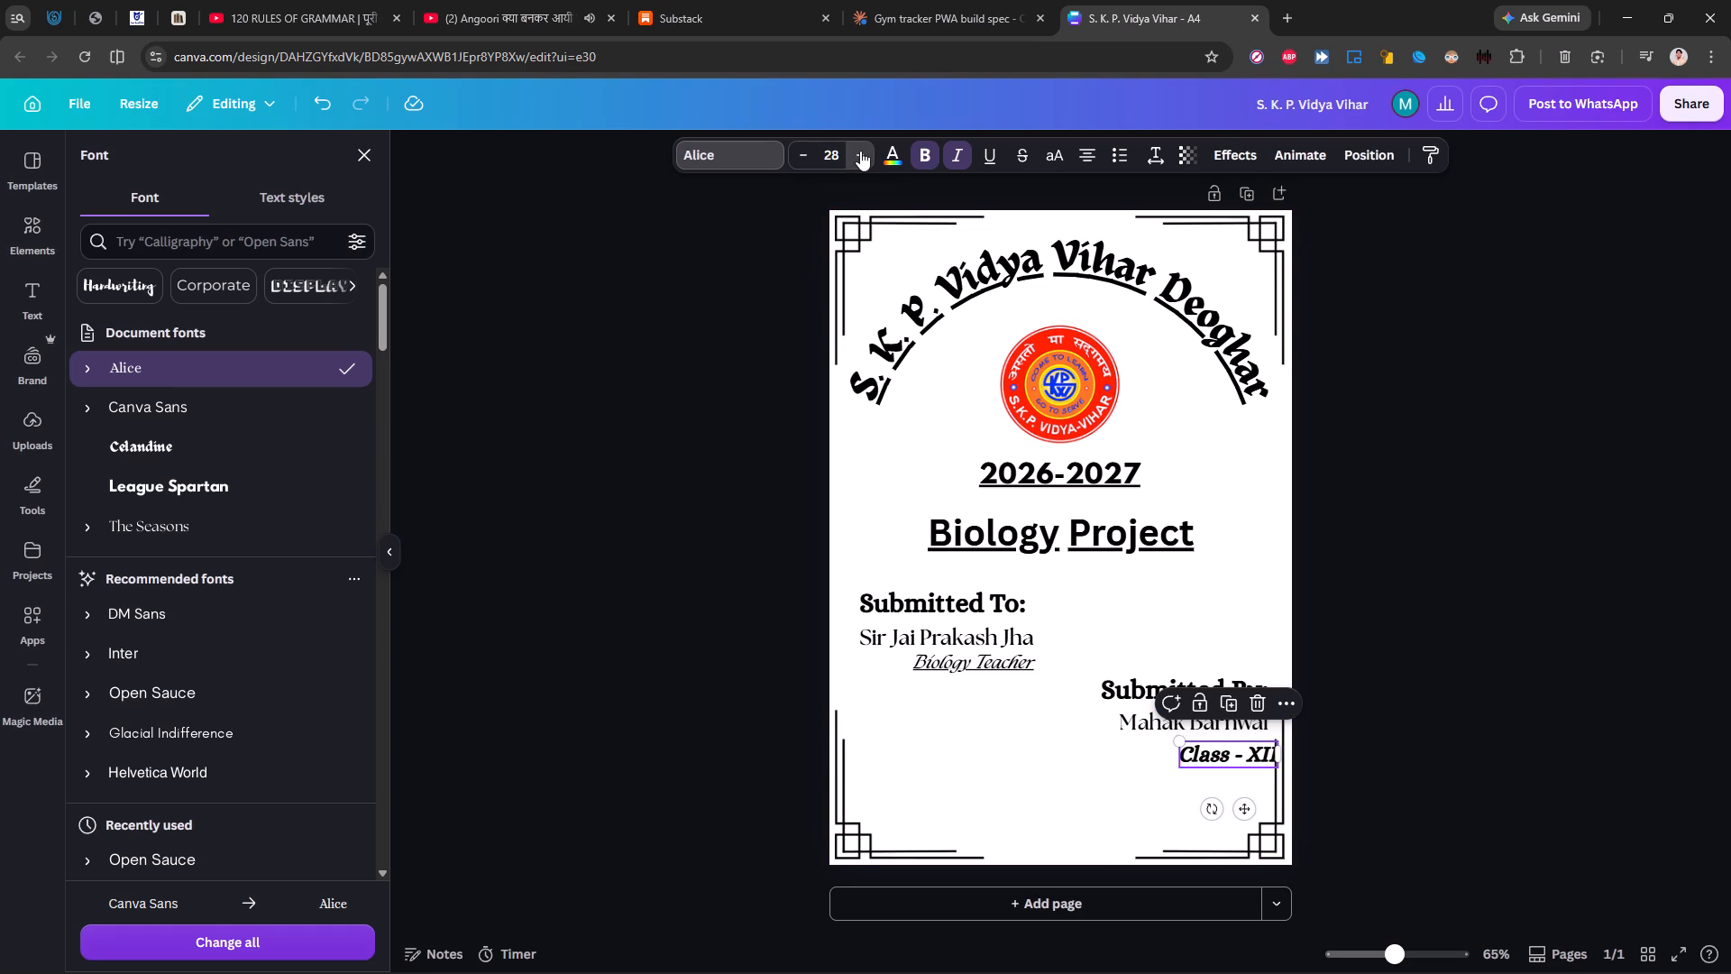
pyautogui.click(1225, 761)
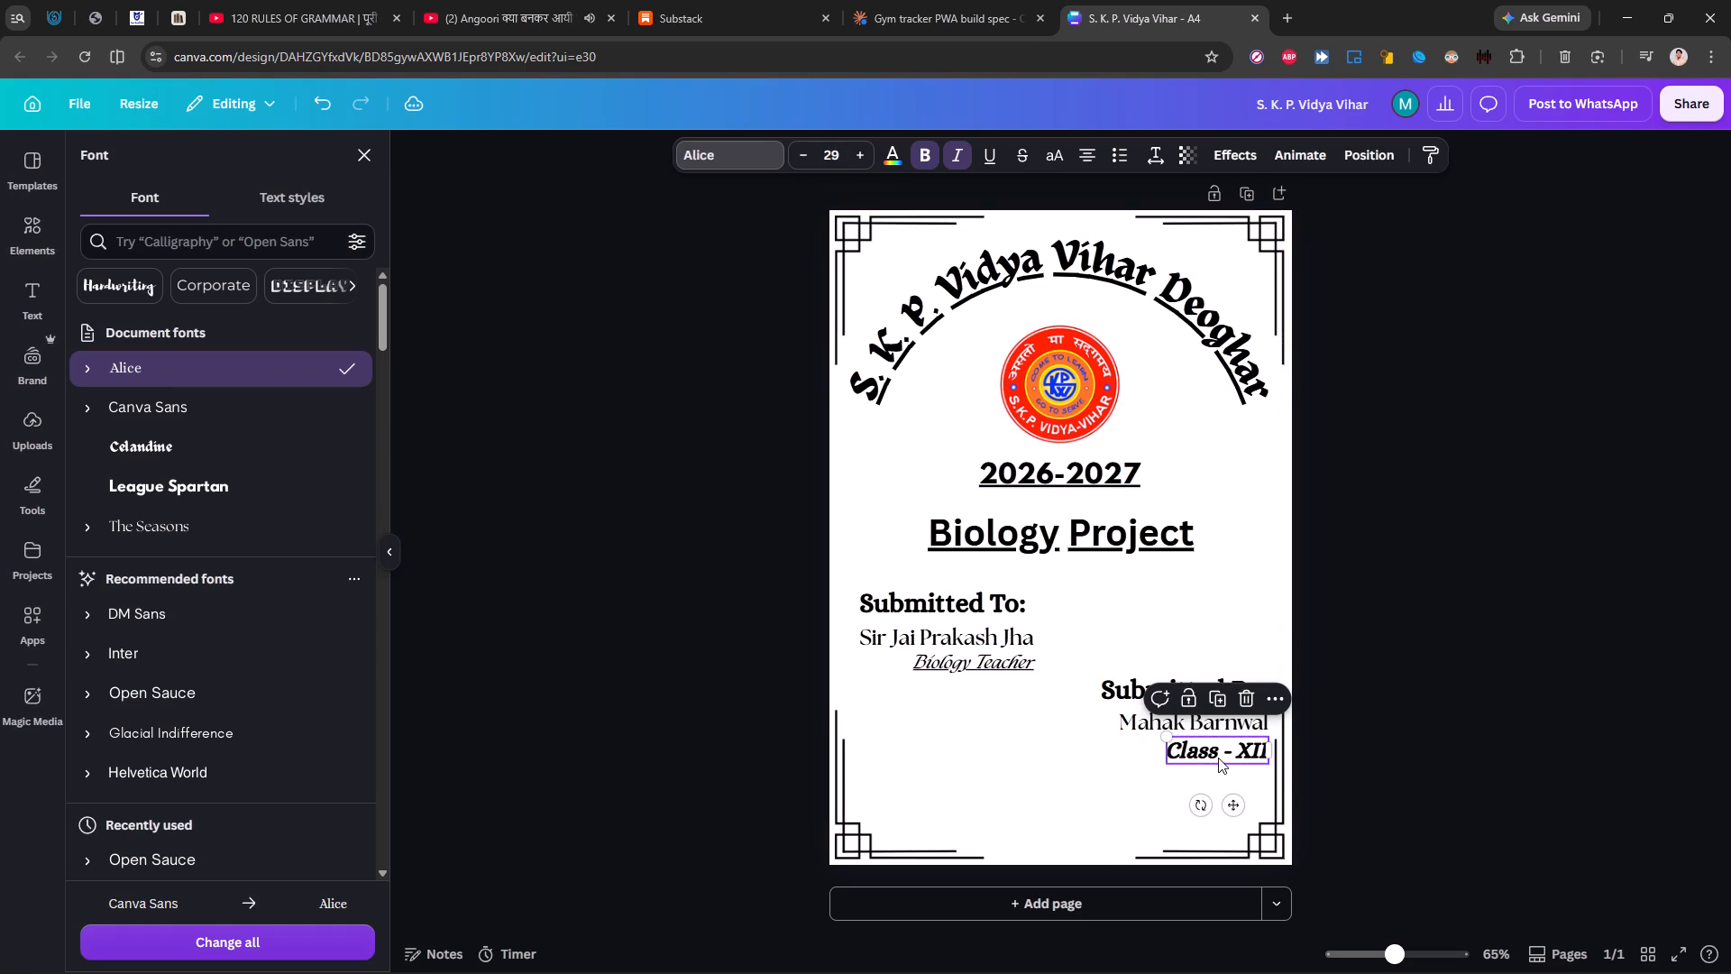
# Remove bold from the "Class - XII" text and underline it.
pyautogui.click(924, 158)
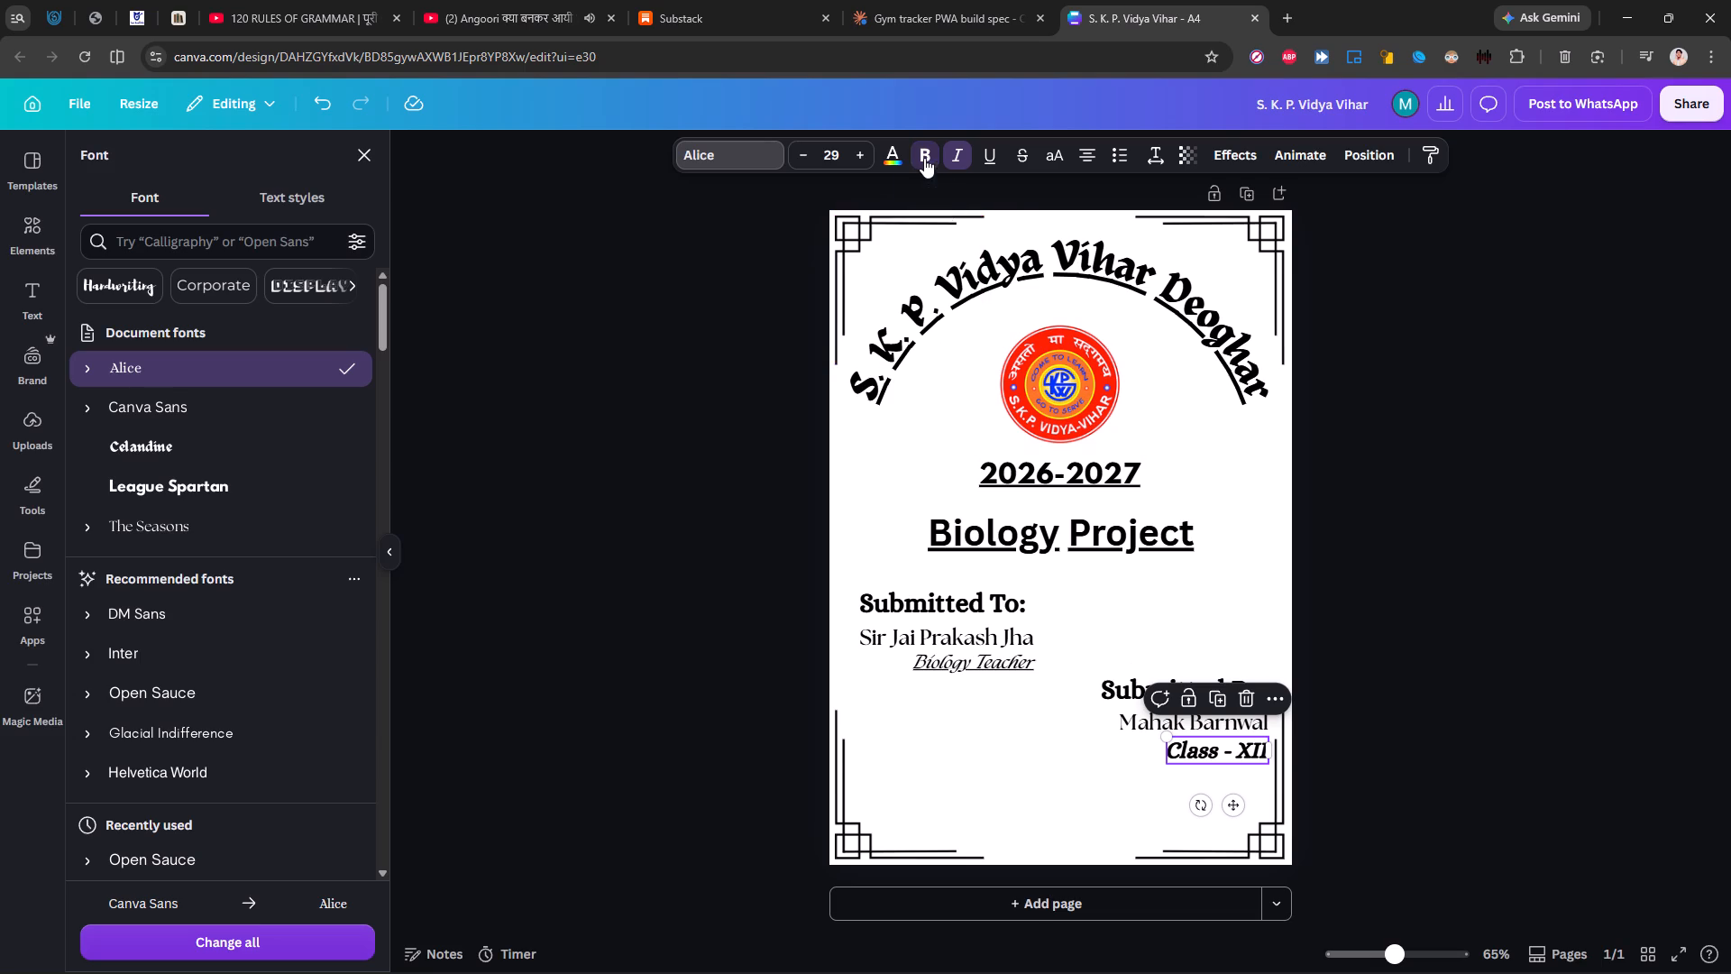
pyautogui.click(994, 157)
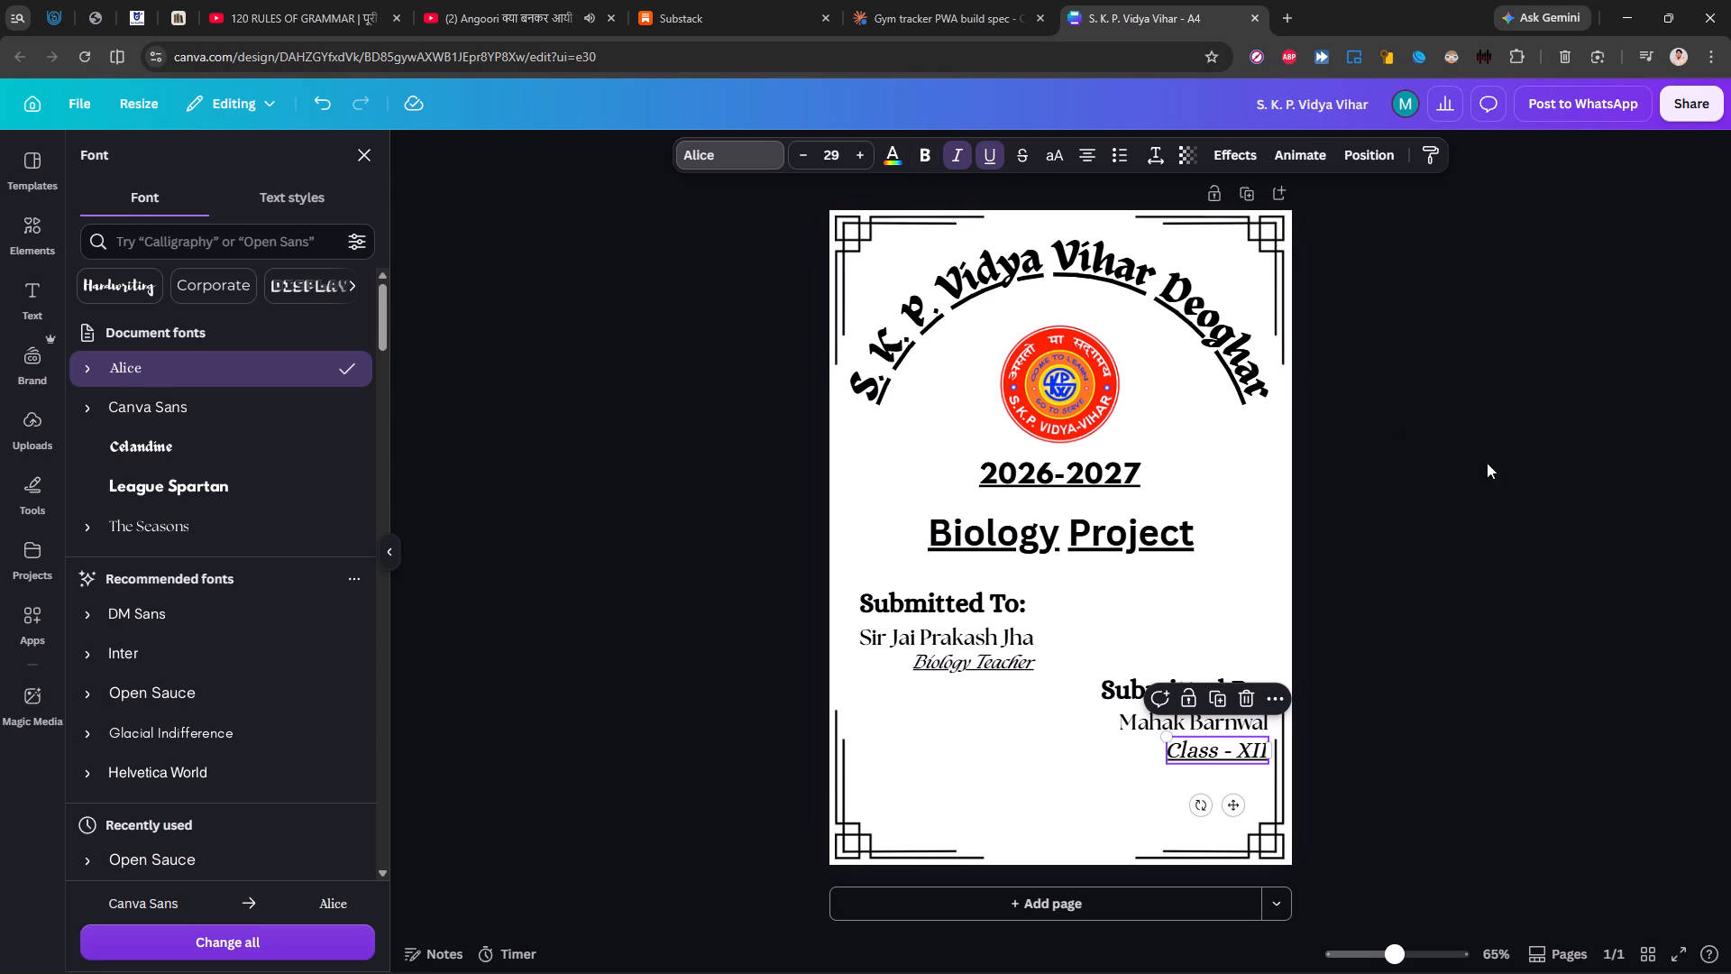
pyautogui.click(1398, 623)
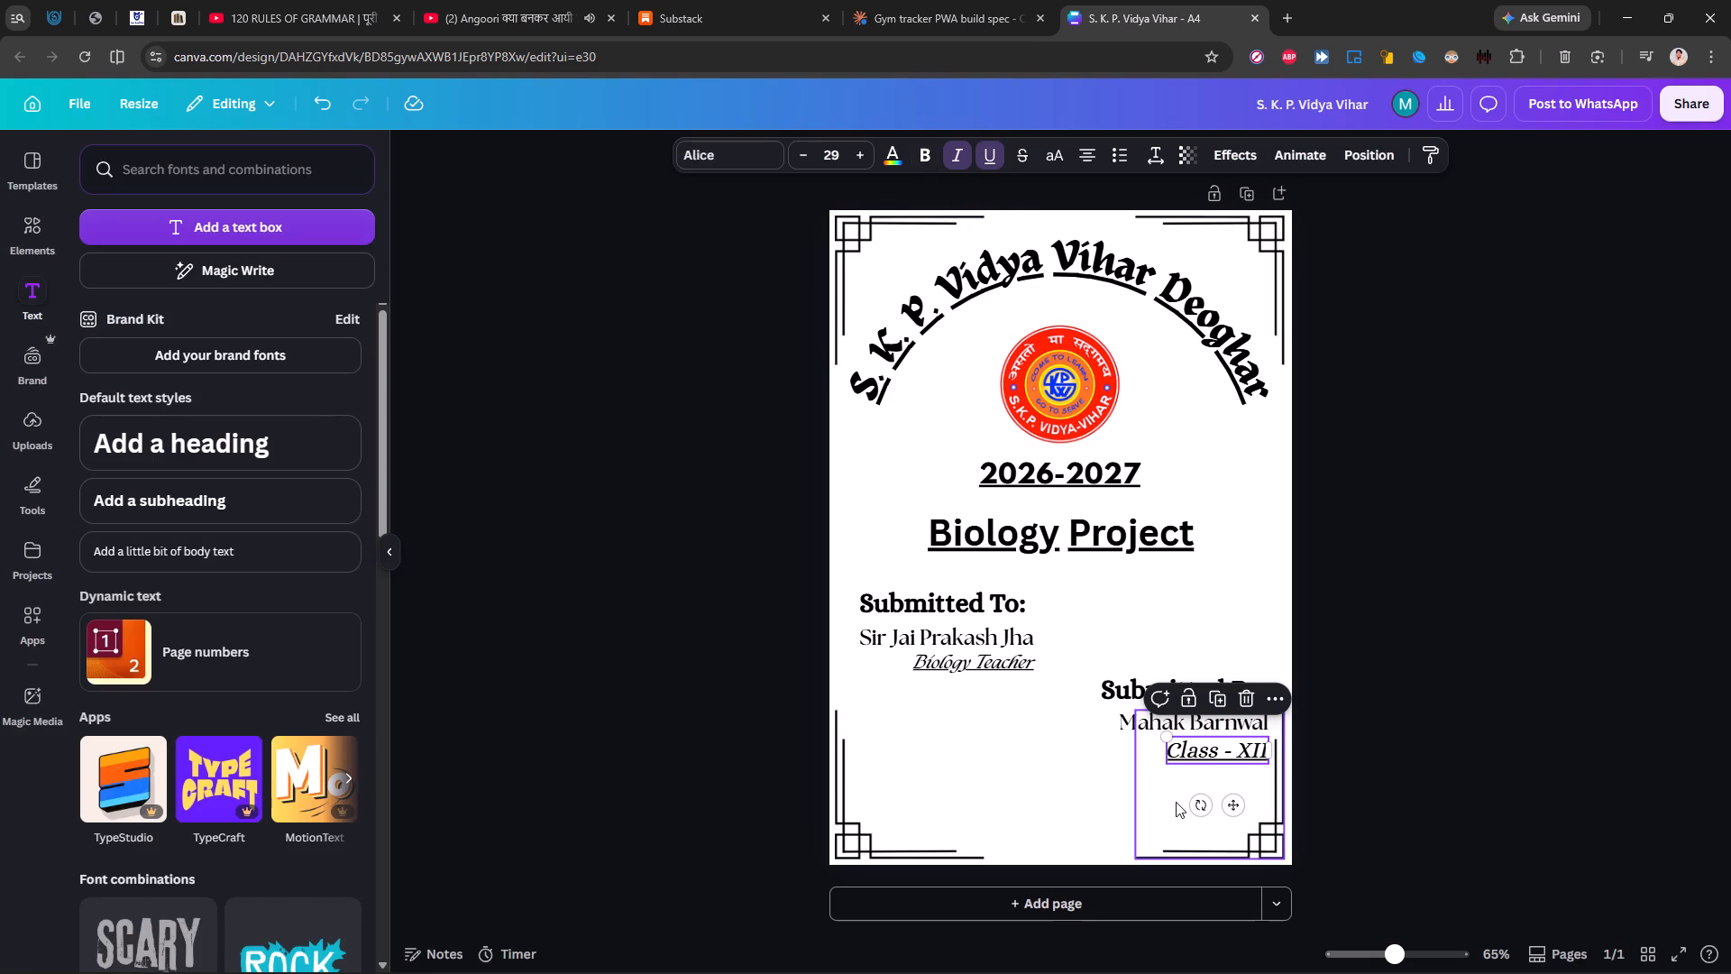
# Increase the font size of the student's name under "Submitted By:" to 30.
pyautogui.click(1124, 722)
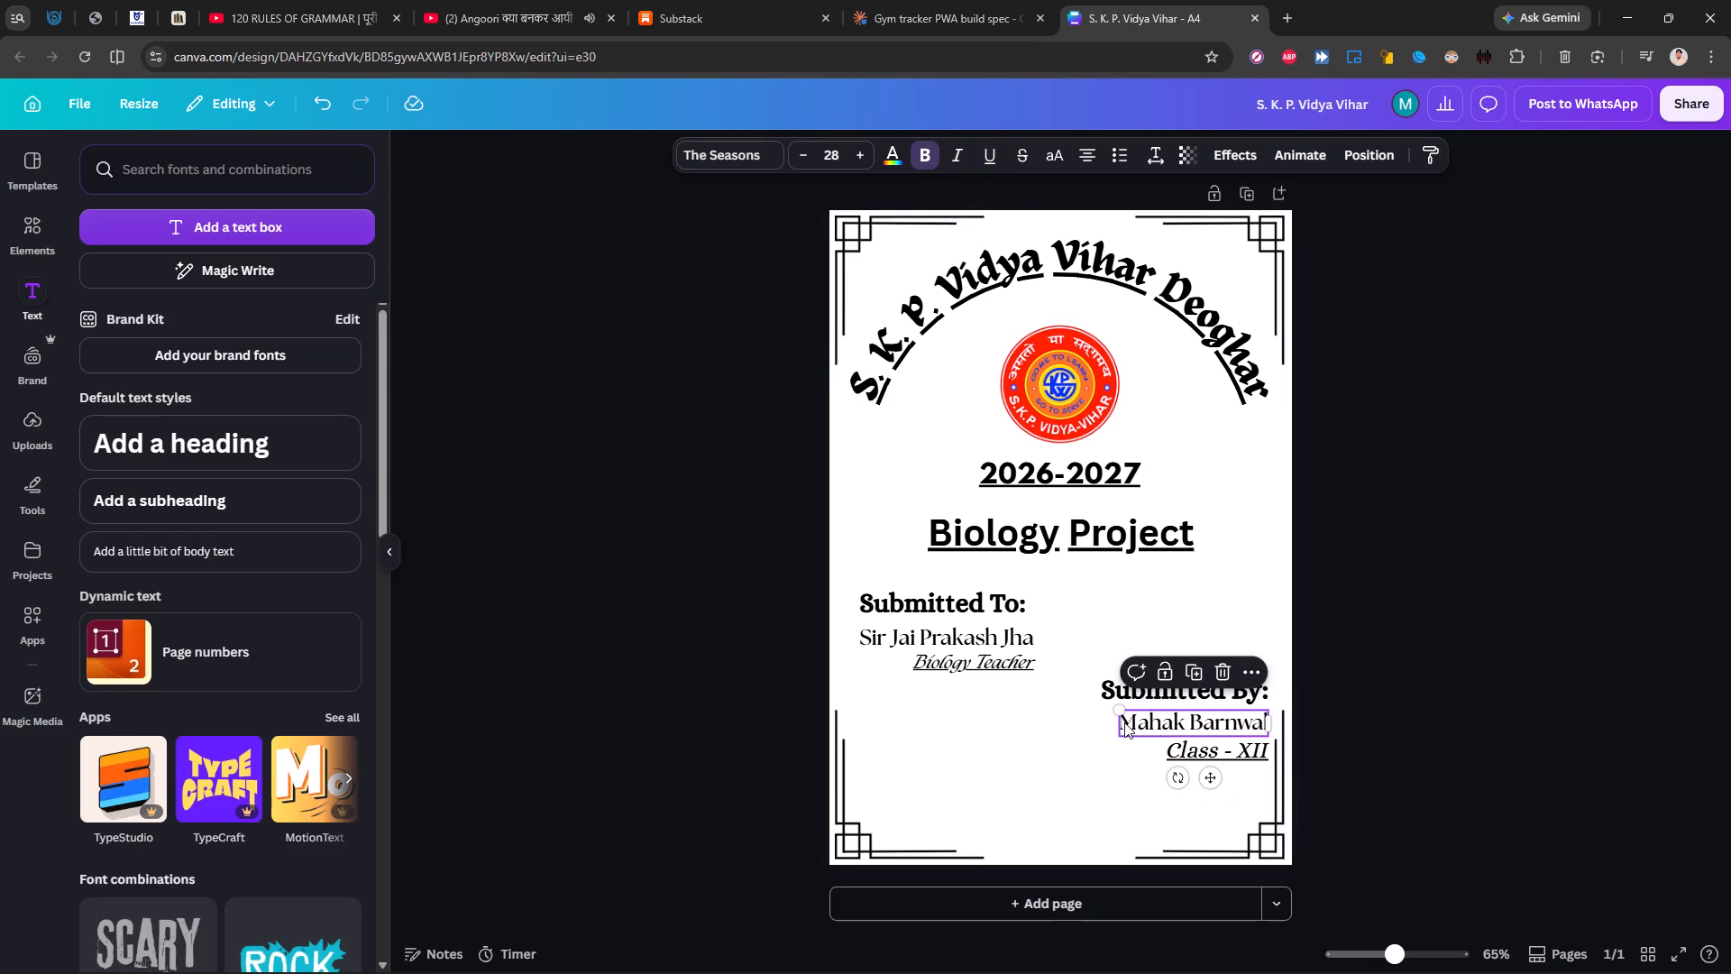
pyautogui.doubleClick(860, 154)
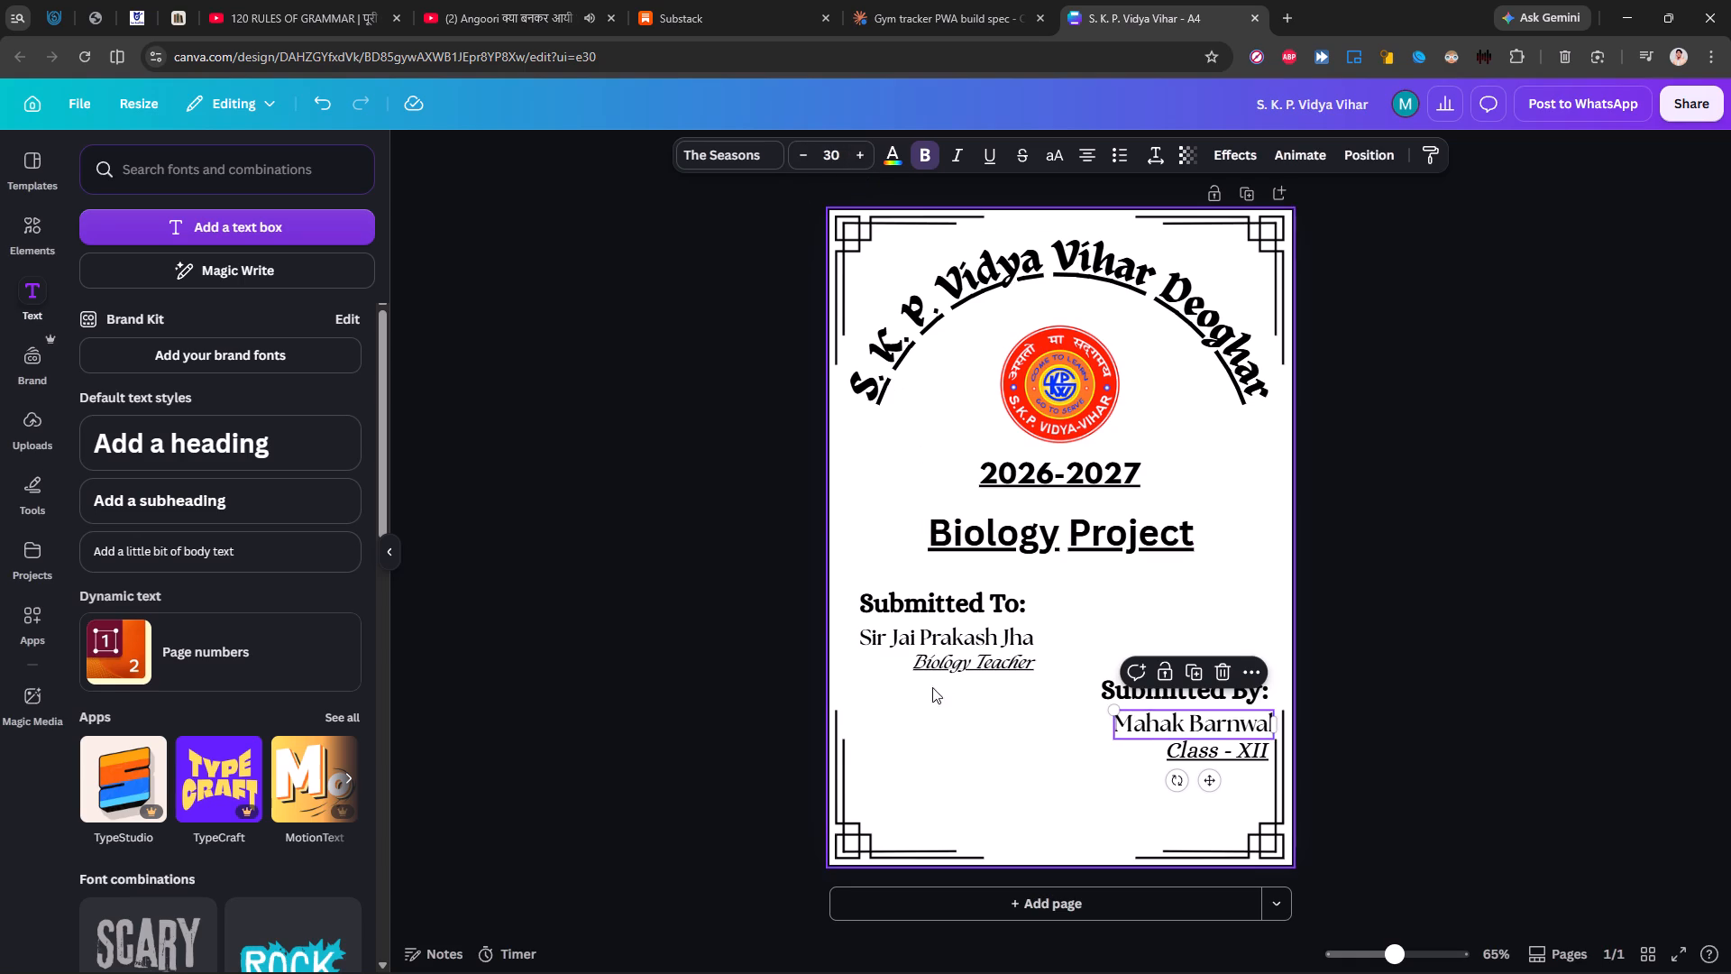
# Increase the font size of the teacher's name under "Submitted To:" to 30.
pyautogui.click(925, 633)
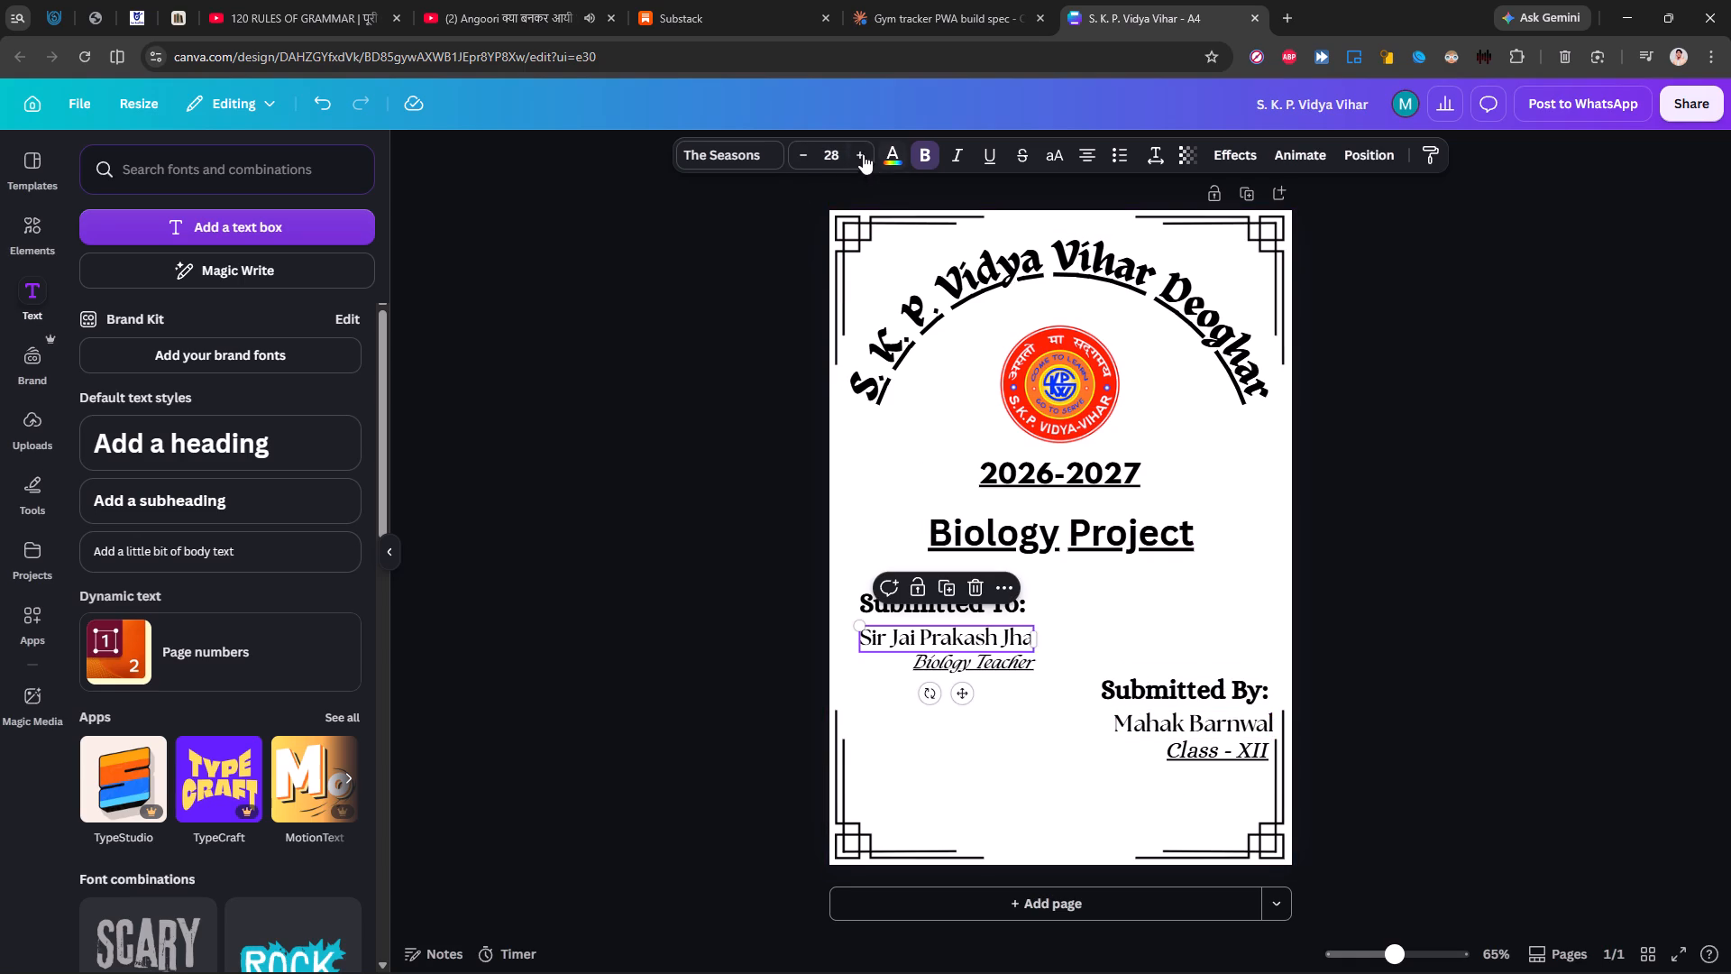
pyautogui.doubleClick(858, 152)
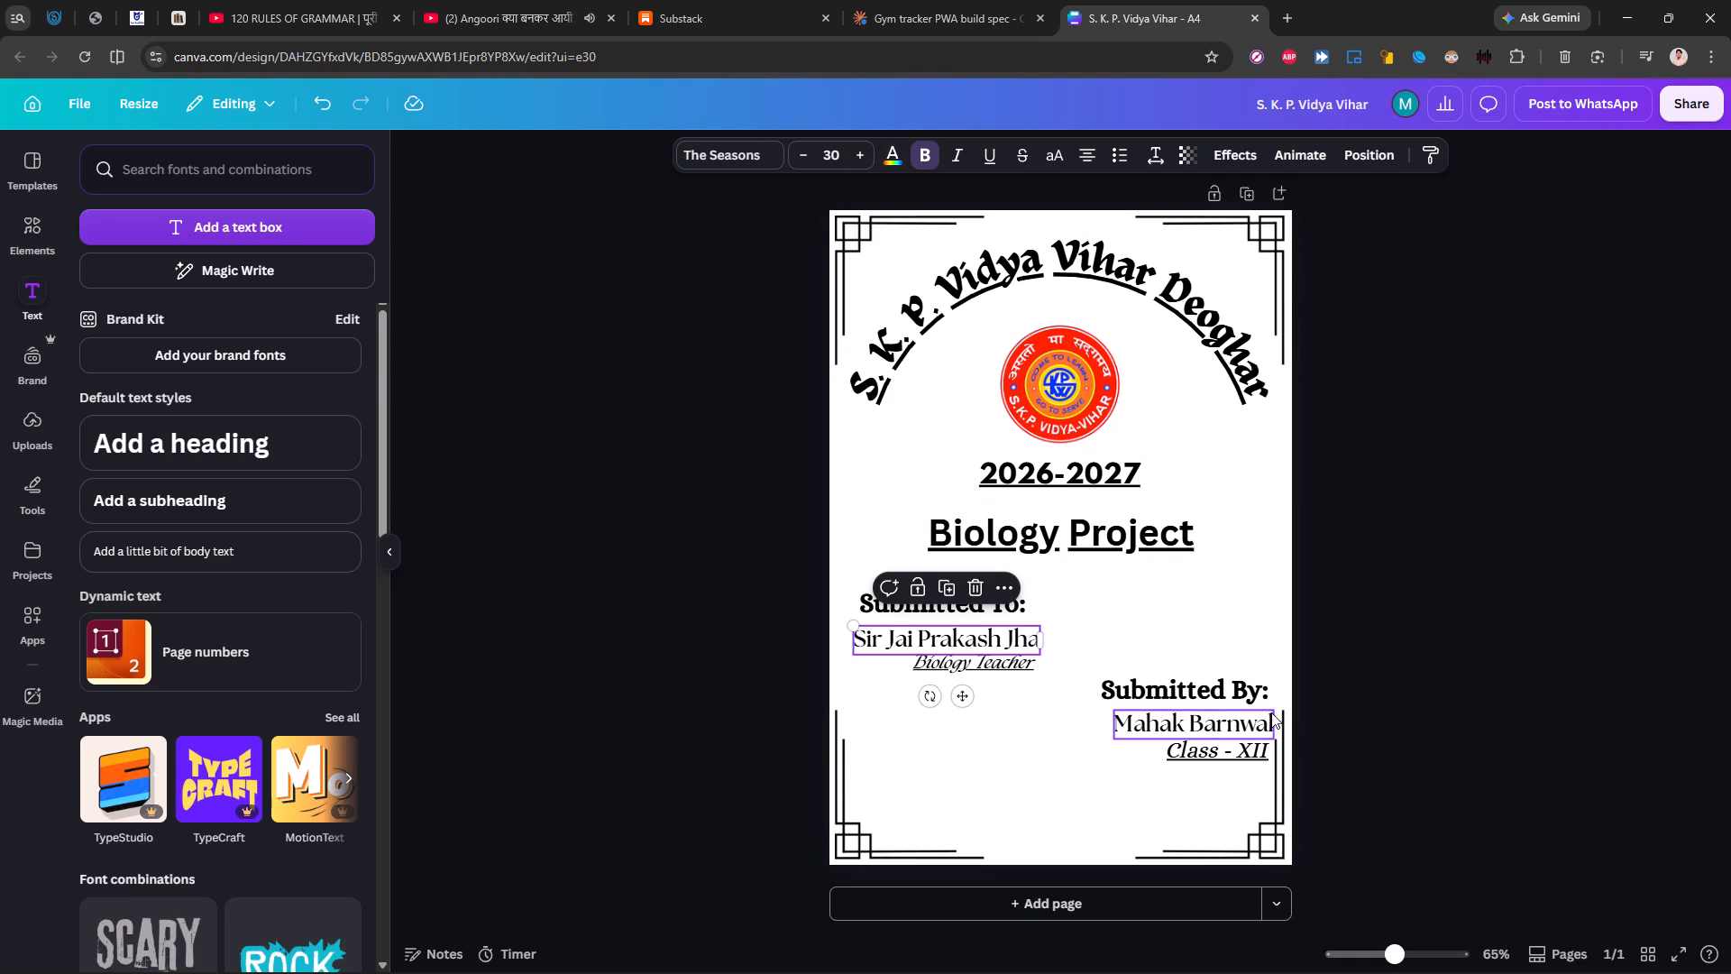
# Reduce the "Class - XII" text to size 28.
pyautogui.click(1232, 746)
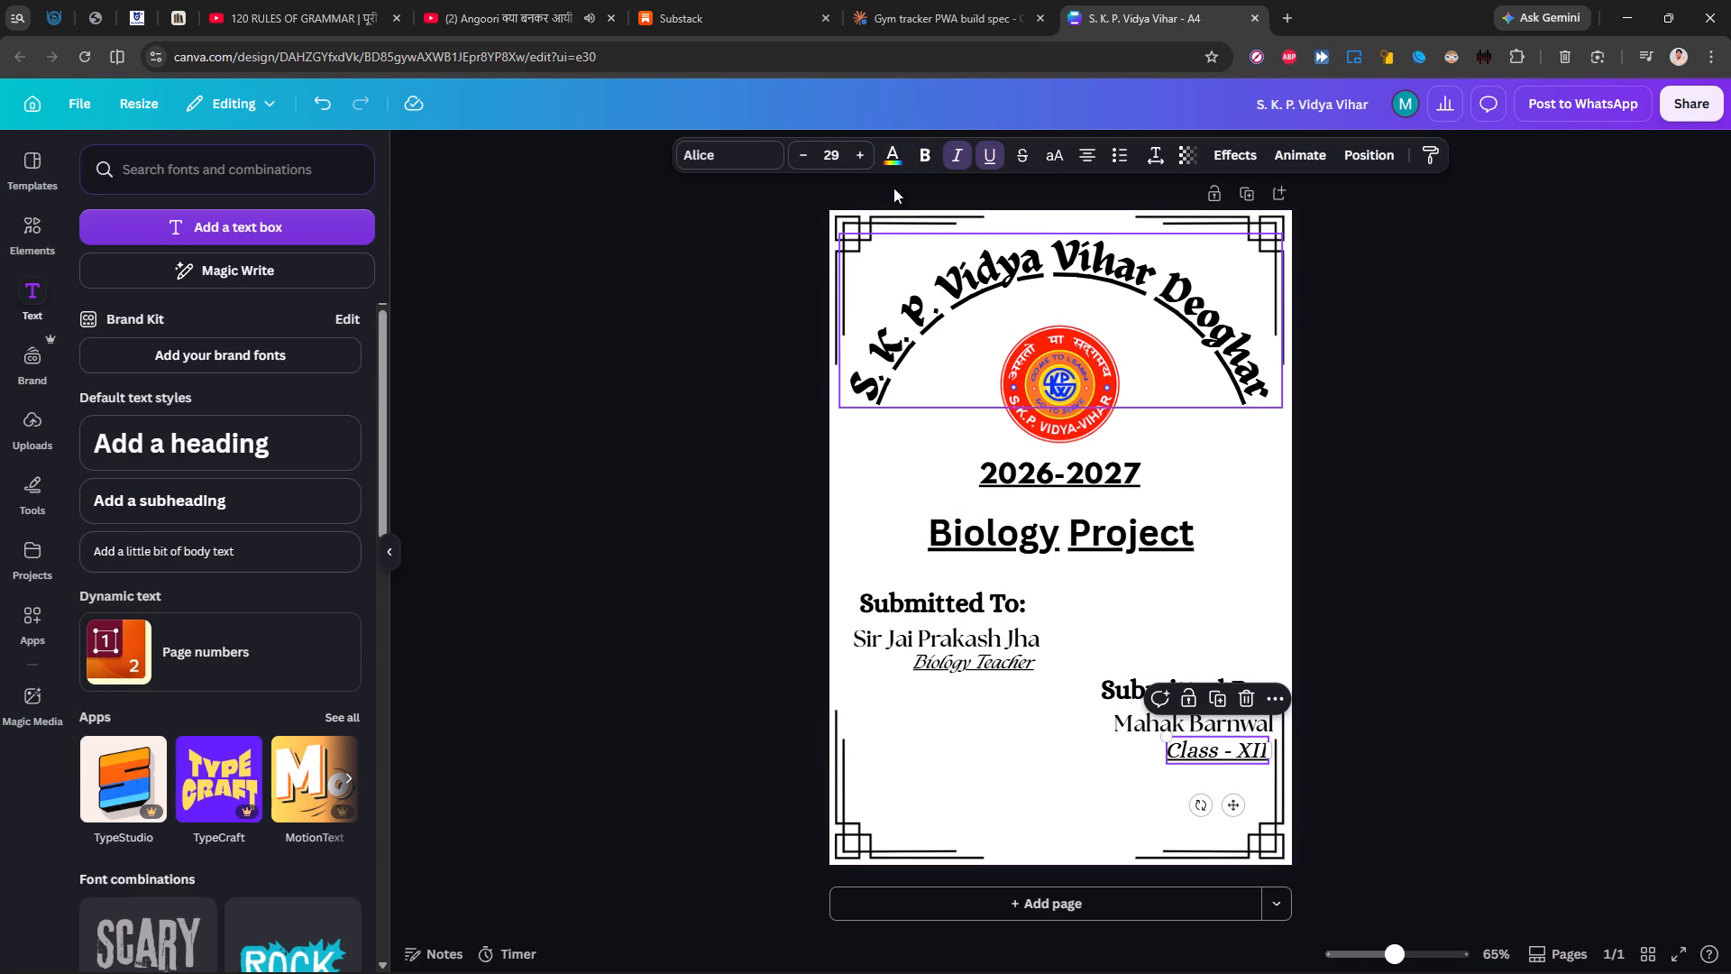
pyautogui.click(811, 155)
pyautogui.click(662, 378)
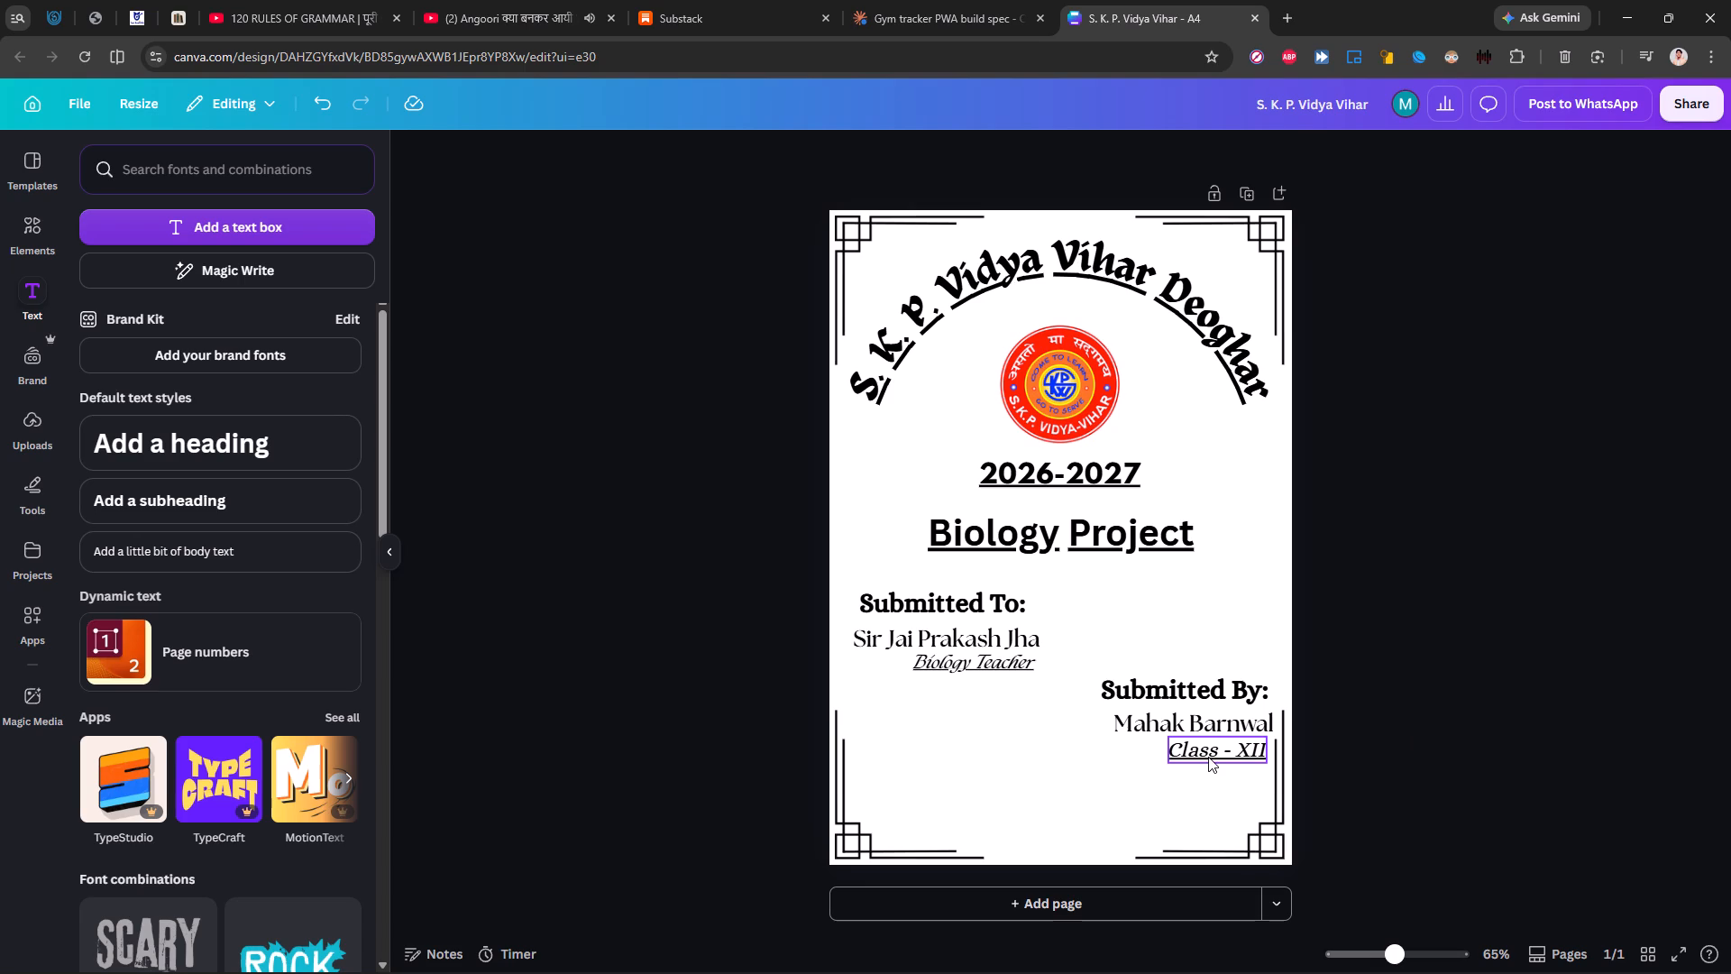
# Shift the "Submitted By:" heading, the student's name and "Class - XII" lower on the page, with their right edges aligned.
pyautogui.moveTo(1208, 757); pyautogui.dragTo(1209, 792)
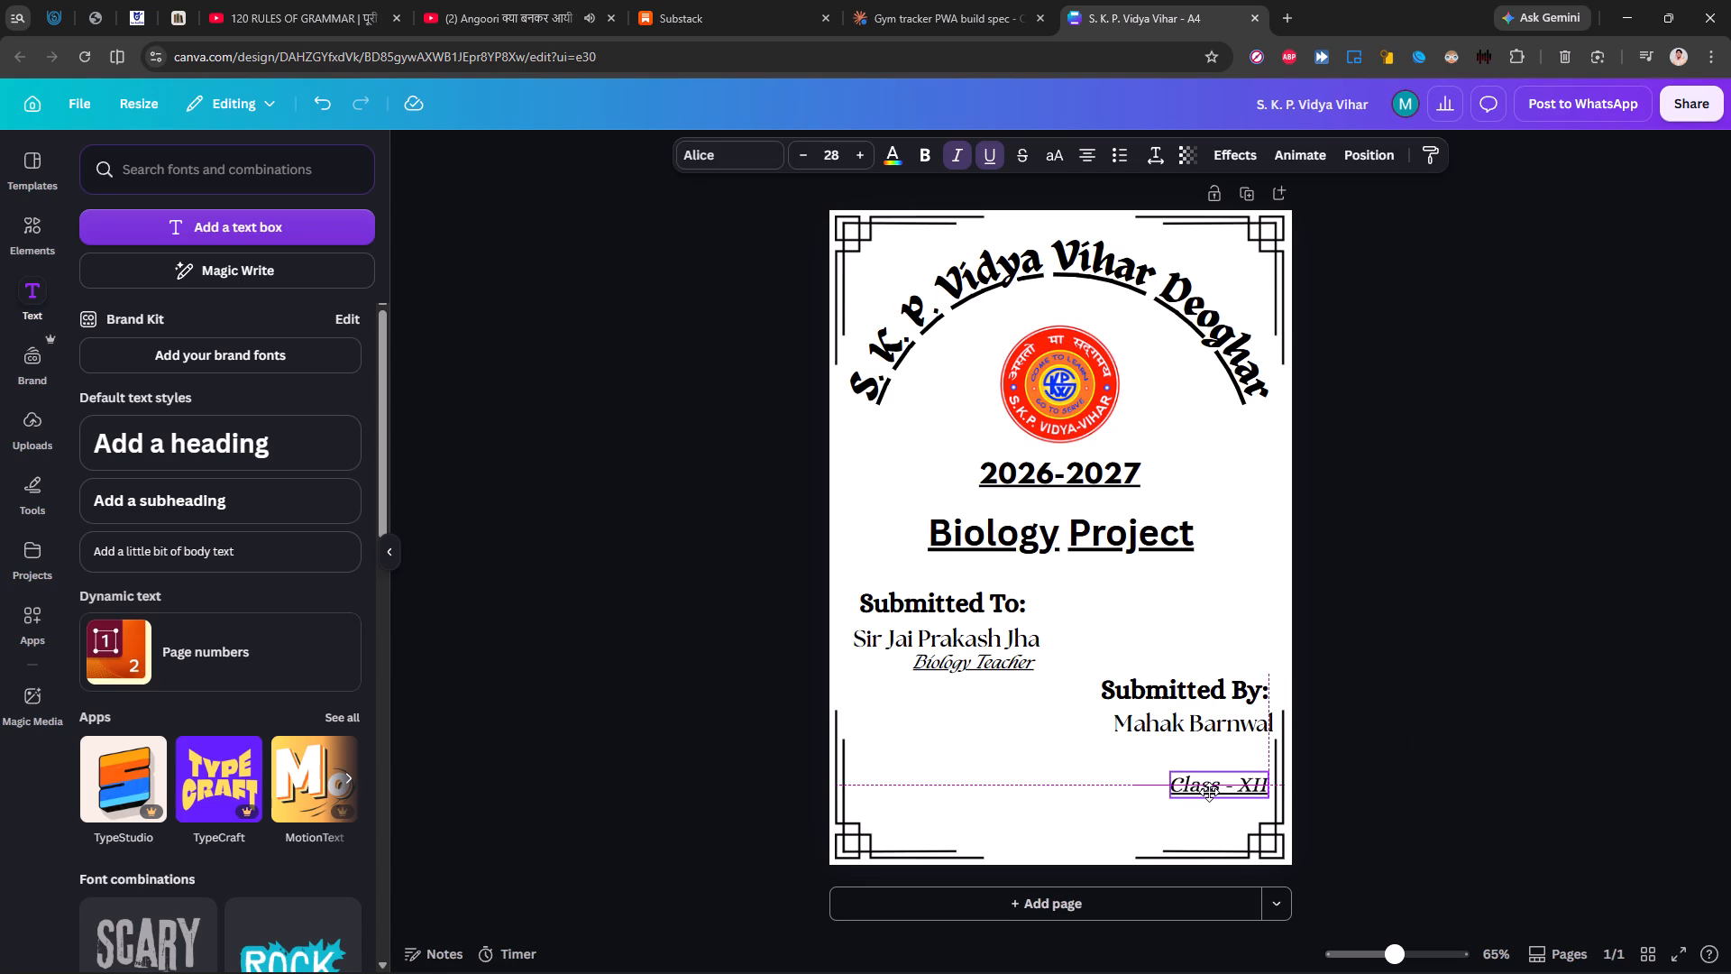
pyautogui.moveTo(1209, 792); pyautogui.dragTo(1209, 793)
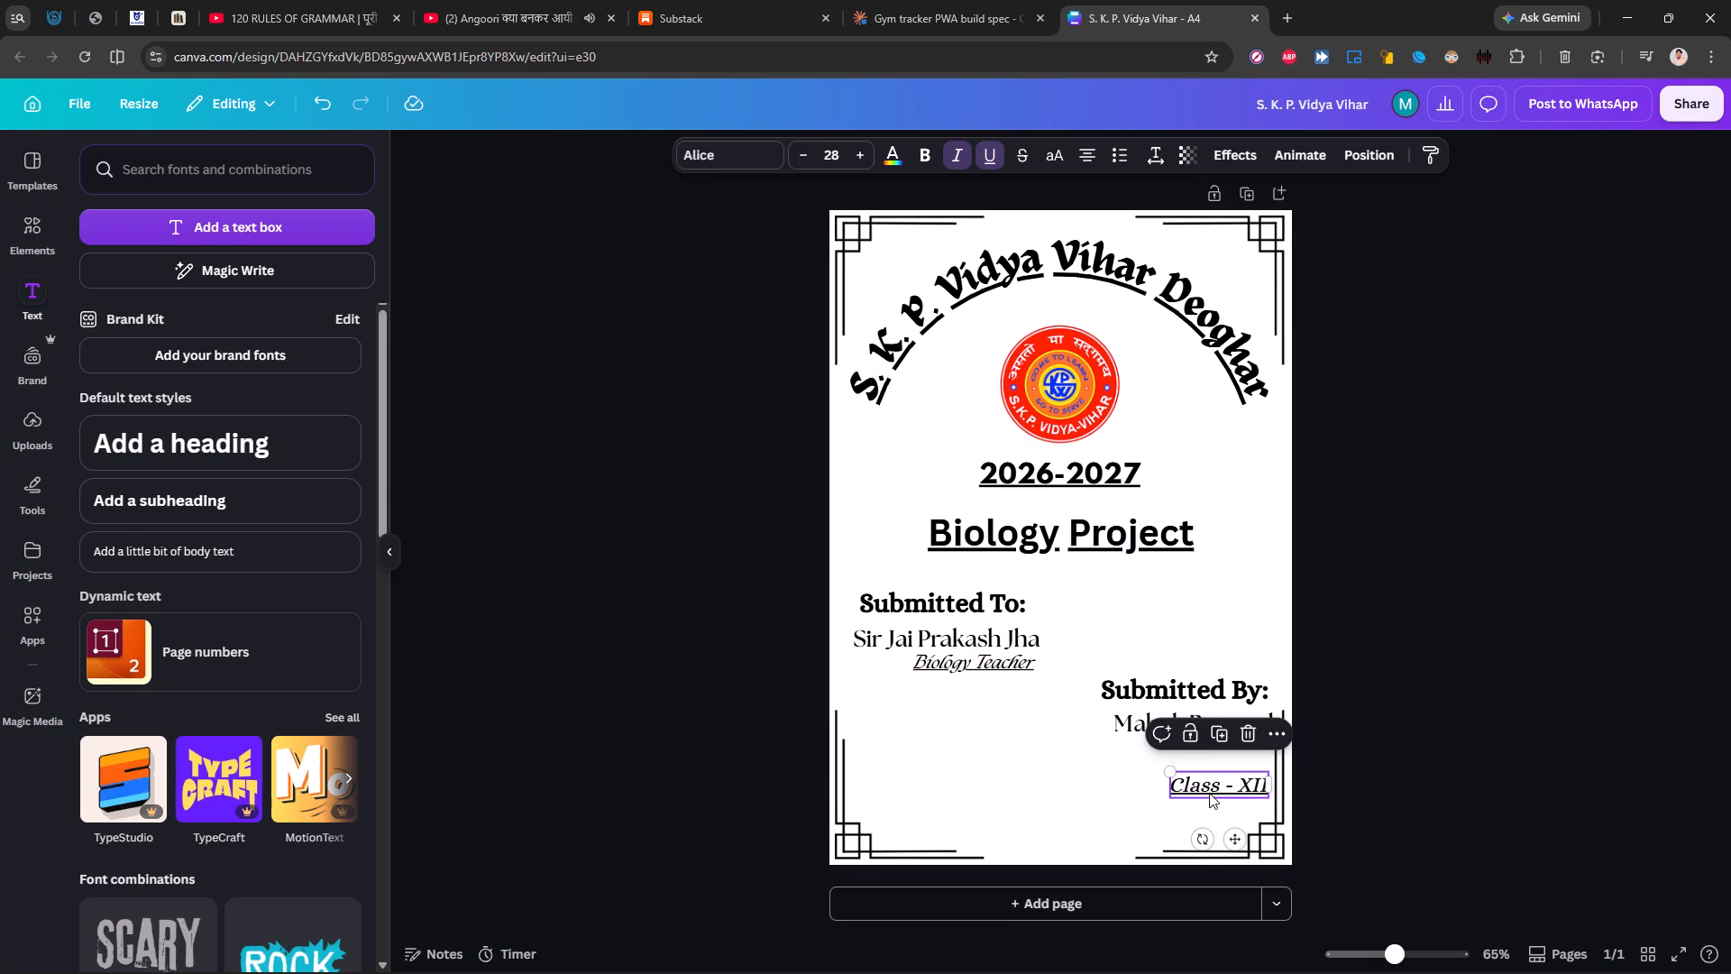
pyautogui.moveTo(1130, 725); pyautogui.dragTo(1129, 749)
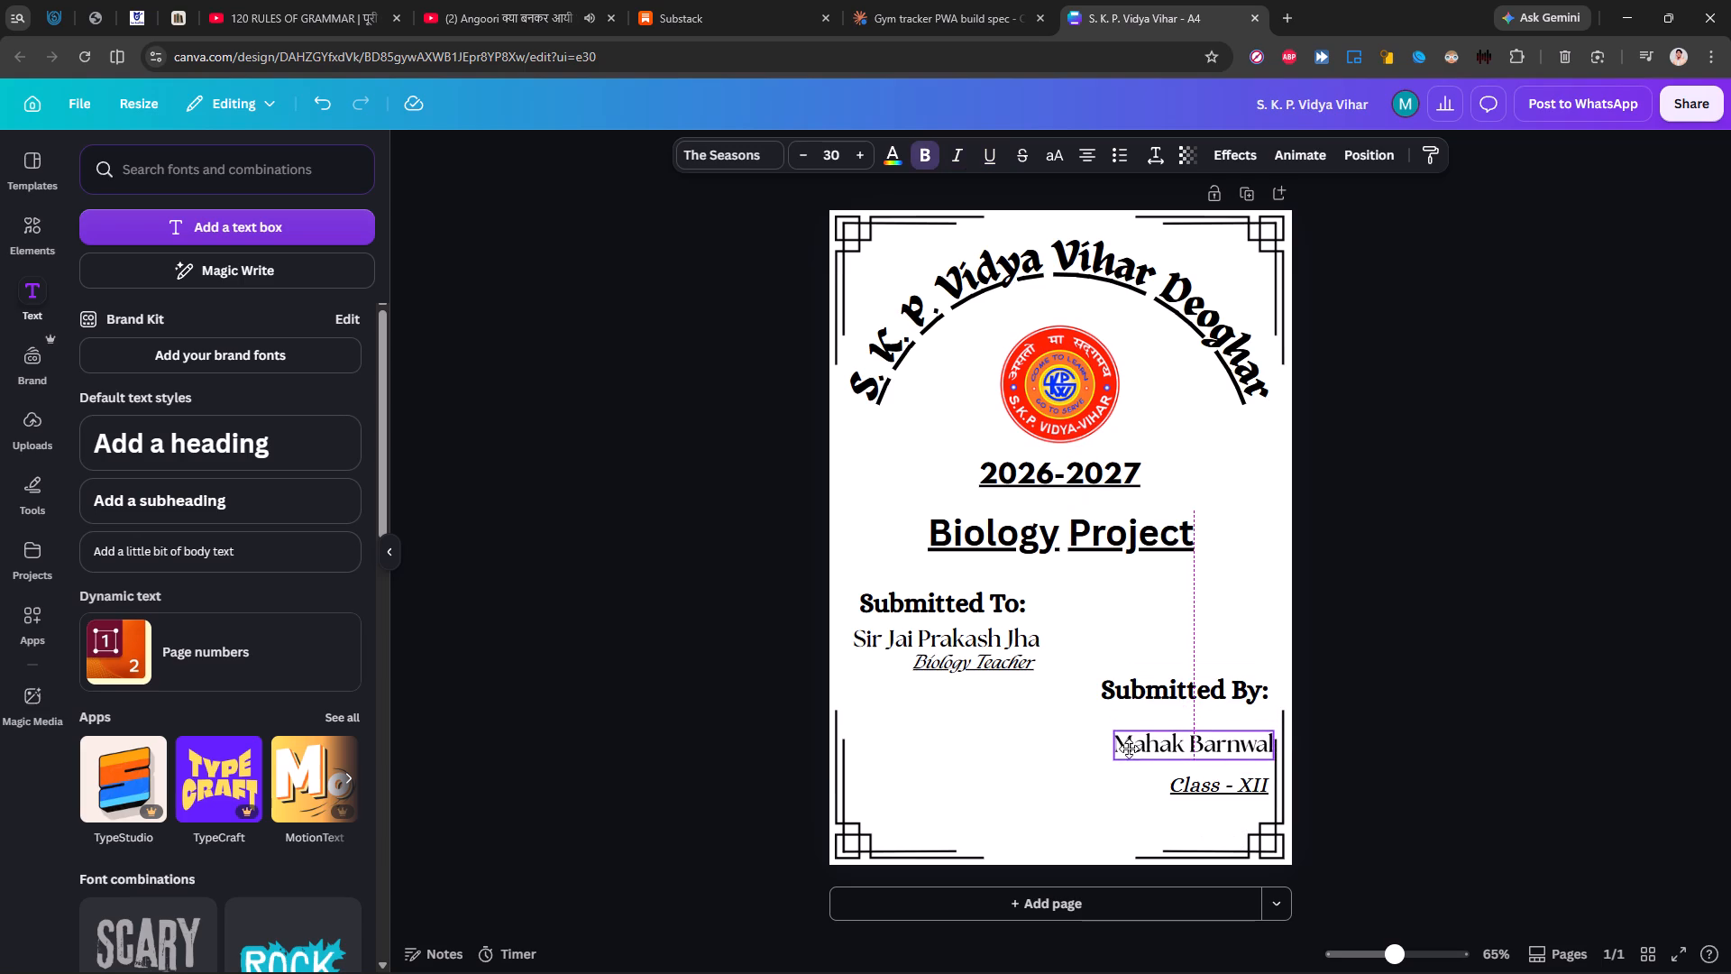
pyautogui.moveTo(1129, 749); pyautogui.dragTo(1125, 756)
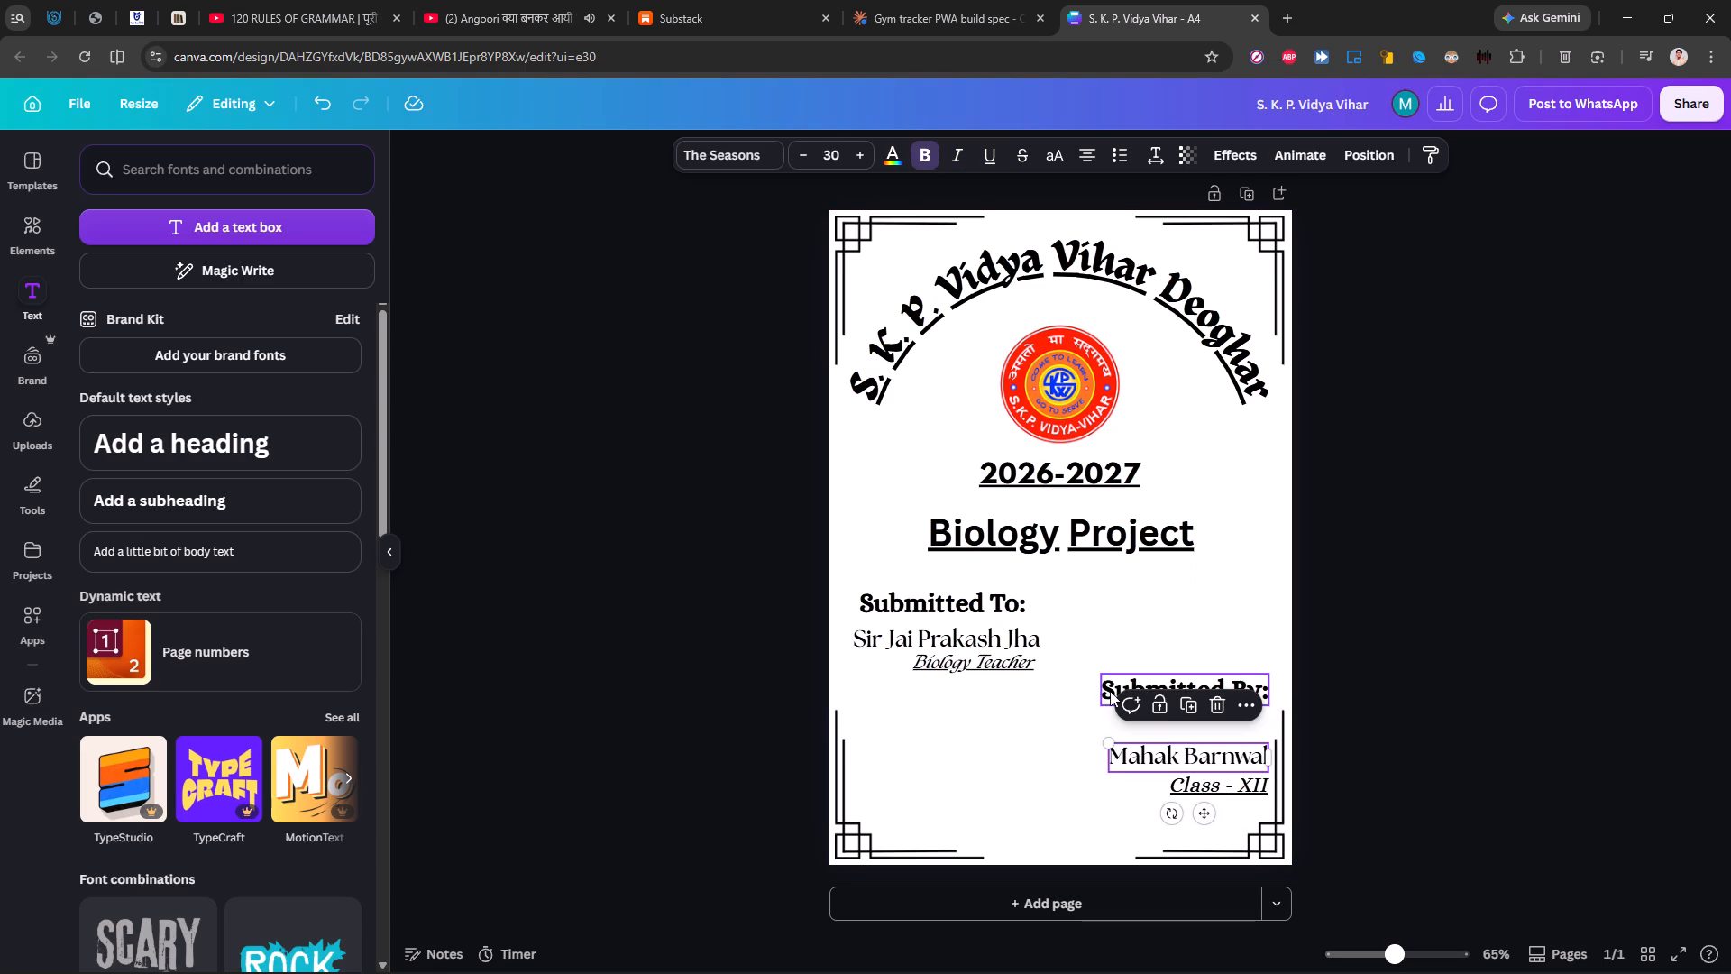
pyautogui.moveTo(1110, 691); pyautogui.dragTo(1110, 721)
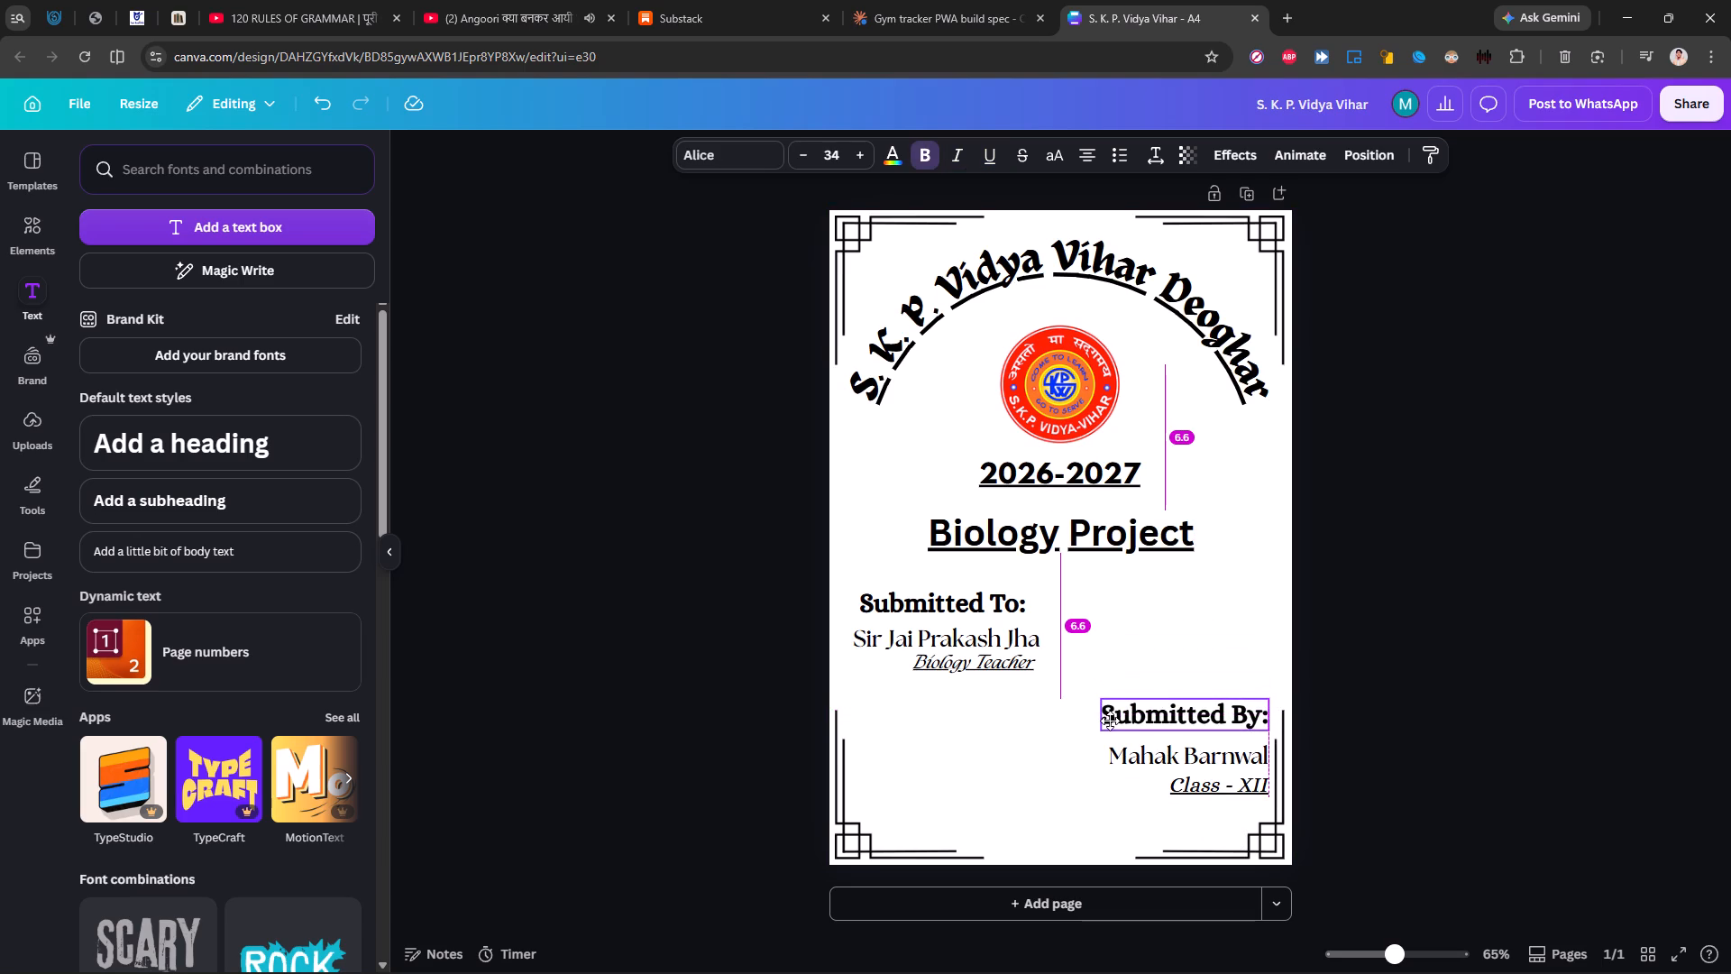
pyautogui.moveTo(1110, 721); pyautogui.dragTo(1111, 720)
pyautogui.moveTo(1111, 720); pyautogui.dragTo(1111, 718)
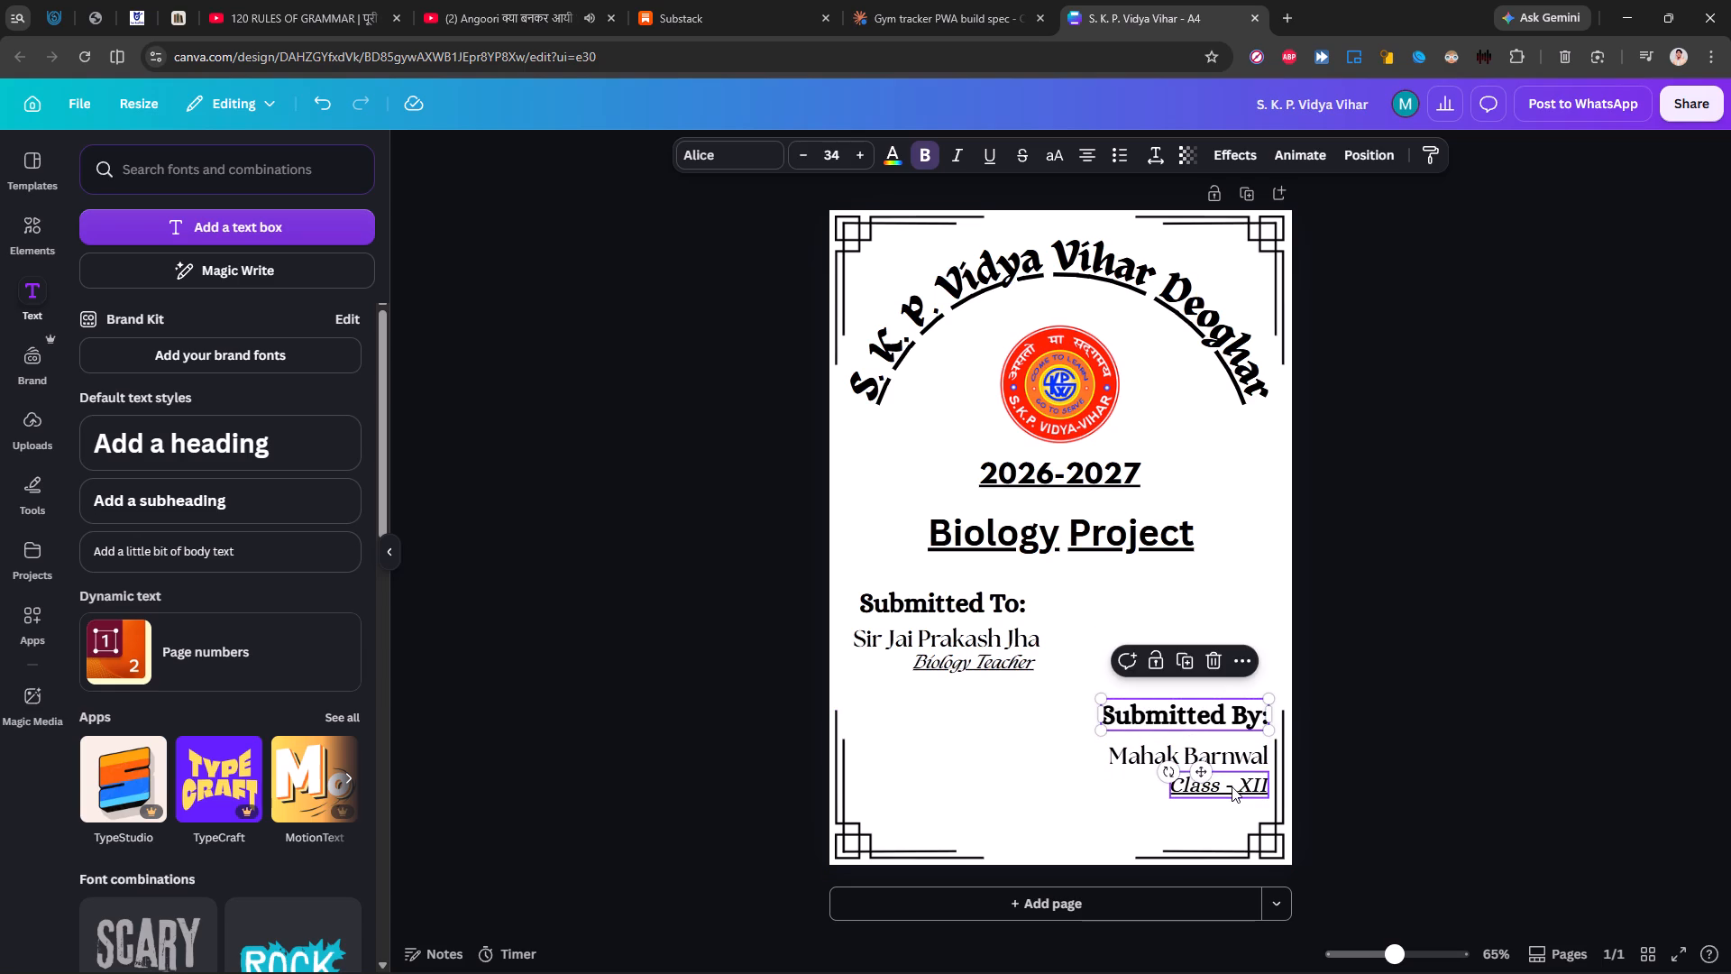
pyautogui.click(1232, 786)
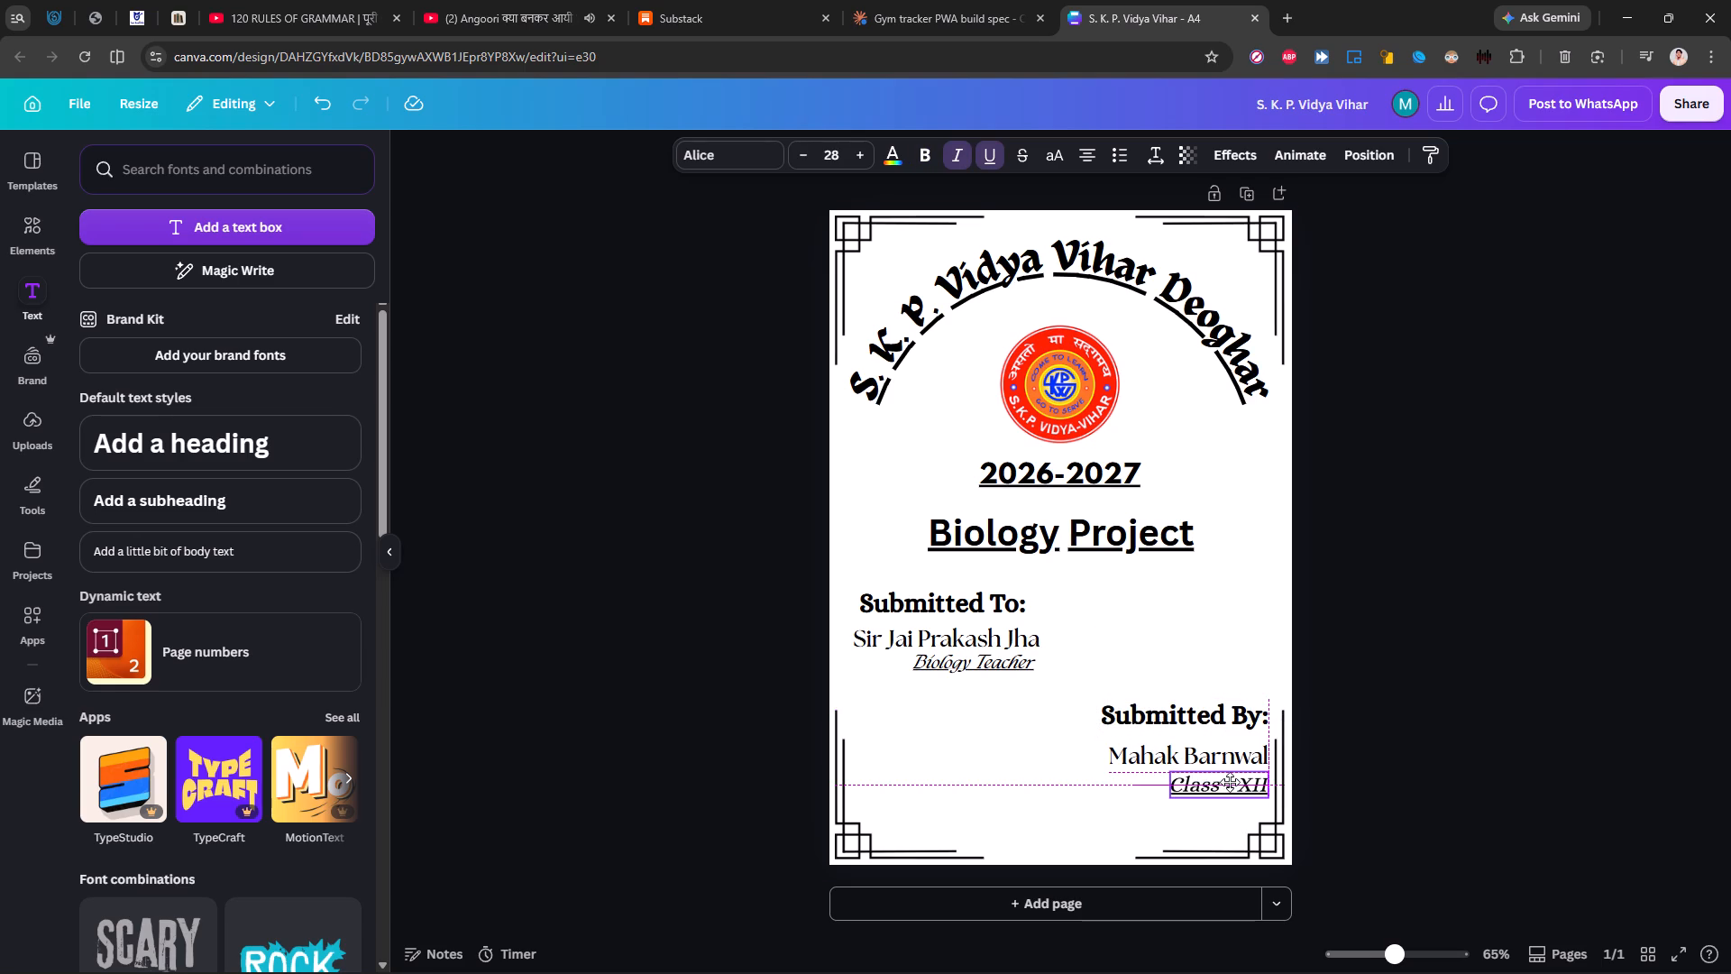
pyautogui.click(1230, 780)
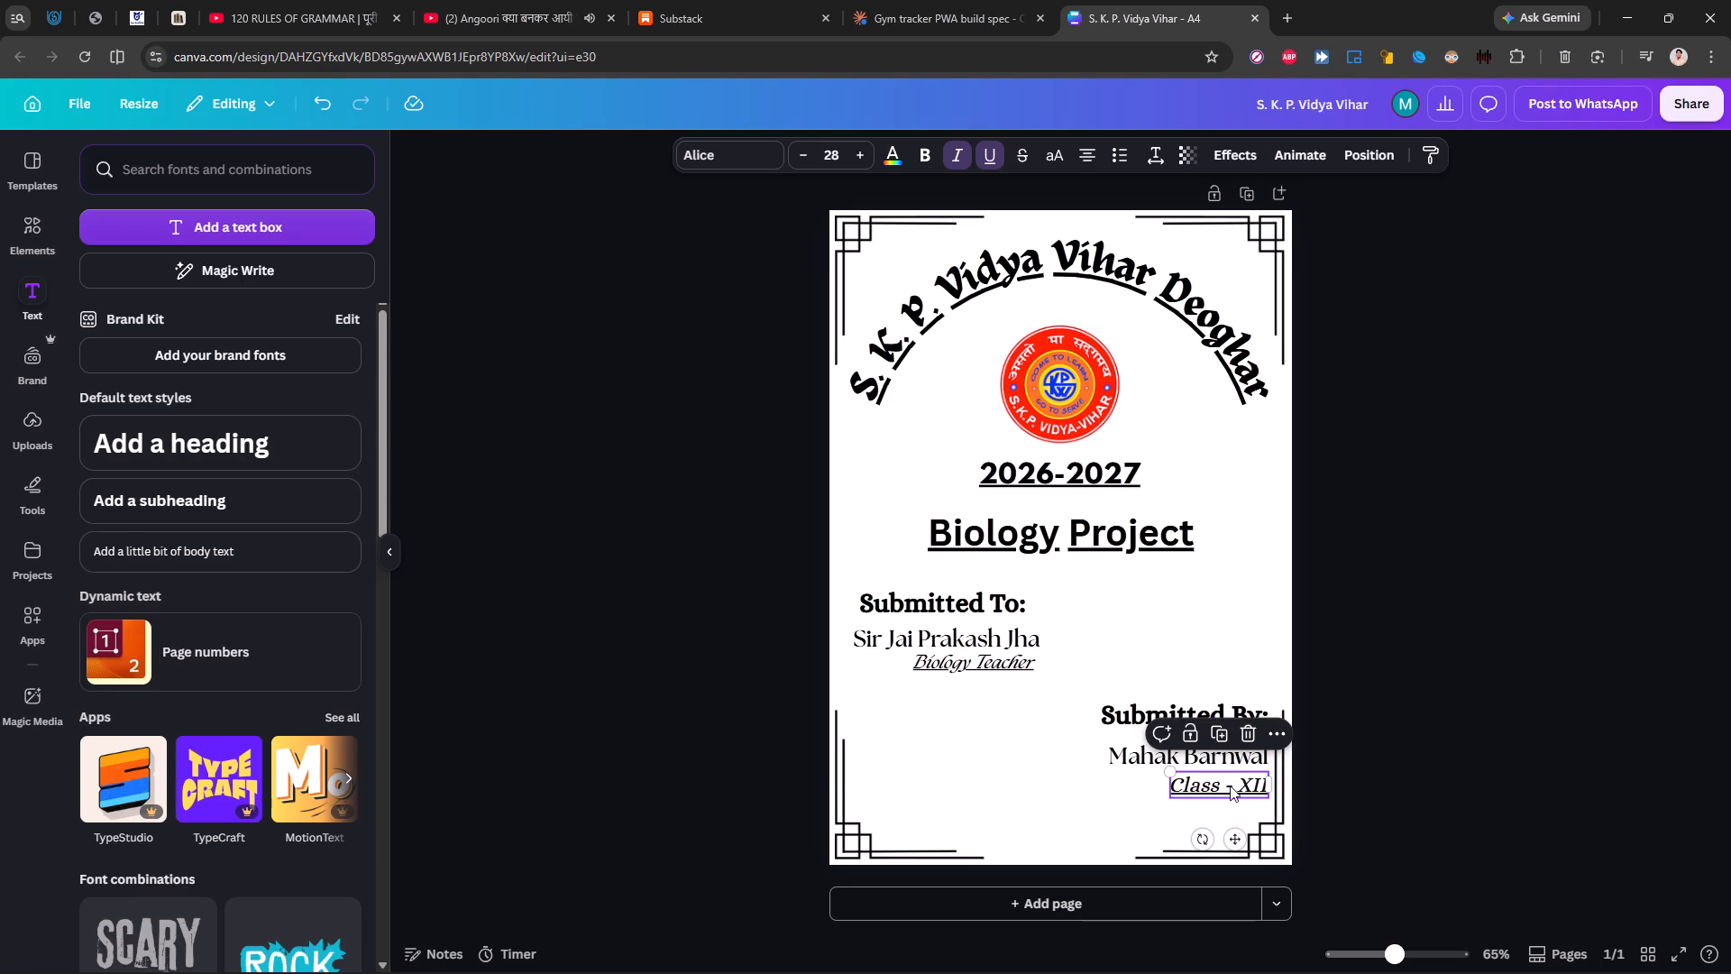
pyautogui.click(1447, 767)
# Nudge the "Submitted By:" heading down closer to the student's name, keeping its right edge aligned with the text below.
pyautogui.click(1188, 719)
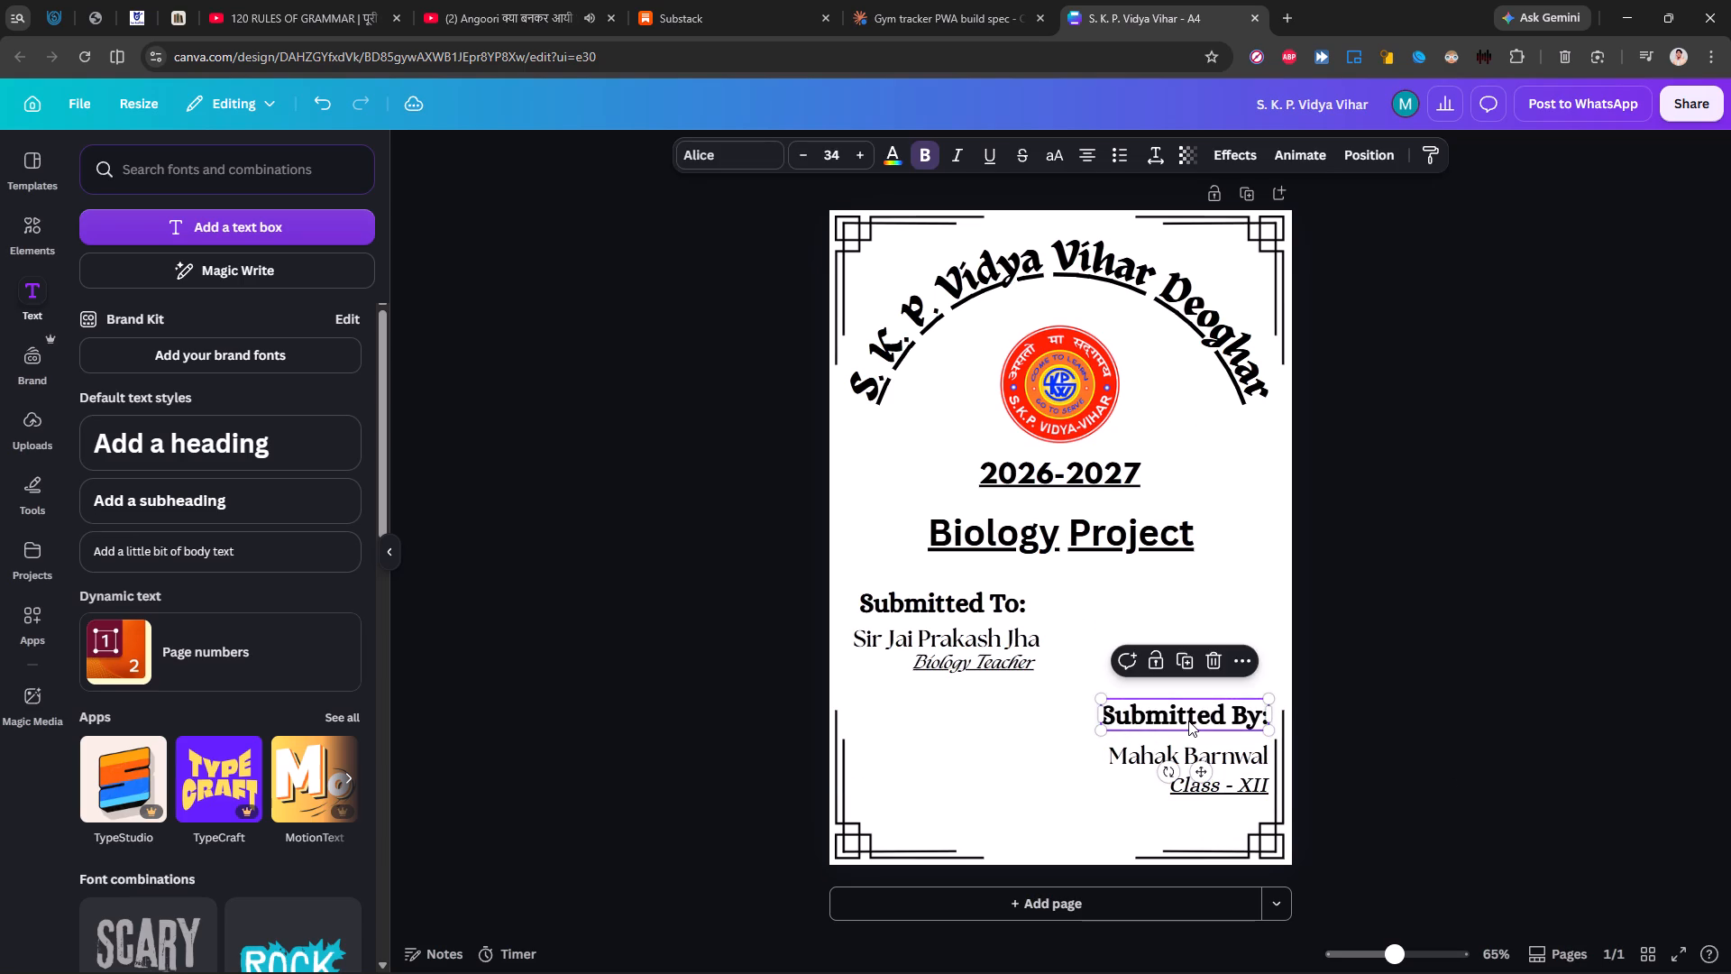
pyautogui.press('Down')
pyautogui.press('Down')
pyautogui.press('Right')
pyautogui.press('Right')
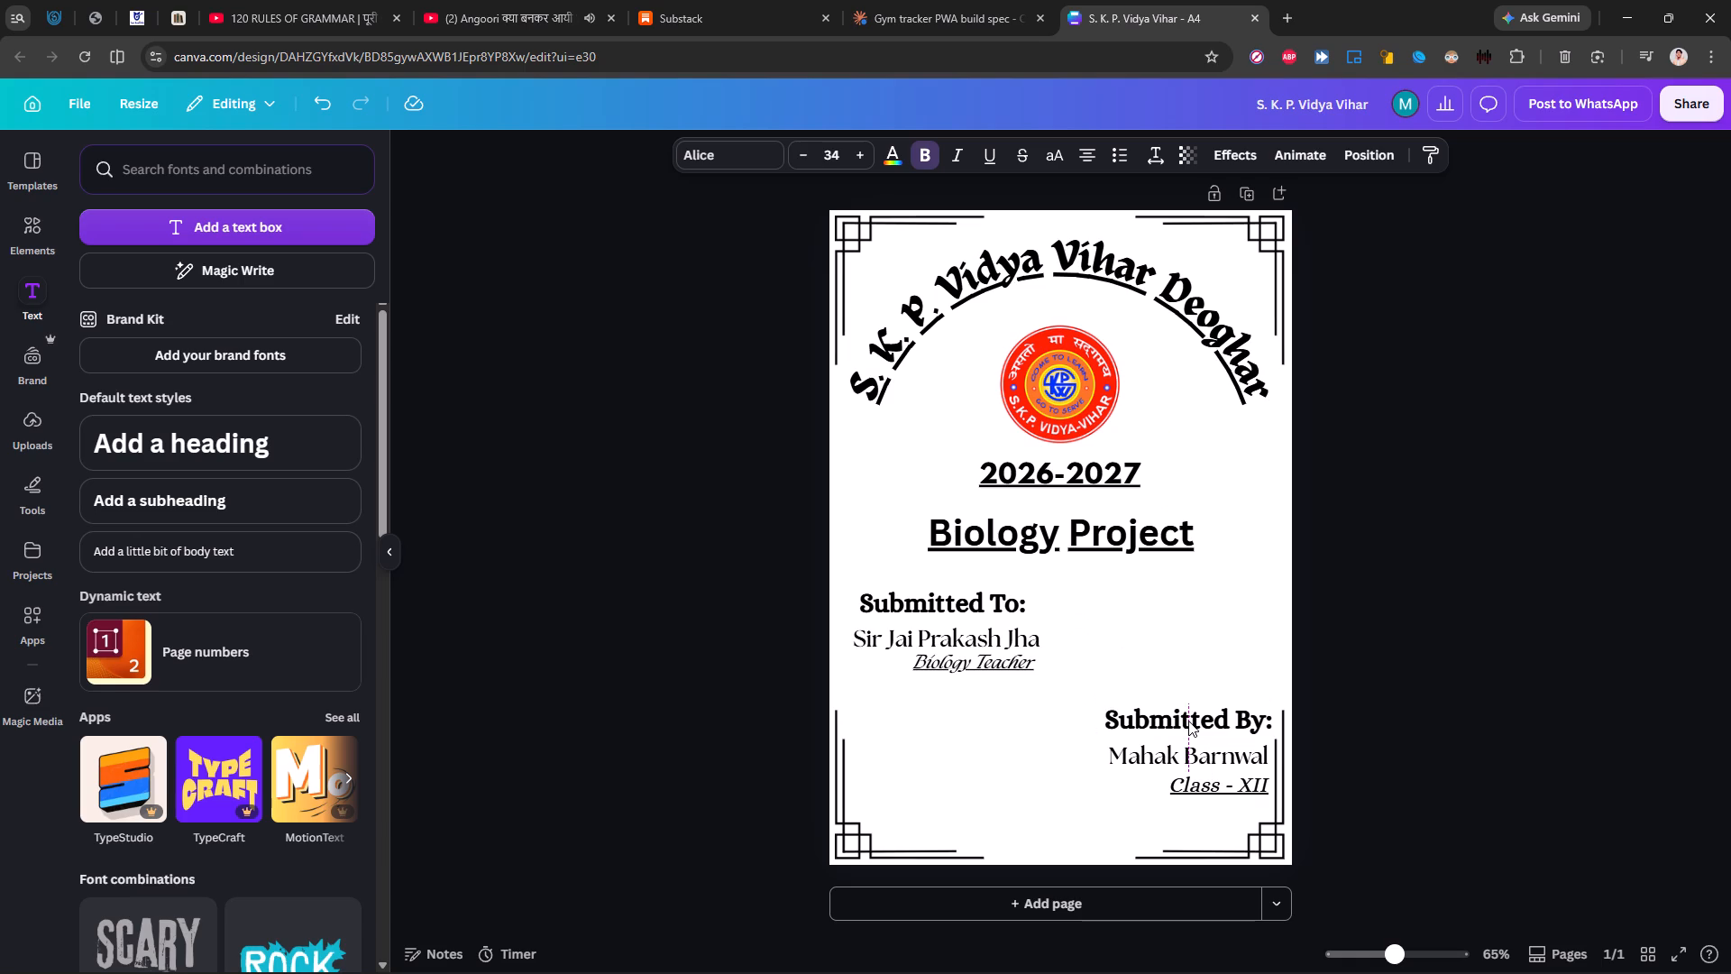
pyautogui.press('Right')
pyautogui.press('Left')
pyautogui.press('Down')
pyautogui.press('Down')
pyautogui.press('Right')
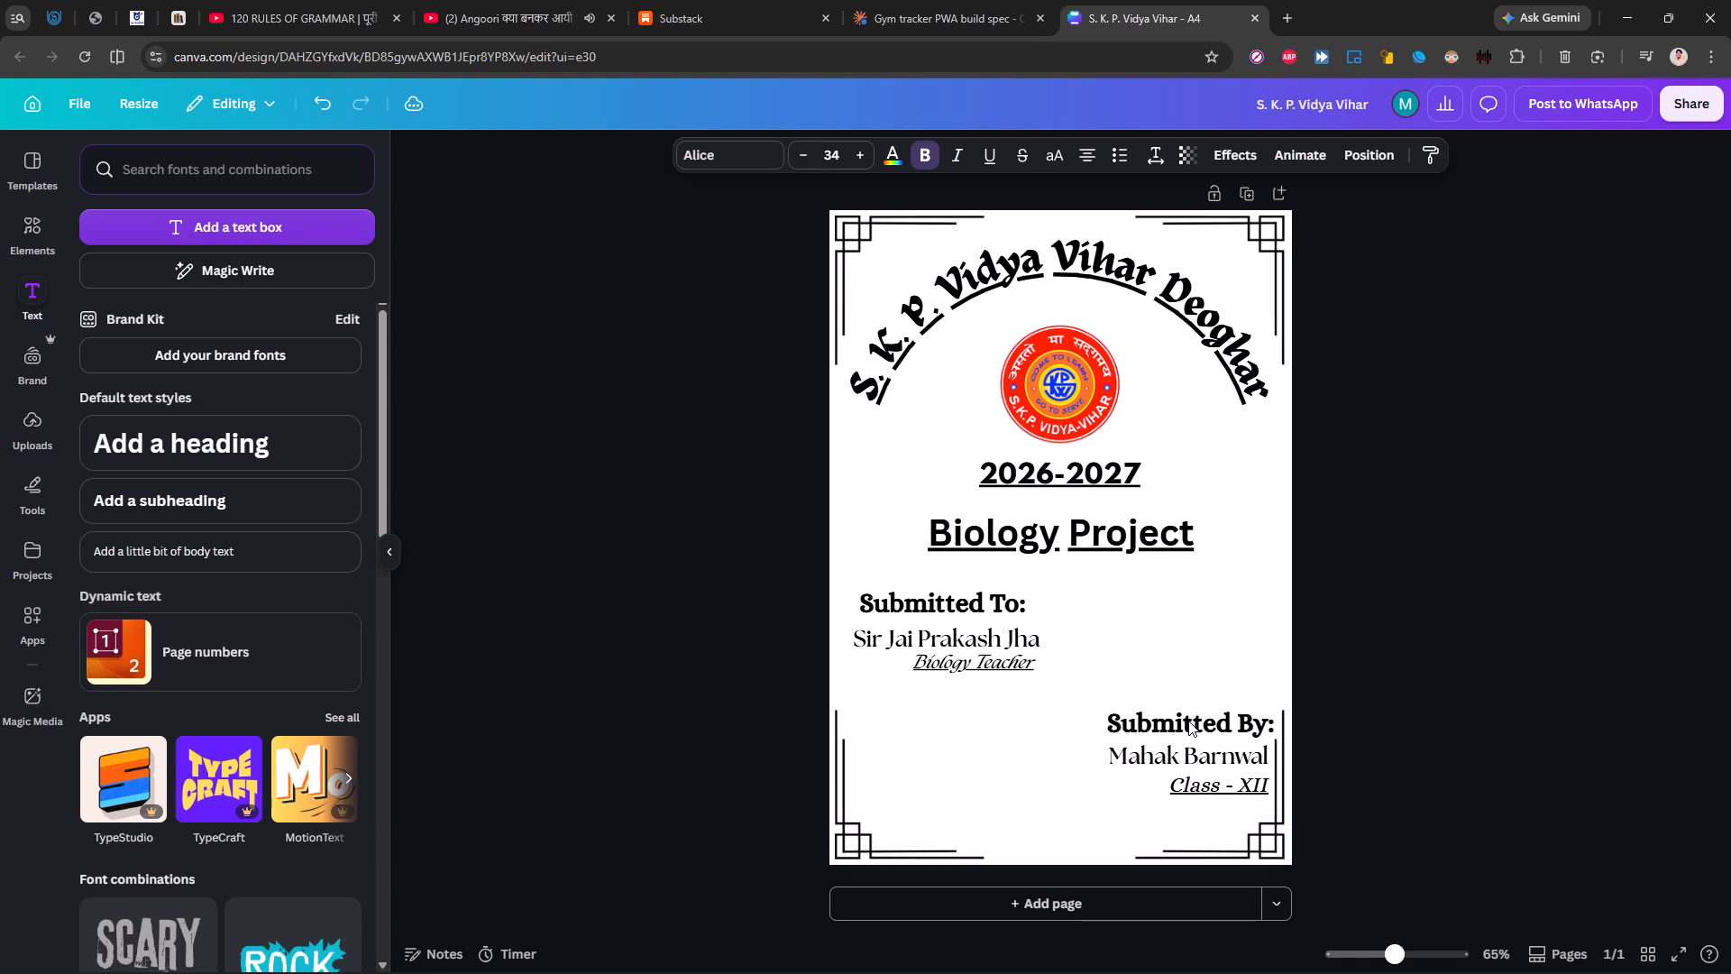
pyautogui.press('Right')
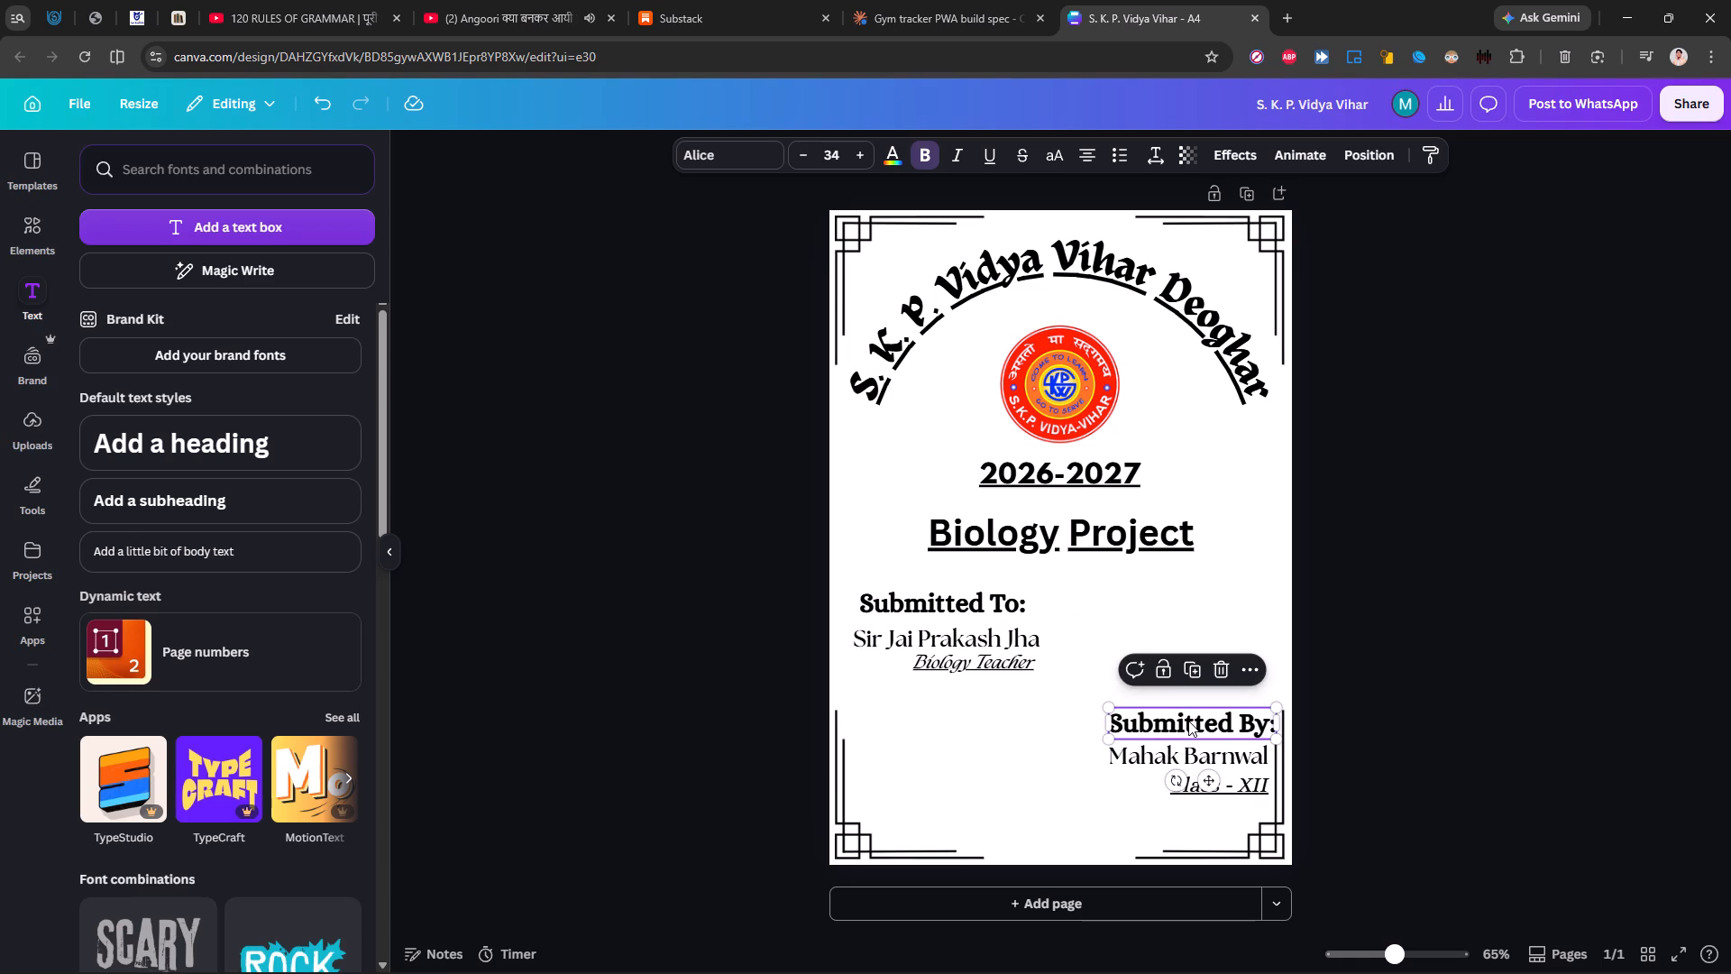
pyautogui.press('Left')
pyautogui.press('Left')
pyautogui.press('Left')
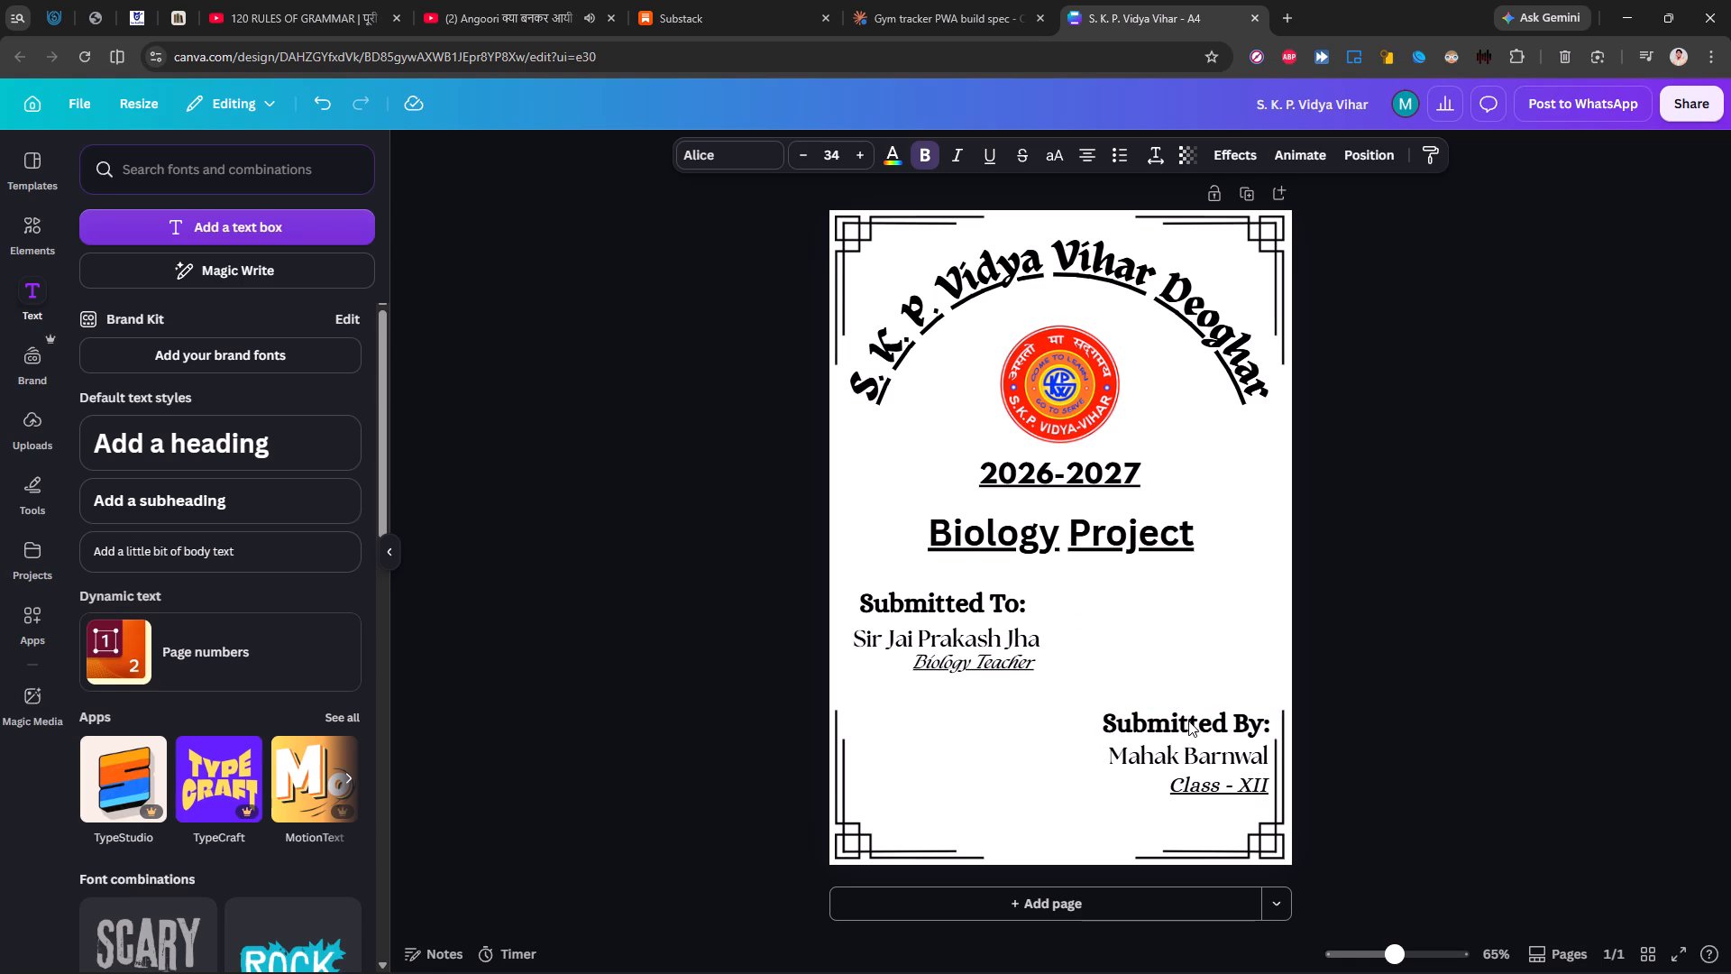
pyautogui.press('Left')
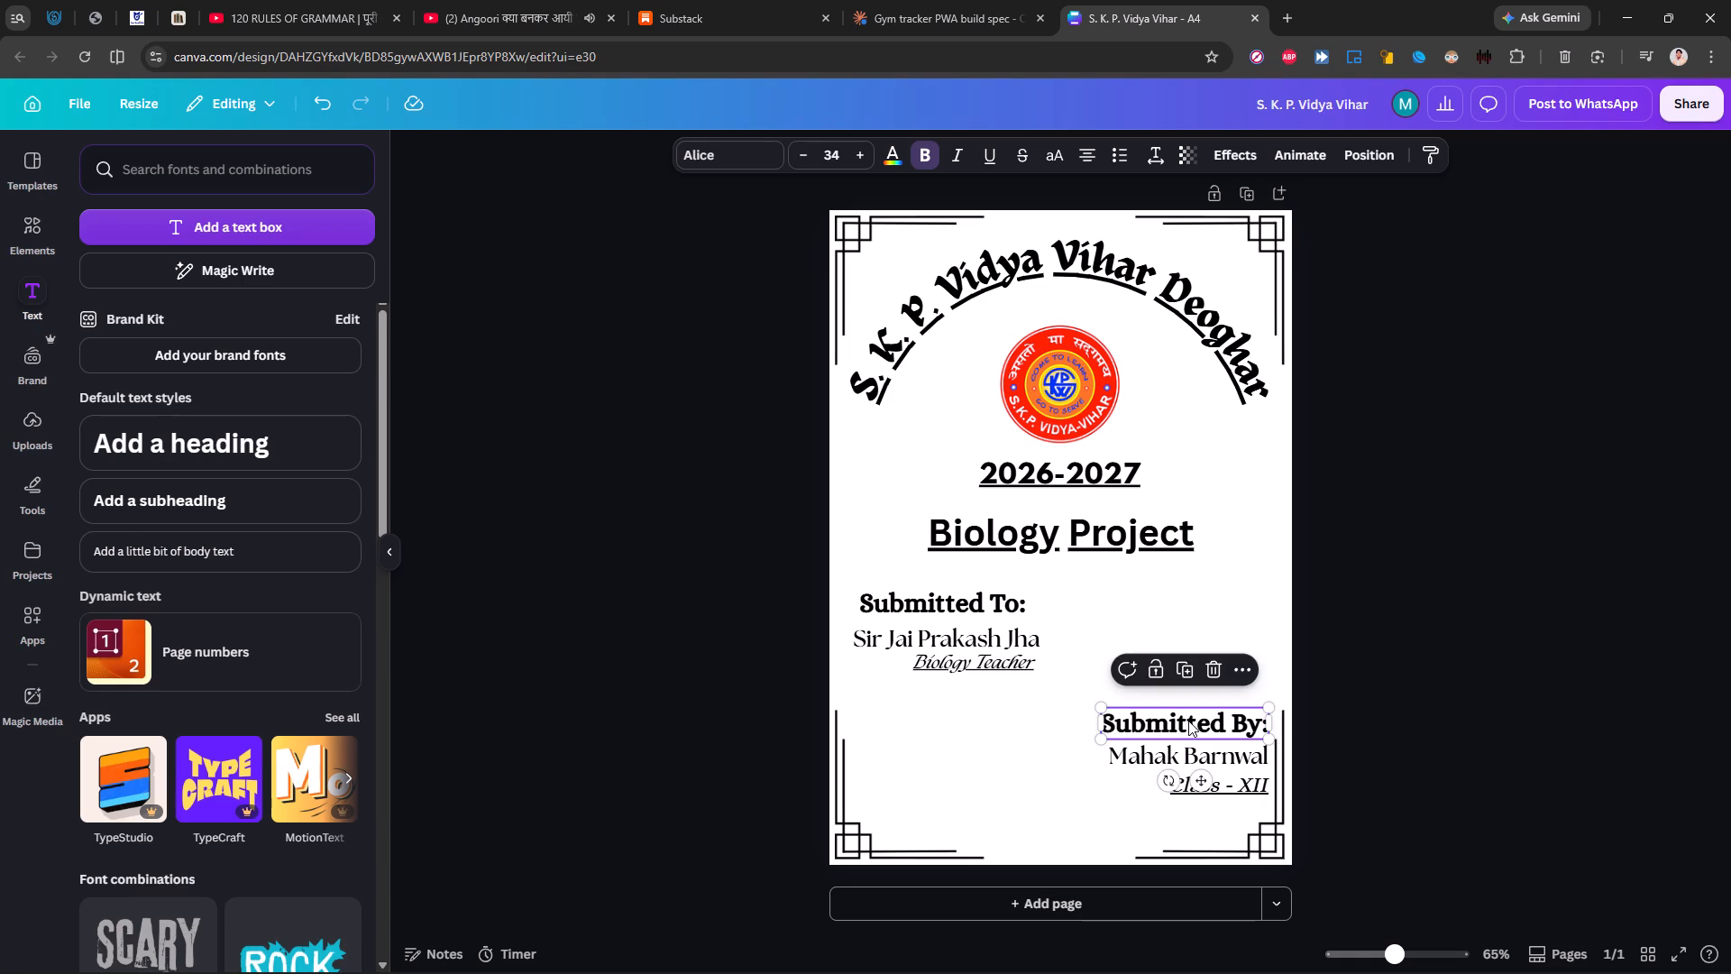
pyautogui.click(1498, 712)
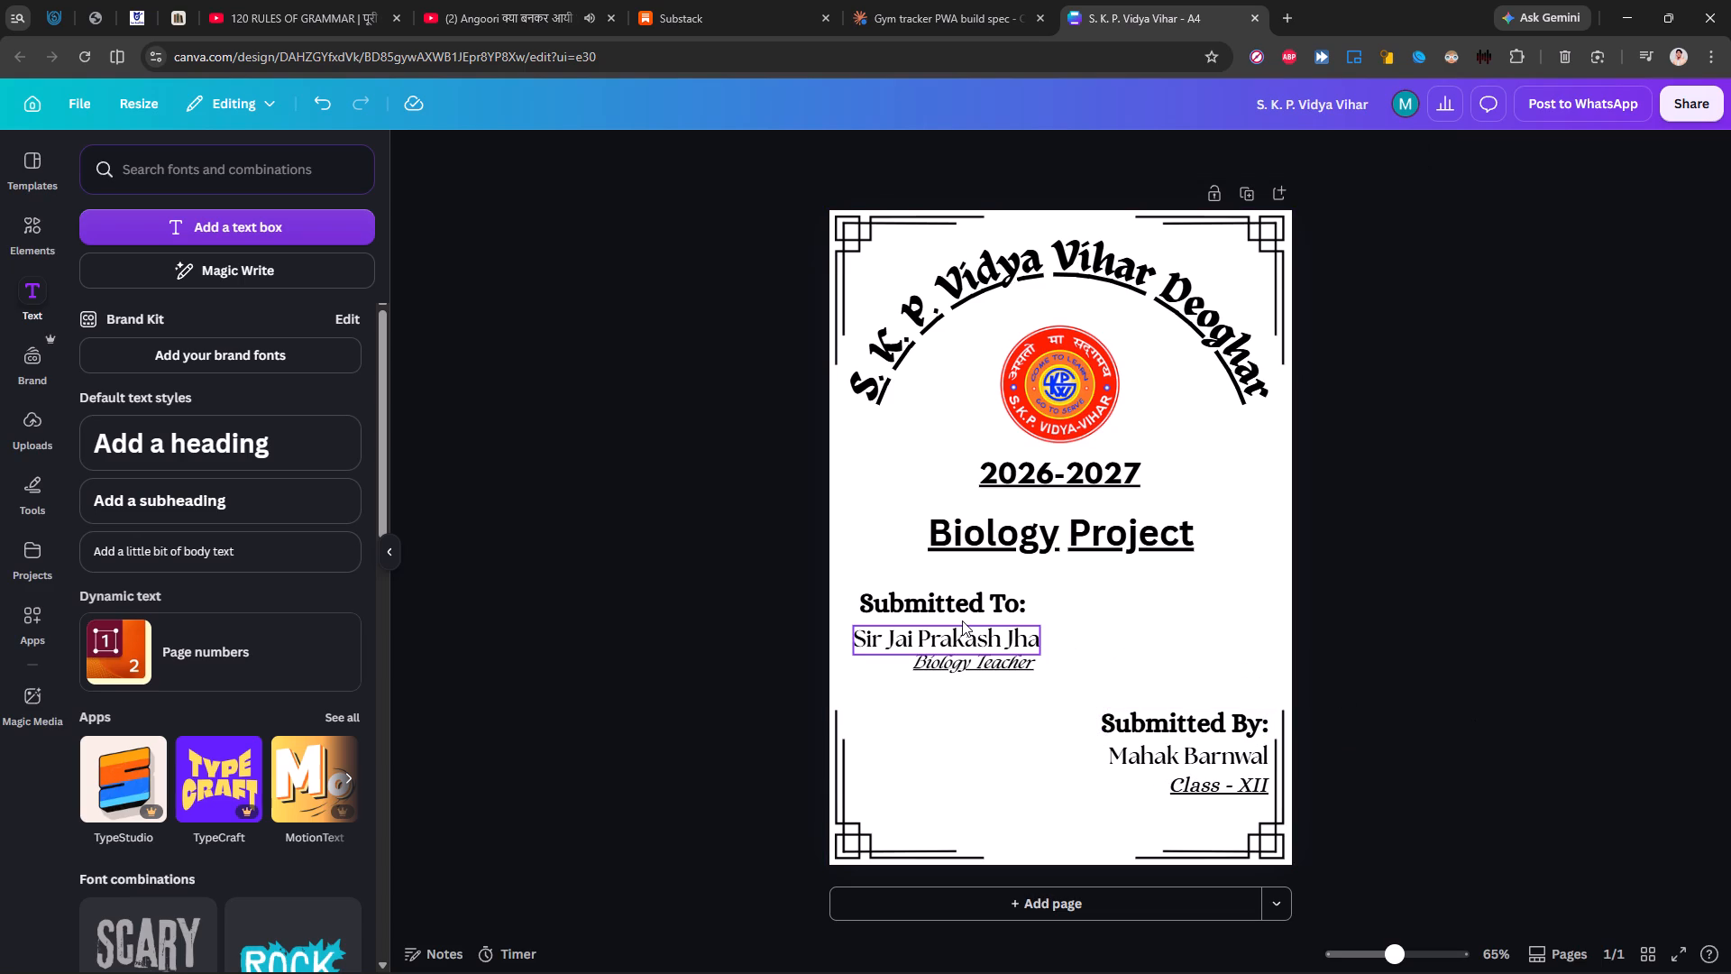
# Nudge the "Submitted To:" heading left so its left edge lines up with the teacher's name.
pyautogui.click(962, 620)
pyautogui.press('Left')
pyautogui.press('Left')
pyautogui.press('Left')
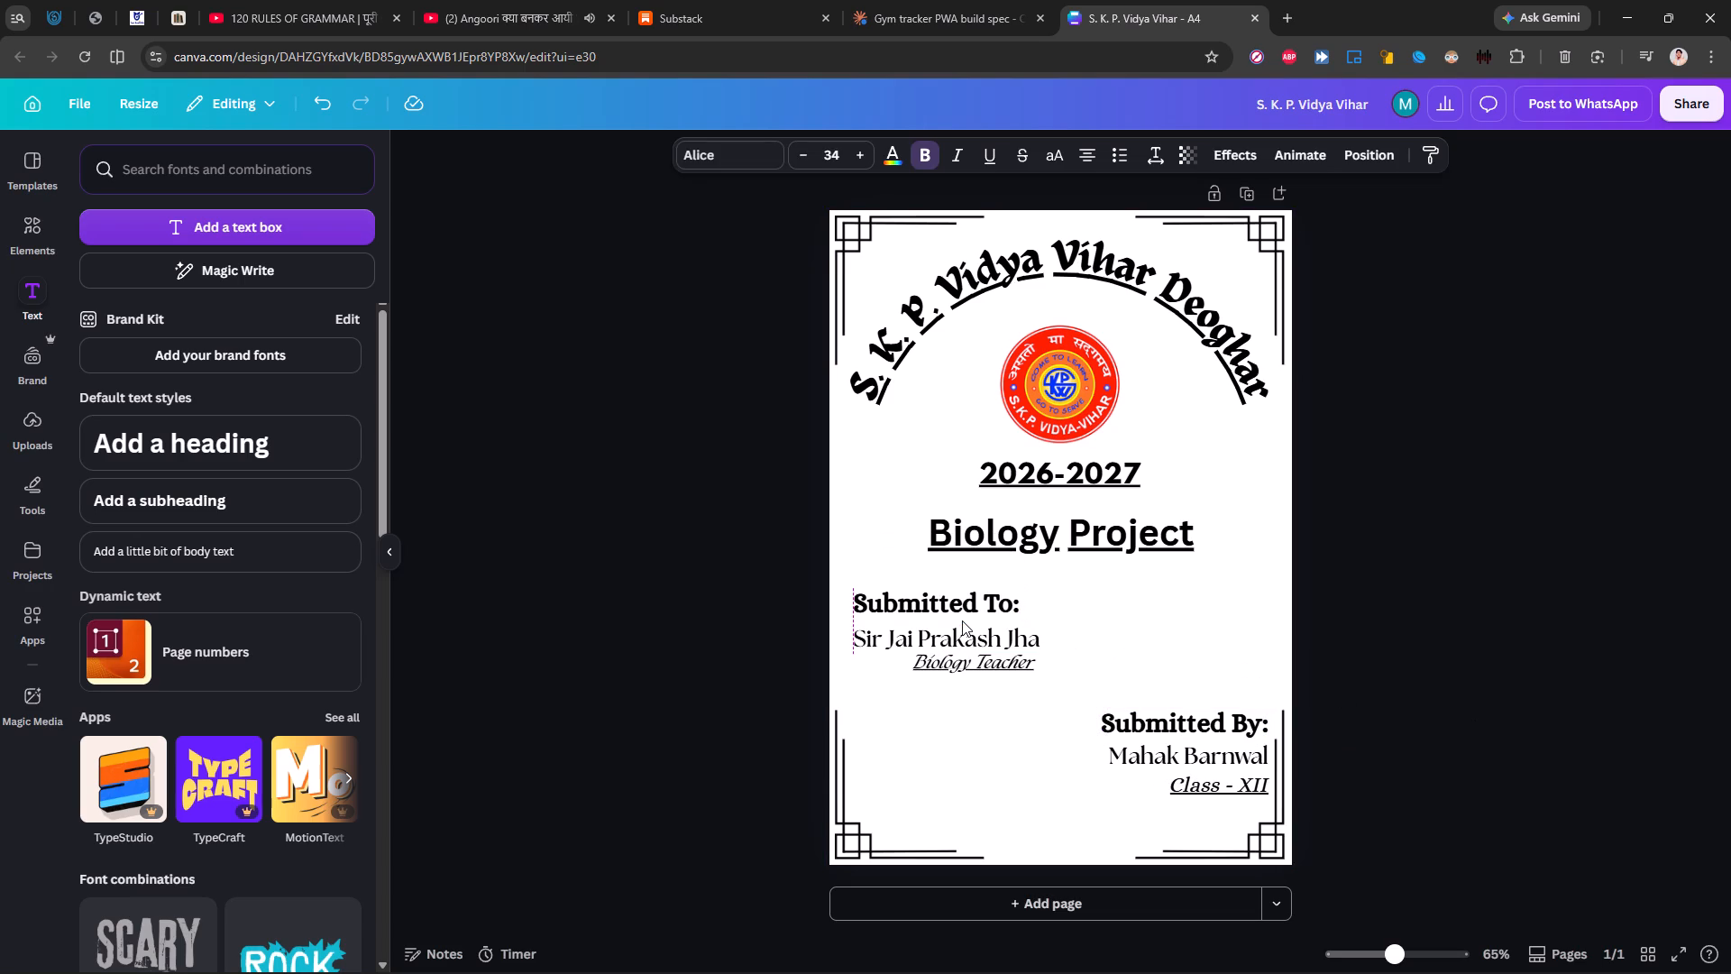
pyautogui.click(1481, 720)
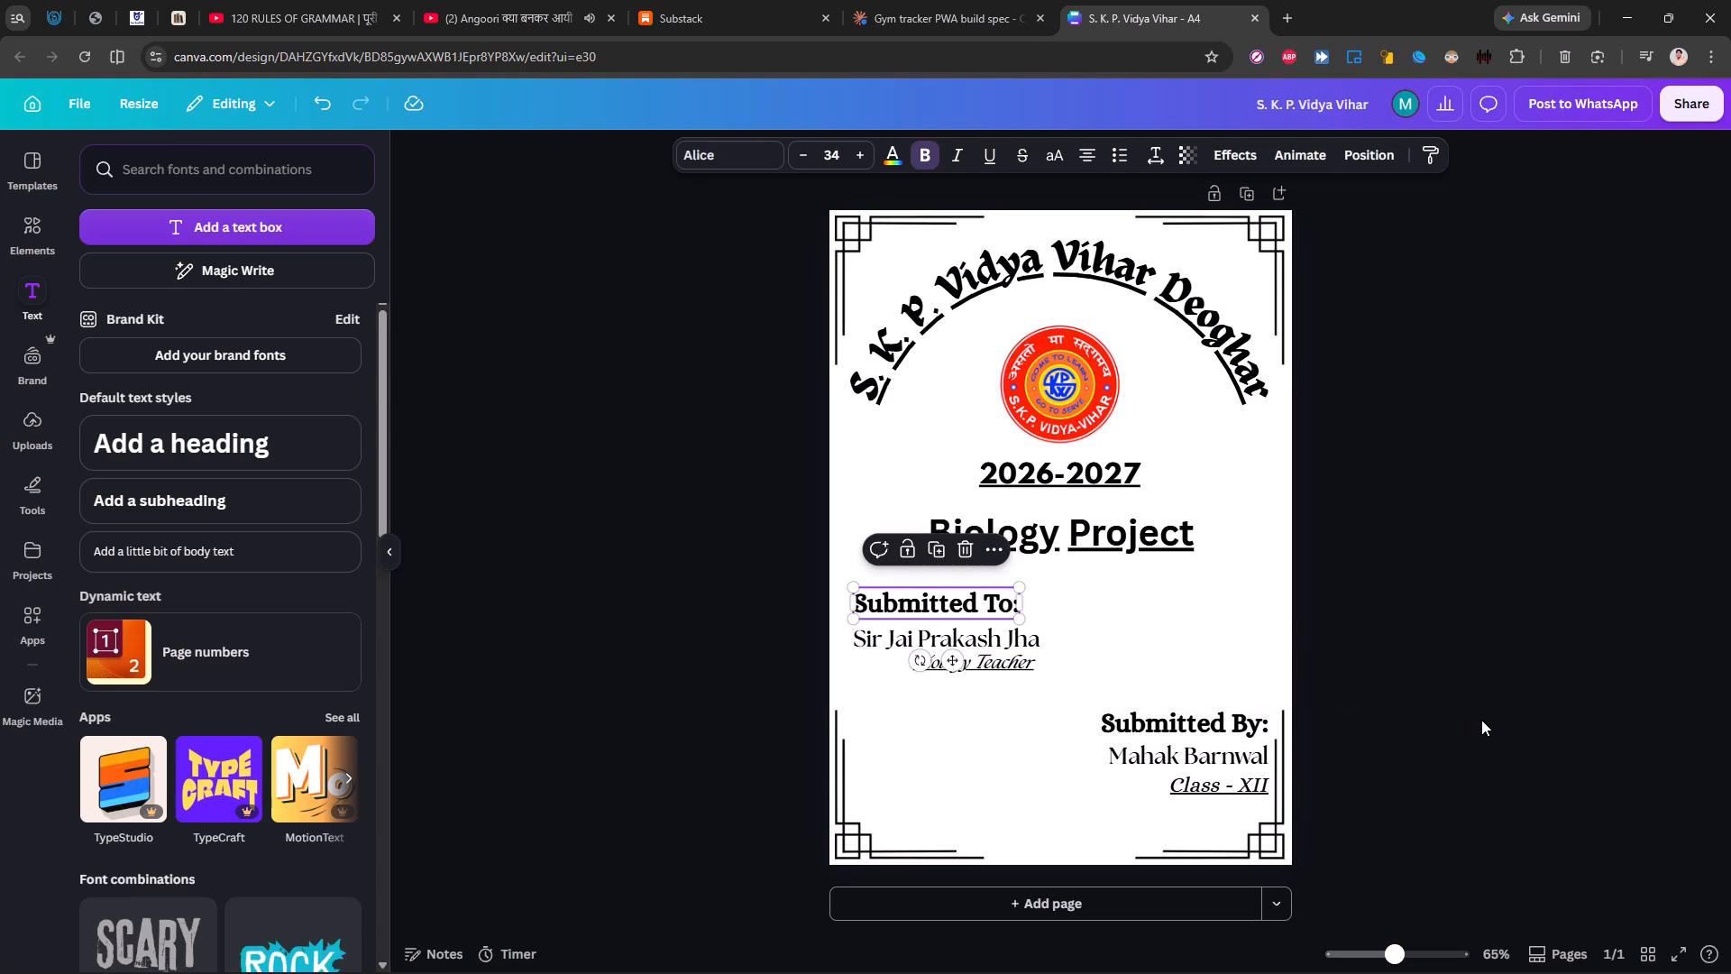
# Nudge the "Biology Teacher" text sideways so its right edge aligns with the end of the teacher's name.
pyautogui.click(951, 665)
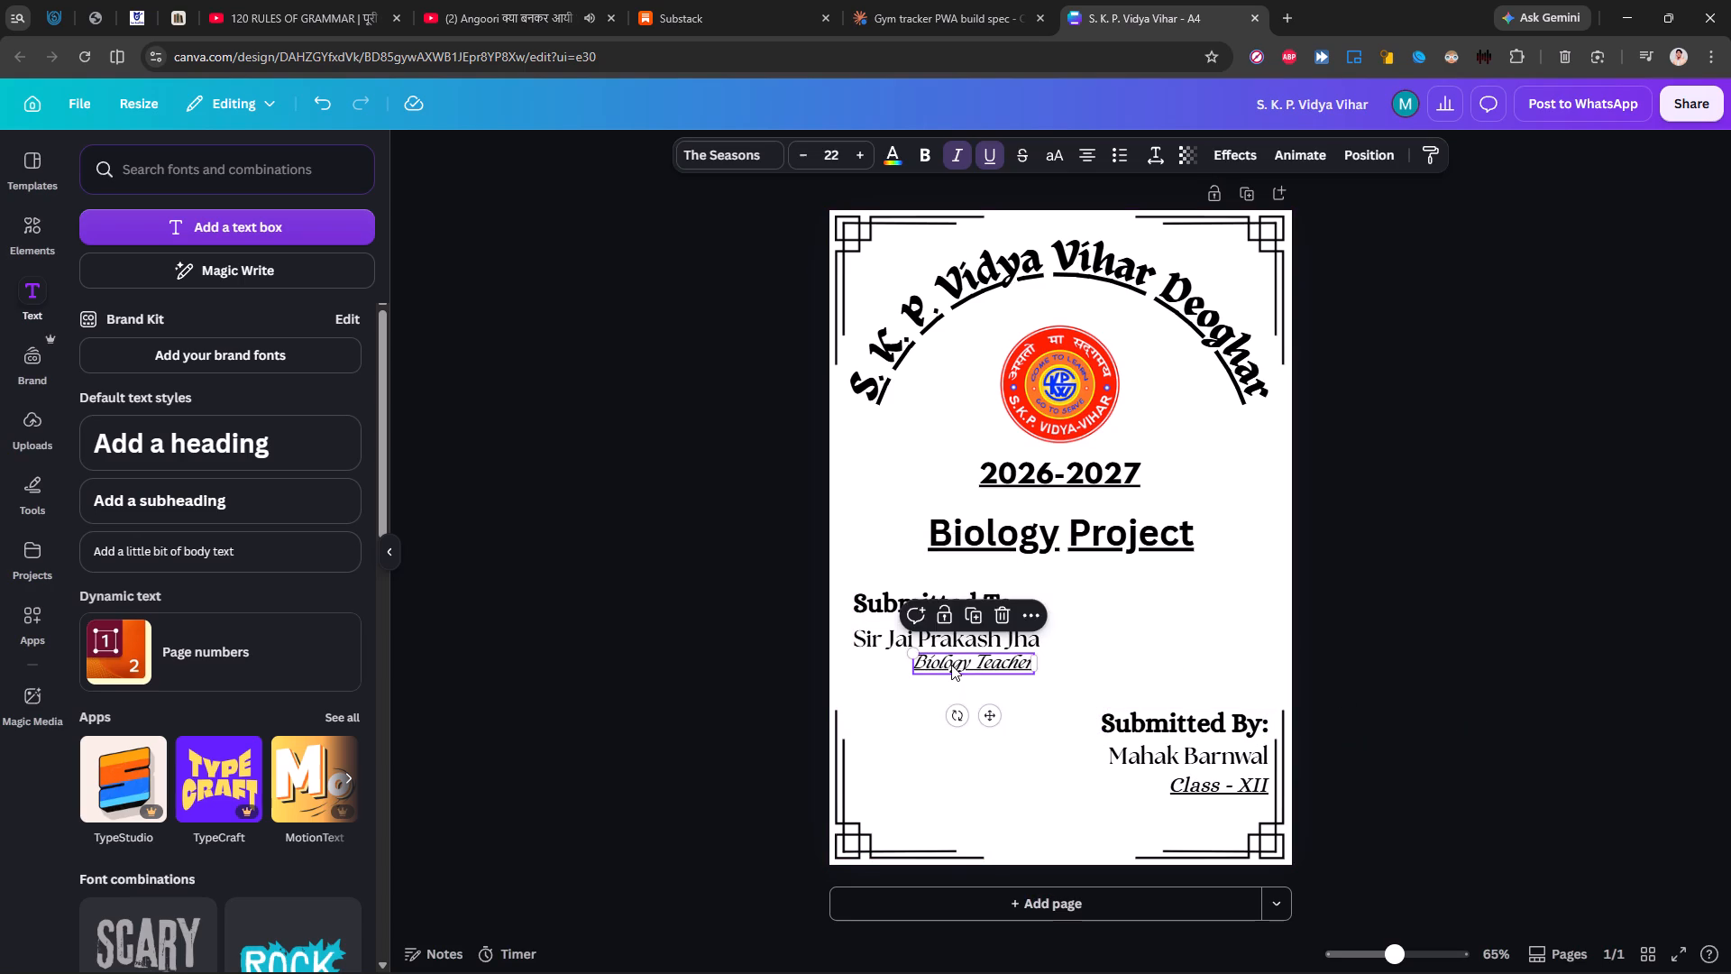
pyautogui.press('Right')
pyautogui.press('Right')
pyautogui.press('Right')
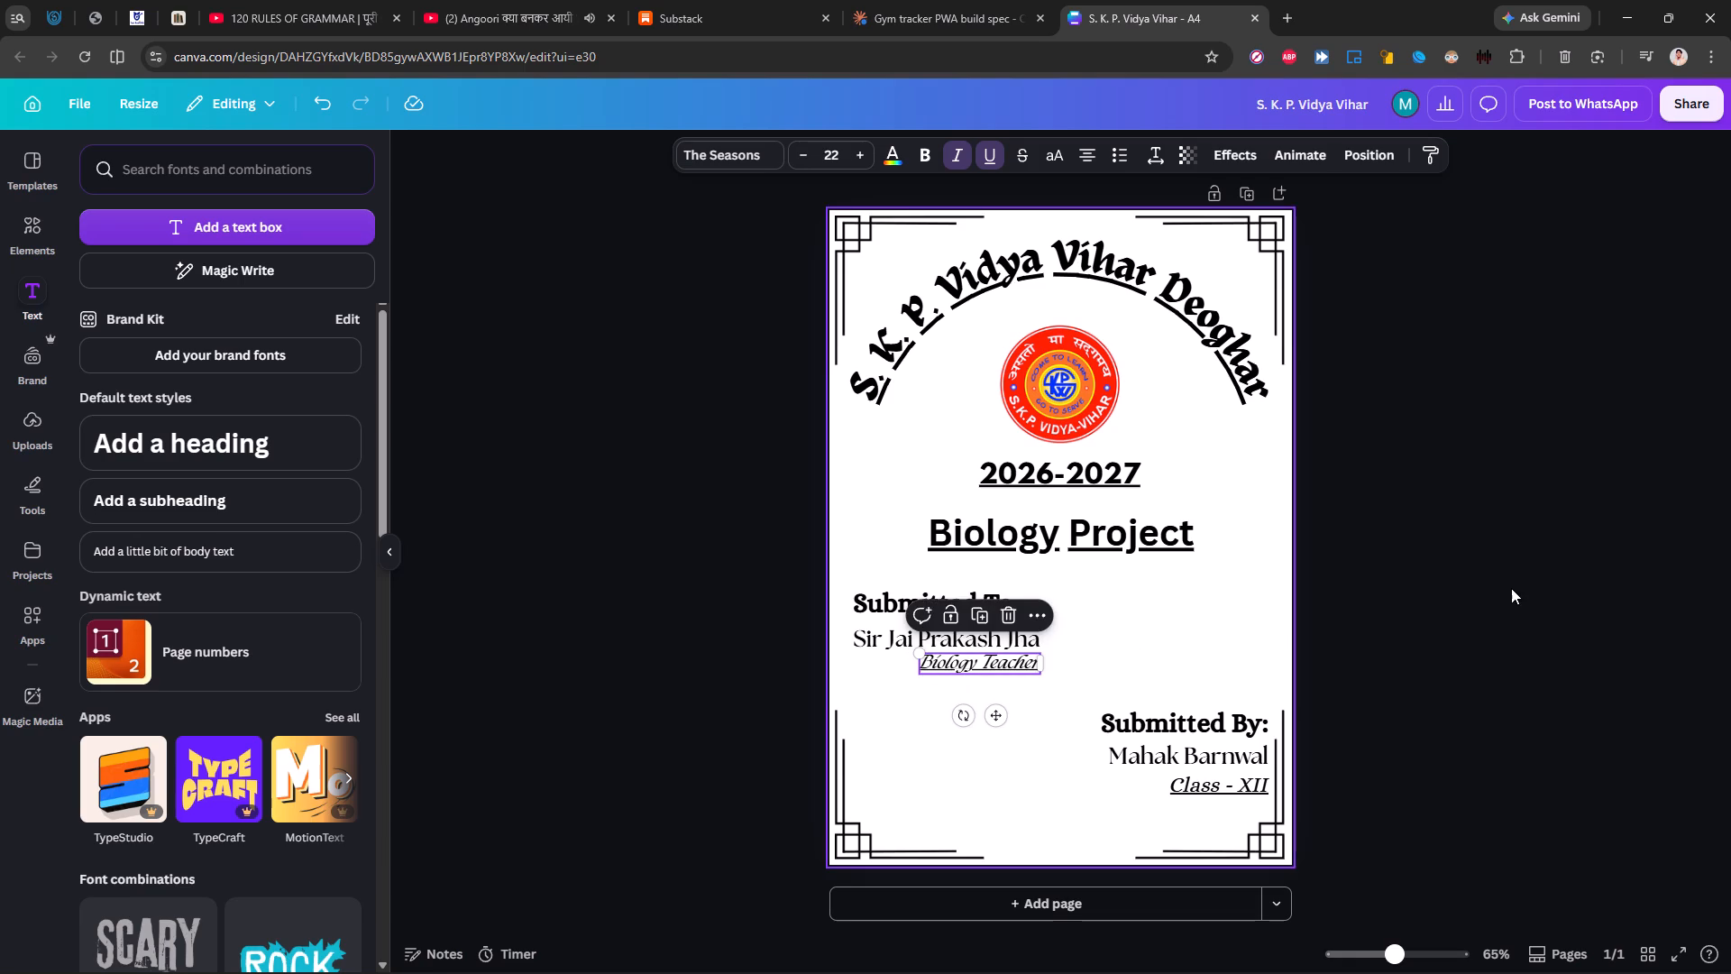
pyautogui.click(1568, 590)
# Move the "Class - XII" text slightly up, closer to the student's name.
pyautogui.click(1231, 789)
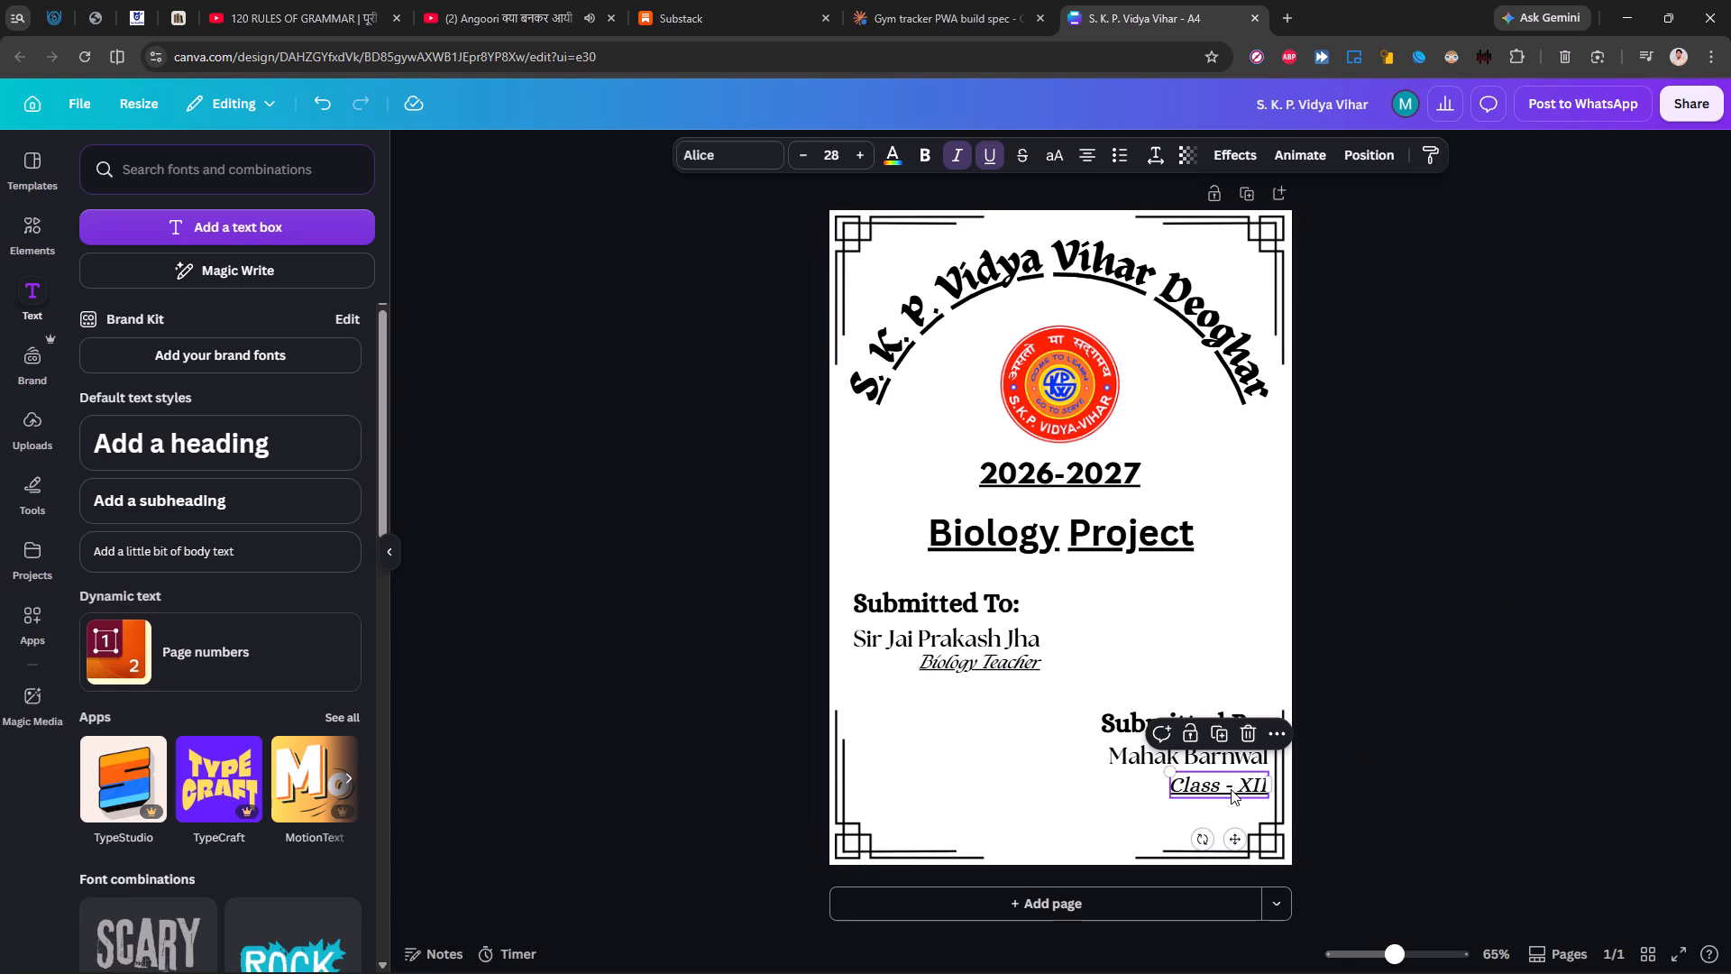
pyautogui.click(1231, 789)
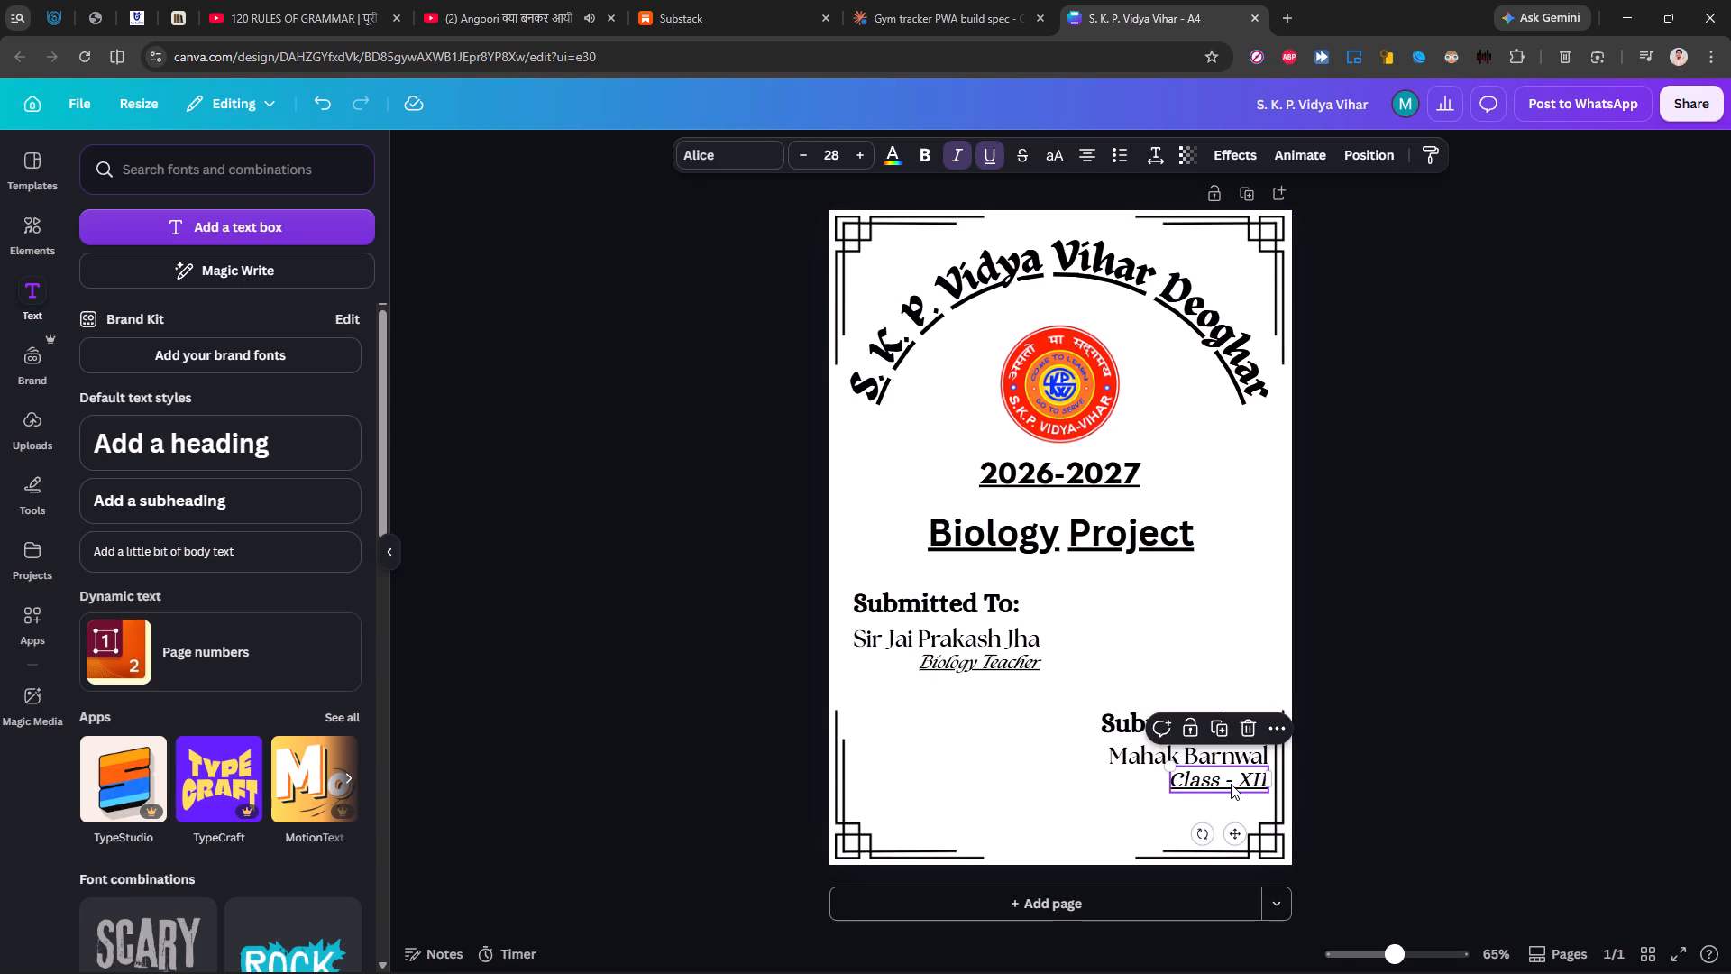
pyautogui.click(1430, 762)
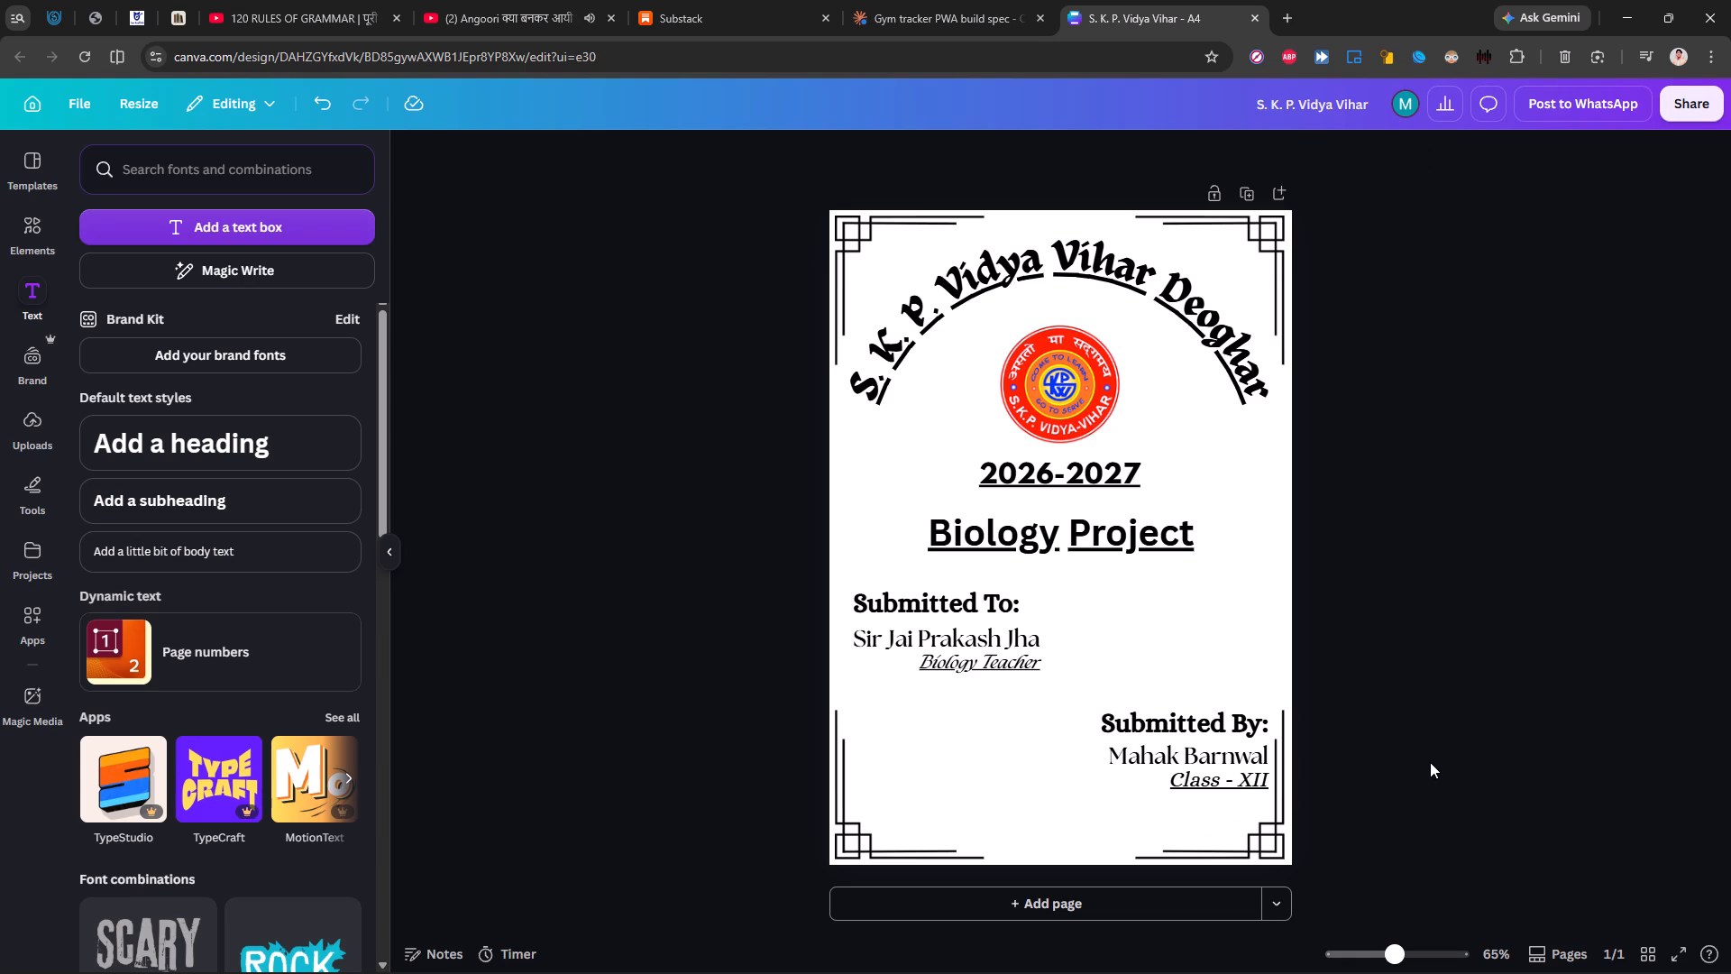
# Apply The Seasons font to the "Class - XII" text and reduce it to size 26.
pyautogui.click(1024, 673)
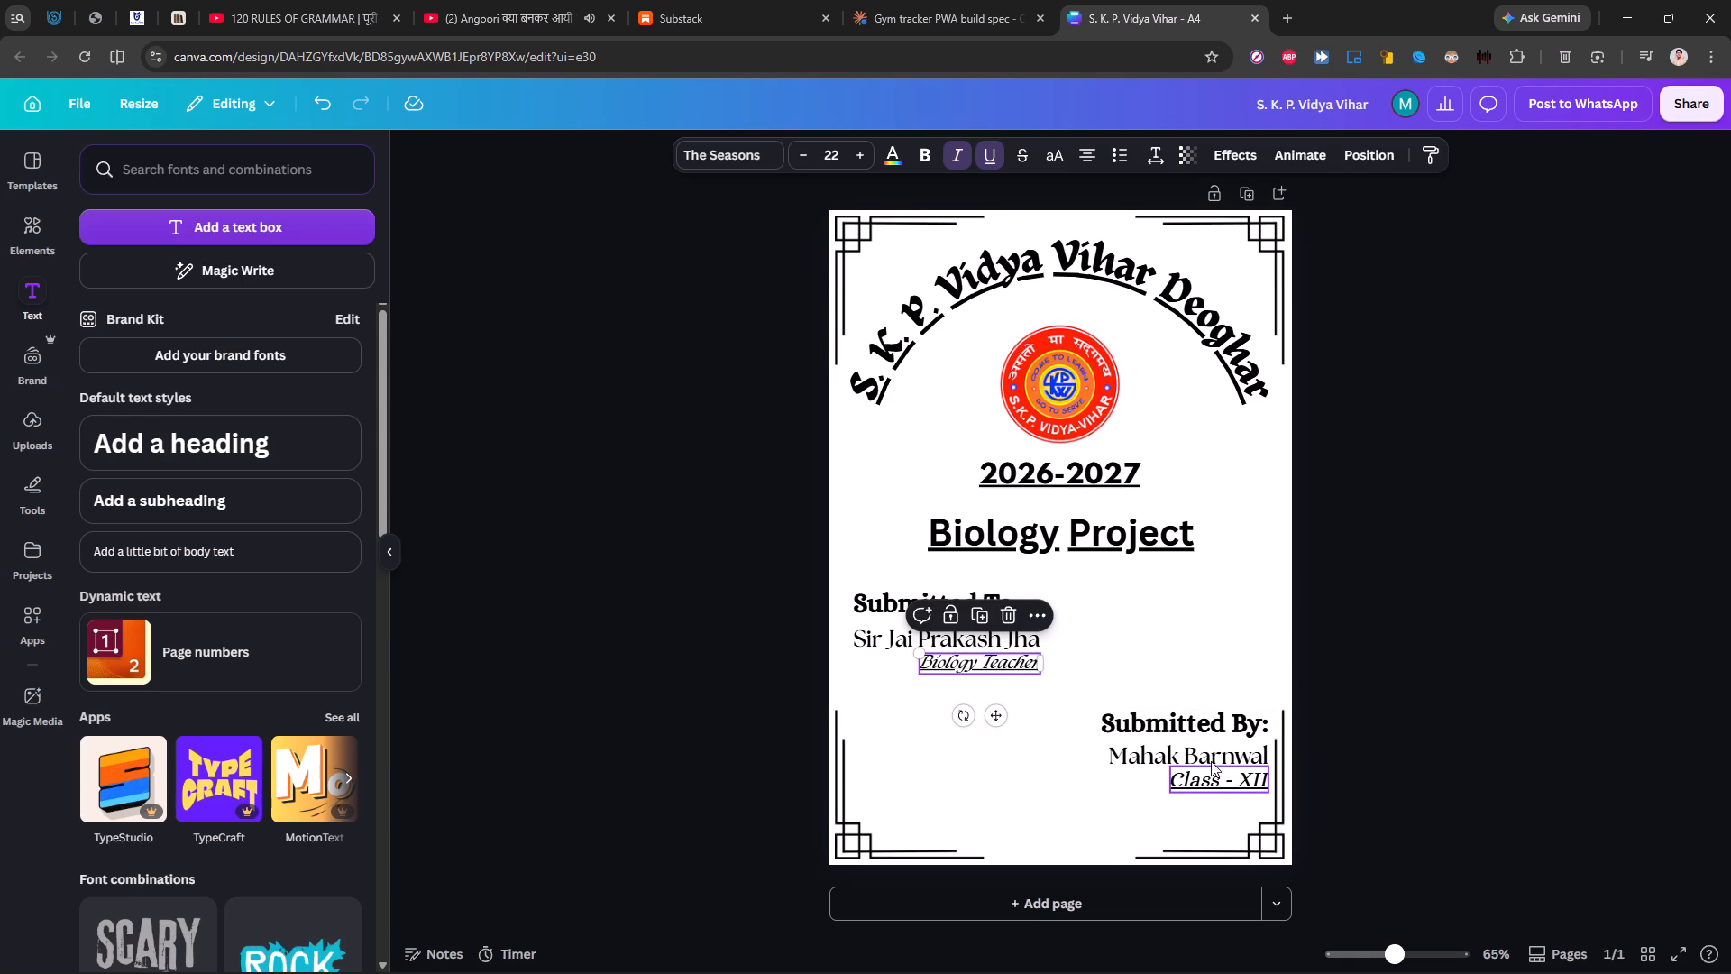
pyautogui.click(1209, 776)
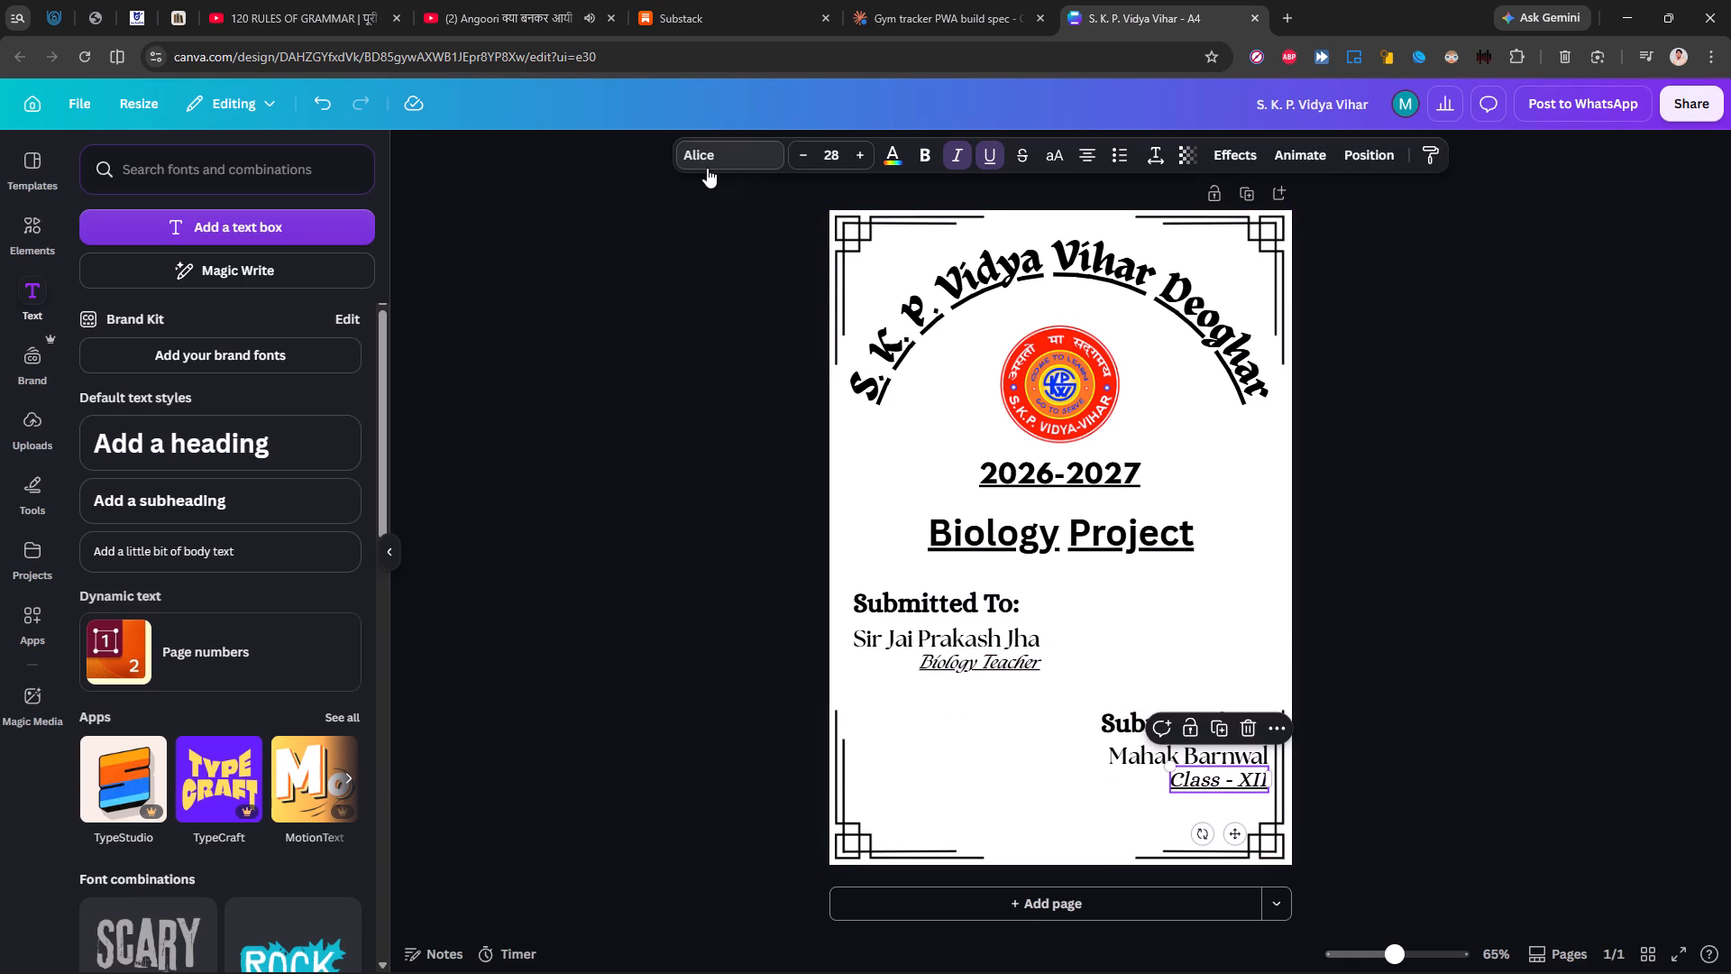
pyautogui.click(707, 168)
pyautogui.click(166, 518)
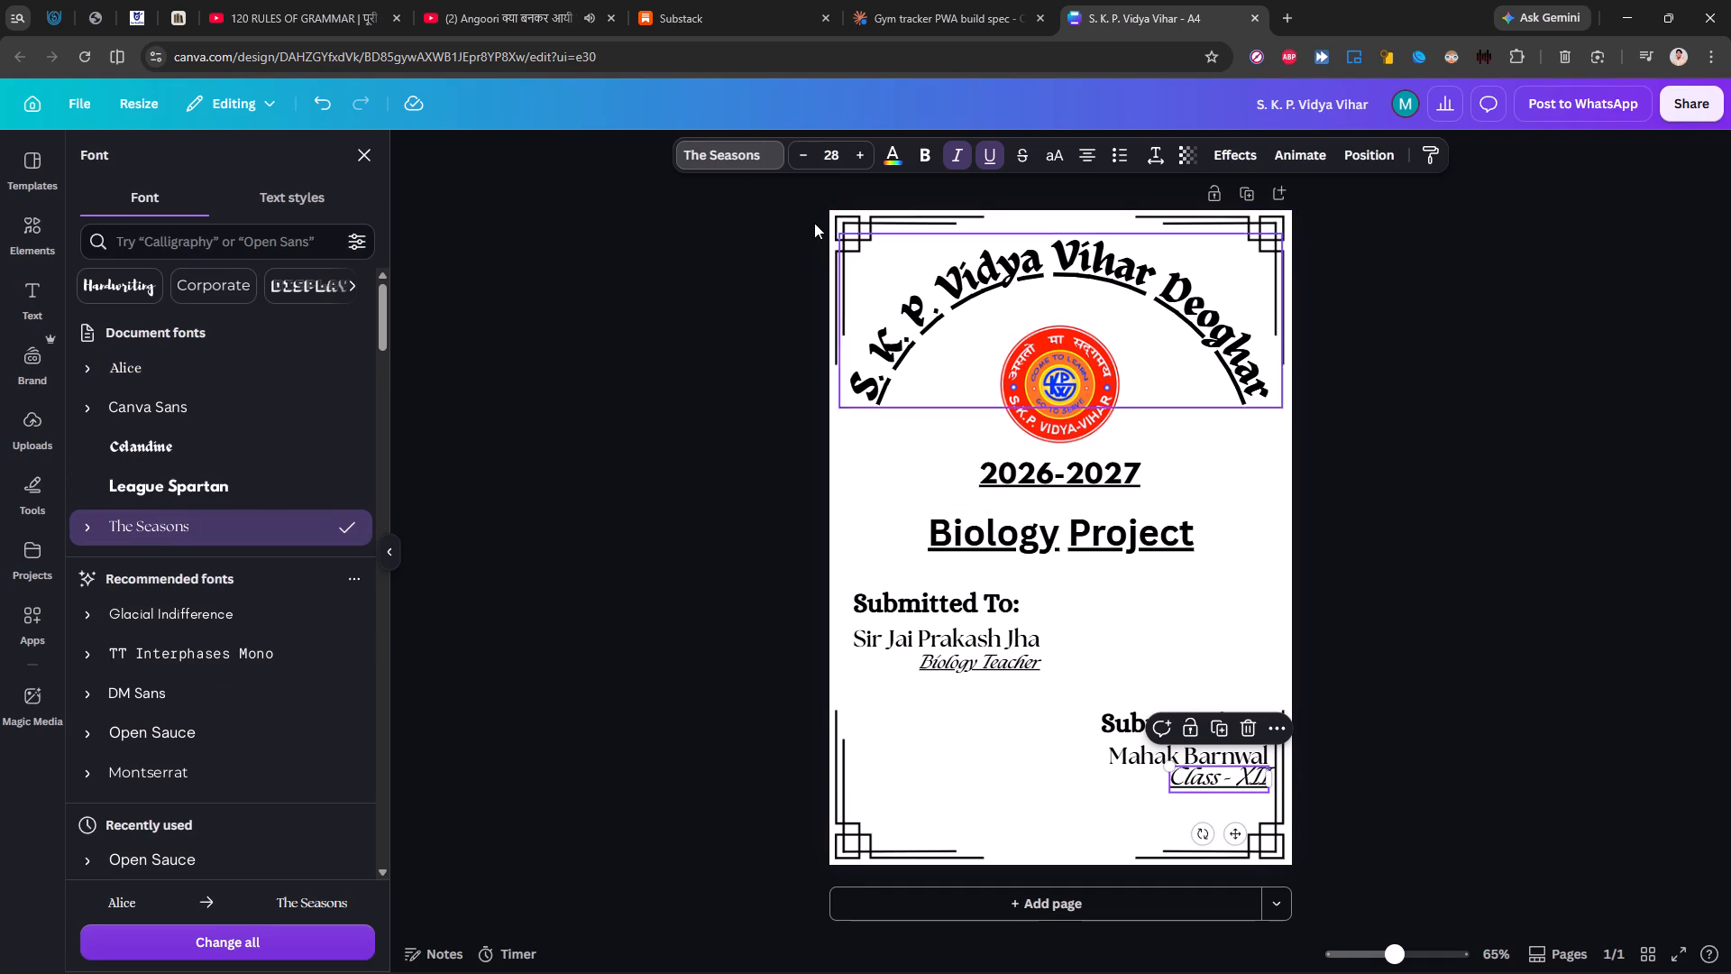
pyautogui.click(801, 158)
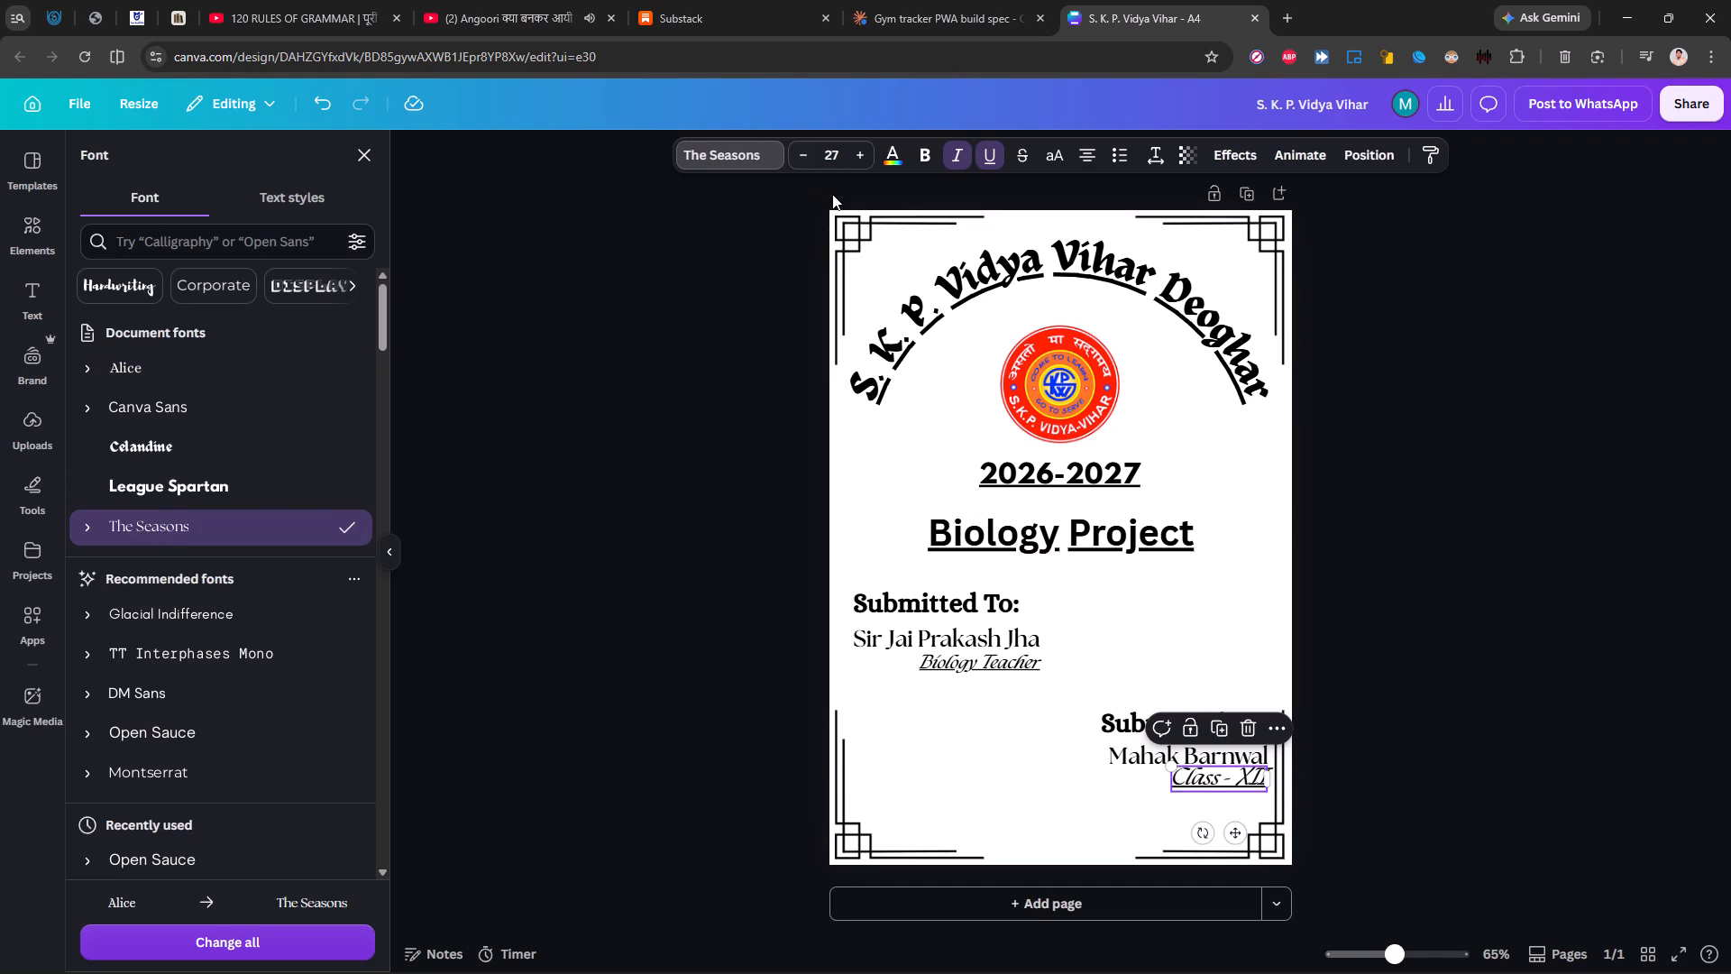
pyautogui.click(808, 153)
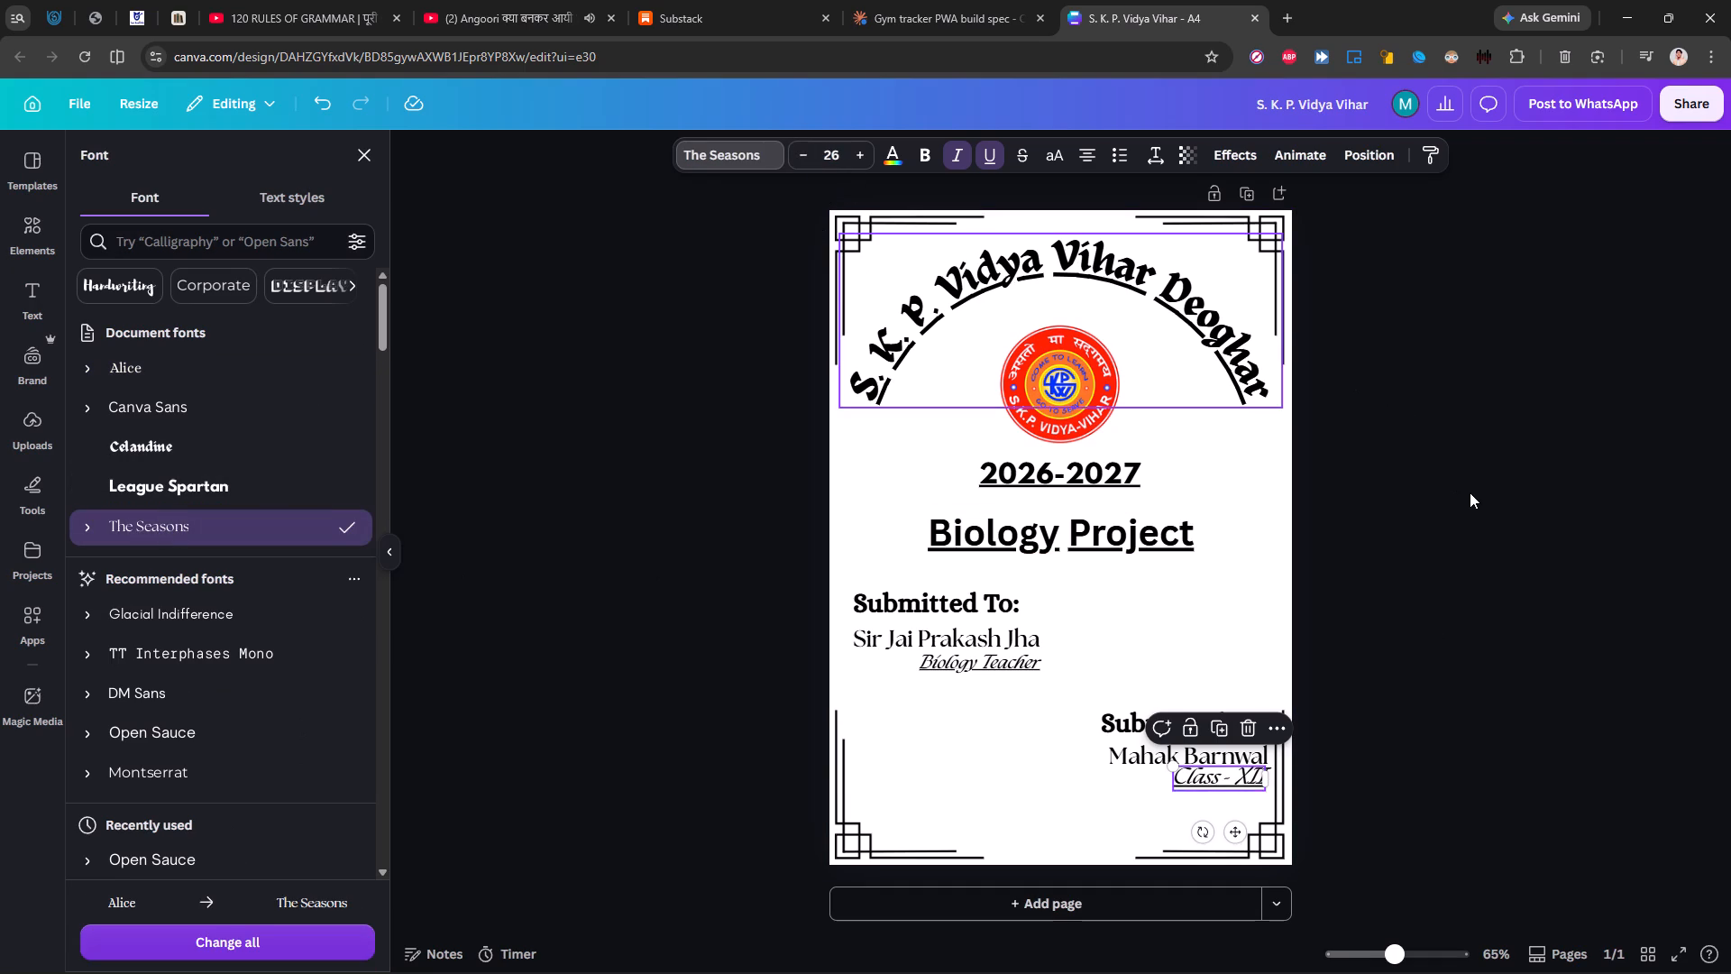
# Nudge the "Class - XII" text slightly down and left beneath the student's name.
pyautogui.press('Left')
pyautogui.press('Down')
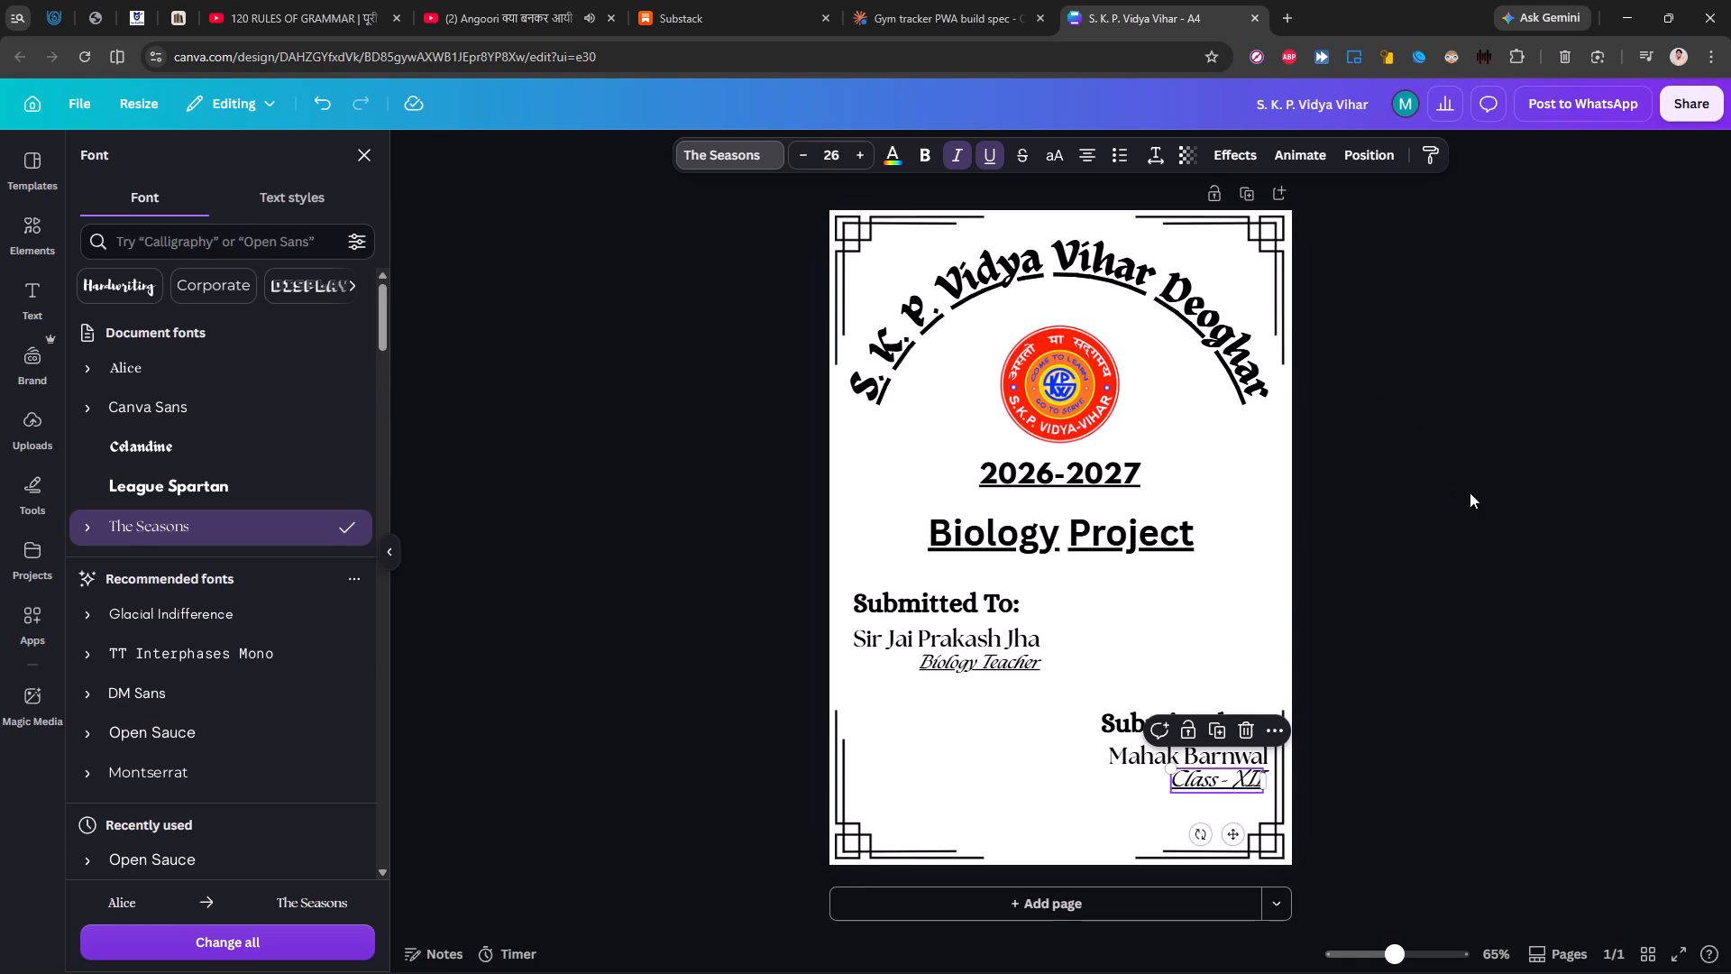
pyautogui.press('Right')
pyautogui.press('Left')
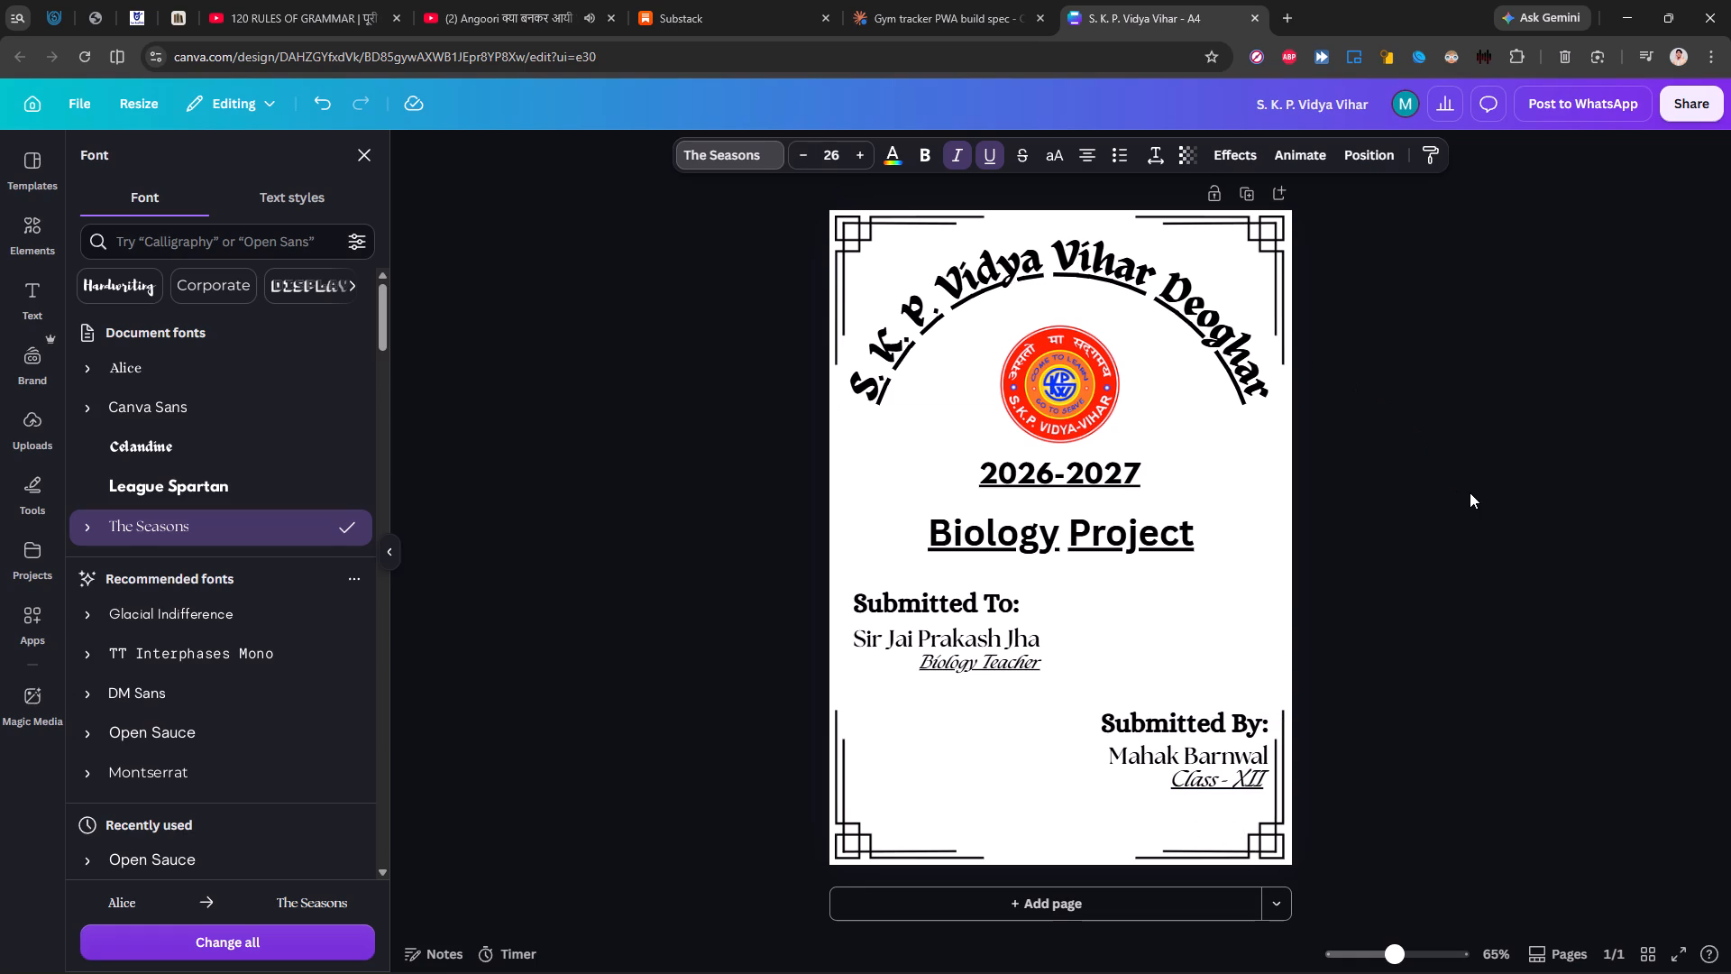
pyautogui.press('Right')
pyautogui.press('Left')
pyautogui.press('Down')
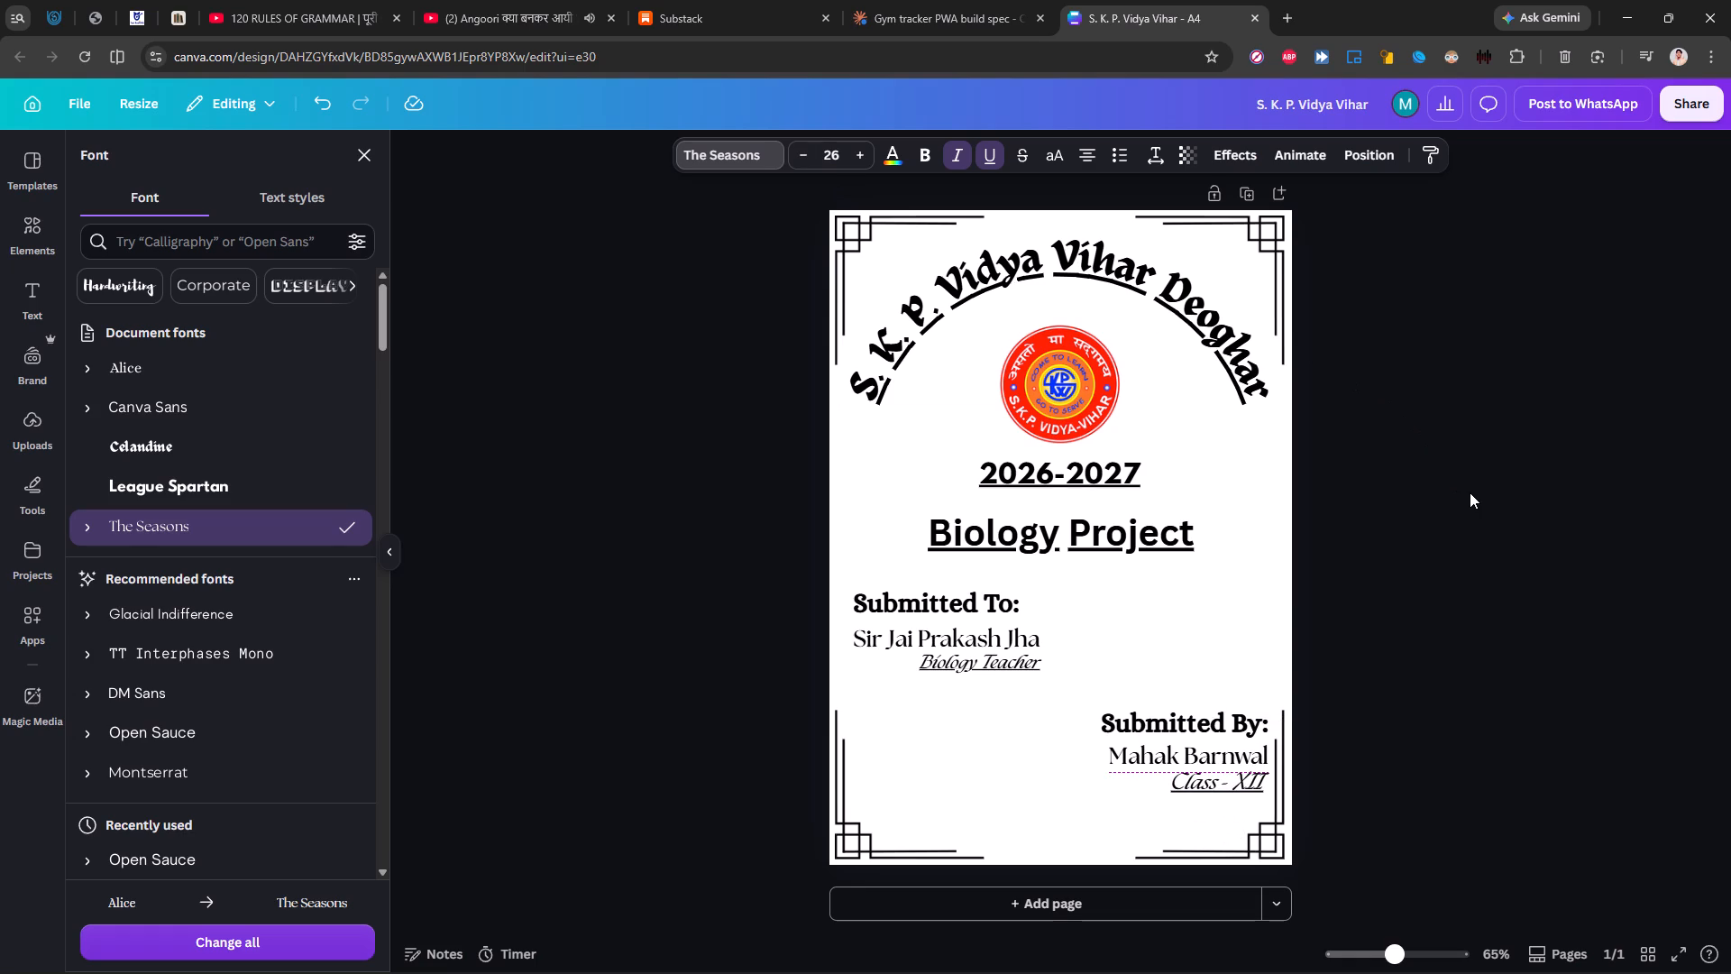
# Make the "Class - XII" text bold and realign its right edge with the student's name.
pyautogui.click(920, 145)
pyautogui.click(1521, 580)
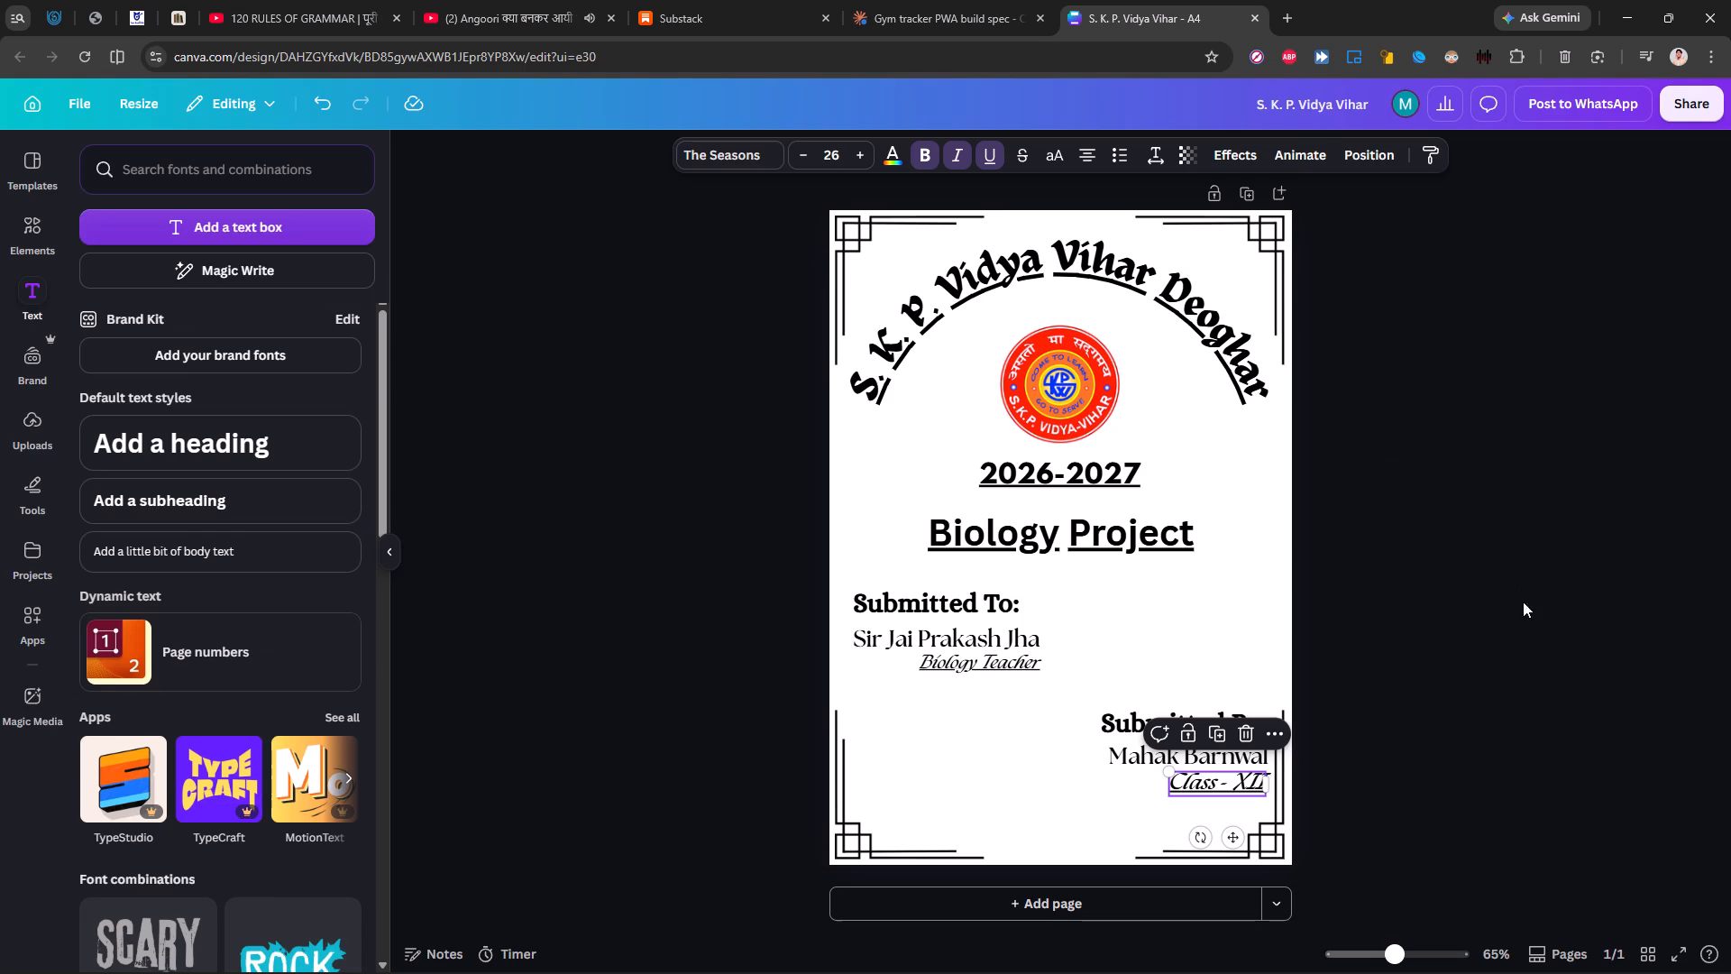
pyautogui.click(1415, 714)
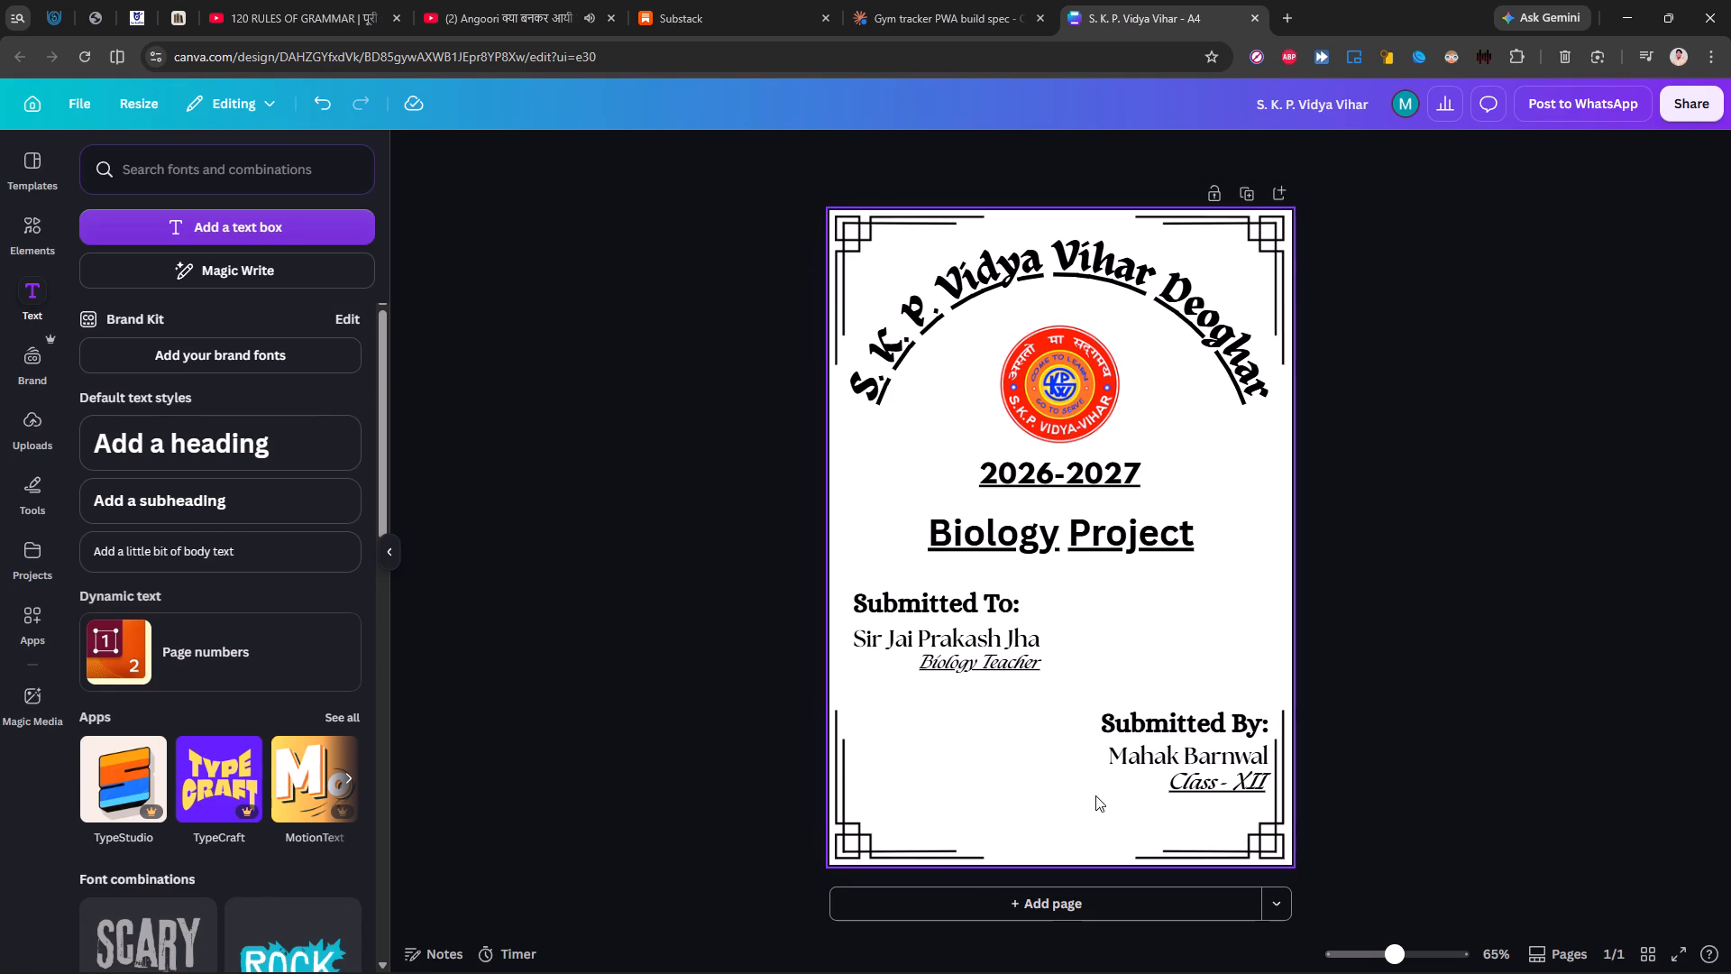
pyautogui.click(1211, 785)
pyautogui.press('Right')
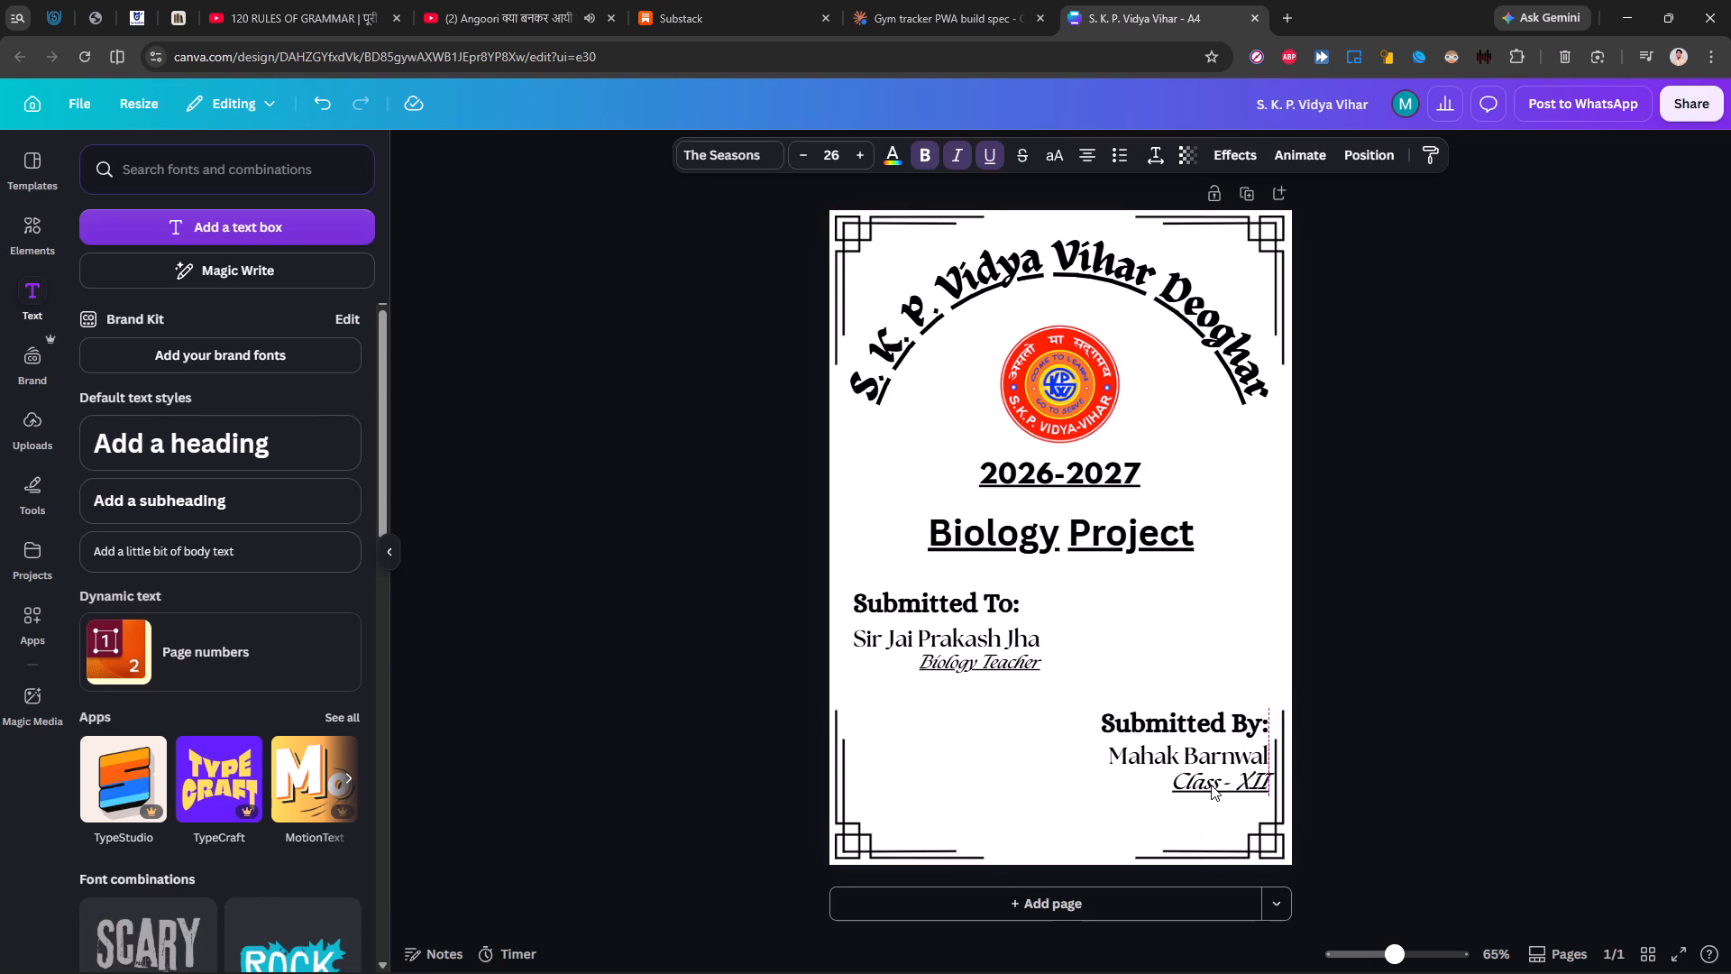
pyautogui.click(1491, 750)
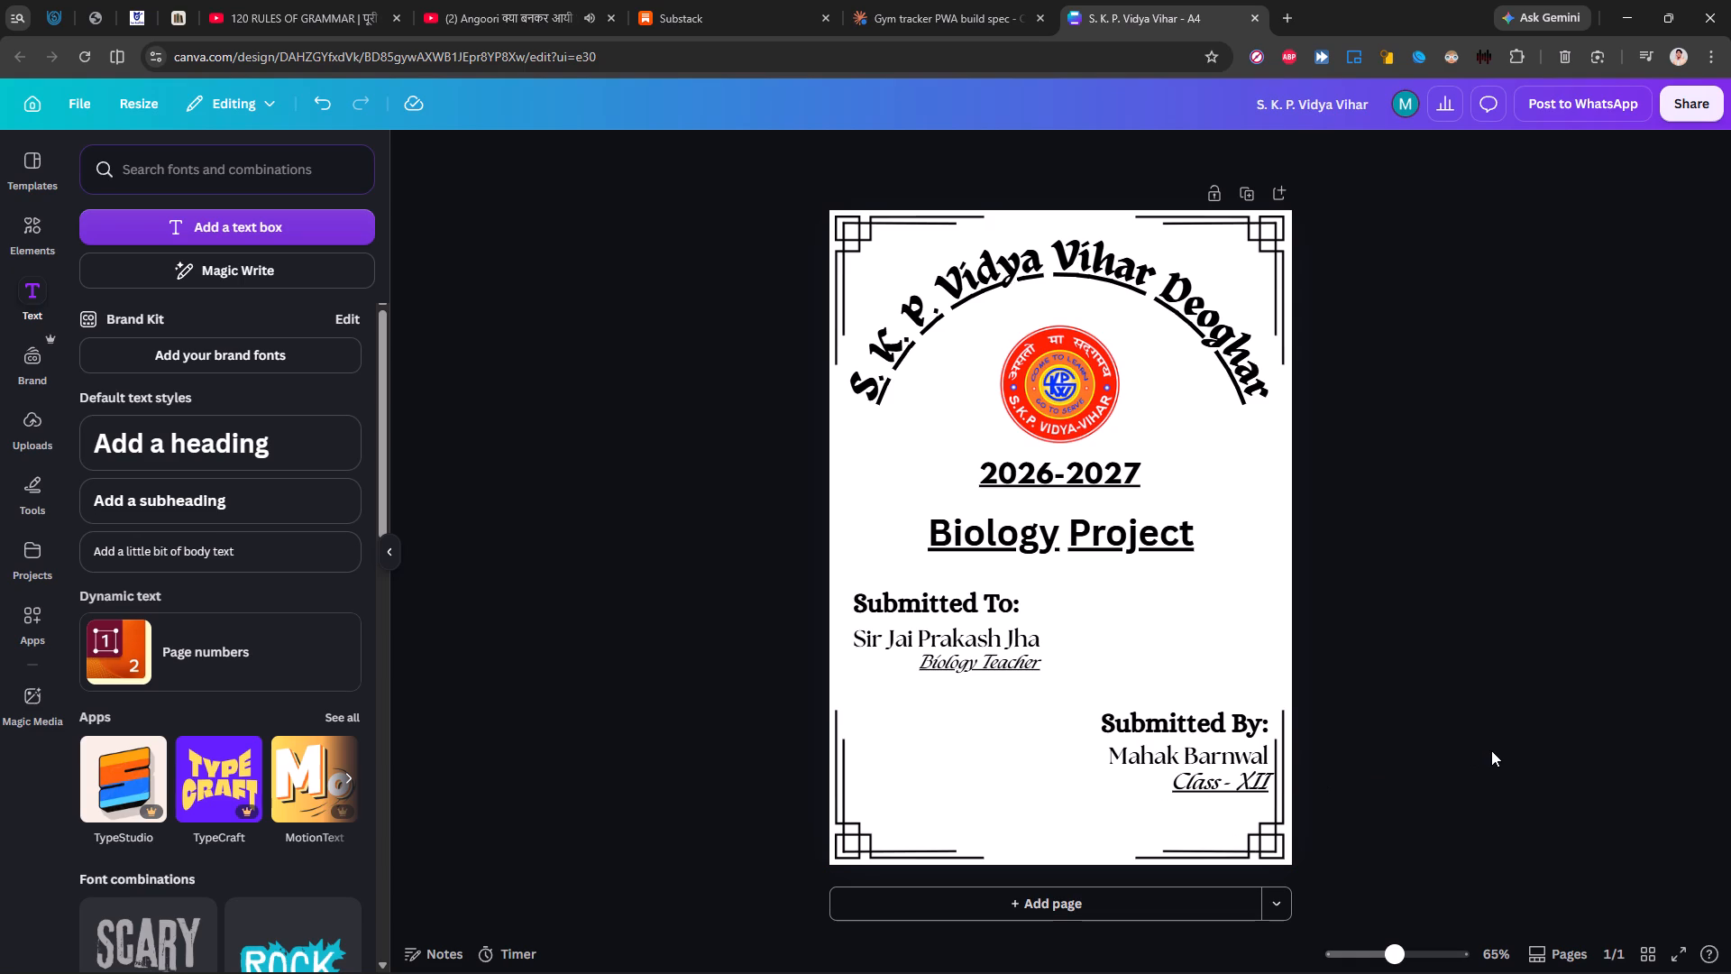
# Group the "Submitted To:" heading, teacher's name and "Biology Teacher" line, and space the group evenly between the project title and "Submitted By:".
pyautogui.moveTo(849, 571); pyautogui.dragTo(912, 620)
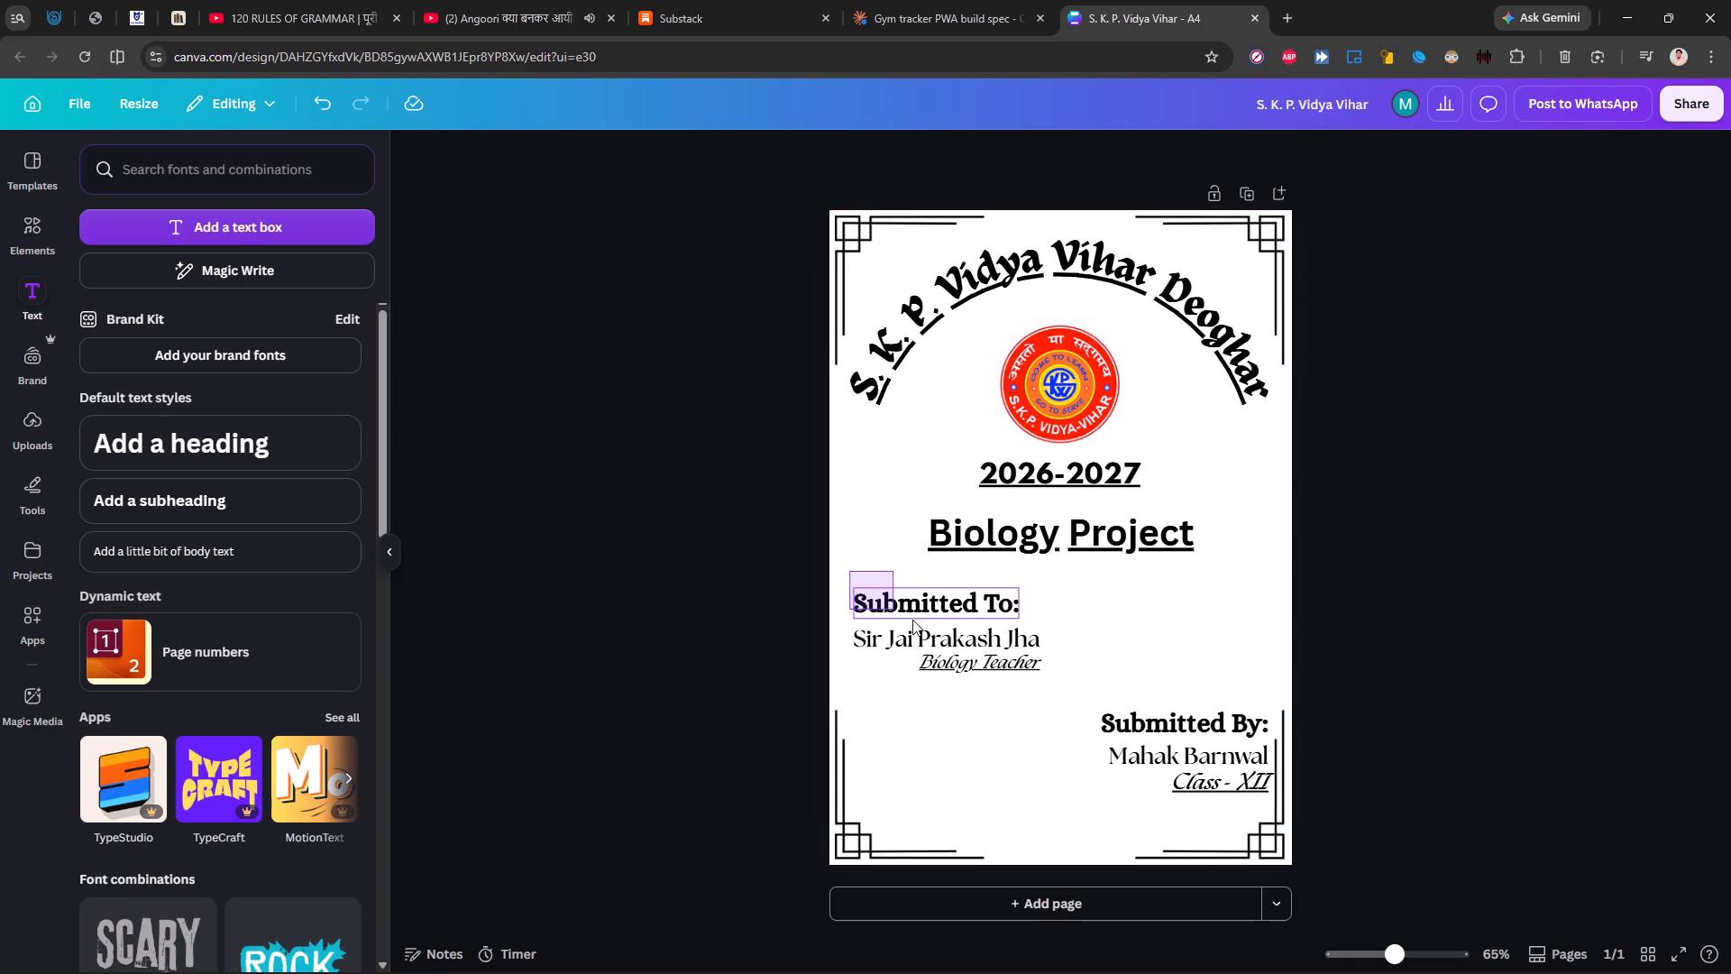
pyautogui.moveTo(912, 620); pyautogui.dragTo(1064, 698)
pyautogui.press('Down')
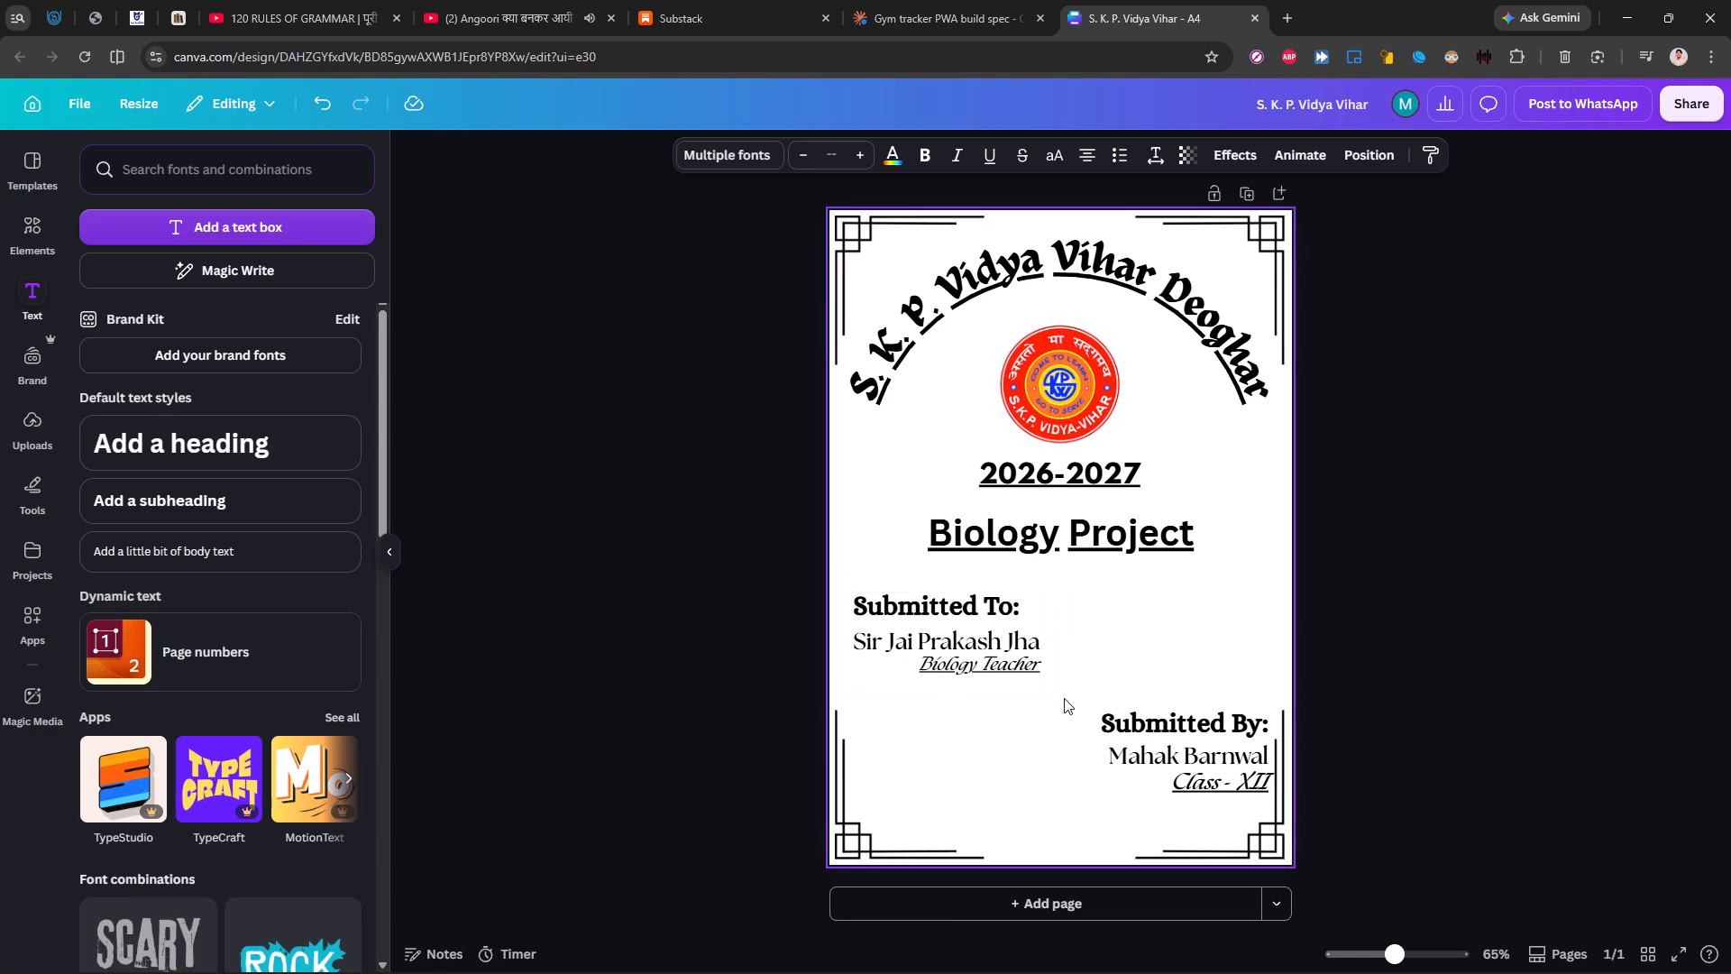
pyautogui.press('Down')
pyautogui.press('Down')
pyautogui.press('Down')
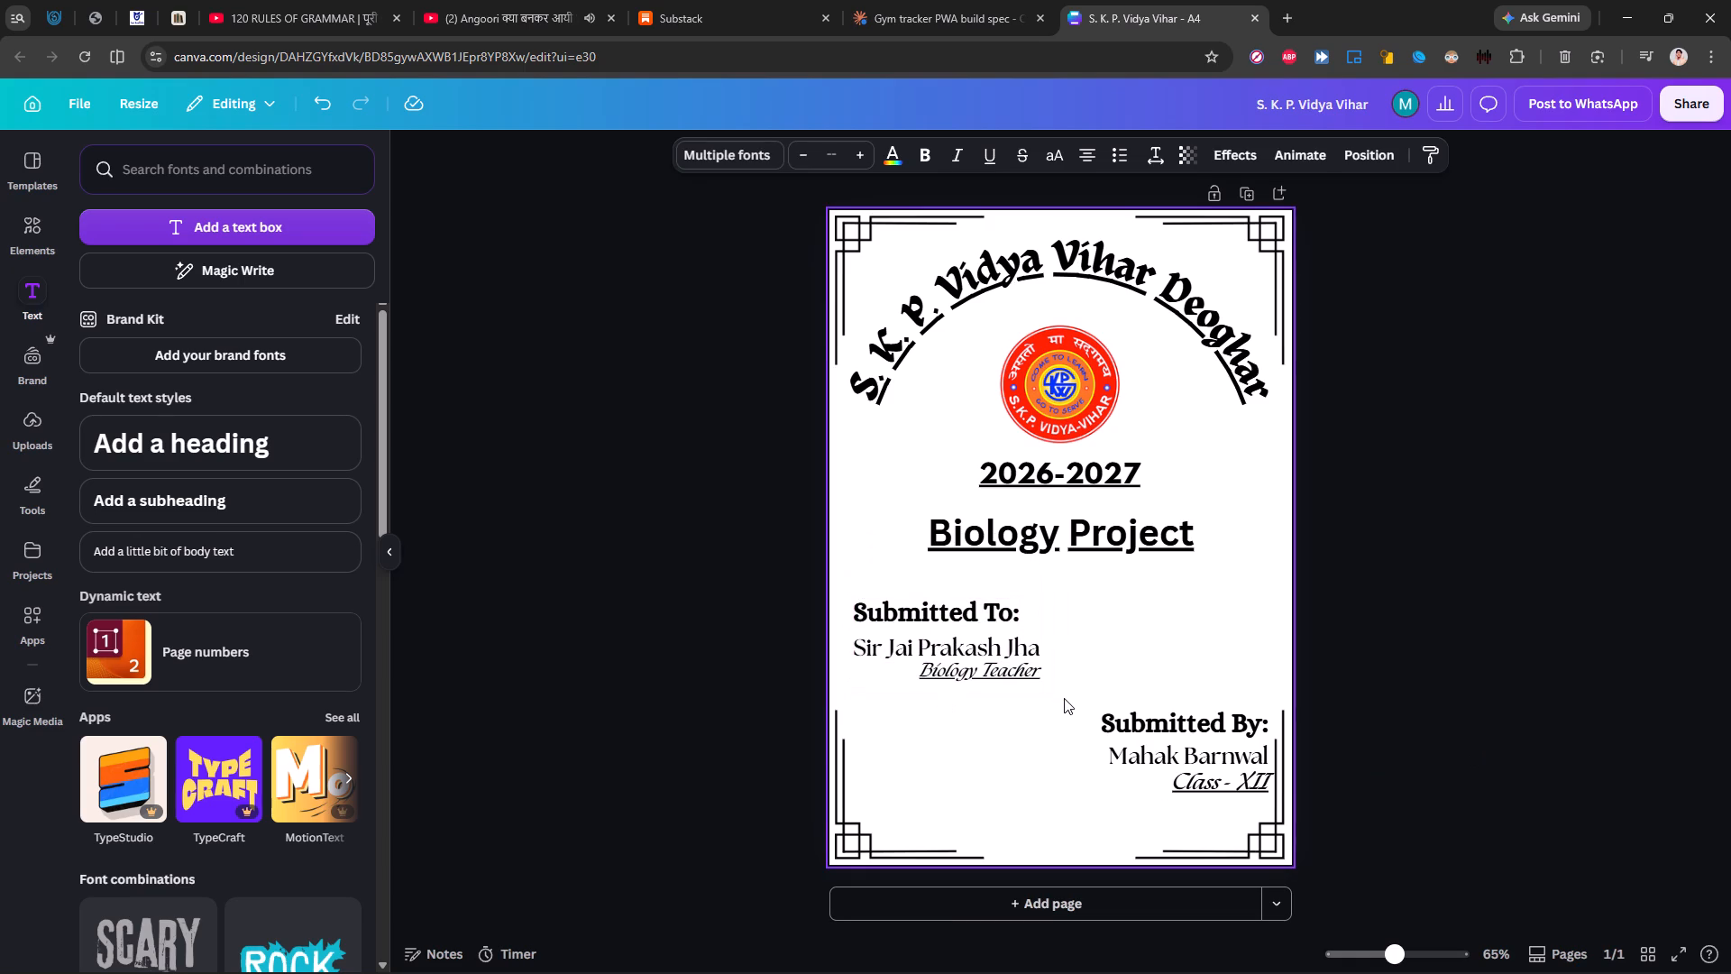
pyautogui.press('Down')
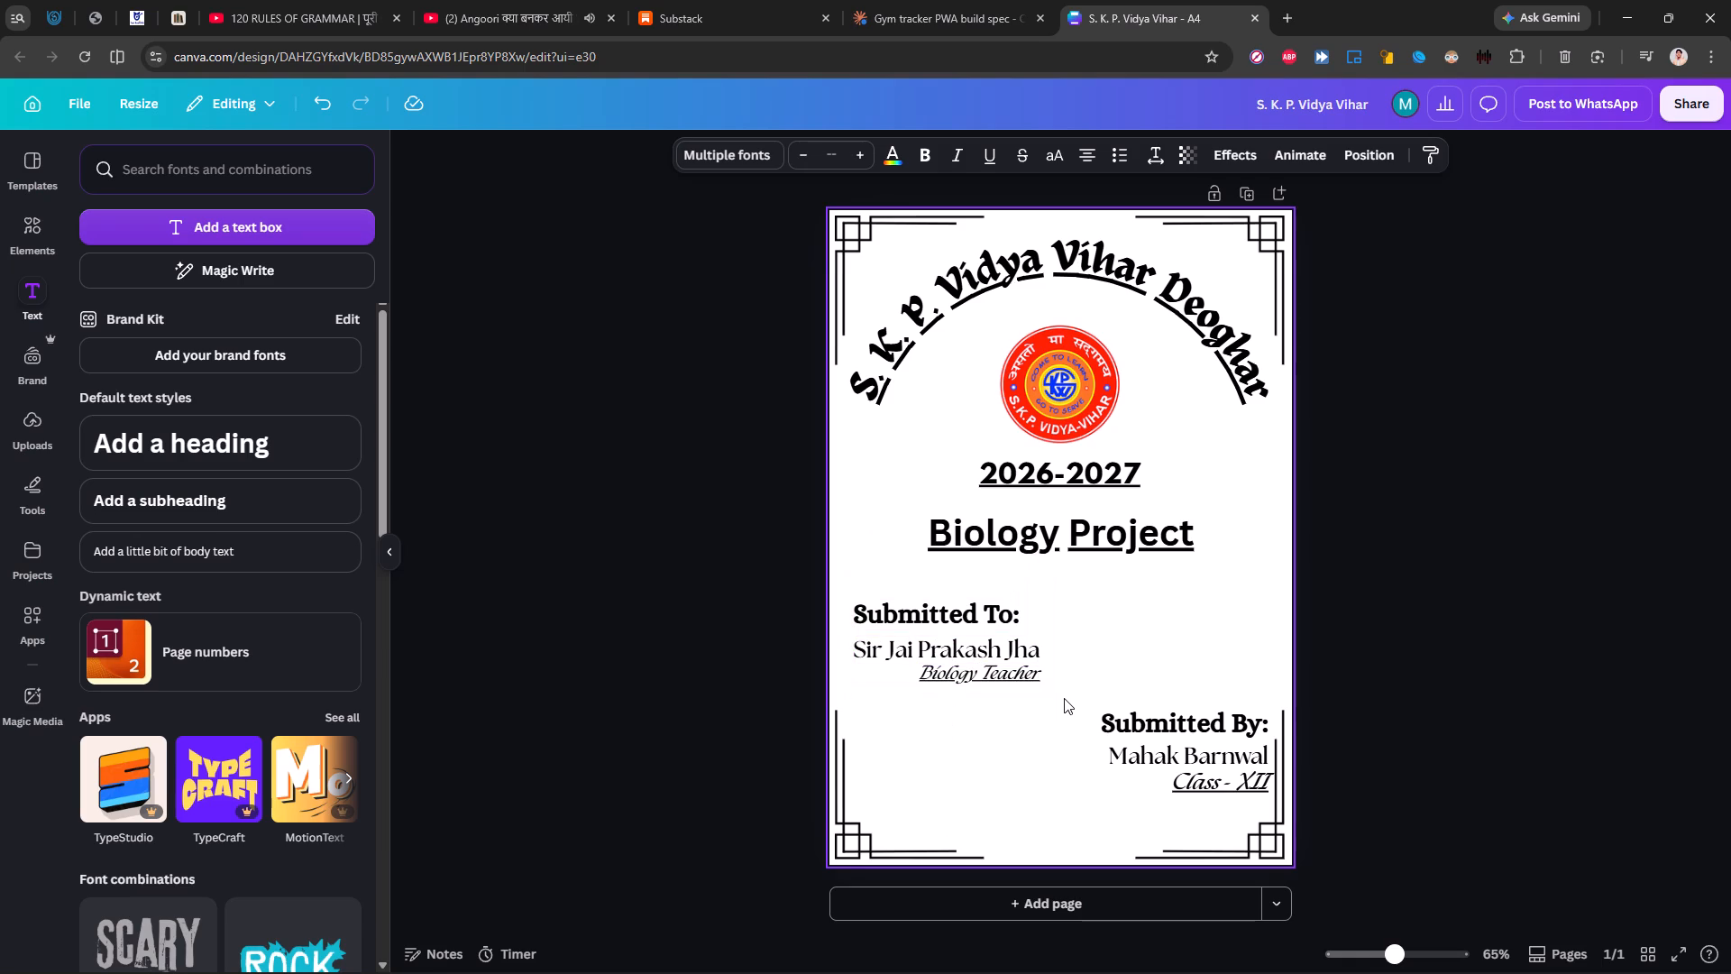
pyautogui.press('Down')
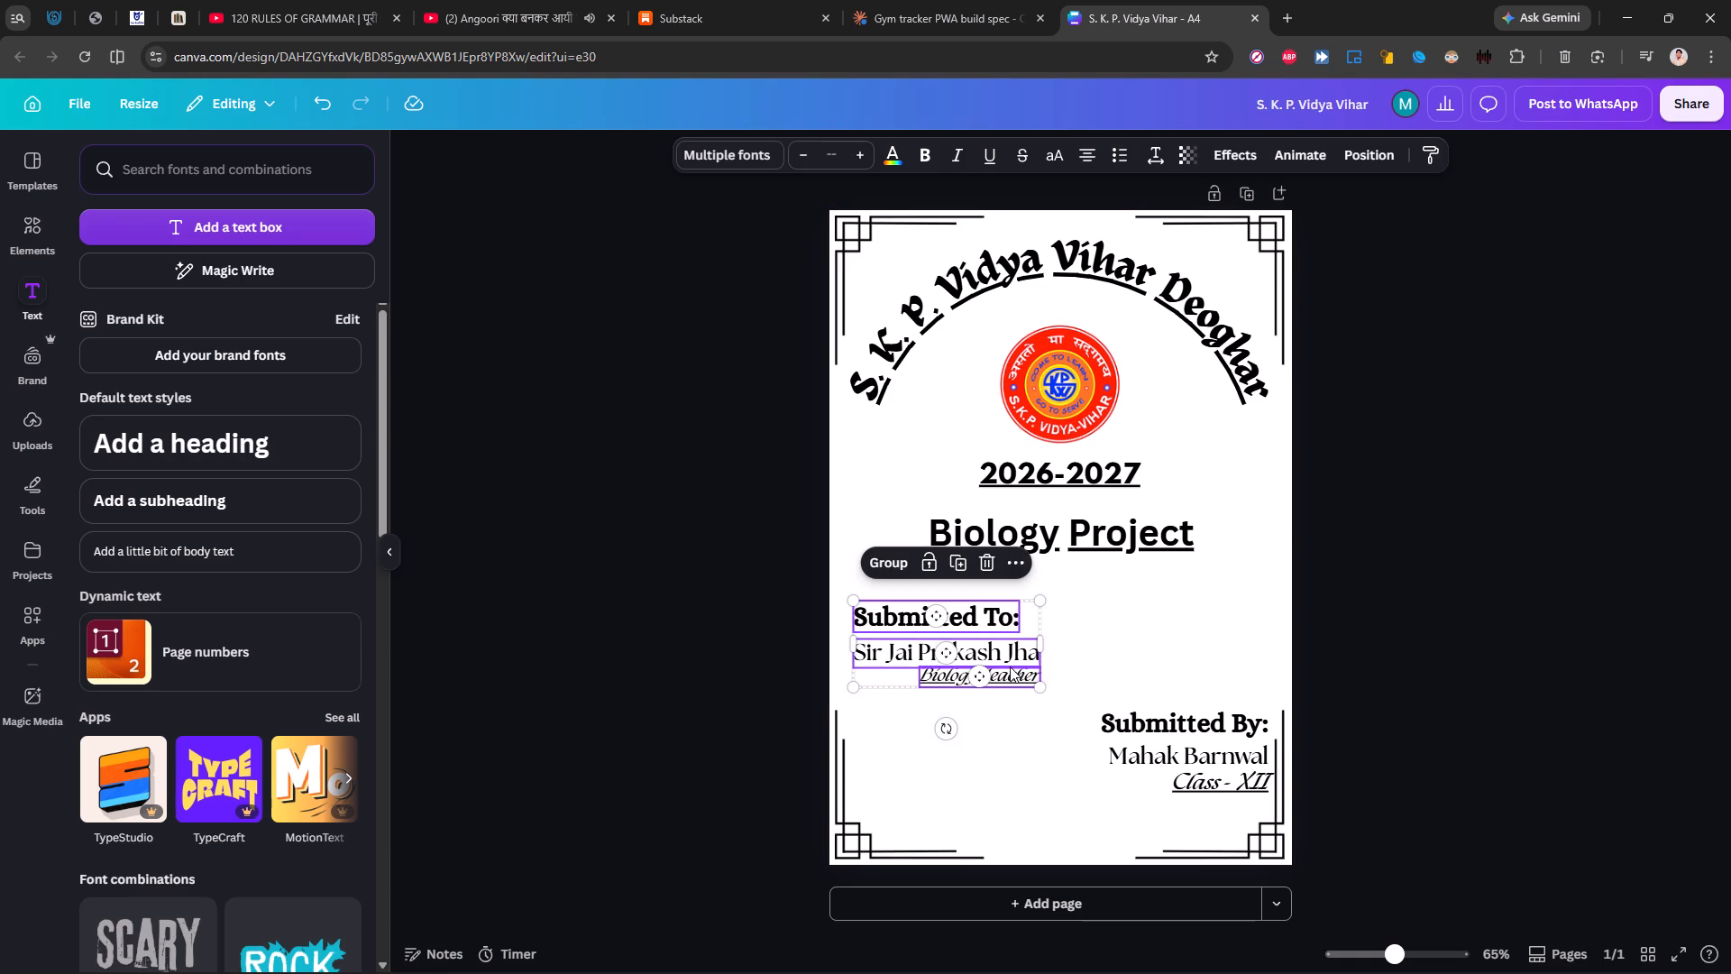
pyautogui.click(894, 573)
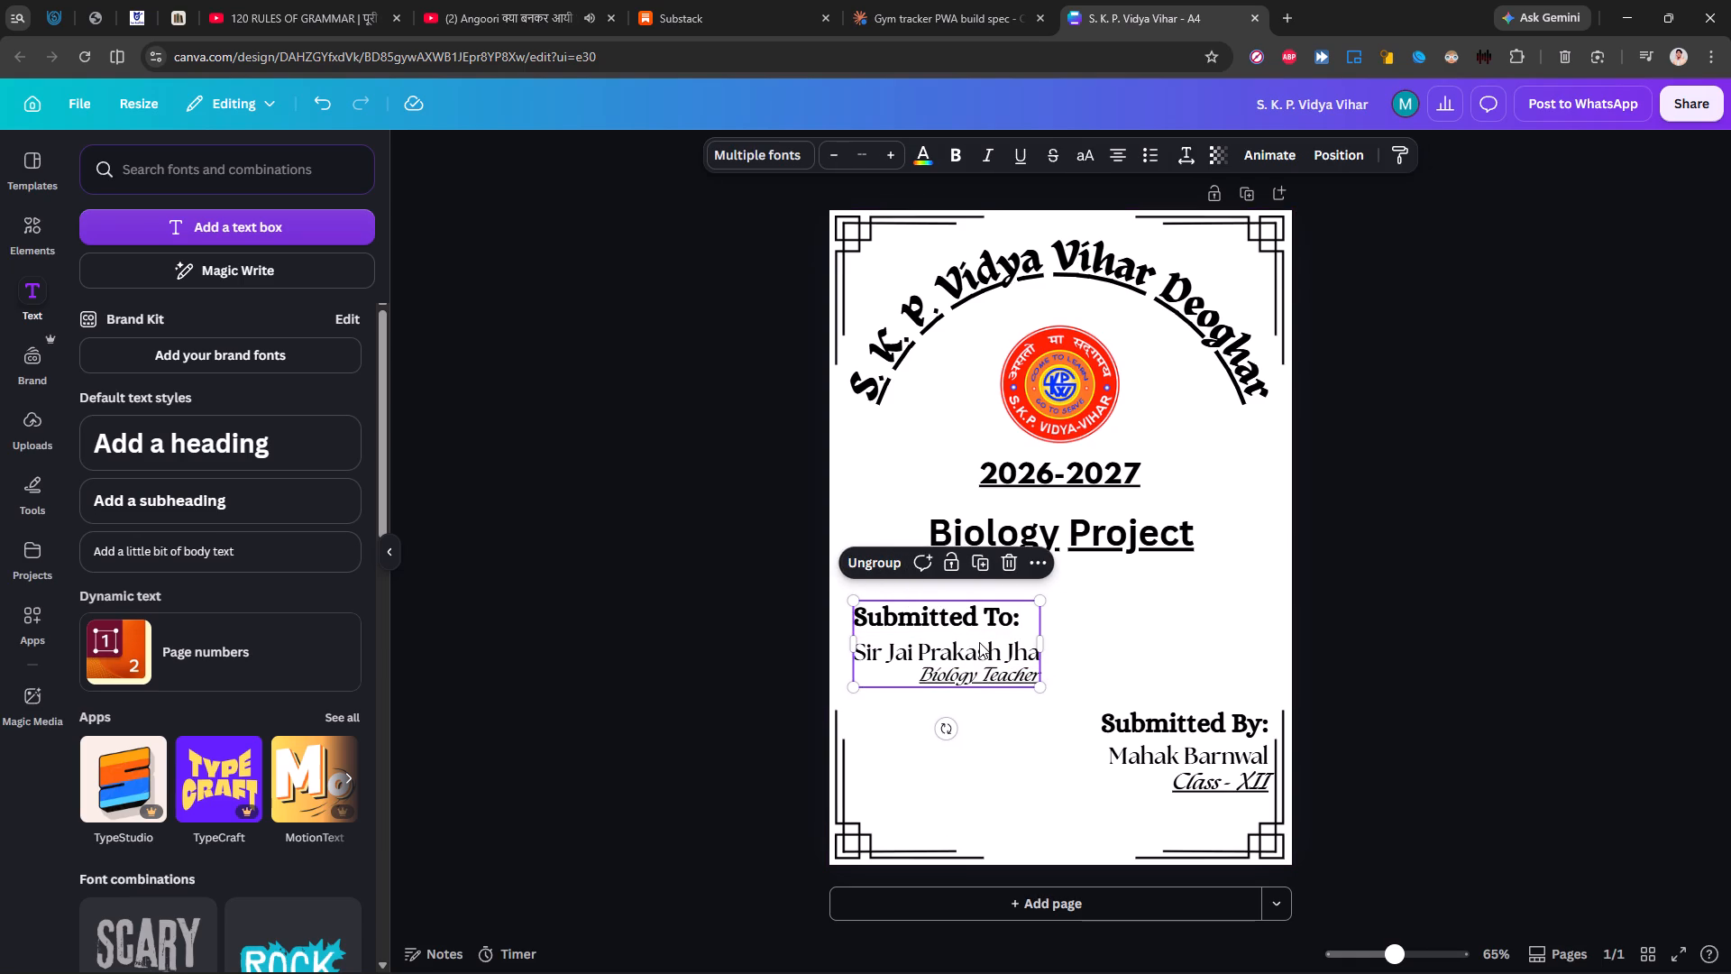
pyautogui.moveTo(979, 642); pyautogui.dragTo(979, 632)
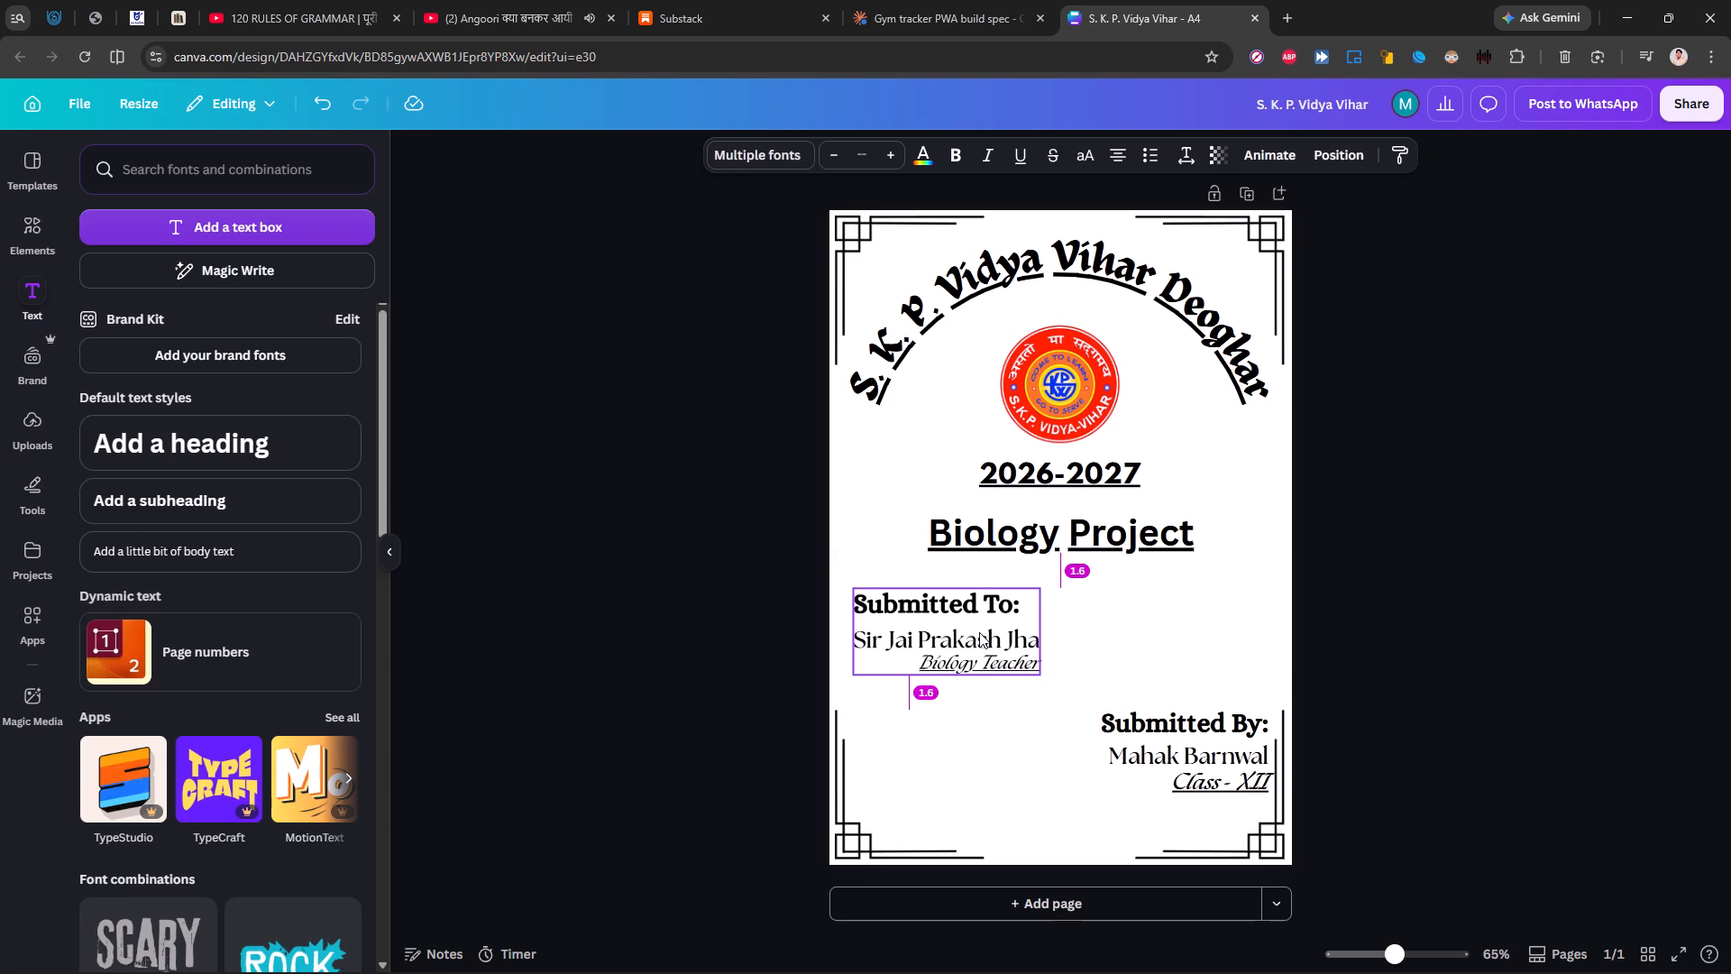
pyautogui.click(1709, 562)
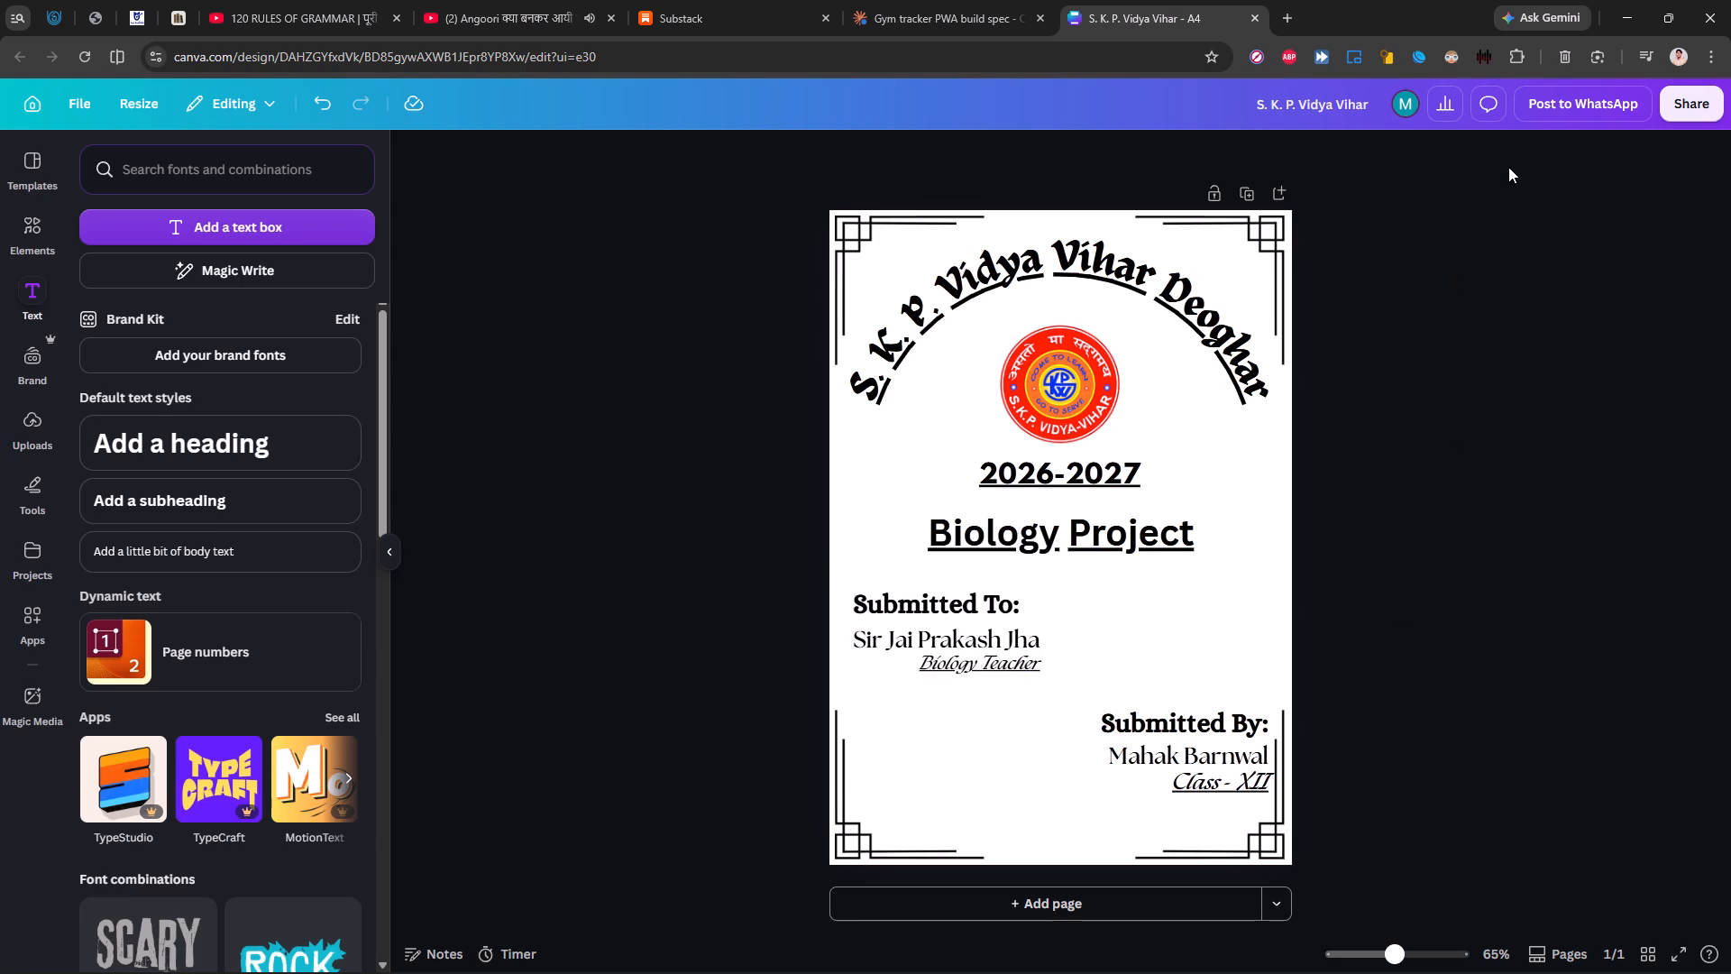
pyautogui.click(1531, 469)
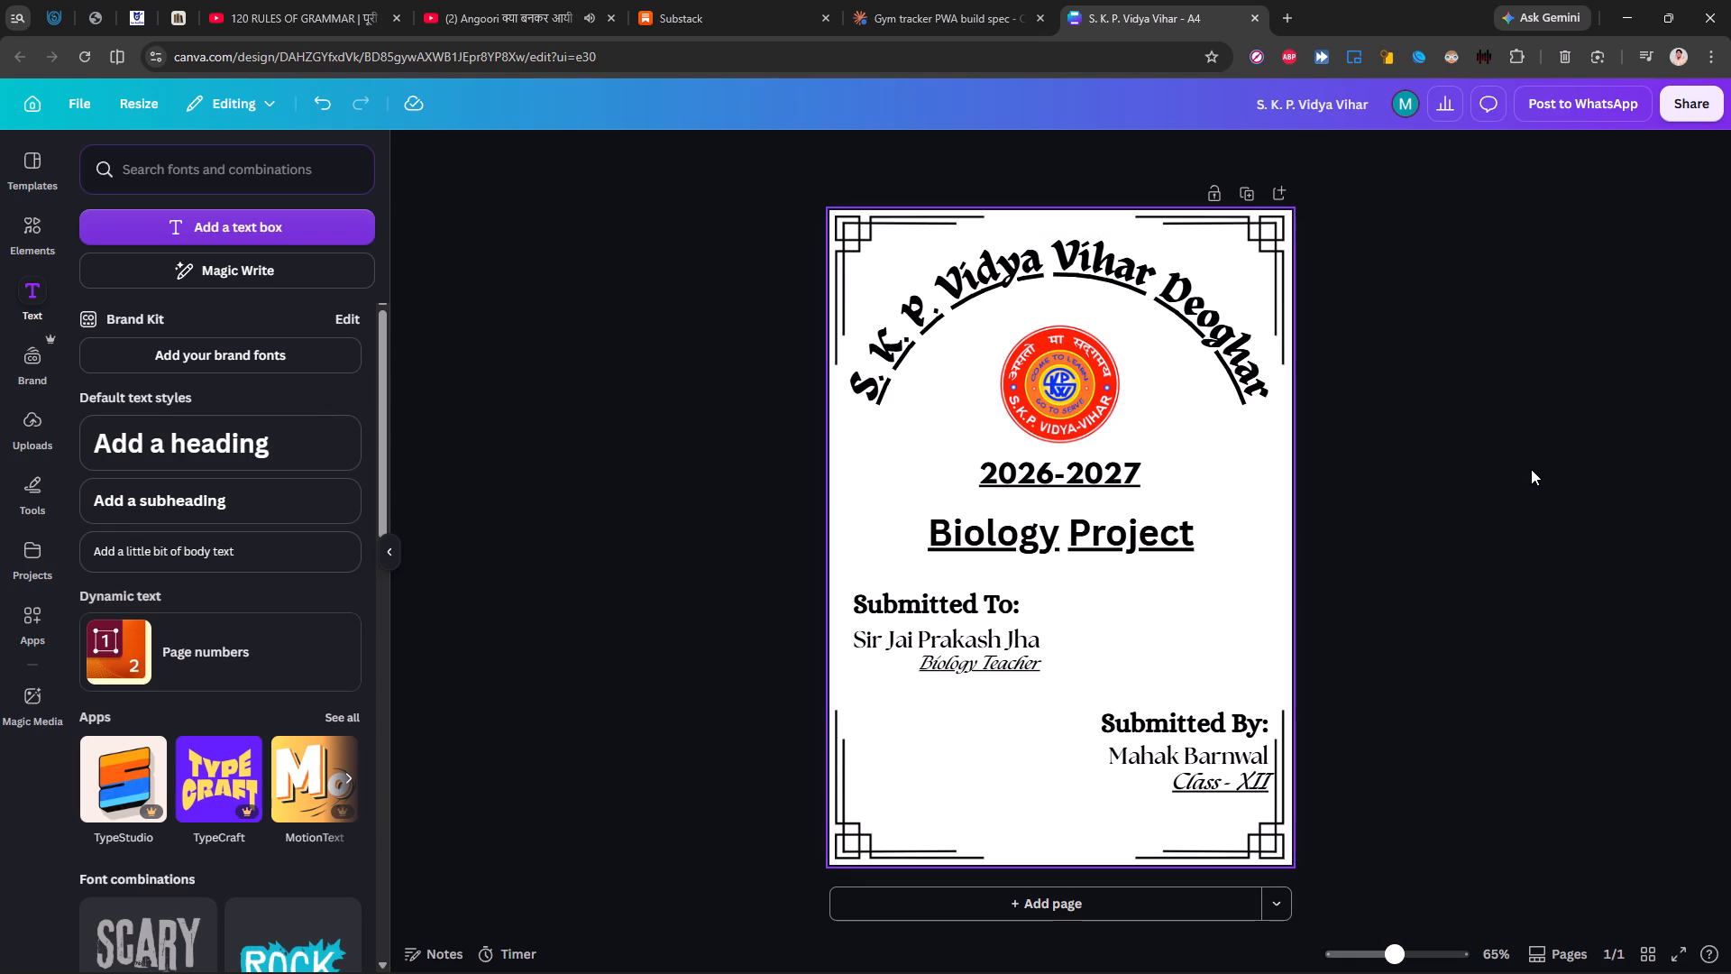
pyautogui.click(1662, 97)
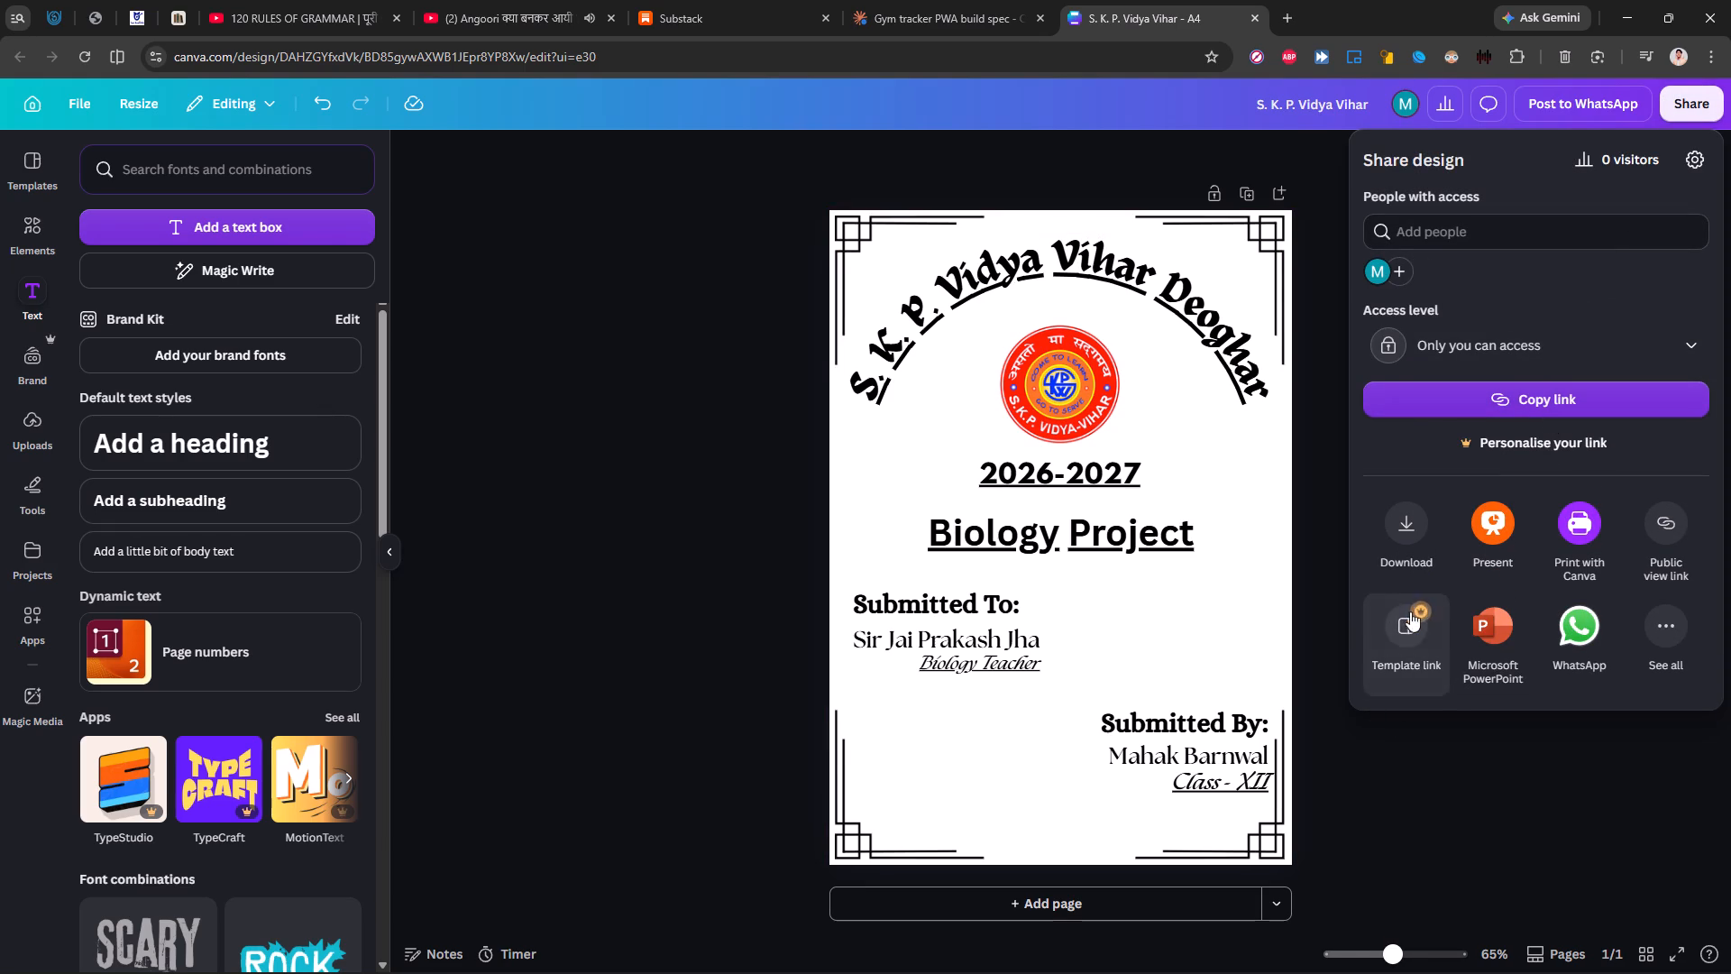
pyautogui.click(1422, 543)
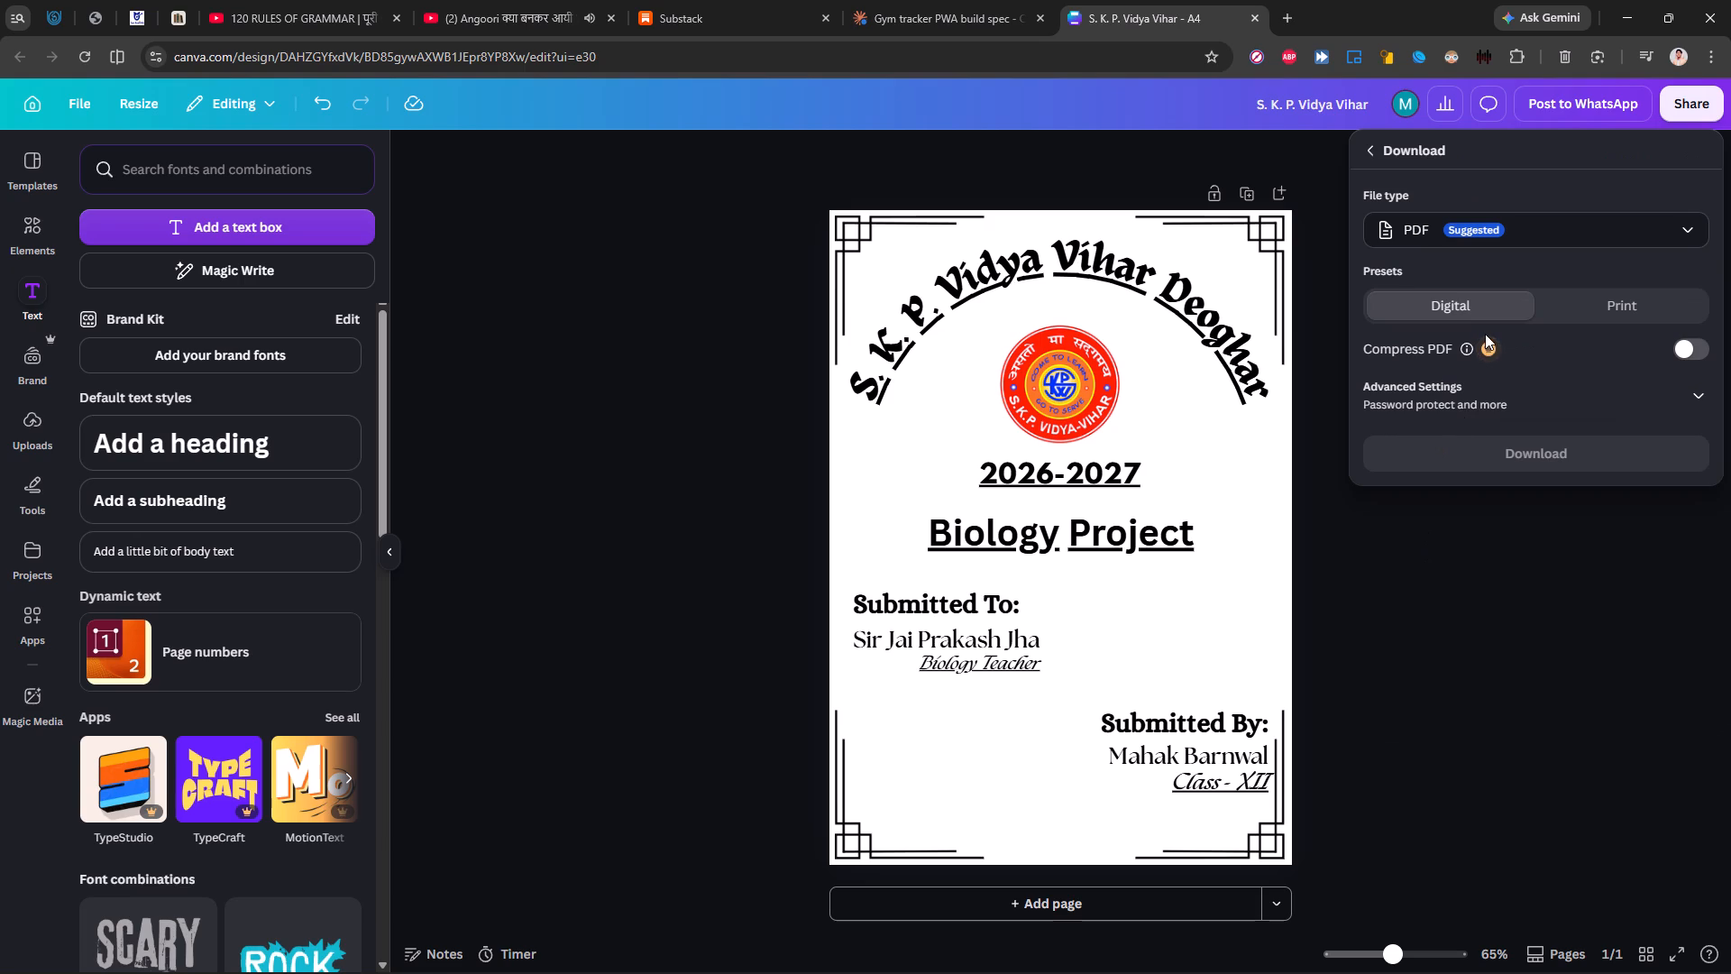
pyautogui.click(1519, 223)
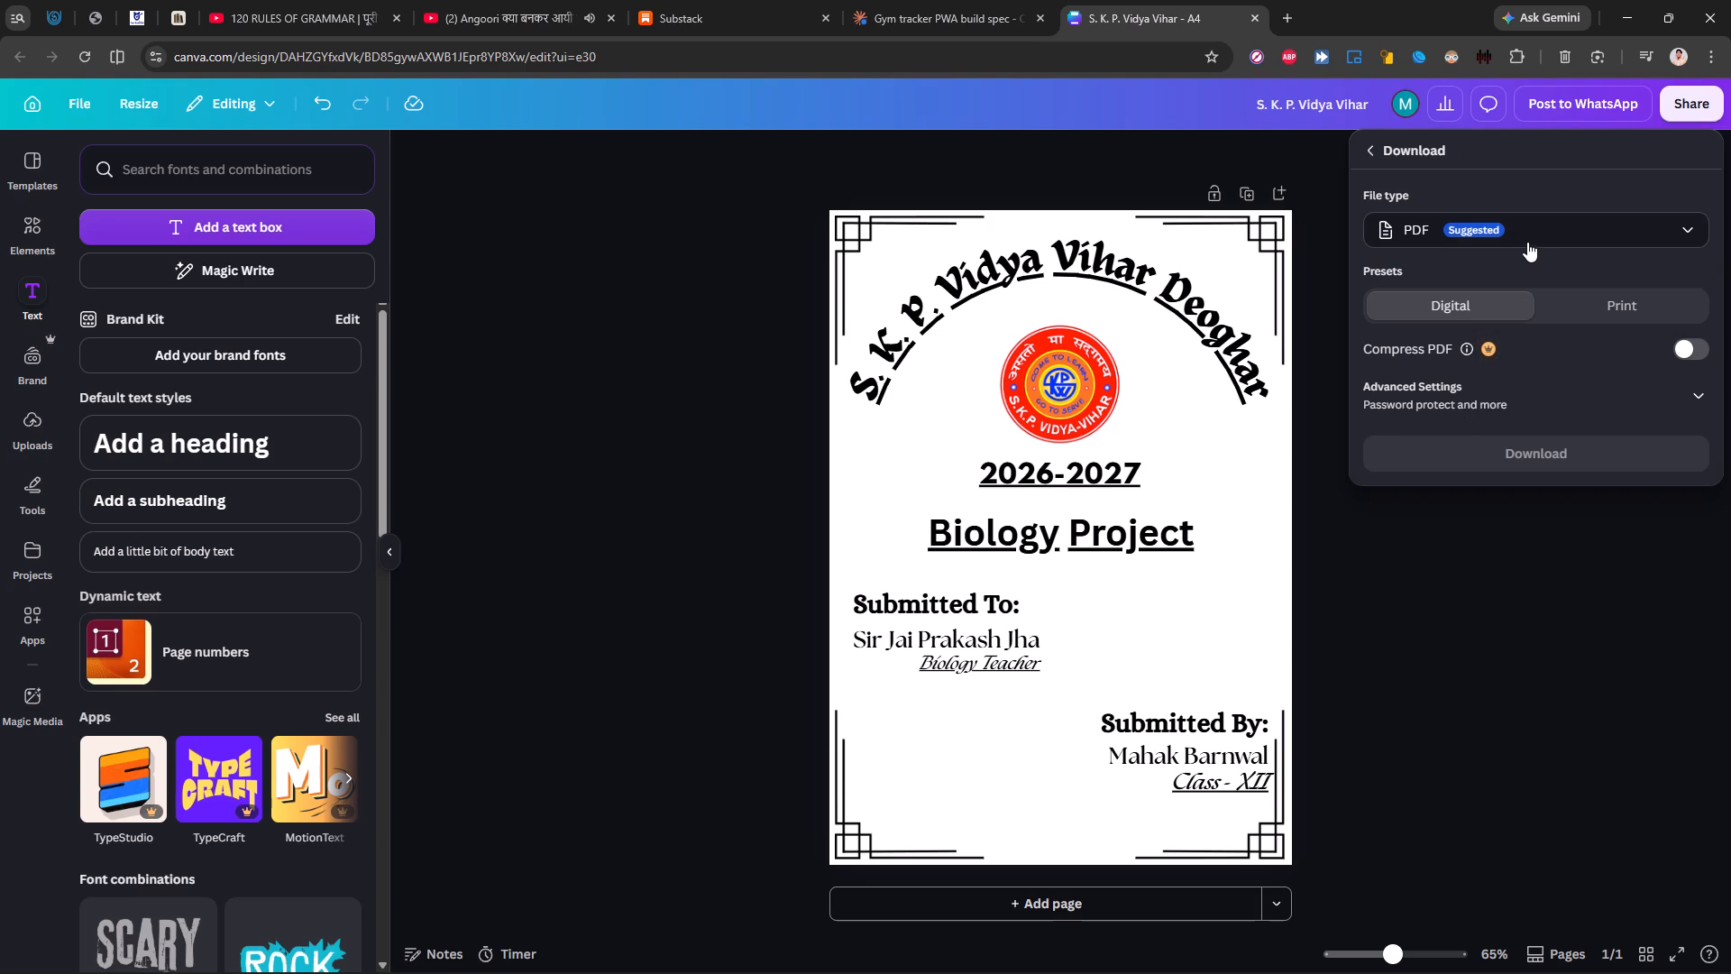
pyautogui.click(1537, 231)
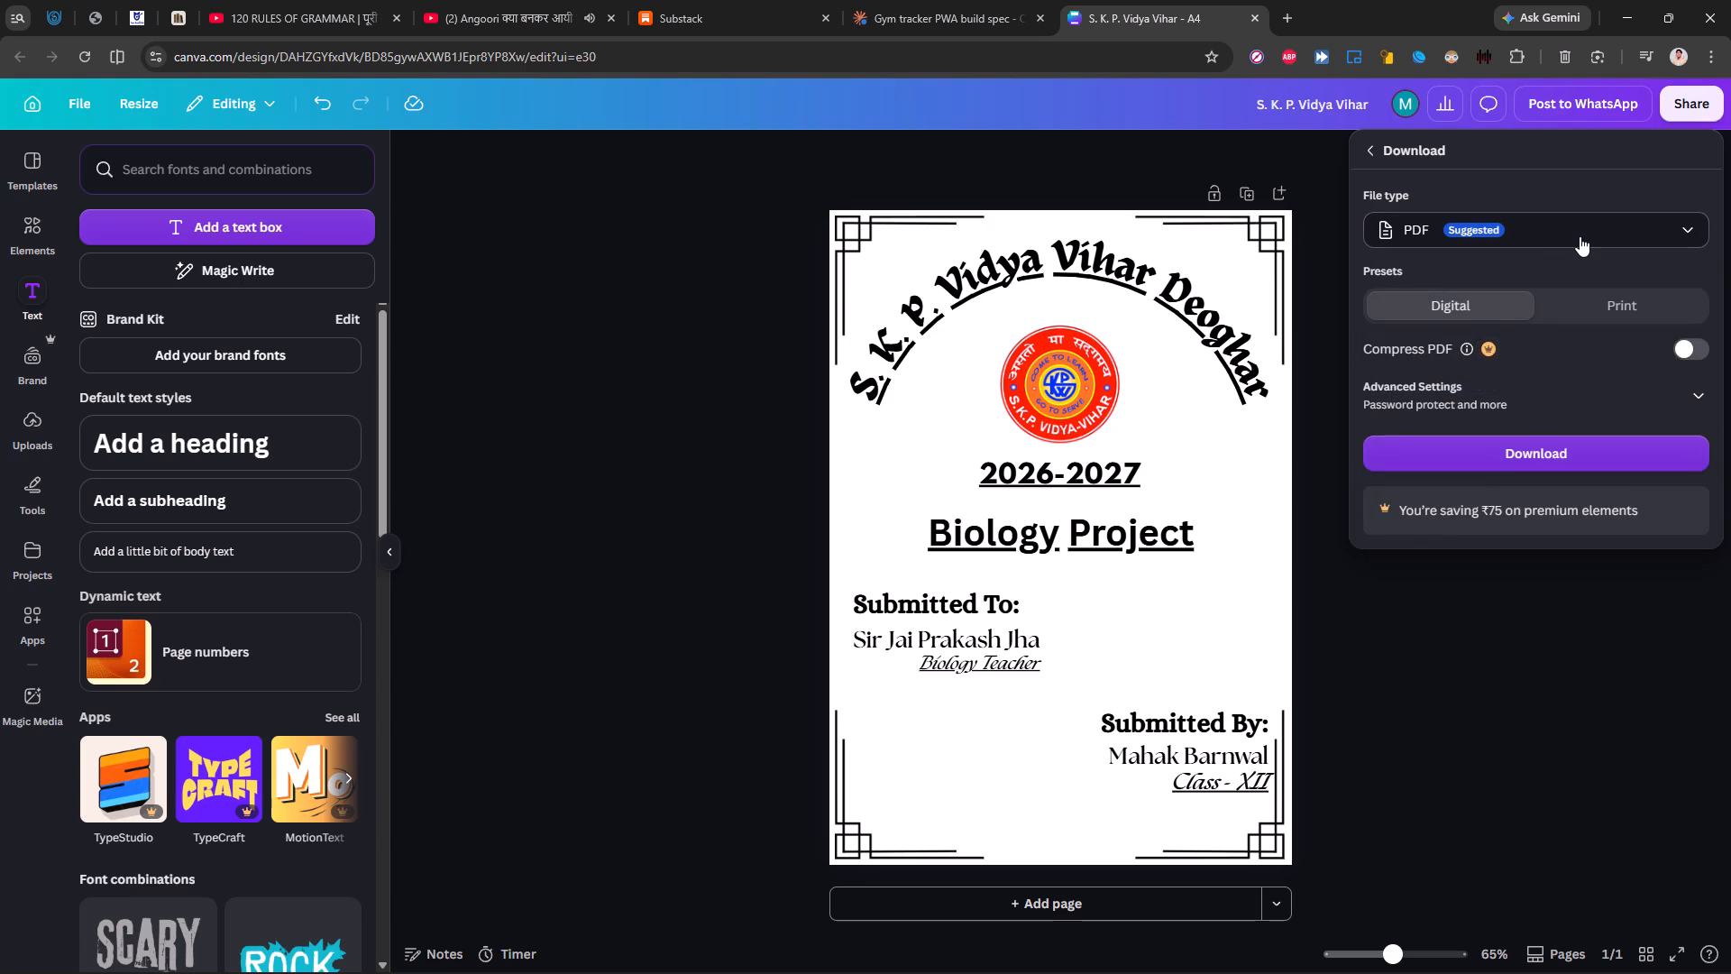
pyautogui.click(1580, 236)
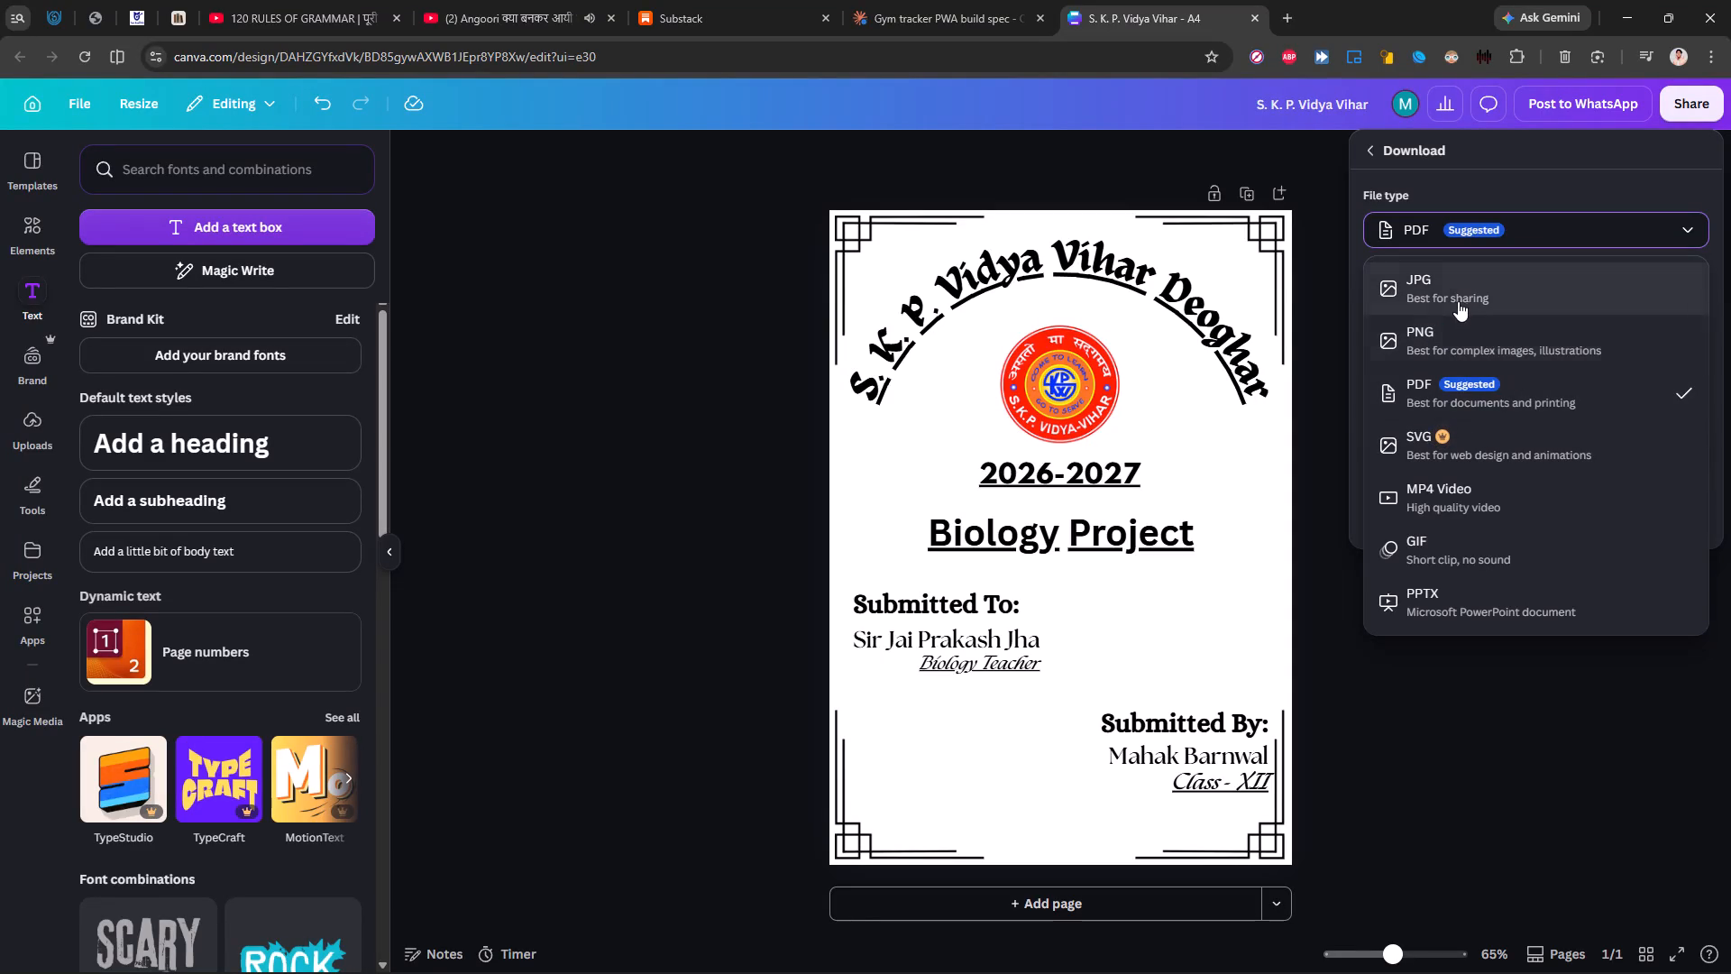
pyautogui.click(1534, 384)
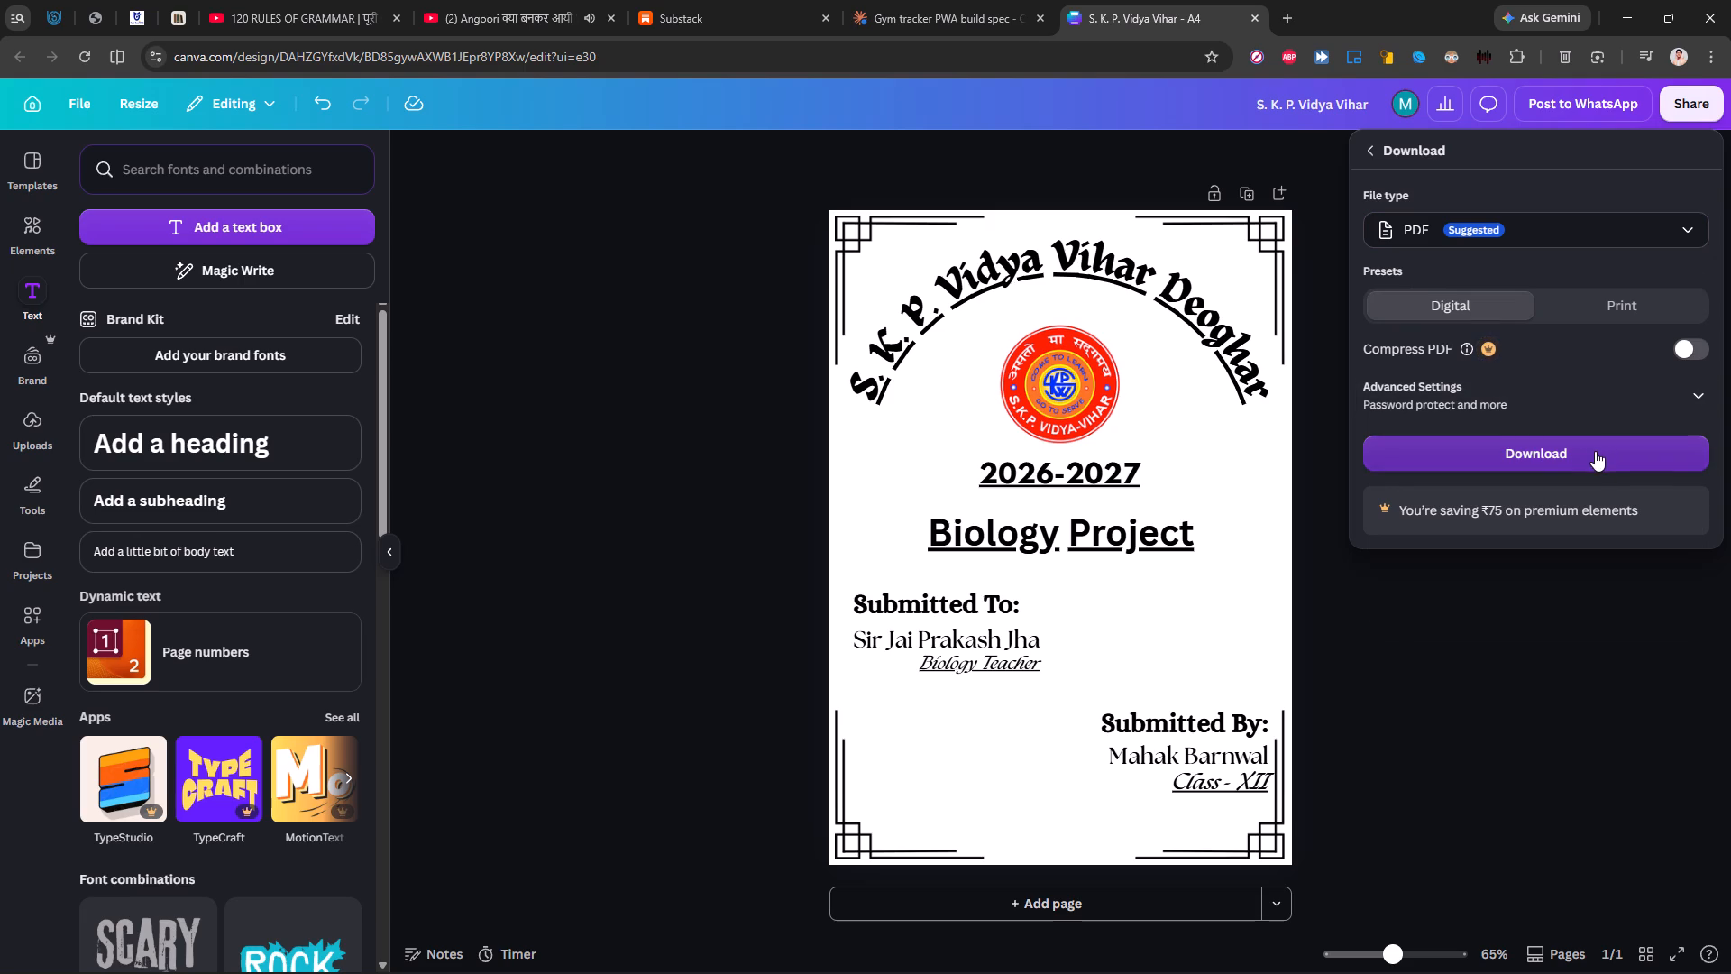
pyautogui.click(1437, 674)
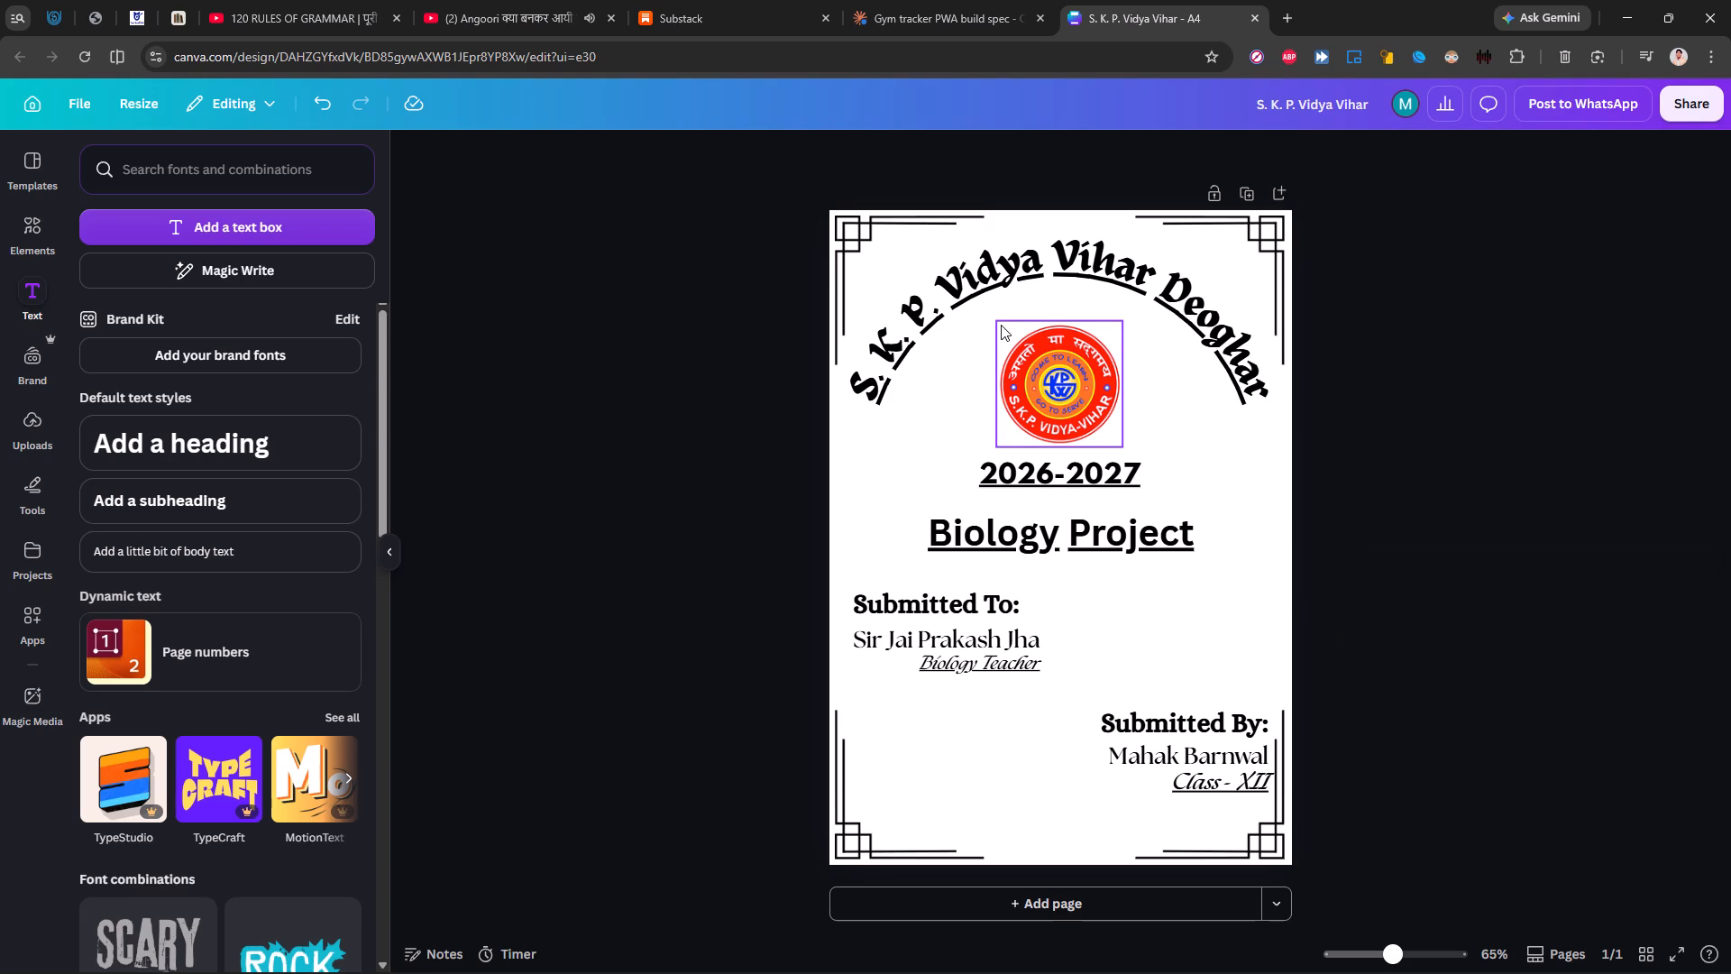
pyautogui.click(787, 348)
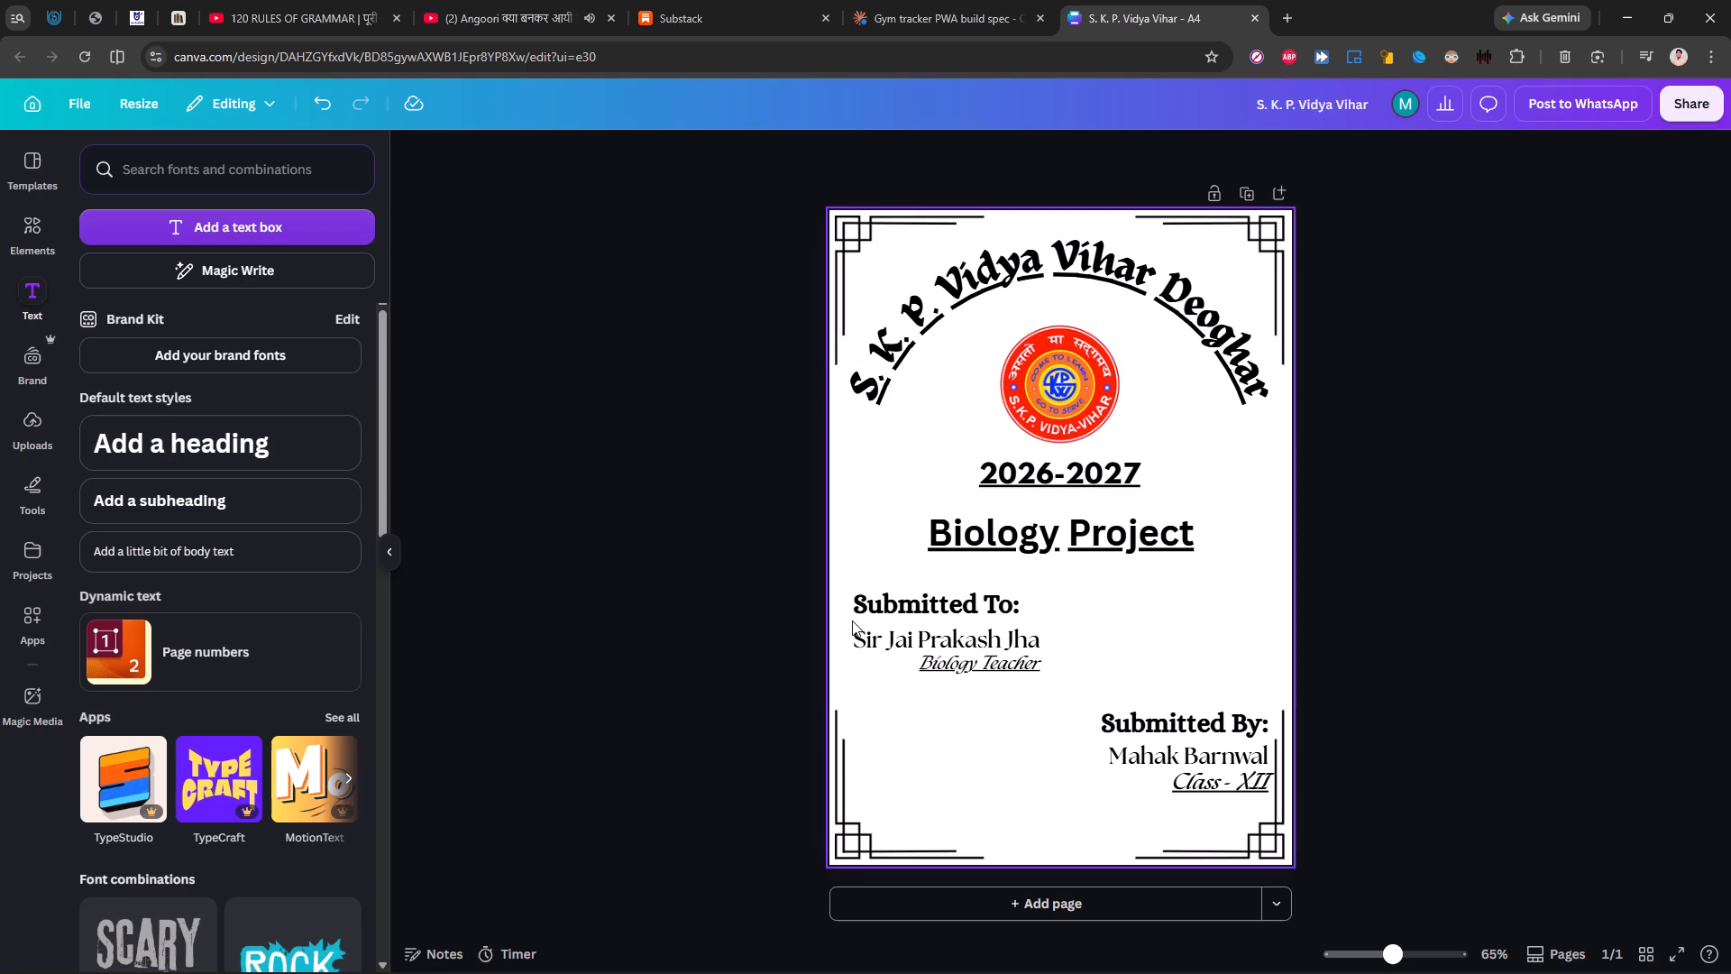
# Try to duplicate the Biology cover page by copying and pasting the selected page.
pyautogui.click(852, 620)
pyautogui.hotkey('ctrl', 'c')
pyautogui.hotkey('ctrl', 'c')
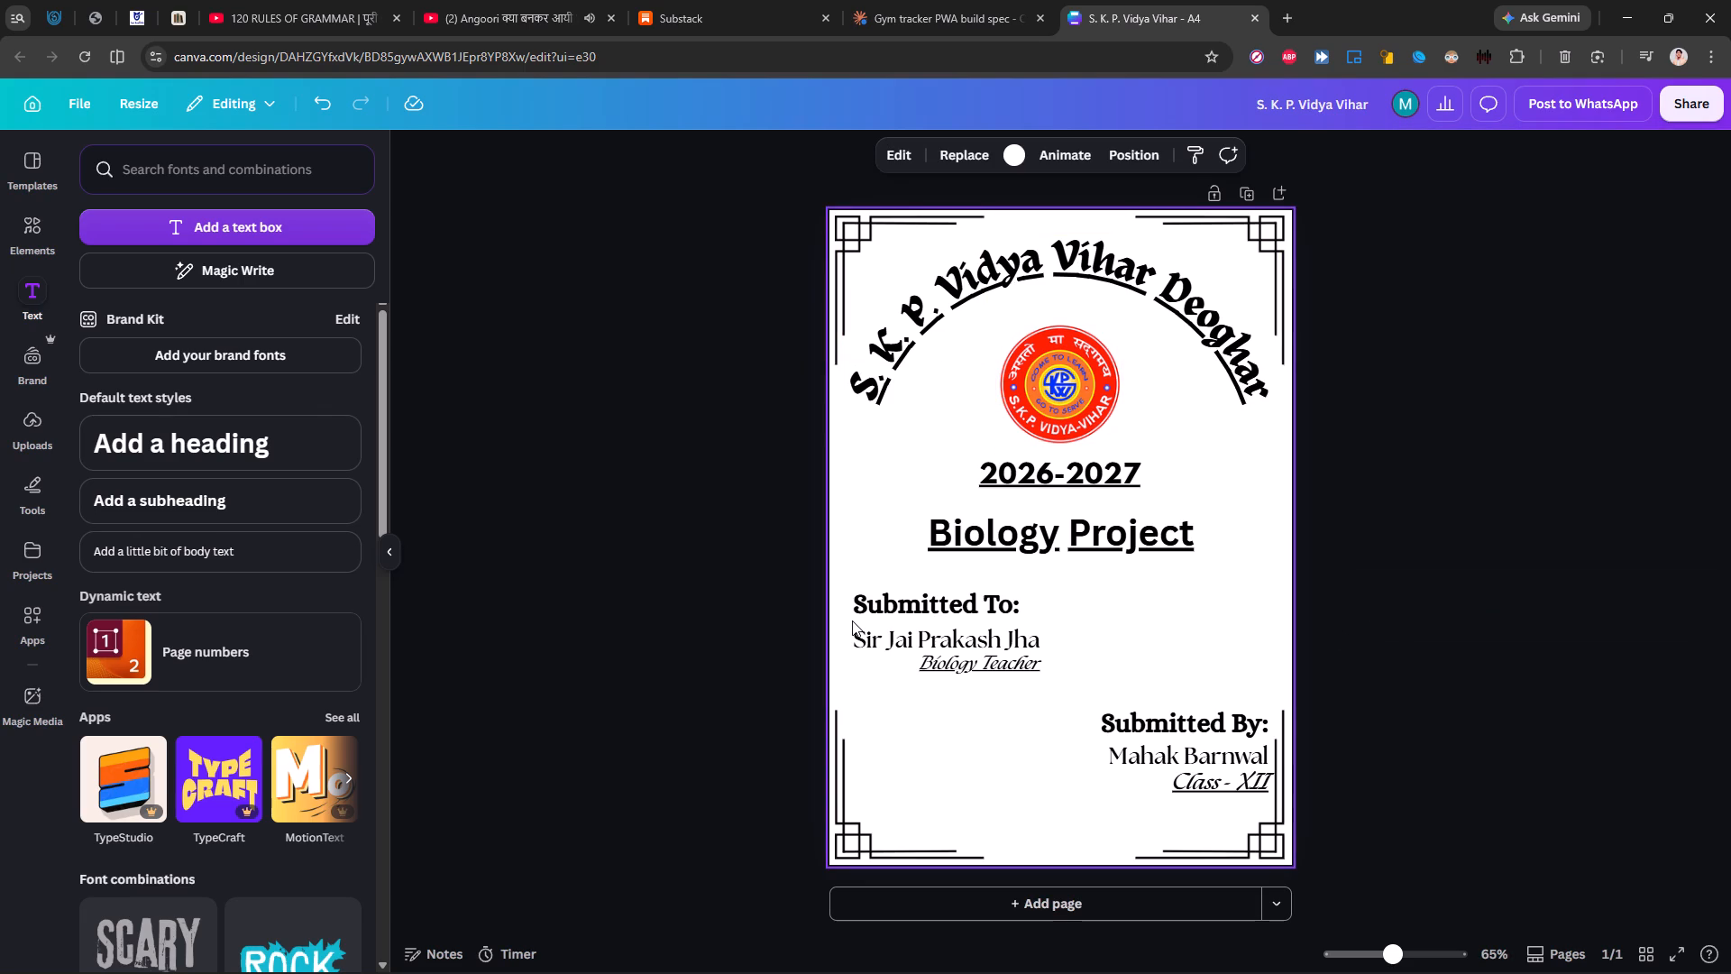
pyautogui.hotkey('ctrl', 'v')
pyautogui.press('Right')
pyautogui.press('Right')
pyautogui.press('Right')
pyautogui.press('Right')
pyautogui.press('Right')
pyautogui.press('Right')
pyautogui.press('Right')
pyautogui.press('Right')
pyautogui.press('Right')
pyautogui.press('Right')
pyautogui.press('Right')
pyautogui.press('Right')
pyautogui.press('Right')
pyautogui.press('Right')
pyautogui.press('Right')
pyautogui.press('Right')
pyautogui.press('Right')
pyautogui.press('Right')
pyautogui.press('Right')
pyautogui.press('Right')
# Add a blank second page below the Biology cover page.
pyautogui.click(904, 891)
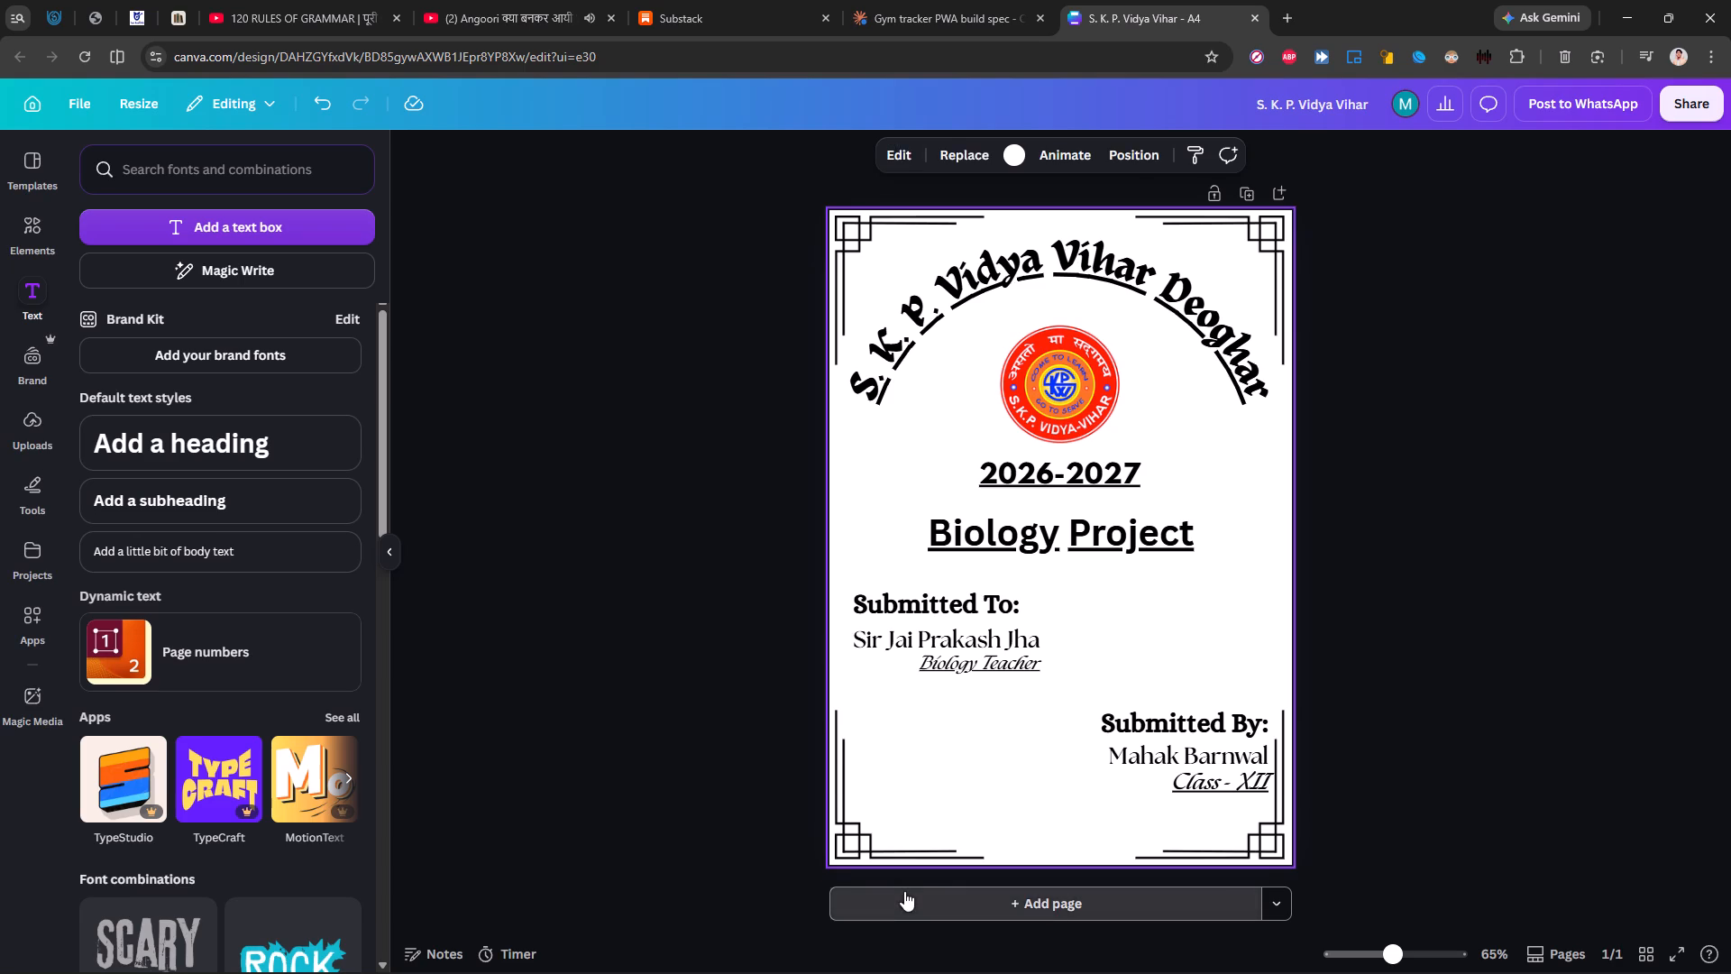
pyautogui.scroll(2, 1012, 454)
pyautogui.scroll(-3, 1012, 454)
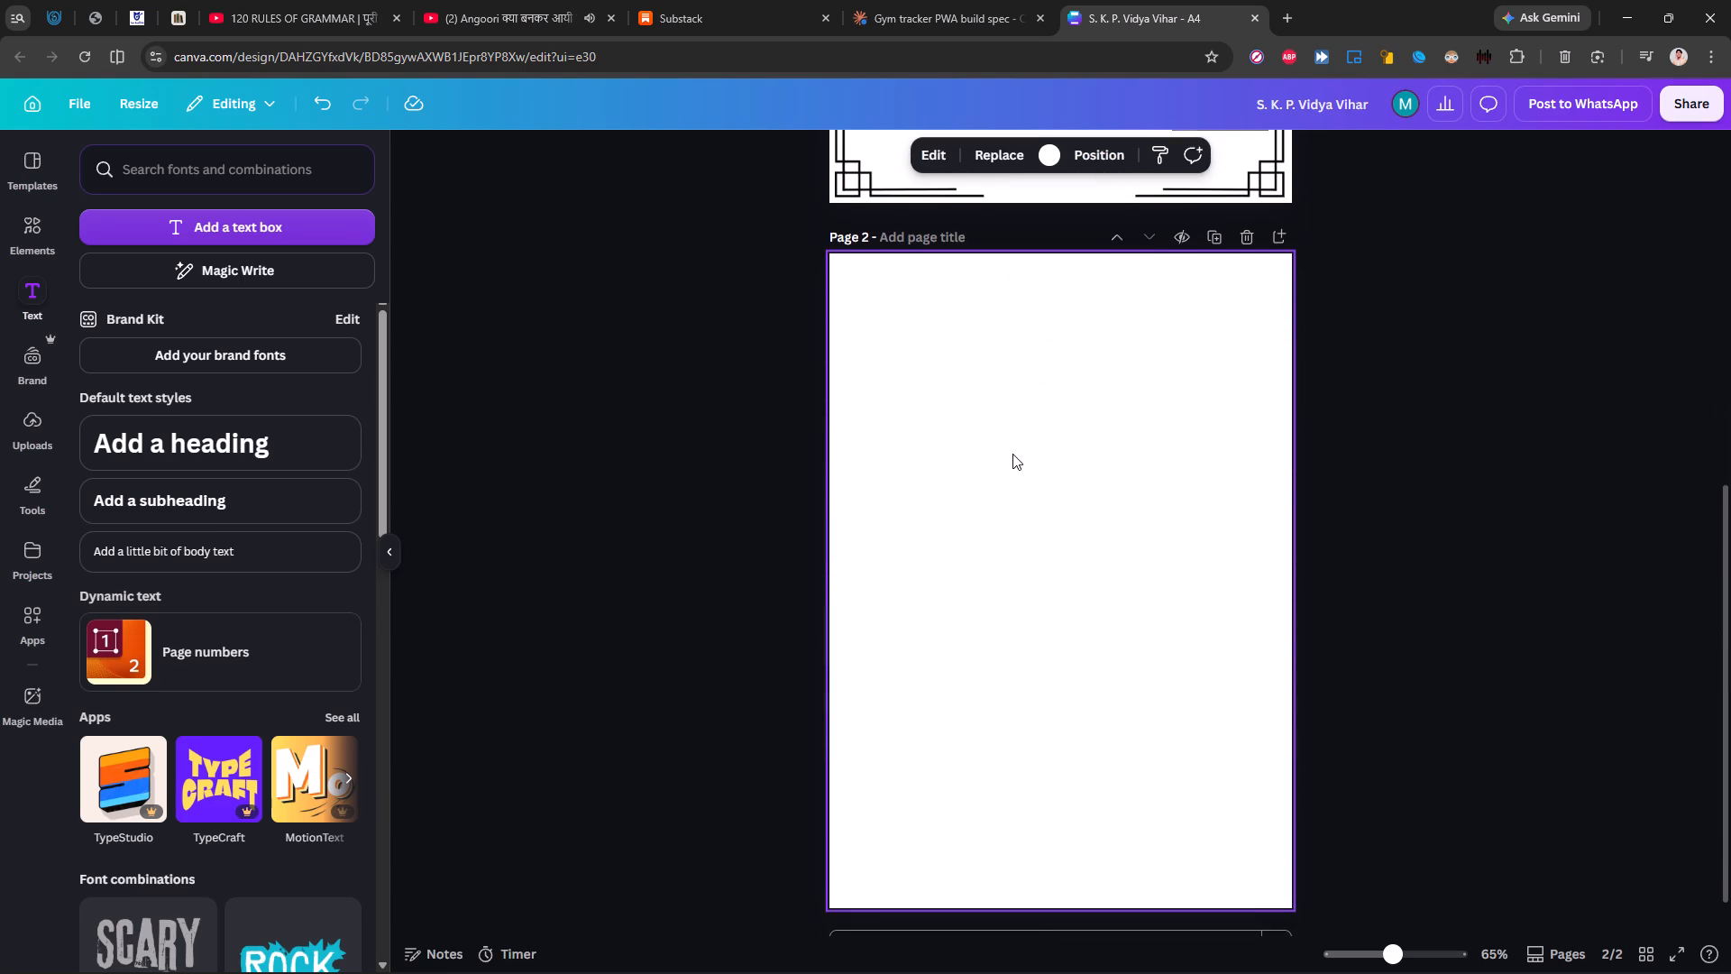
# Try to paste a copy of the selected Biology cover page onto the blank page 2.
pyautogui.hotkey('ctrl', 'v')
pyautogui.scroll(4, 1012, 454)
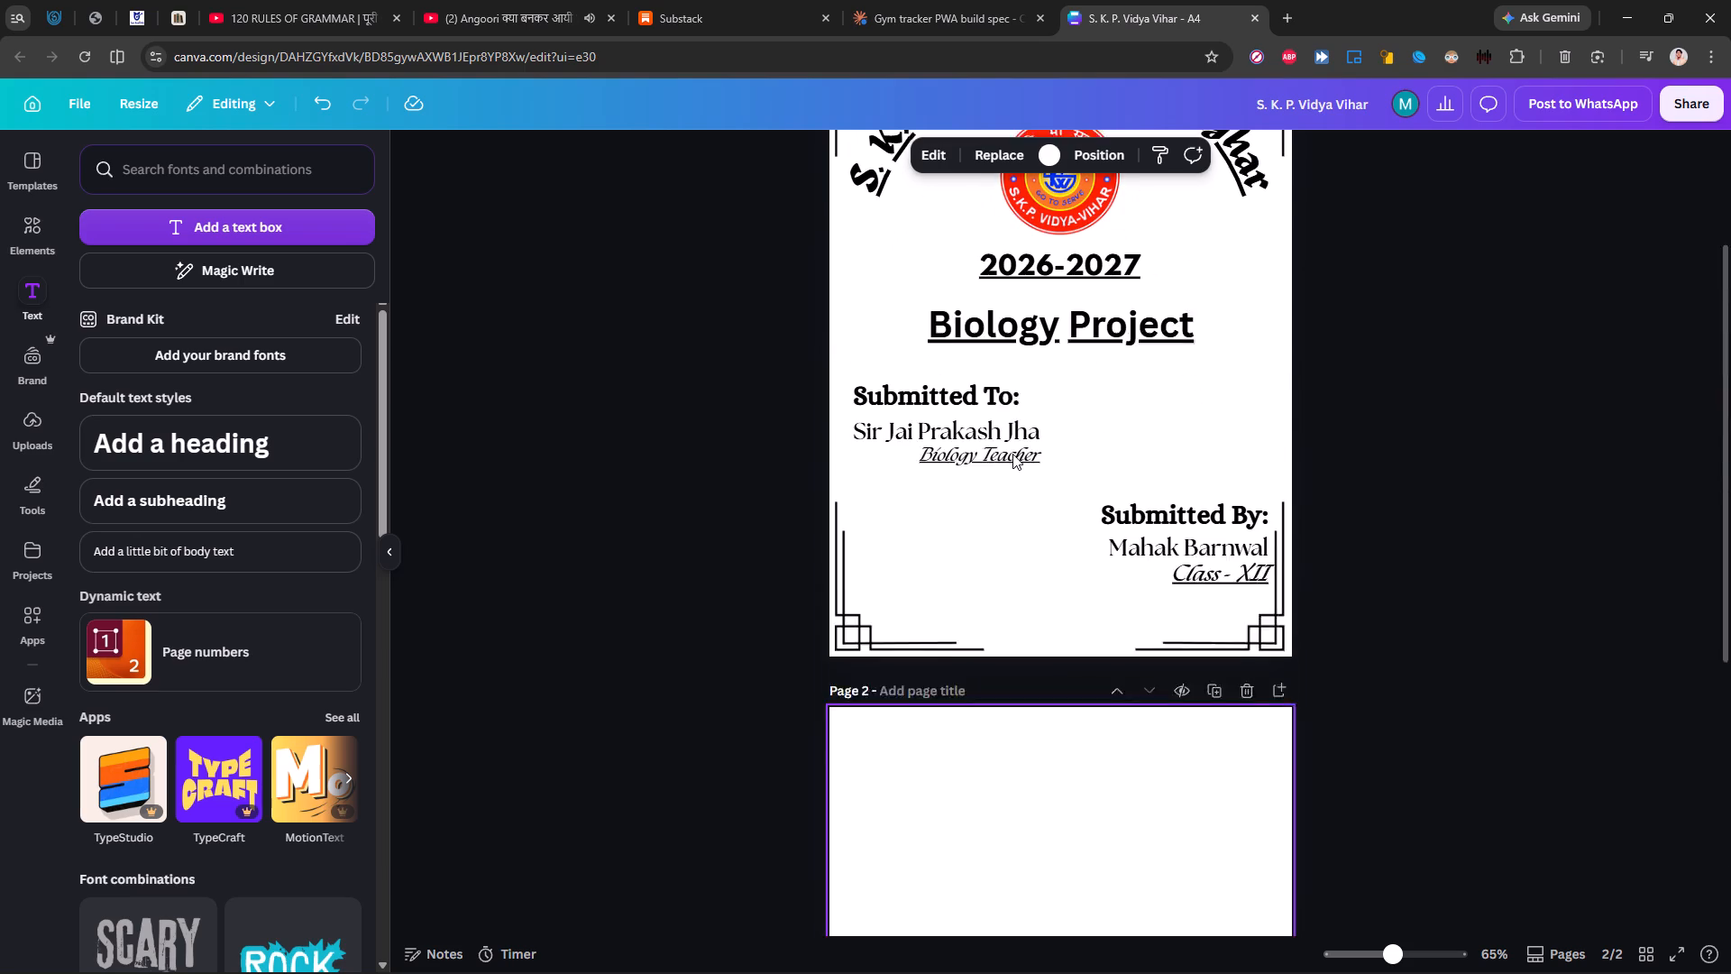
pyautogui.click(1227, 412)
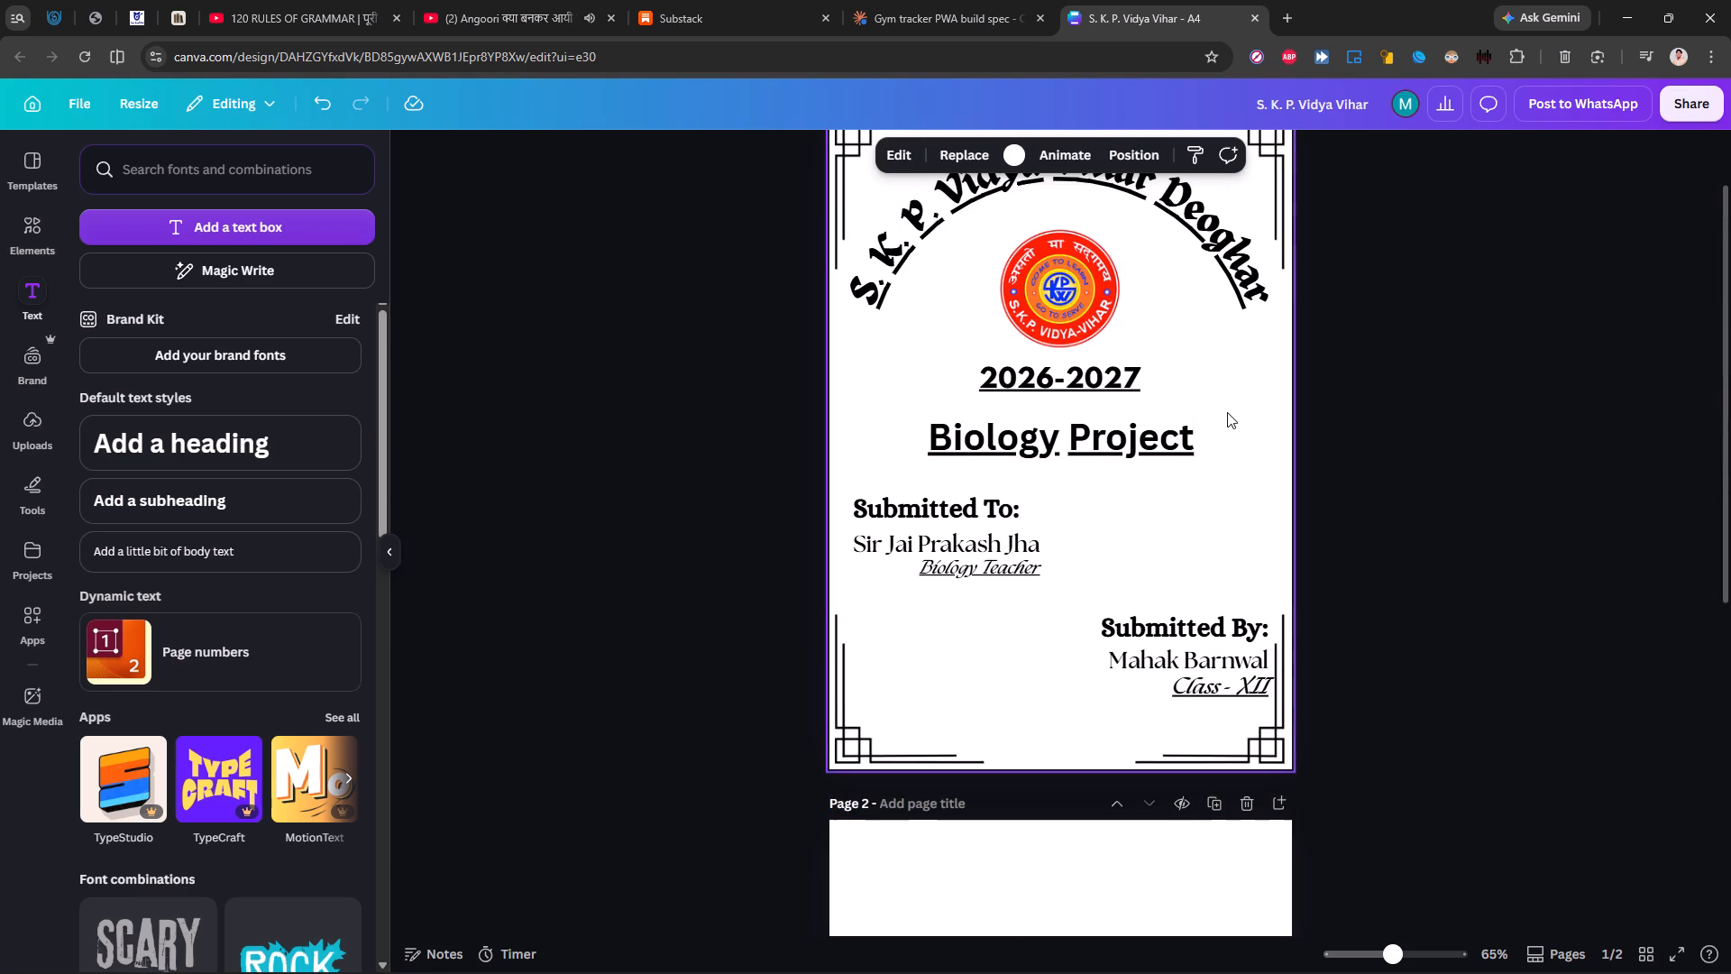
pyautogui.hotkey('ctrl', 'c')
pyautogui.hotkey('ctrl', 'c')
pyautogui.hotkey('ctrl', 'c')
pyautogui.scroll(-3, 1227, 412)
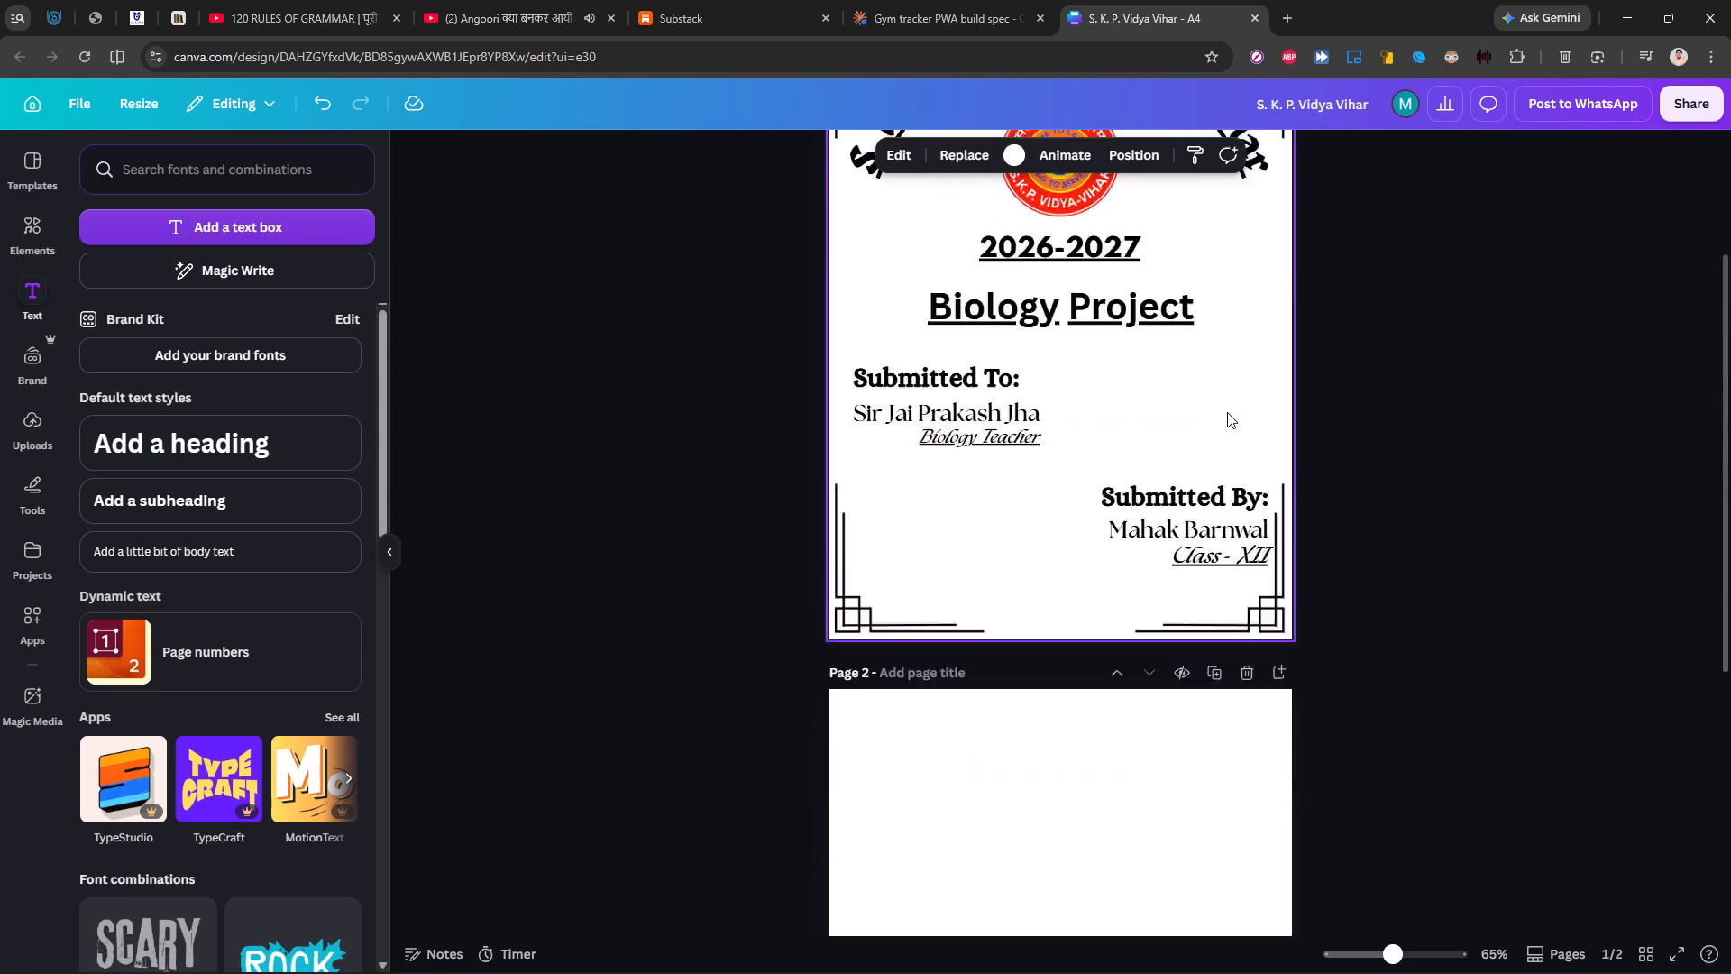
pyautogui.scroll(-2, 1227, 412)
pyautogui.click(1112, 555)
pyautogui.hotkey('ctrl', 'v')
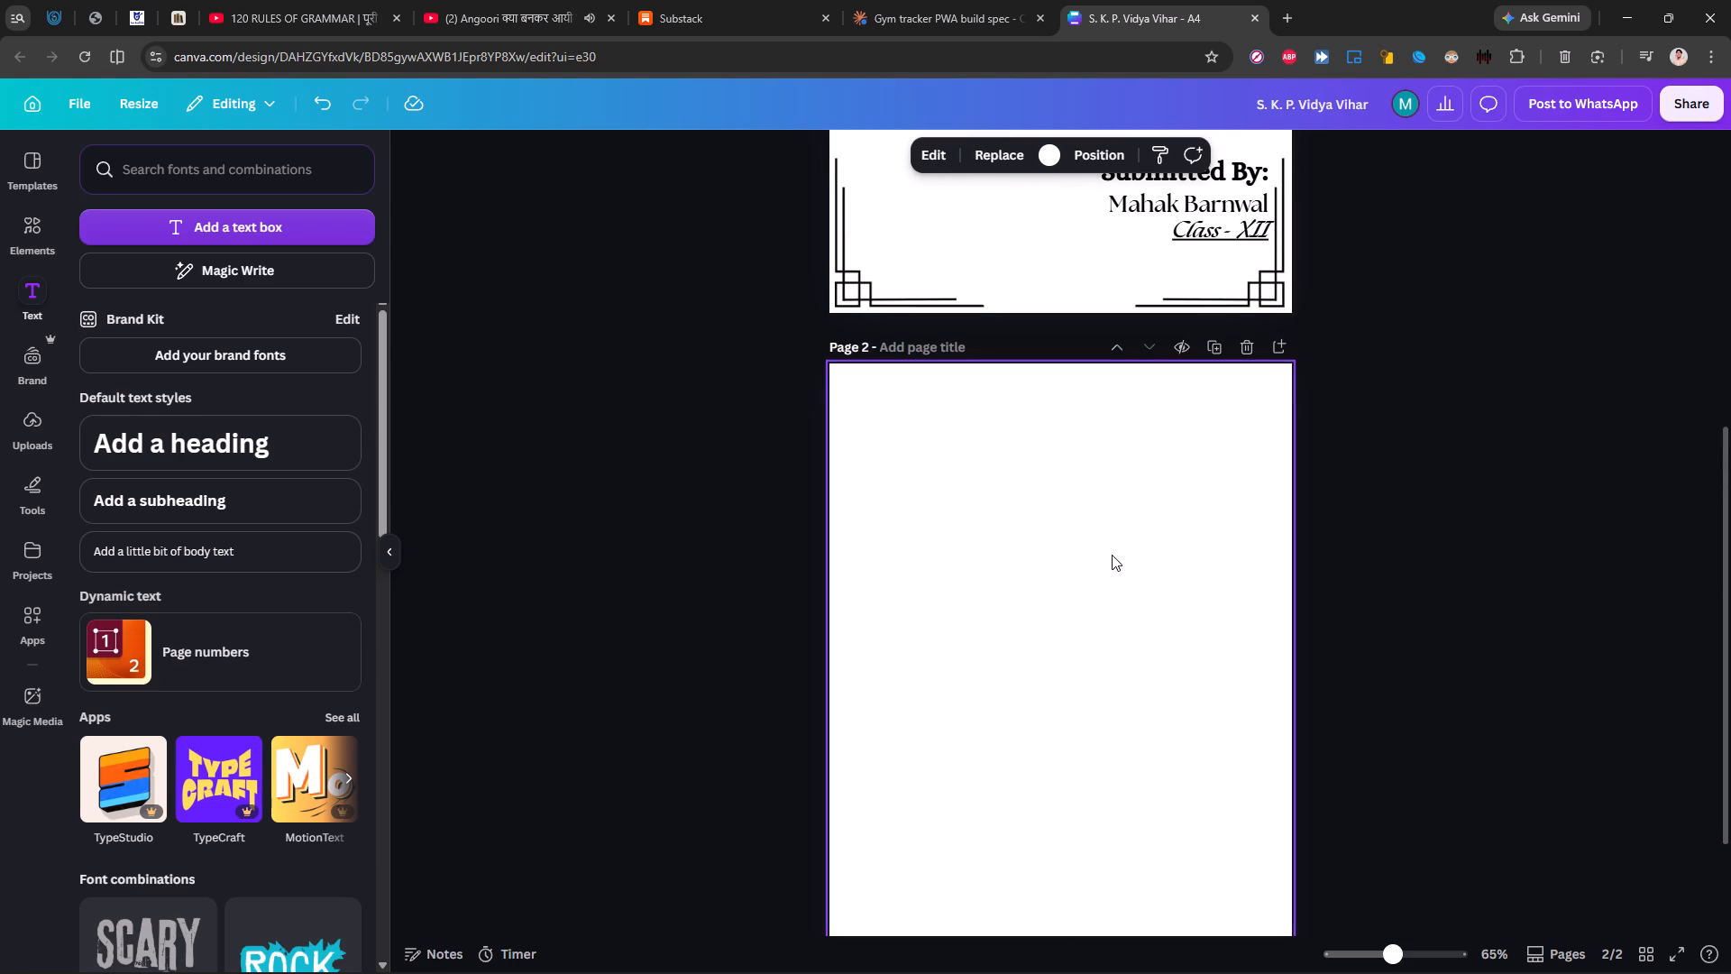
# Copy all elements of the Biology cover on page 1 and paste them onto the blank page 2.
pyautogui.scroll(7, 1112, 555)
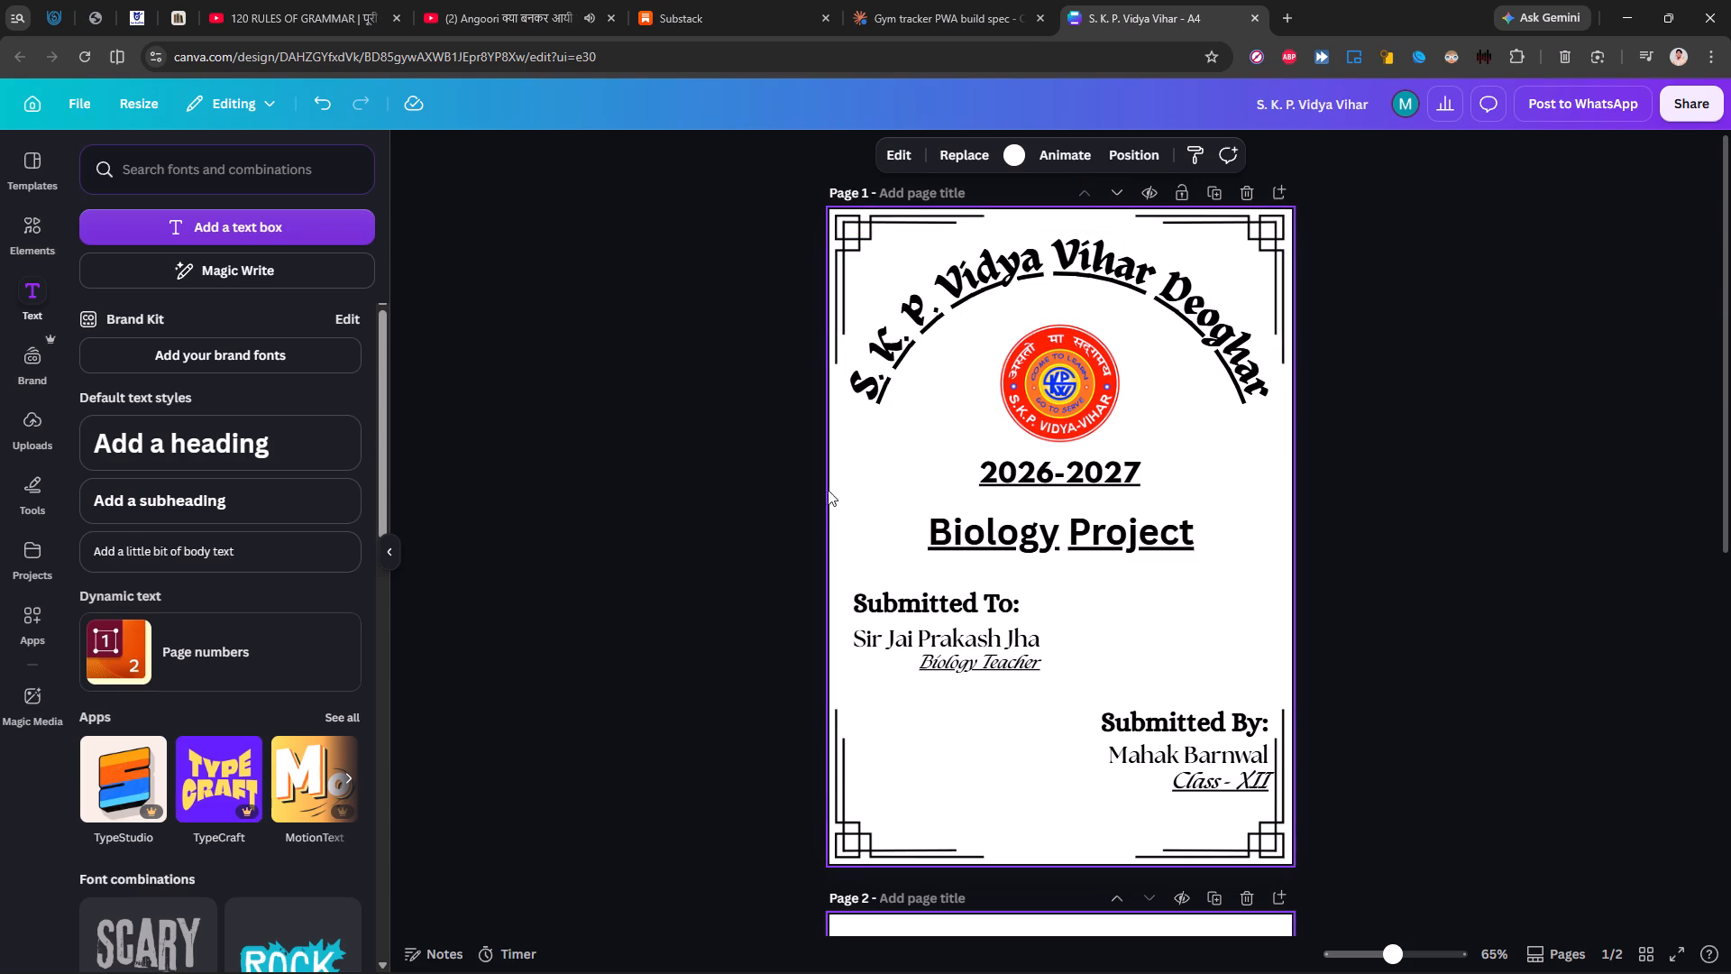
pyautogui.click(838, 516)
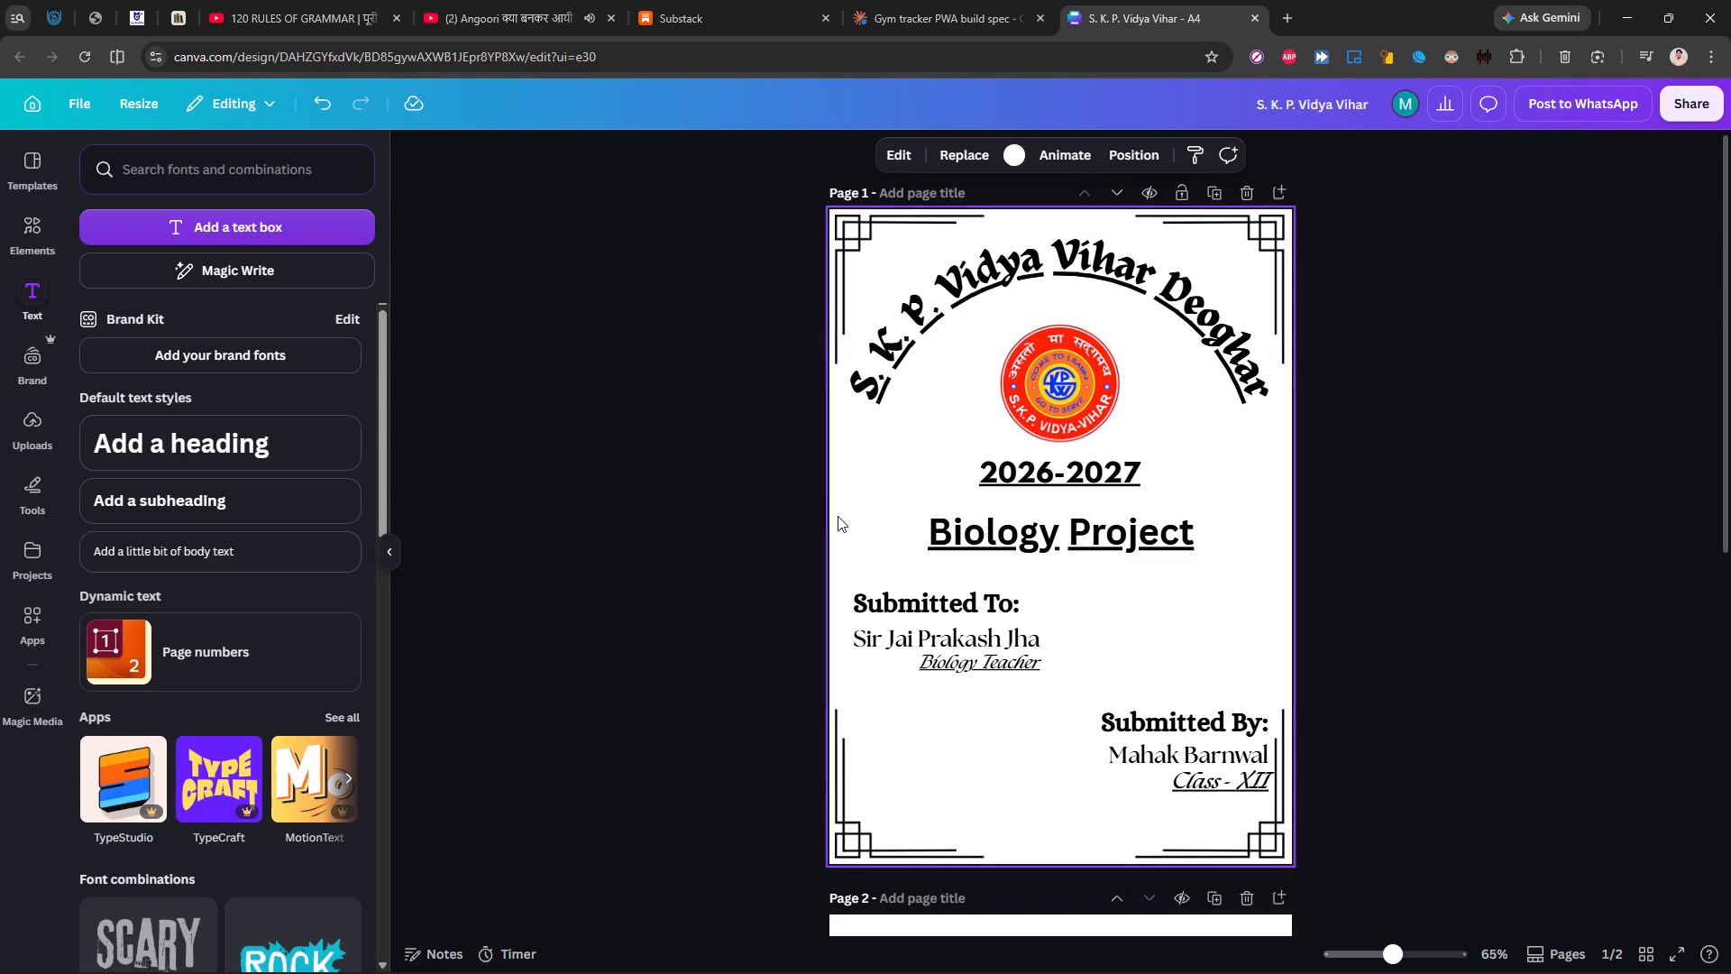
pyautogui.hotkey('ctrl', 'a')
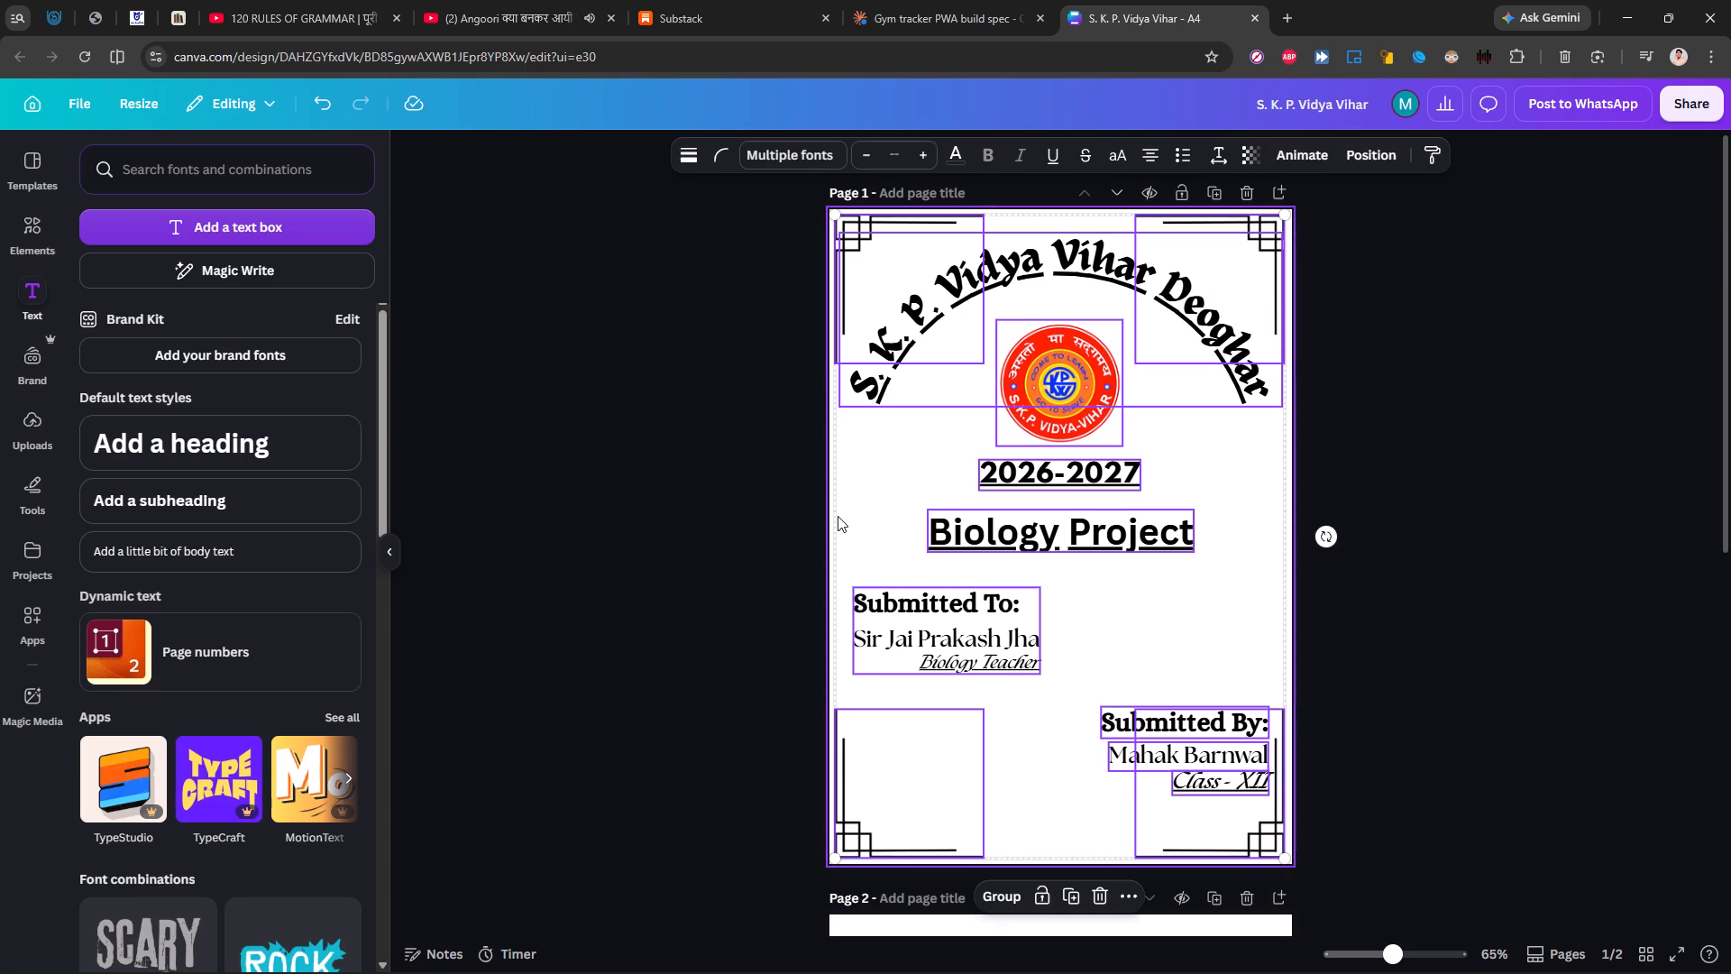
pyautogui.hotkey('ctrl', 'c')
pyautogui.scroll(-3, 838, 516)
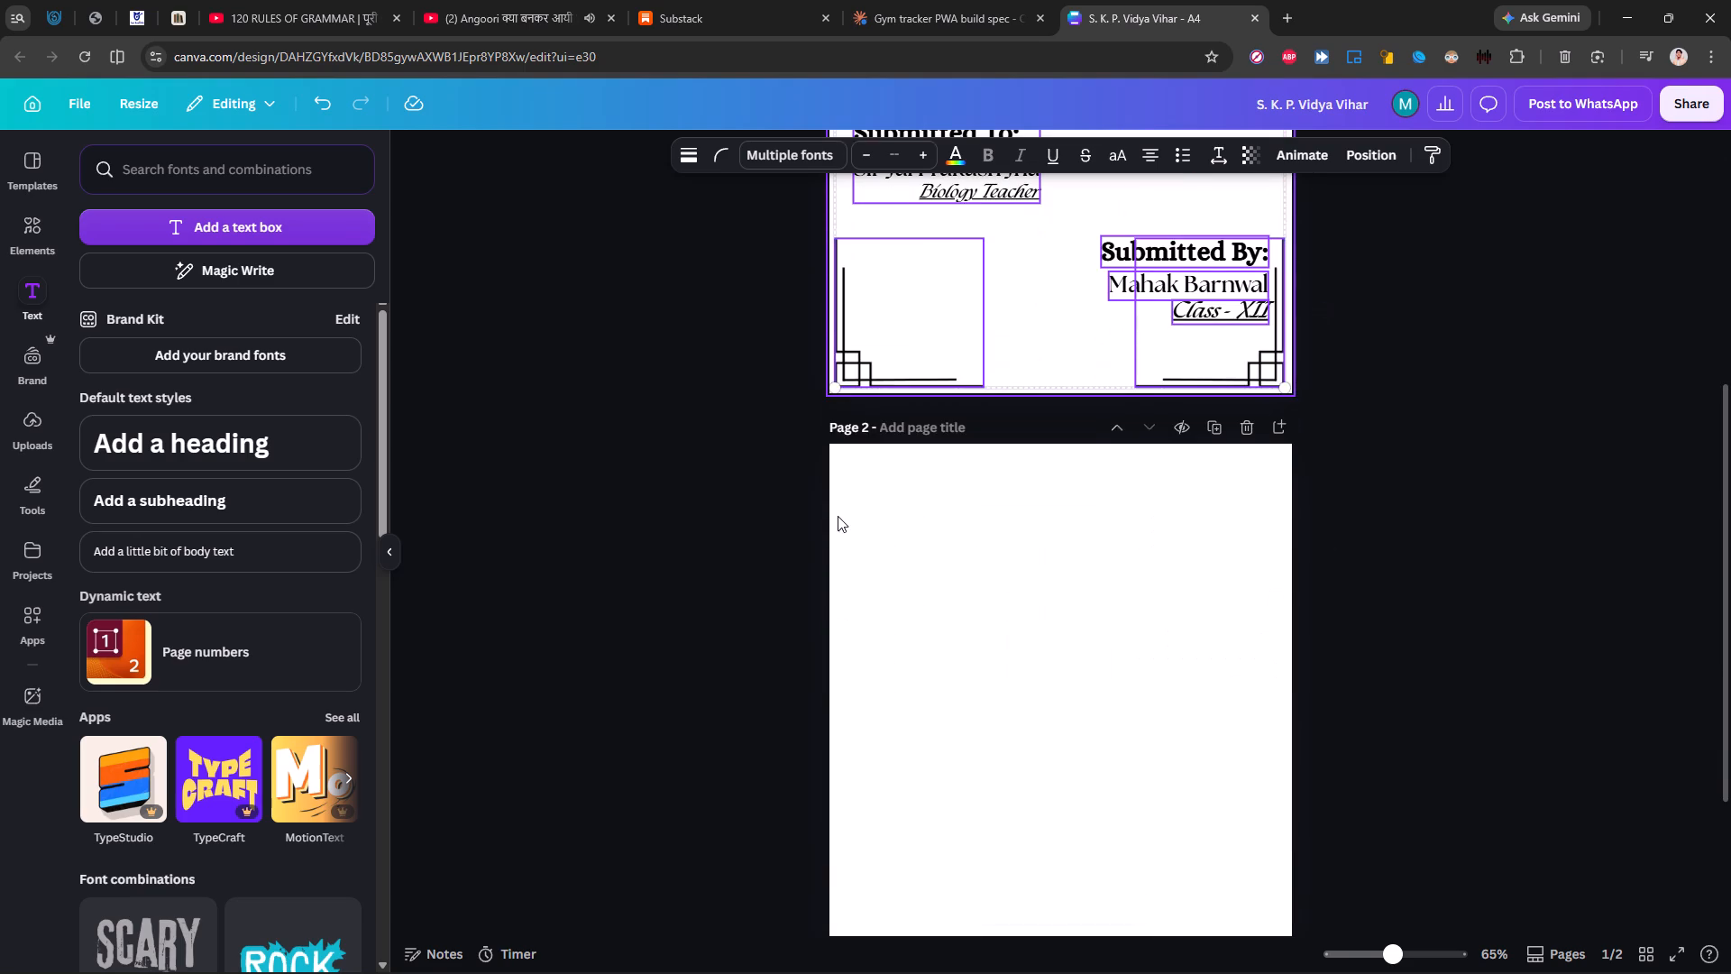
pyautogui.click(943, 656)
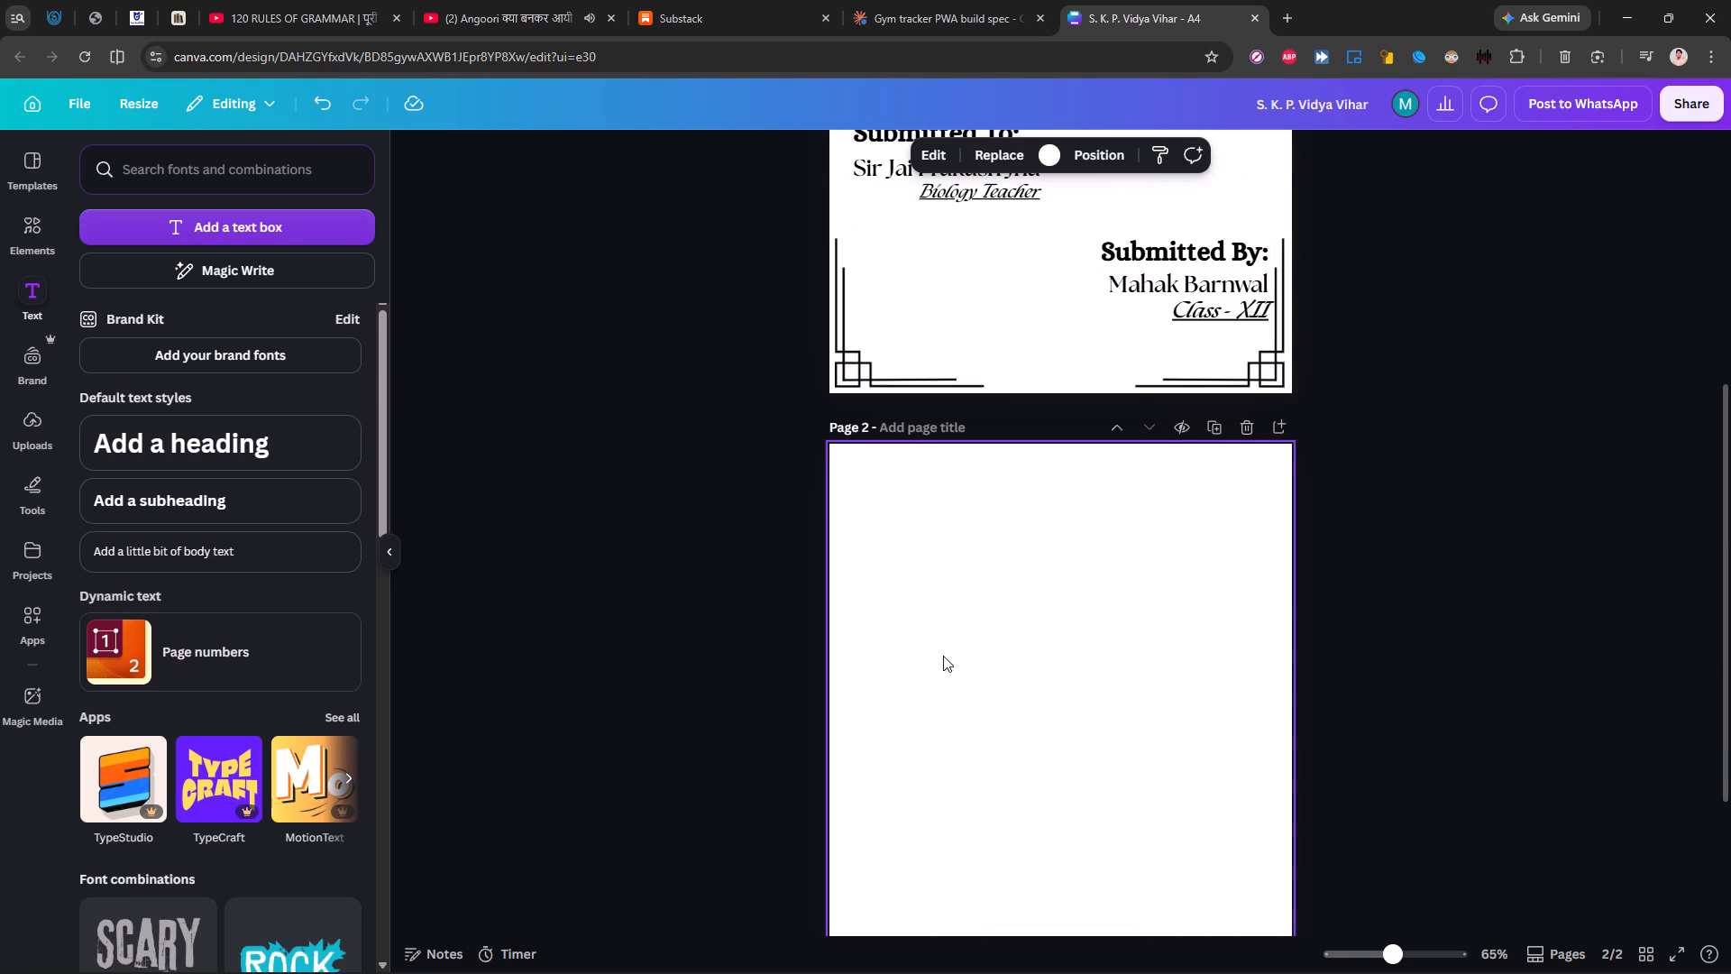
pyautogui.hotkey('ctrl', 'v')
pyautogui.scroll(-4, 604, 427)
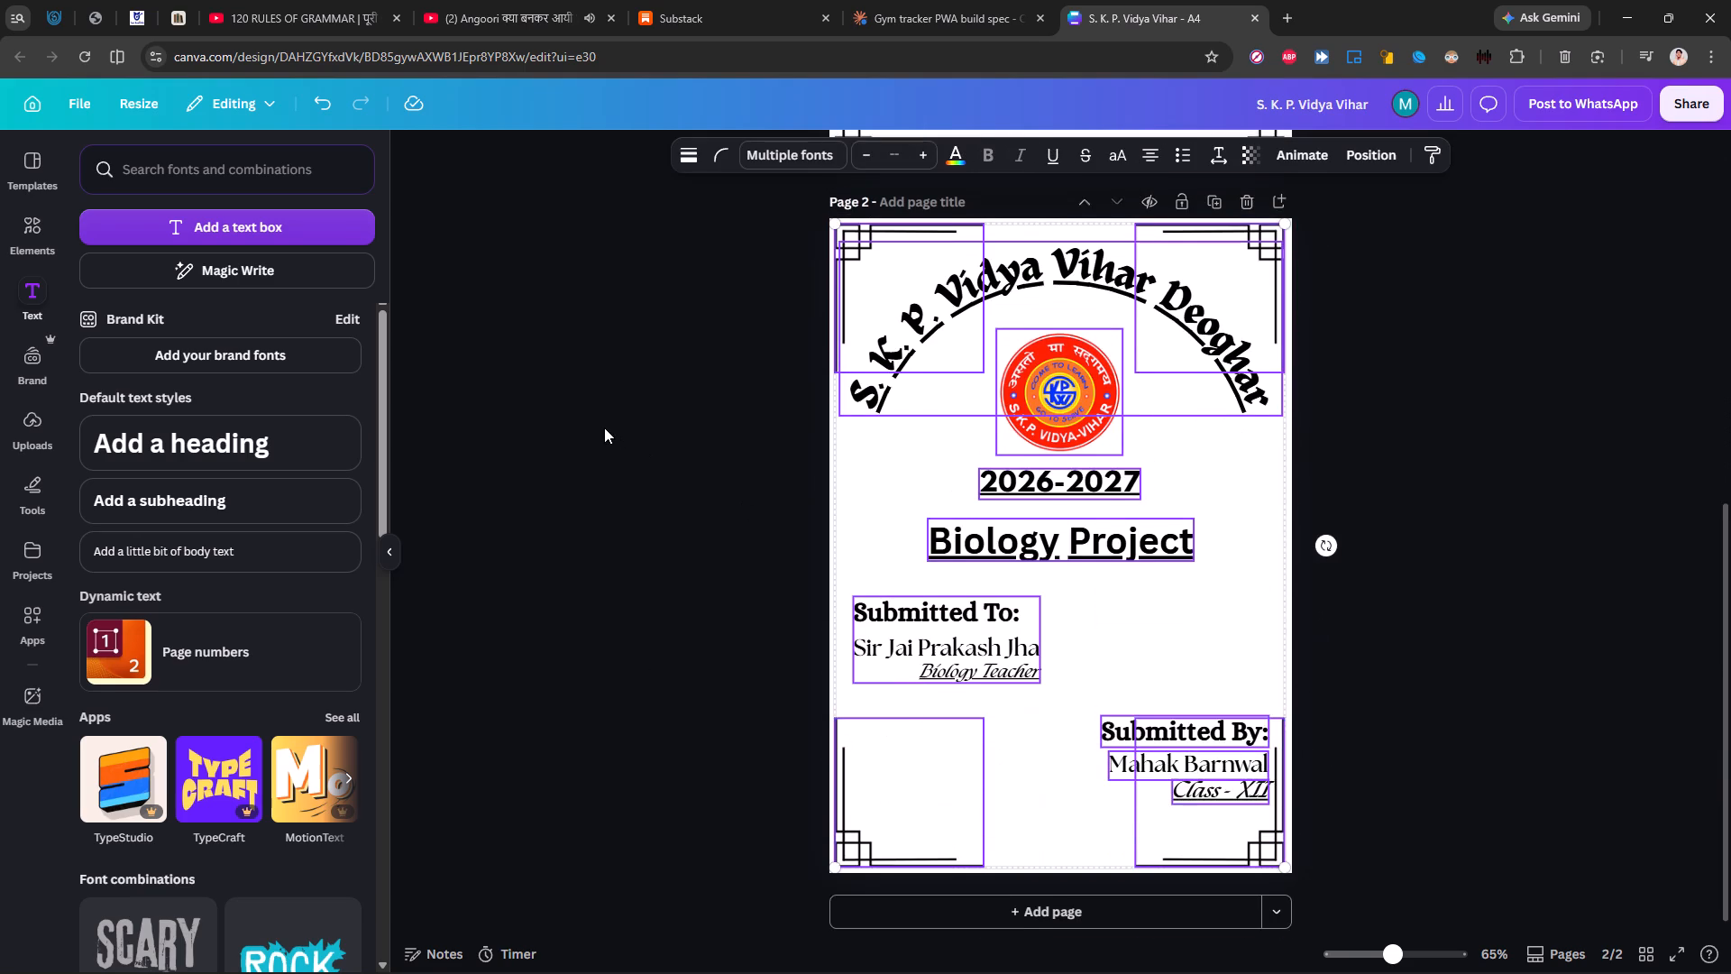
# Replace "Biology" with "Chemistry" in the project title on page 2.
pyautogui.doubleClick(1013, 538)
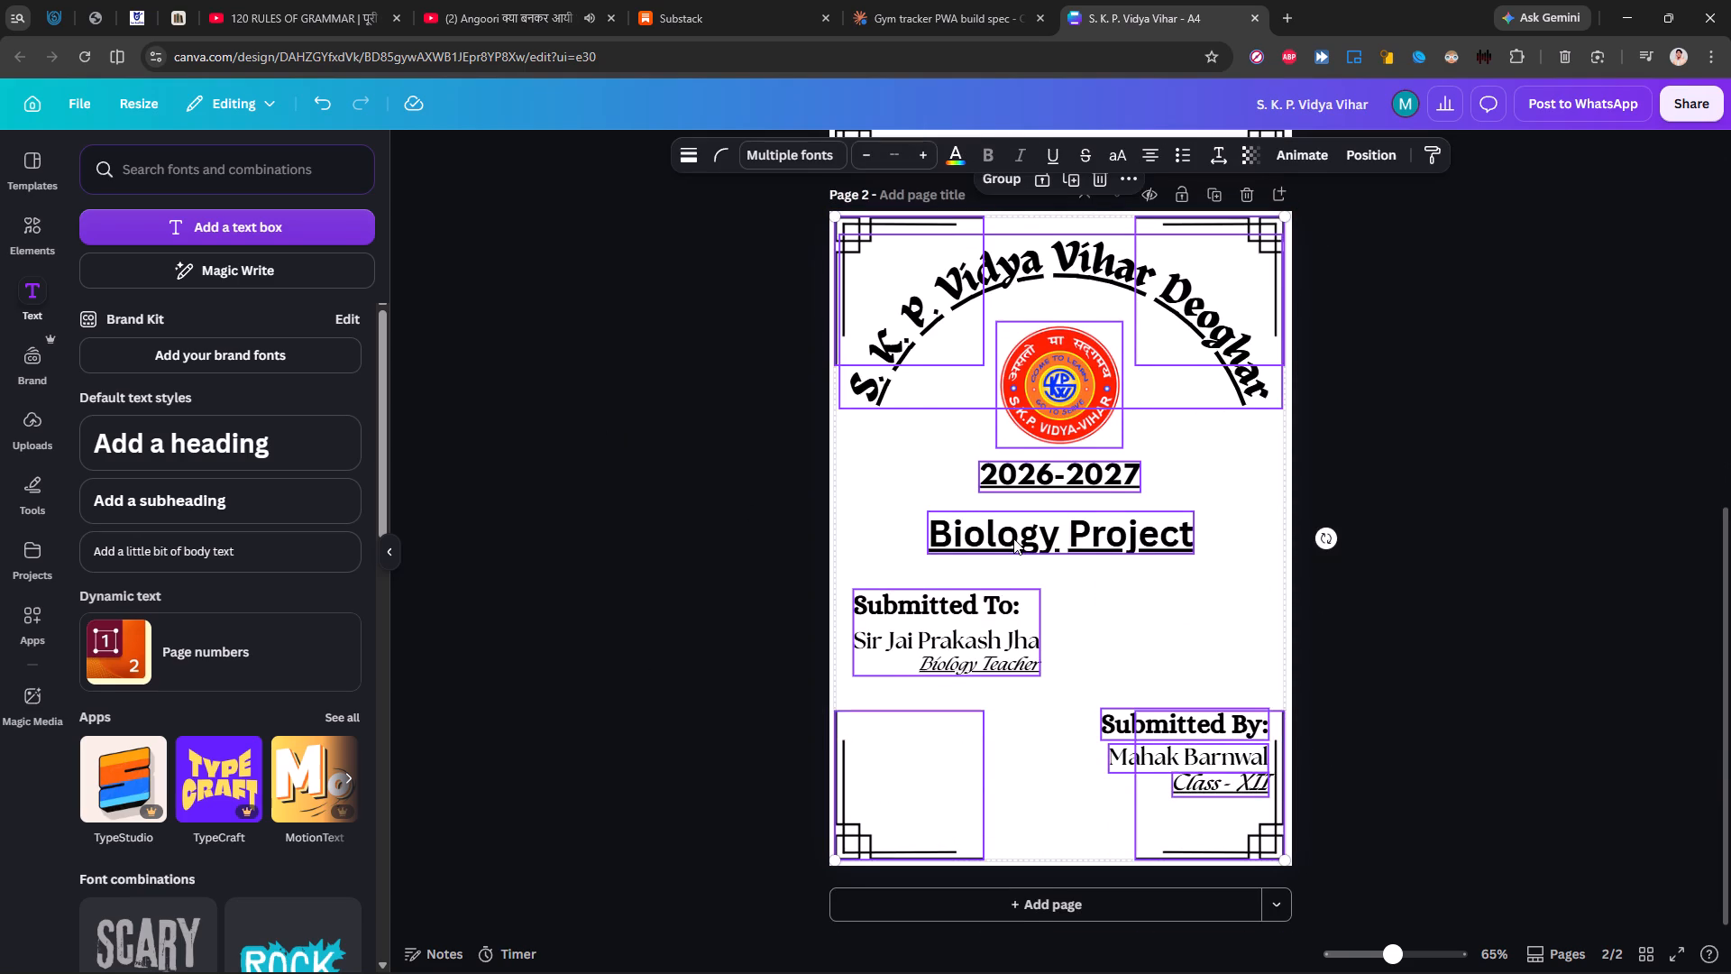
pyautogui.tripleClick(1014, 538)
pyautogui.click(1014, 538)
pyautogui.click(1523, 593)
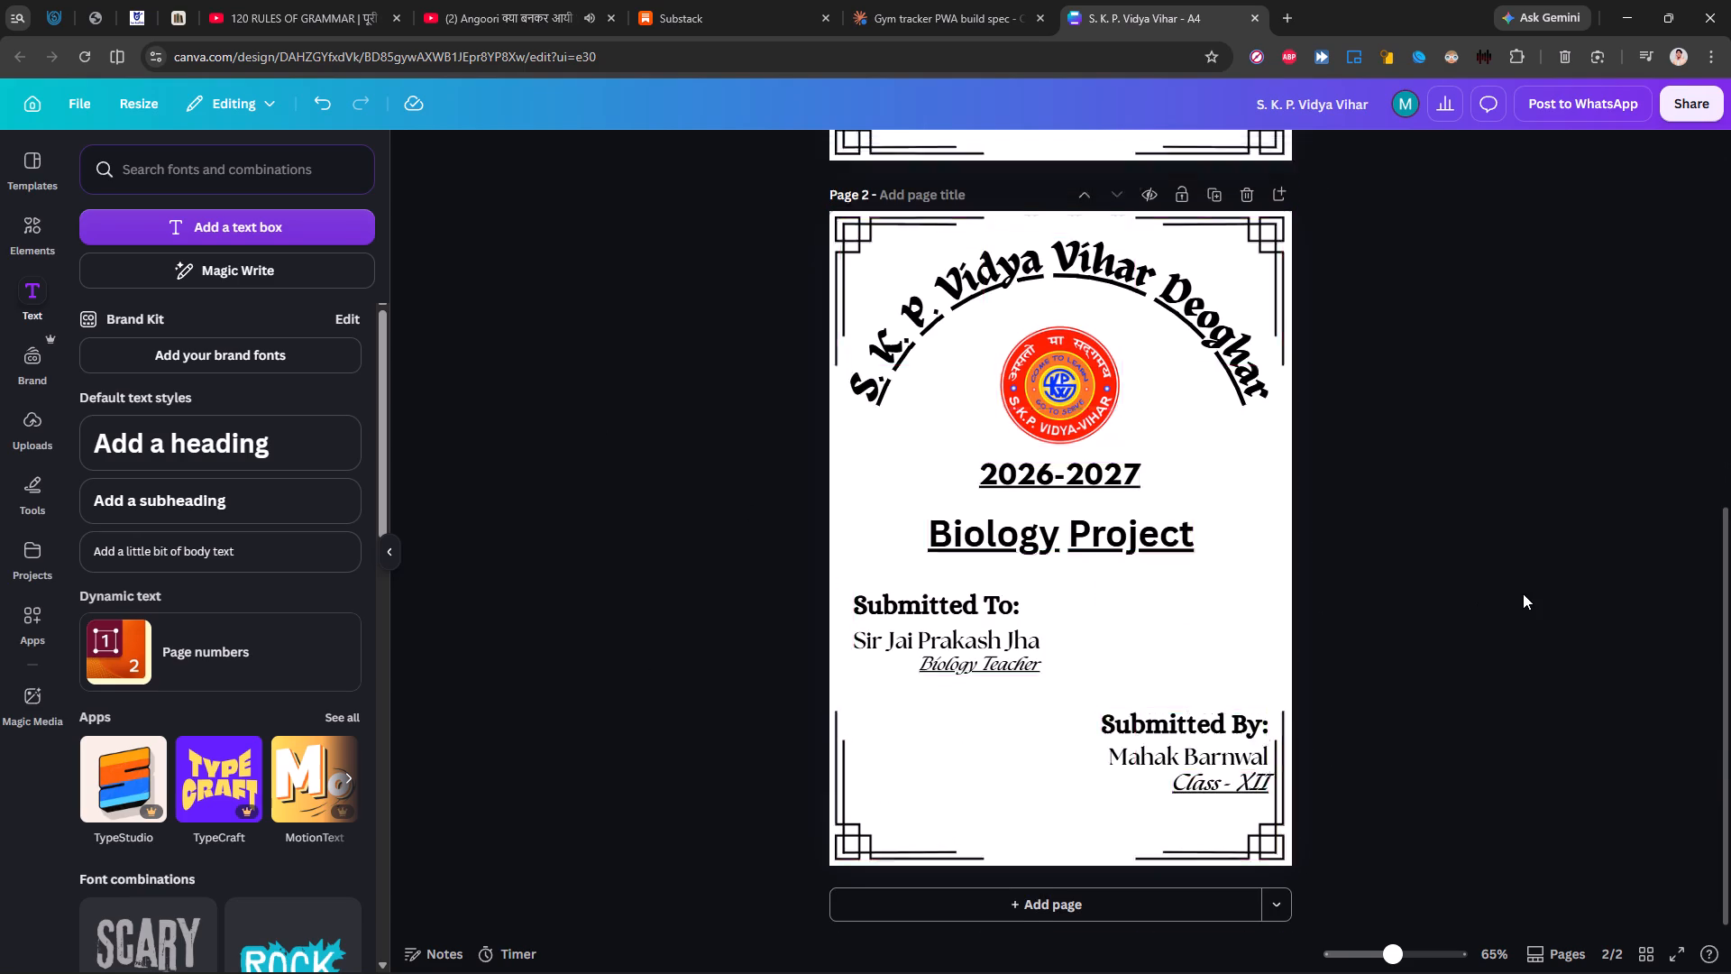
pyautogui.tripleClick(1003, 544)
pyautogui.click(1003, 544)
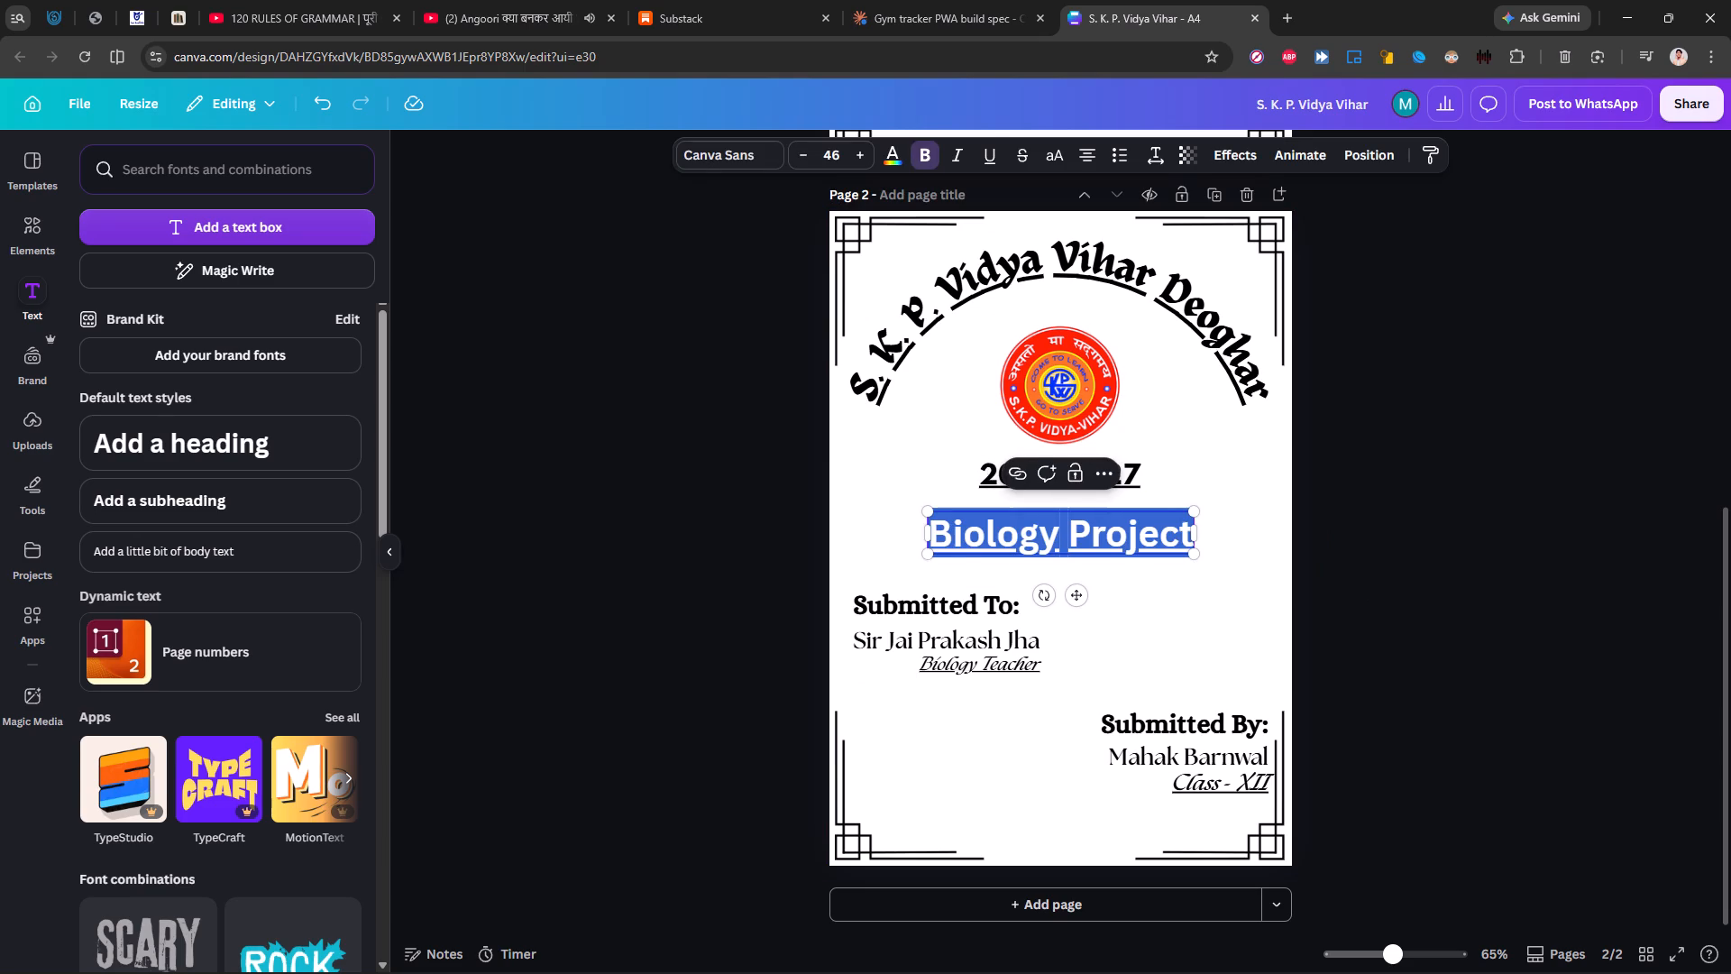
pyautogui.doubleClick(1003, 544)
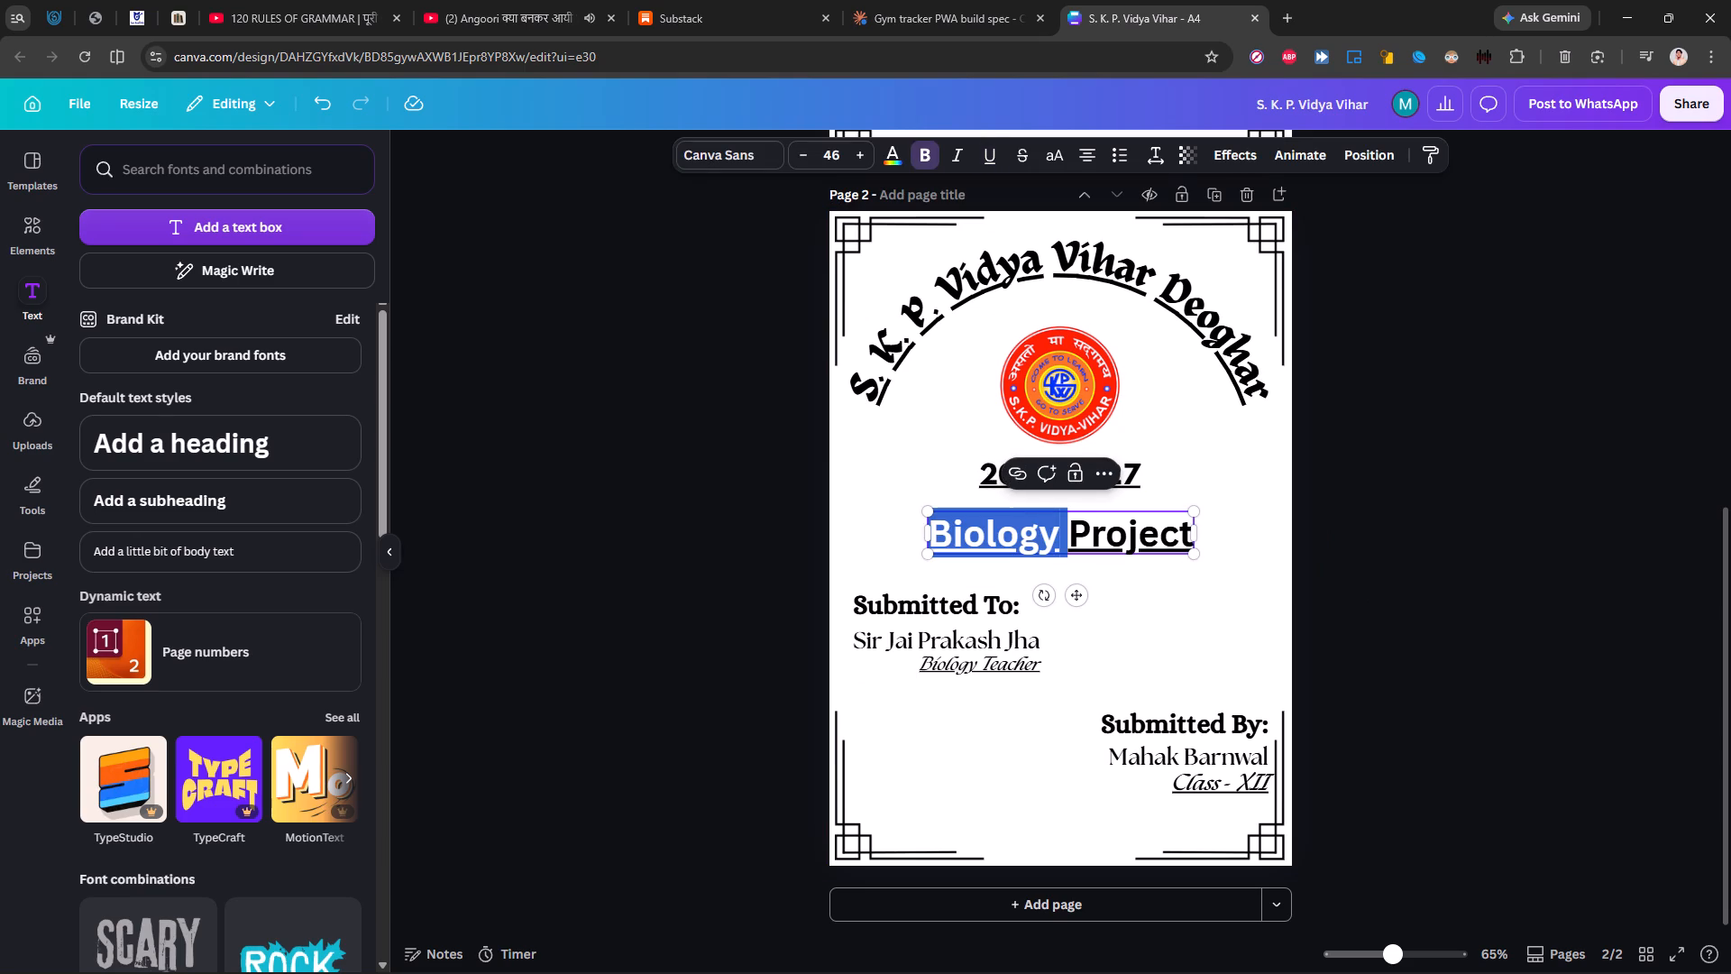
pyautogui.hotkey('shift', 'Left')
pyautogui.press('BackSpace')
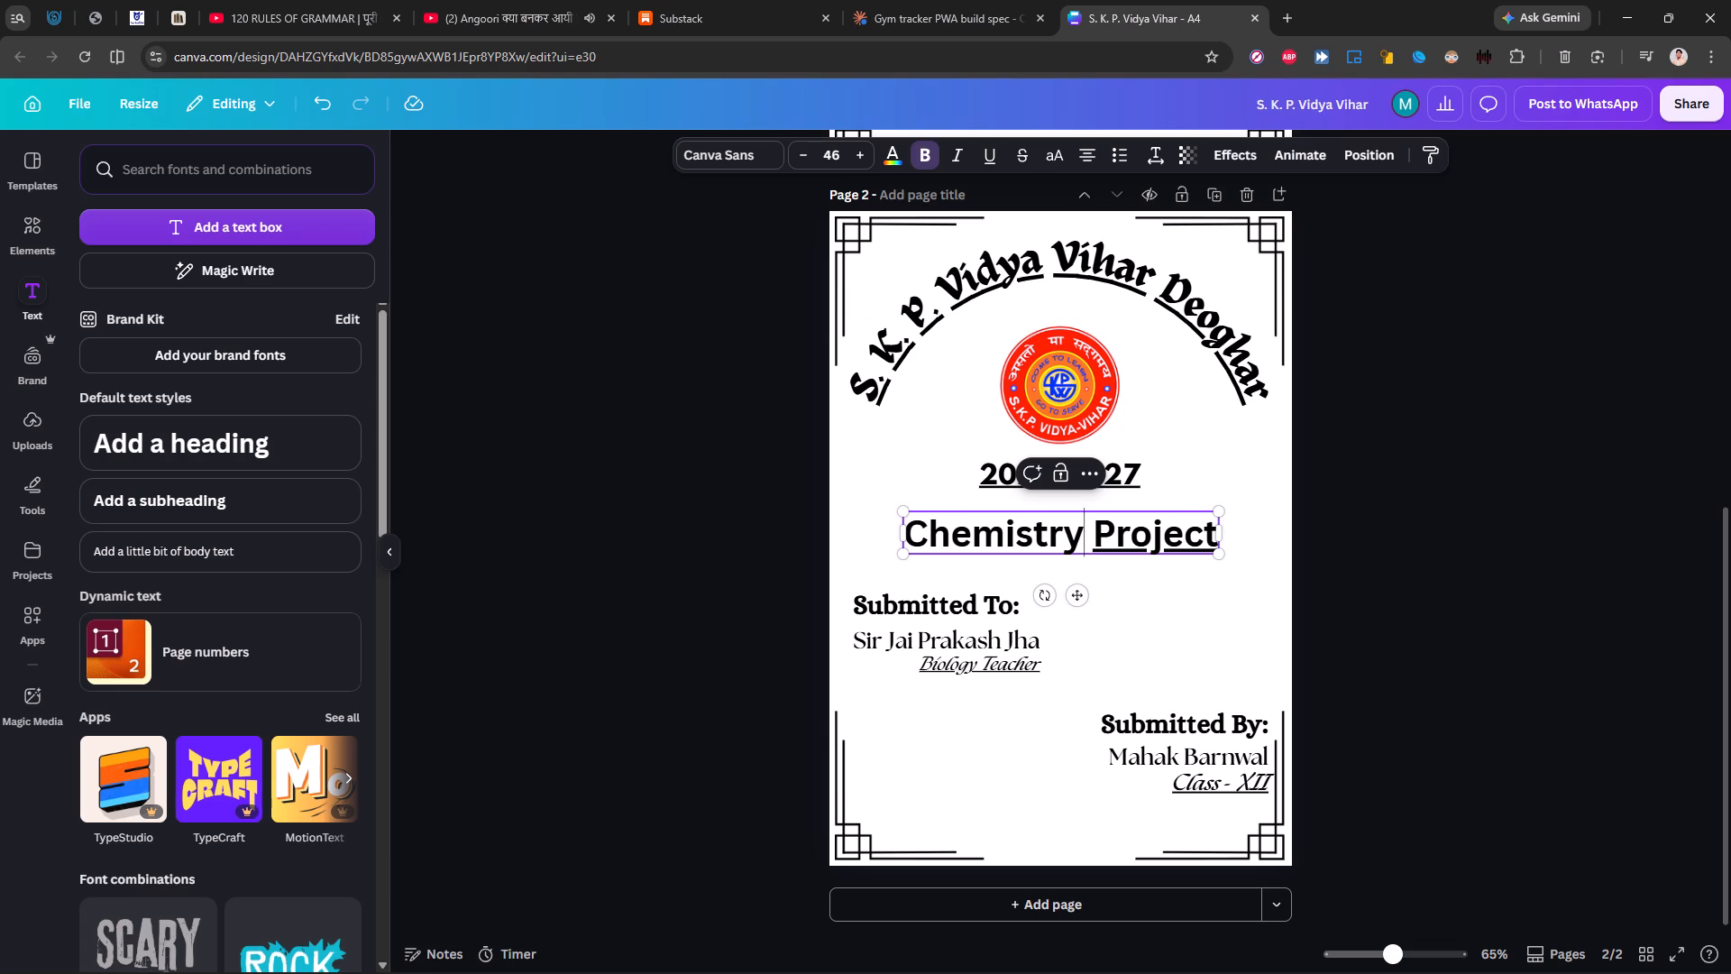
# Underline the word "Chemistry" in the page 2 project title.
pyautogui.doubleClick(1003, 550)
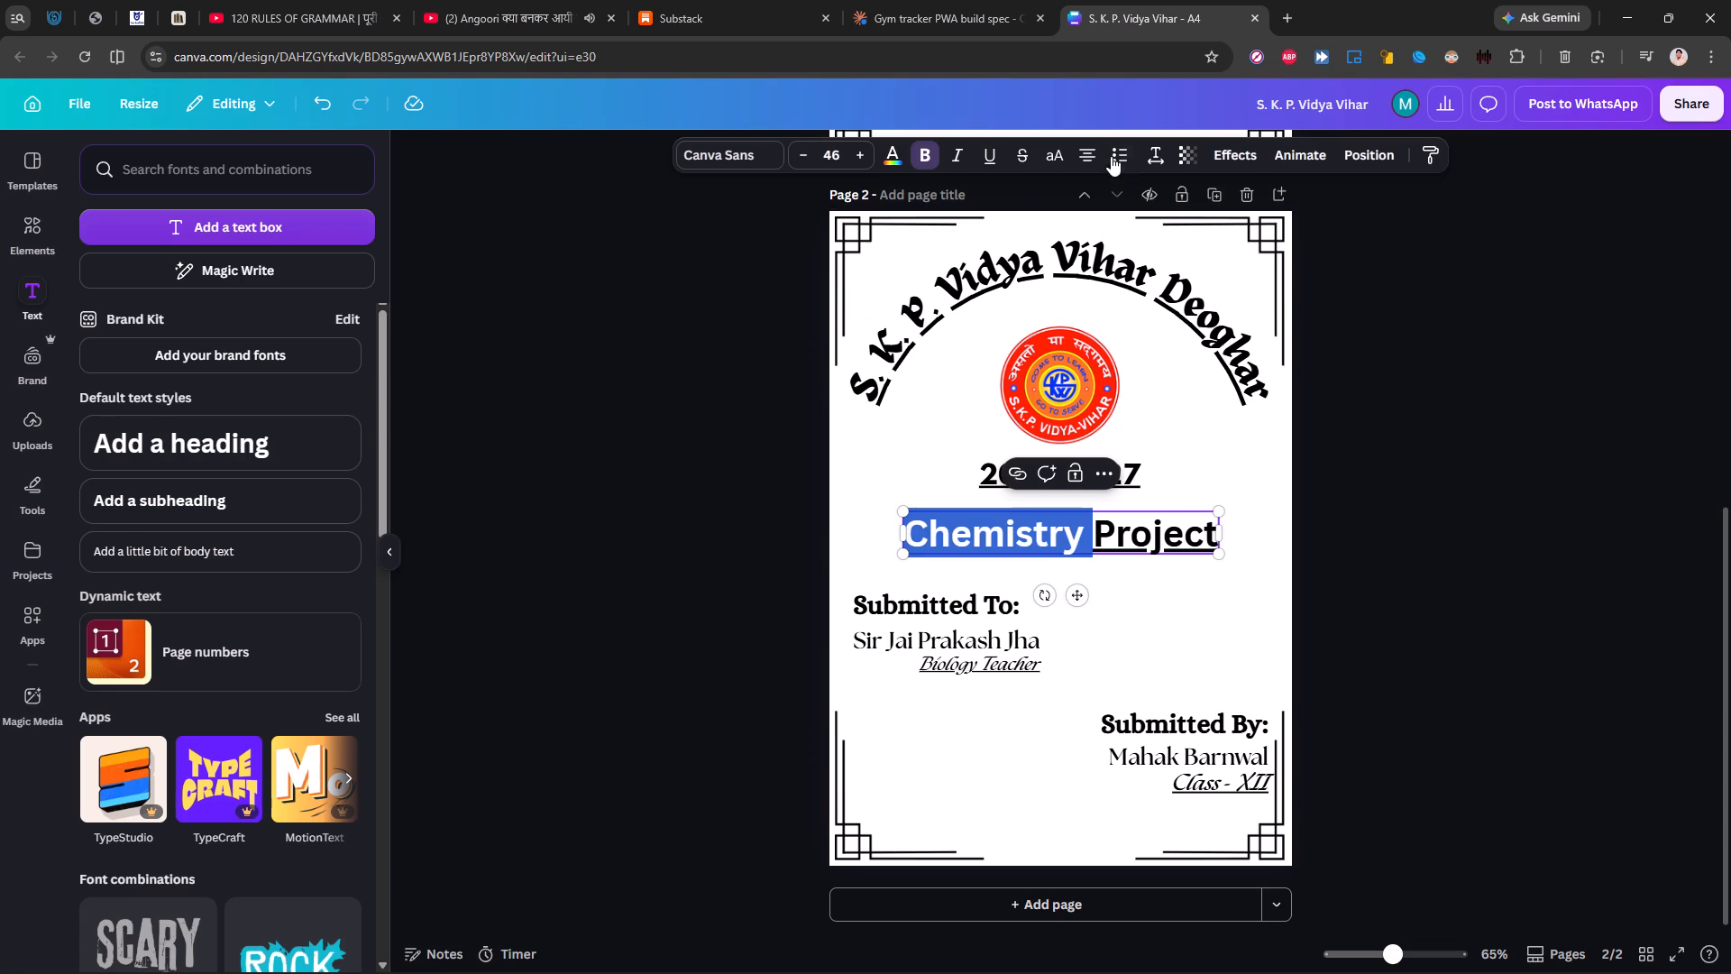
pyautogui.hotkey('shift', 'Left')
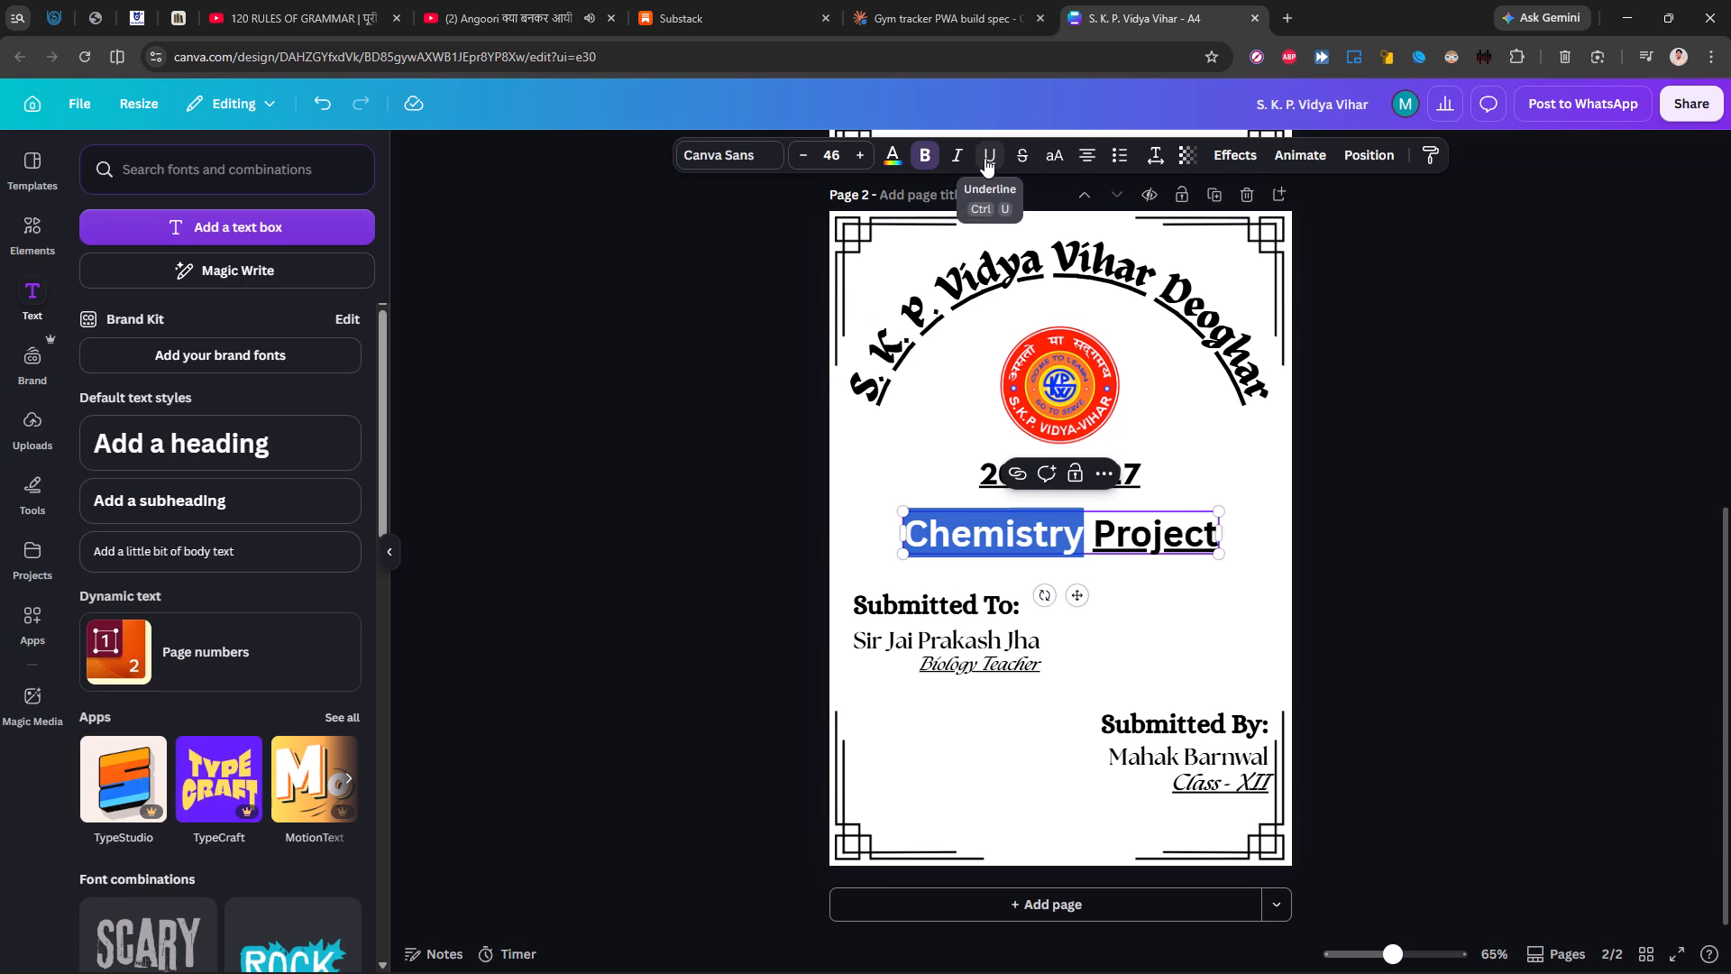
pyautogui.click(985, 156)
pyautogui.click(1562, 487)
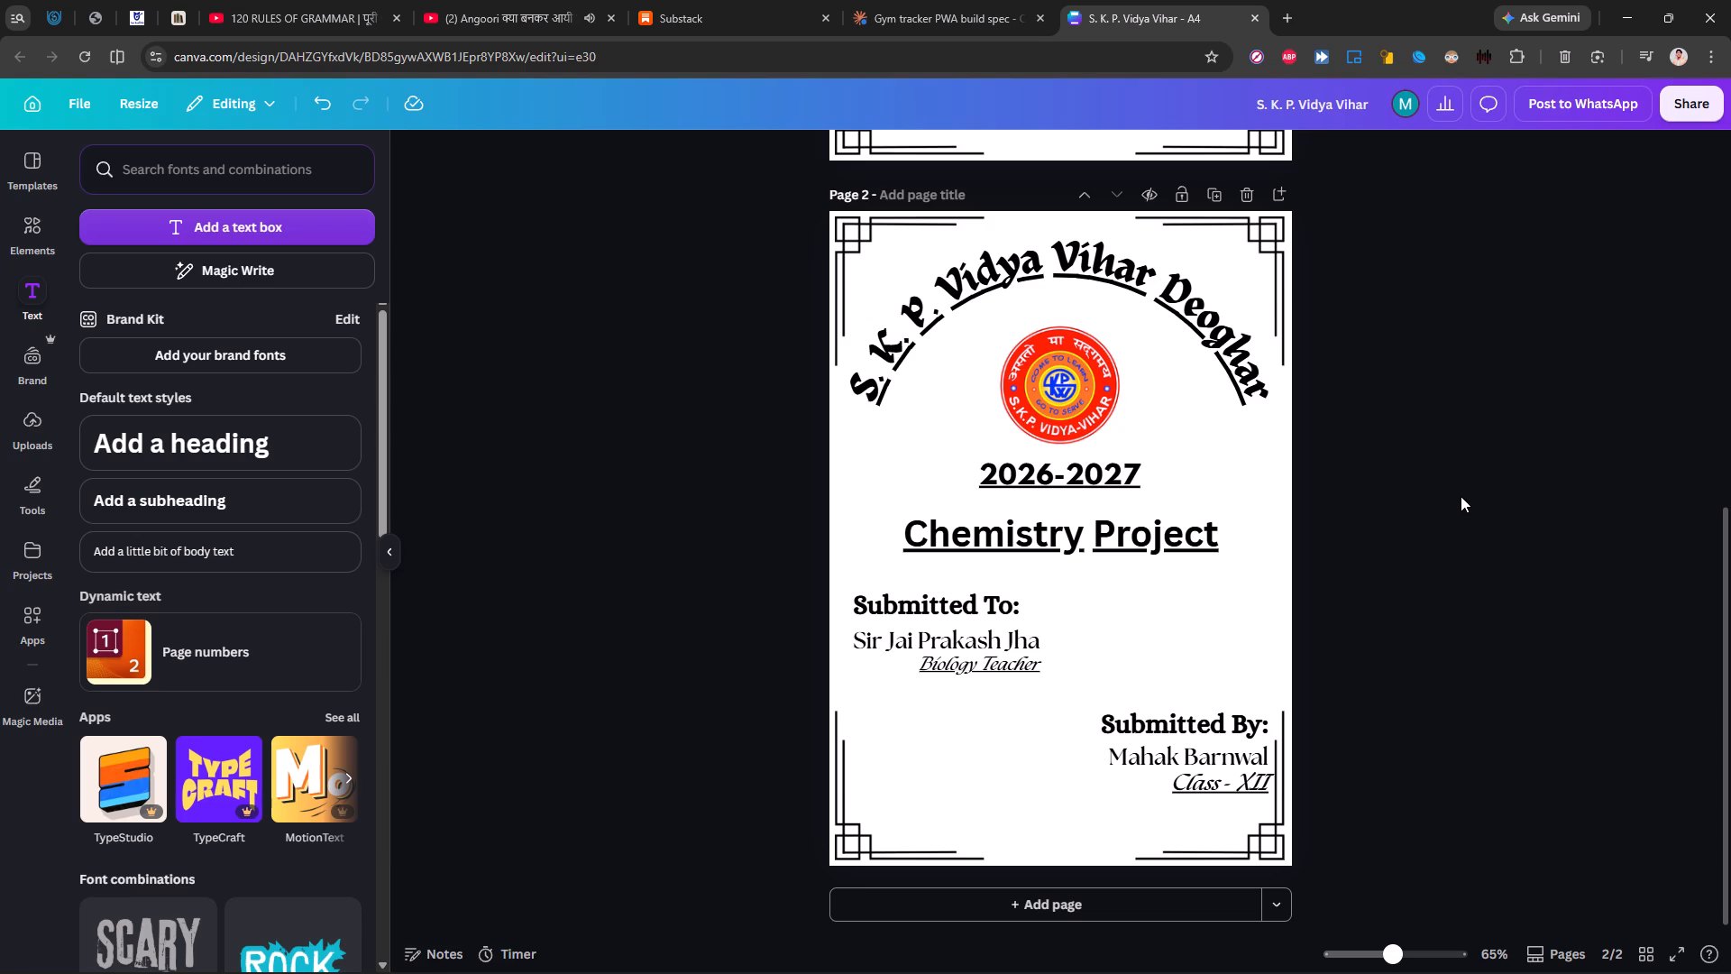
# Replace "Biology" with "Chemsitry" in the "Biology Teacher" line on page 2.
pyautogui.doubleClick(957, 659)
pyautogui.click(957, 659)
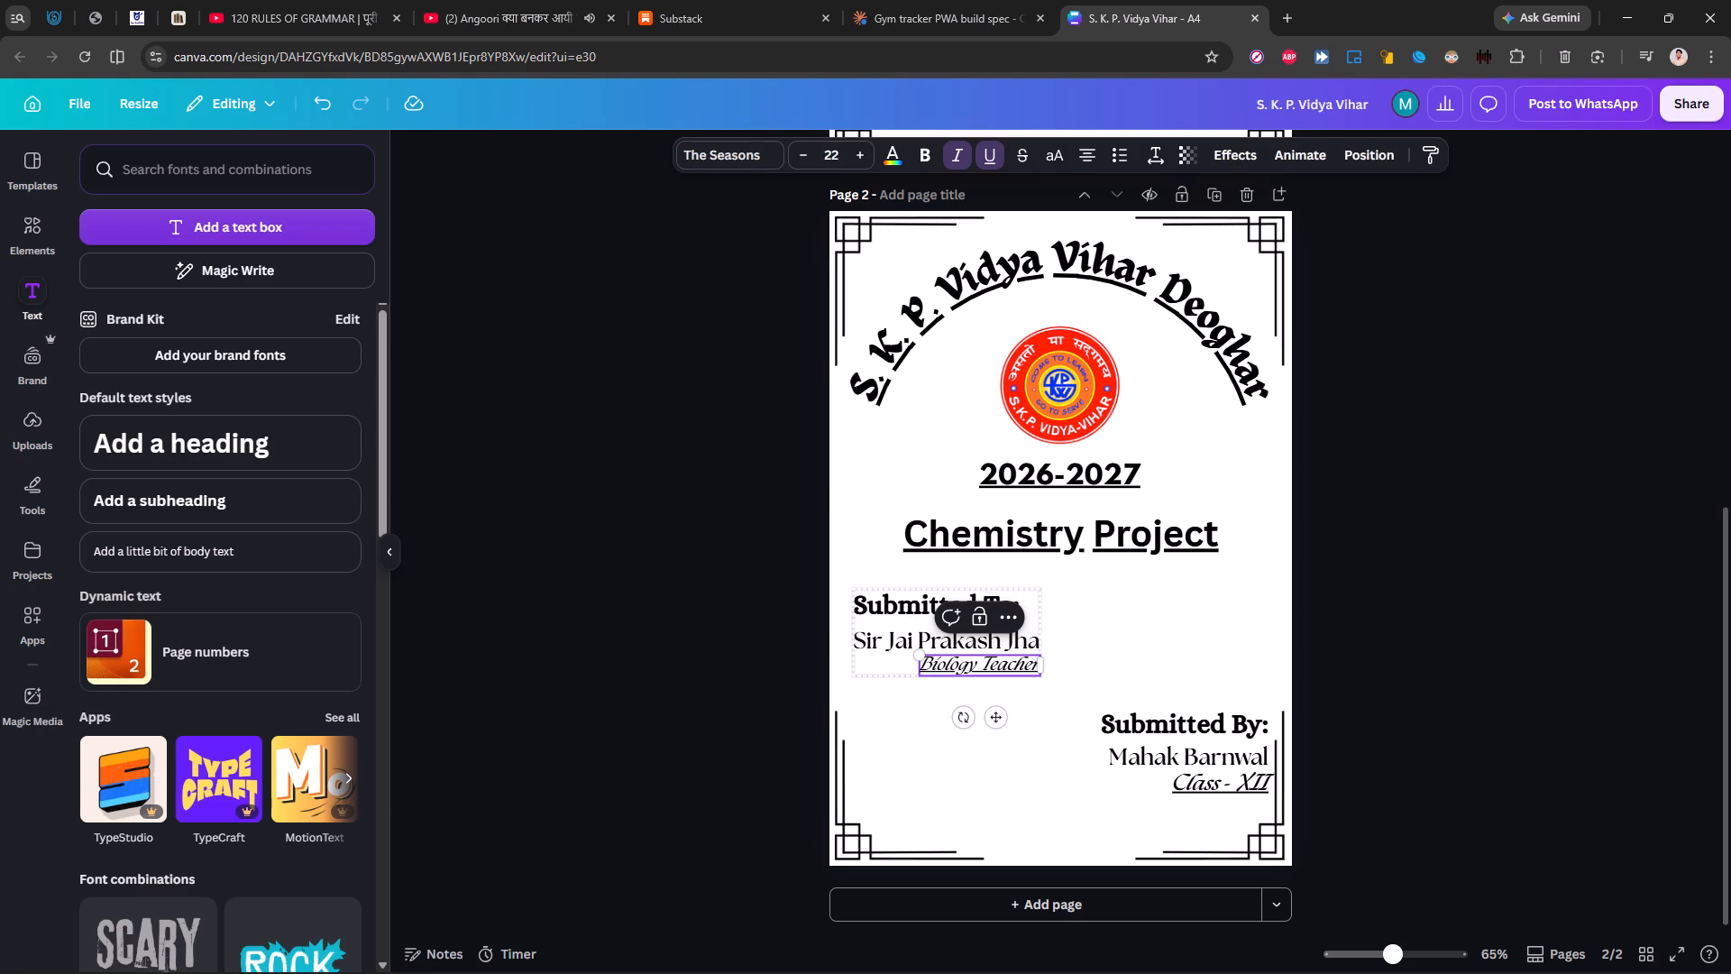
pyautogui.press('Right')
pyautogui.press('Right')
pyautogui.press('BackSpace')
pyautogui.press('BackSpace')
pyautogui.press('BackSpace')
pyautogui.press('BackSpace')
pyautogui.press('BackSpace')
pyautogui.press('BackSpace')
pyautogui.press('BackSpace')
pyautogui.write('itry')
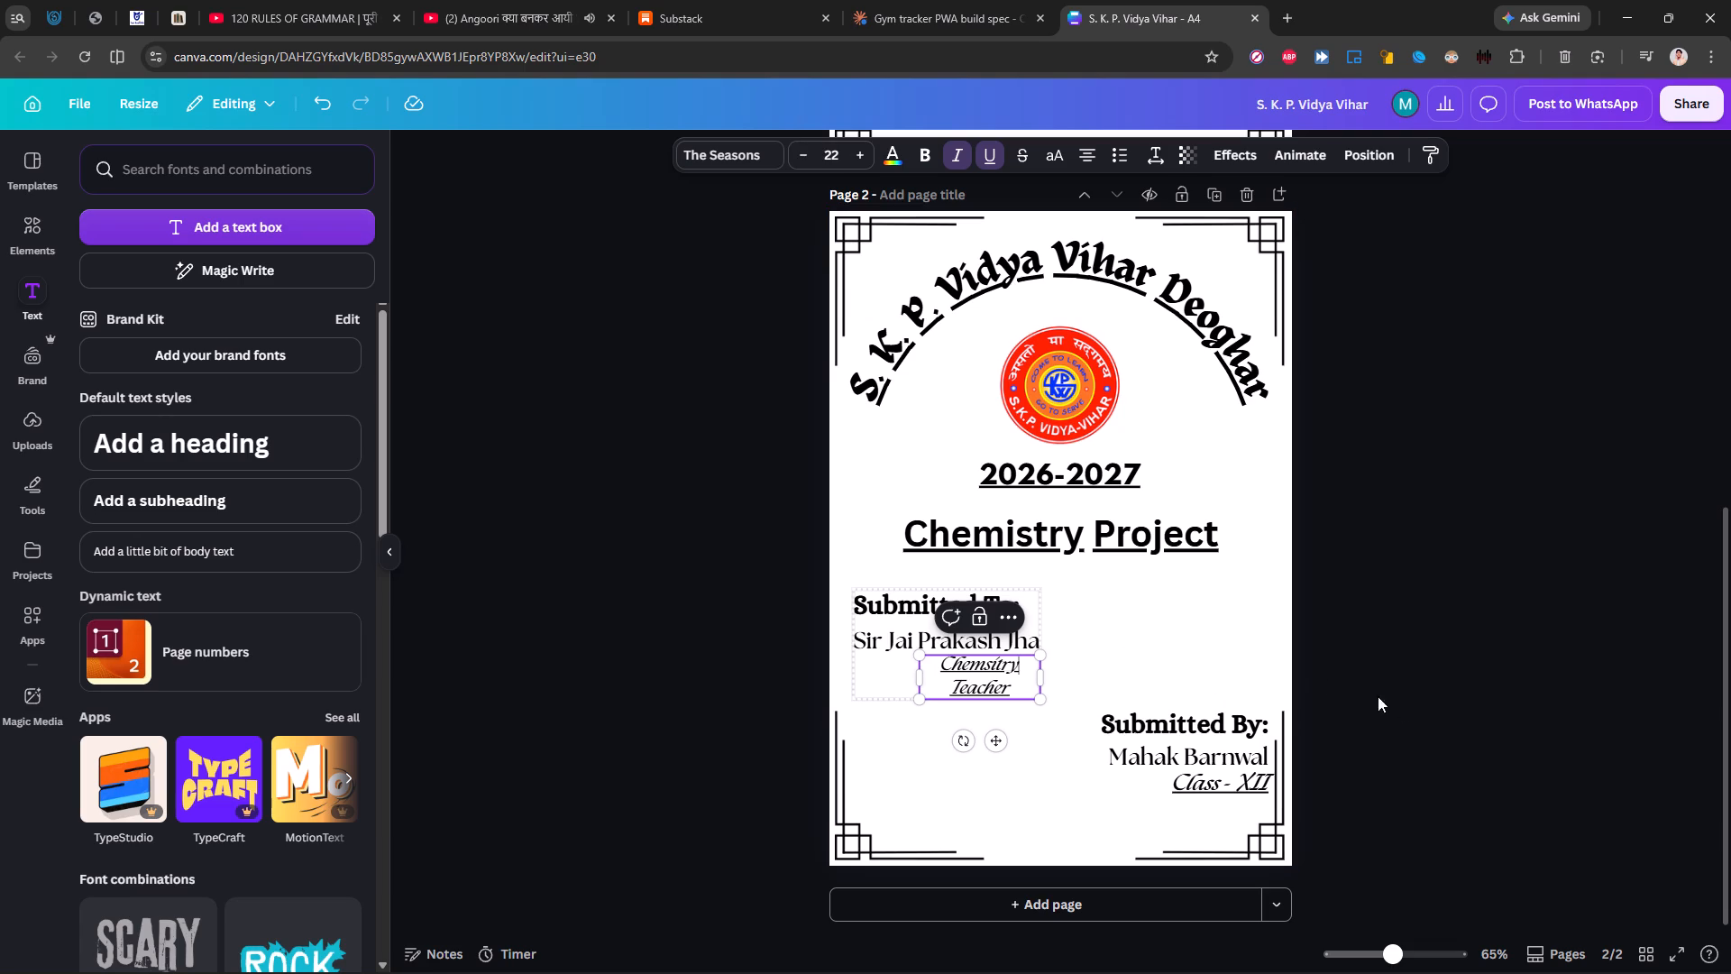
# Widen the teacher subject line's text box on page 2 to about 6.6 so its text fits on one line.
pyautogui.click(1407, 703)
pyautogui.click(976, 687)
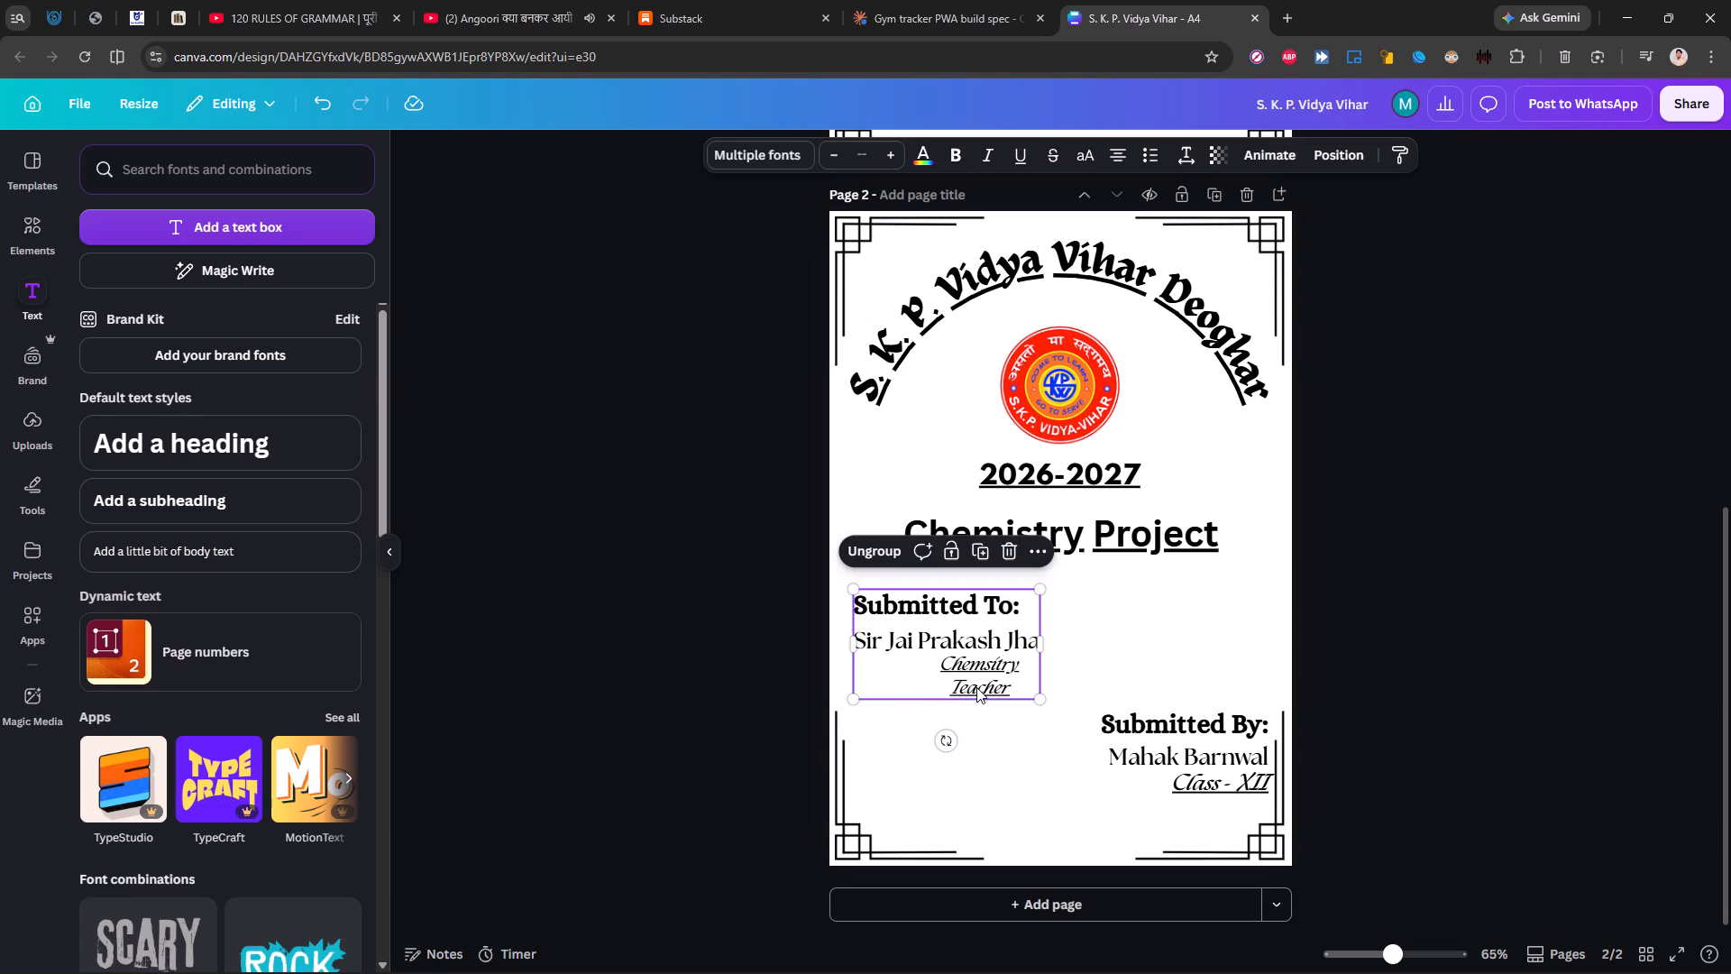
pyautogui.doubleClick(976, 687)
pyautogui.moveTo(915, 677); pyautogui.dragTo(913, 677)
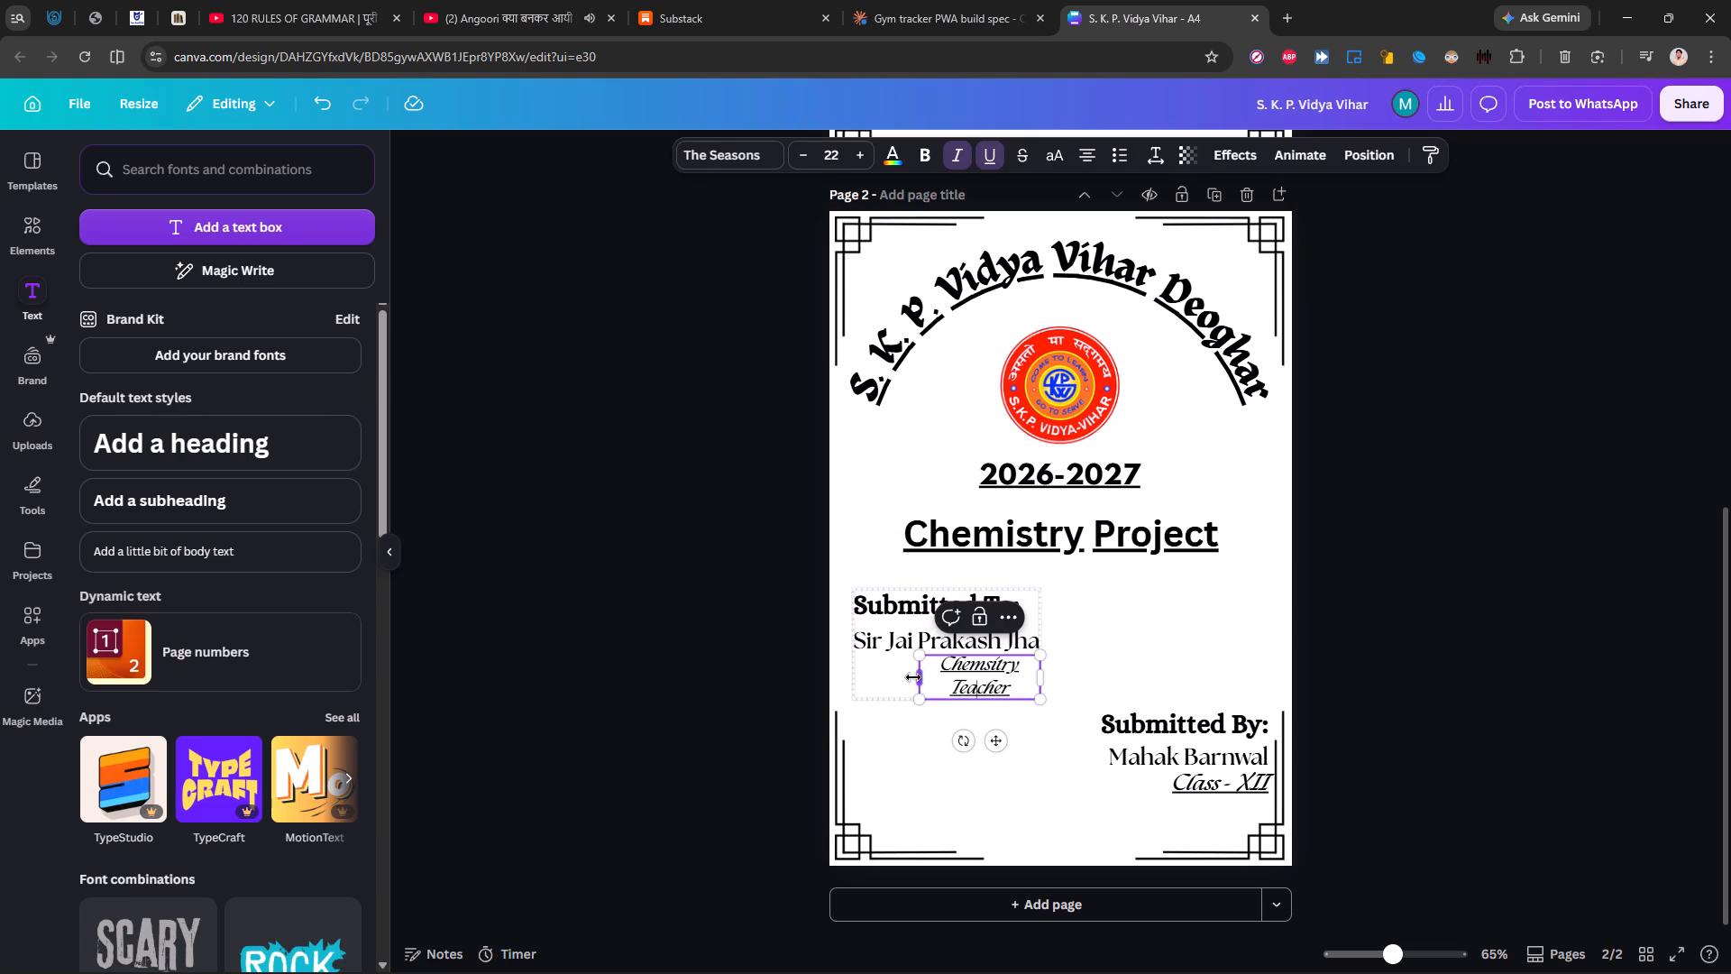
pyautogui.moveTo(913, 677); pyautogui.dragTo(891, 677)
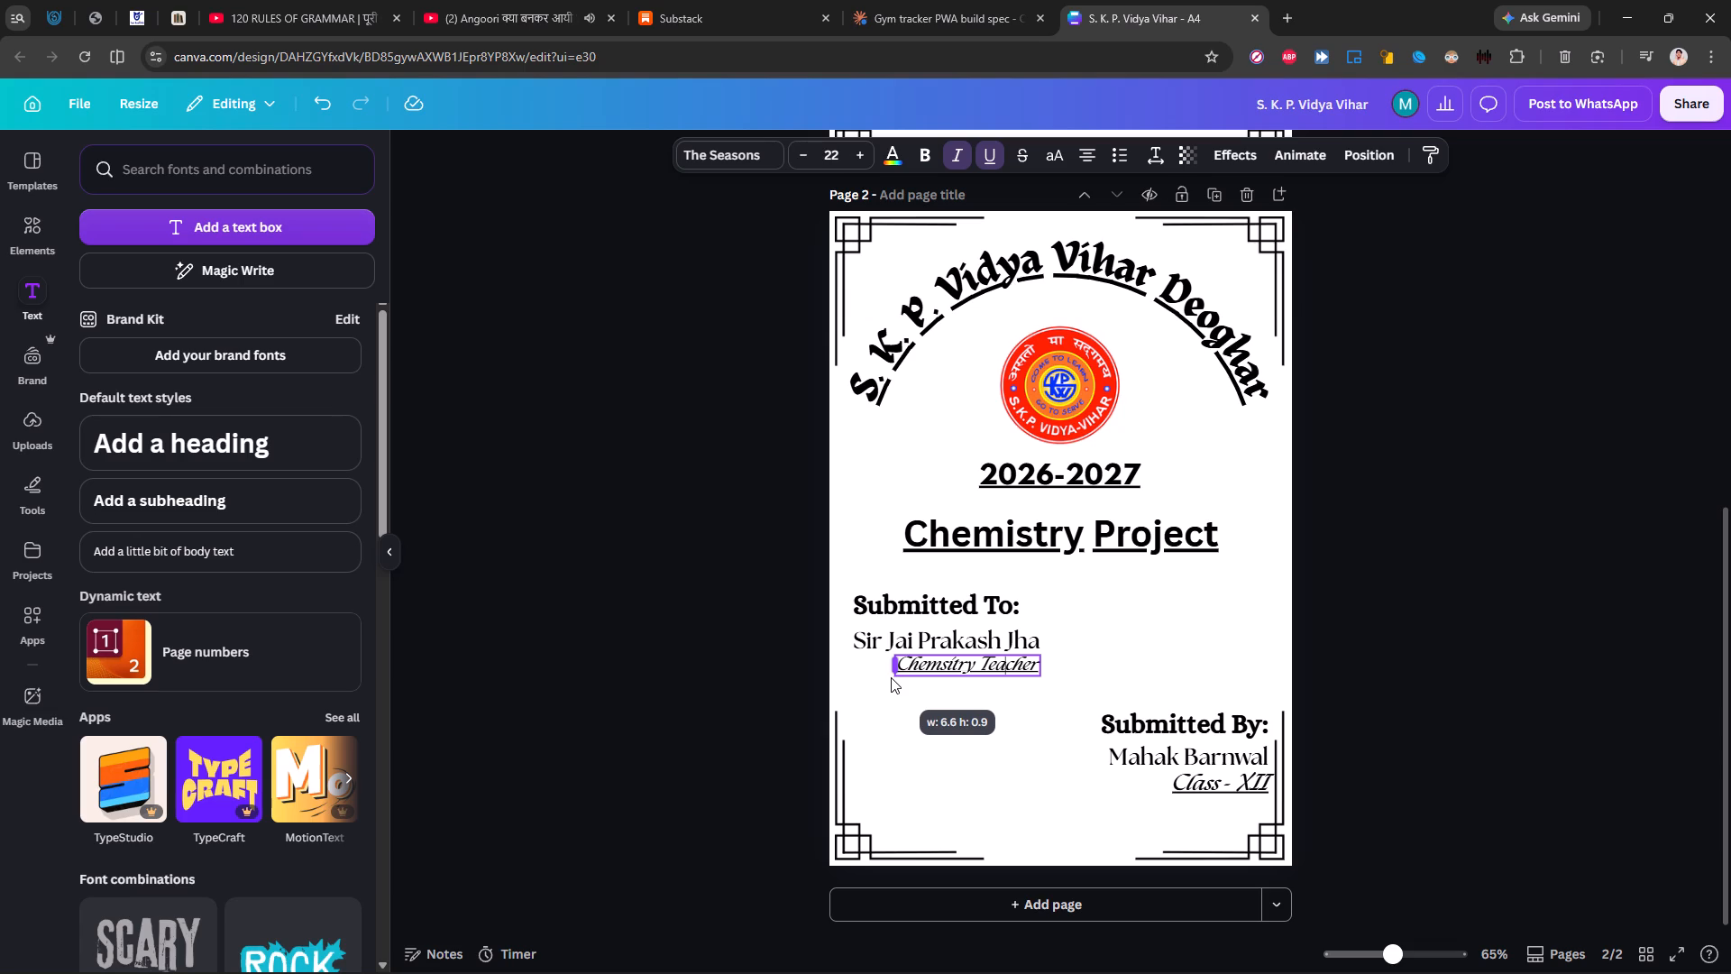
pyautogui.moveTo(891, 677); pyautogui.dragTo(892, 675)
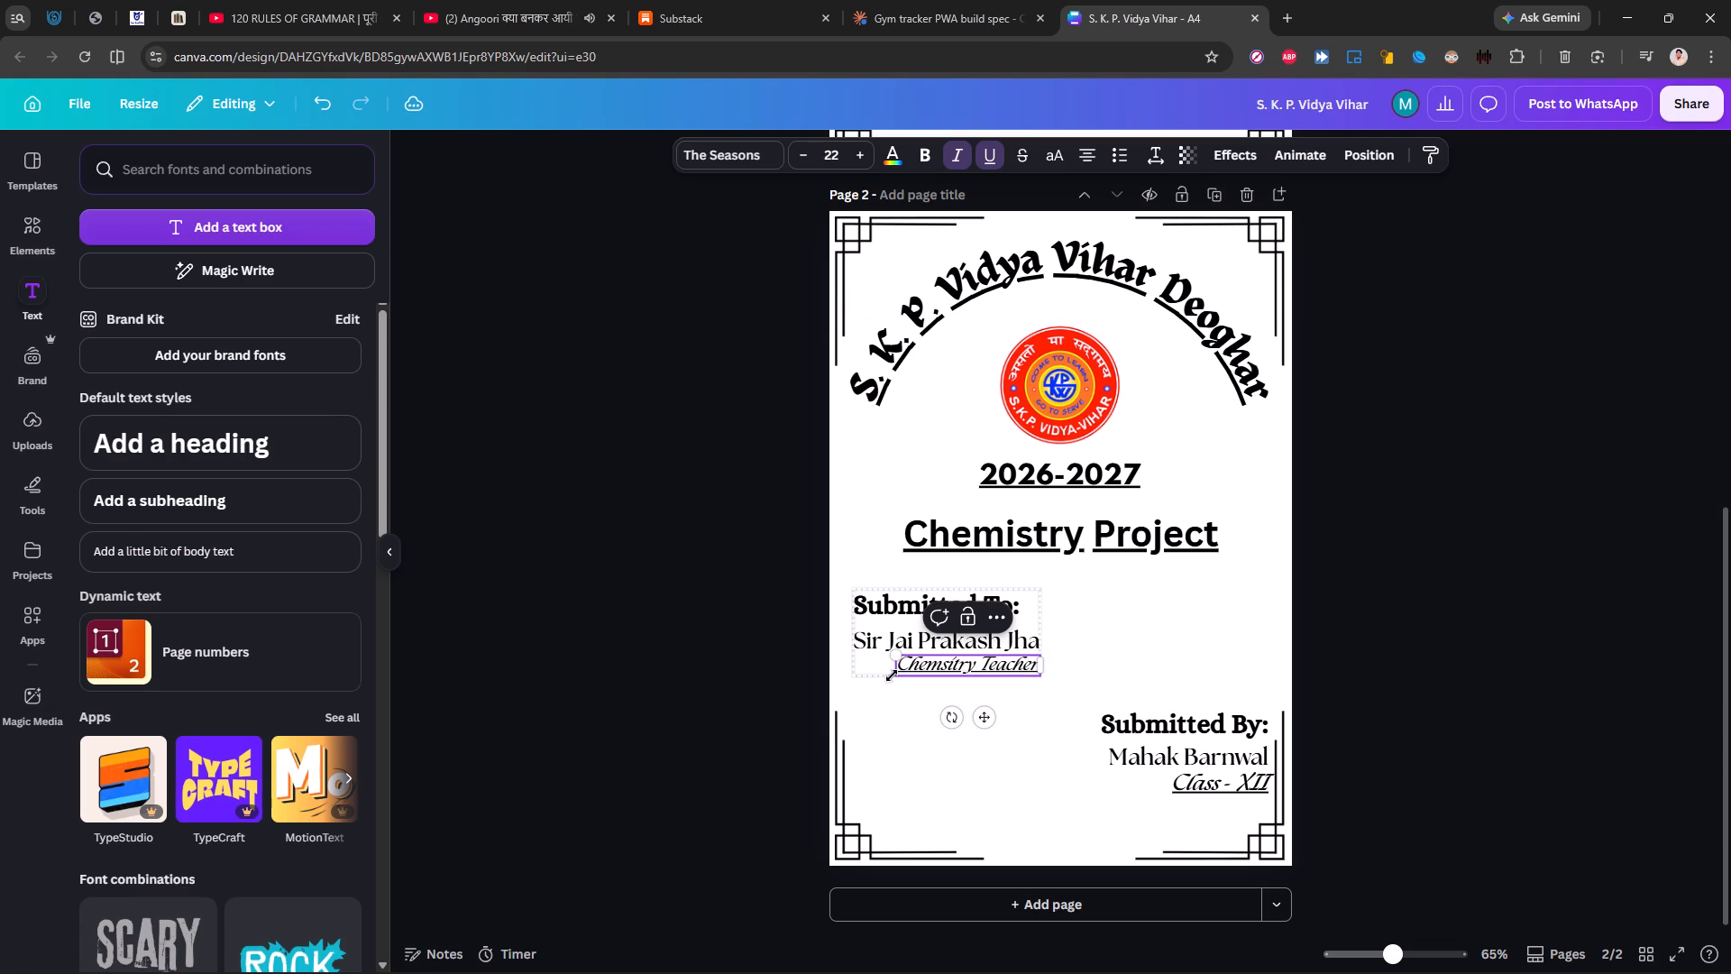
# Replace the Biology teacher's name under "Submitted To:" on page 2 with "Sir" and the Chemistry teacher's name.
pyautogui.doubleClick(877, 635)
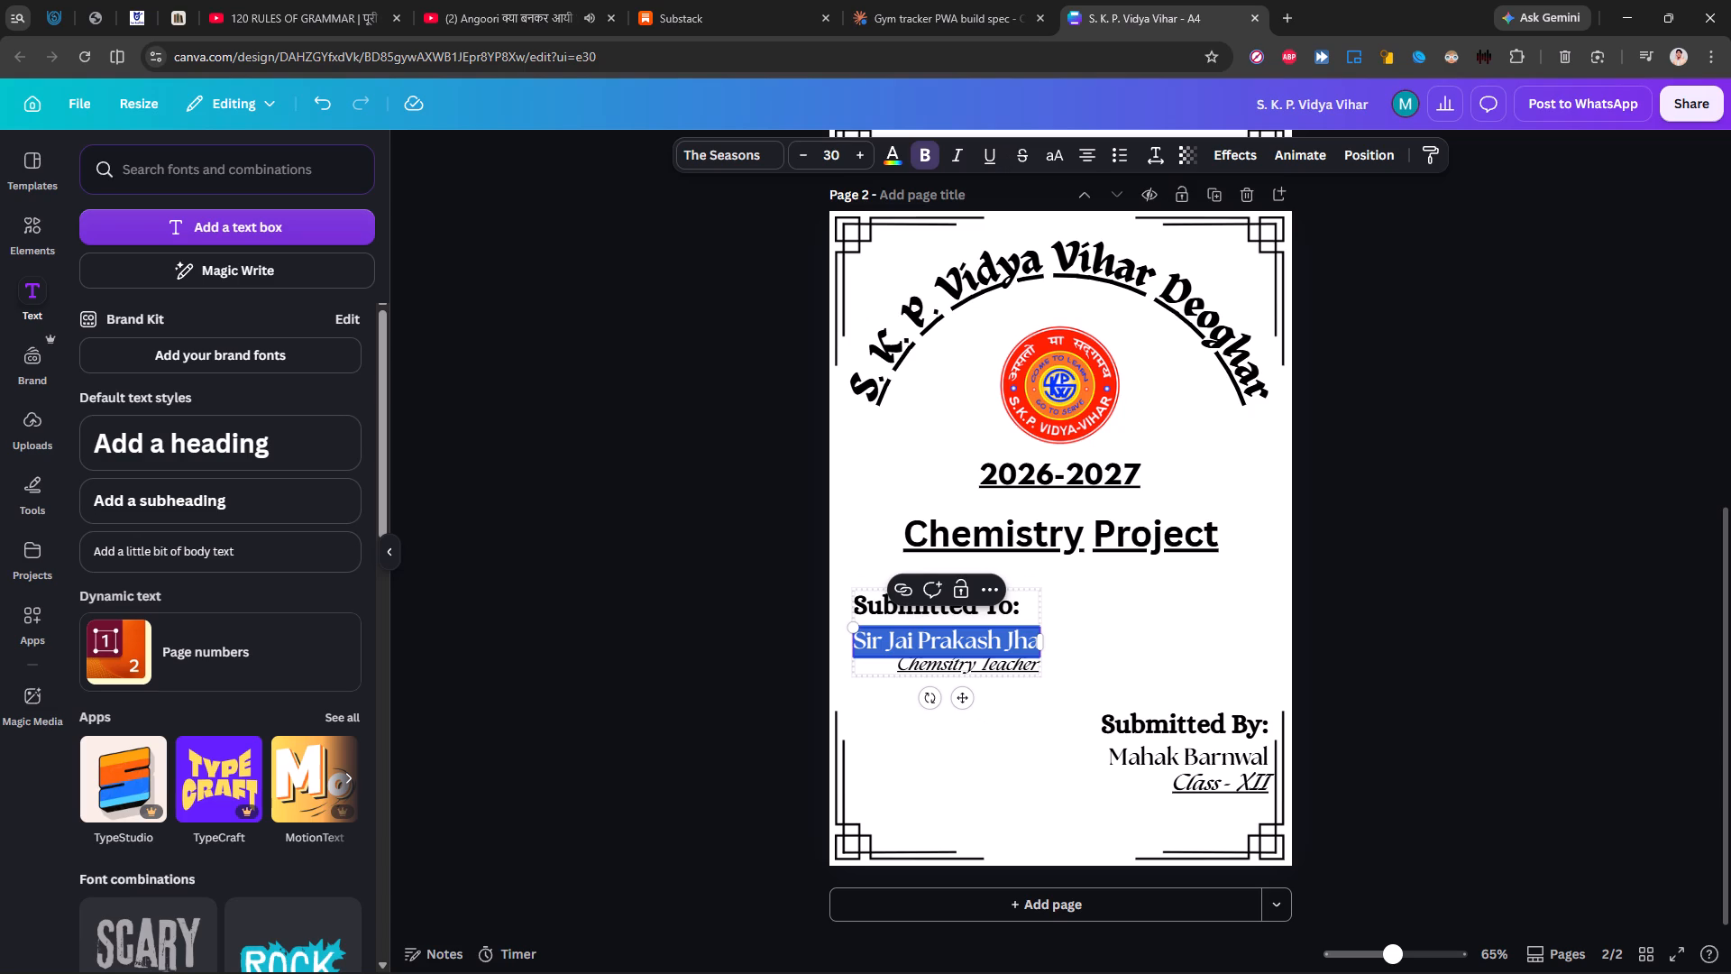
pyautogui.write('ir')
pyautogui.press('space')
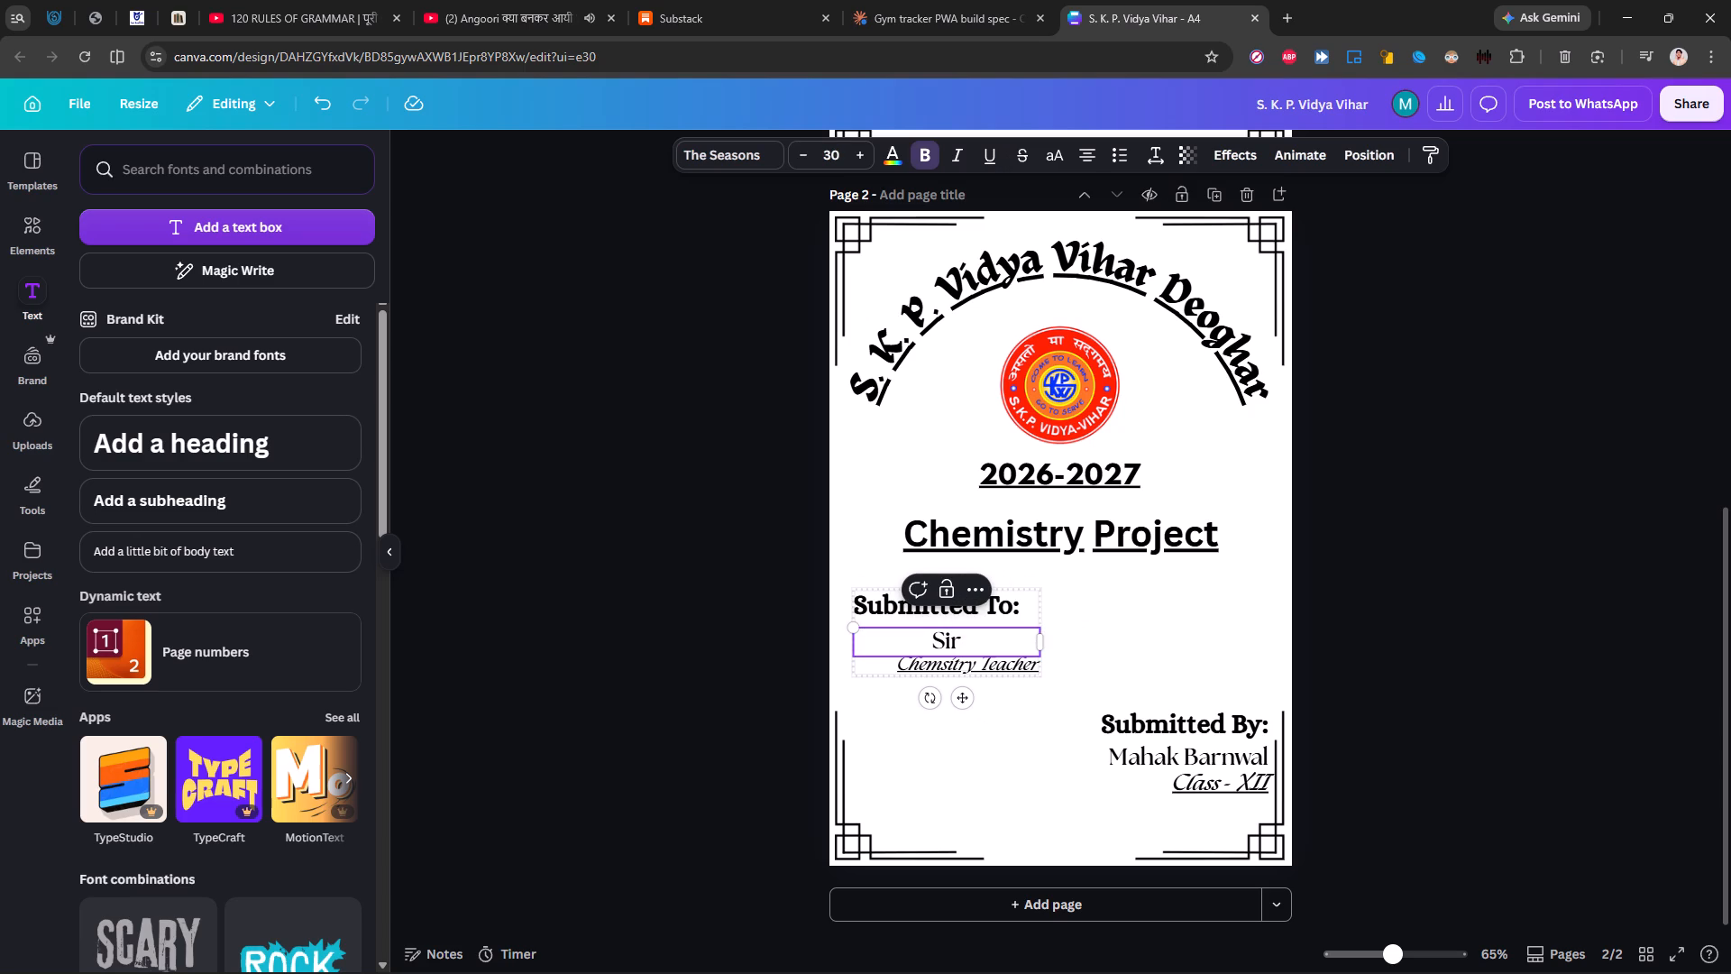
pyautogui.press('BackSpace')
pyautogui.press('BackSpace')
pyautogui.press('BackSpace')
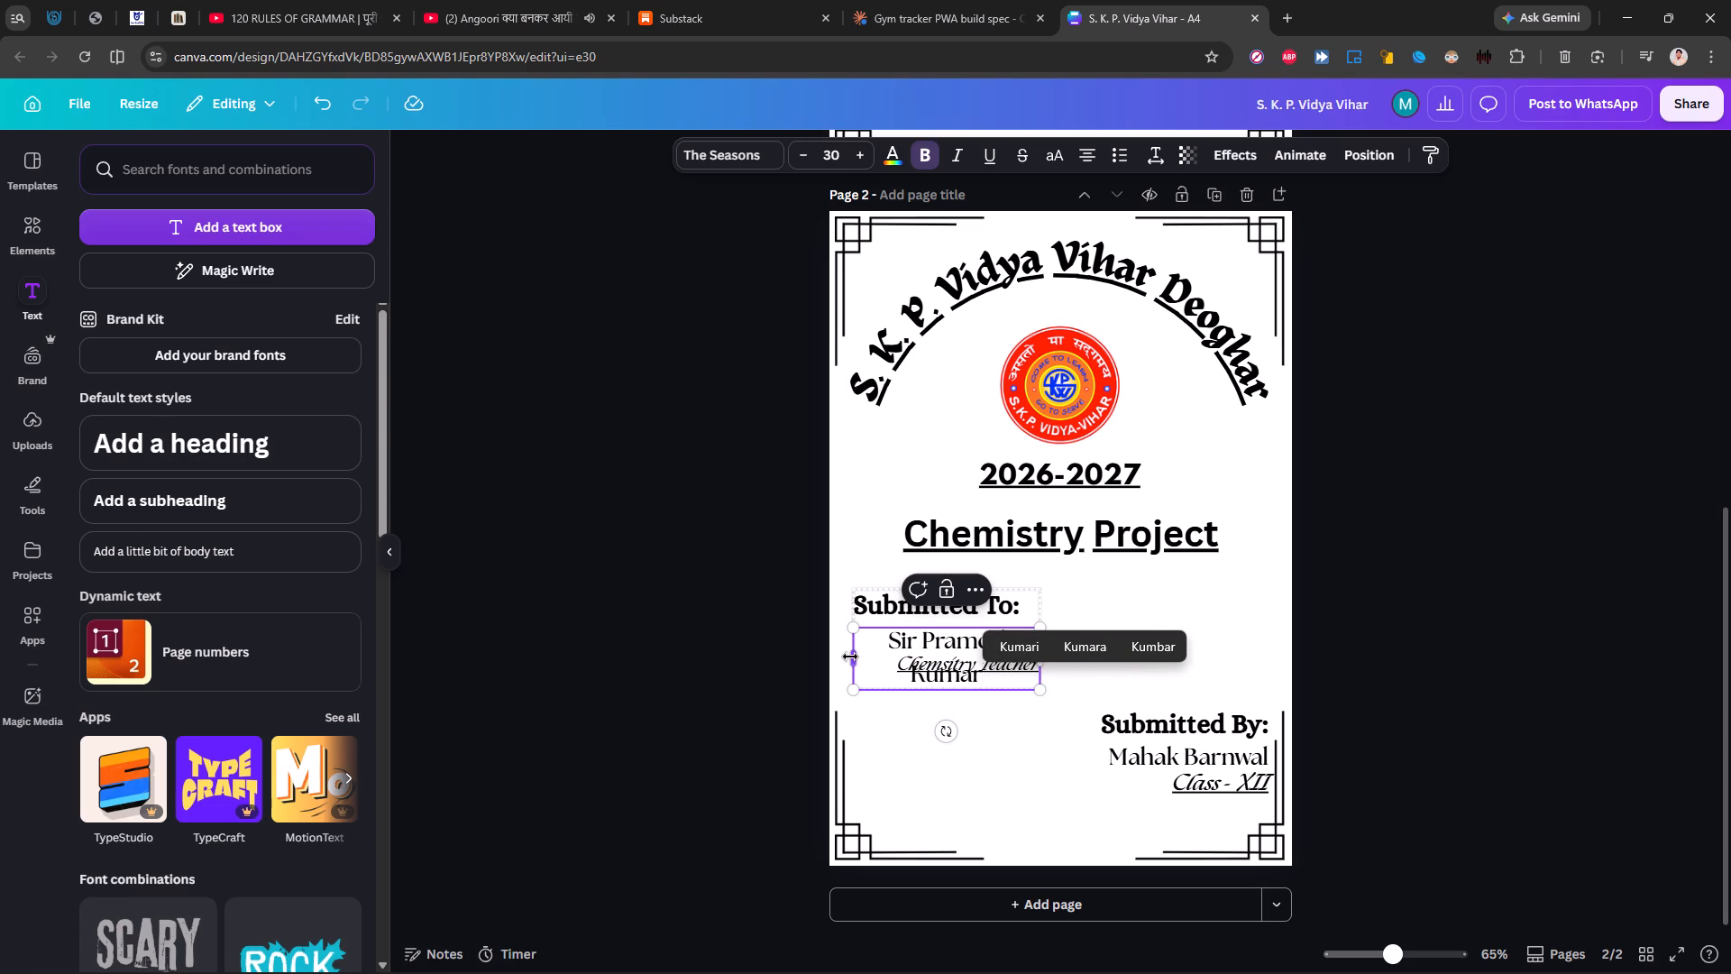
# Widen the teacher name's text box on page 2 to about 8.9 so the name fits on one line.
pyautogui.moveTo(850, 657); pyautogui.dragTo(841, 657)
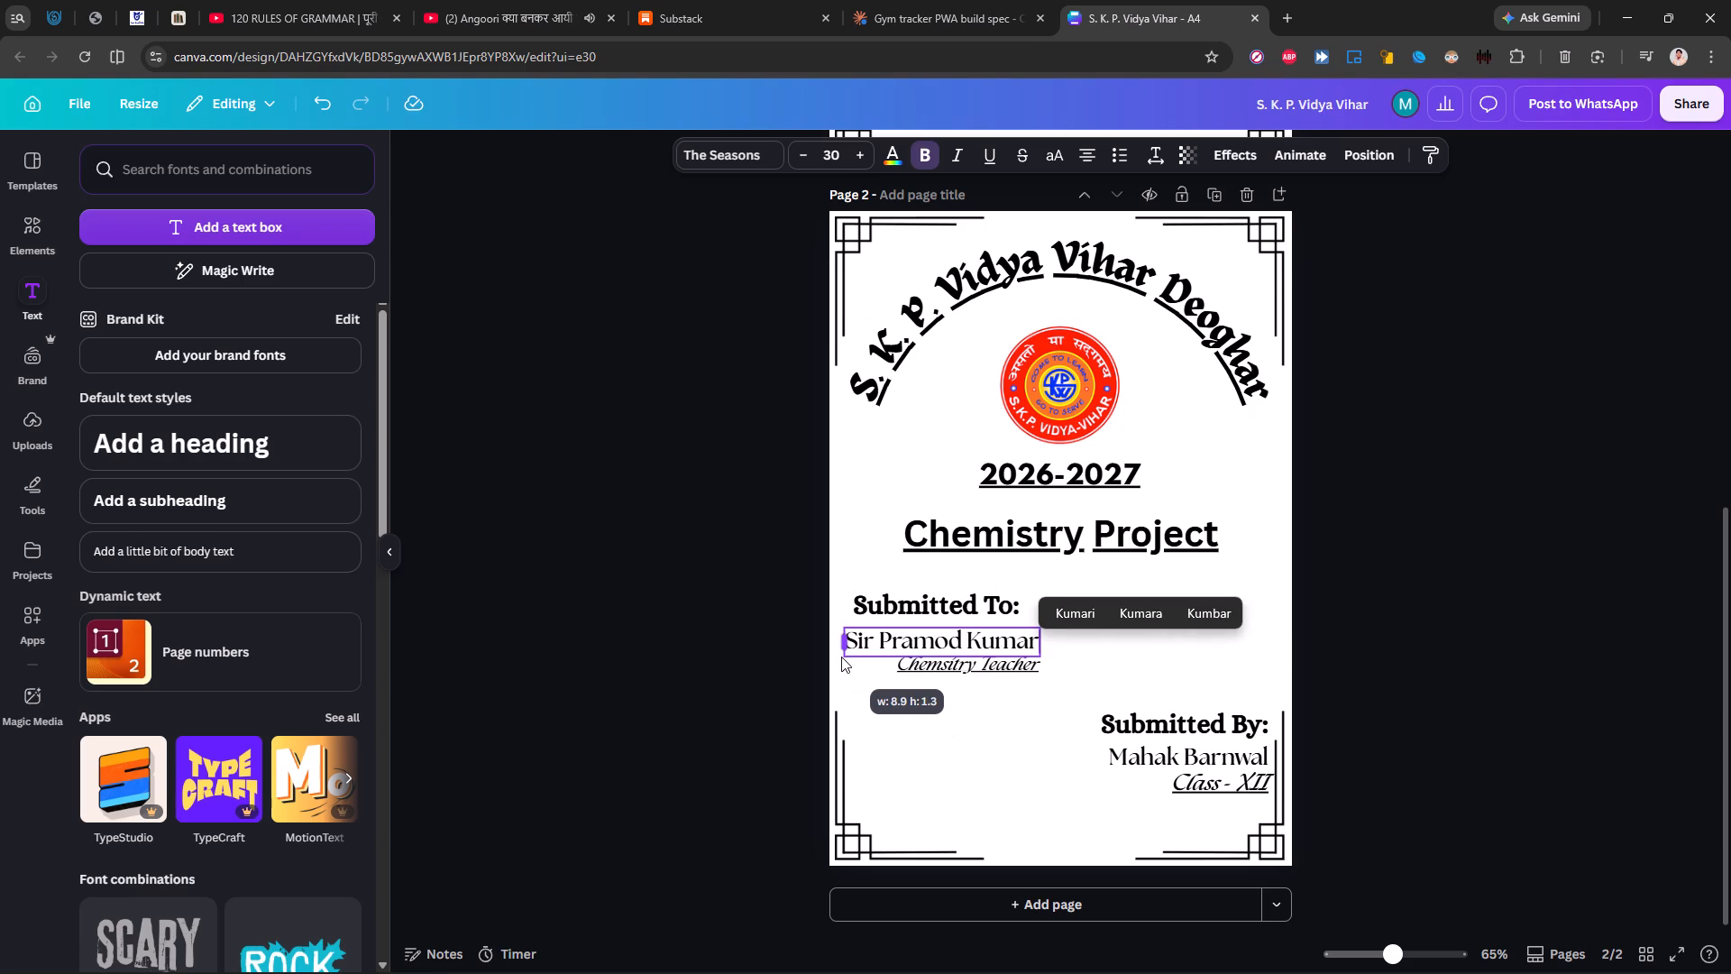
pyautogui.moveTo(841, 657); pyautogui.dragTo(842, 657)
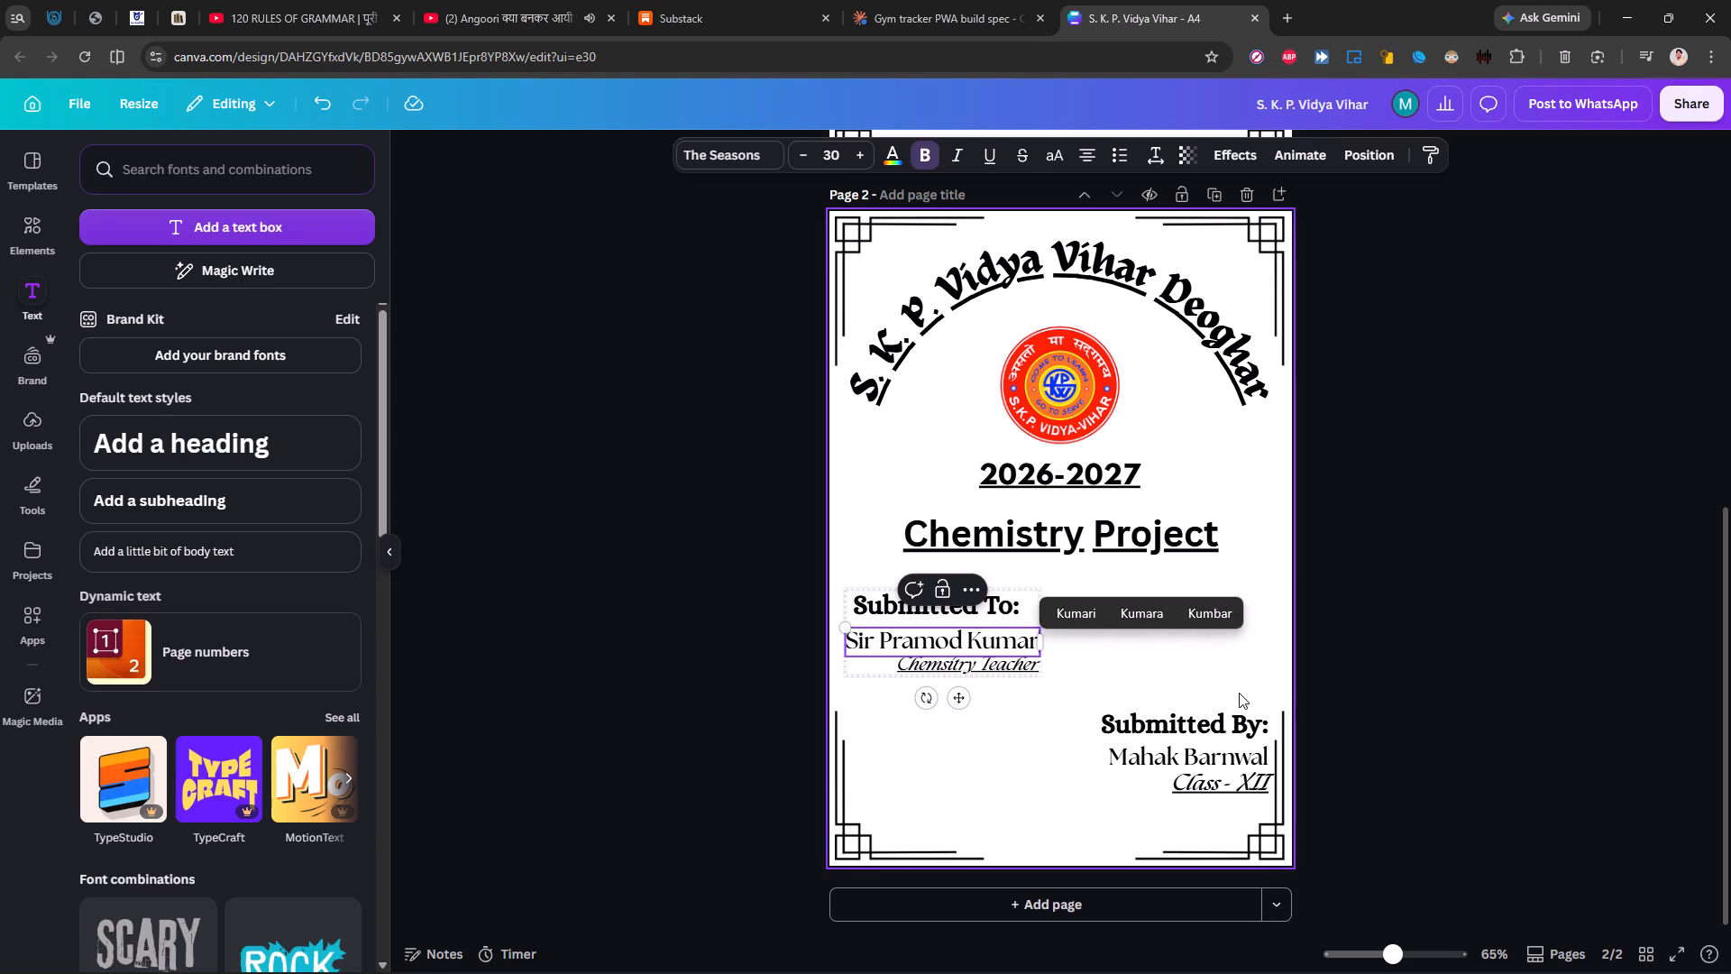
# Shift the teacher's name on page 2 slightly right to align its left edge with the "Submitted To:" heading.
pyautogui.press('Right')
pyautogui.press('Right')
pyautogui.press('Right')
pyautogui.click(996, 639)
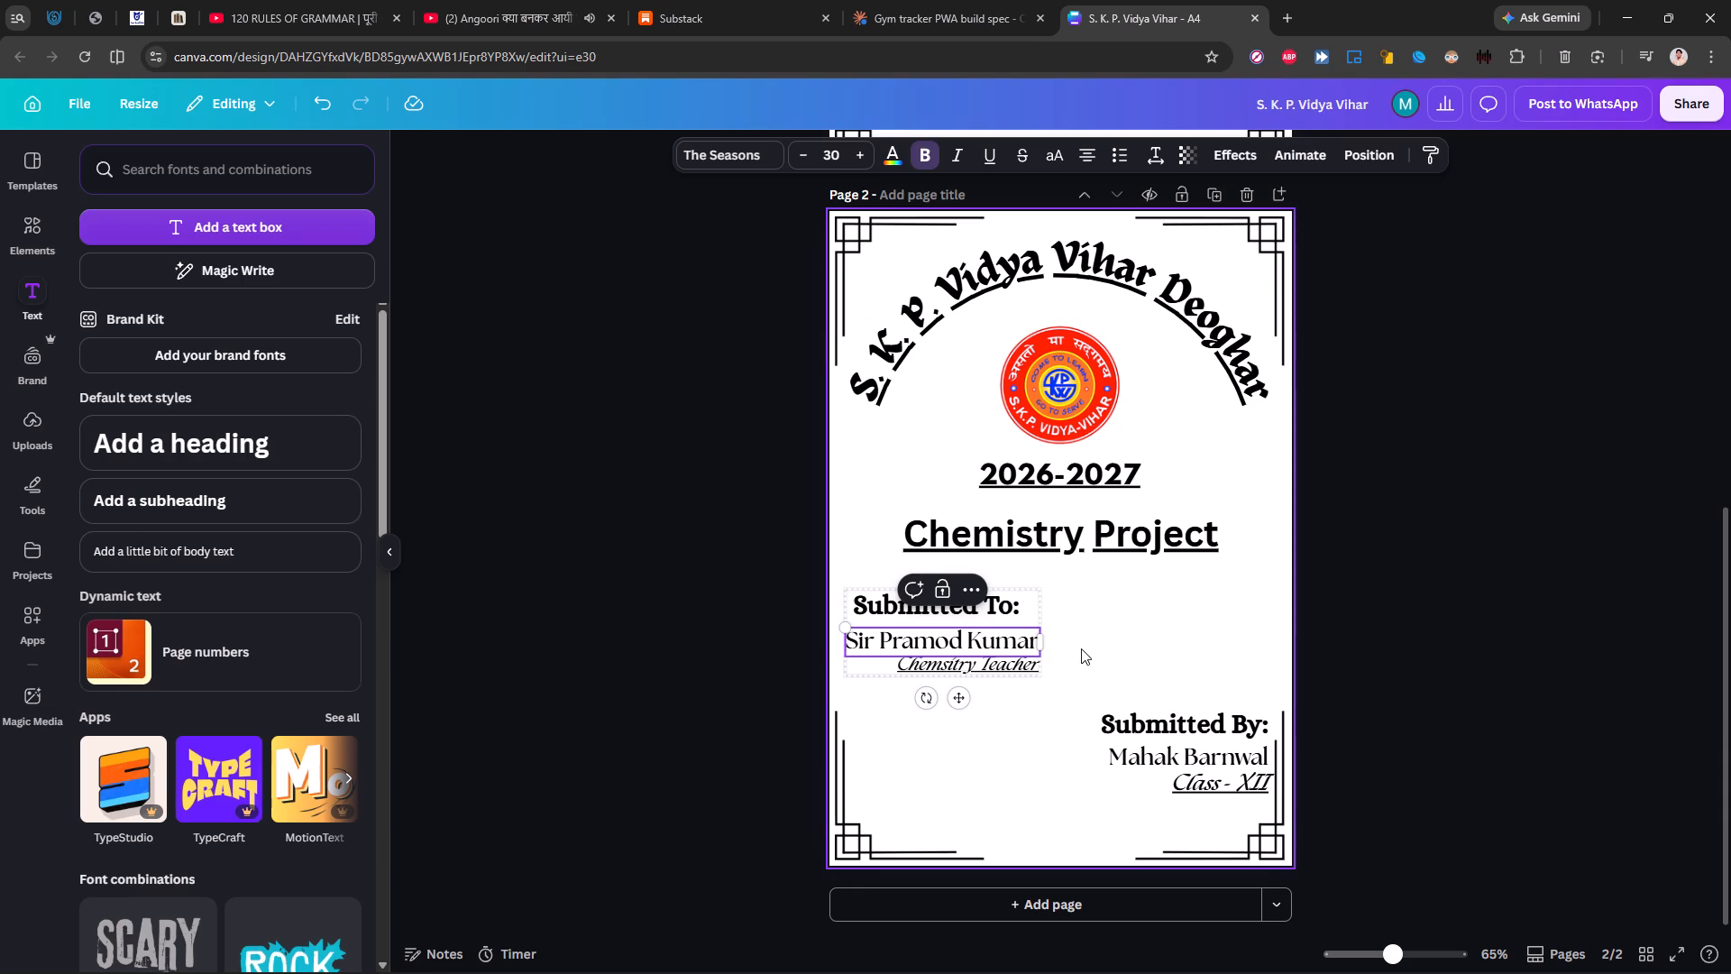
pyautogui.click(1081, 648)
pyautogui.tripleClick(984, 640)
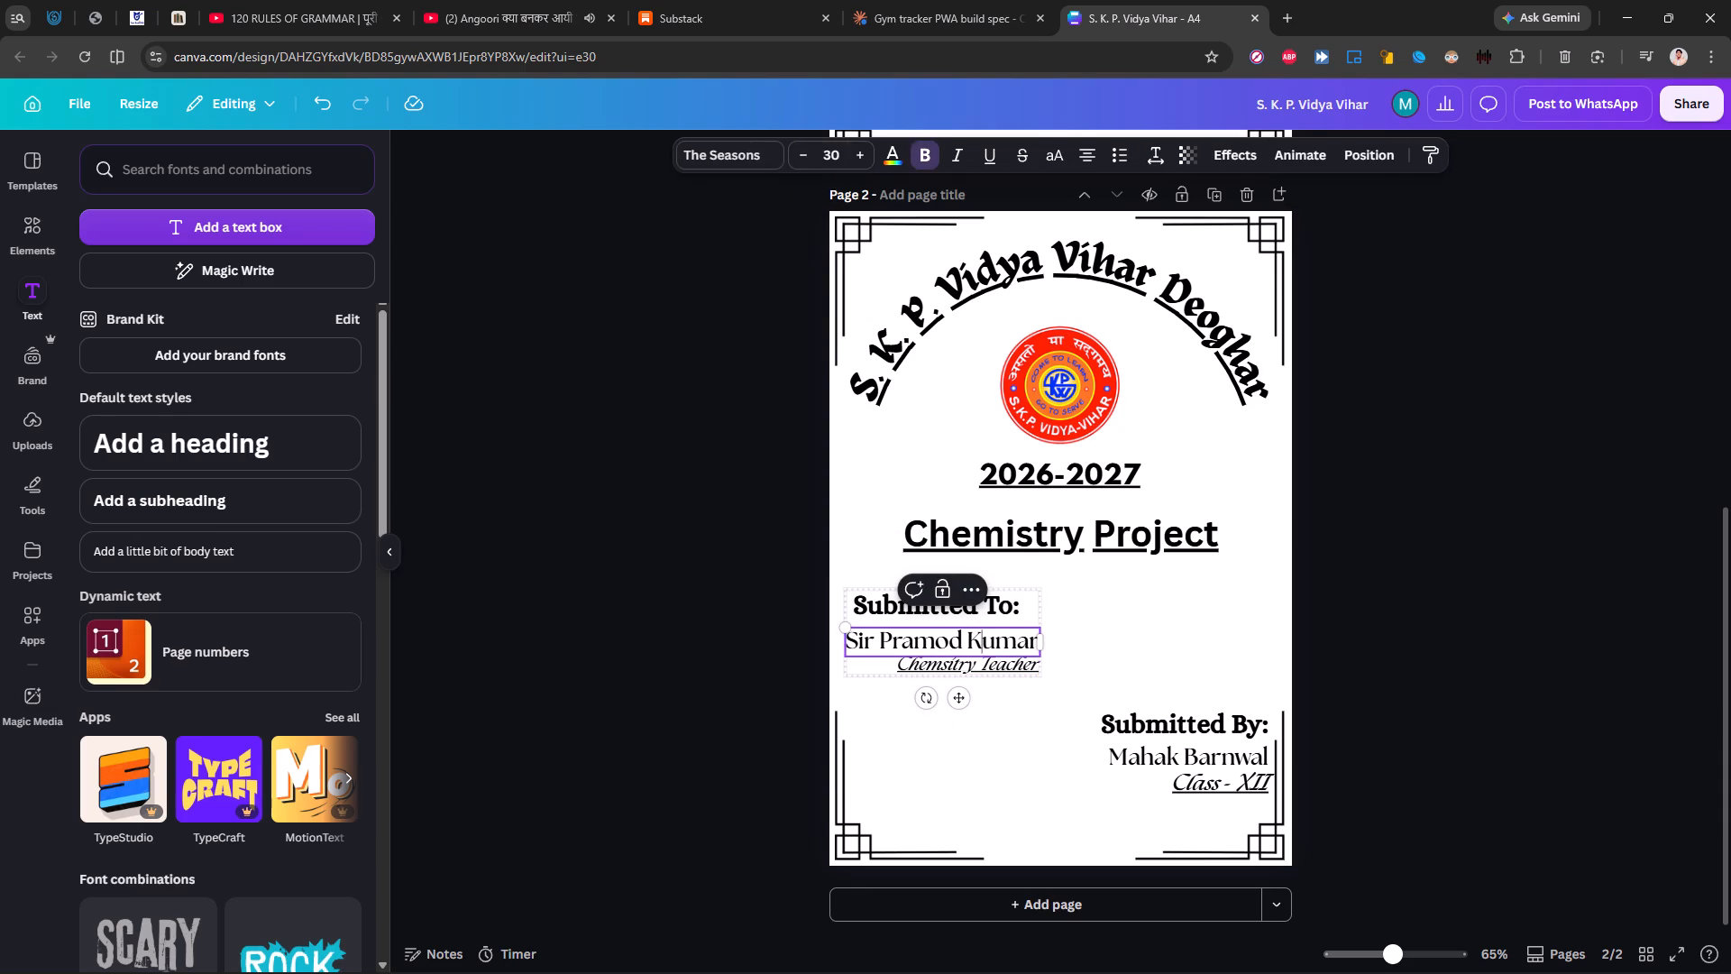
pyautogui.press('Right')
pyautogui.press('Right')
pyautogui.press('Right')
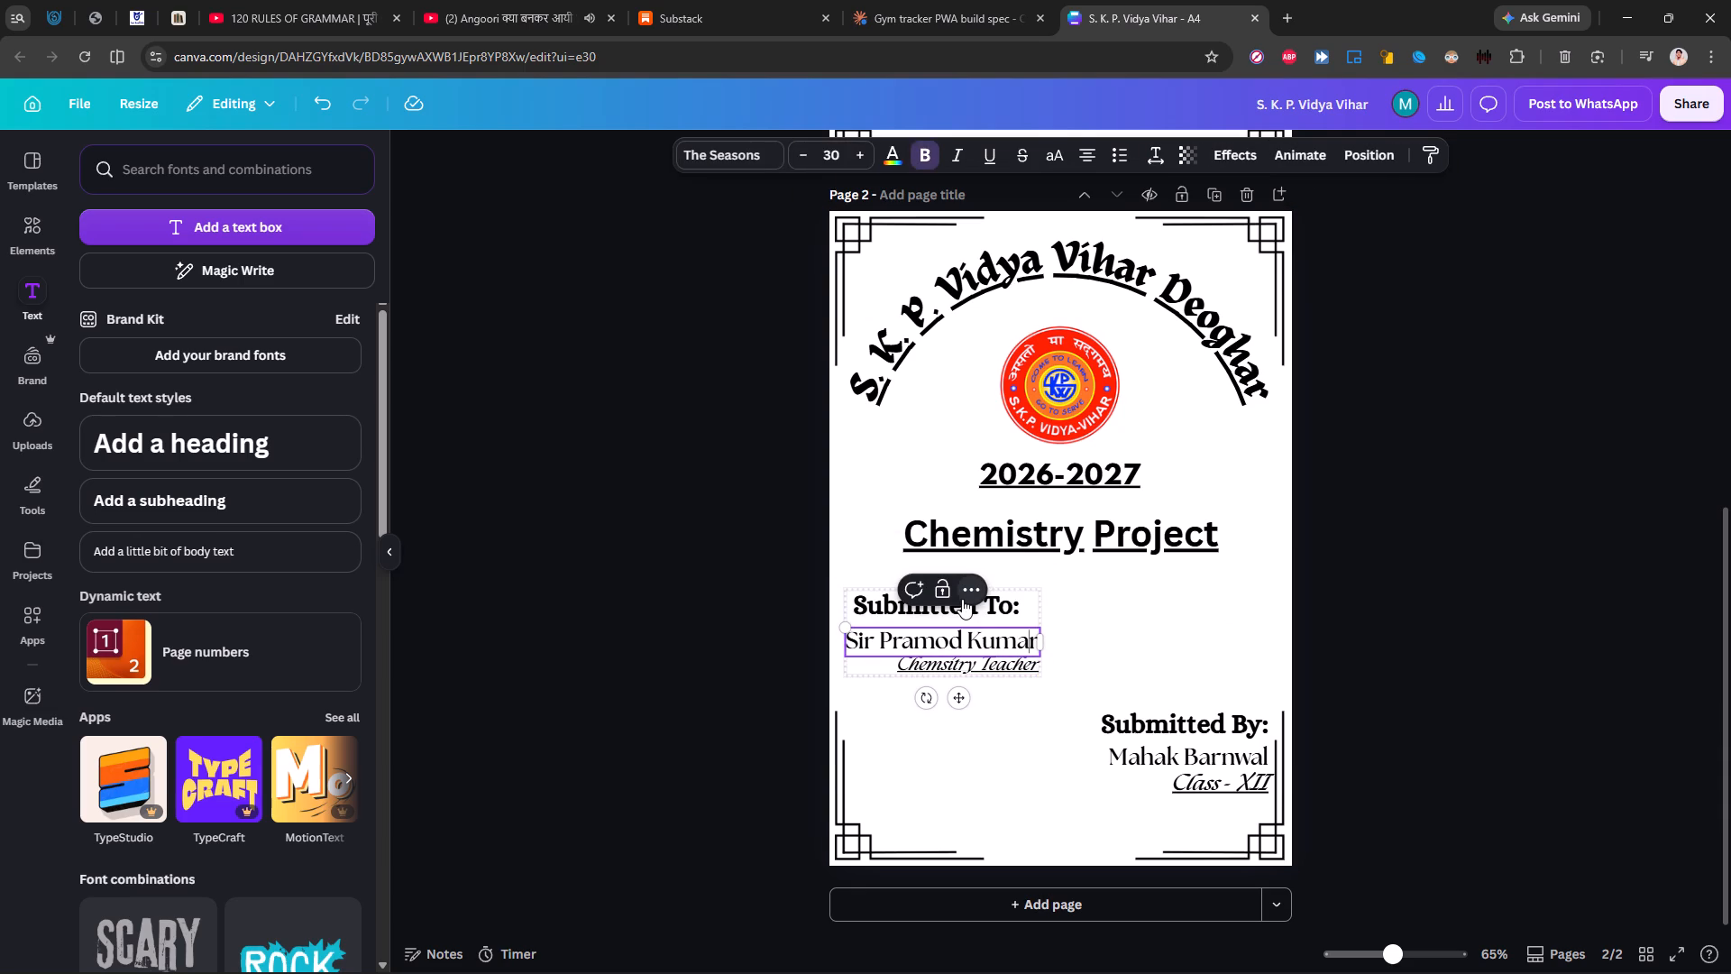
pyautogui.click(962, 599)
pyautogui.click(1083, 611)
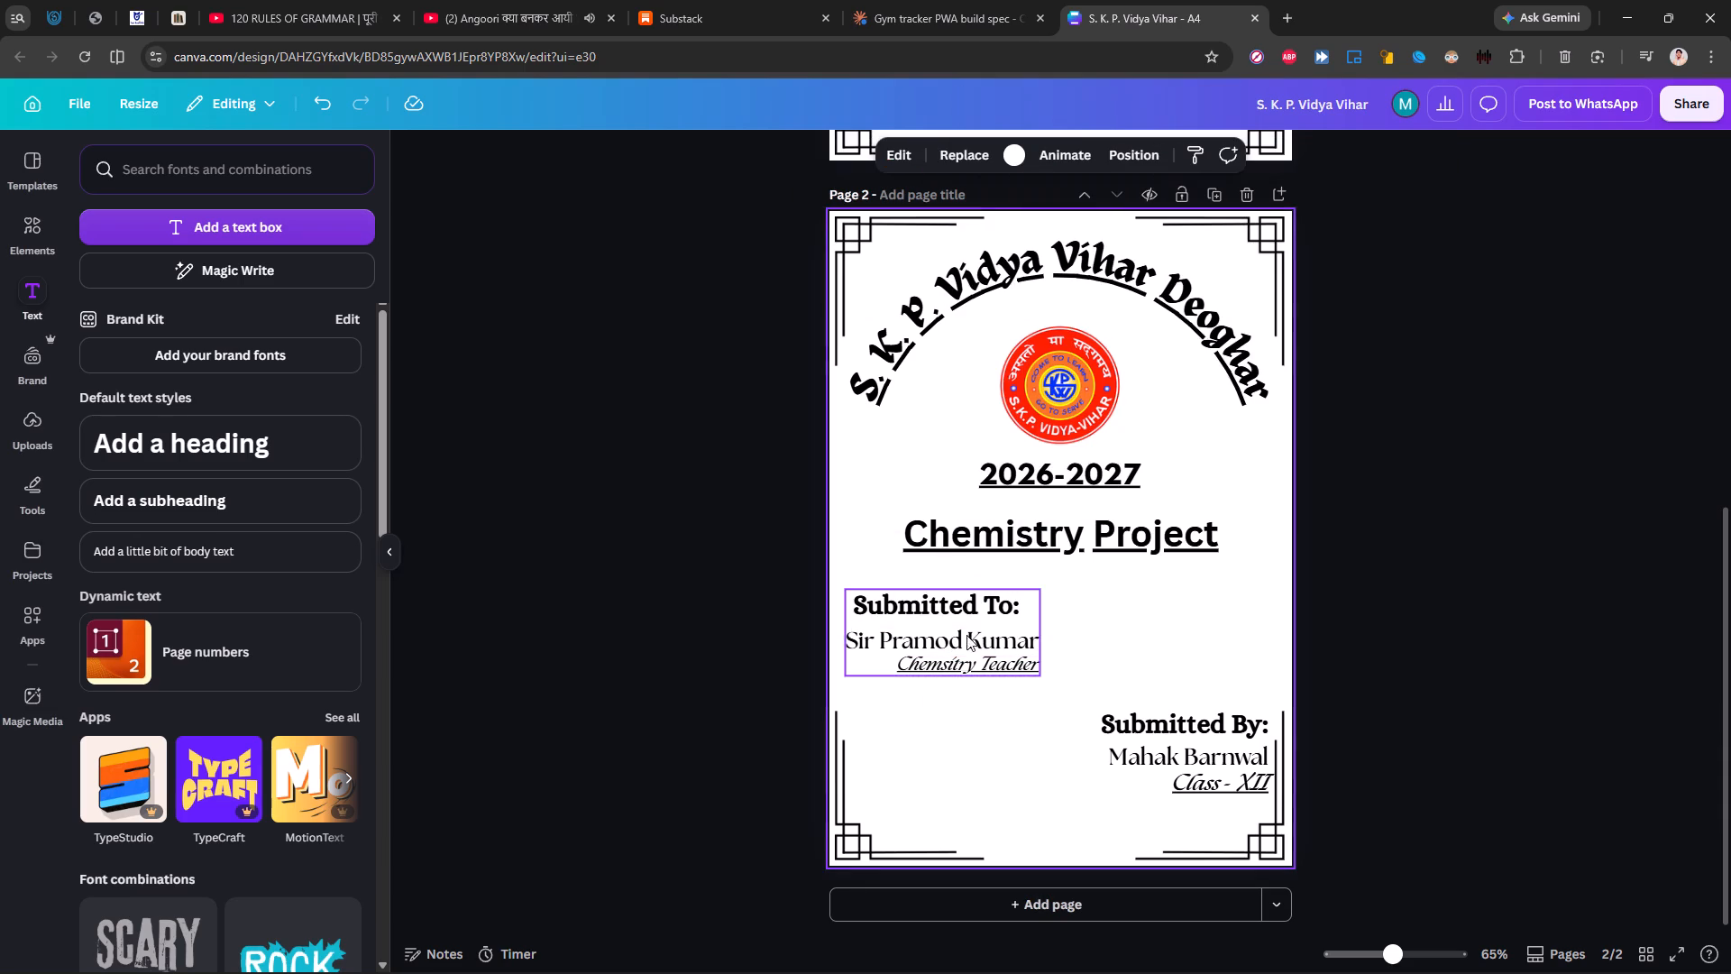
pyautogui.doubleClick(945, 642)
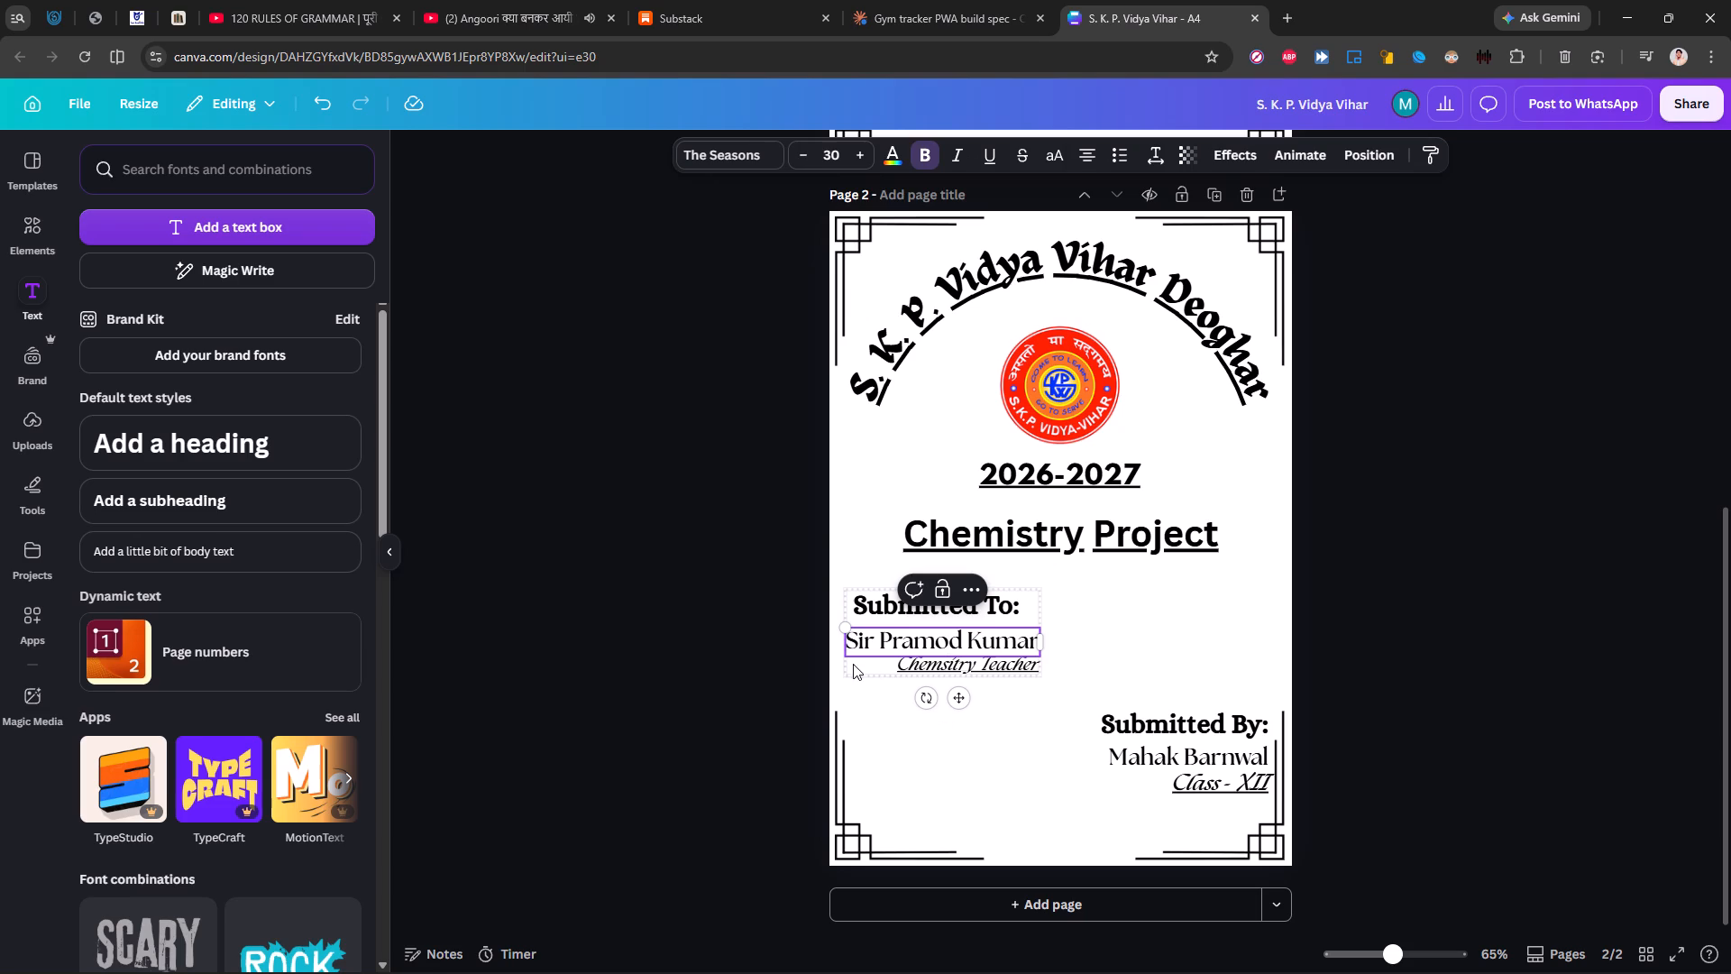
pyautogui.click(847, 635)
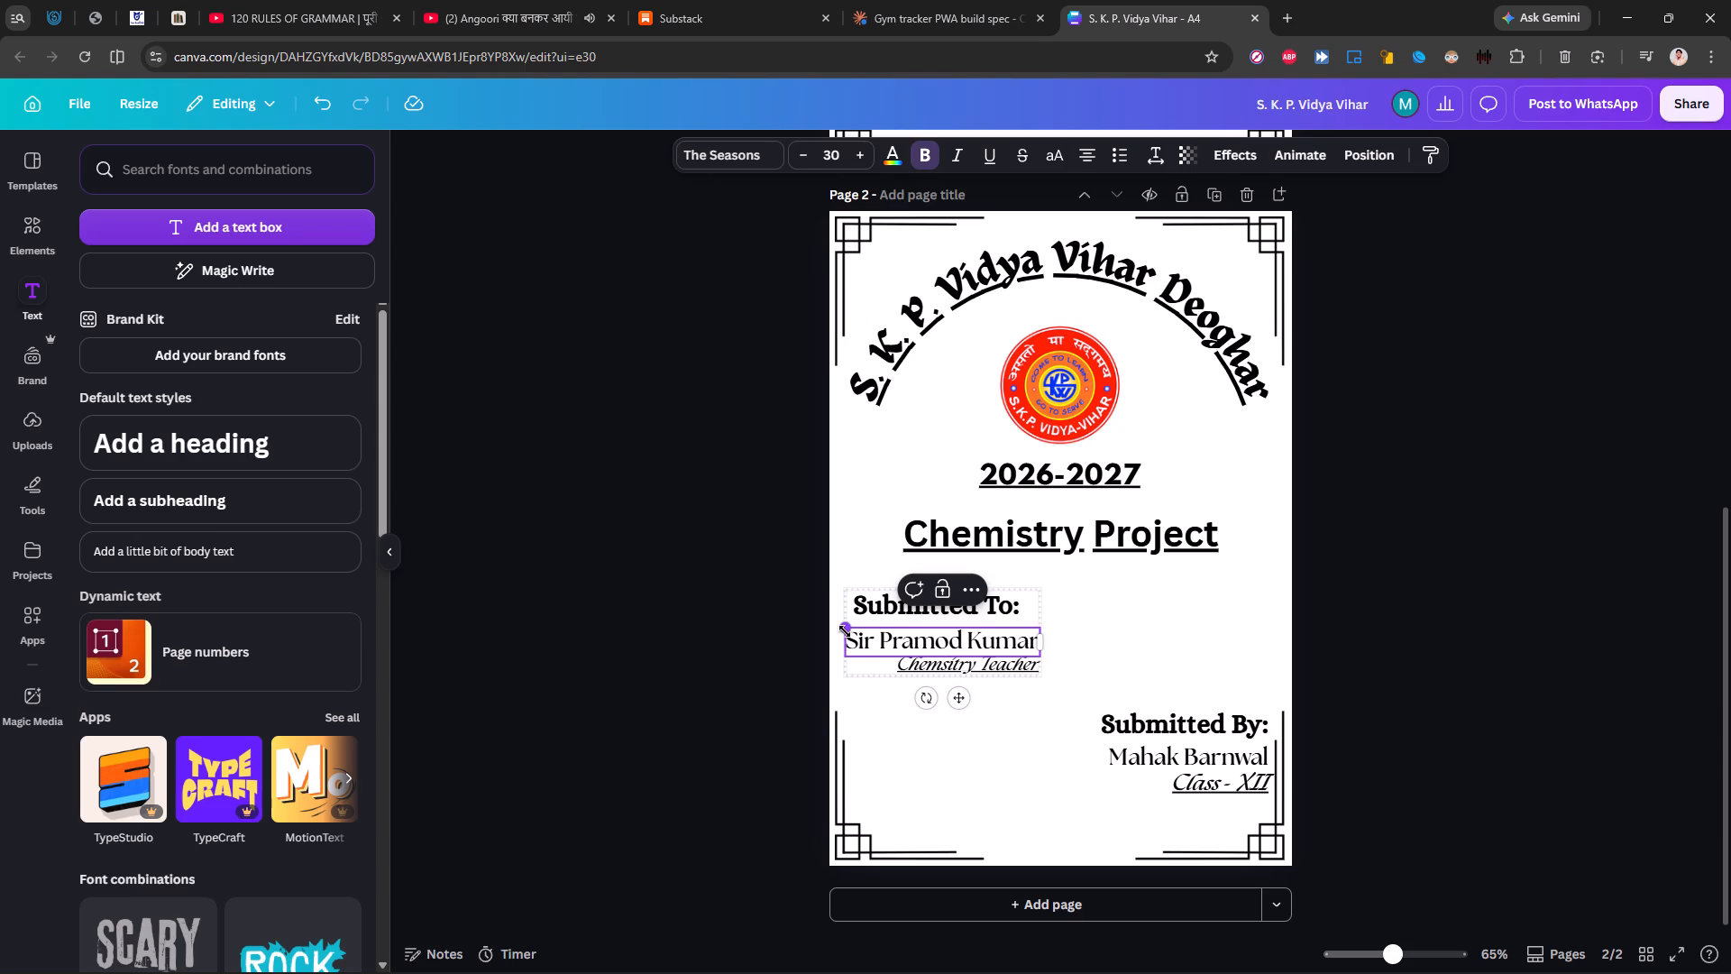
pyautogui.click(845, 631)
pyautogui.press('Right')
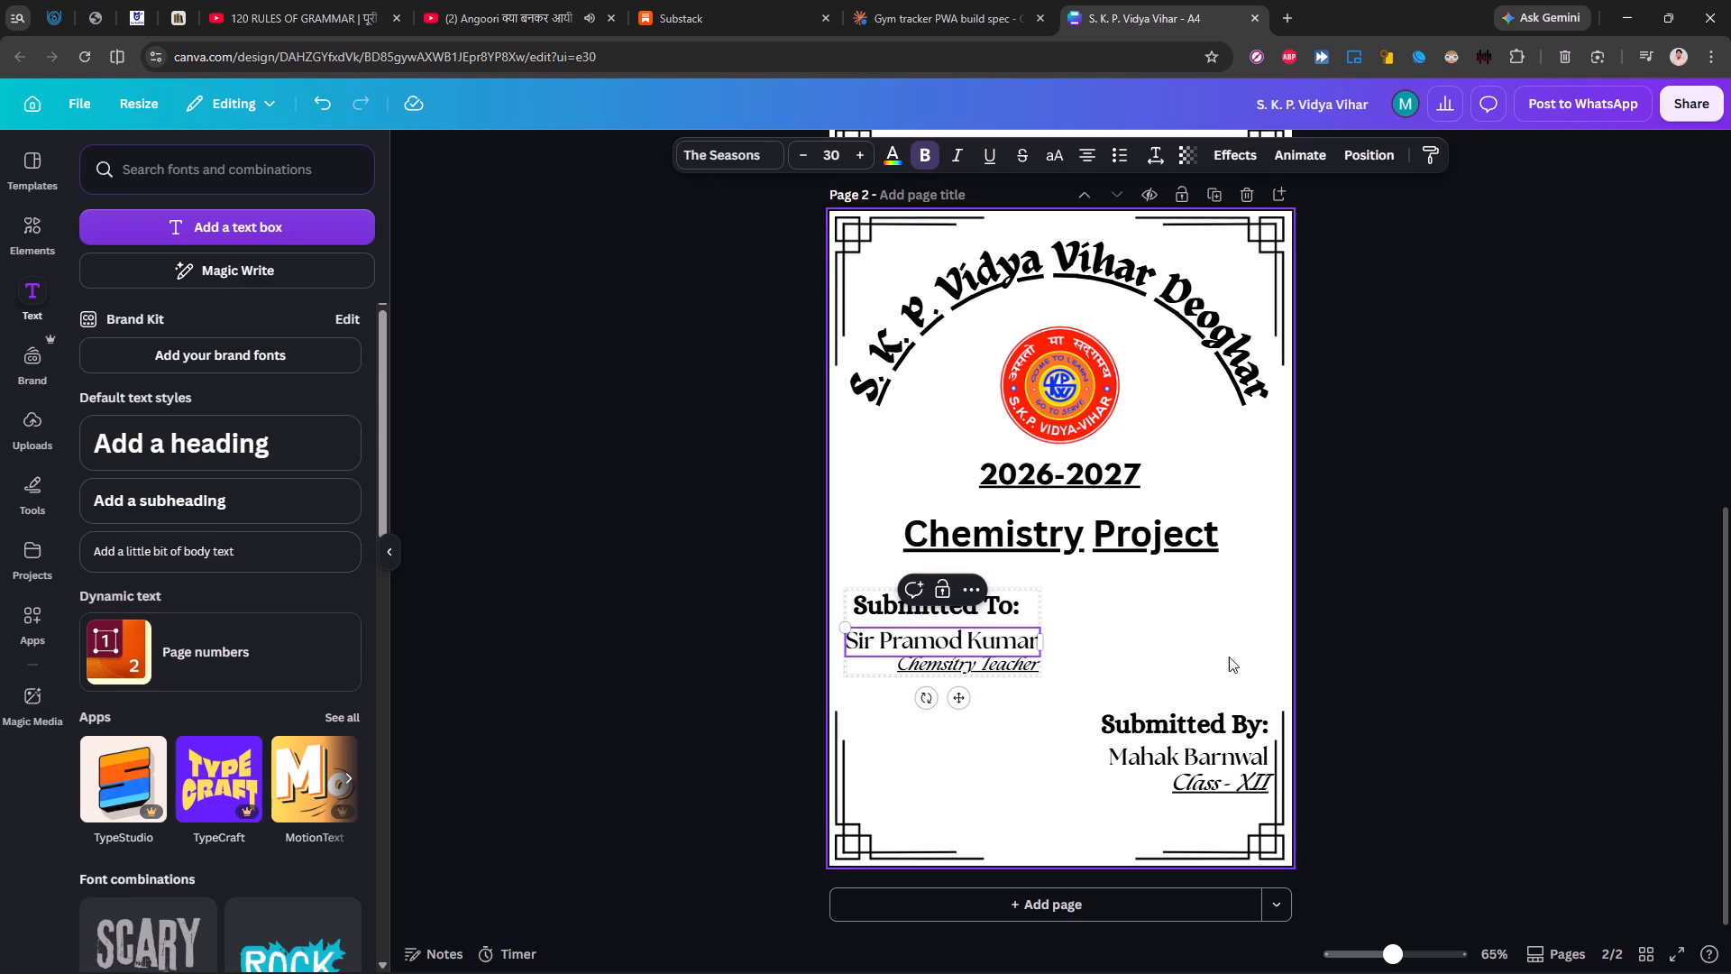
pyautogui.click(1358, 666)
pyautogui.doubleClick(998, 639)
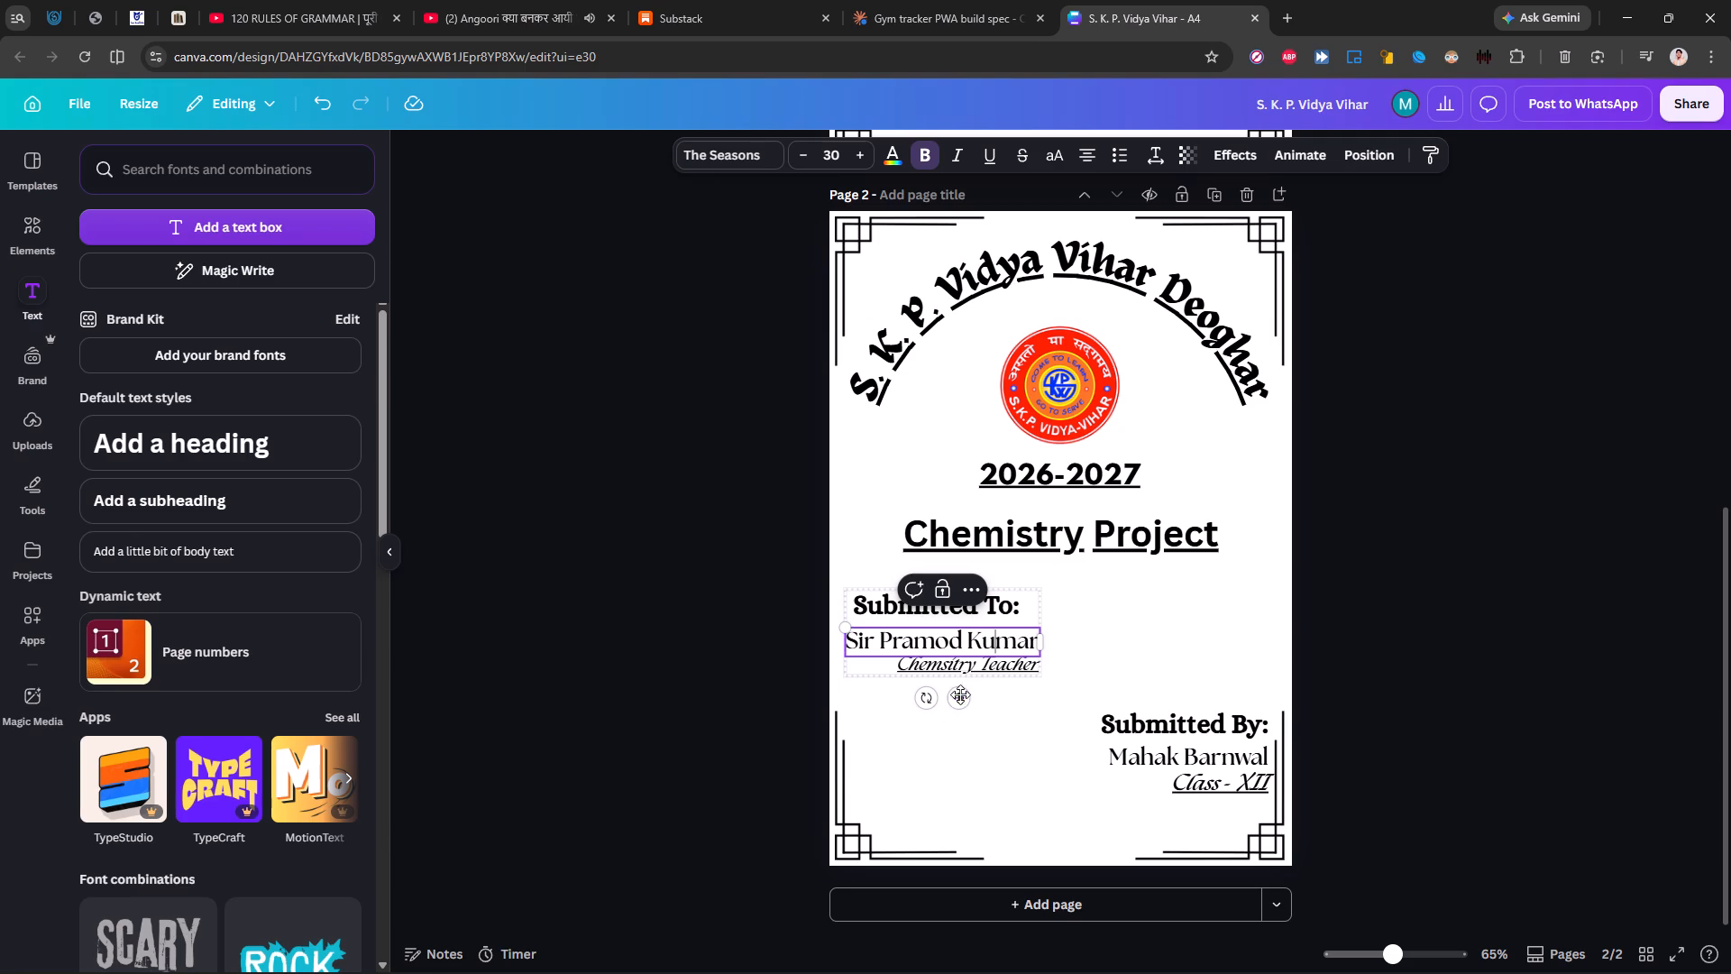
pyautogui.click(957, 702)
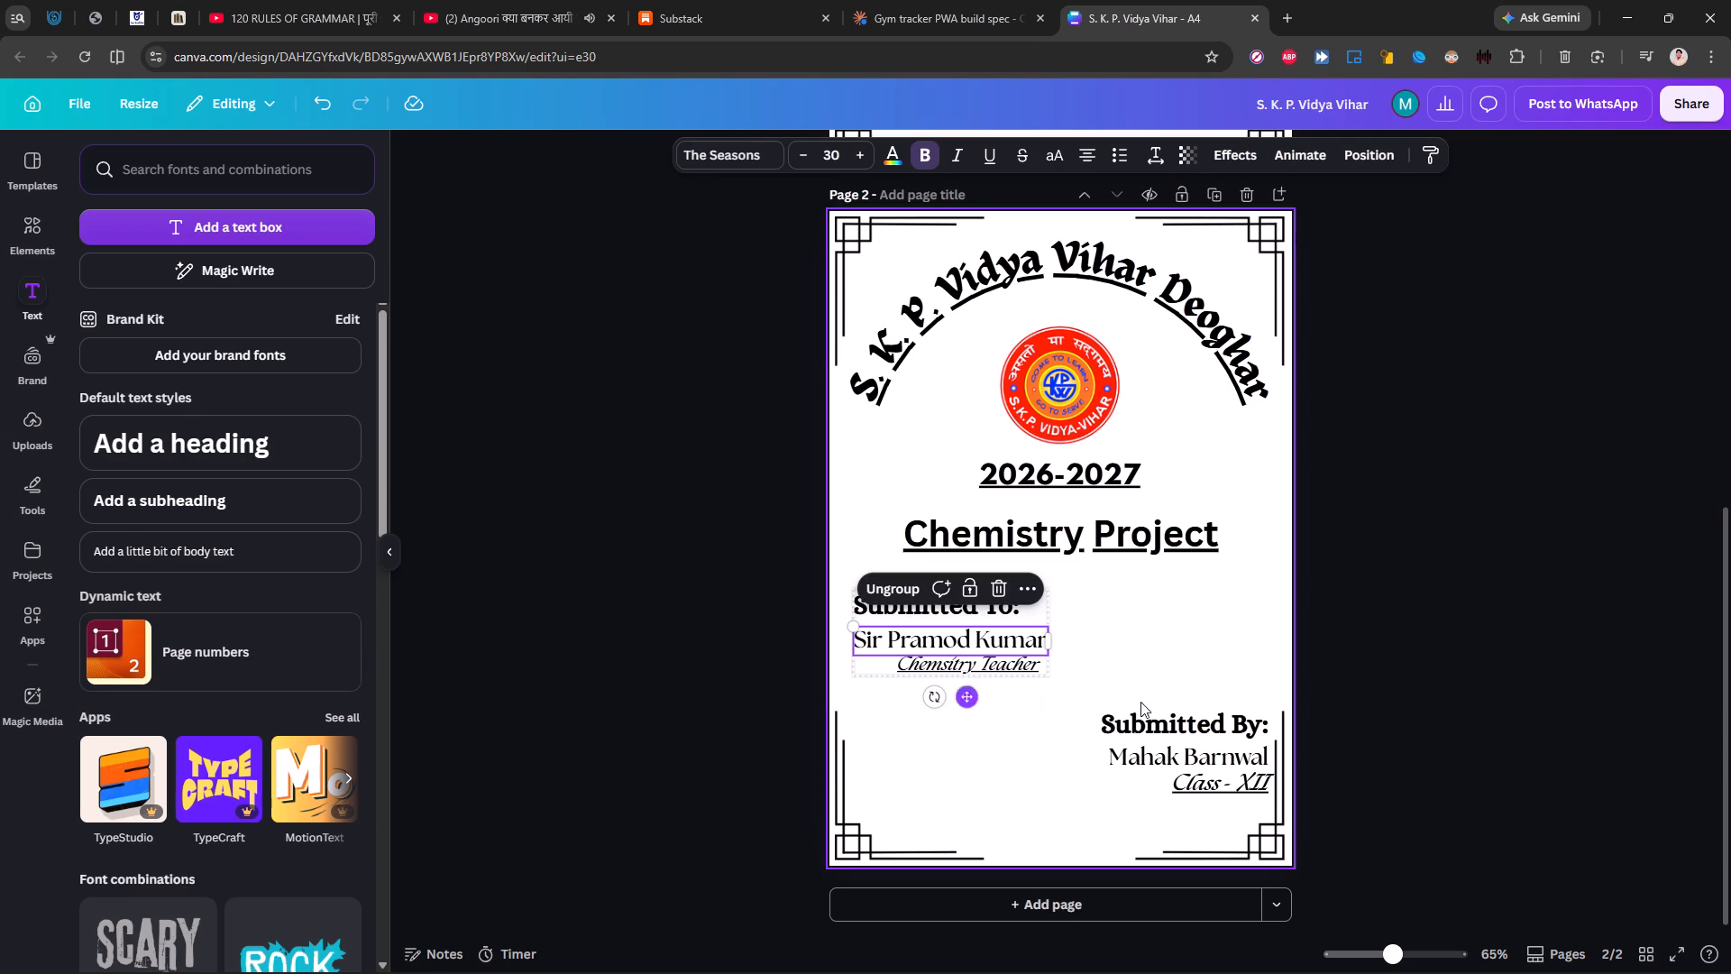
pyautogui.click(1357, 703)
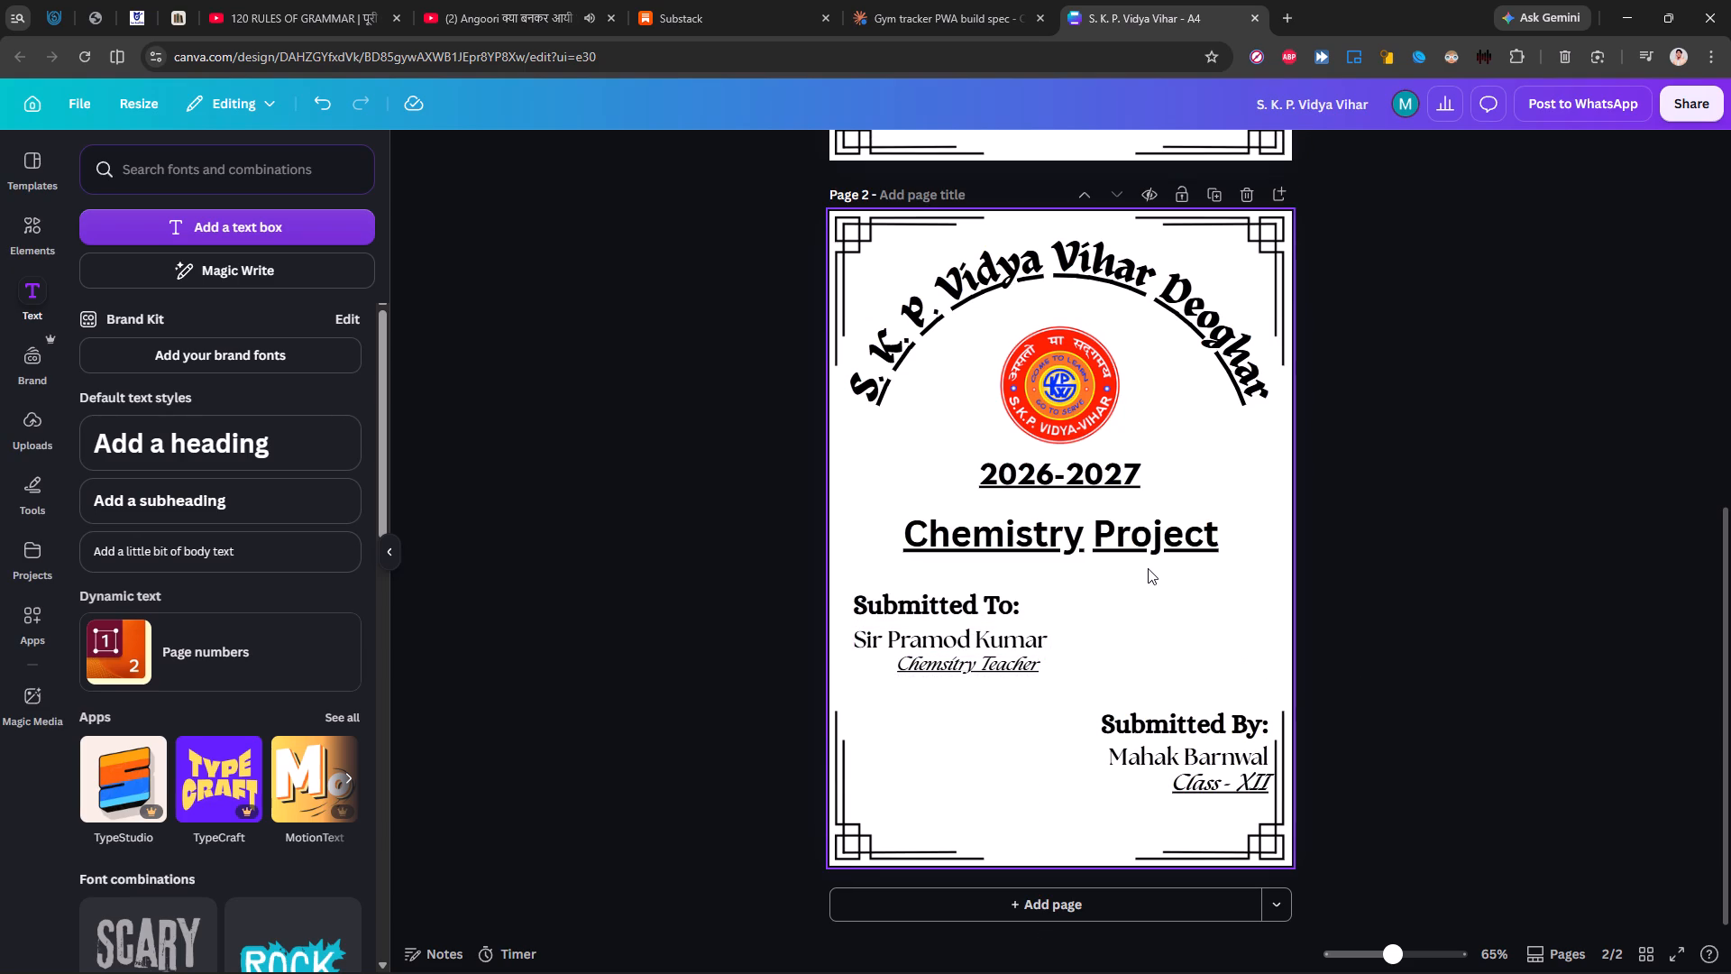
# Move the "Submitted To:" heading on page 2 slightly down, closer to the teacher's name, keeping its left alignment.
pyautogui.tripleClick(967, 598)
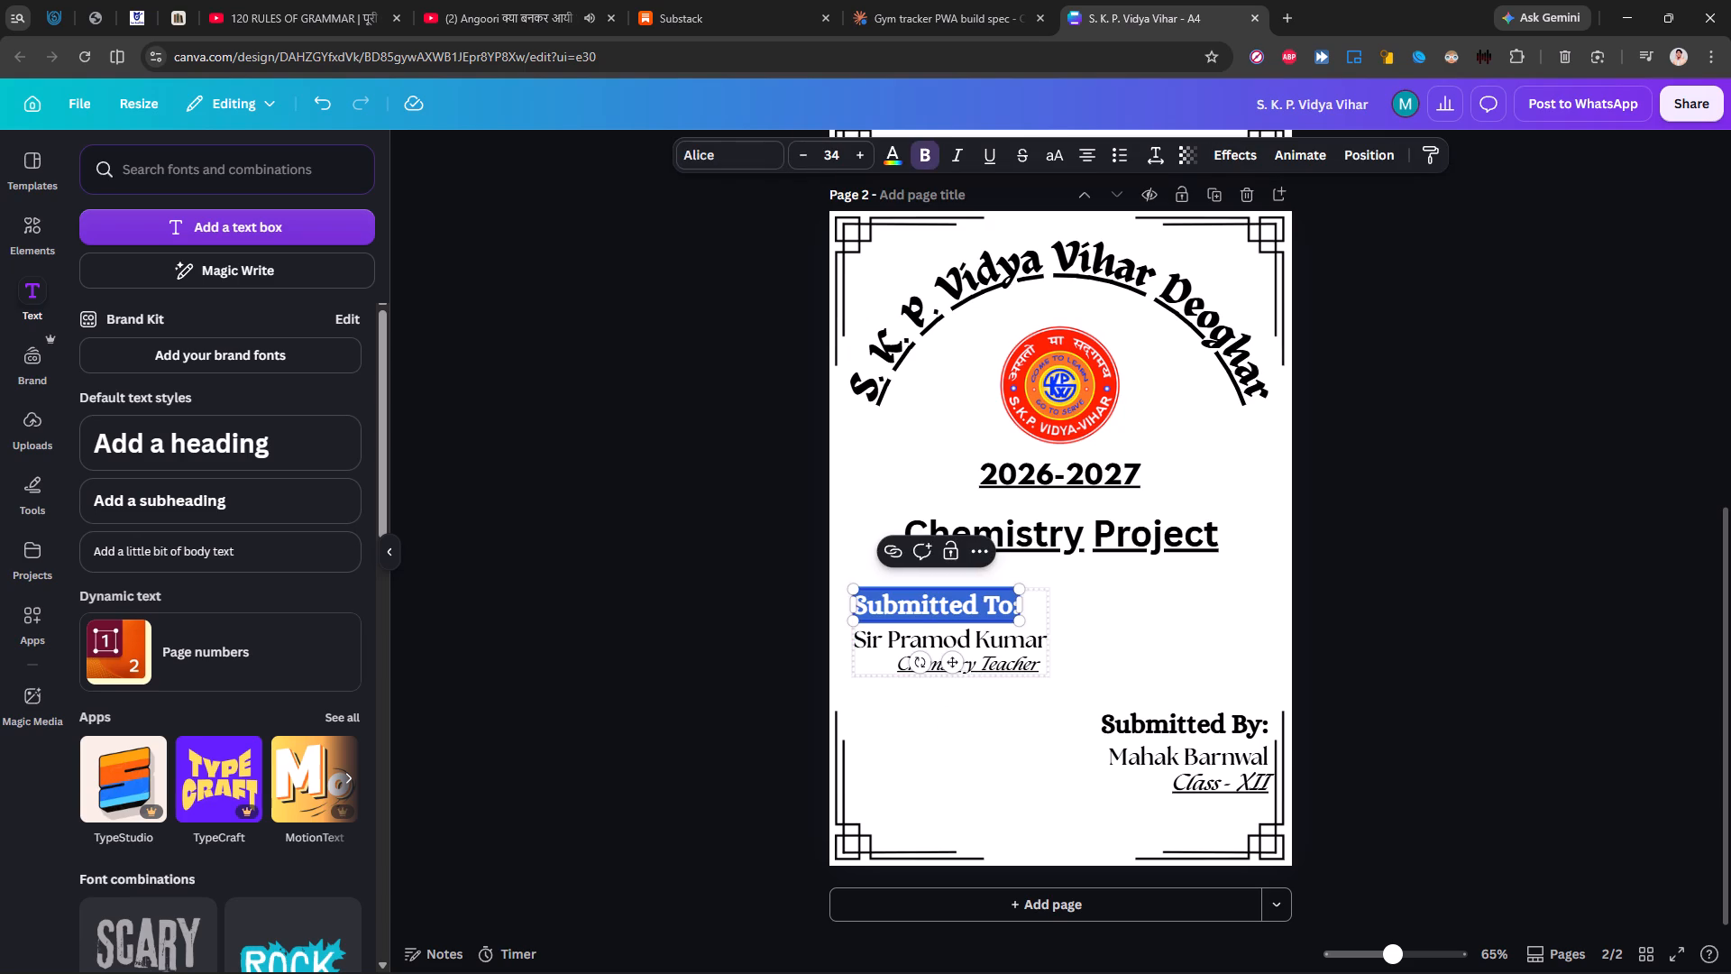
pyautogui.press('Down')
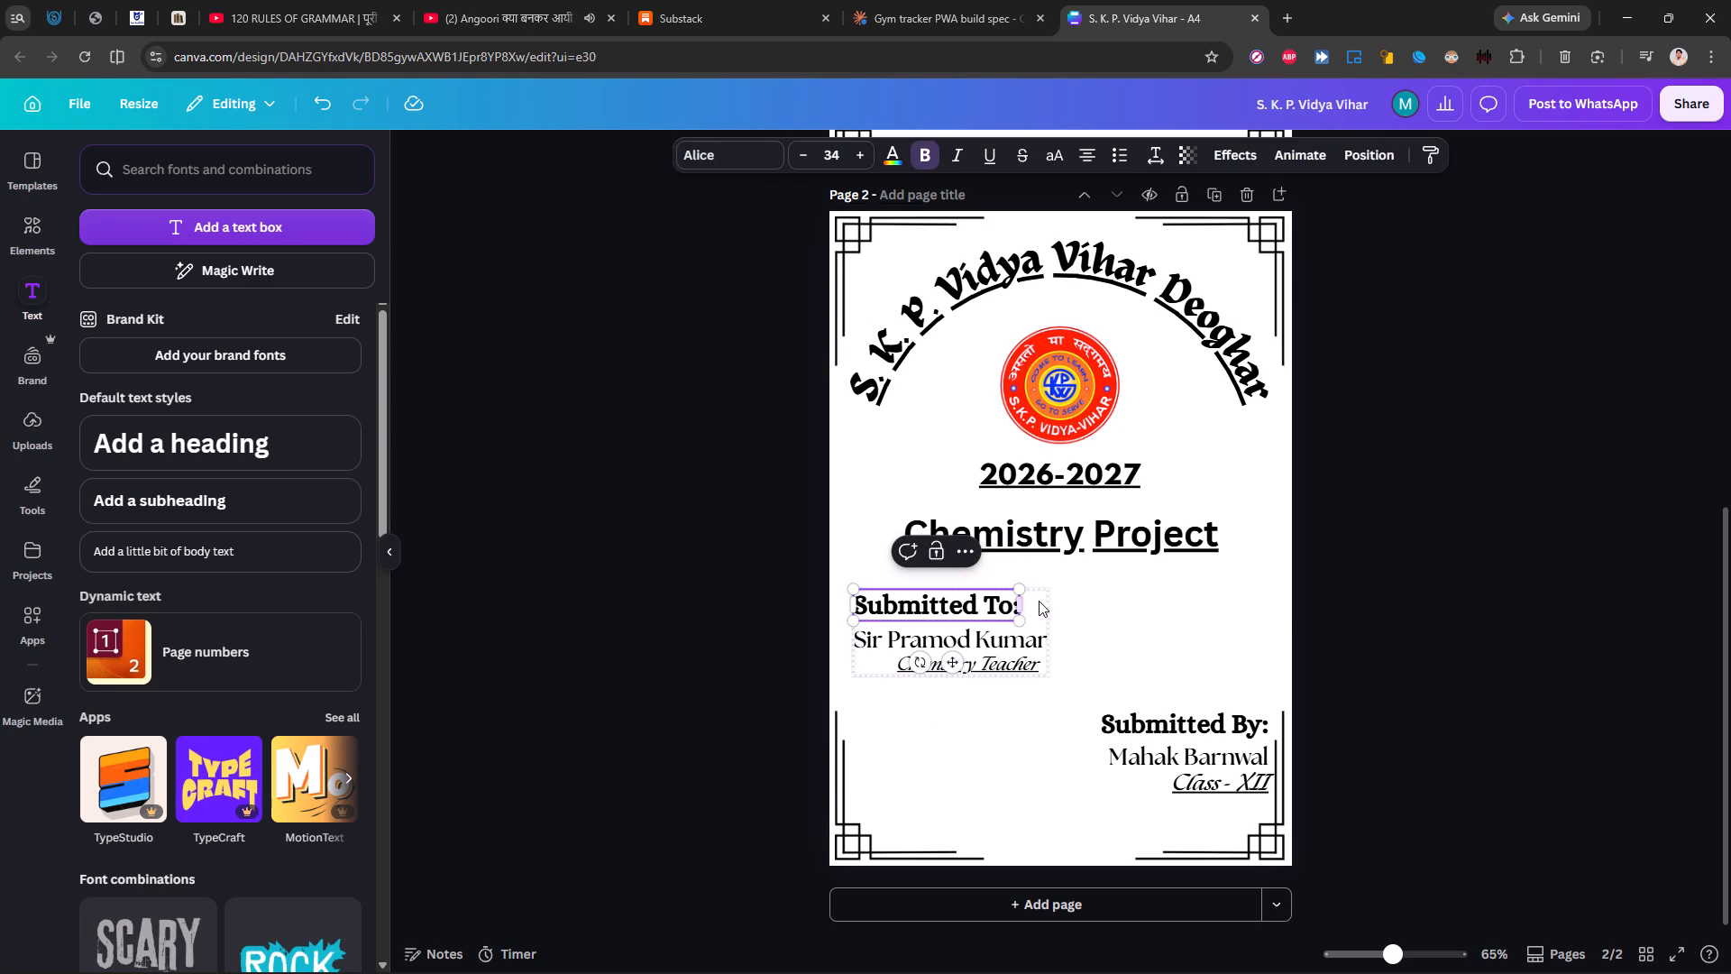
pyautogui.click(951, 659)
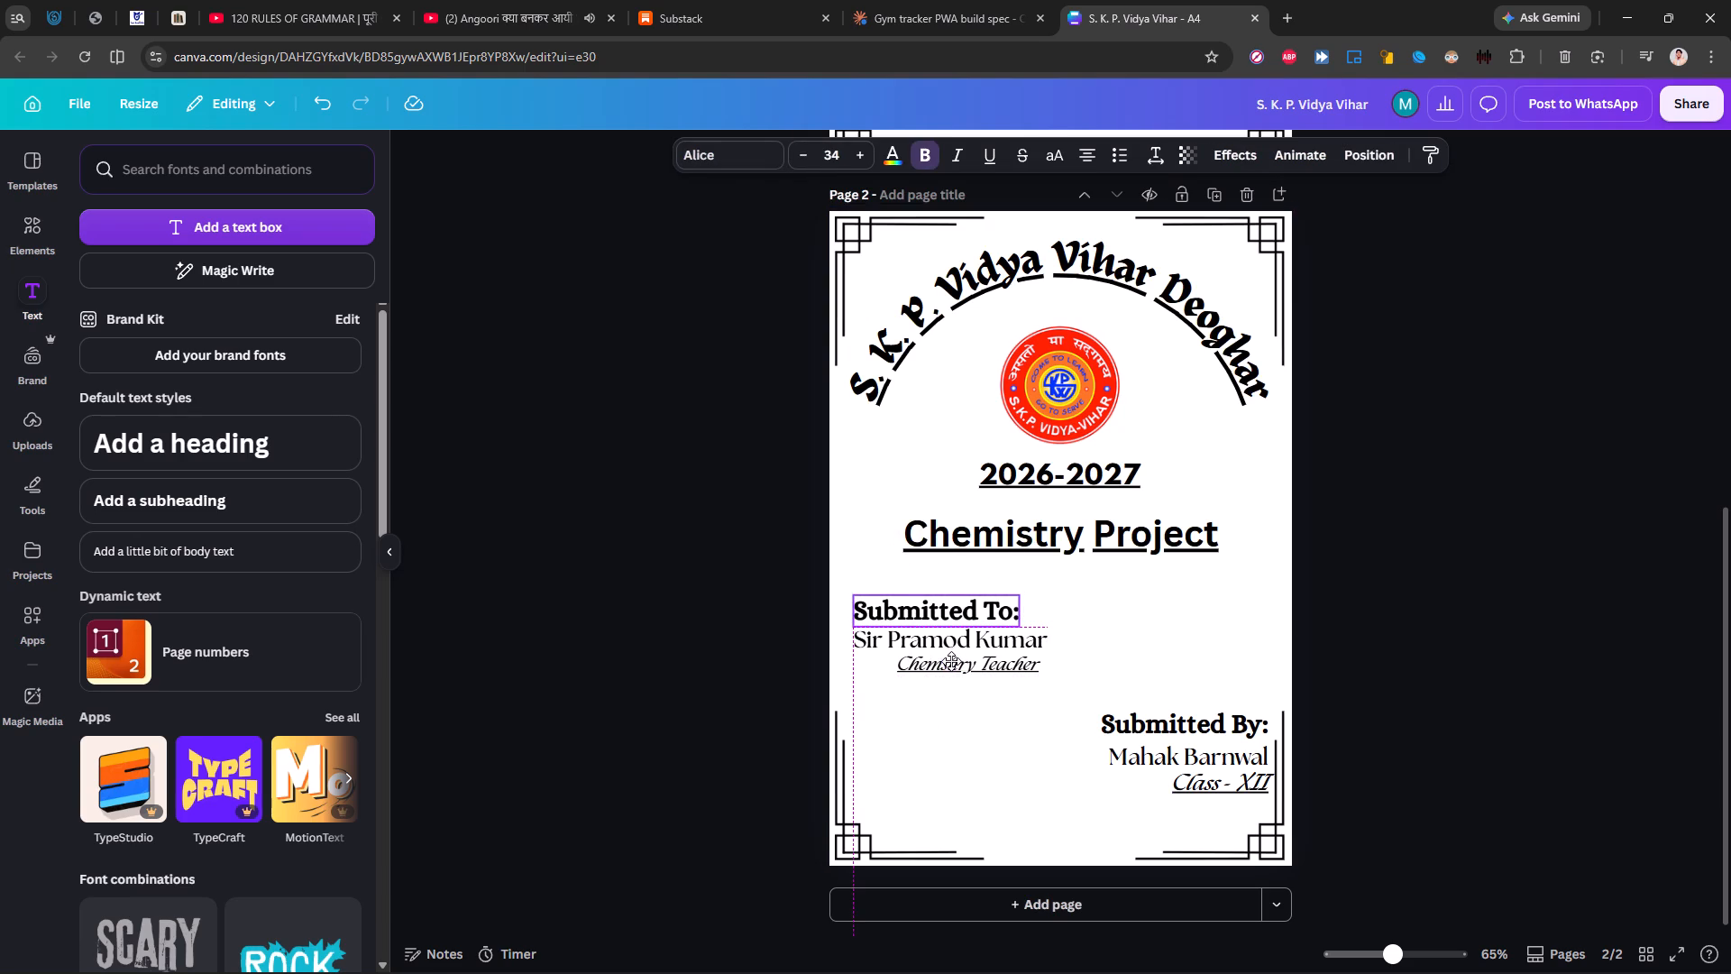
pyautogui.click(1403, 602)
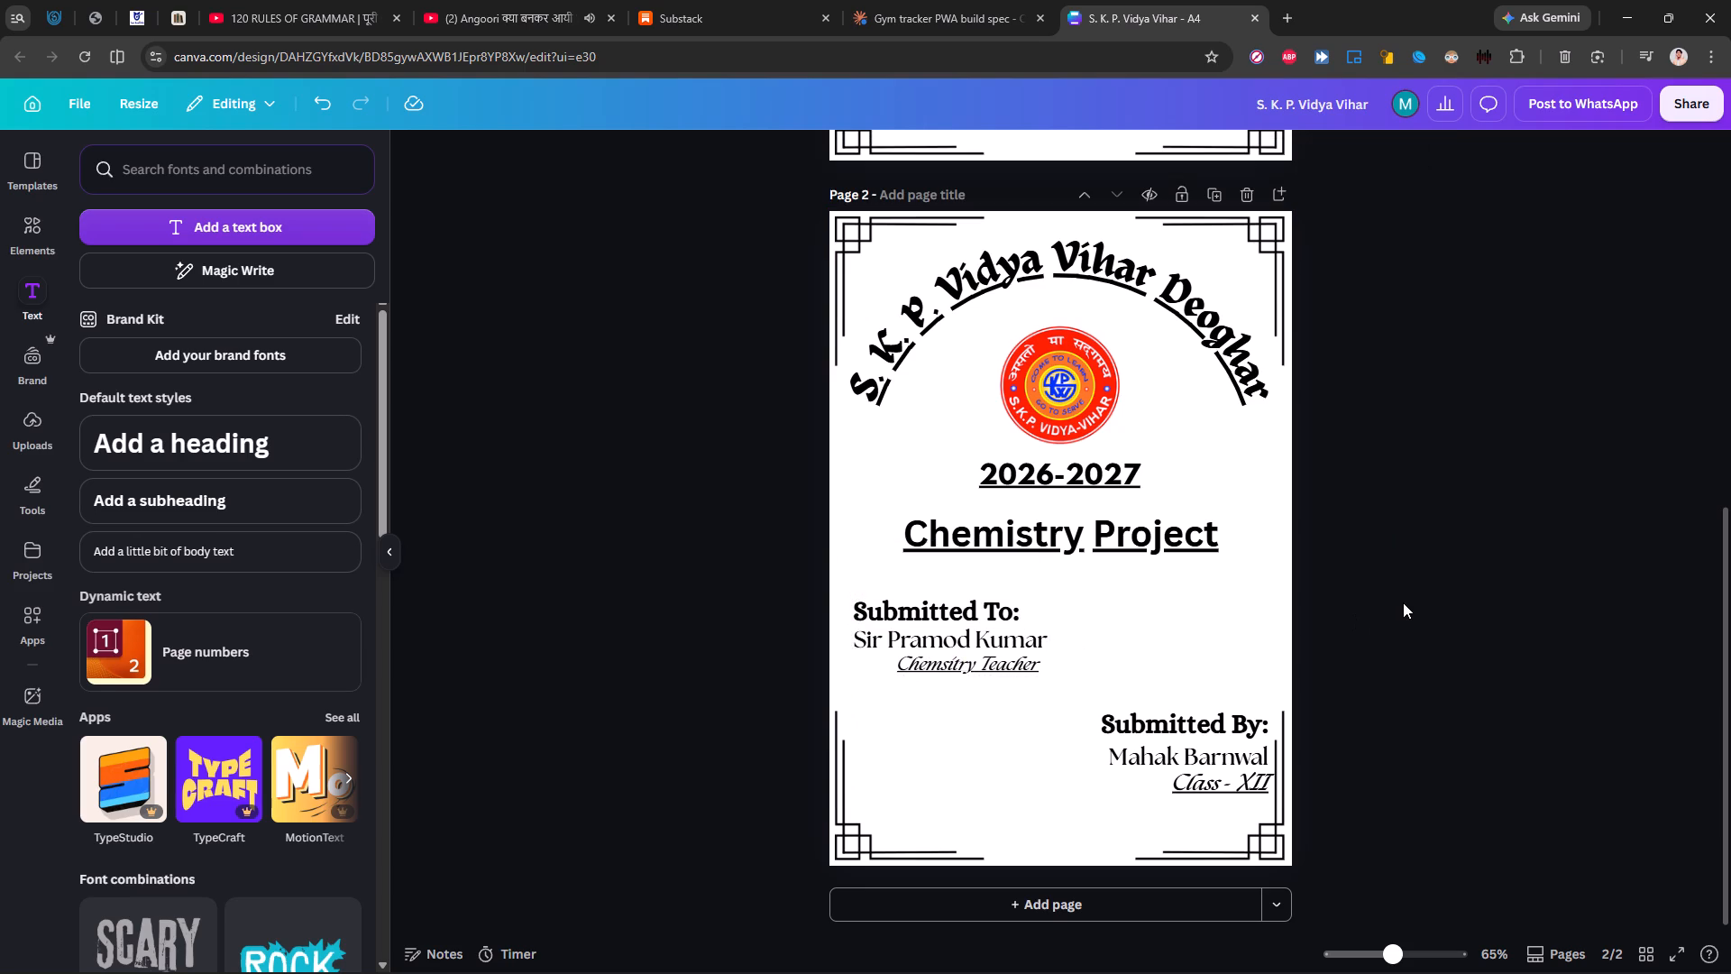
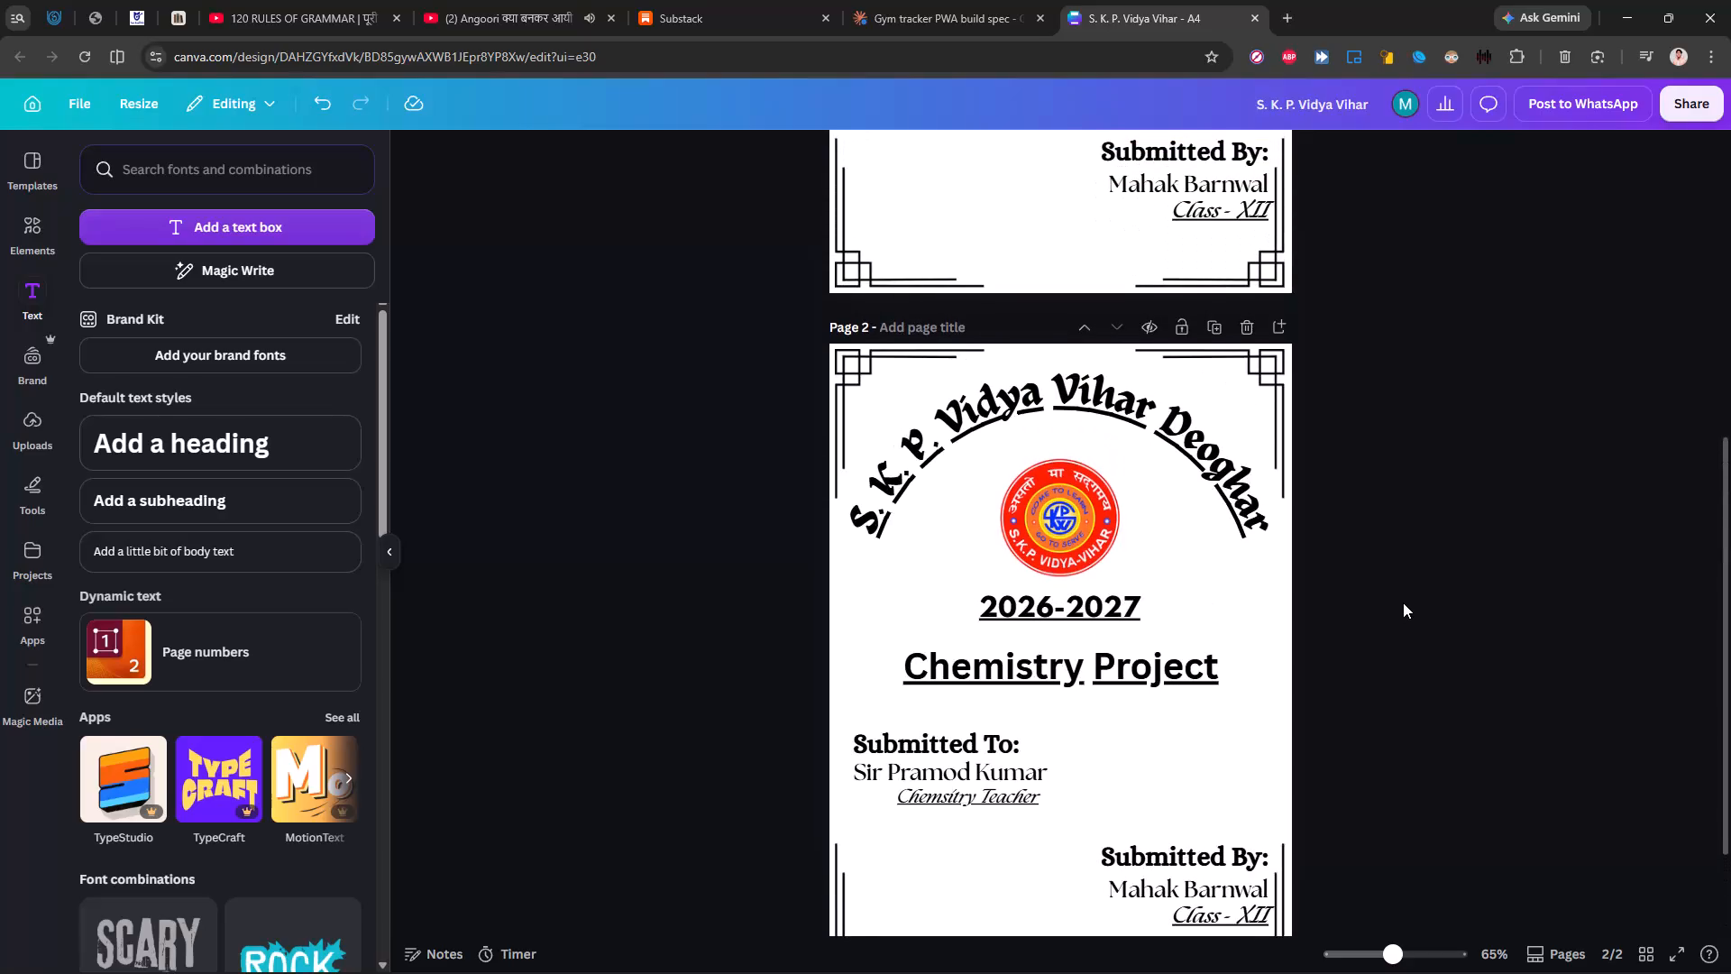
# Shift the teacher's subject line on page 2 slightly right so it ends flush with the teacher's name above.
pyautogui.scroll(2, 1403, 602)
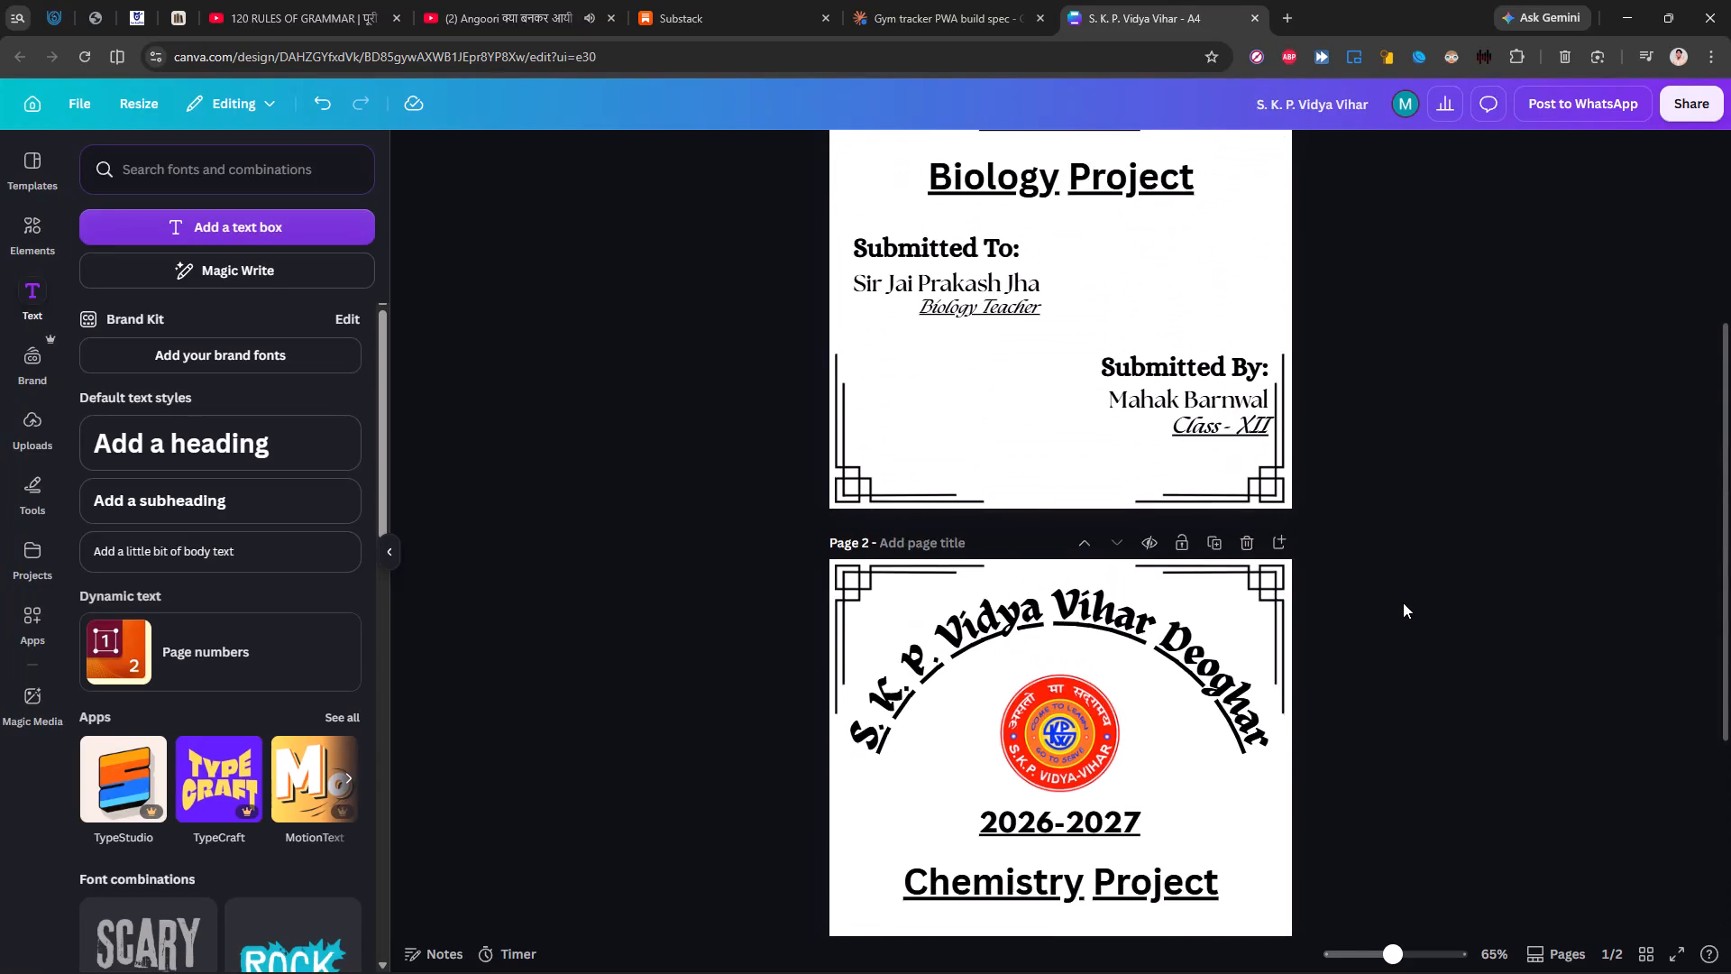
pyautogui.scroll(-3, 1403, 602)
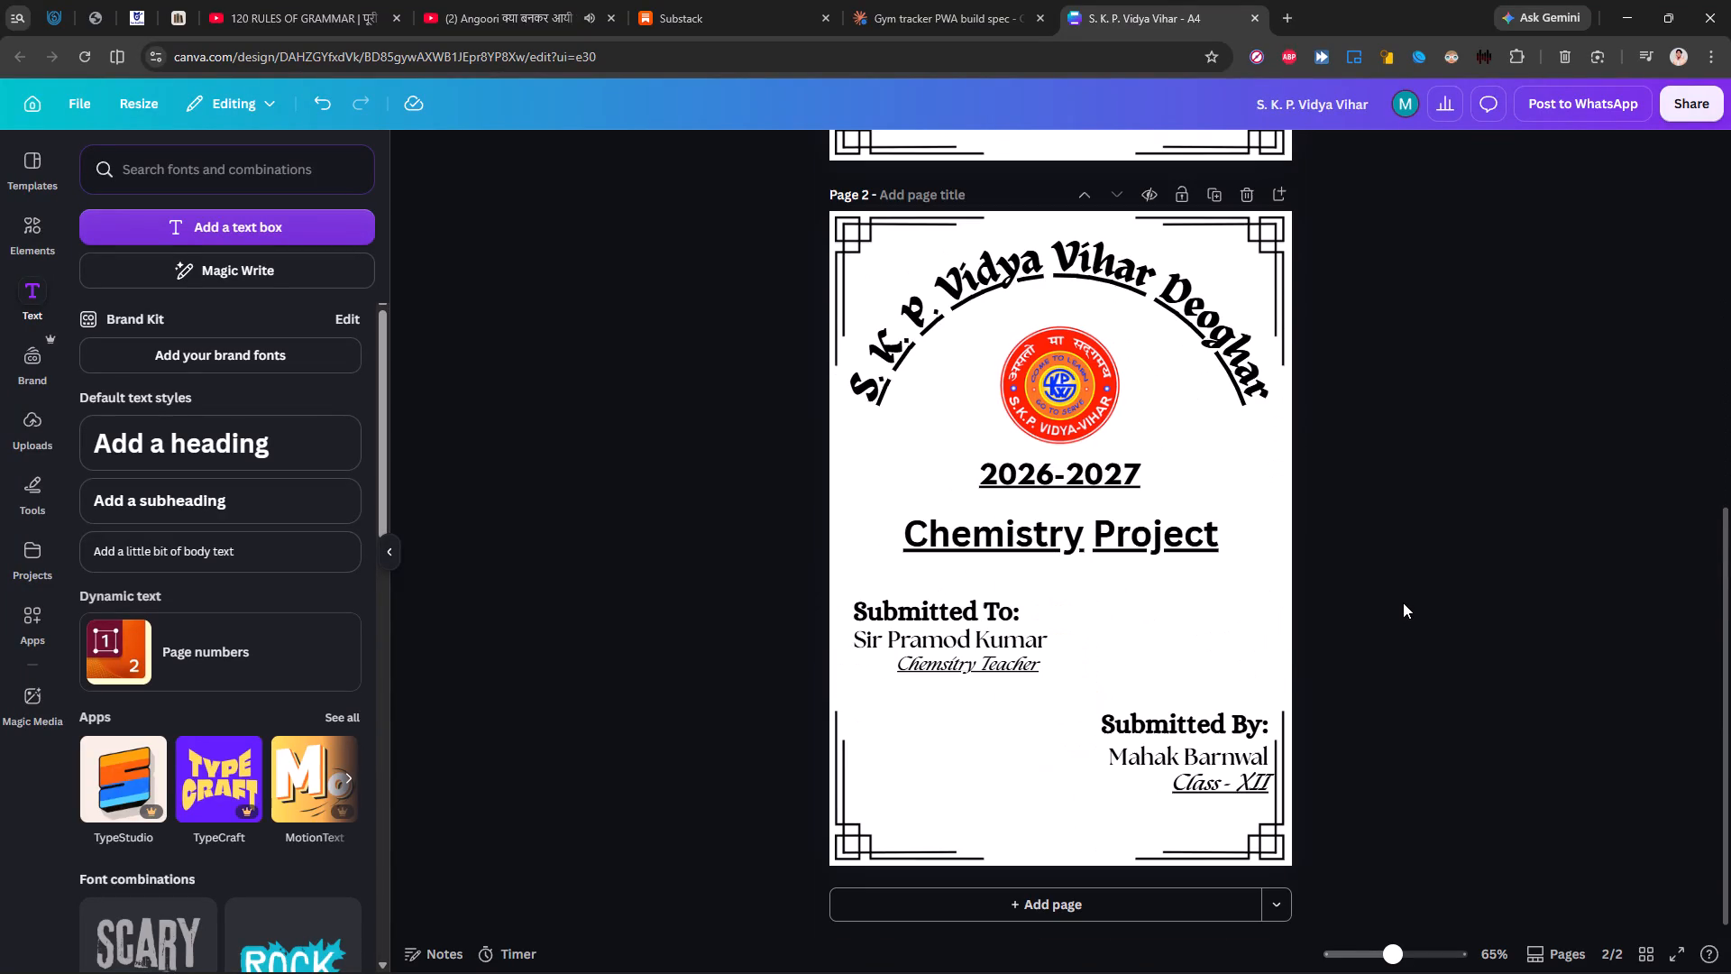
pyautogui.scroll(-1, 1403, 602)
pyautogui.scroll(1, 1403, 602)
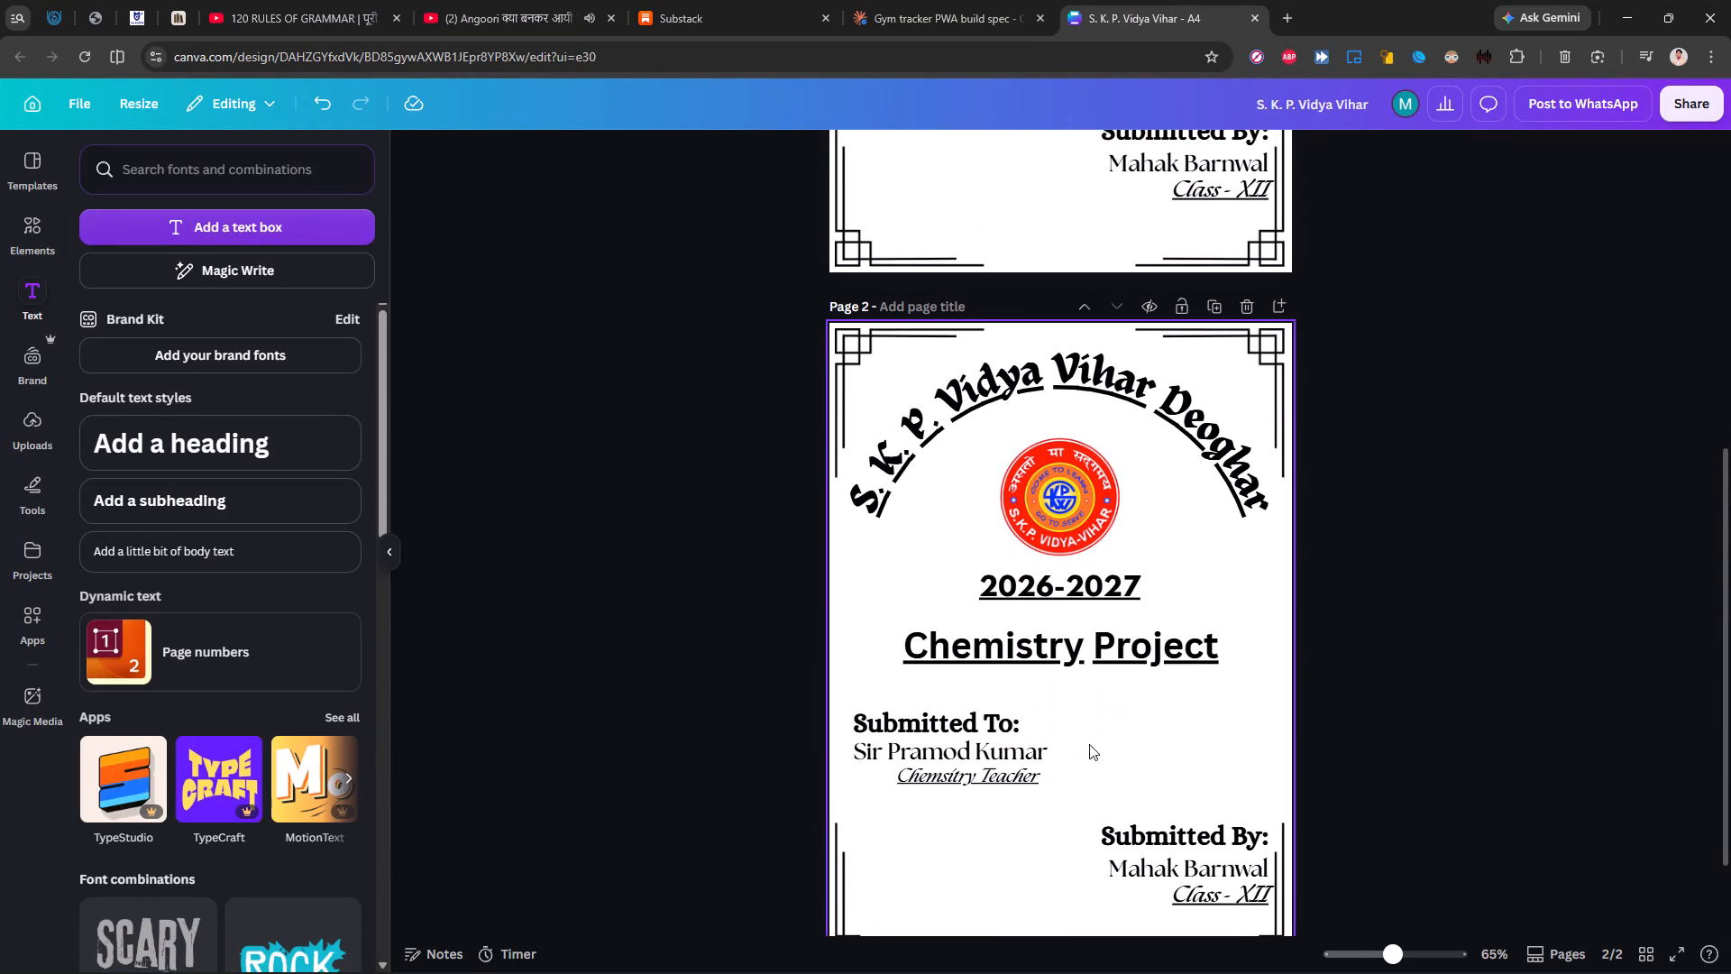
pyautogui.doubleClick(991, 775)
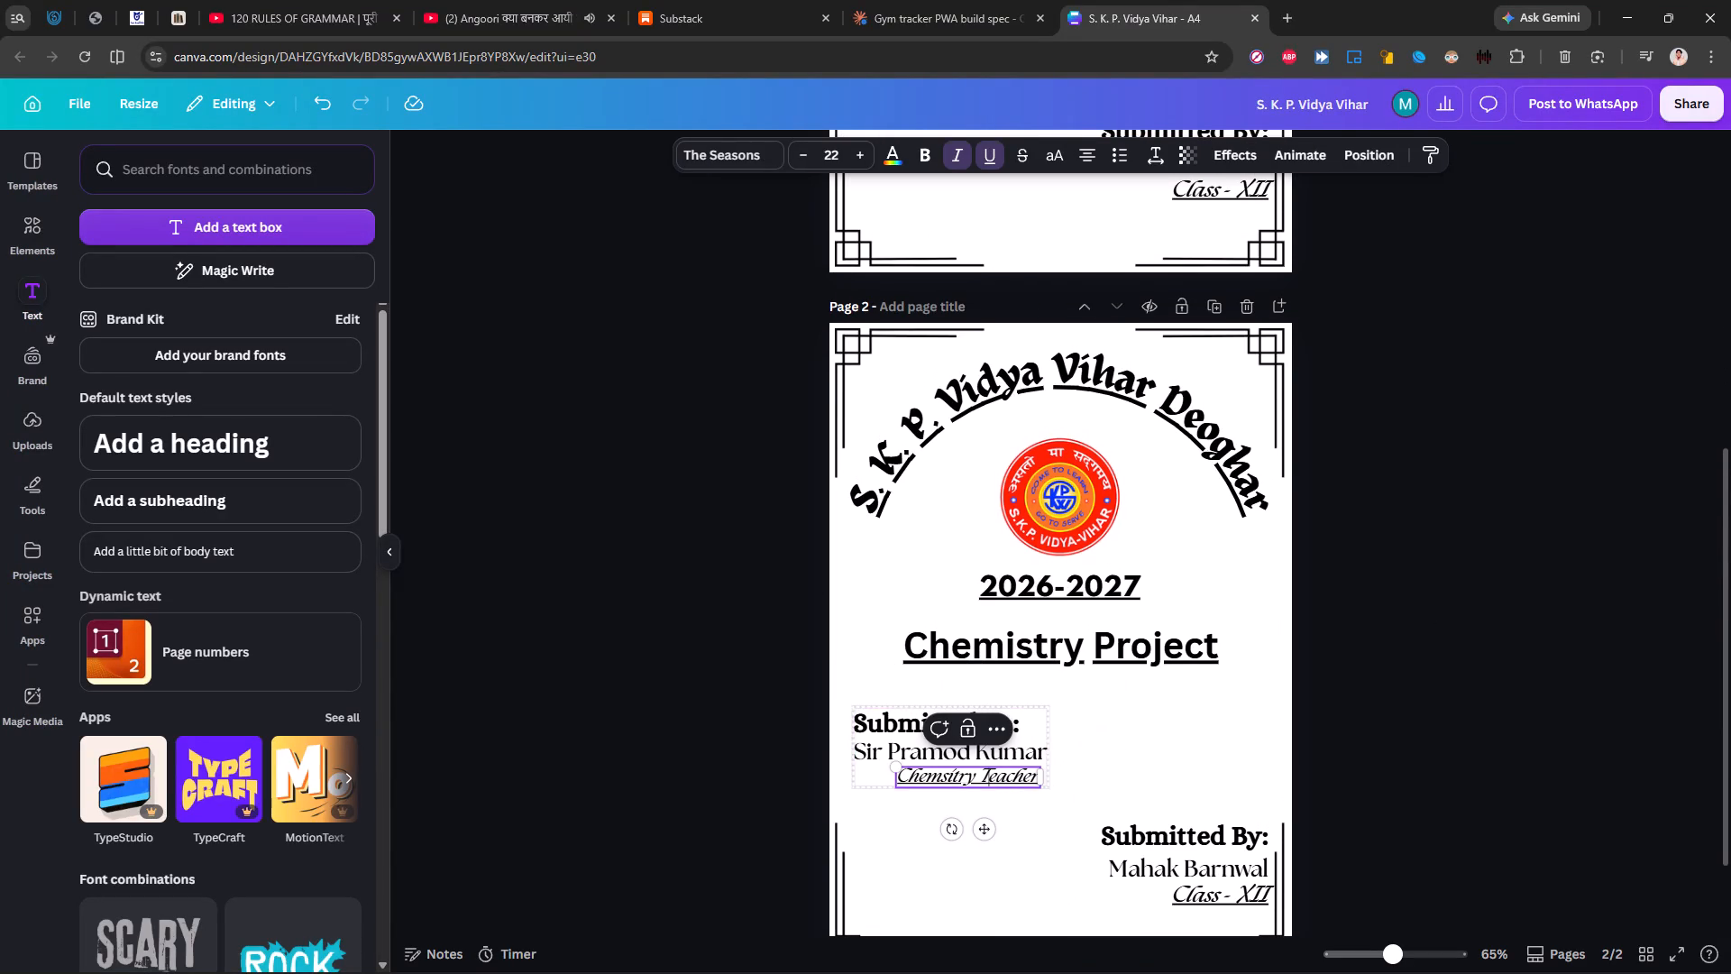
pyautogui.click(989, 827)
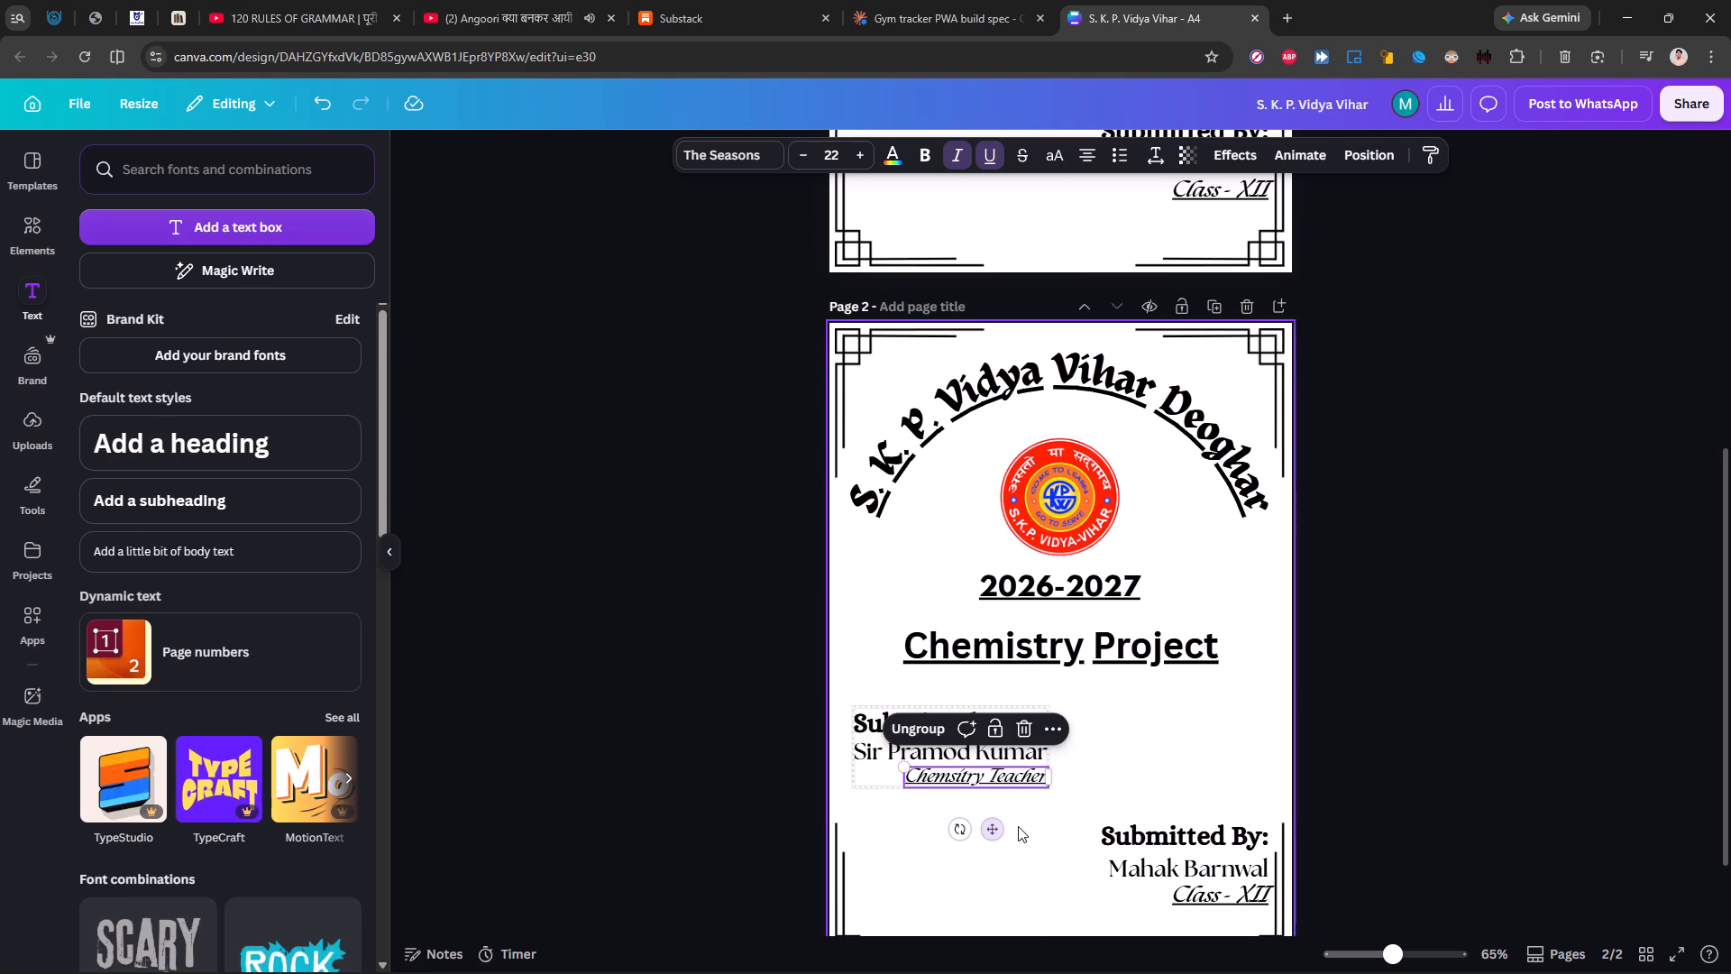
pyautogui.click(1411, 727)
# Add a third page after the Chemistry cover and paste the copied Biology Project cover elements onto it.
pyautogui.scroll(5, 1411, 727)
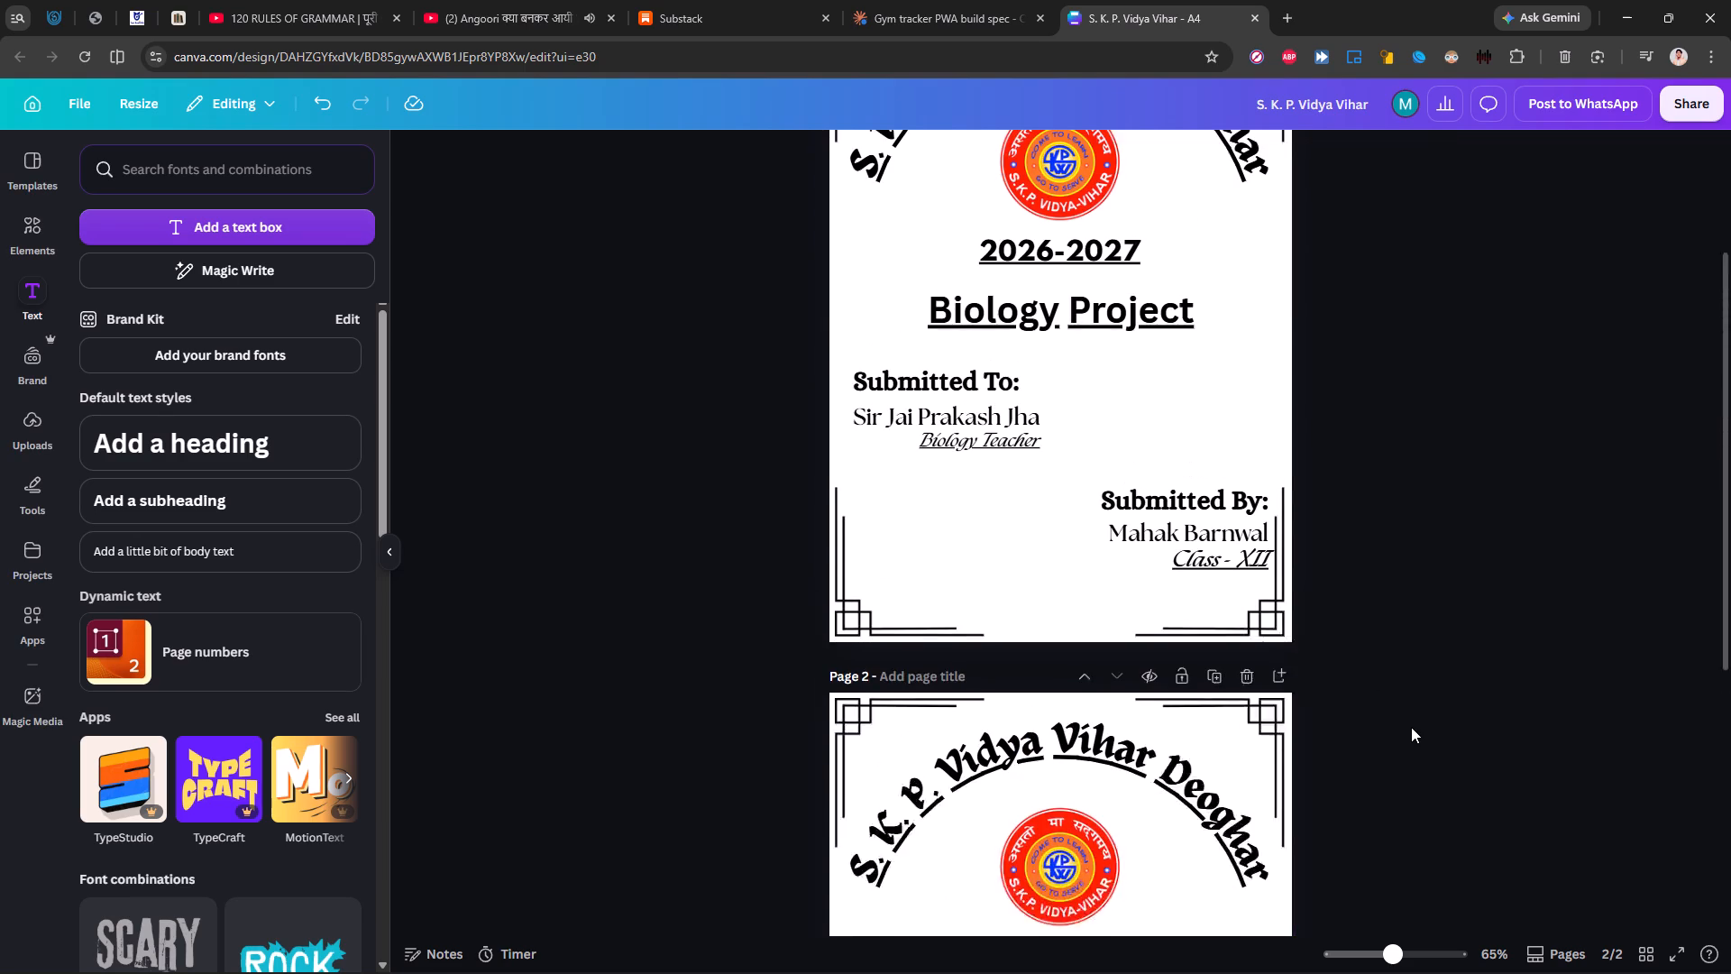
pyautogui.scroll(-7, 1411, 727)
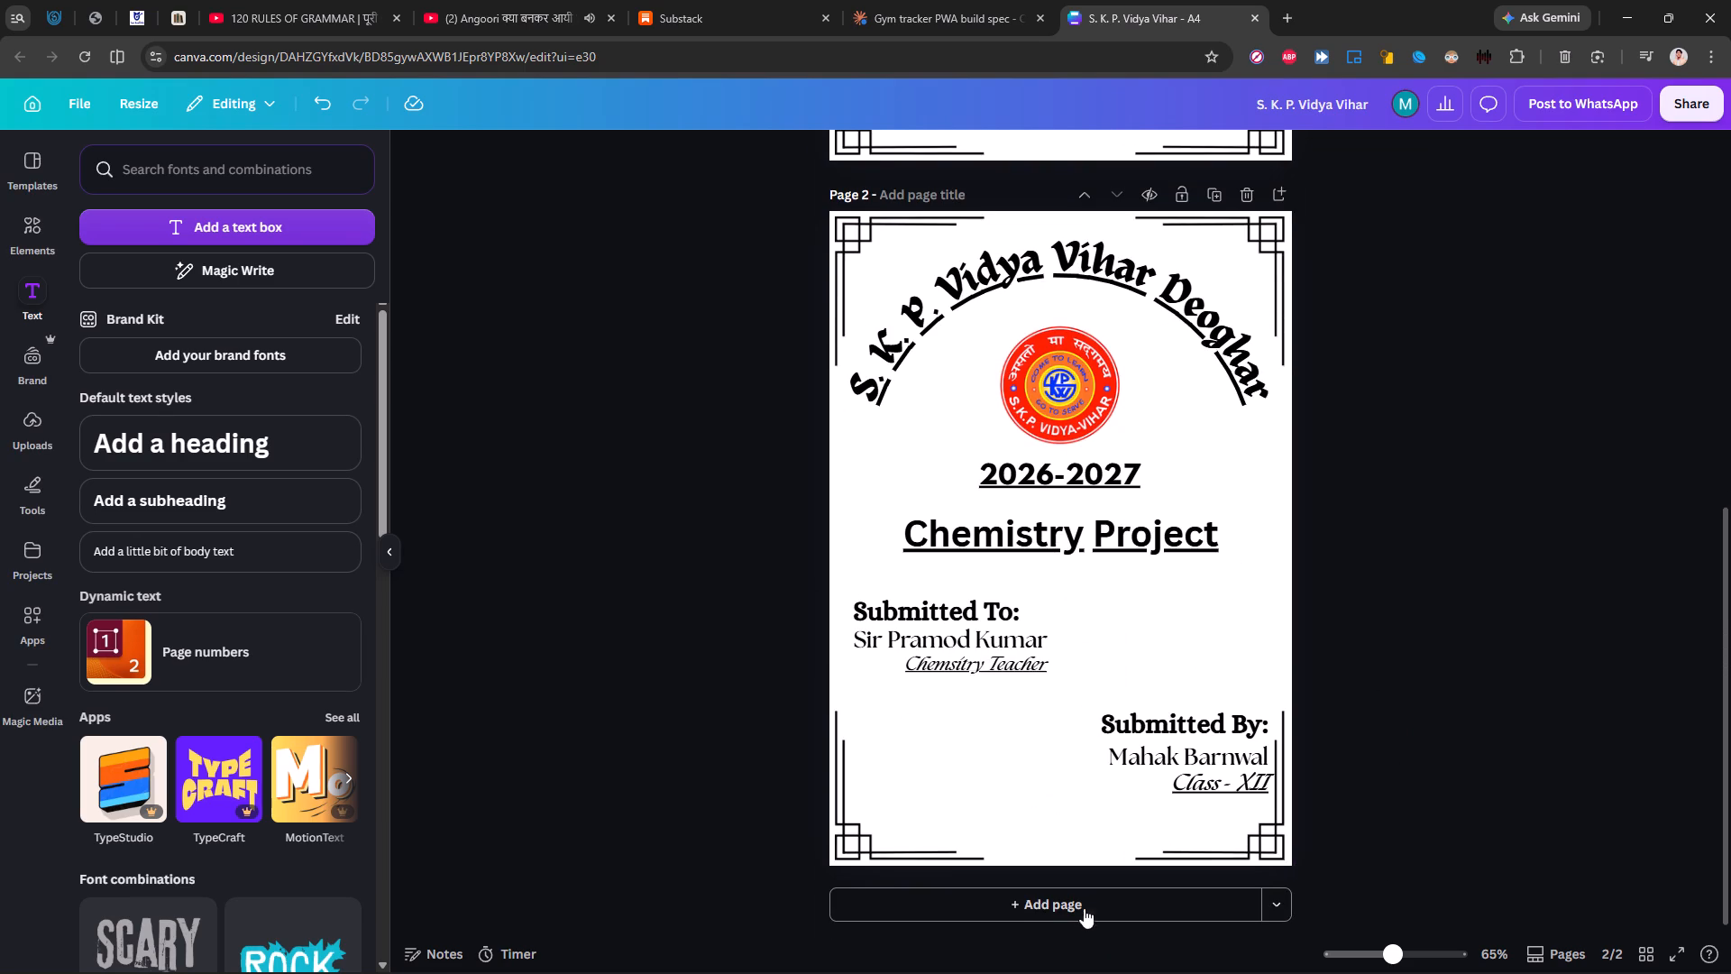
pyautogui.click(1080, 904)
pyautogui.hotkey('ctrl', 'v')
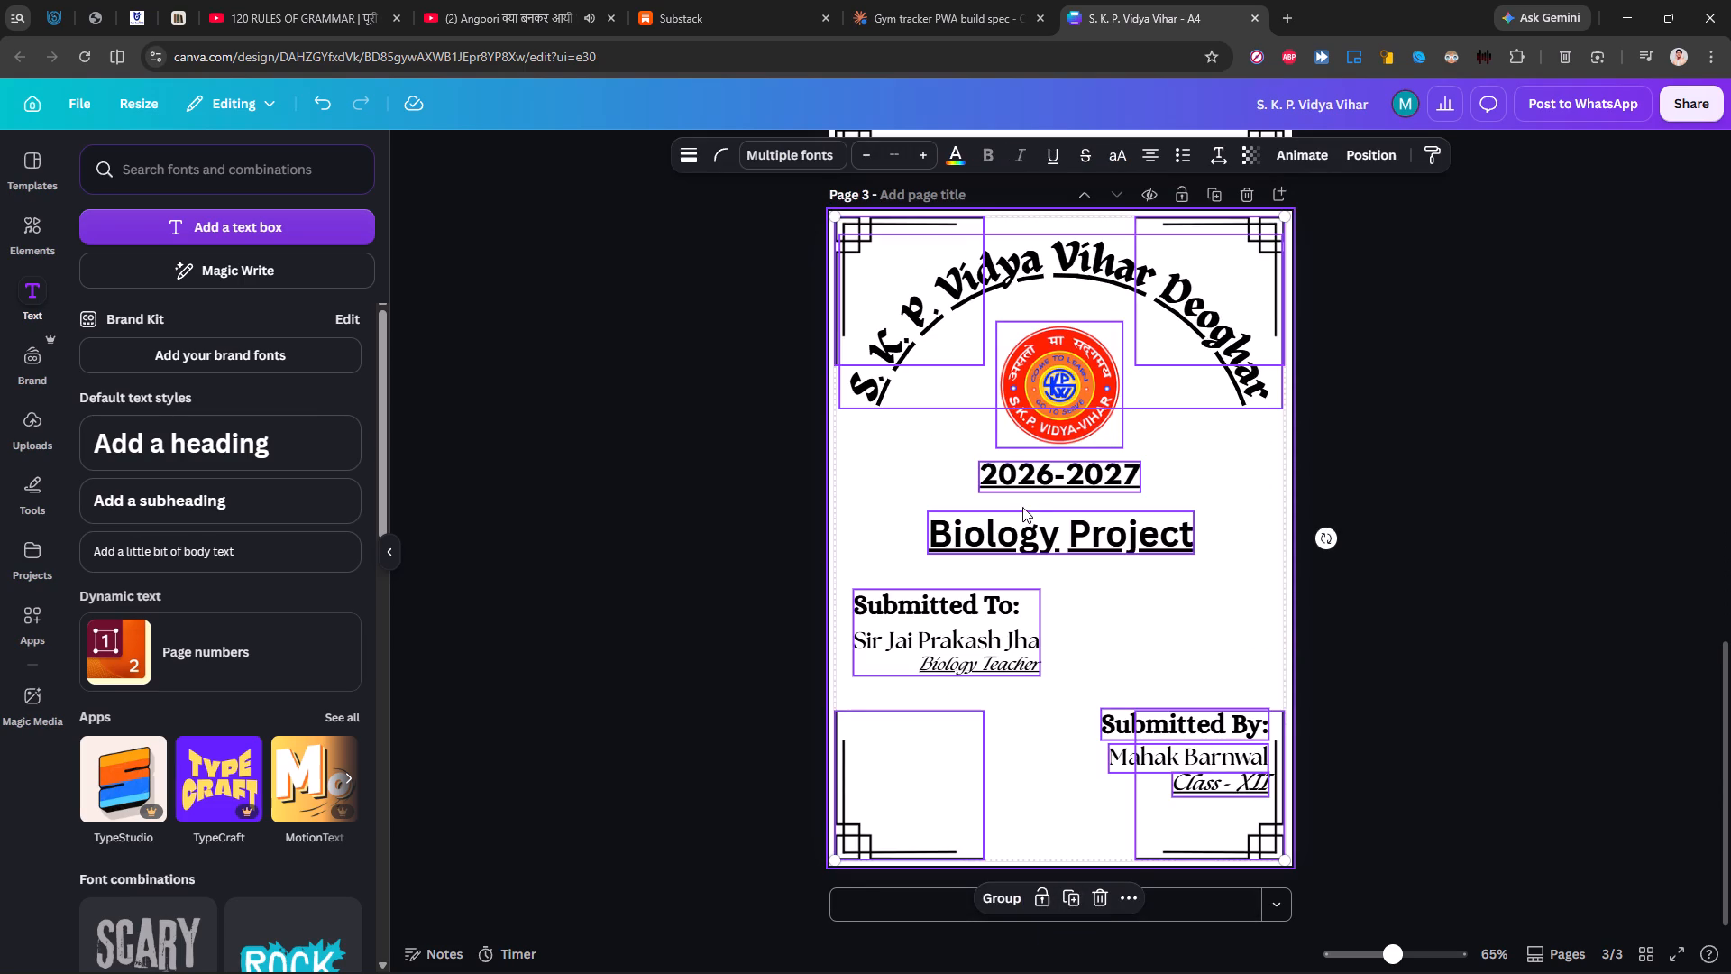
# Replace the word Biology with Physics in the page 3 title so it reads Physics Project.
pyautogui.doubleClick(1009, 532)
pyautogui.tripleClick(1009, 532)
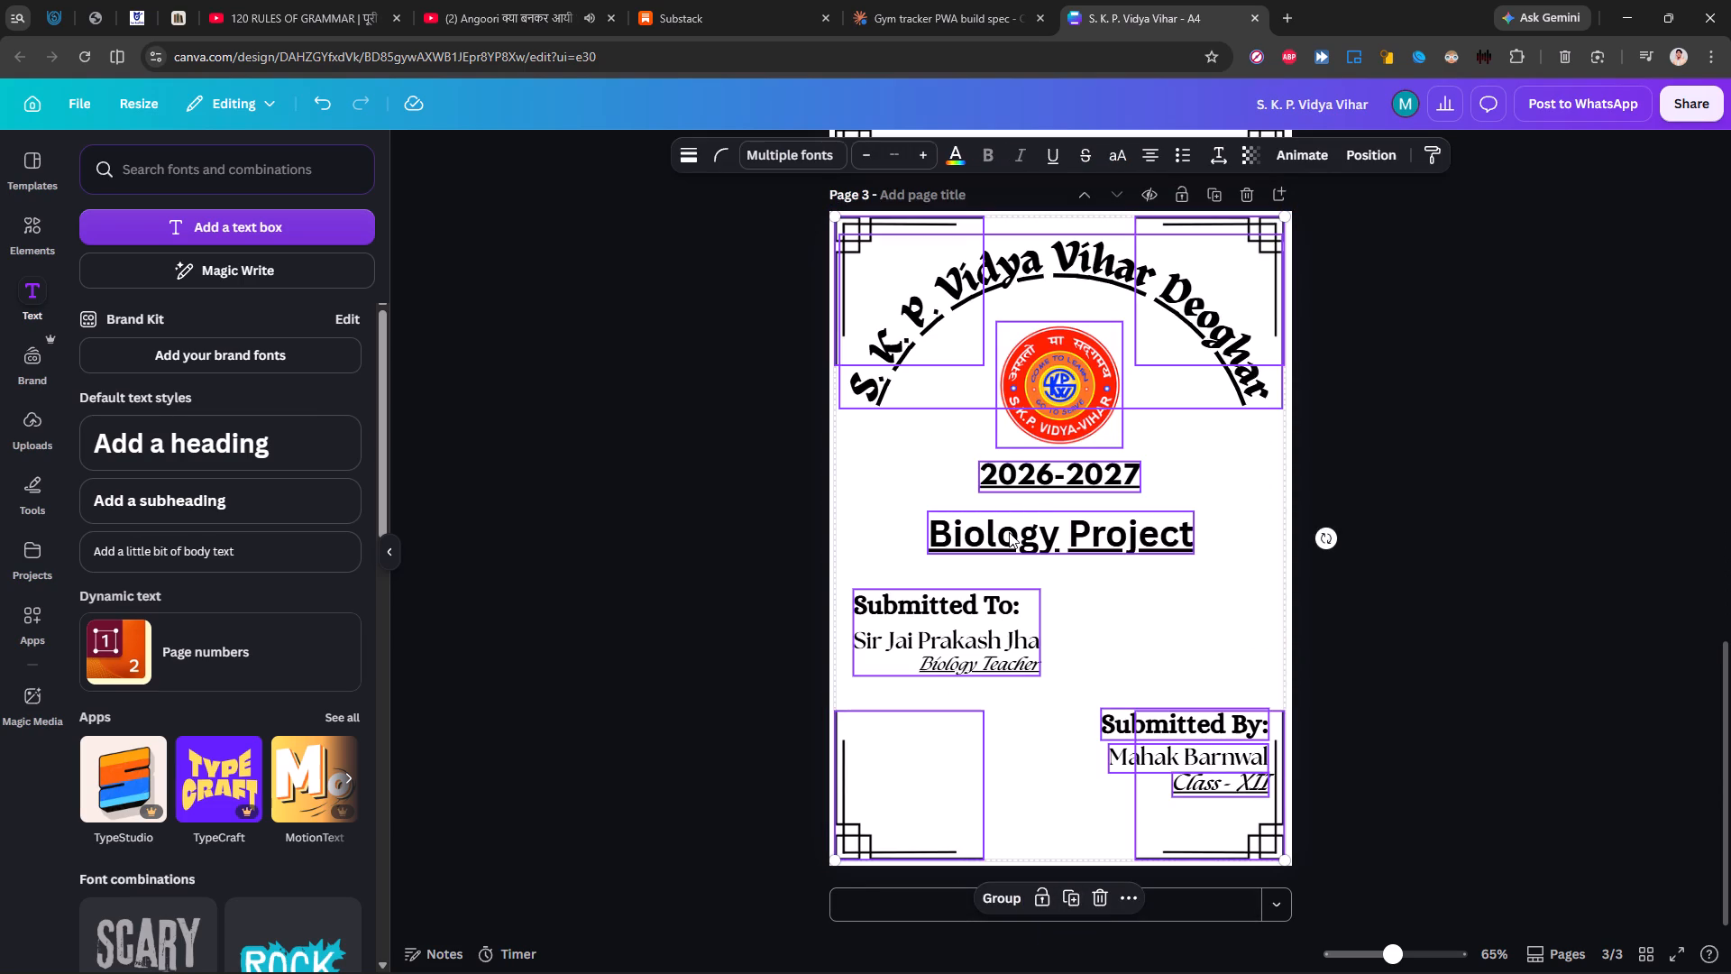
pyautogui.click(1059, 527)
pyautogui.doubleClick(1059, 527)
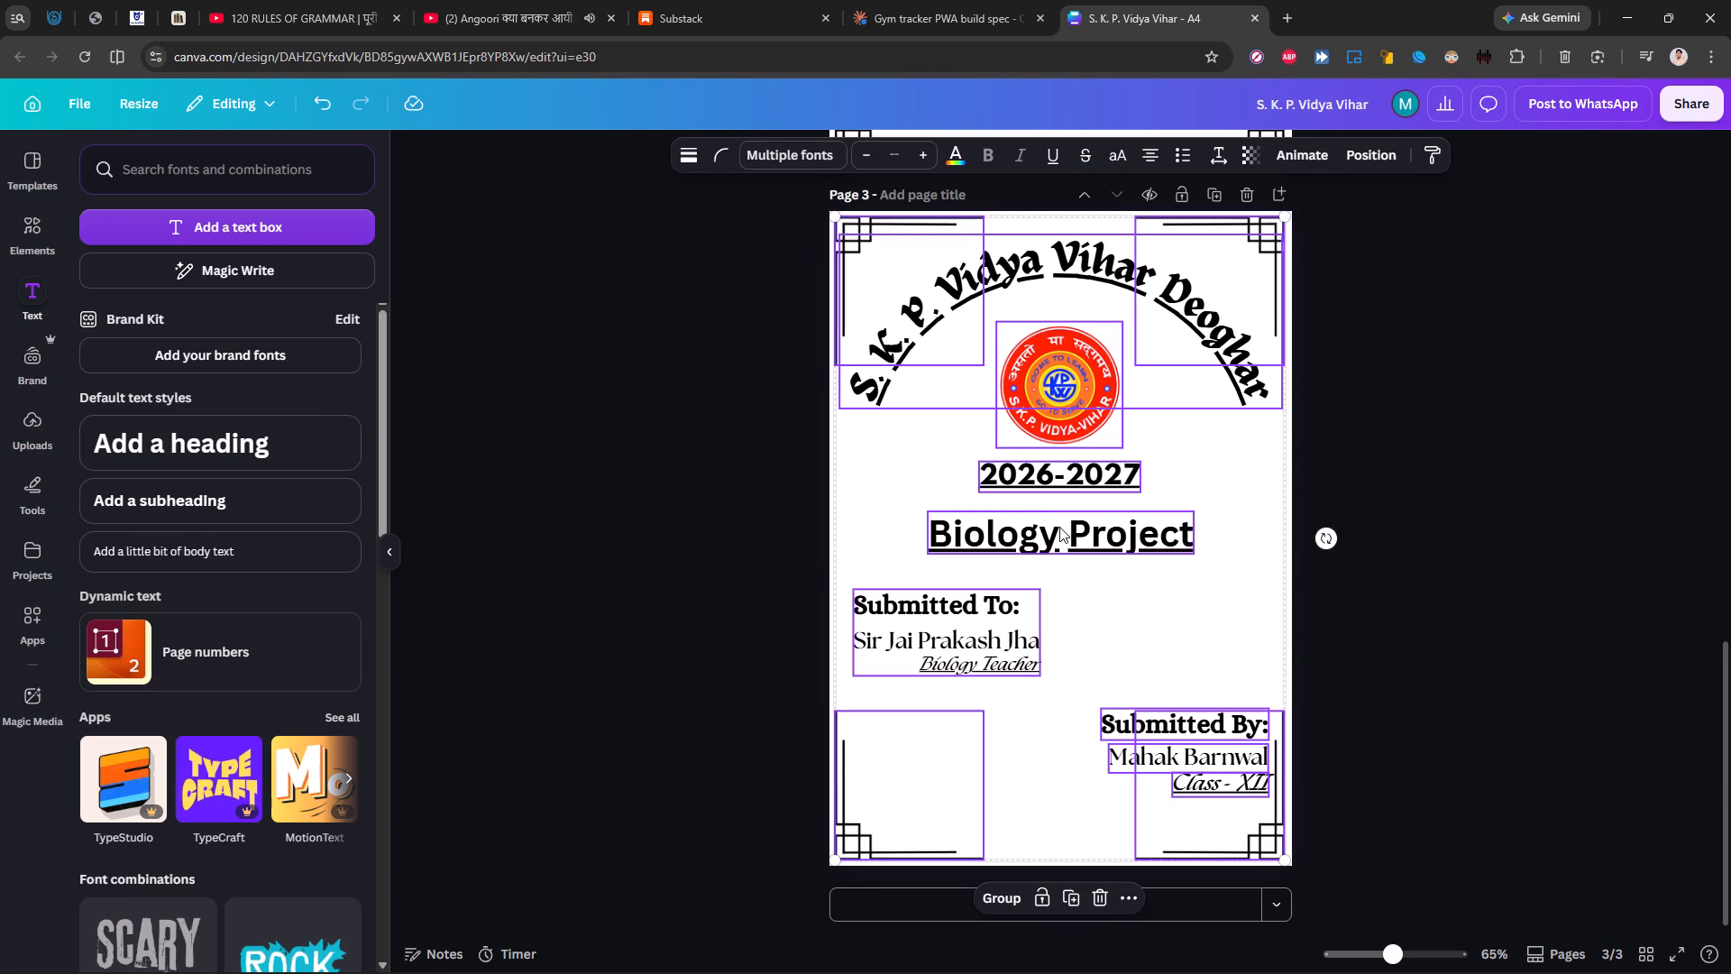
pyautogui.click(1451, 657)
pyautogui.click(1049, 538)
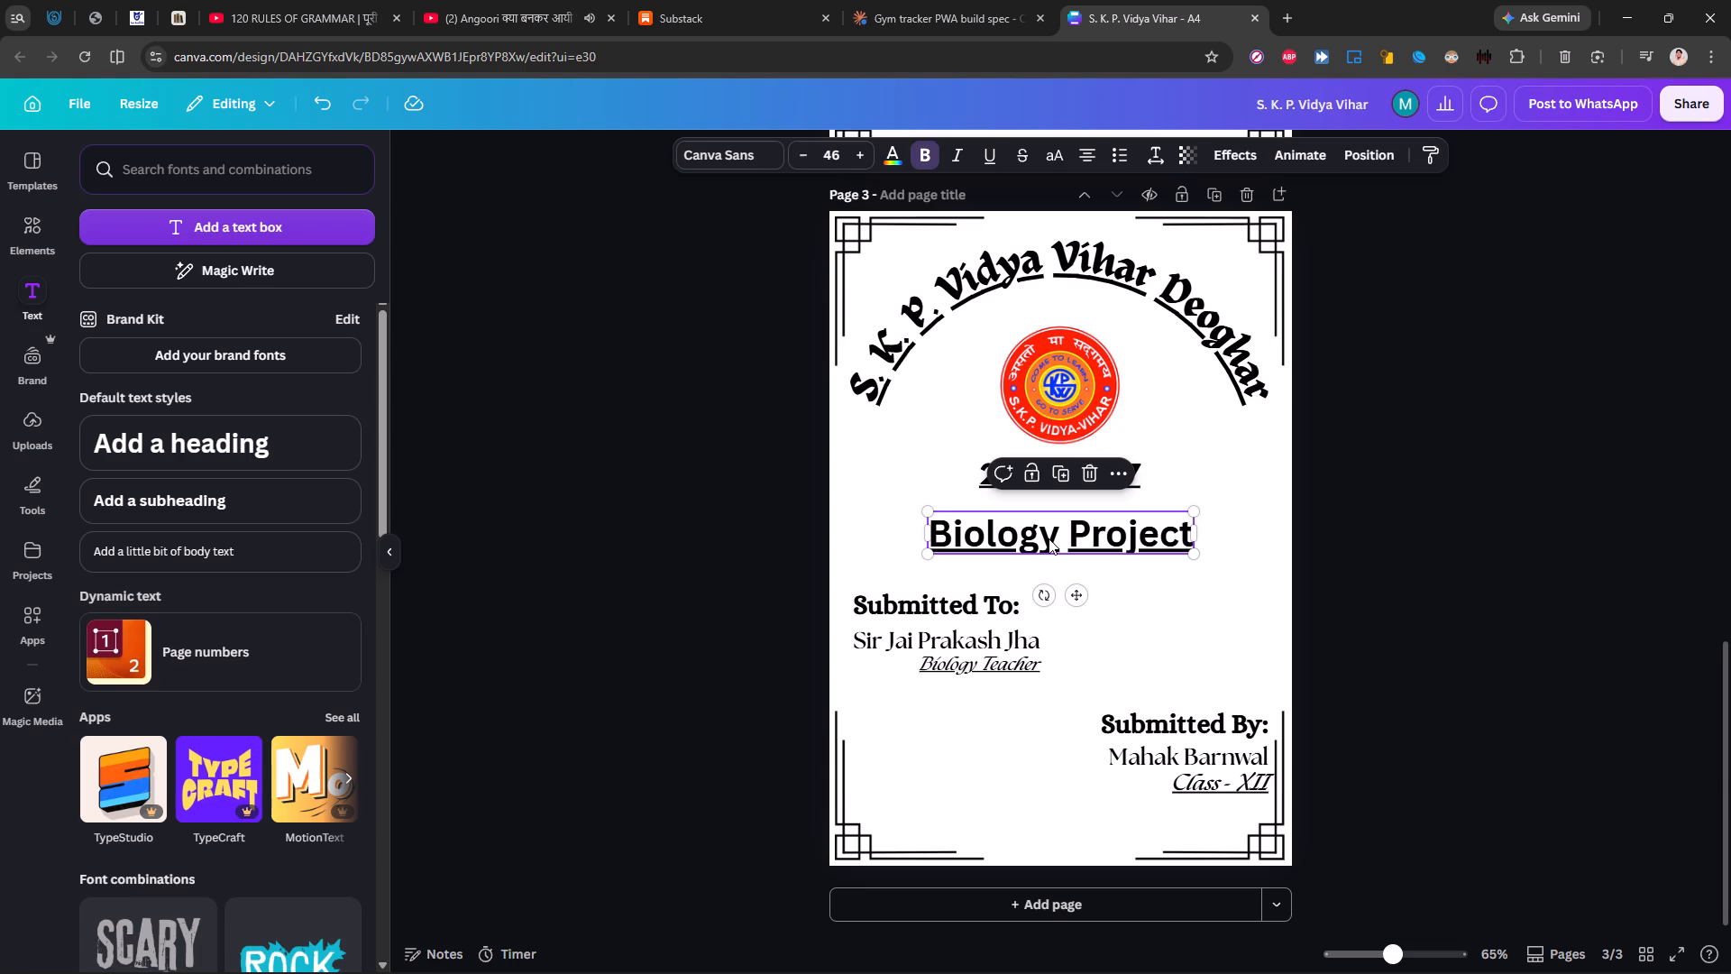
pyautogui.doubleClick(1049, 538)
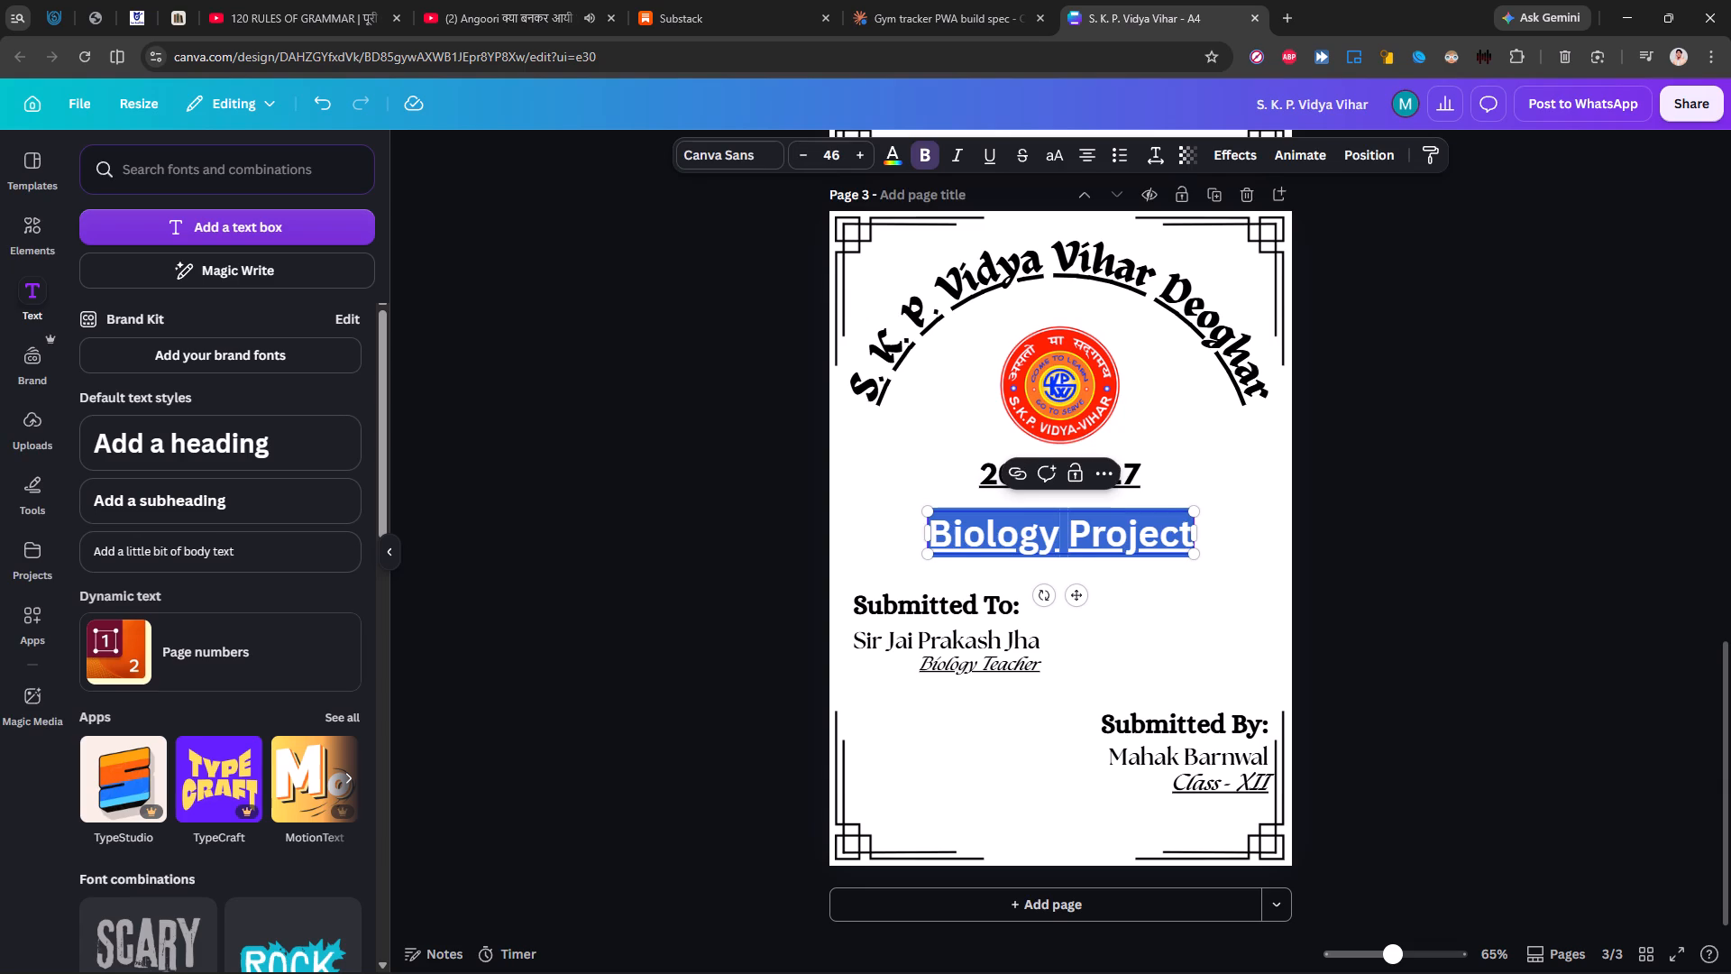
pyautogui.press('Left')
pyautogui.press('Right')
pyautogui.press('Right')
pyautogui.press('Right')
pyautogui.press('Right')
pyautogui.press('Right')
pyautogui.press('Right')
pyautogui.press('Right')
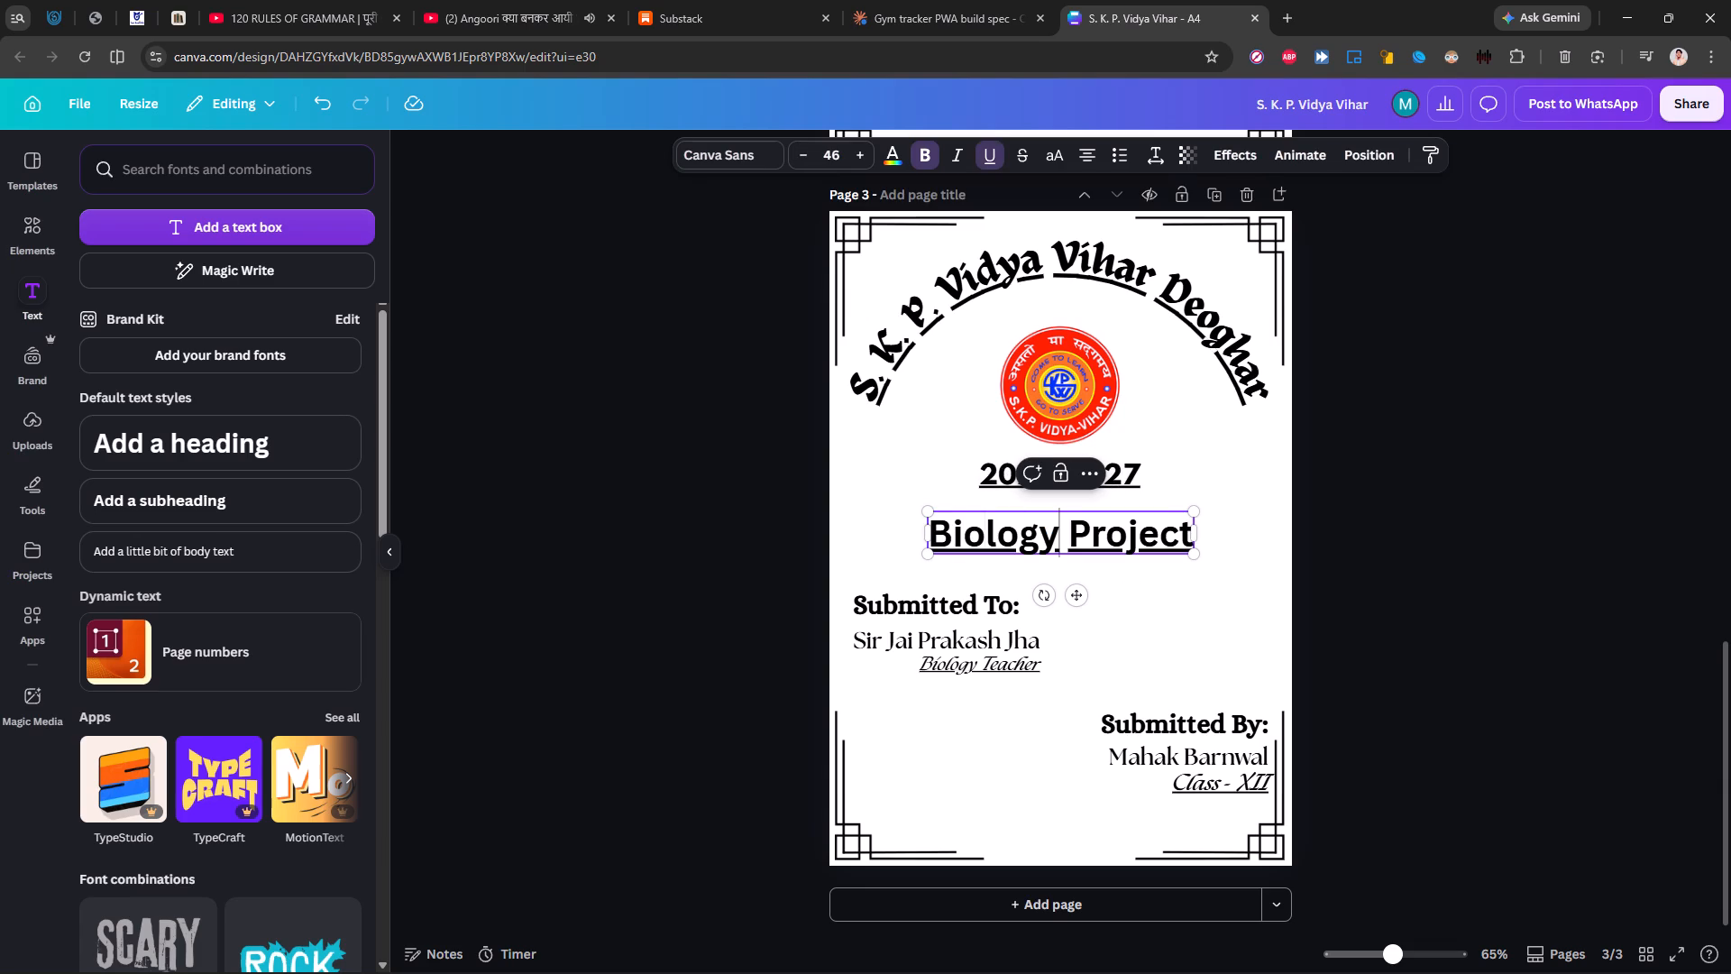
pyautogui.press('BackSpace')
pyautogui.press('BackSpace')
pyautogui.press('BackSpace')
pyautogui.press('BackSpace')
pyautogui.press('BackSpace')
pyautogui.press('BackSpace')
pyautogui.press('BackSpace')
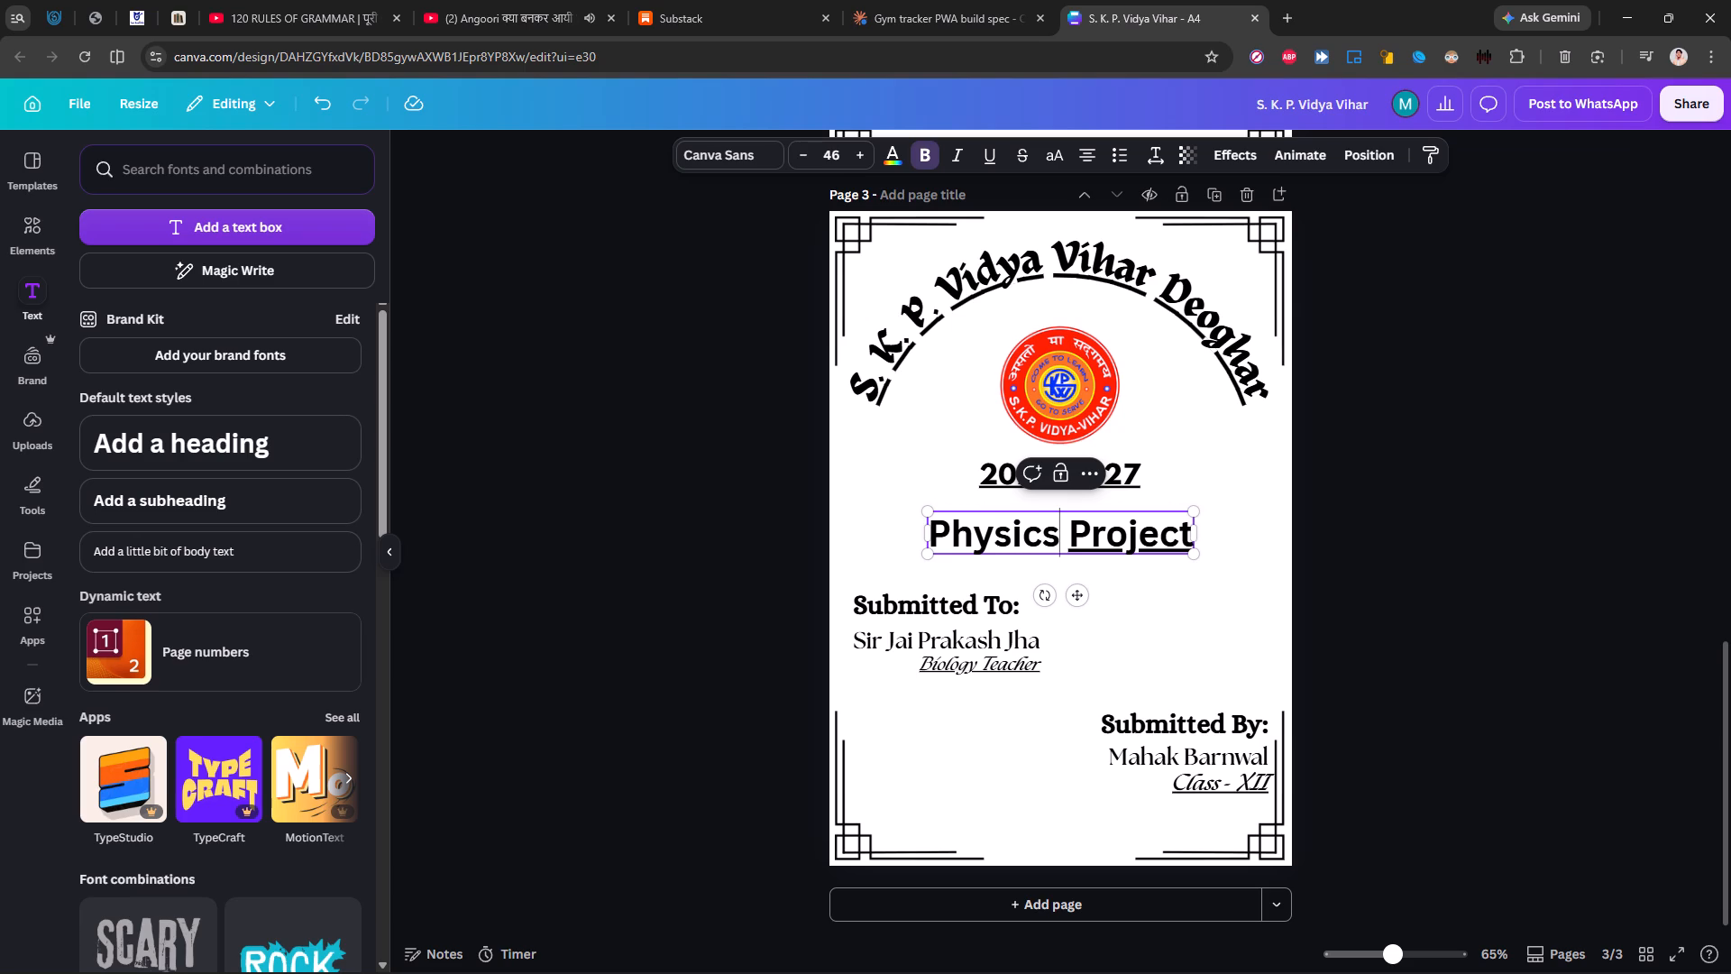
# Underline the word Physics in the page 3 title to match the word Project.
pyautogui.hotkey('shift', 'Left')
pyautogui.hotkey('shift', 'Left')
pyautogui.hotkey('shift', 'Left')
pyautogui.hotkey('shift', 'Left')
pyautogui.hotkey('shift', 'Left')
pyautogui.hotkey('shift', 'Left')
pyautogui.hotkey('shift', 'Left')
pyautogui.hotkey('shift', 'Left')
pyautogui.hotkey('shift', 'Left')
pyautogui.hotkey('shift', 'Left')
pyautogui.hotkey('shift', 'Left')
pyautogui.hotkey('shift', 'Left')
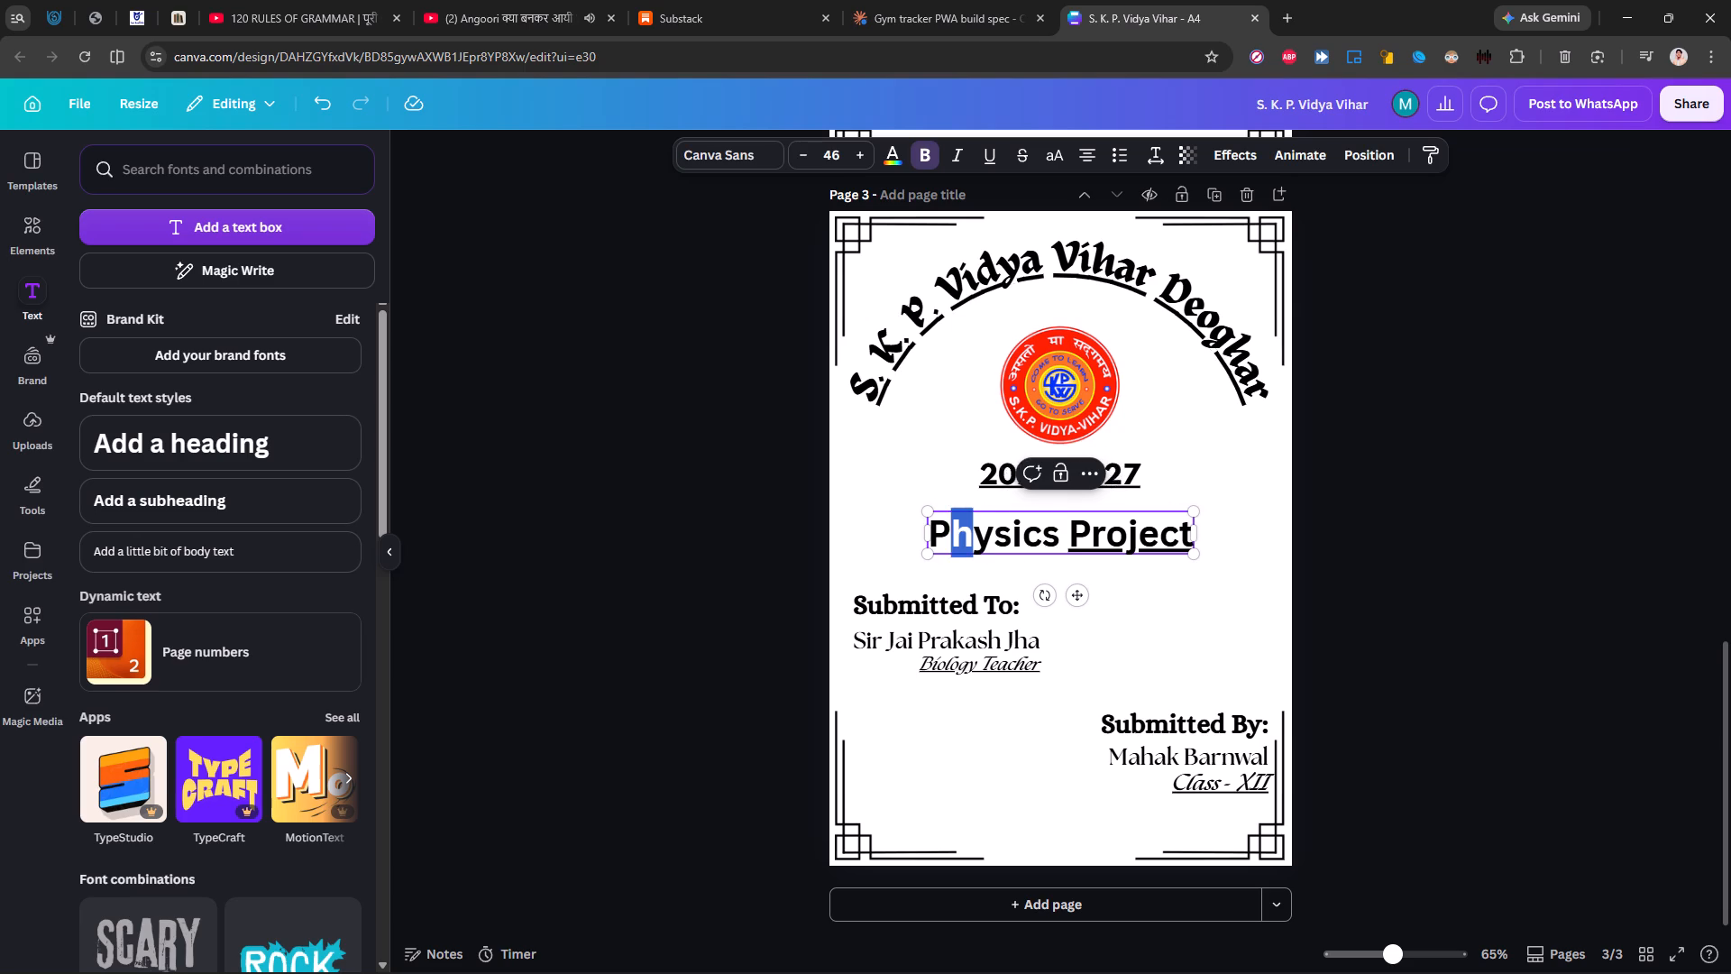
pyautogui.hotkey('shift', 'Left')
pyautogui.click(1062, 550)
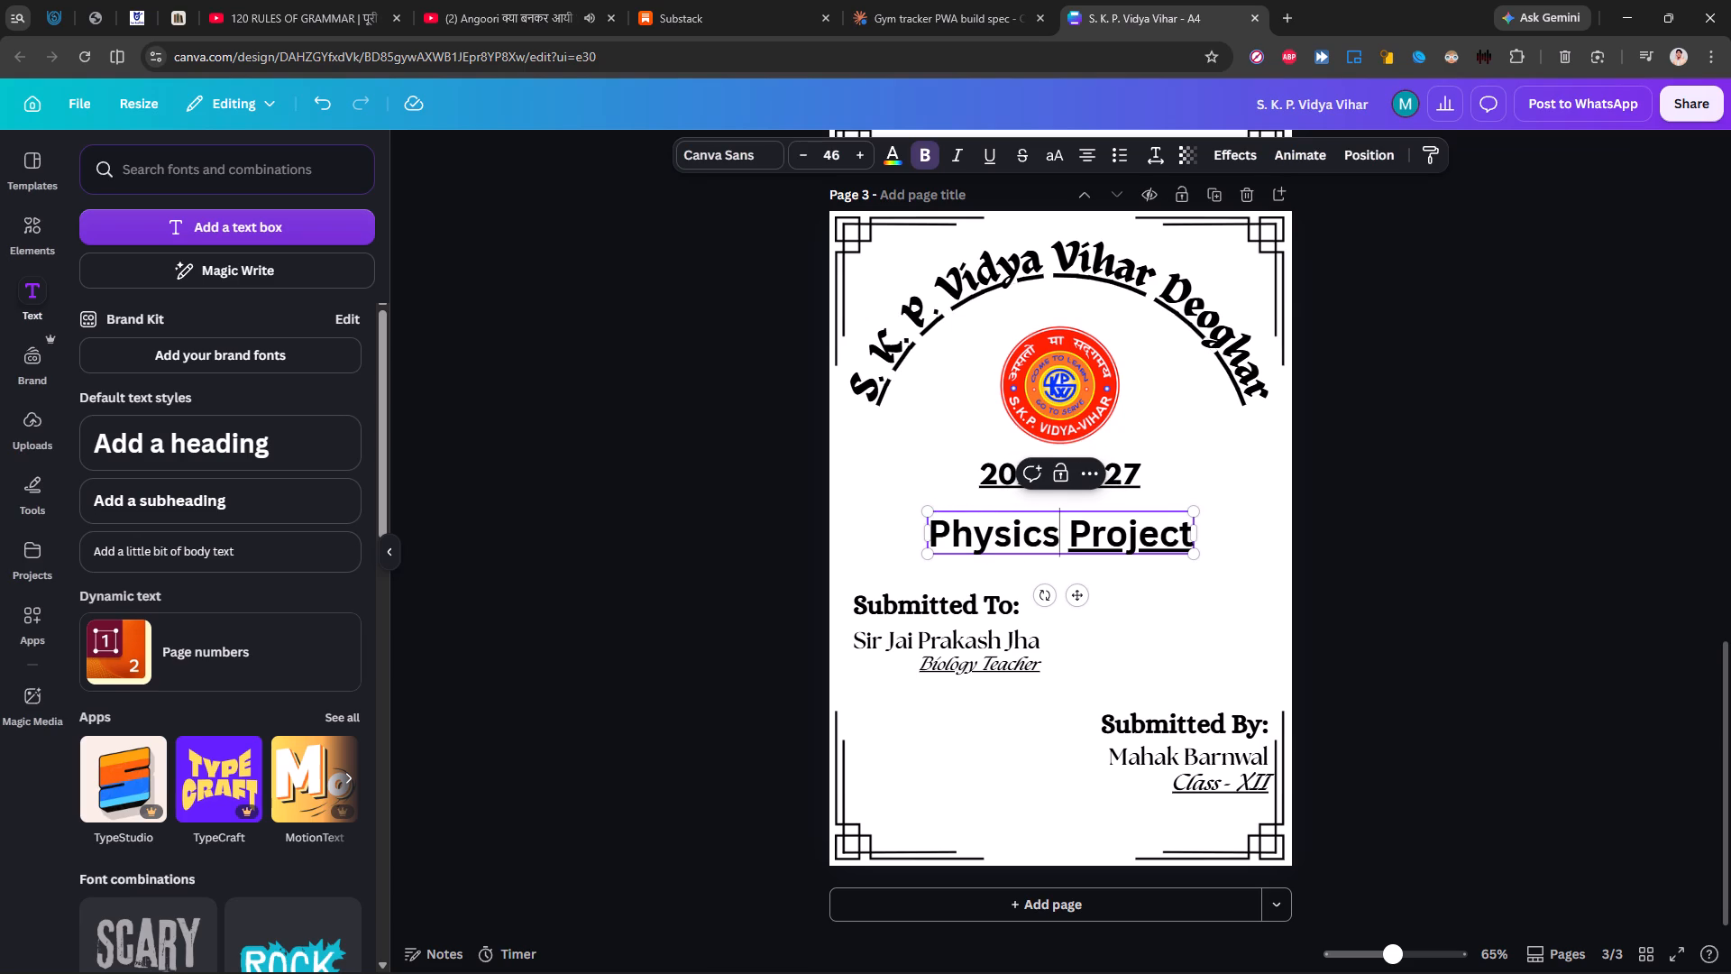
pyautogui.hotkey('shift', 'Left')
pyautogui.hotkey('shift', 'Left')
pyautogui.hotkey('shift', 'Left')
pyautogui.hotkey('shift', 'Left')
pyautogui.hotkey('shift', 'Left')
pyautogui.hotkey('shift', 'Left')
pyautogui.hotkey('shift', 'Left')
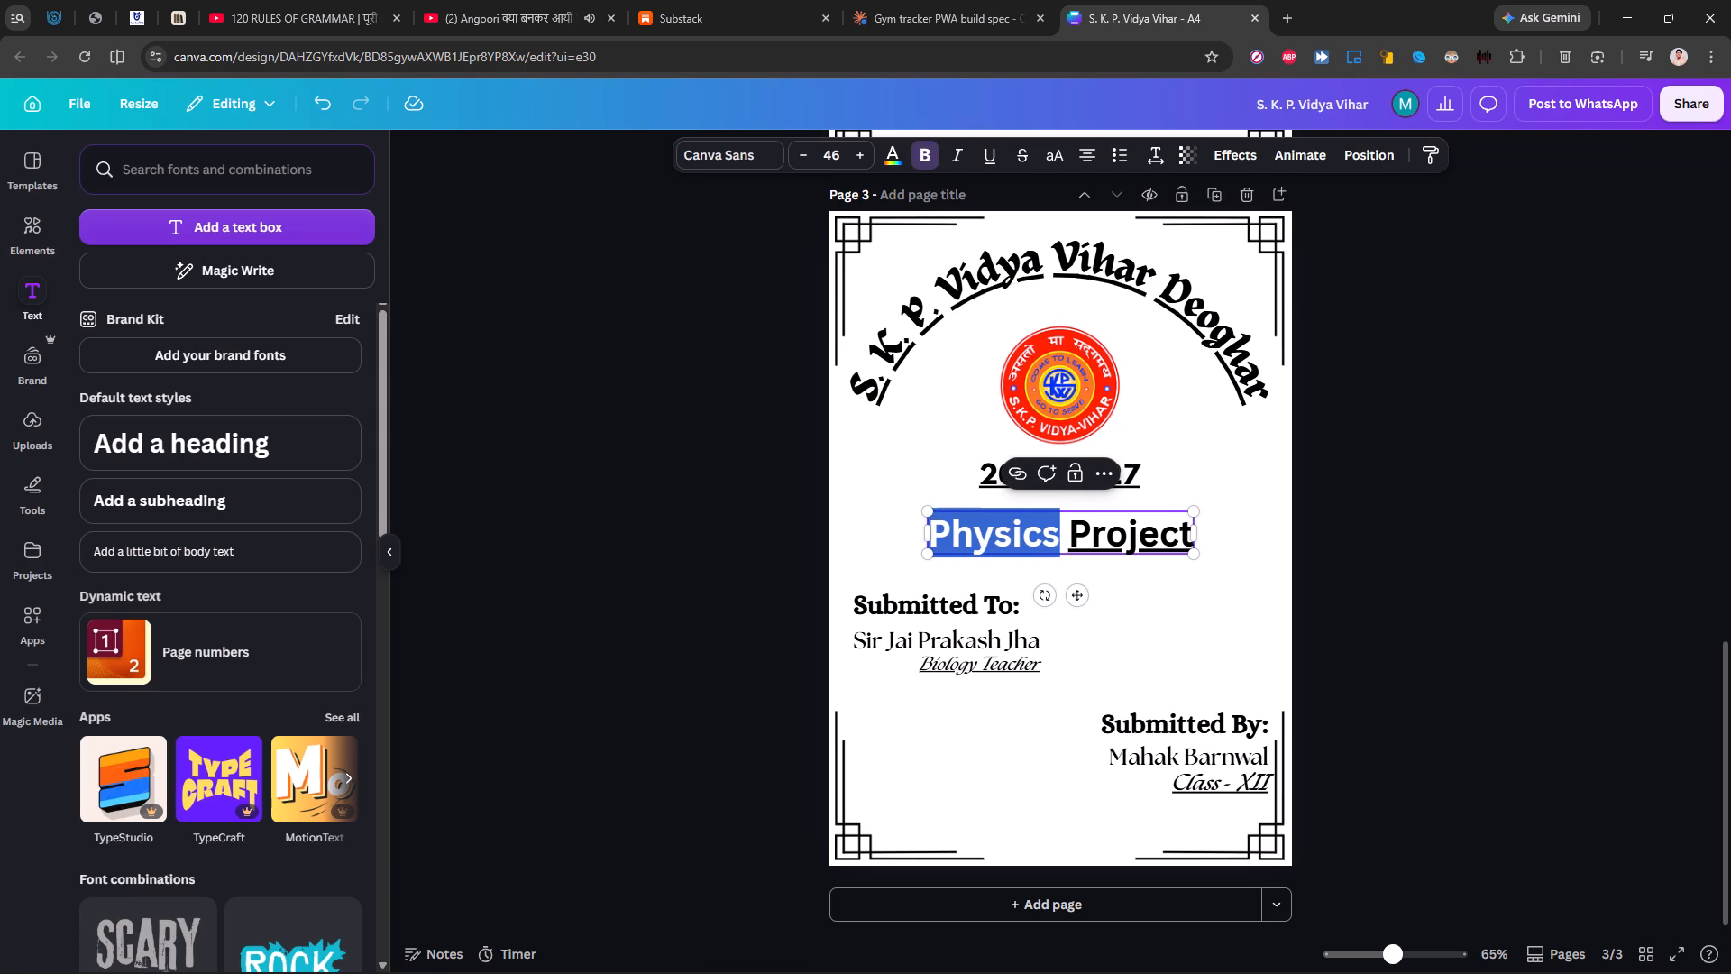
pyautogui.click(981, 152)
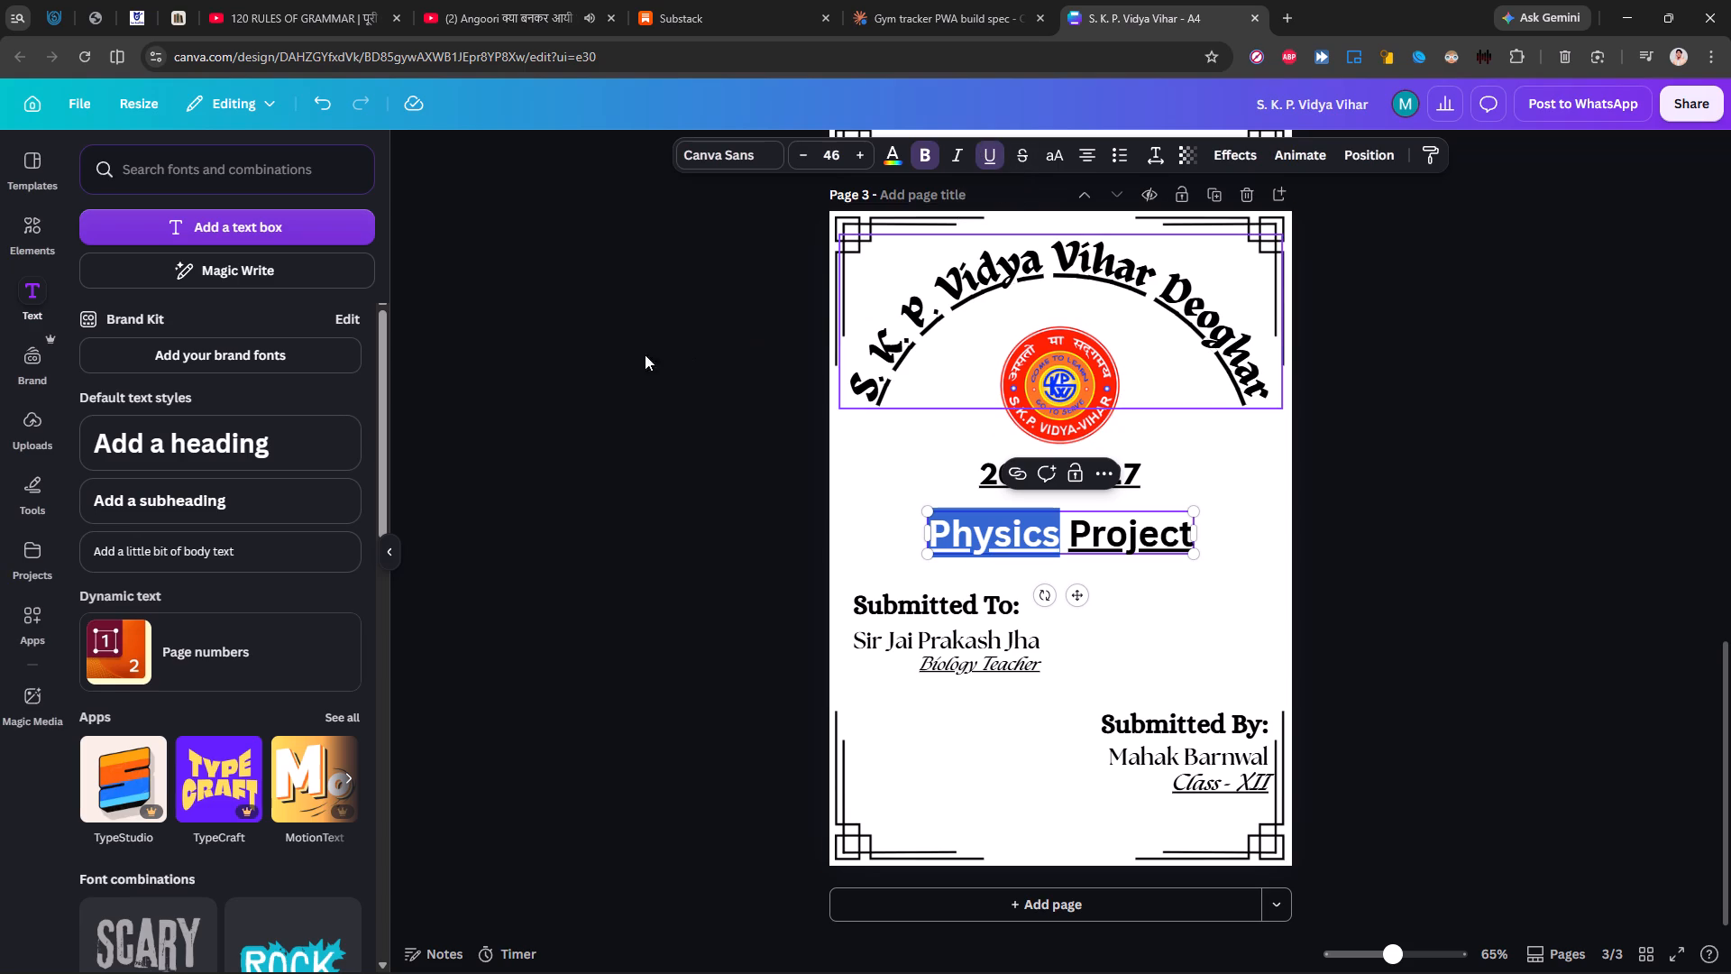
pyautogui.click(608, 359)
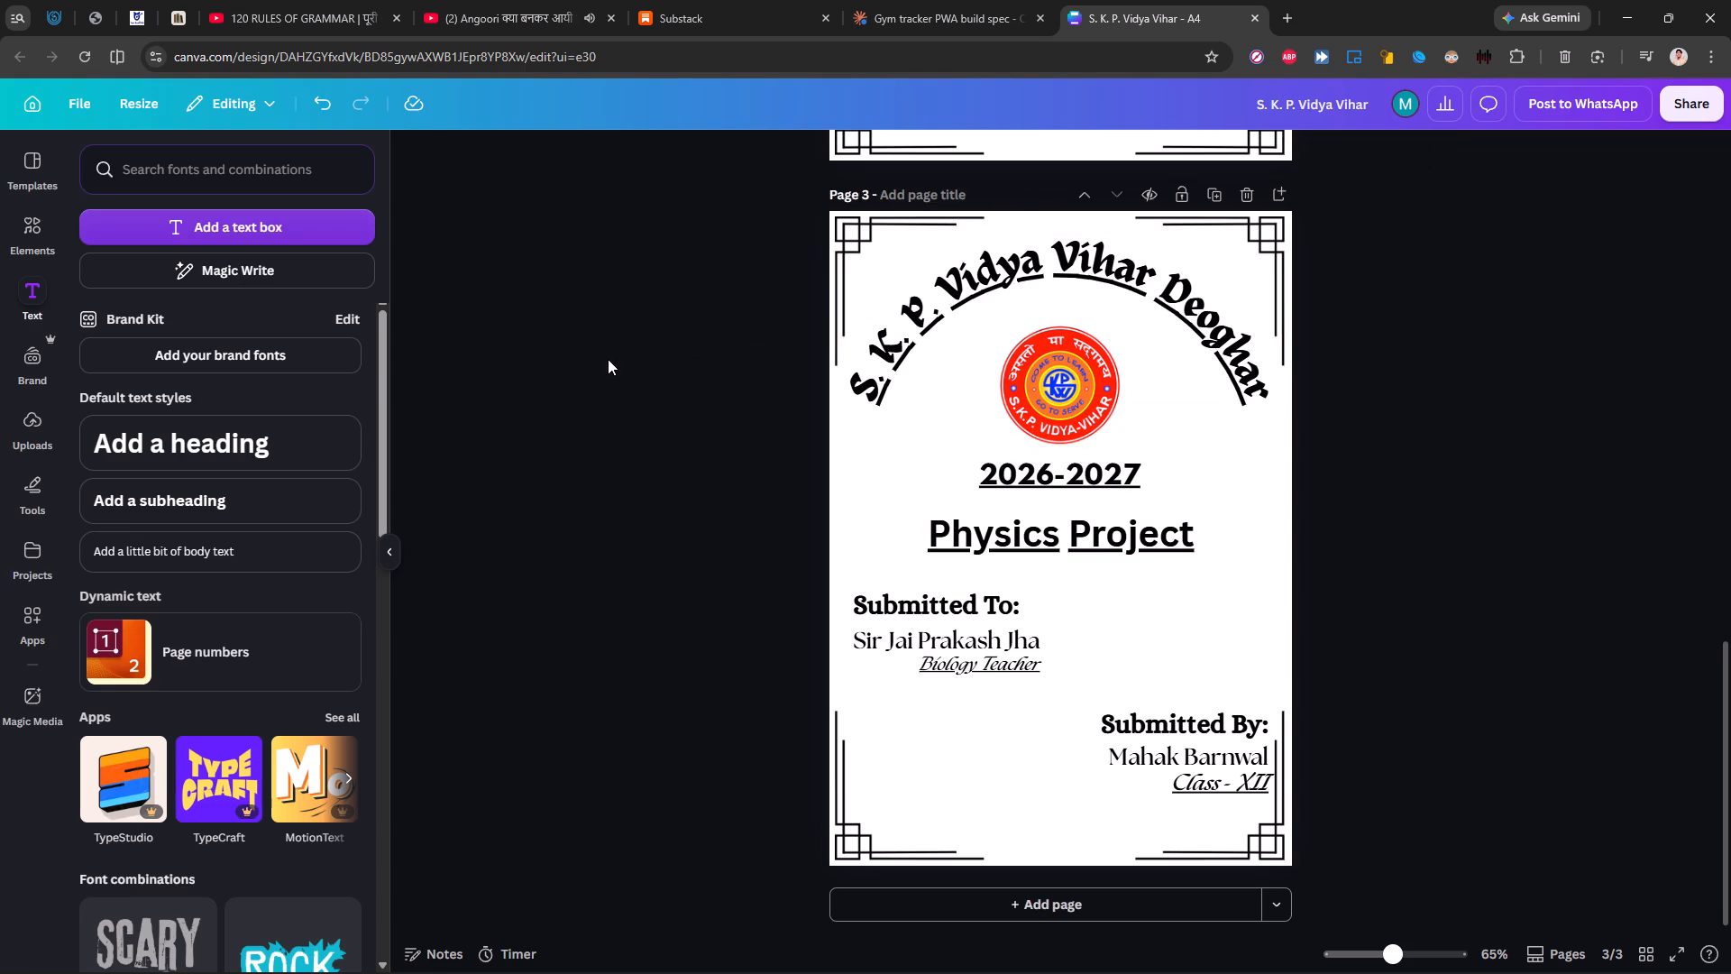
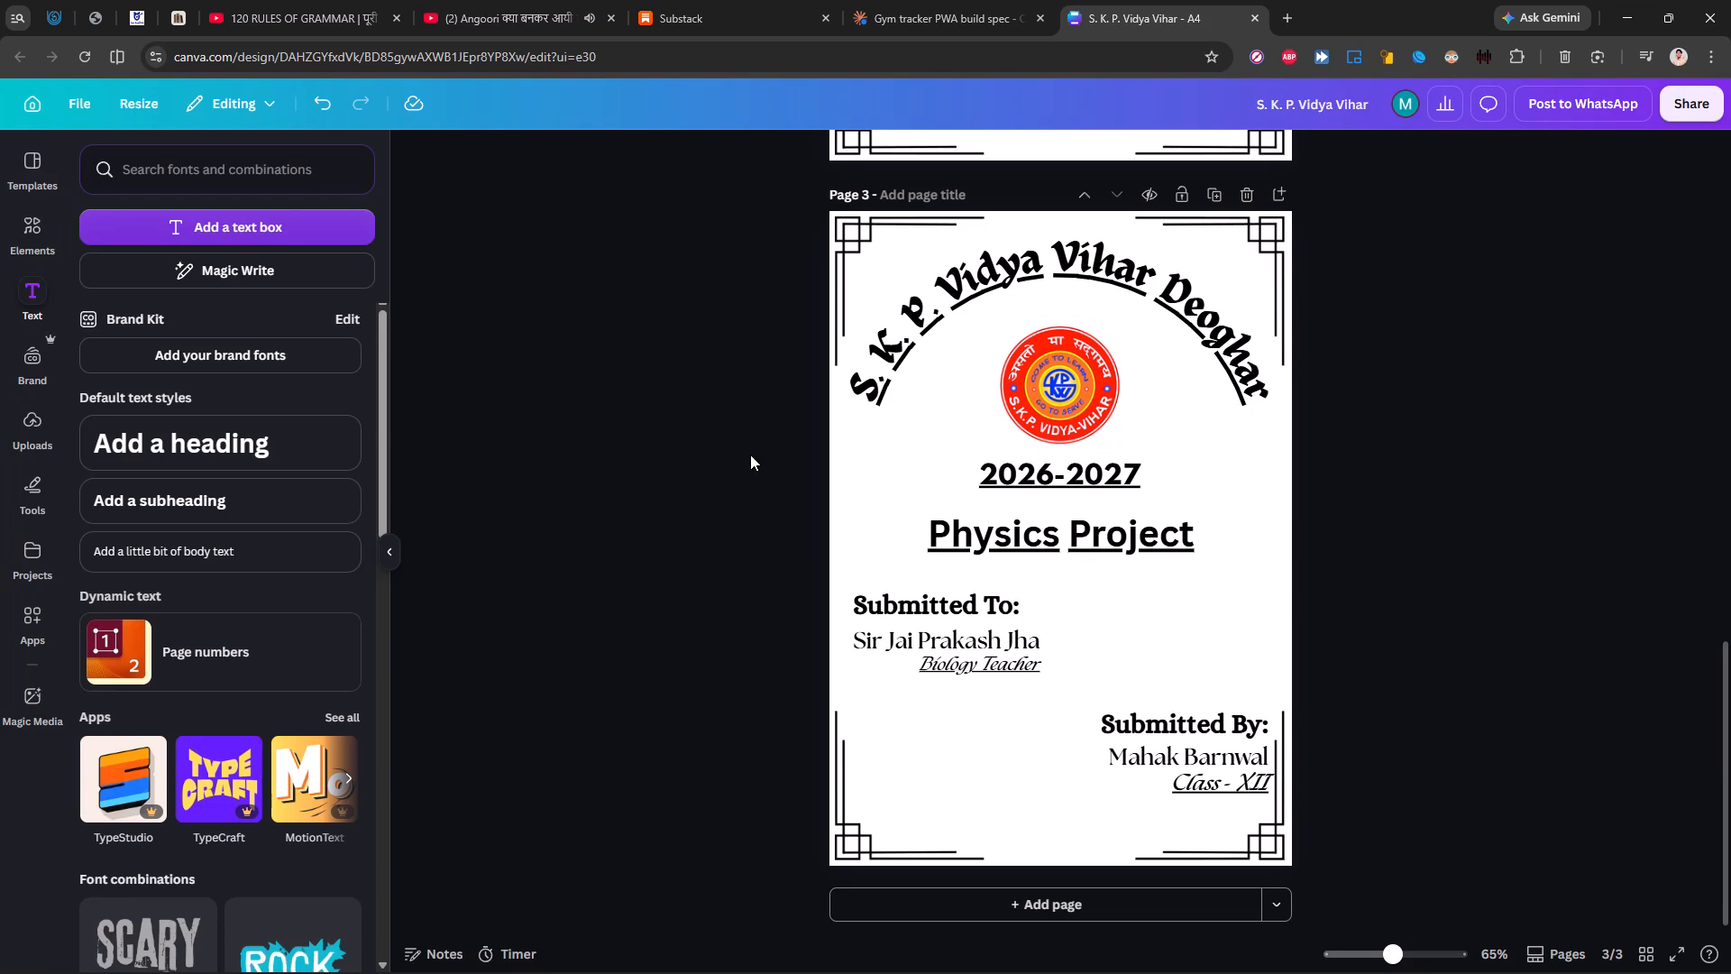
# Replace the teacher's name under Submitted To on page 3 with the Physics teacher's name, keeping the Sir prefix.
pyautogui.doubleClick(940, 639)
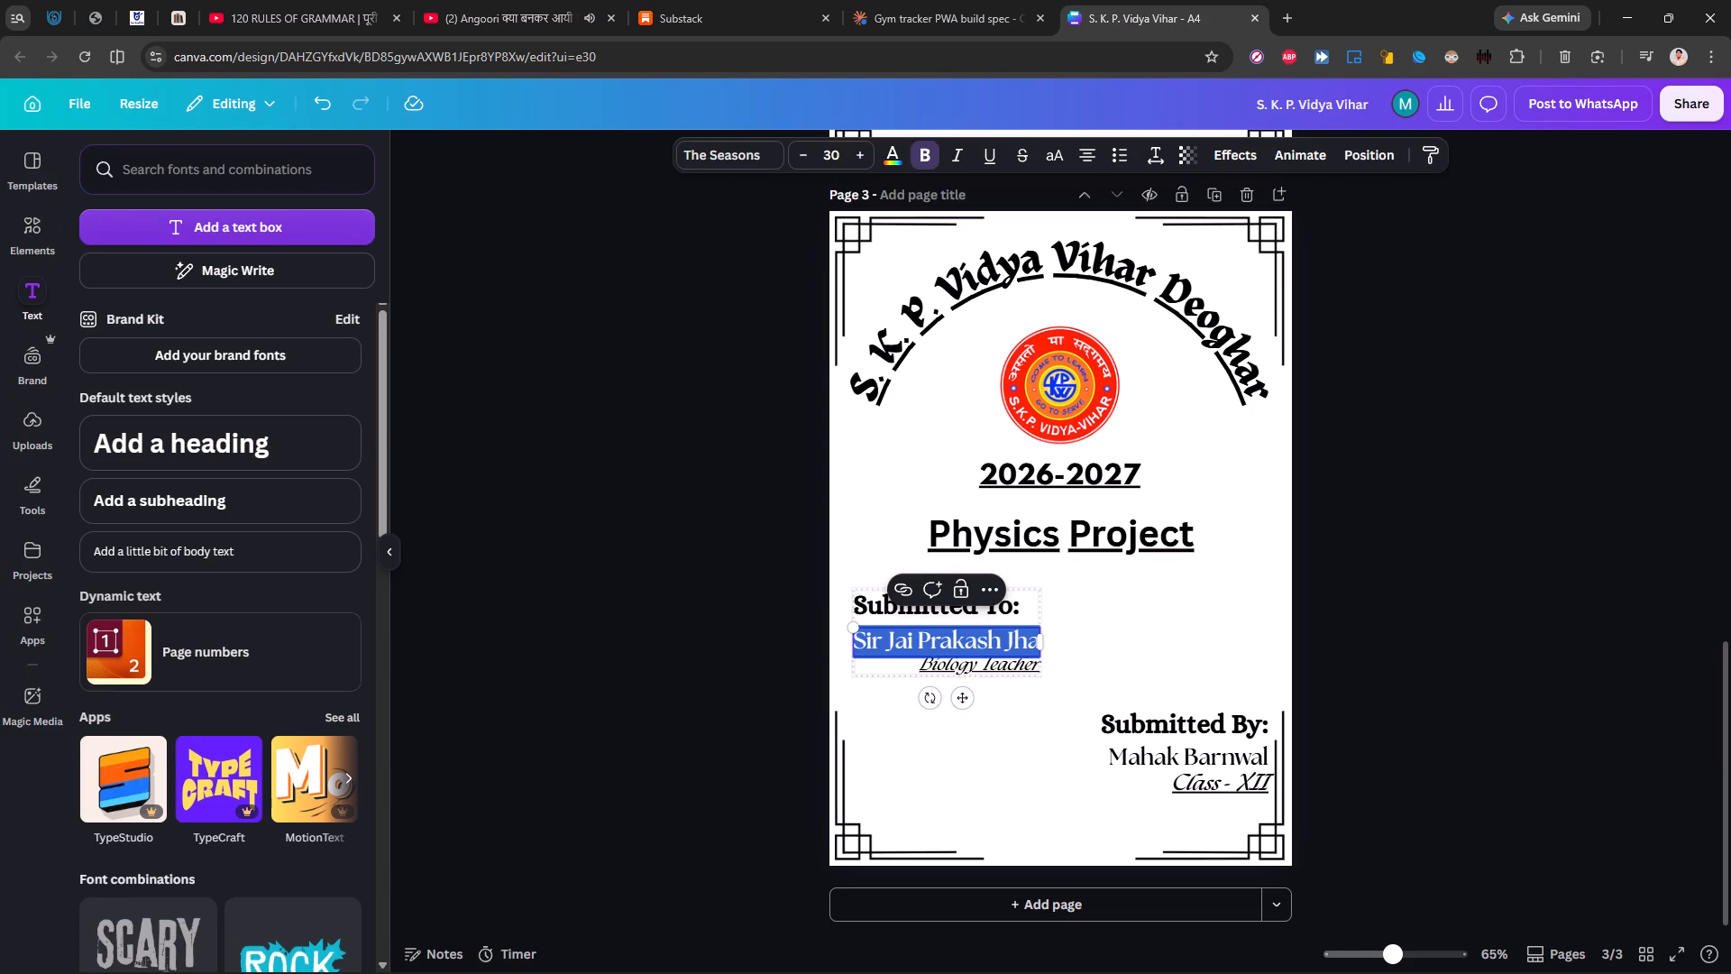
pyautogui.press('Right')
pyautogui.press('BackSpace')
pyautogui.press('BackSpace')
pyautogui.press('BackSpace')
pyautogui.press('BackSpace')
pyautogui.press('BackSpace')
pyautogui.press('BackSpace')
pyautogui.press('BackSpace')
pyautogui.press('BackSpace')
pyautogui.press('BackSpace')
pyautogui.press('BackSpace')
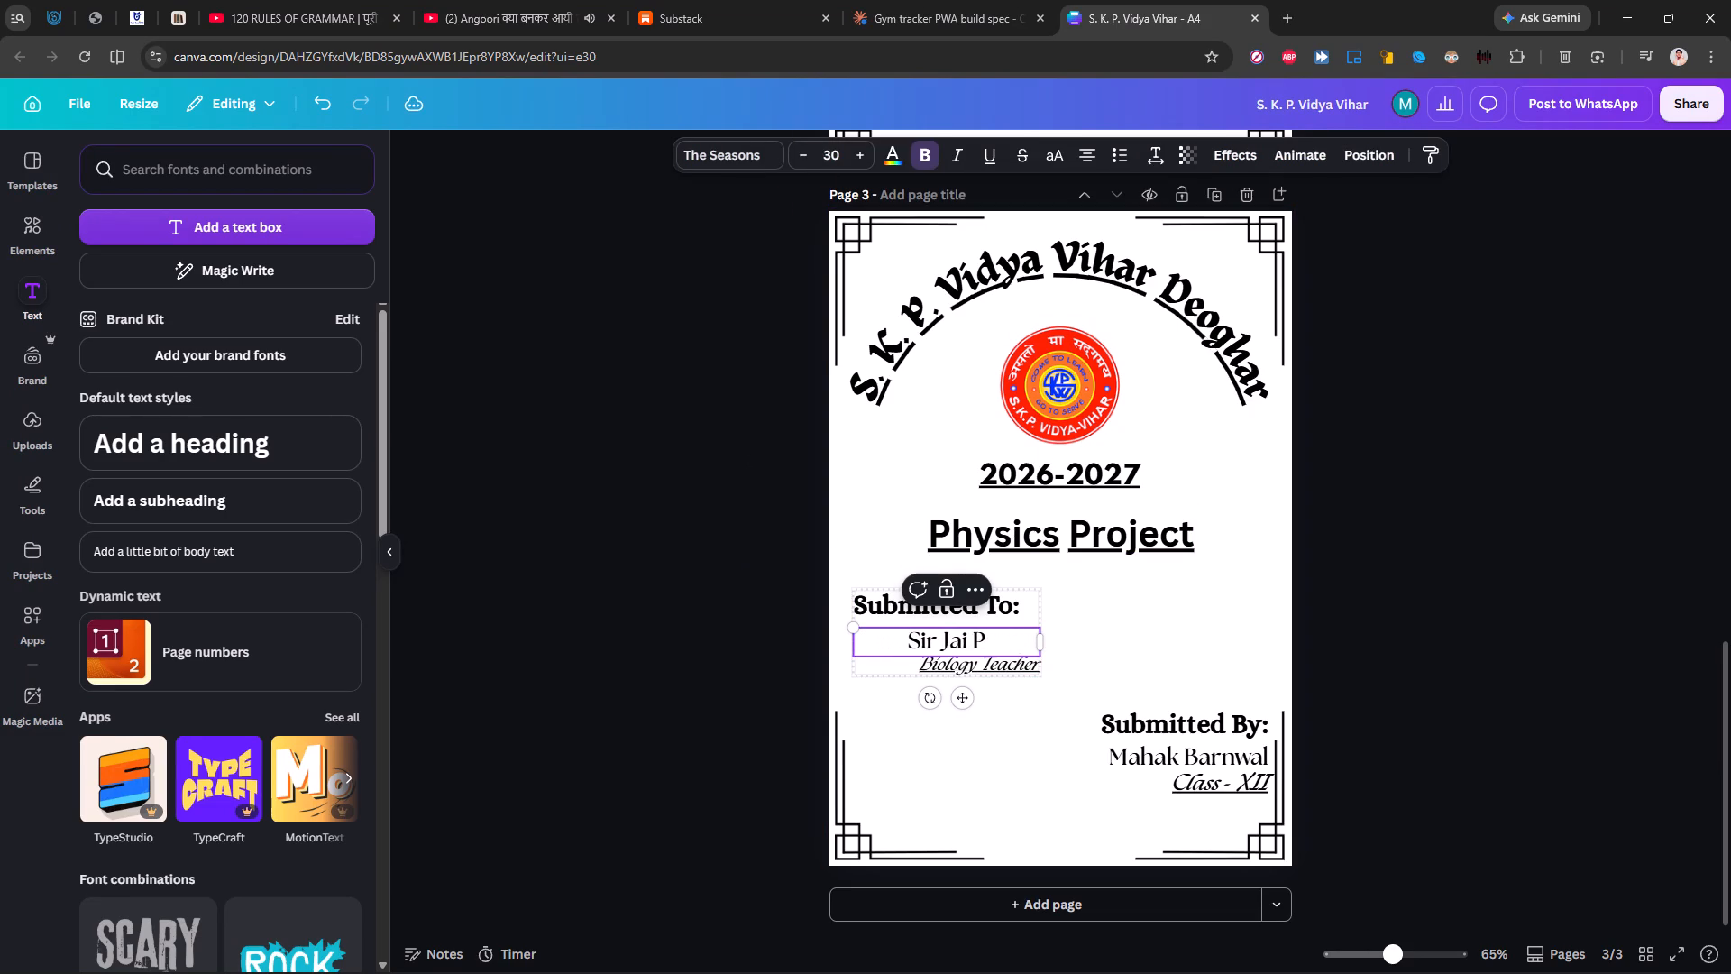
pyautogui.press('BackSpace')
pyautogui.press('BackSpace')
pyautogui.press('BackSpace')
pyautogui.press('BackSpace')
pyautogui.press('BackSpace')
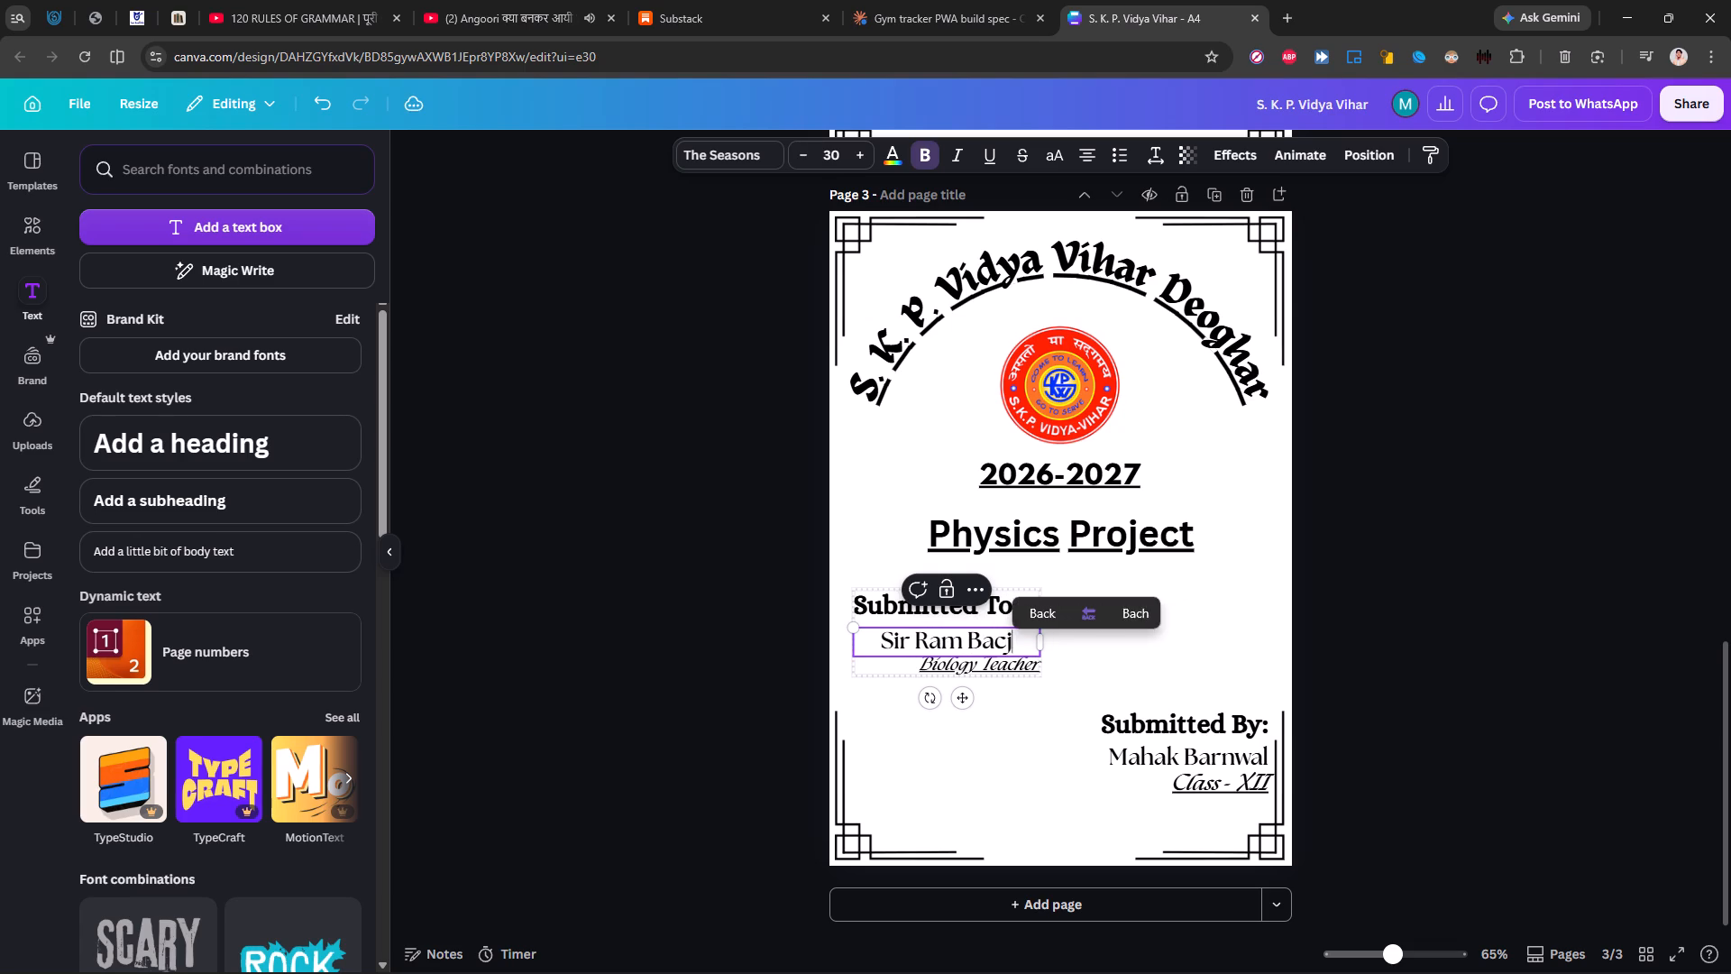
pyautogui.press('BackSpace')
pyautogui.write('hchan')
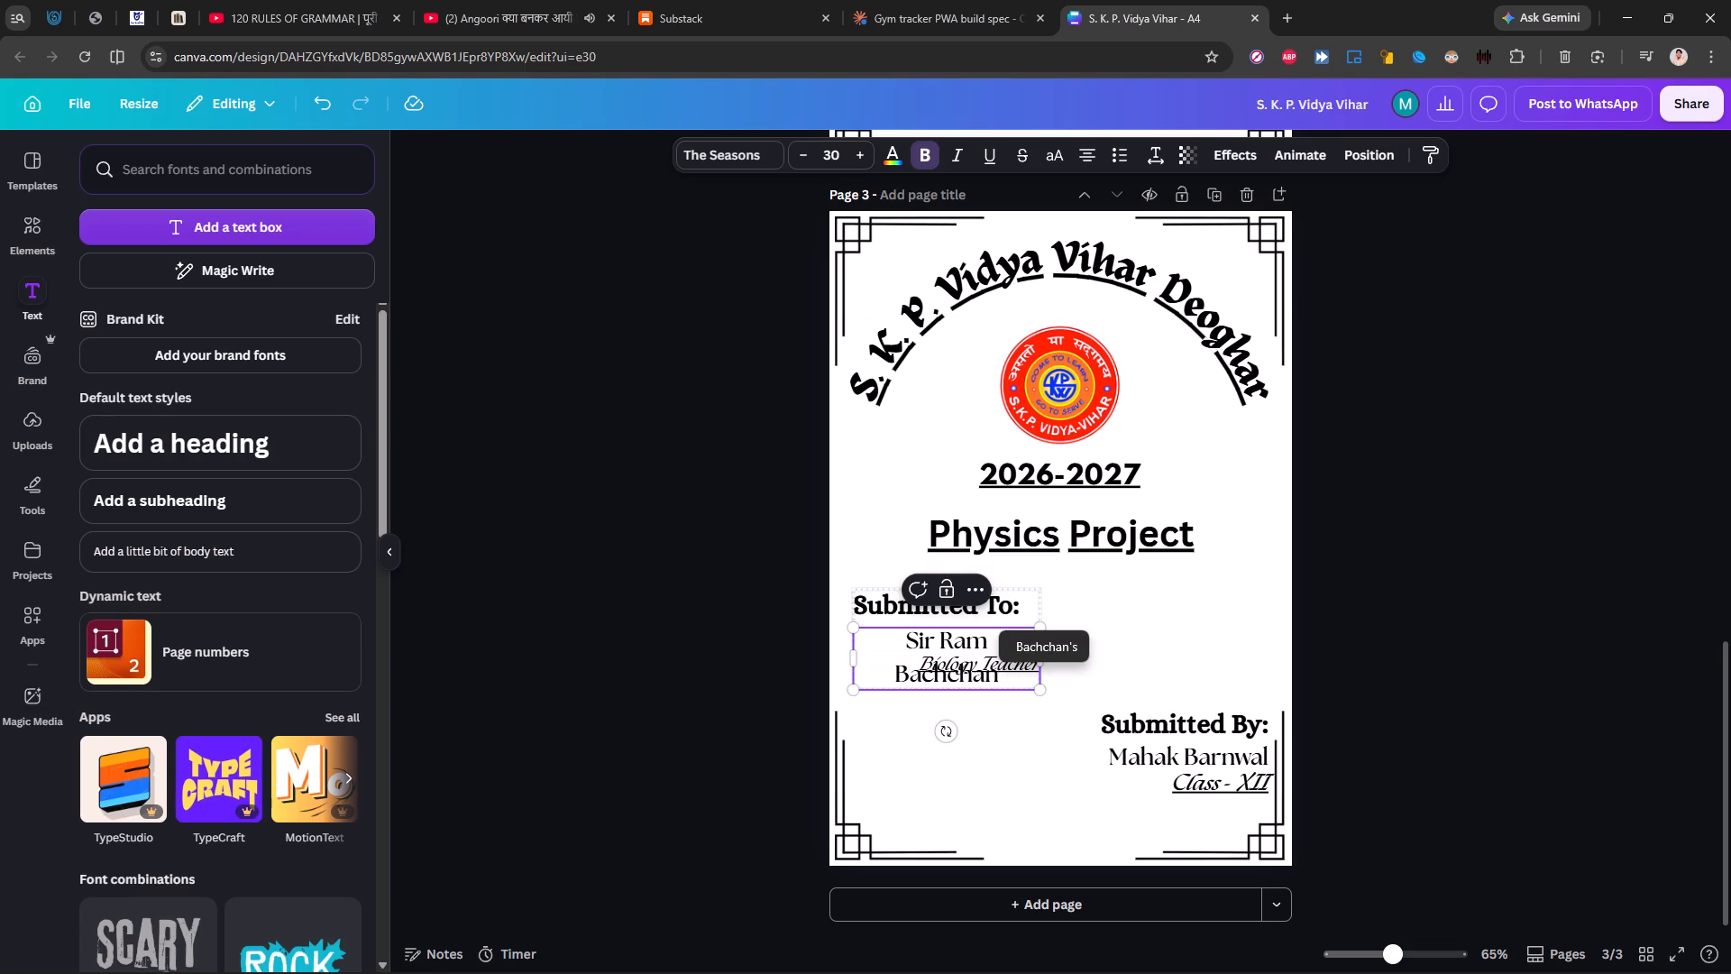
pyautogui.click(1069, 668)
pyautogui.click(1421, 599)
# Widen the teacher's name text box on page 3 to about 8.7 so it fits one line, and settle it under Submitted To.
pyautogui.tripleClick(965, 660)
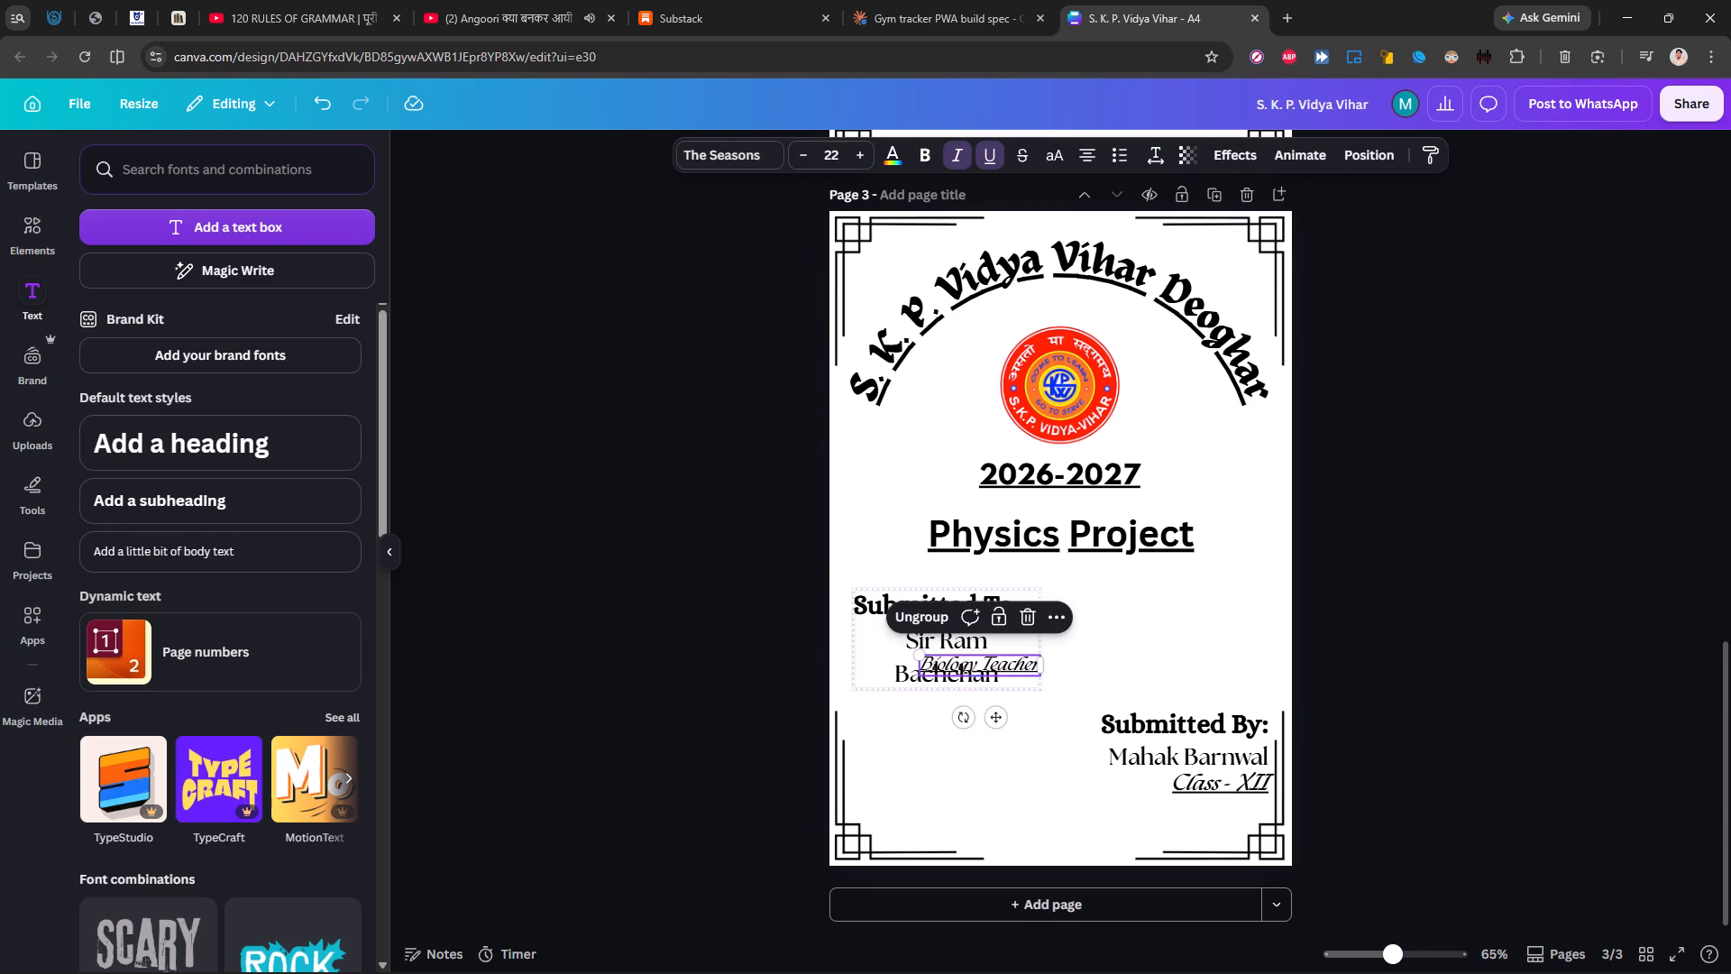
pyautogui.doubleClick(911, 675)
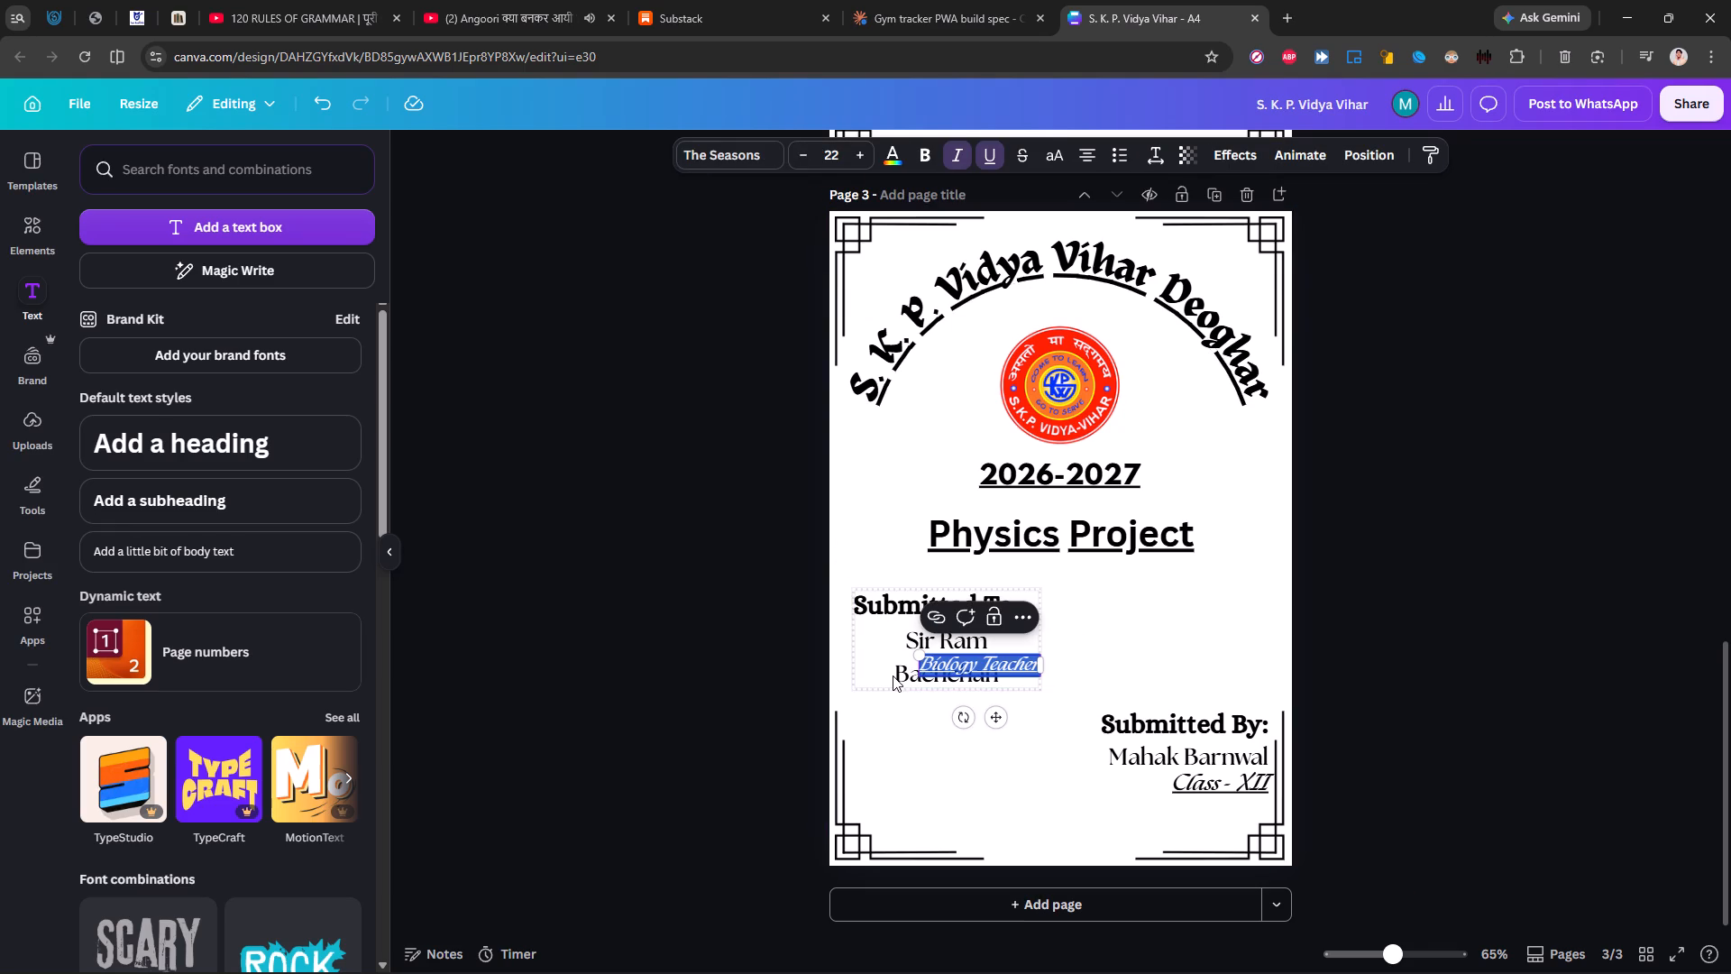
pyautogui.doubleClick(893, 675)
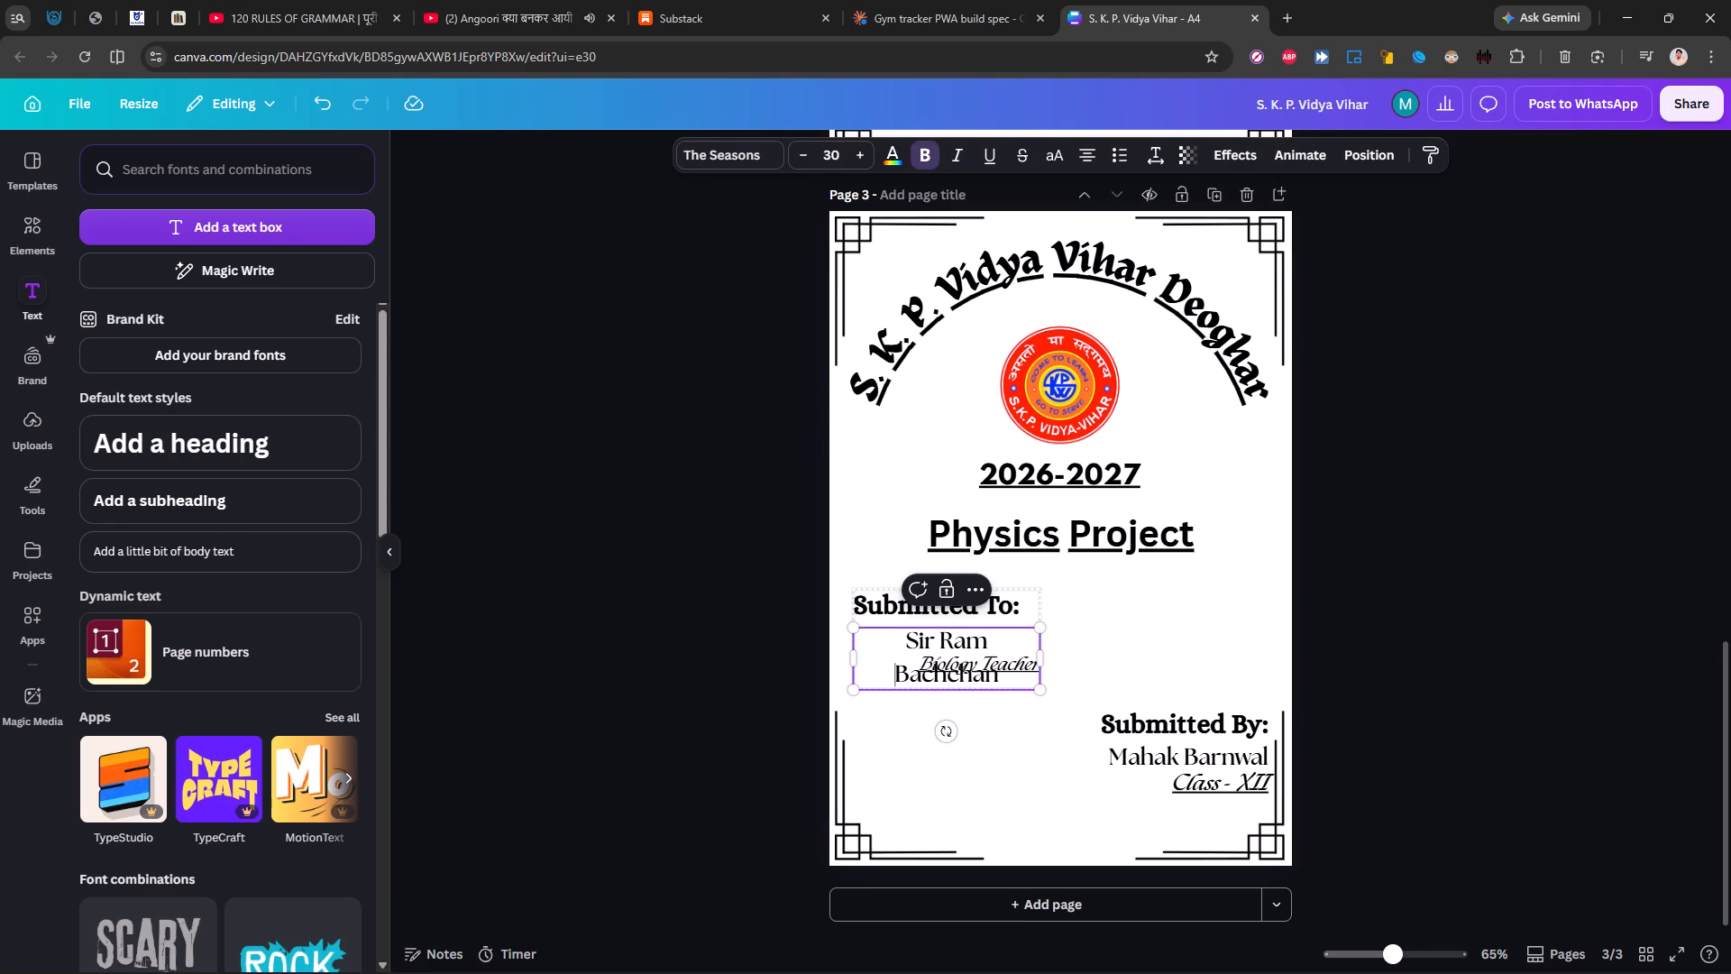
pyautogui.click(1041, 657)
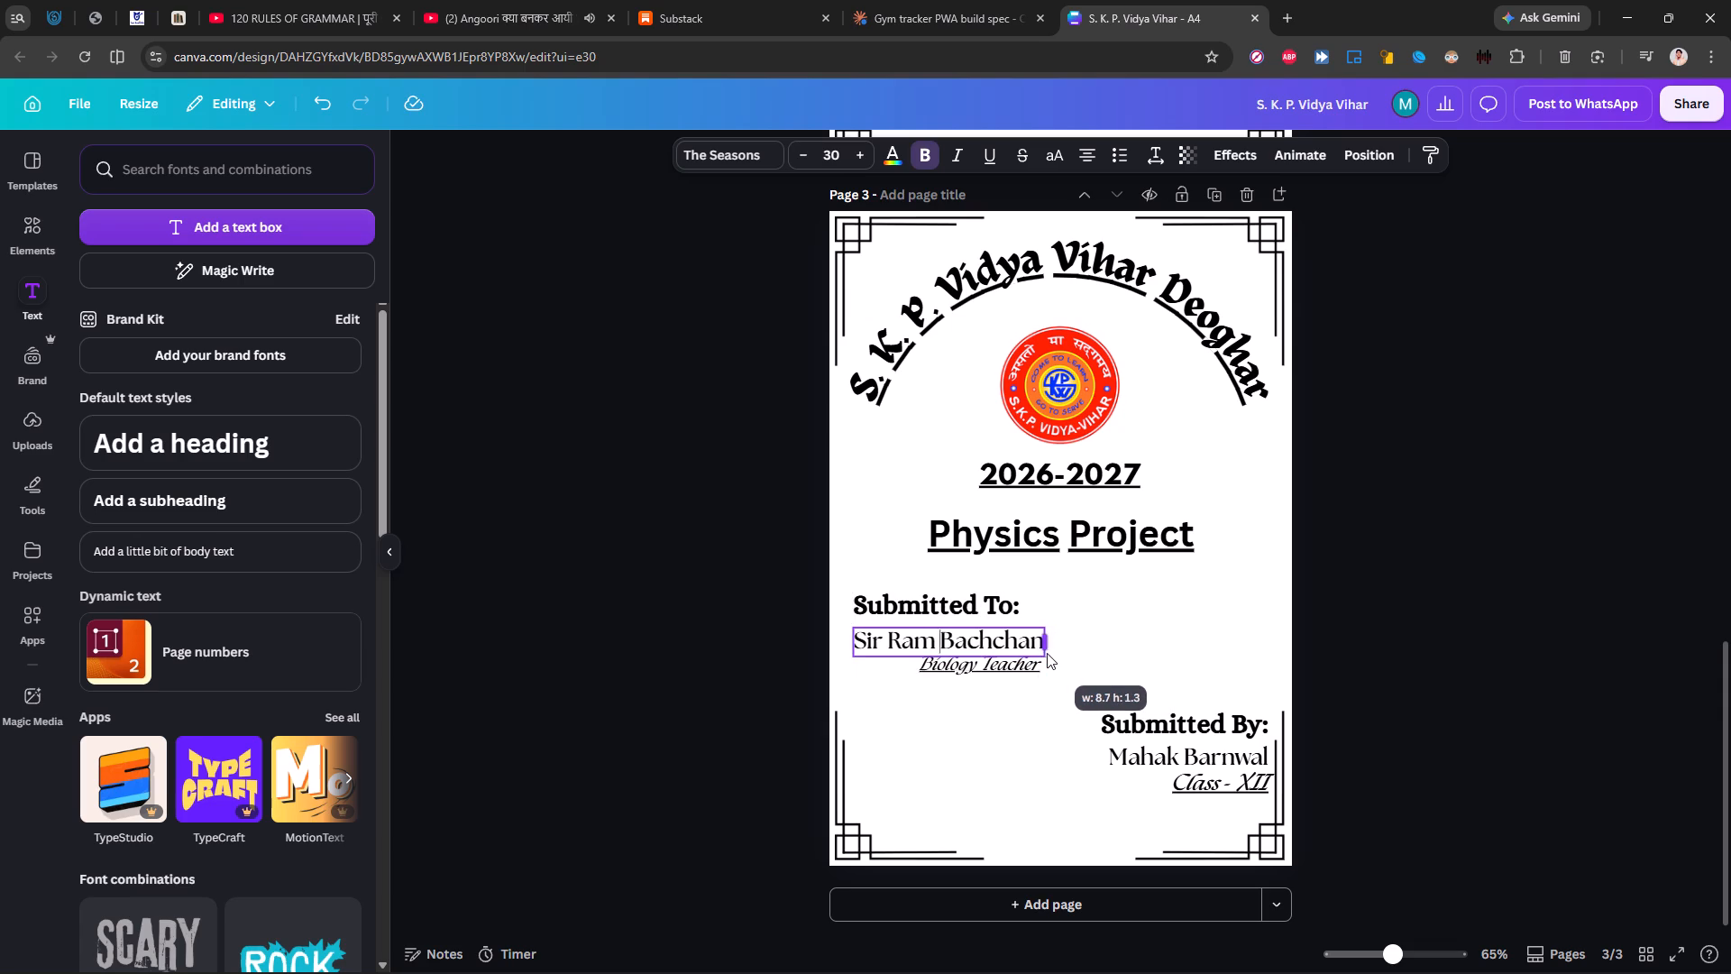
pyautogui.click(1397, 624)
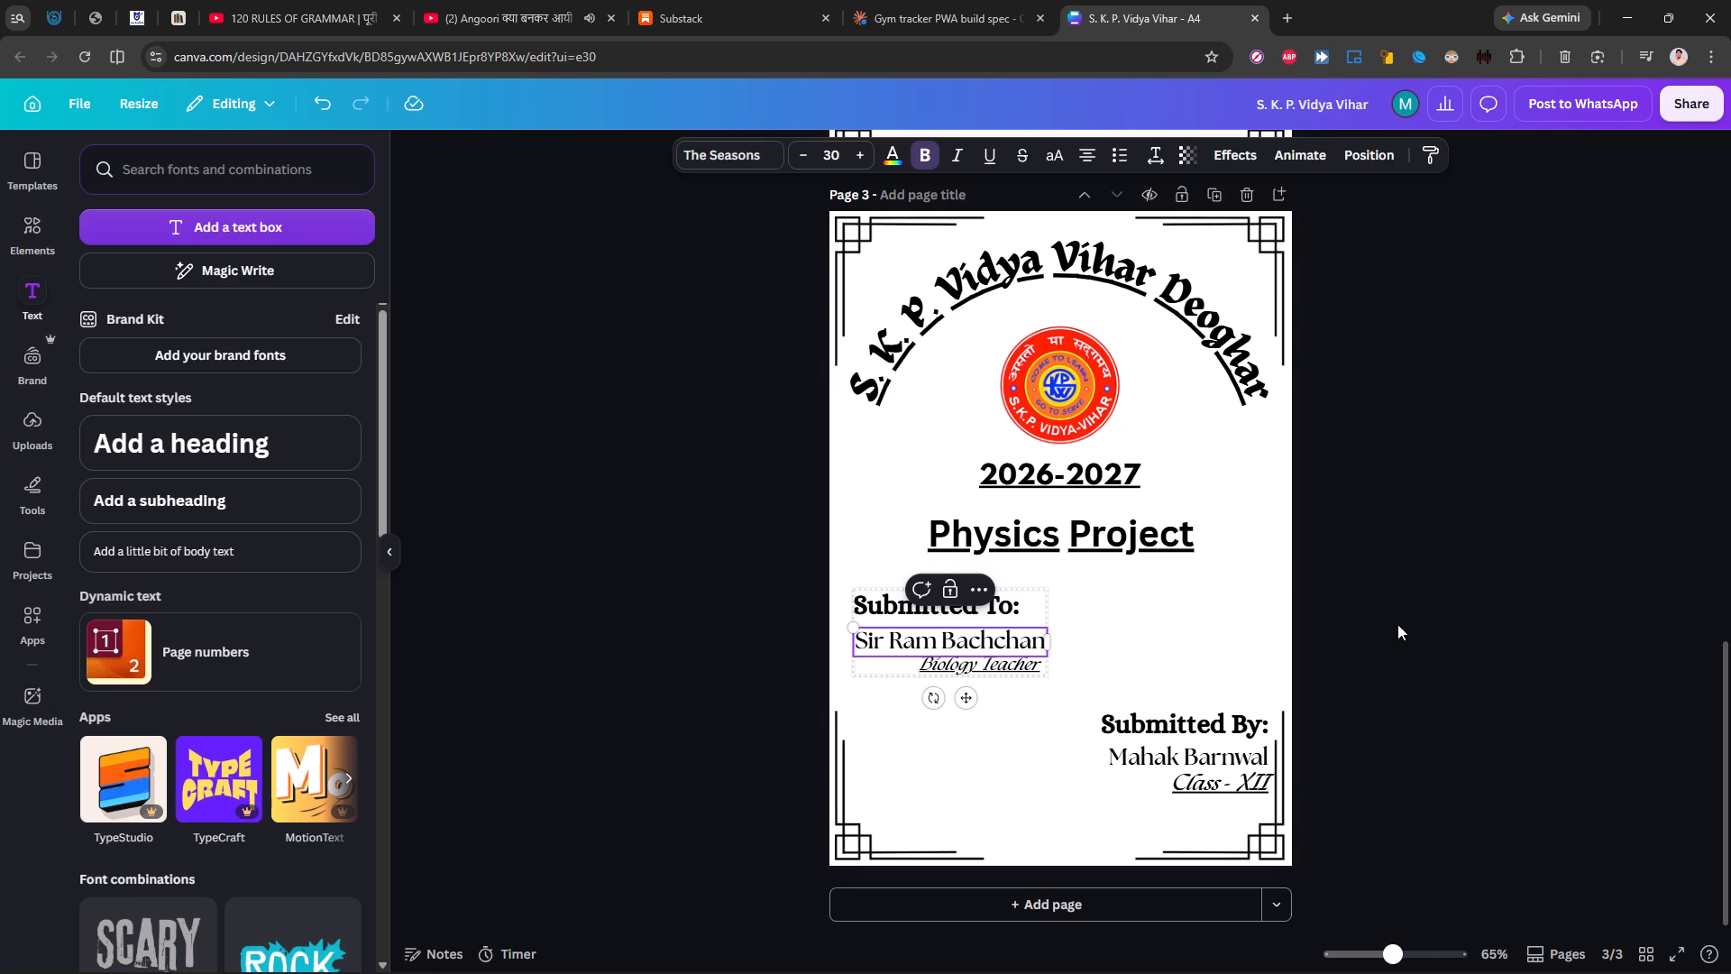
pyautogui.doubleClick(1010, 641)
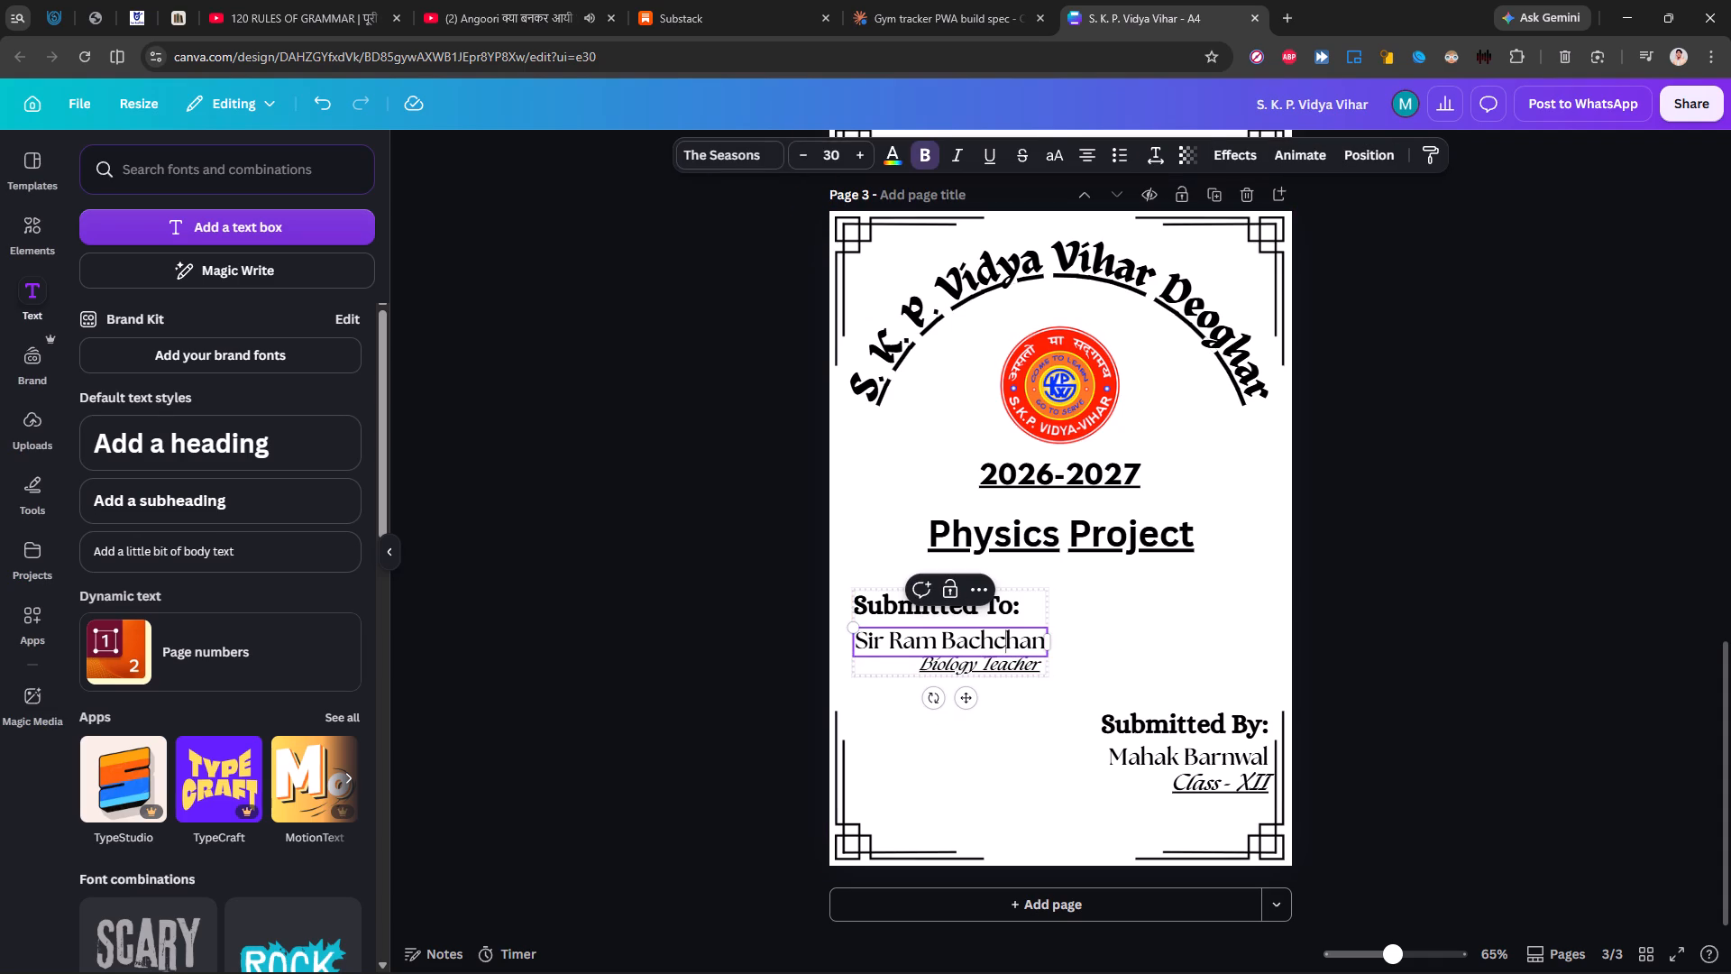
pyautogui.click(962, 690)
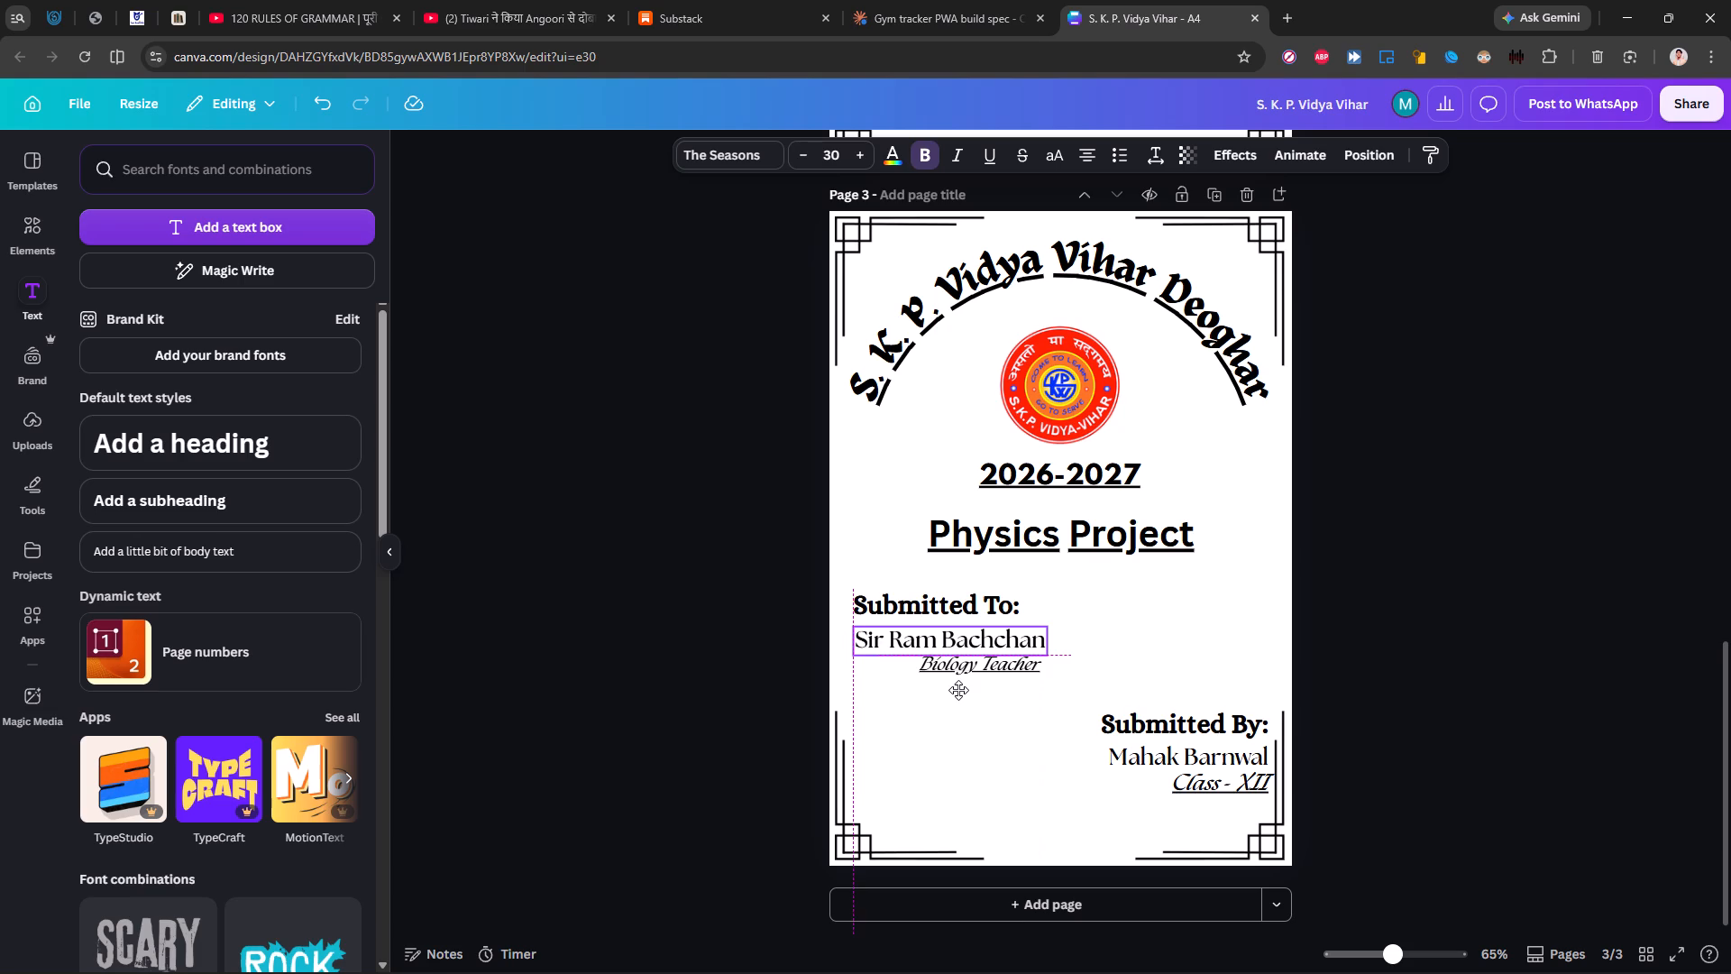
# Change the subject line under the teacher's name on page 3 to Physics Teacher, ending flush with the name.
pyautogui.click(1009, 665)
pyautogui.click(1009, 665)
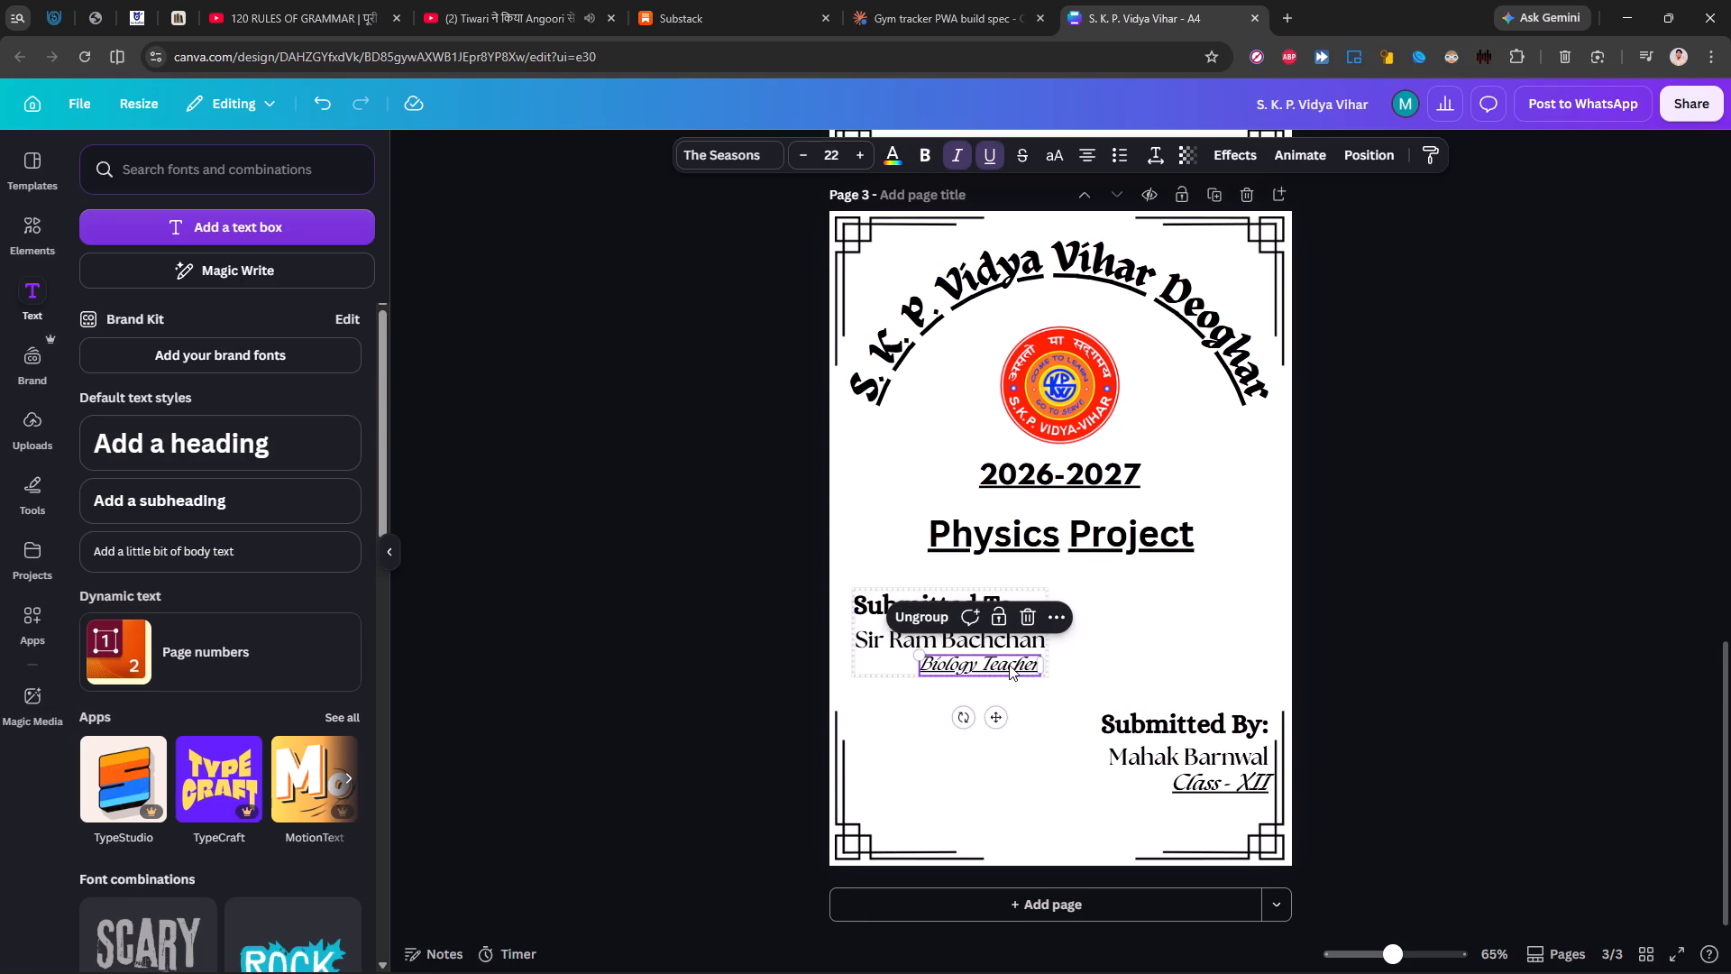
# Replace the word Biology with Physics in the subject line under the teacher's name on page 3, making it Physics Teacher.
pyautogui.click(973, 662)
pyautogui.press('BackSpace')
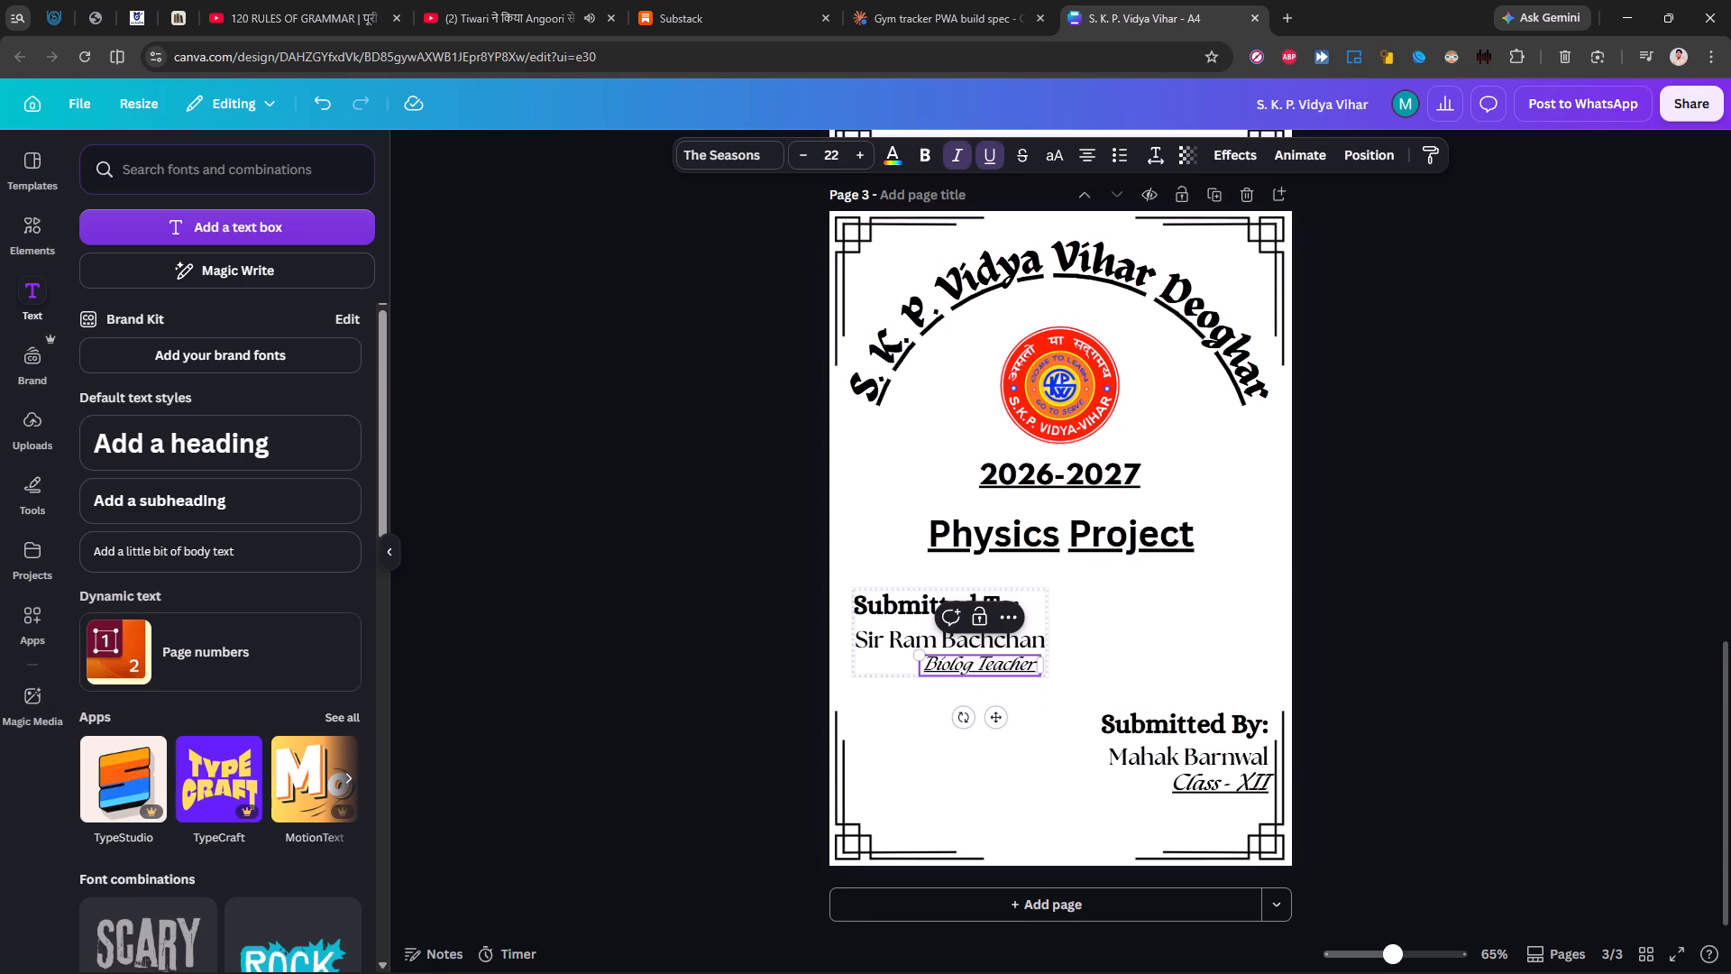
pyautogui.press('BackSpace')
pyautogui.press('BackSpace')
pyautogui.press('BackSpace')
pyautogui.press('BackSpace')
pyautogui.press('BackSpace')
pyautogui.press('BackSpace')
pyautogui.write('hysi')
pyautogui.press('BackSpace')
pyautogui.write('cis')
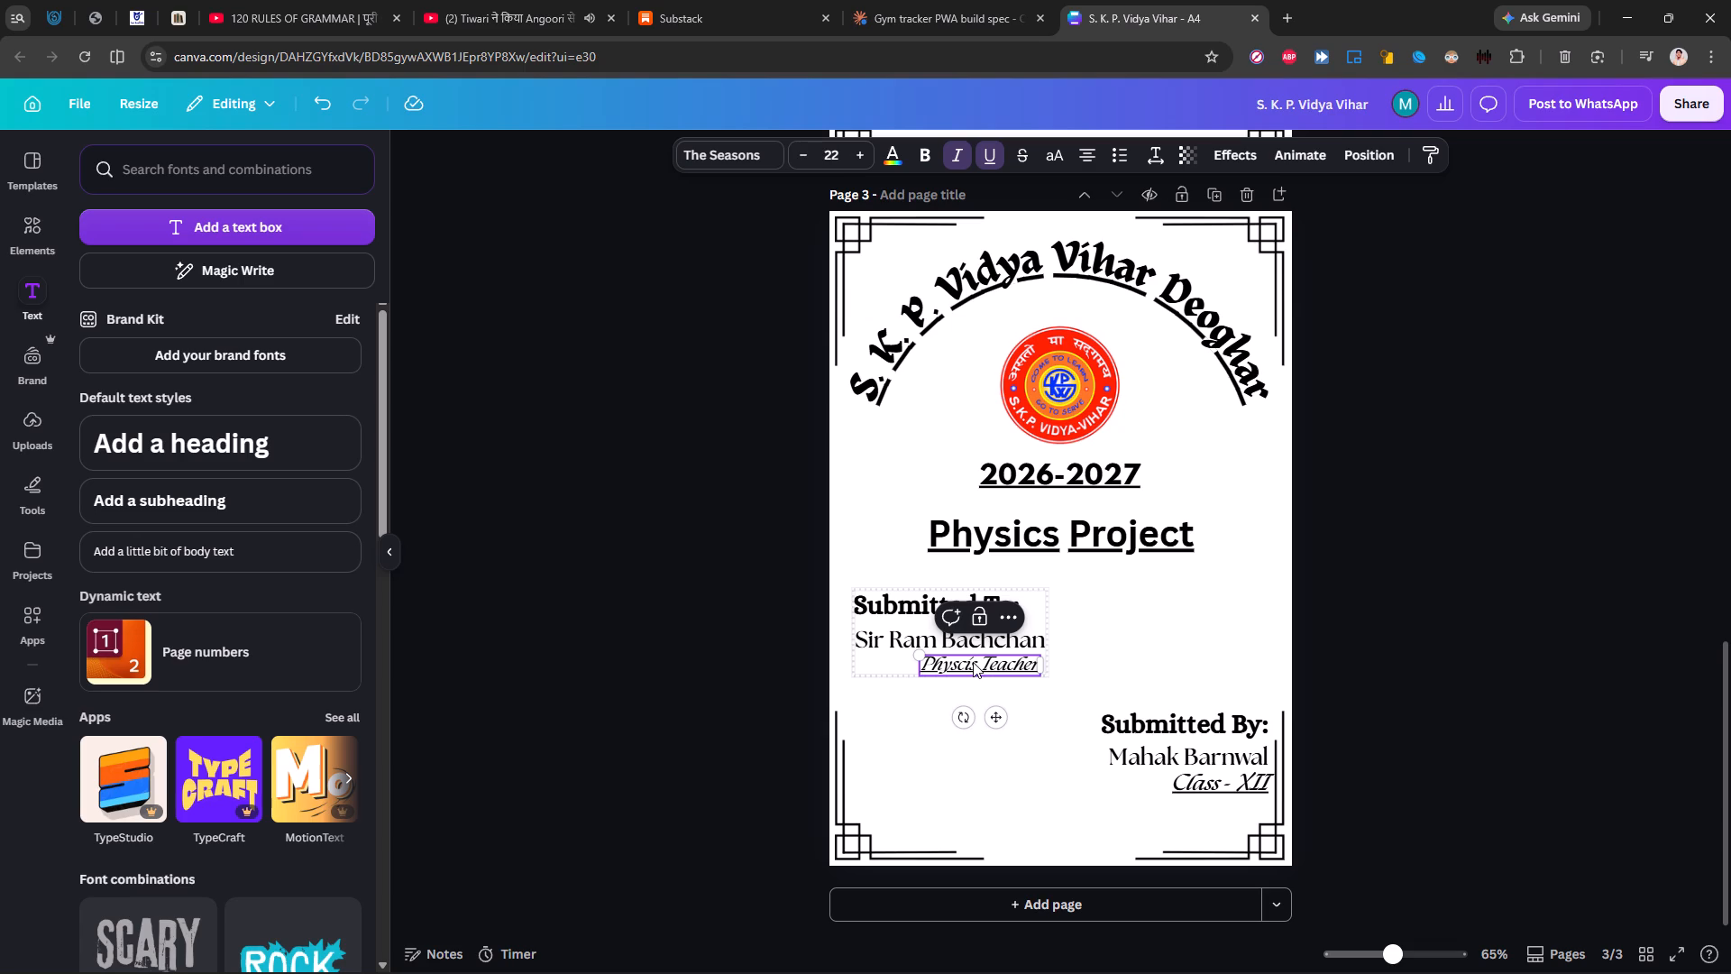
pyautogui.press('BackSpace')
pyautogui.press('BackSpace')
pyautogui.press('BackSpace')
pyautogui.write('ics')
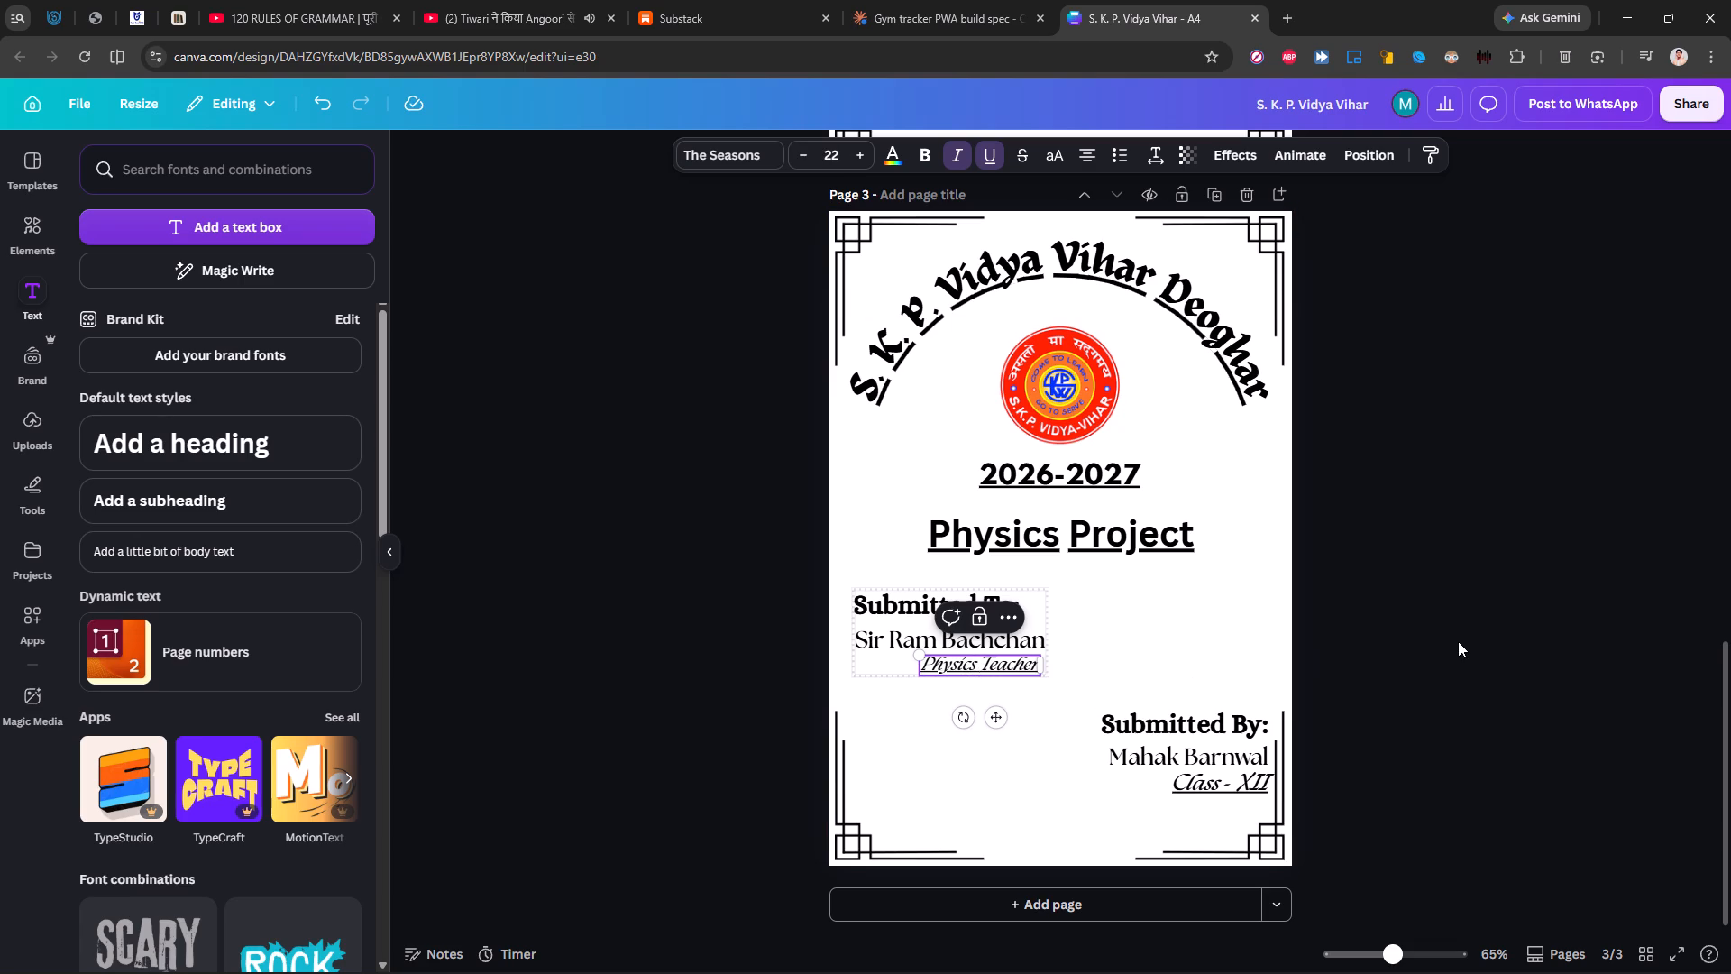
pyautogui.click(1458, 641)
# Shift the Physics Teacher line on page 3 slightly so its end sits flush with the end of the teacher's name.
pyautogui.doubleClick(1021, 669)
pyautogui.moveTo(997, 717); pyautogui.dragTo(1006, 715)
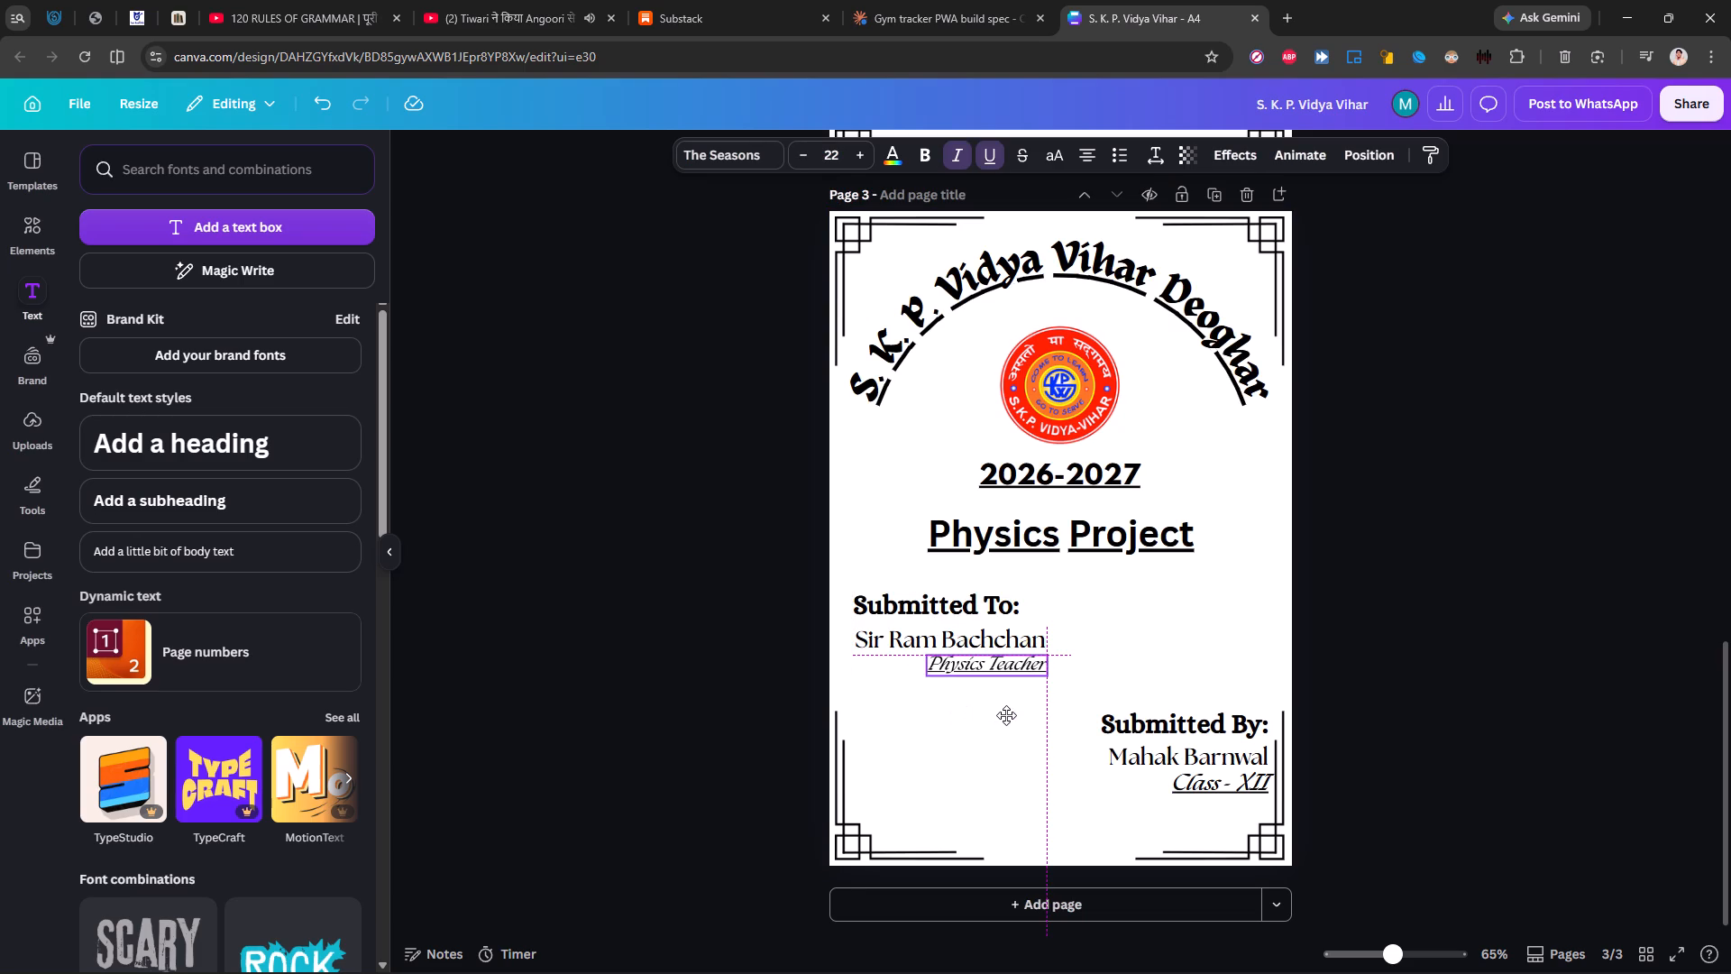
pyautogui.moveTo(1006, 715); pyautogui.dragTo(1006, 714)
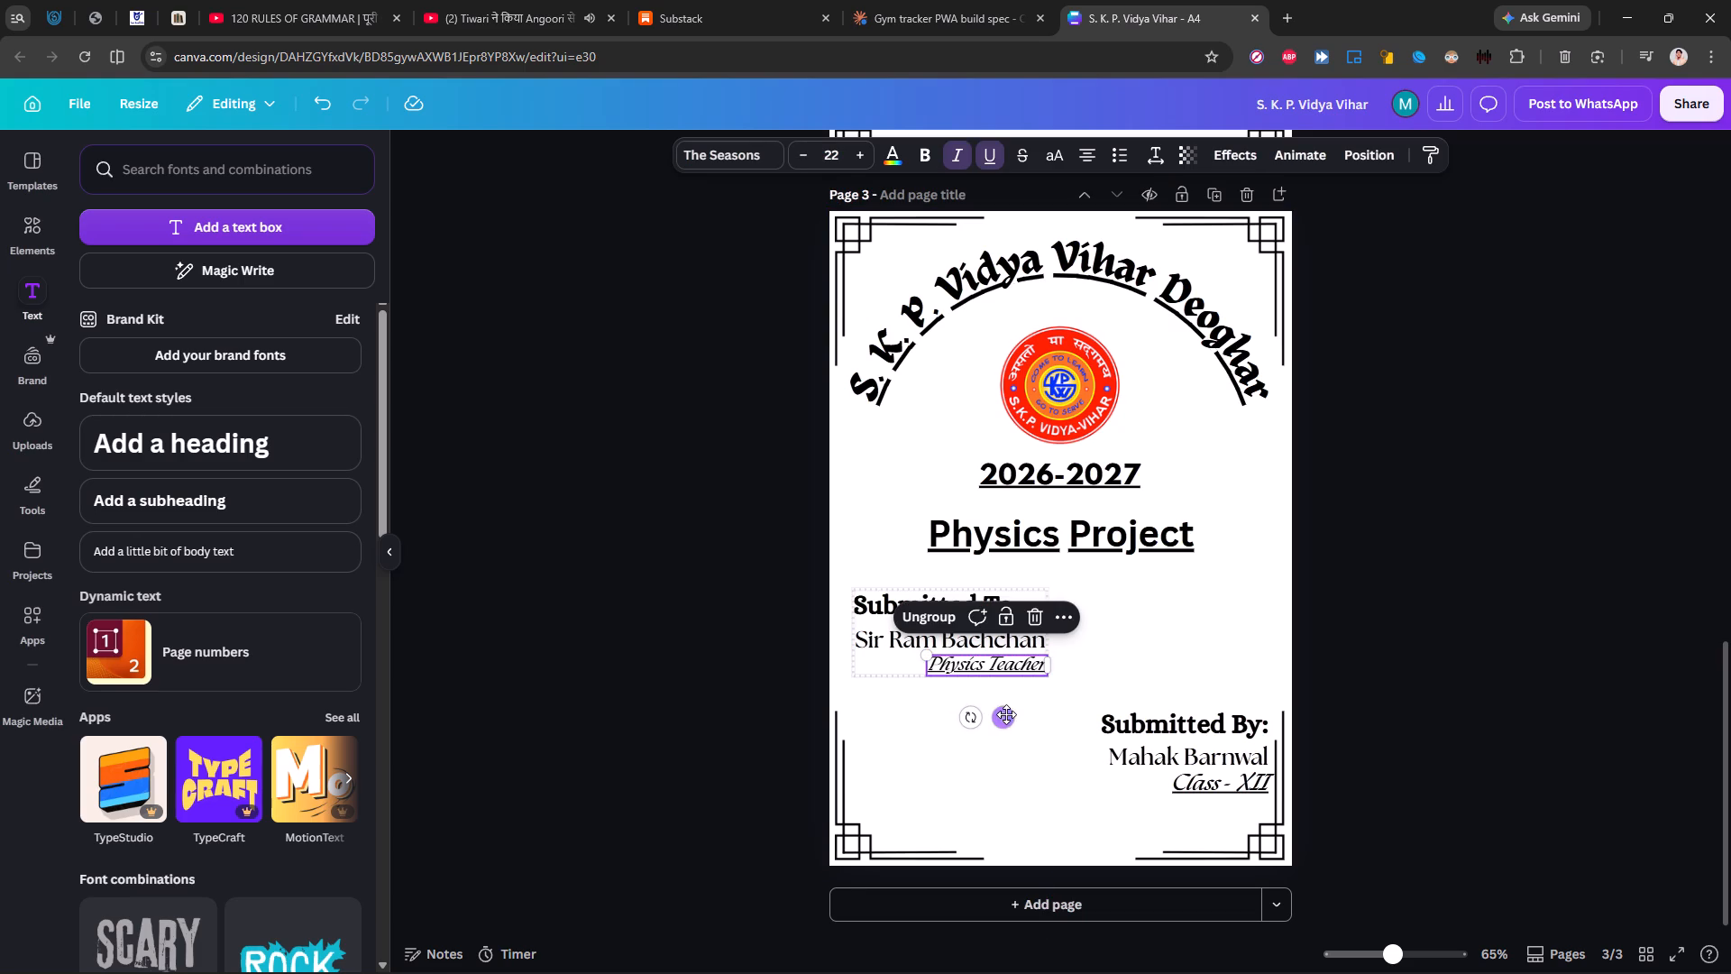
pyautogui.click(1446, 679)
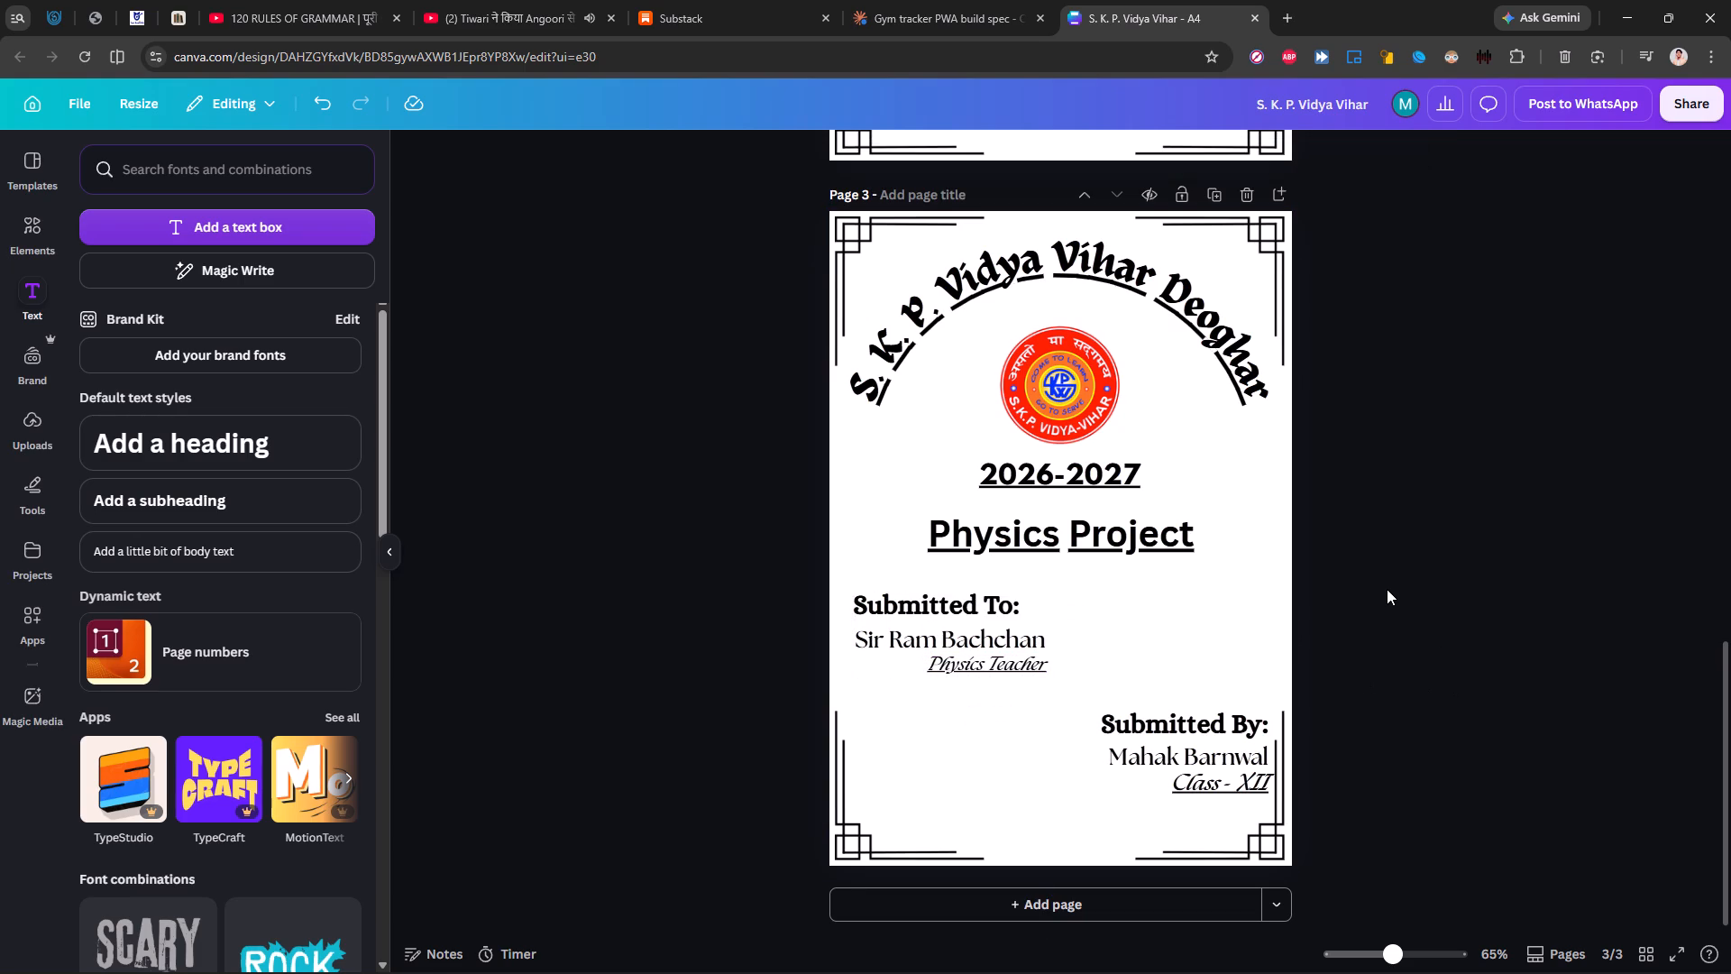
# Compare the Submitted To sections on pages 2 and 3, and select the Submitted To: heading within its group on page 3.
pyautogui.scroll(7, 1387, 589)
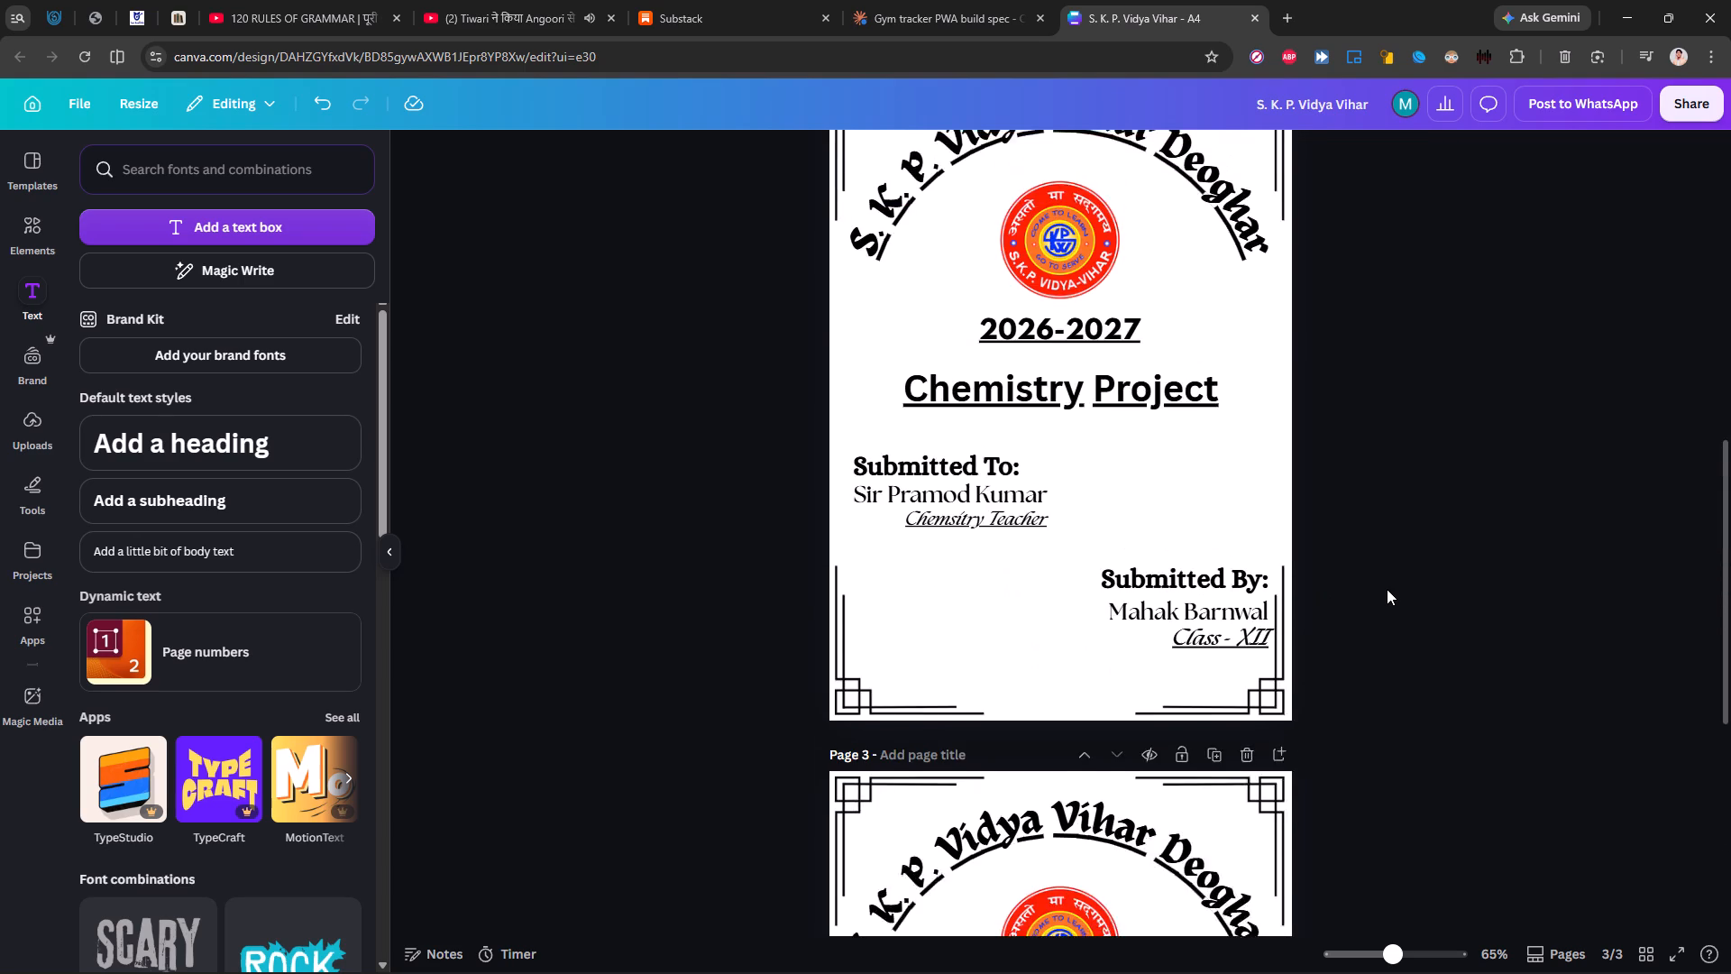
pyautogui.scroll(-3, 1387, 589)
pyautogui.scroll(1, 1387, 589)
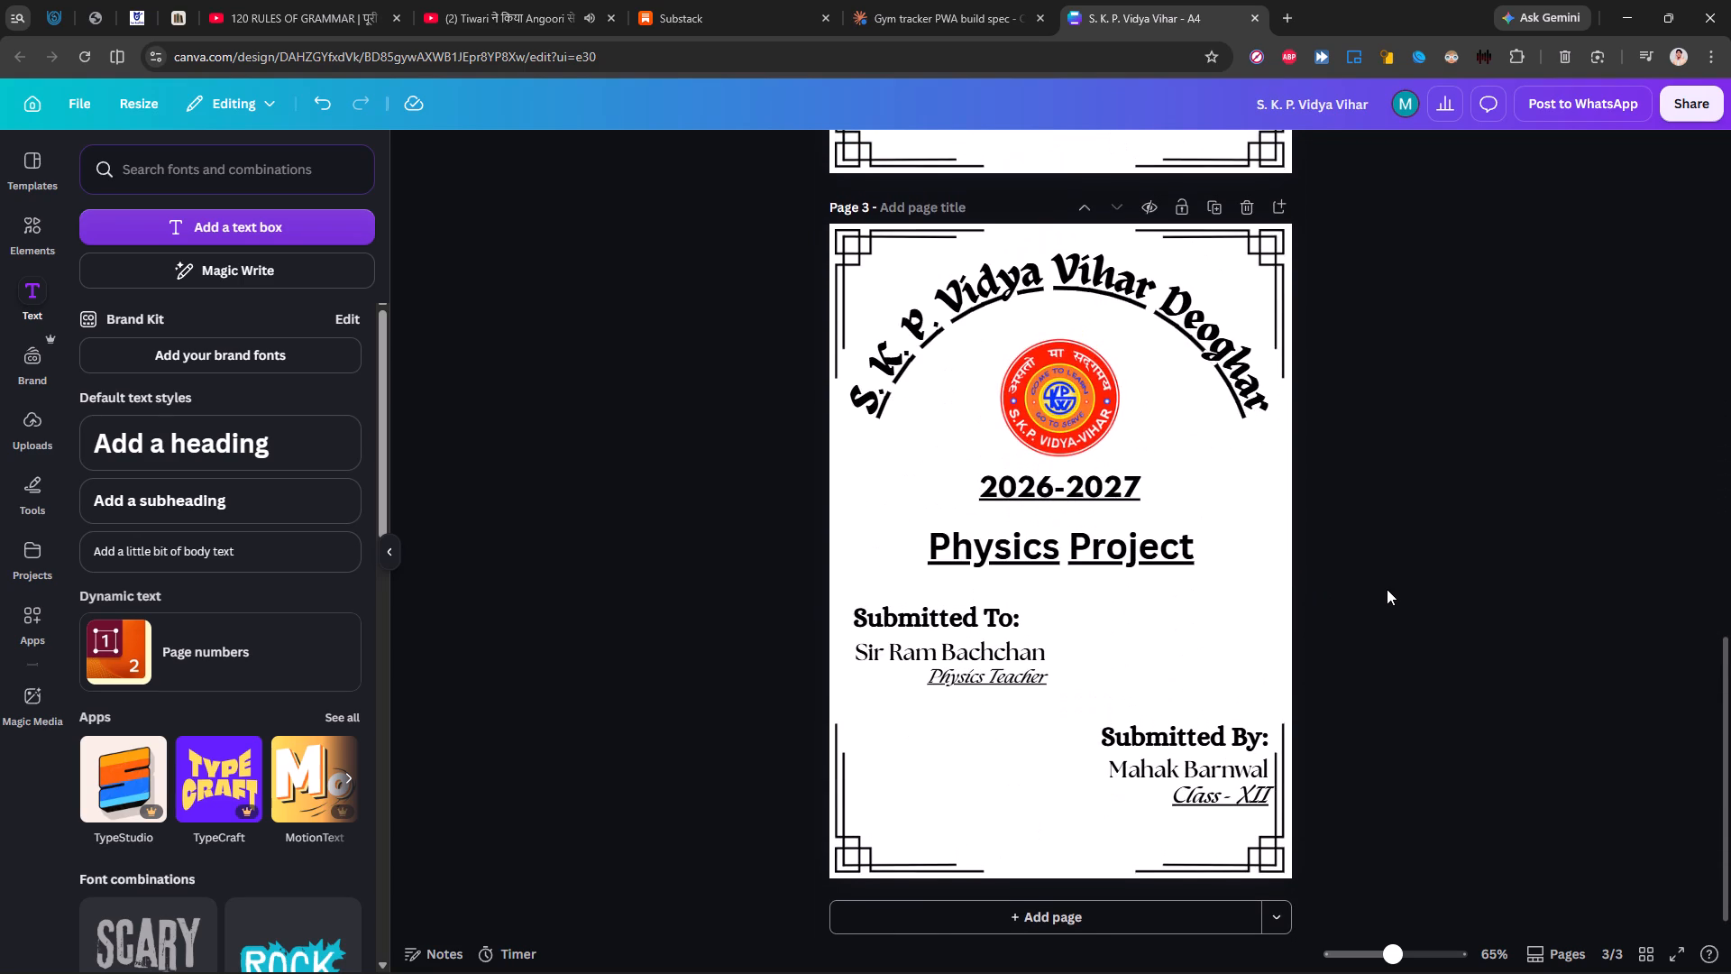
pyautogui.scroll(4, 1376, 609)
pyautogui.scroll(-4, 1376, 609)
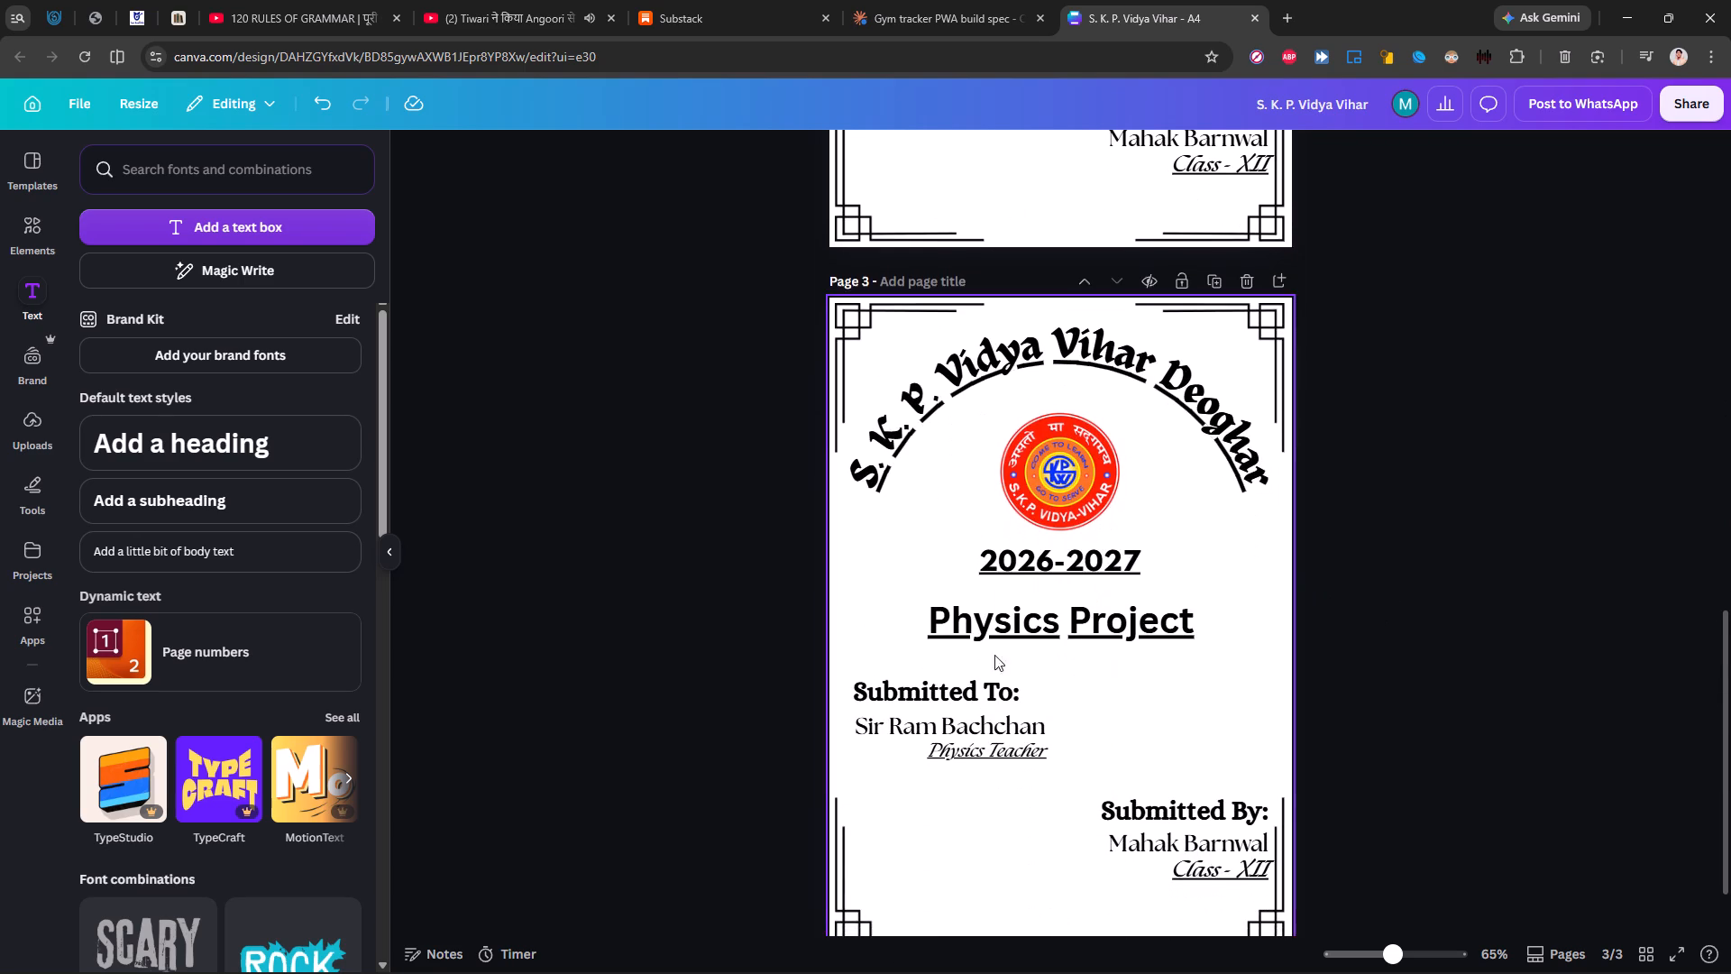
pyautogui.doubleClick(951, 703)
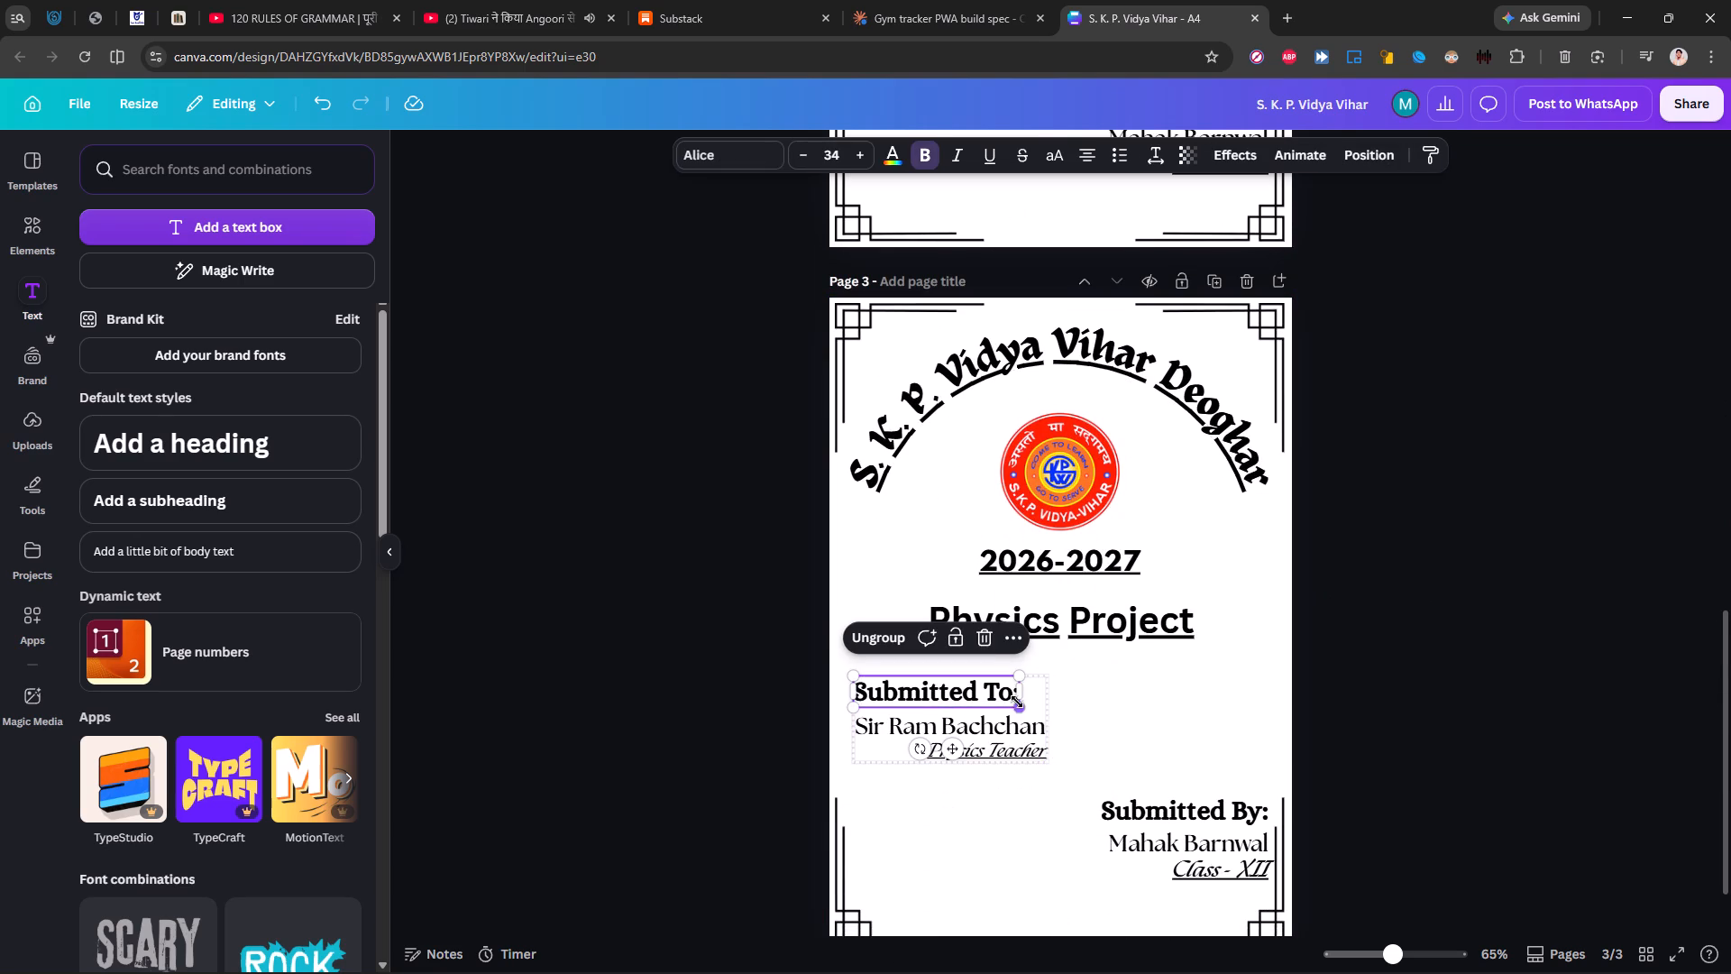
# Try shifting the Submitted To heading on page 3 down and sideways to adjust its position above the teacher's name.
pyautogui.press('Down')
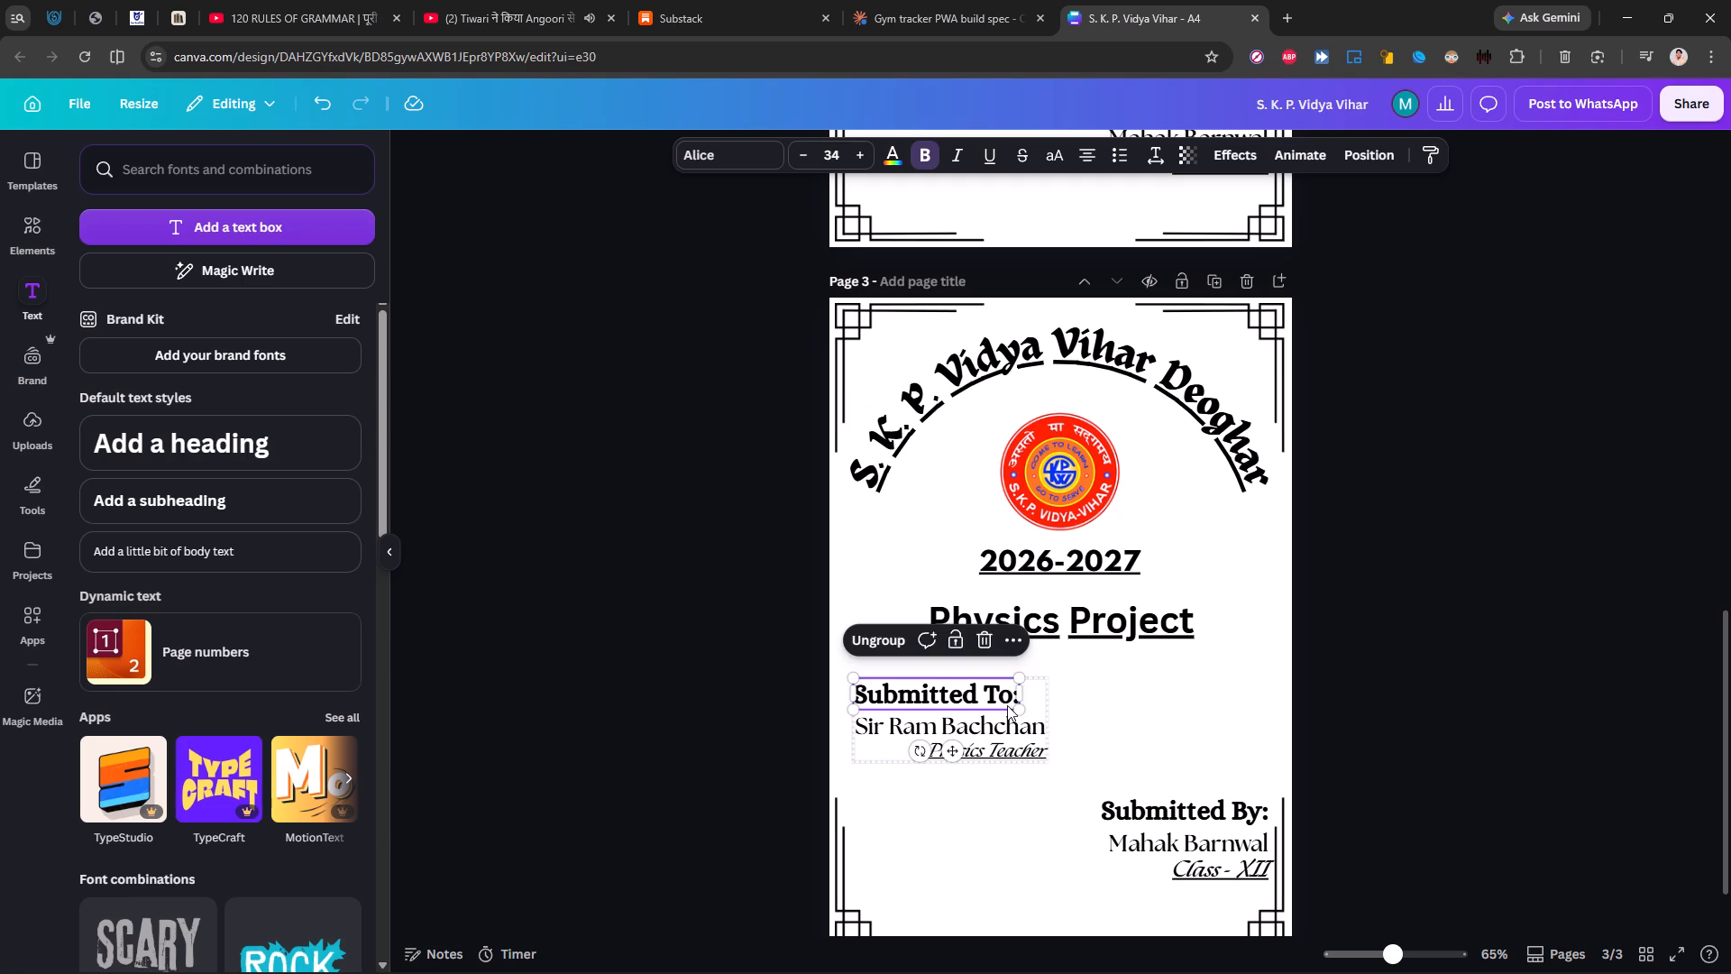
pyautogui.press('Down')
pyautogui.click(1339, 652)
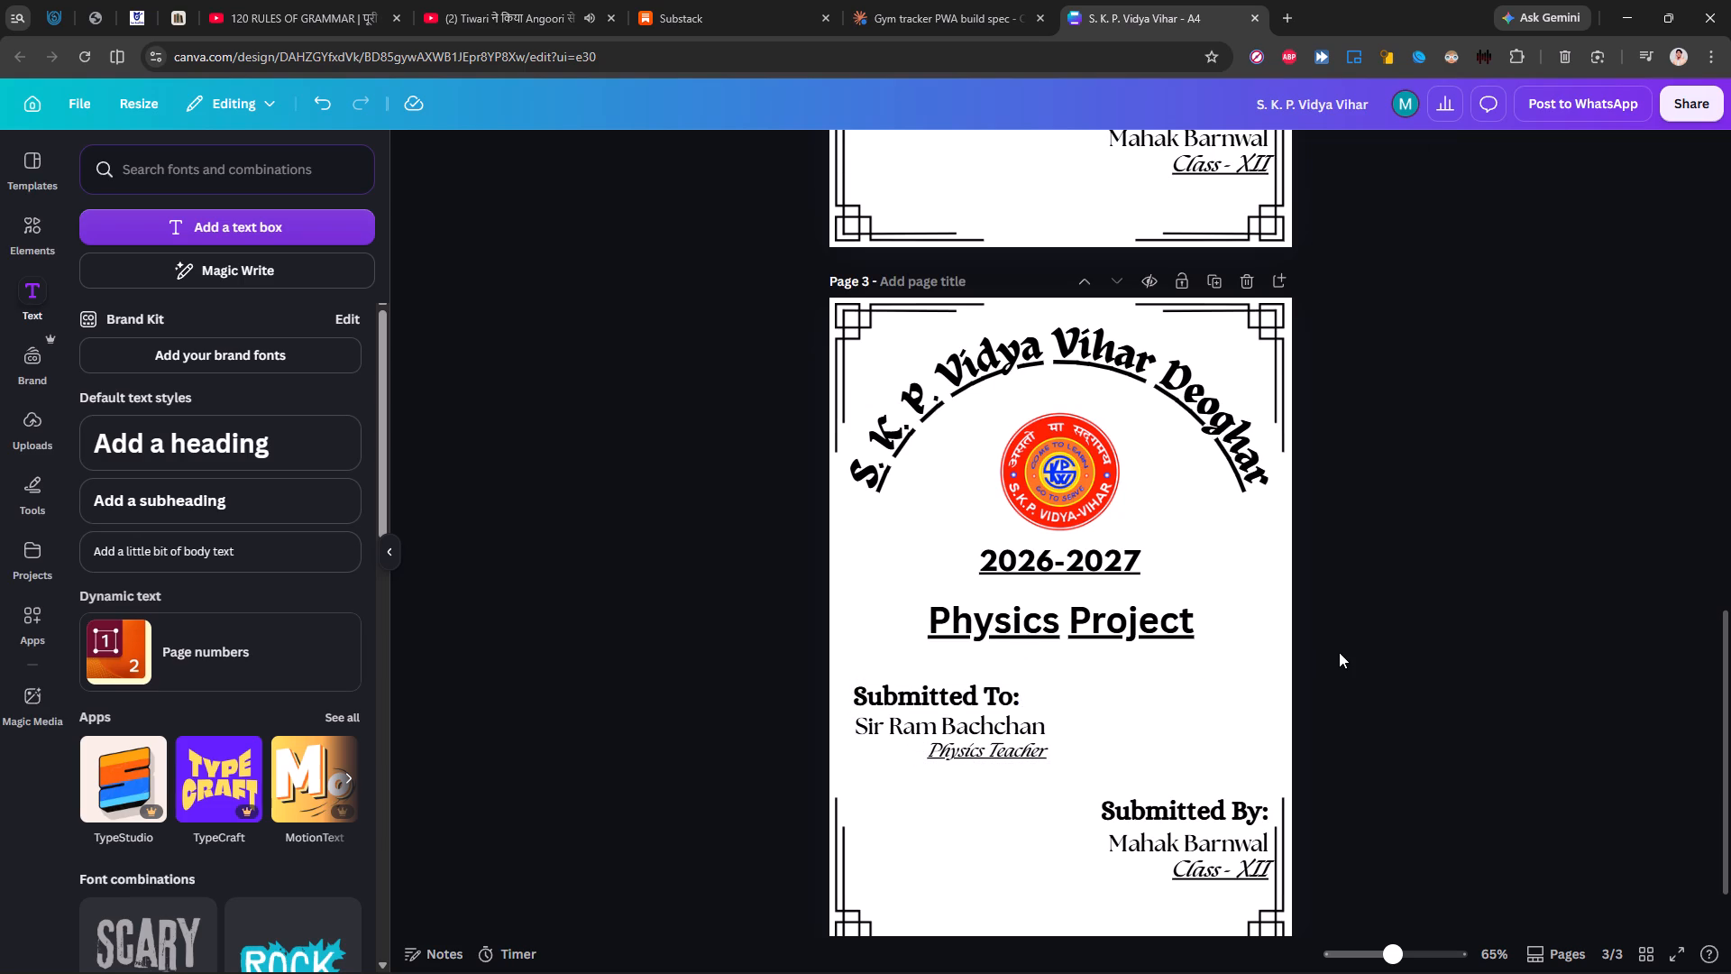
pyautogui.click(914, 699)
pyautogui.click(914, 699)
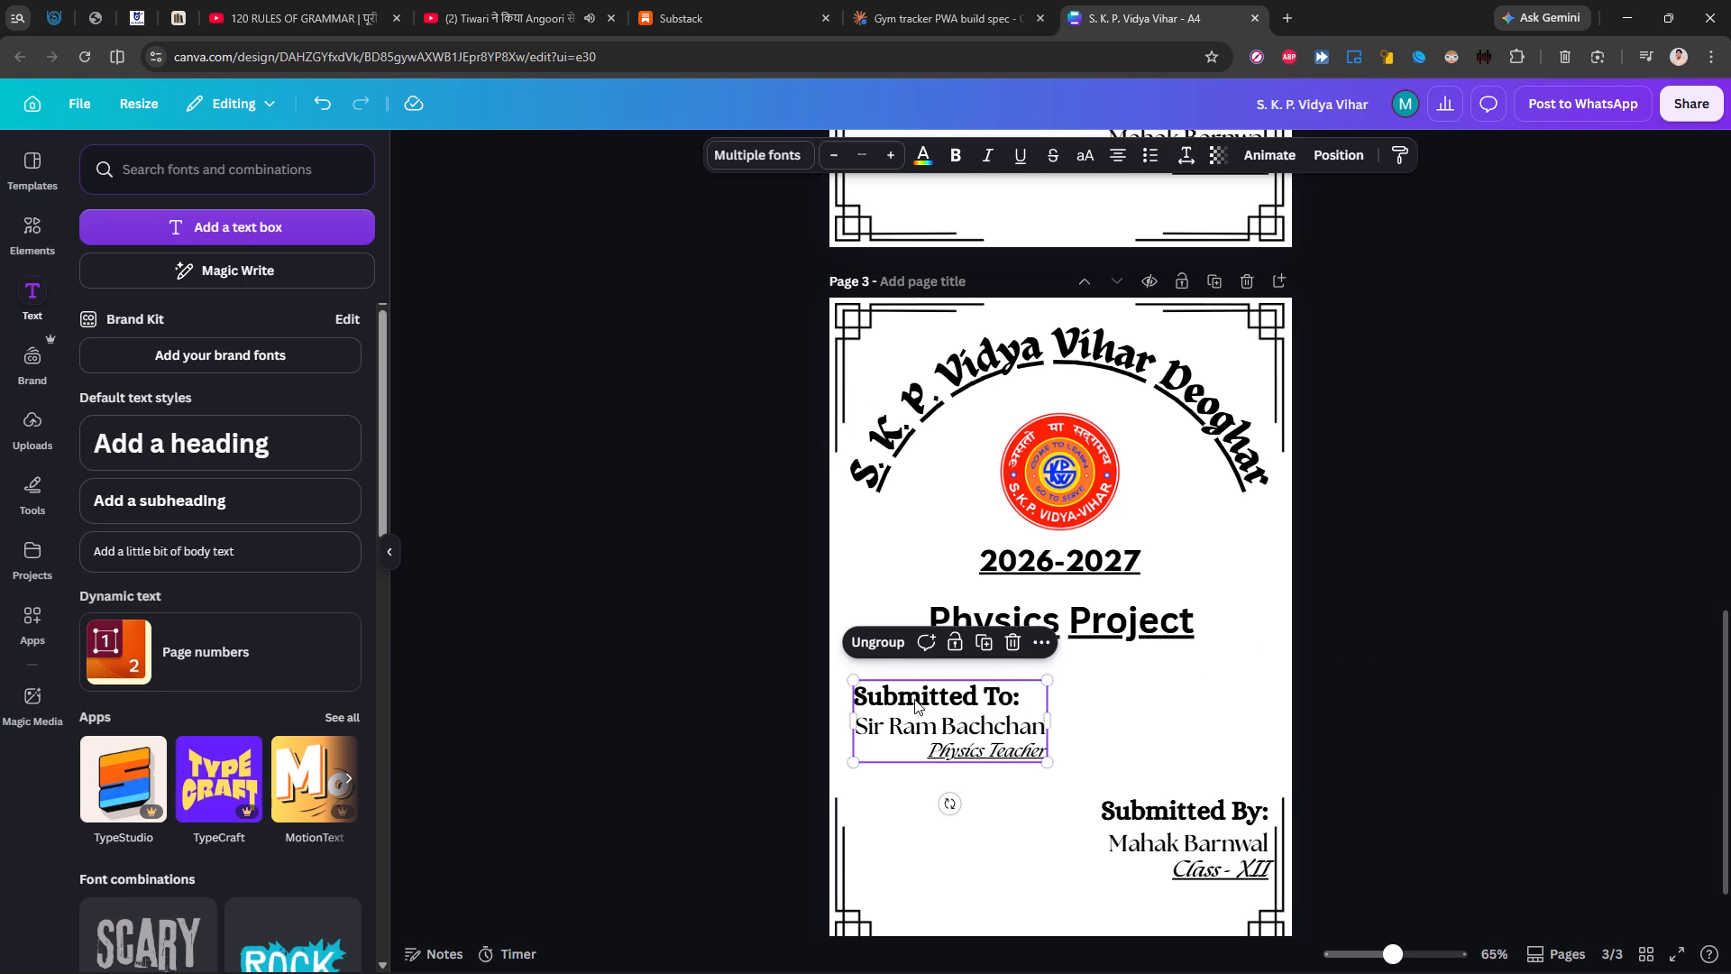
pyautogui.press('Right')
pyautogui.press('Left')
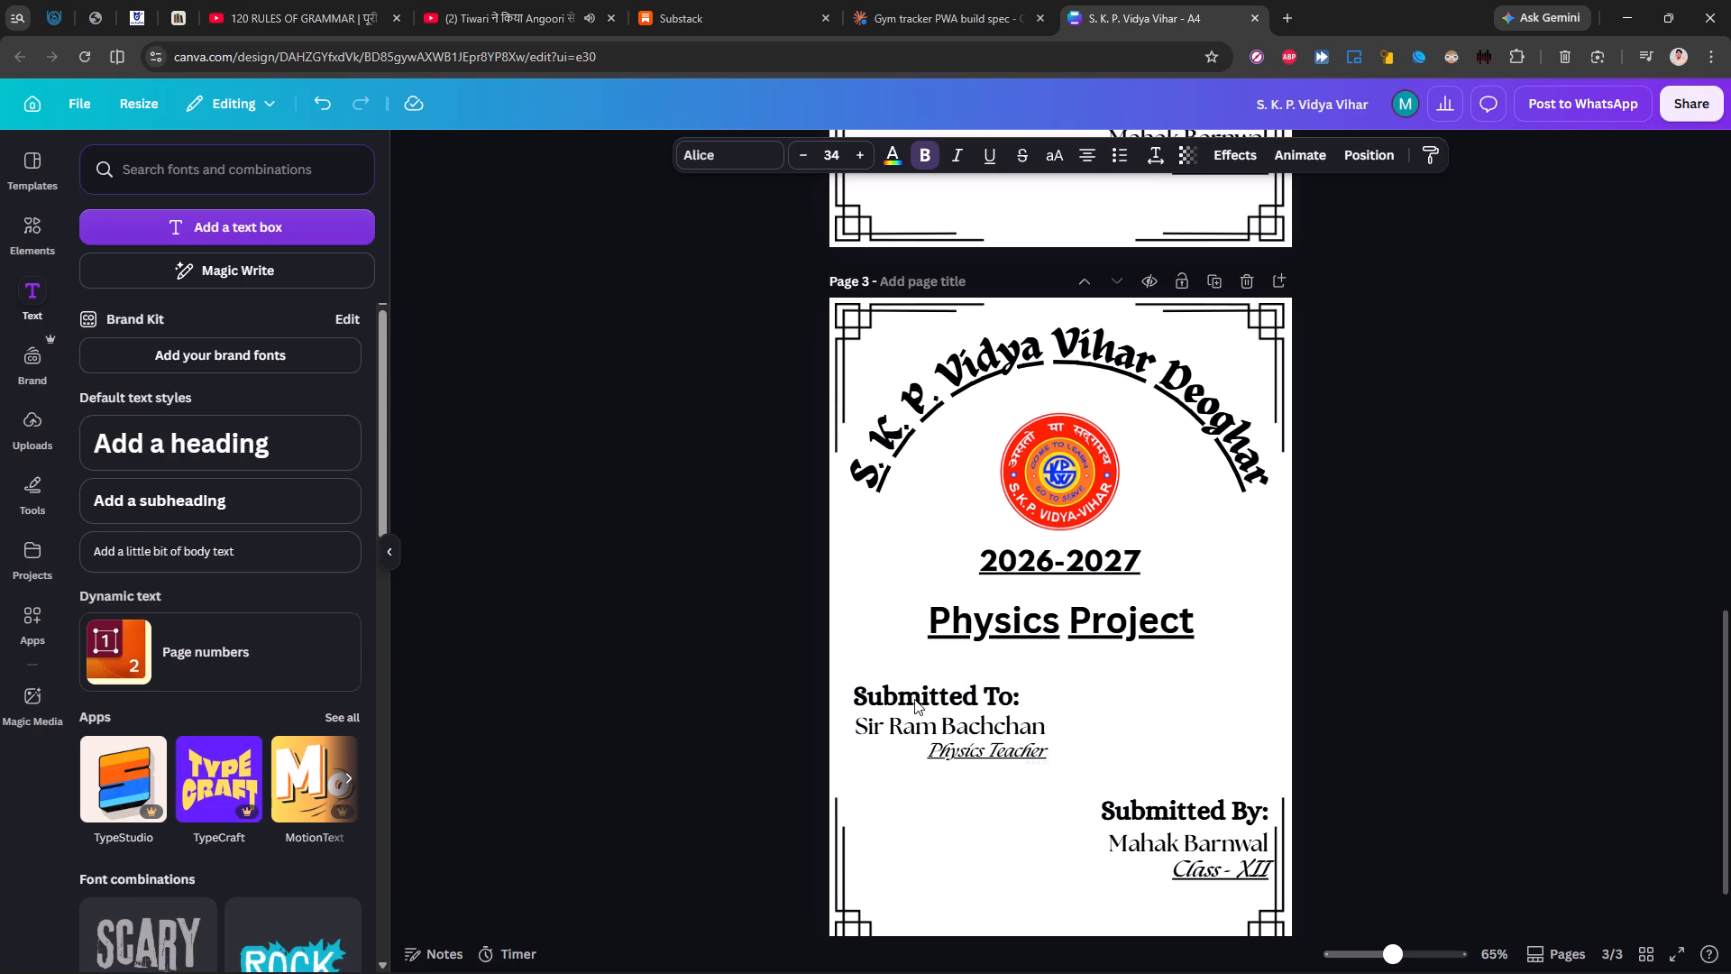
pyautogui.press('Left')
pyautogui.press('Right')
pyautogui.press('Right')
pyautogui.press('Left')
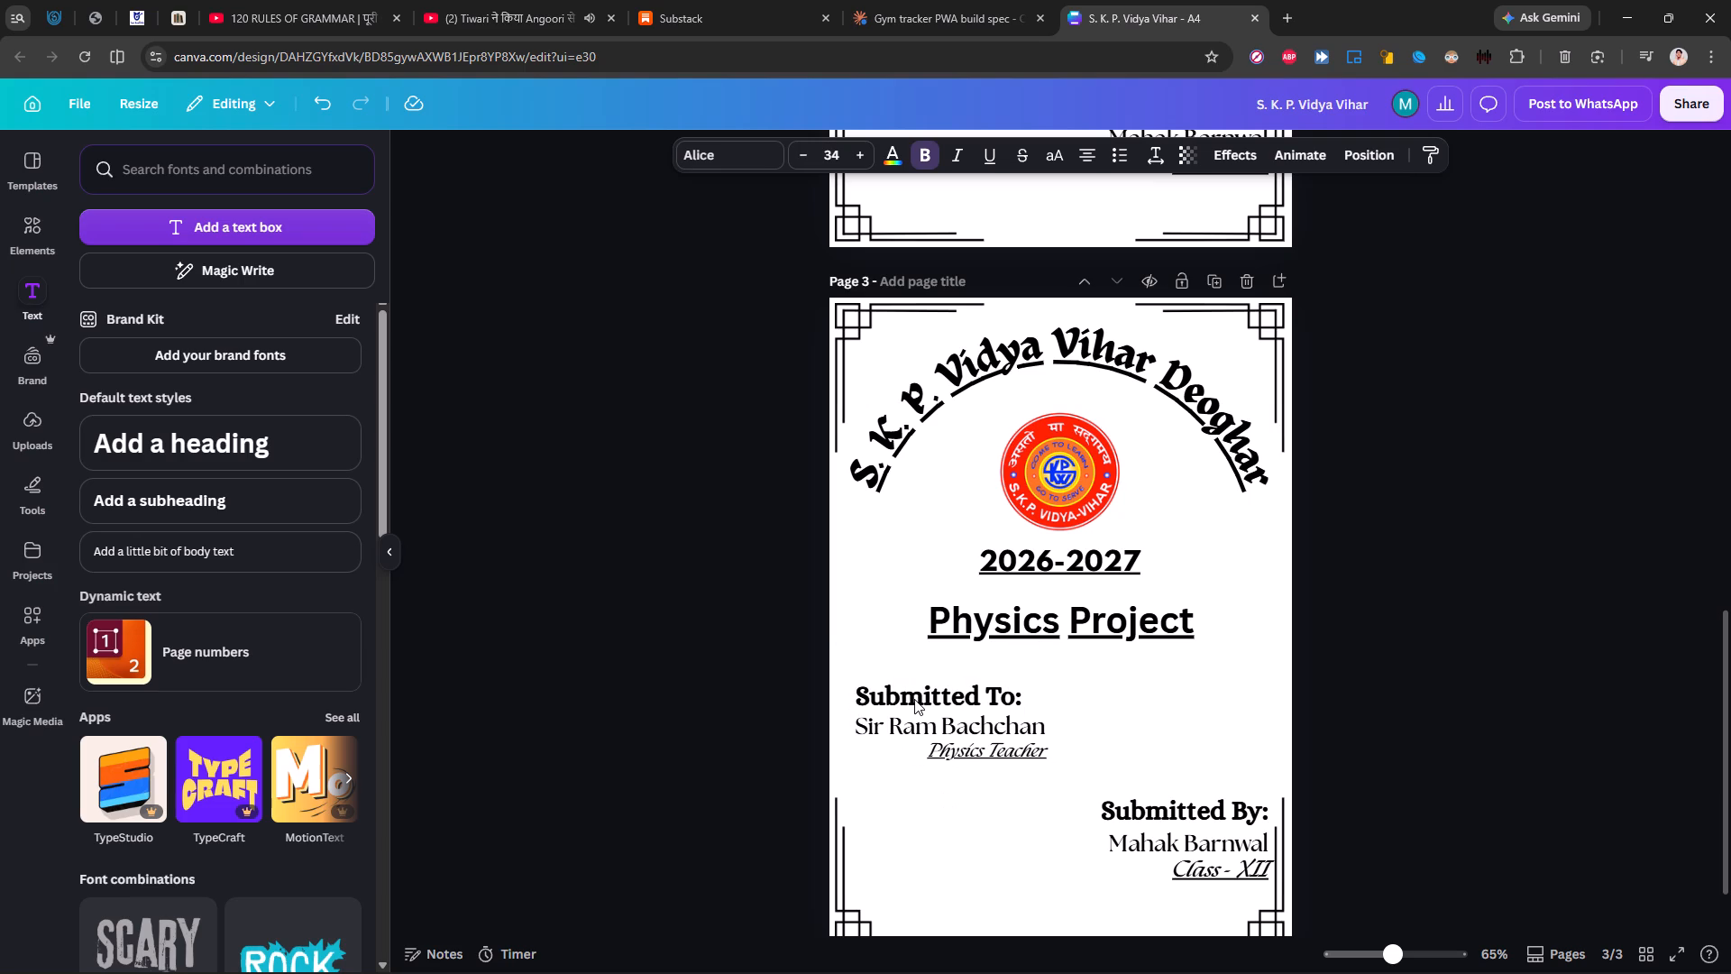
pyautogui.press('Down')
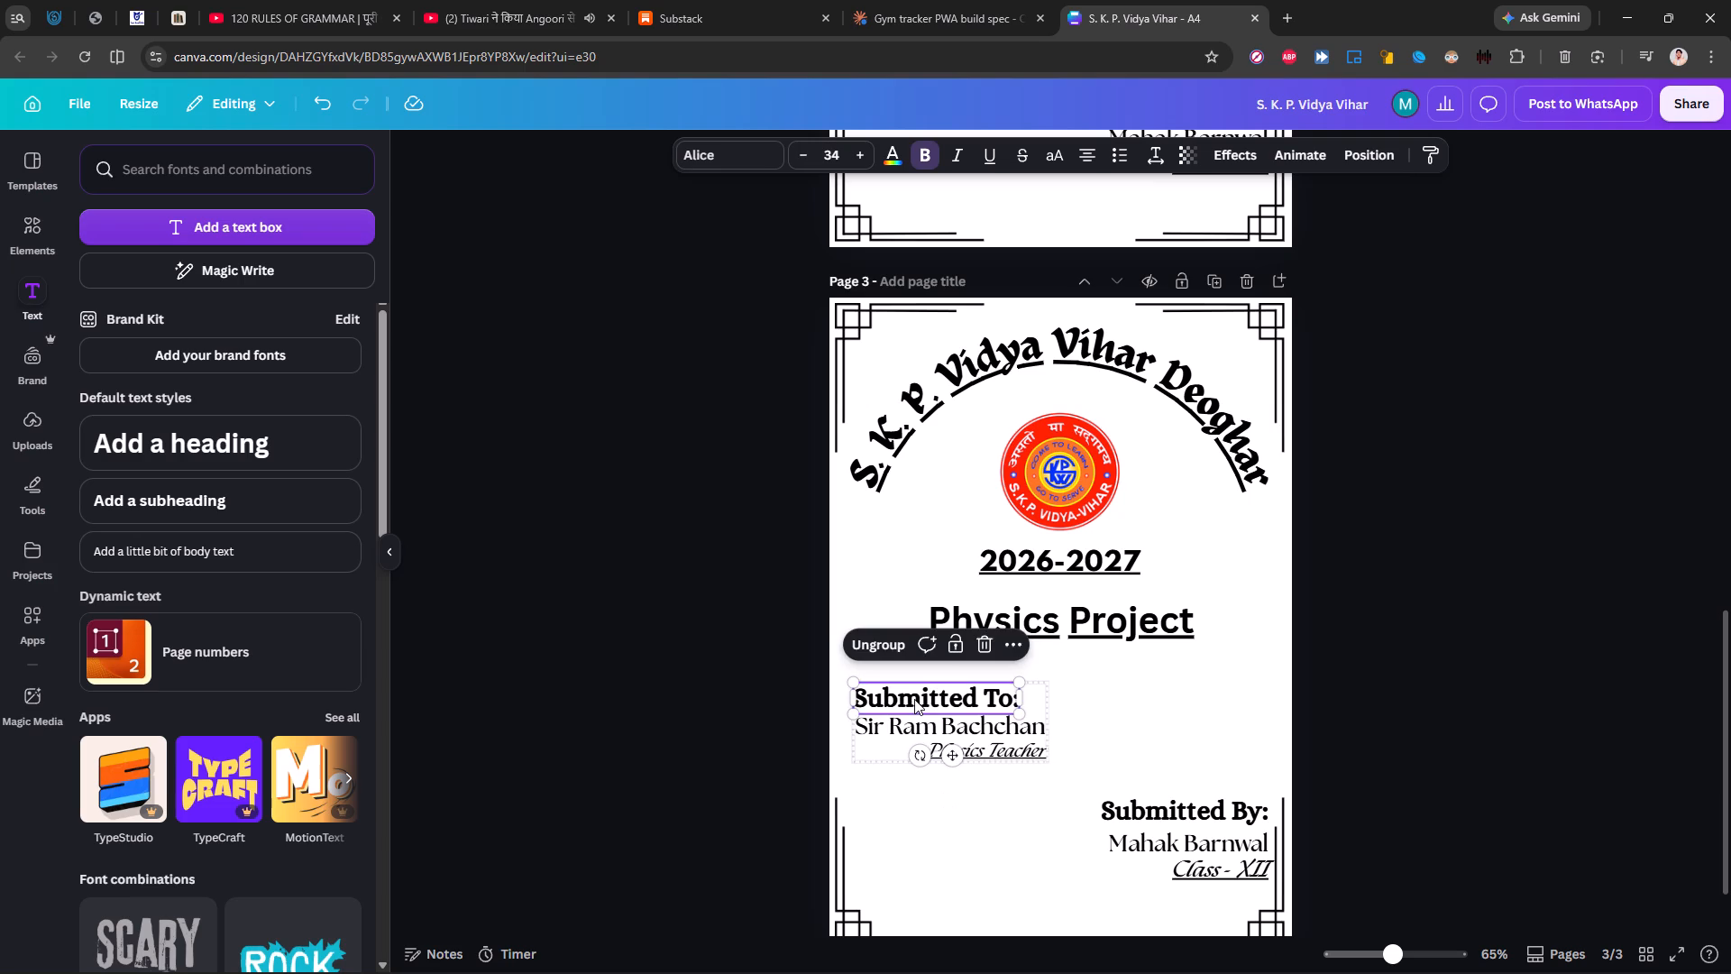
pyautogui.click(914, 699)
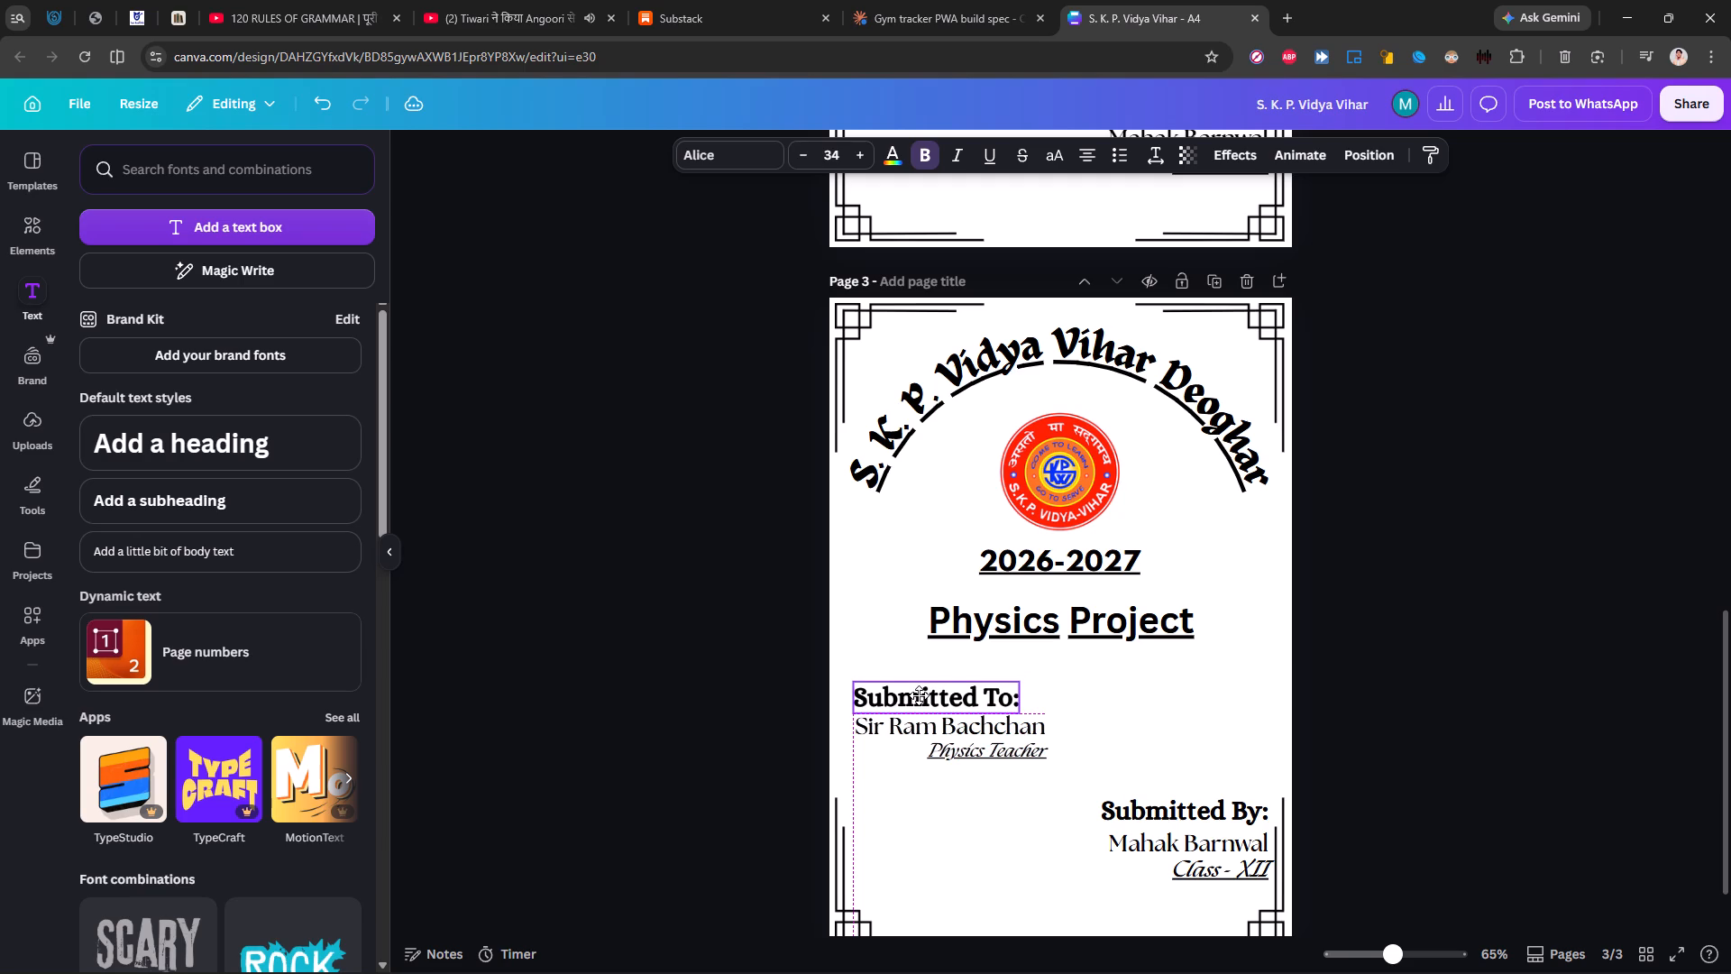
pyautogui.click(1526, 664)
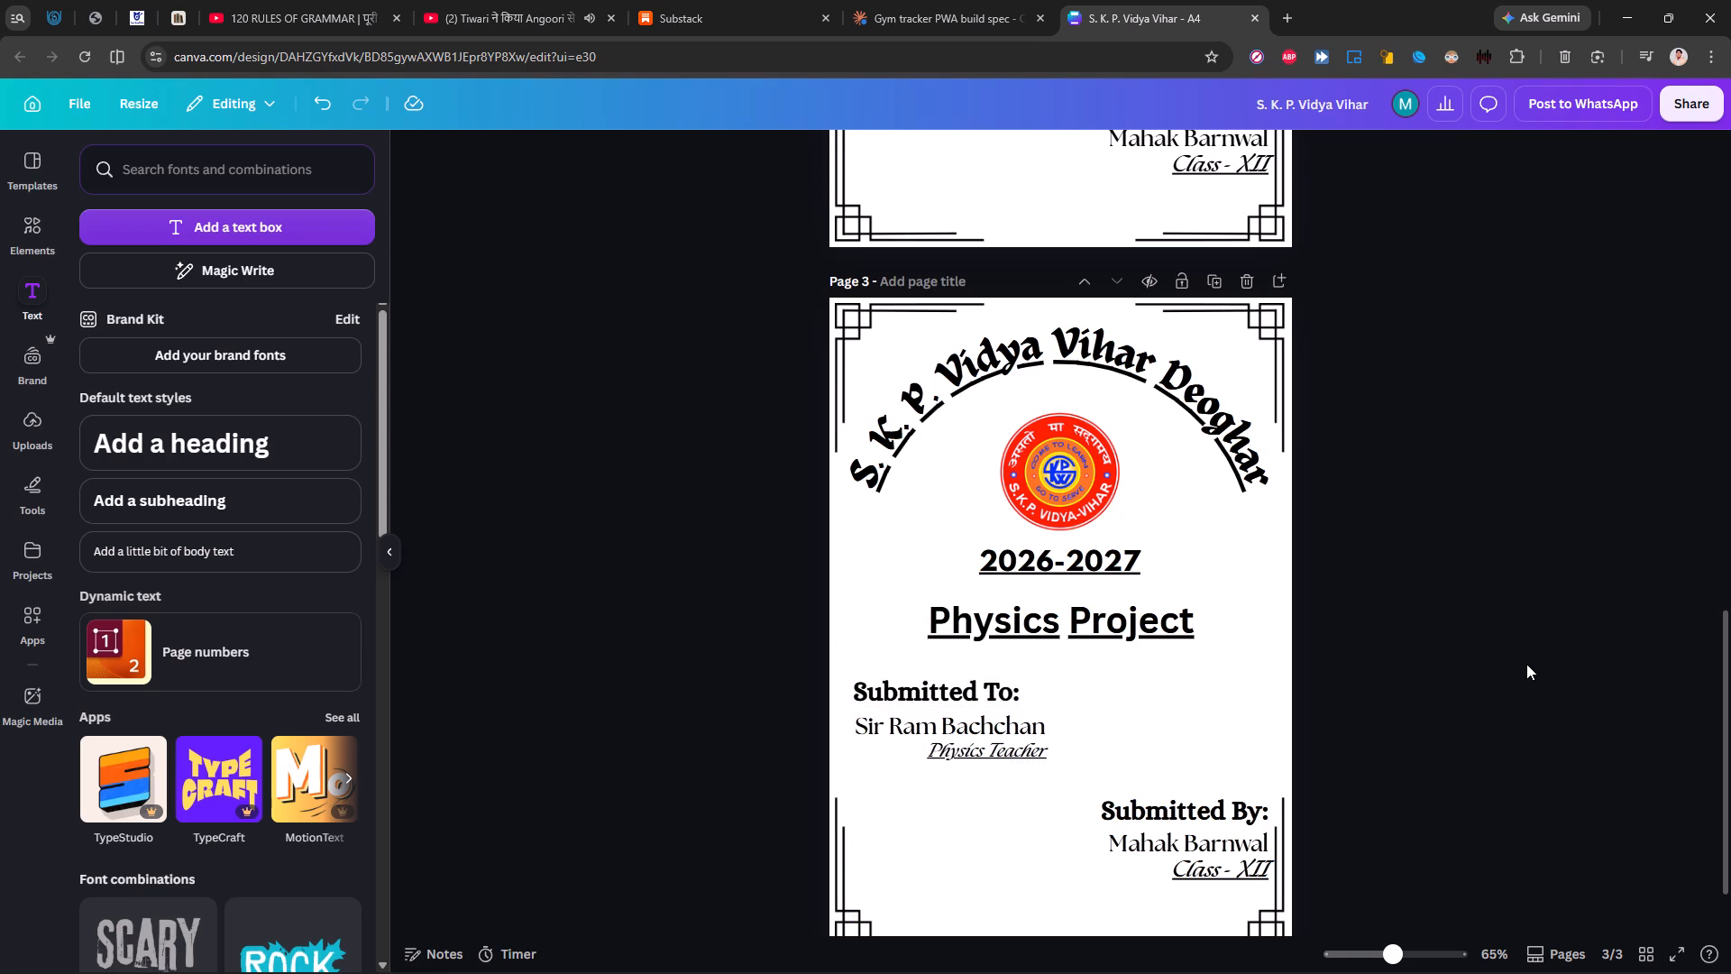
# Nudge the Submitted To heading on page 3 two steps down, closer to the teacher's name.
pyautogui.click(949, 702)
pyautogui.click(939, 697)
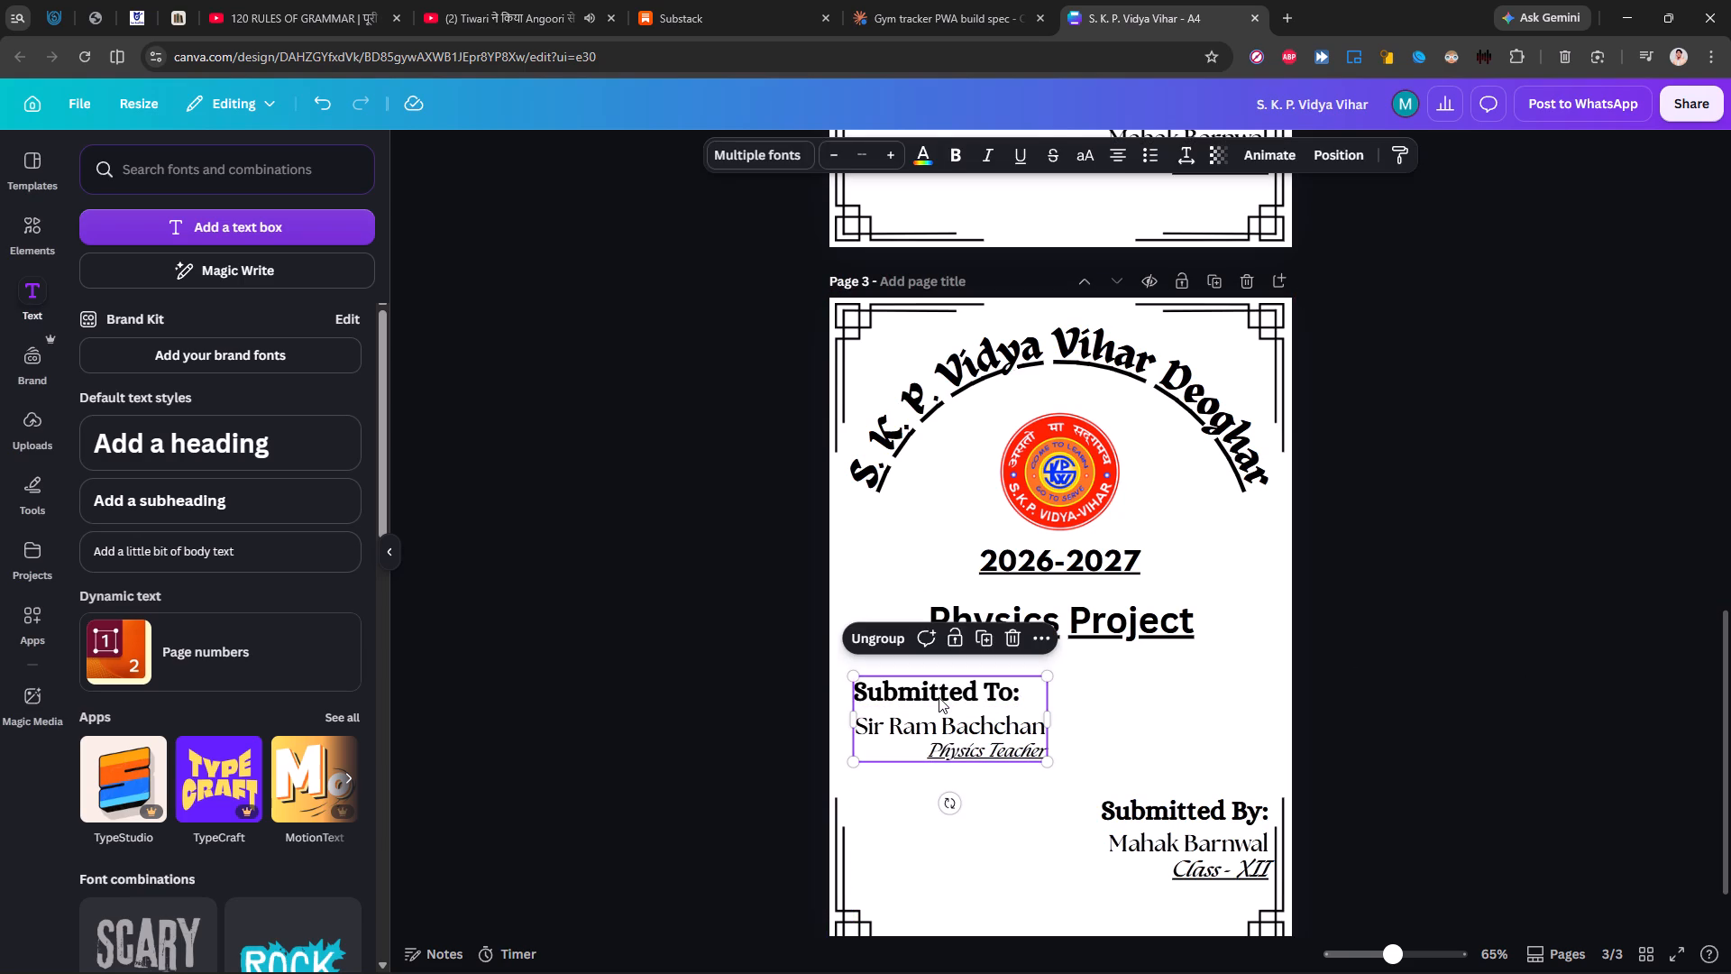
pyautogui.press('Down')
pyautogui.press('Down')
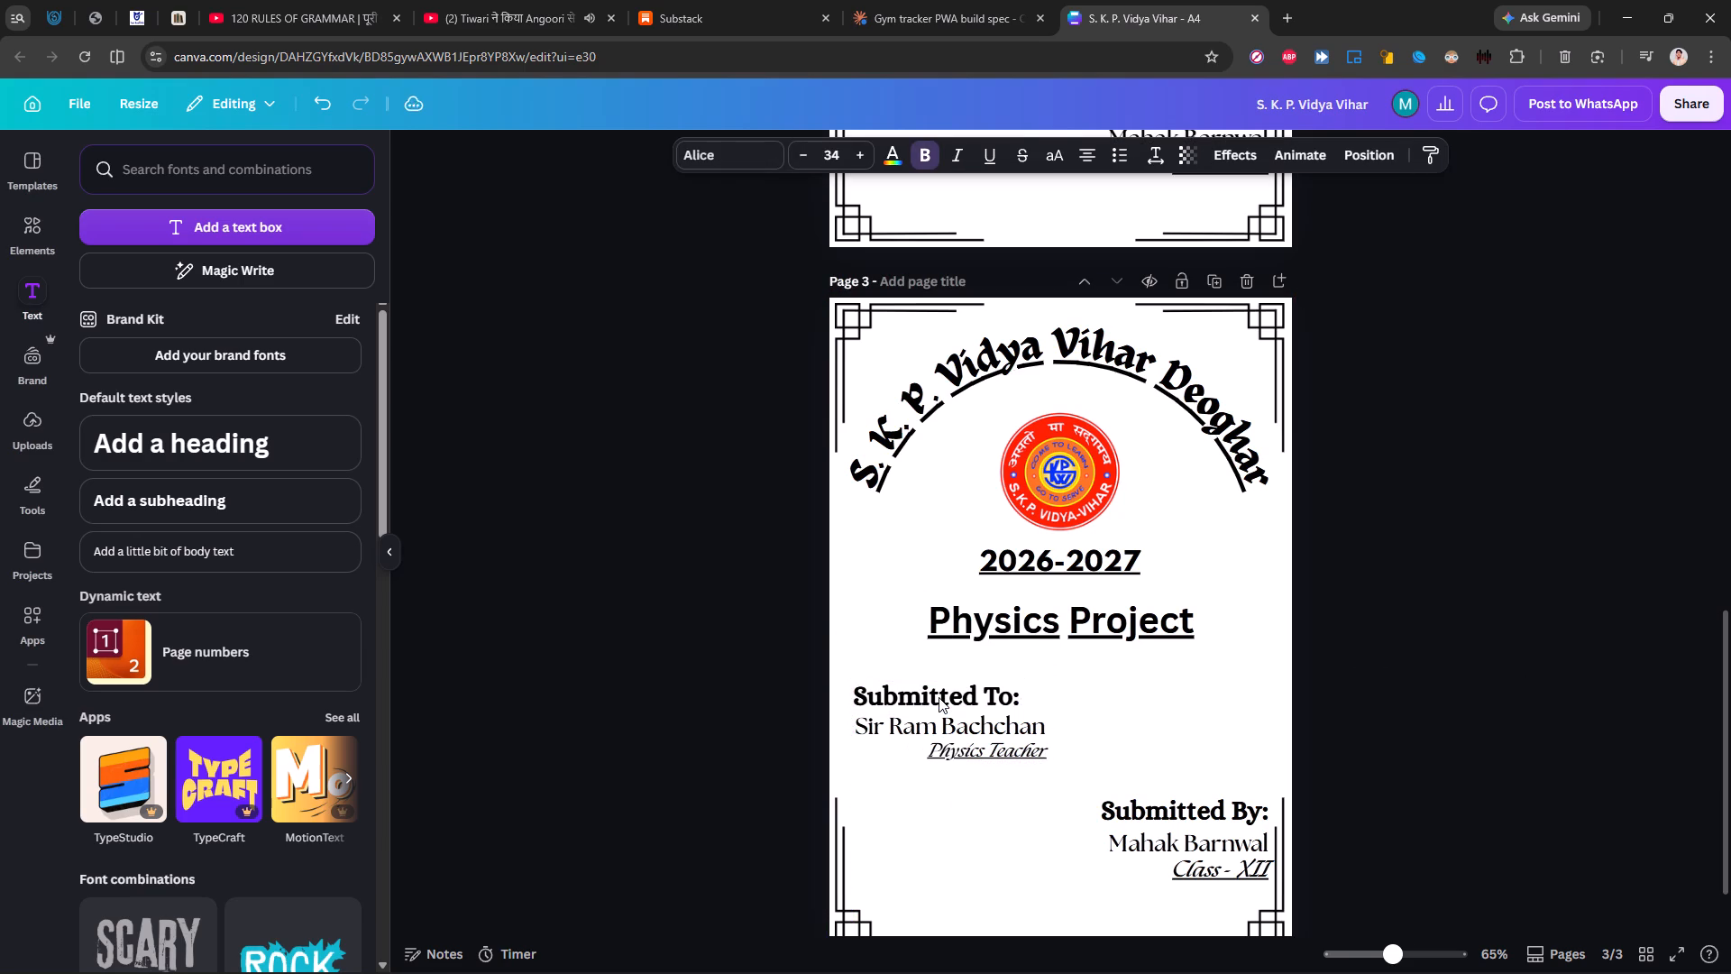
pyautogui.click(1457, 740)
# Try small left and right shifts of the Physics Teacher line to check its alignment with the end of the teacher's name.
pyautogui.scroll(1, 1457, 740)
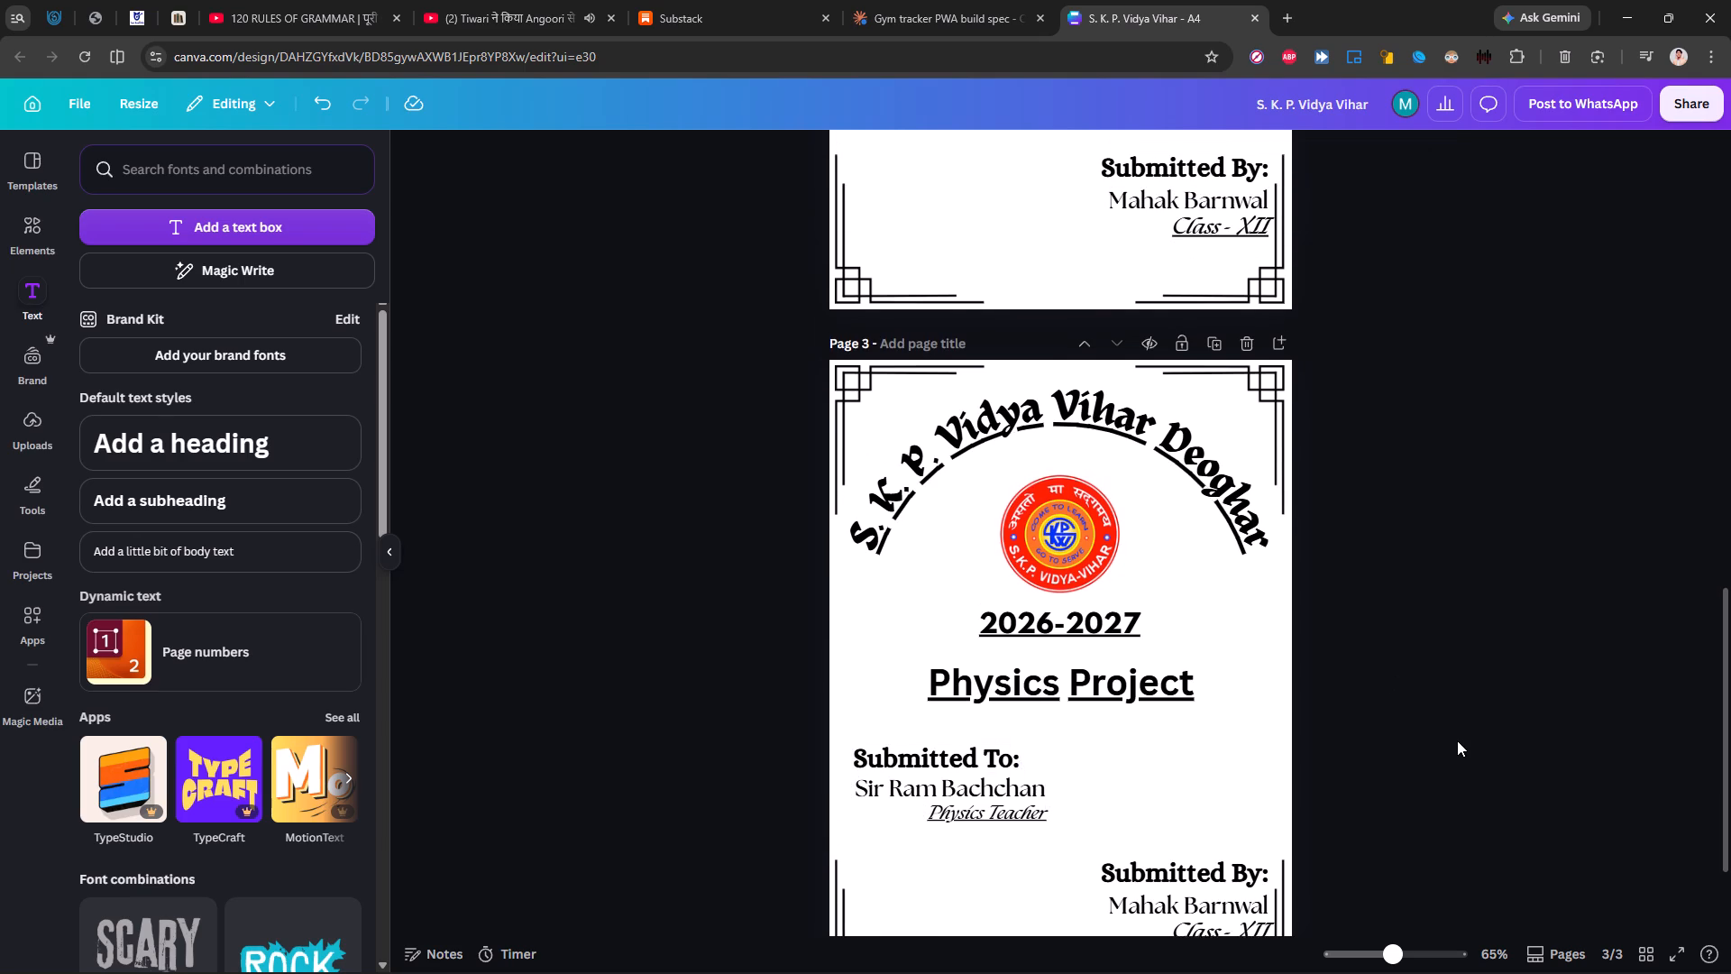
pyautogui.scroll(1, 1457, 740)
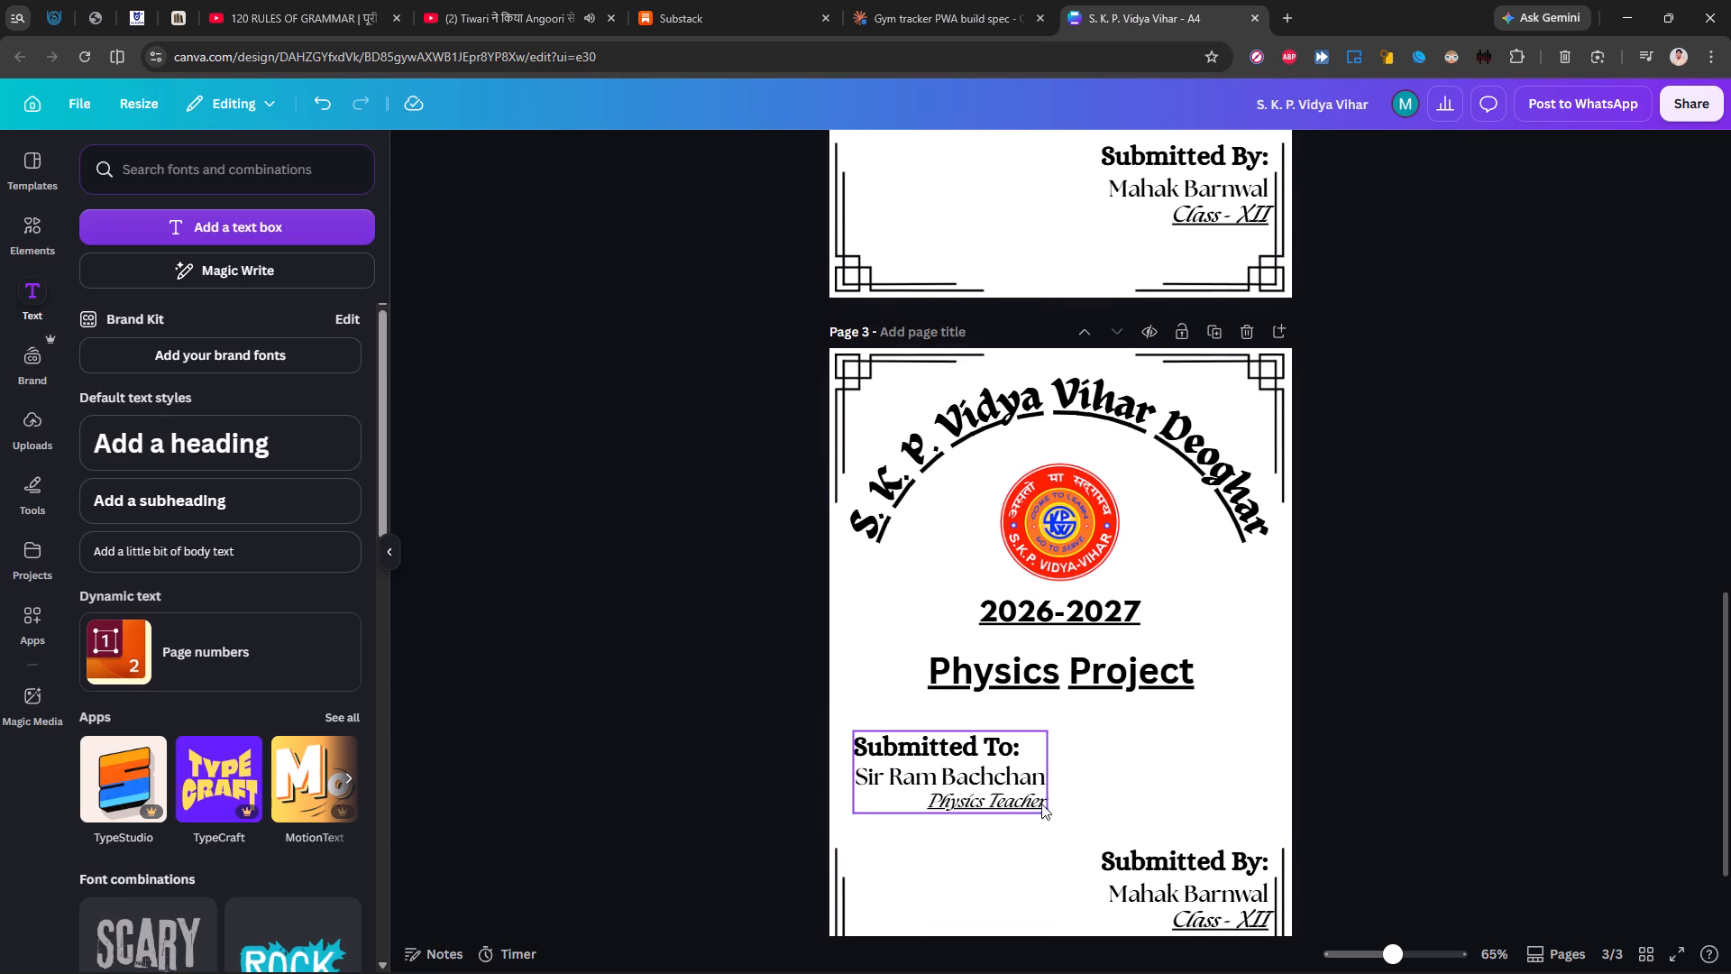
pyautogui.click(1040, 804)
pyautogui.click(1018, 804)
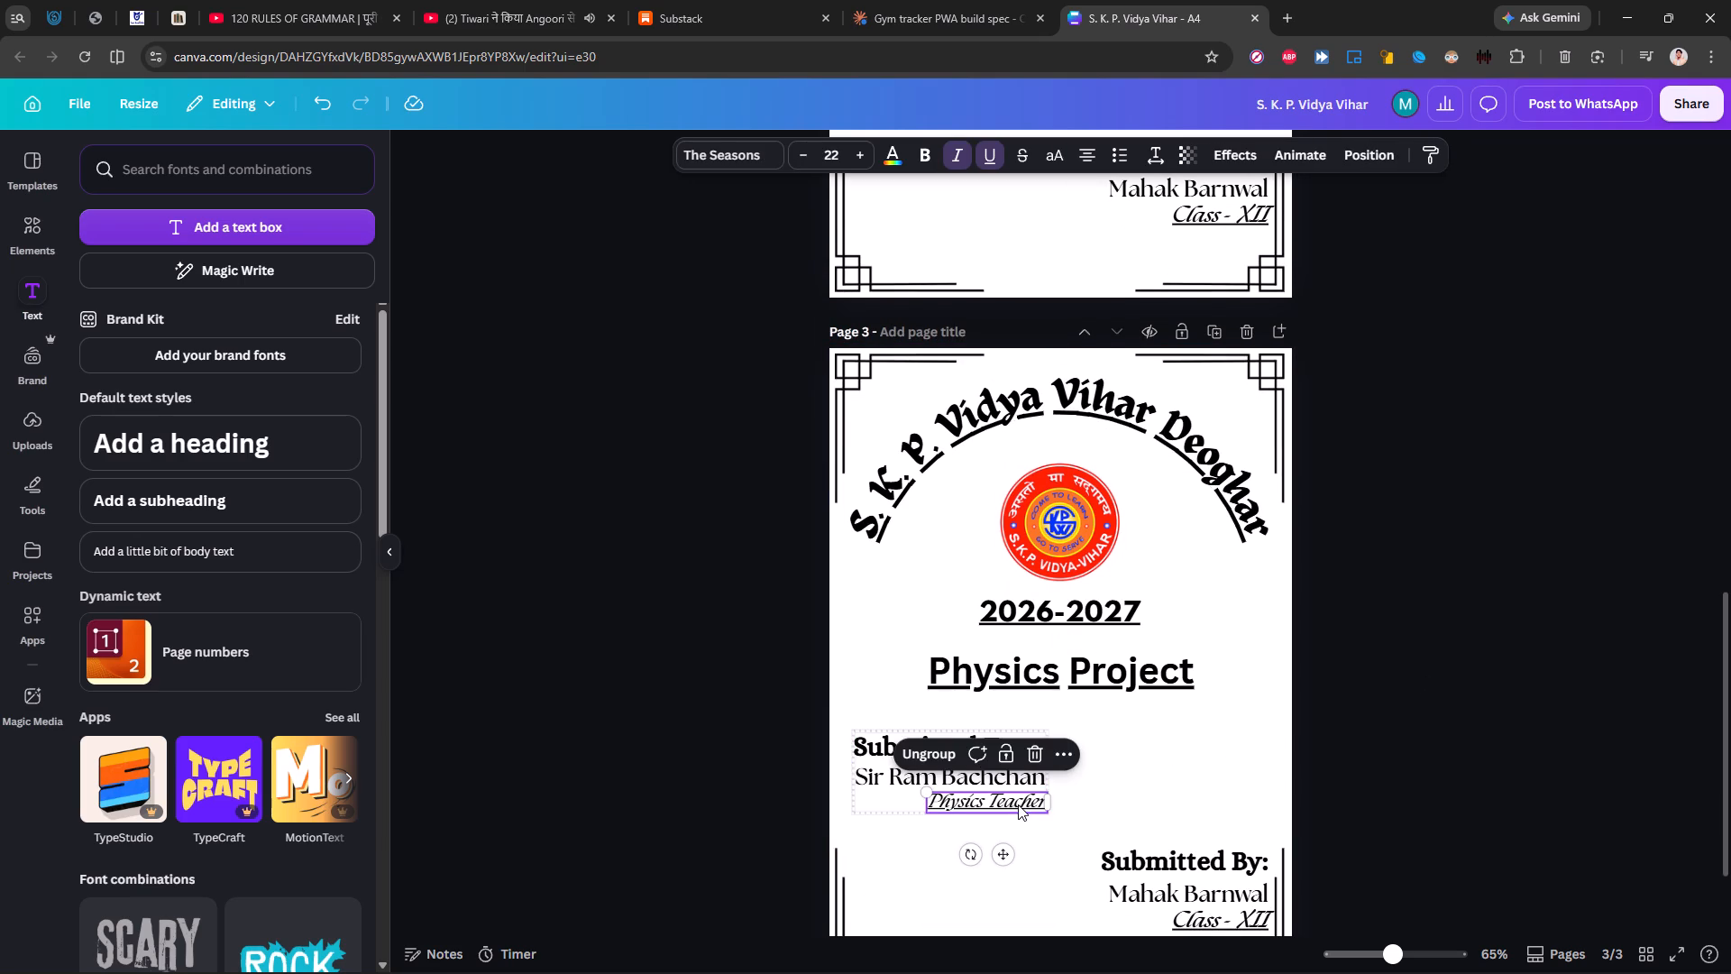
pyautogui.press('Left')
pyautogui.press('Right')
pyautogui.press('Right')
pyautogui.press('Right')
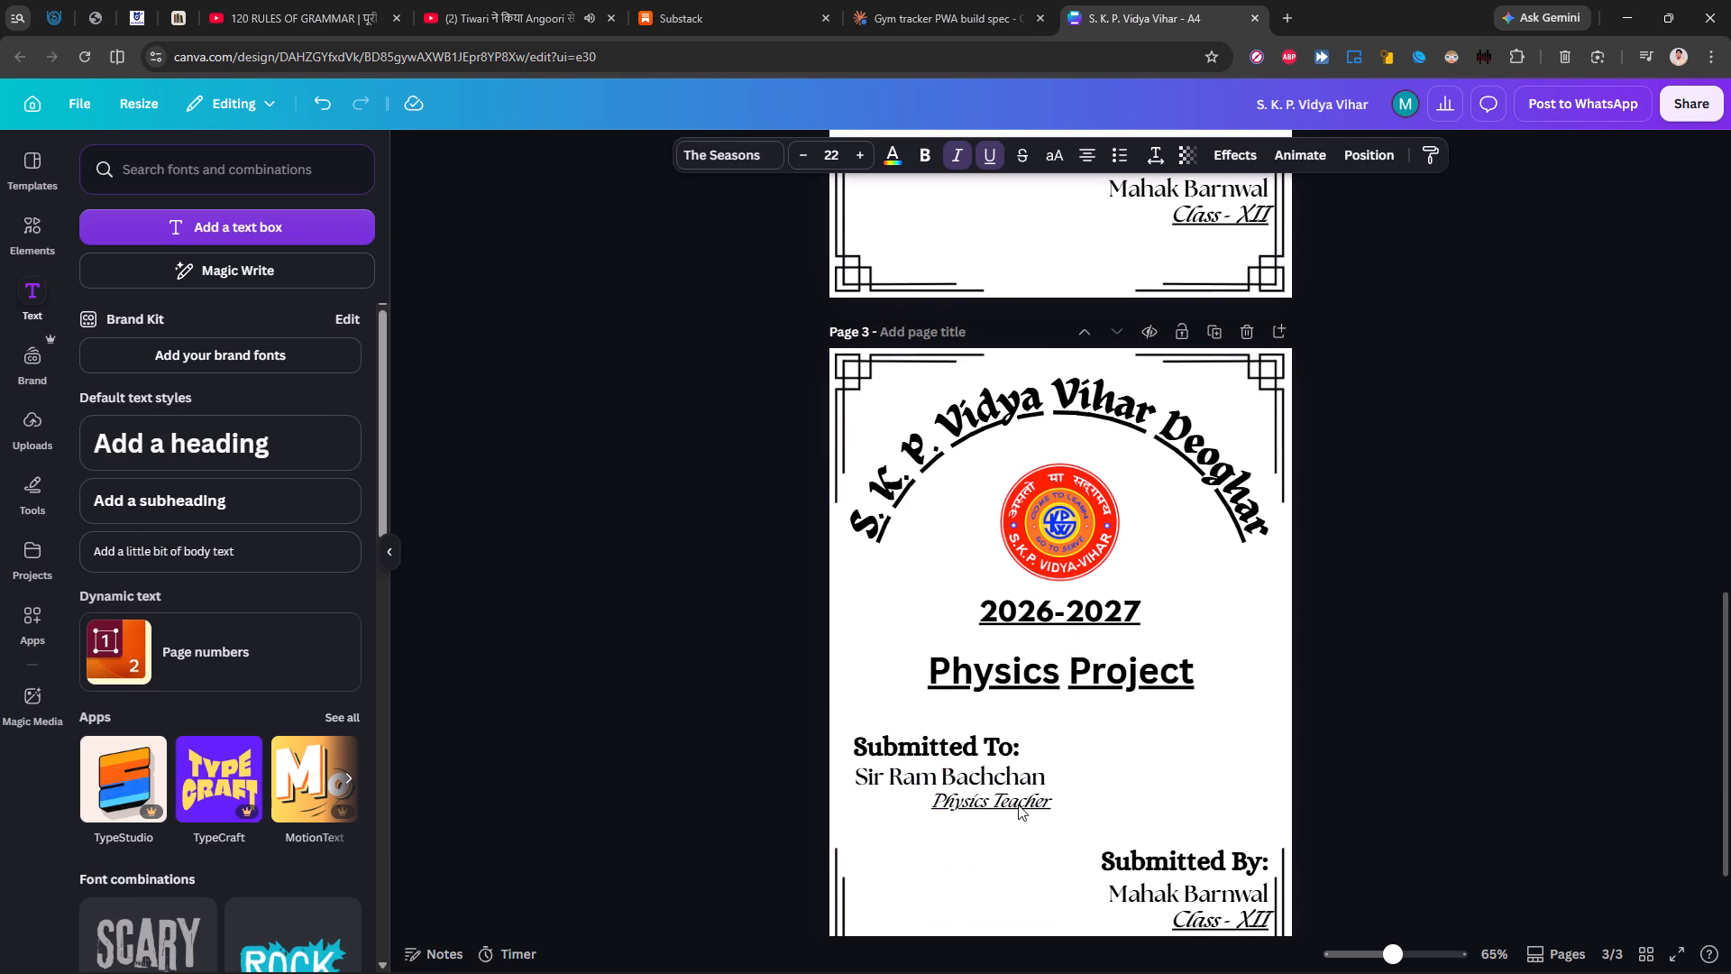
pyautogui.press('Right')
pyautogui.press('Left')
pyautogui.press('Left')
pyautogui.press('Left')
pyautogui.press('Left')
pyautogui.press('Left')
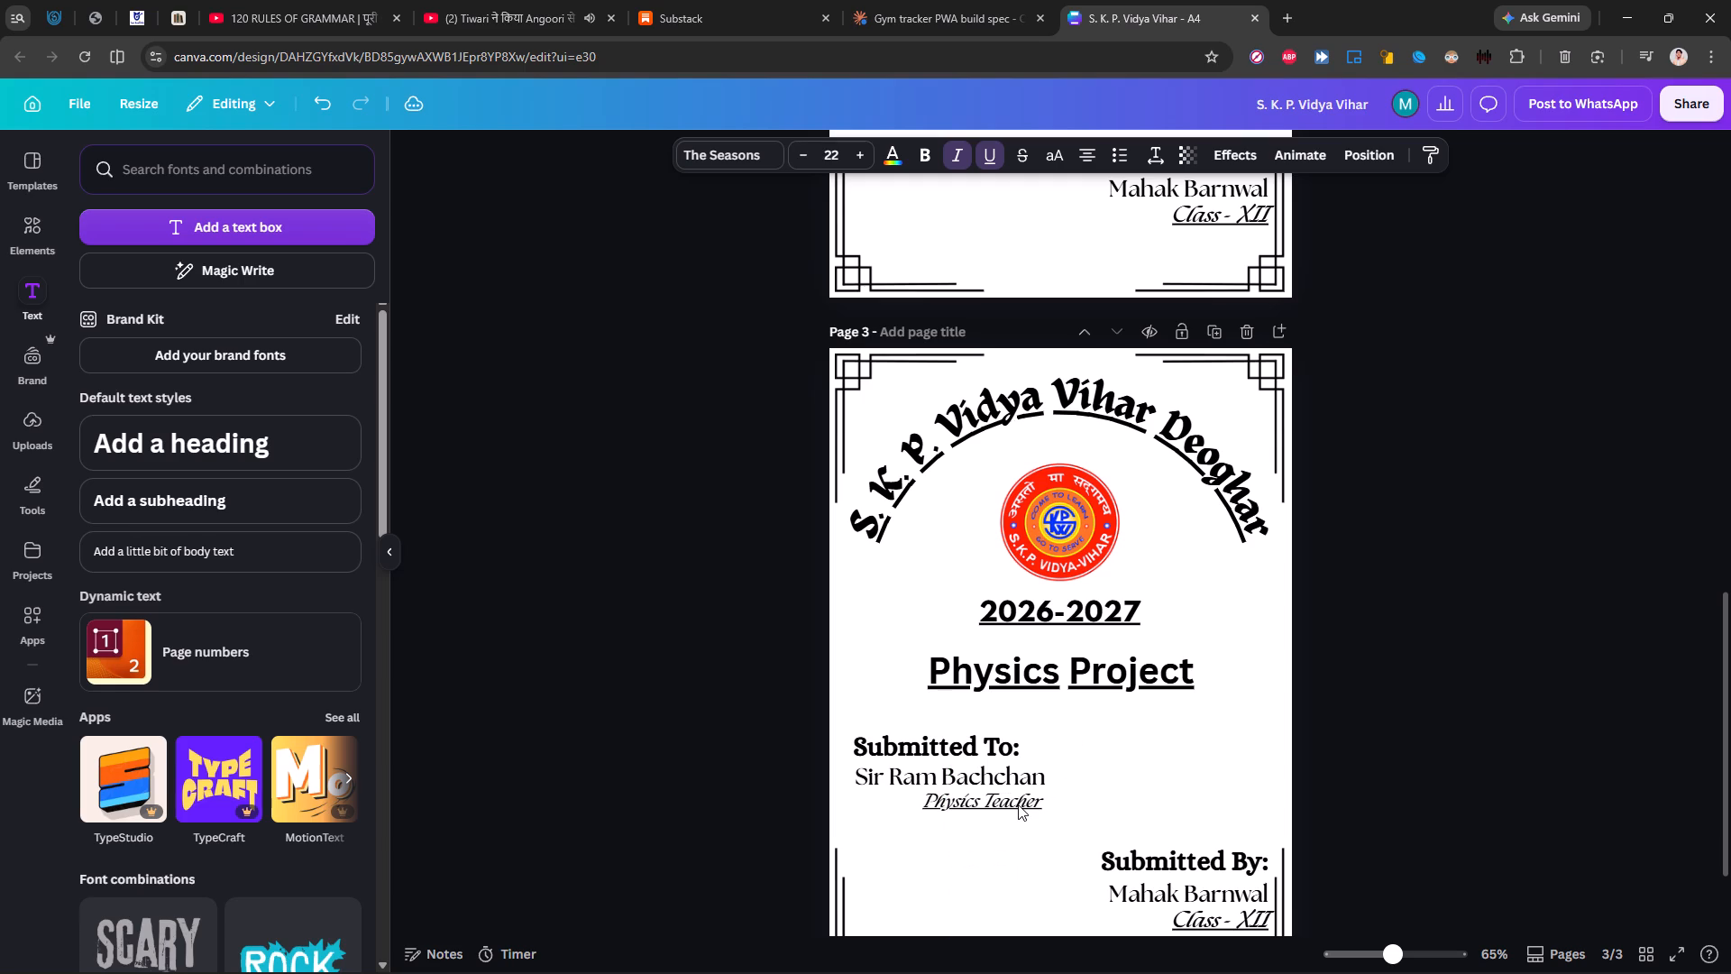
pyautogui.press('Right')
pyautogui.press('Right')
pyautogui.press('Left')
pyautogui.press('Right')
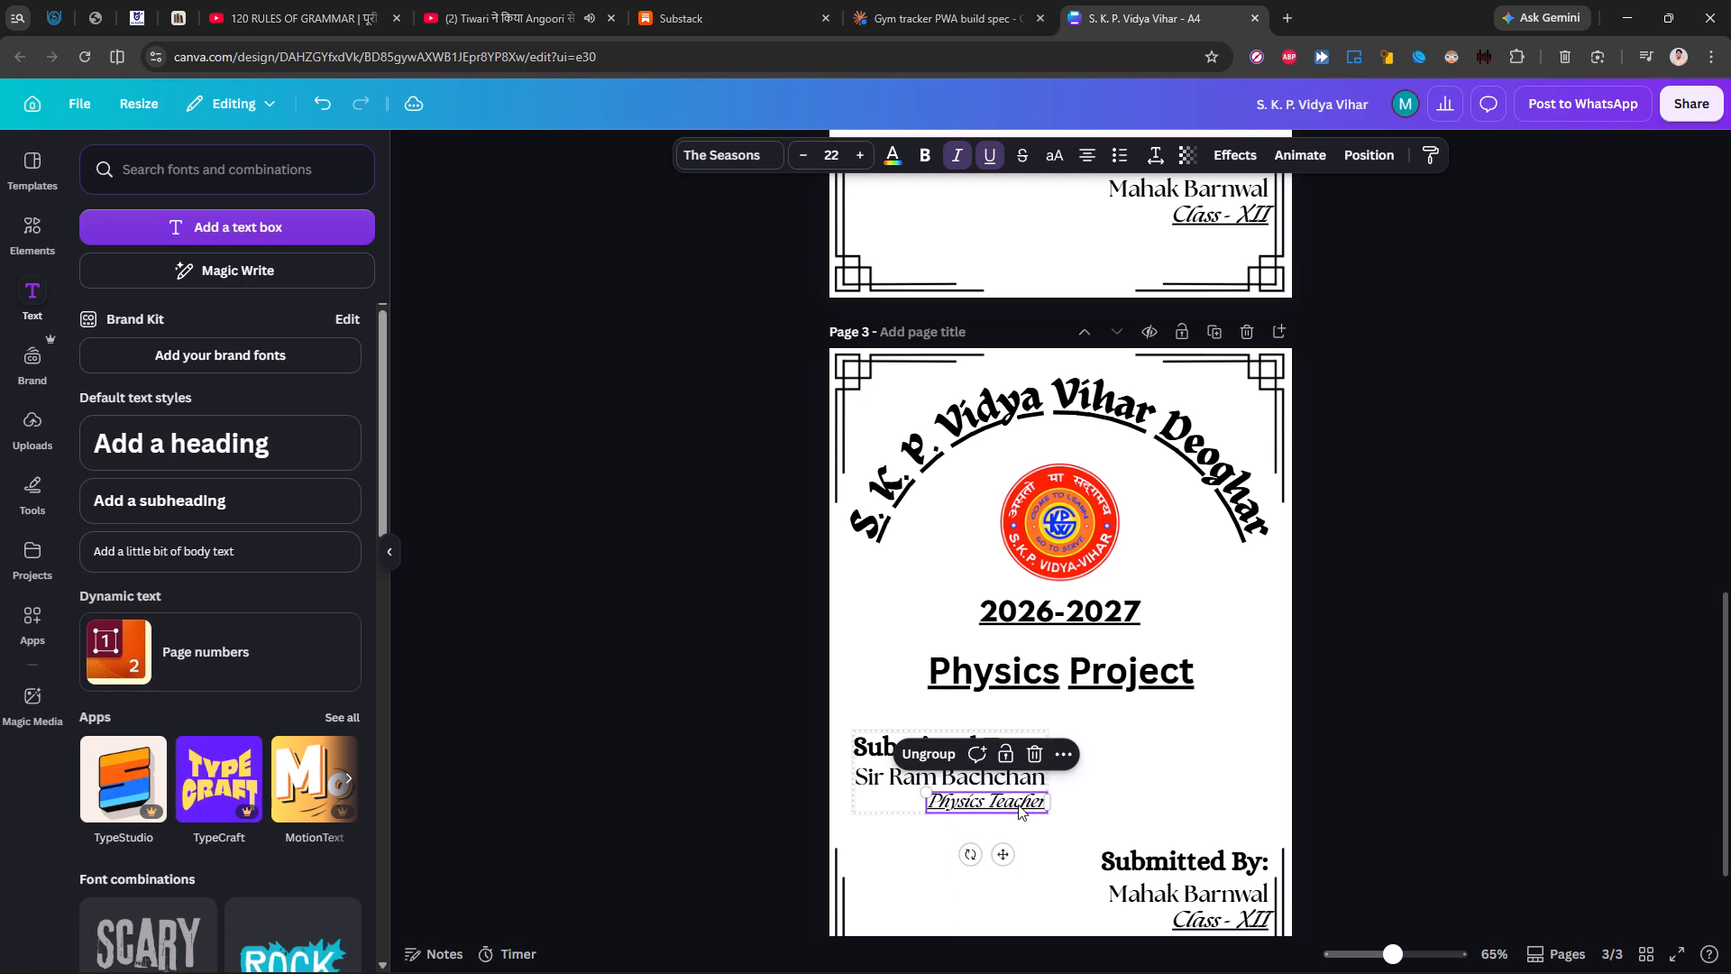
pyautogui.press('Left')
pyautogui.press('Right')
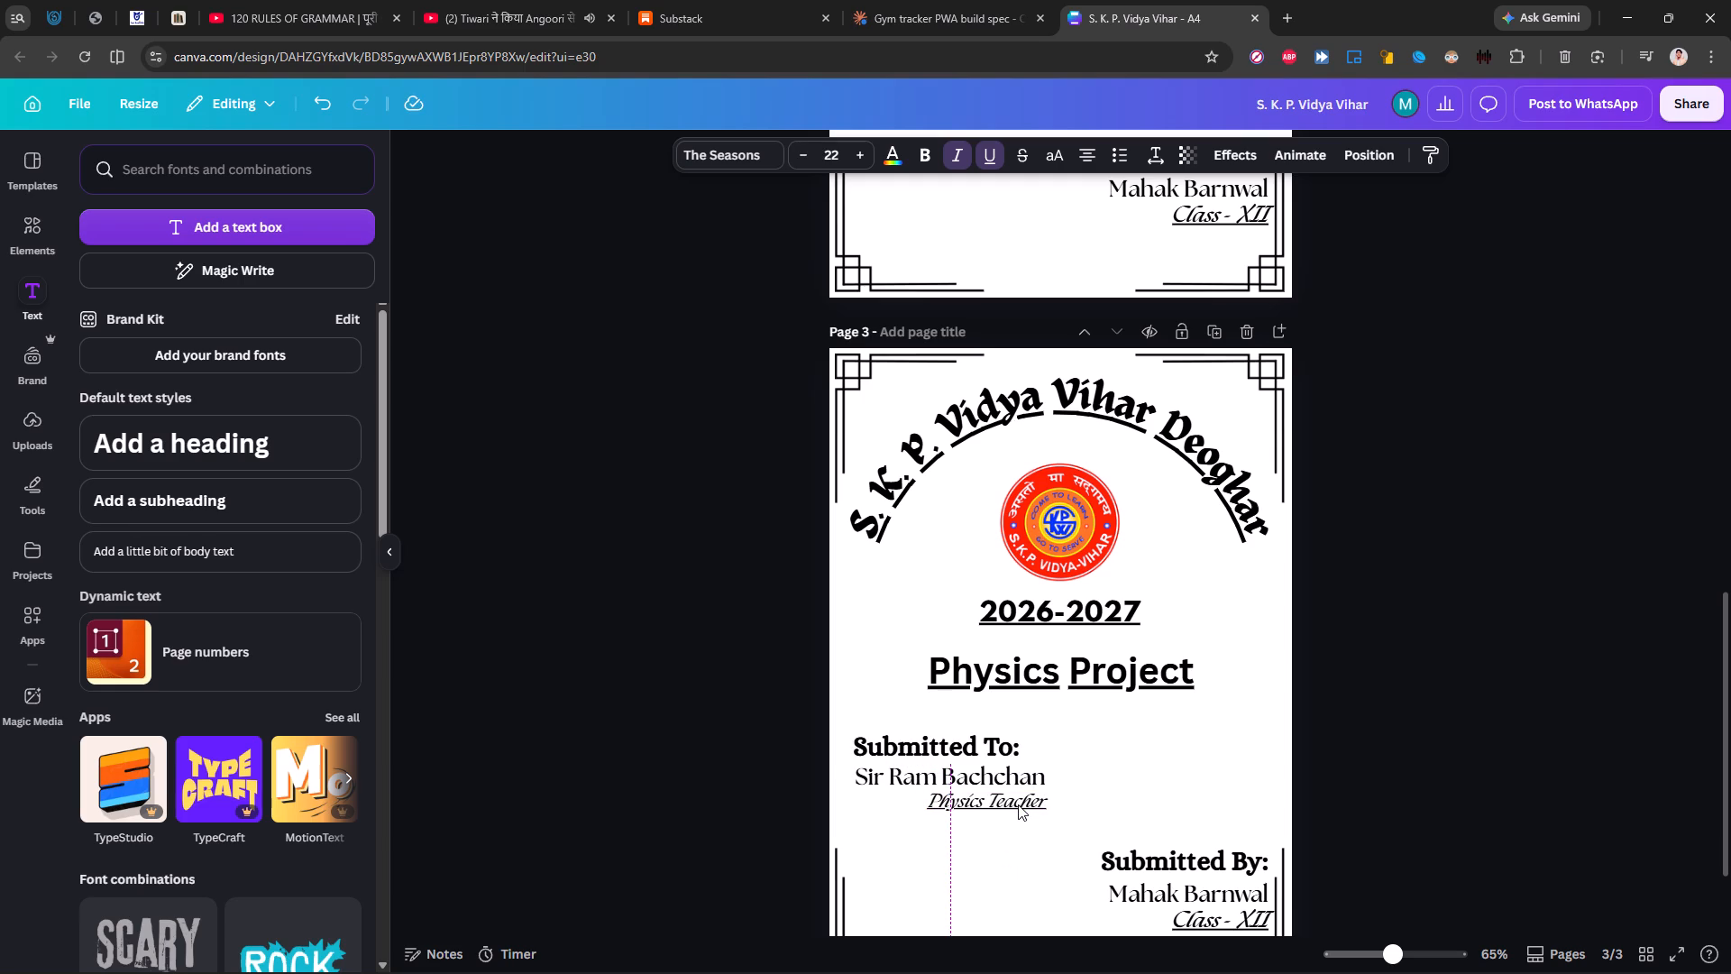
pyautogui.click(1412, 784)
# Review the Biology, Chemistry and Physics covers to compare their layouts and text.
pyautogui.scroll(-5, 1412, 784)
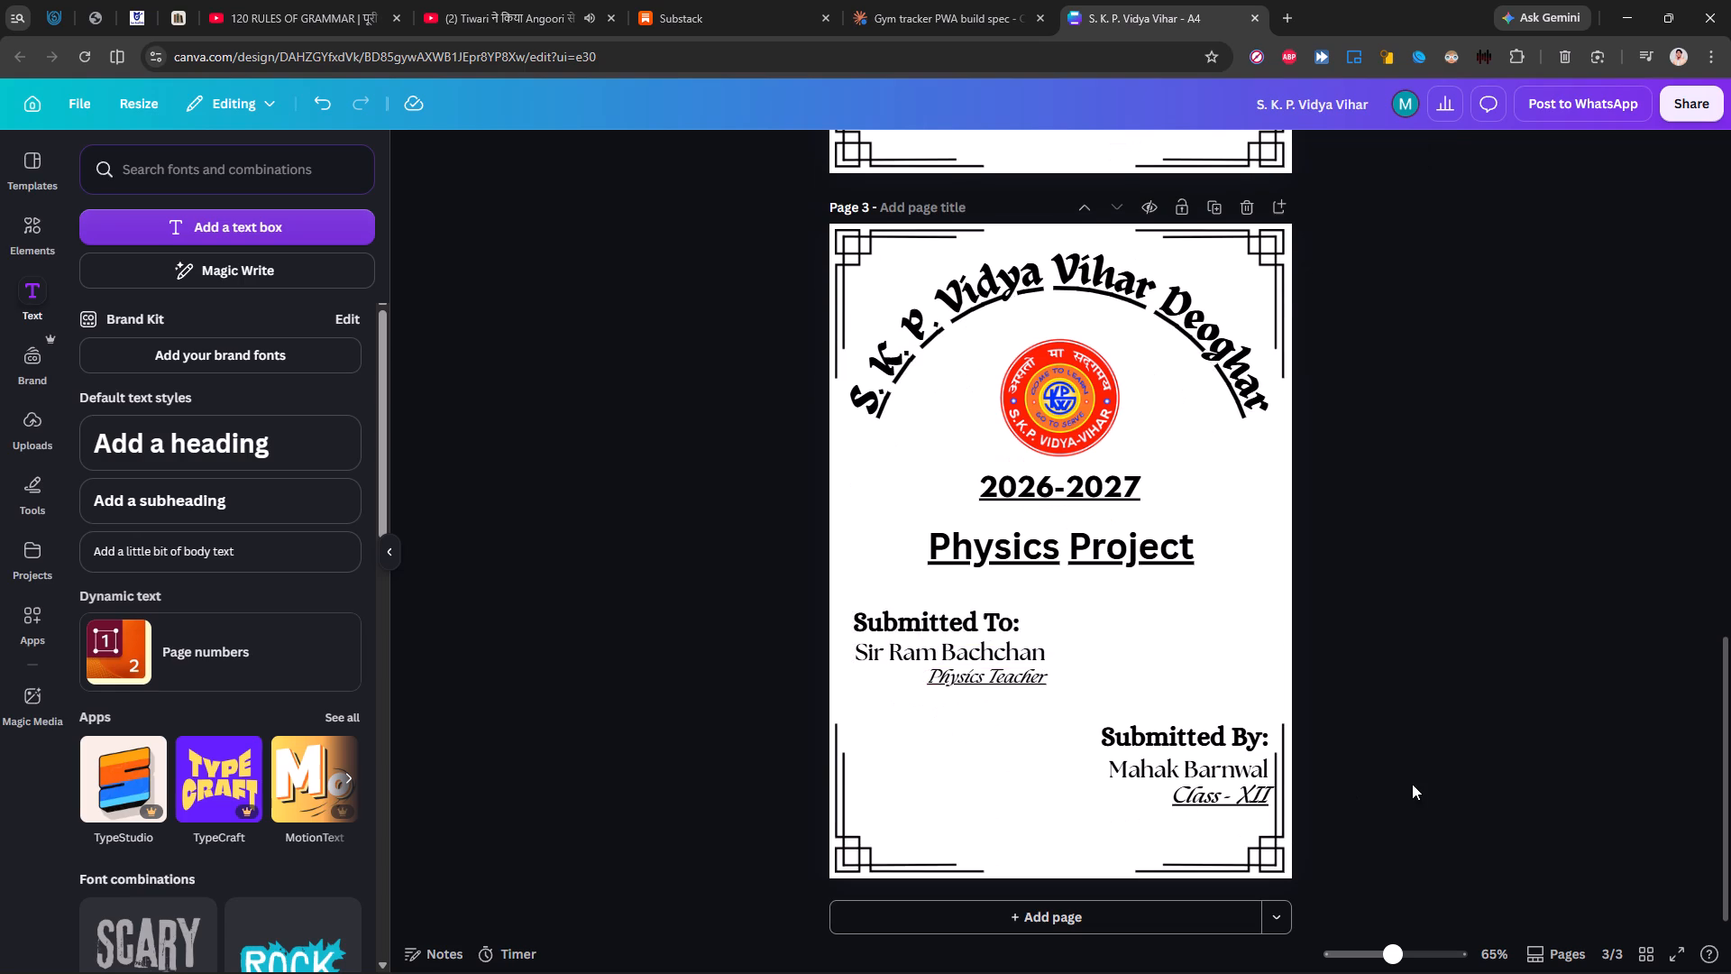
pyautogui.scroll(5, 1412, 784)
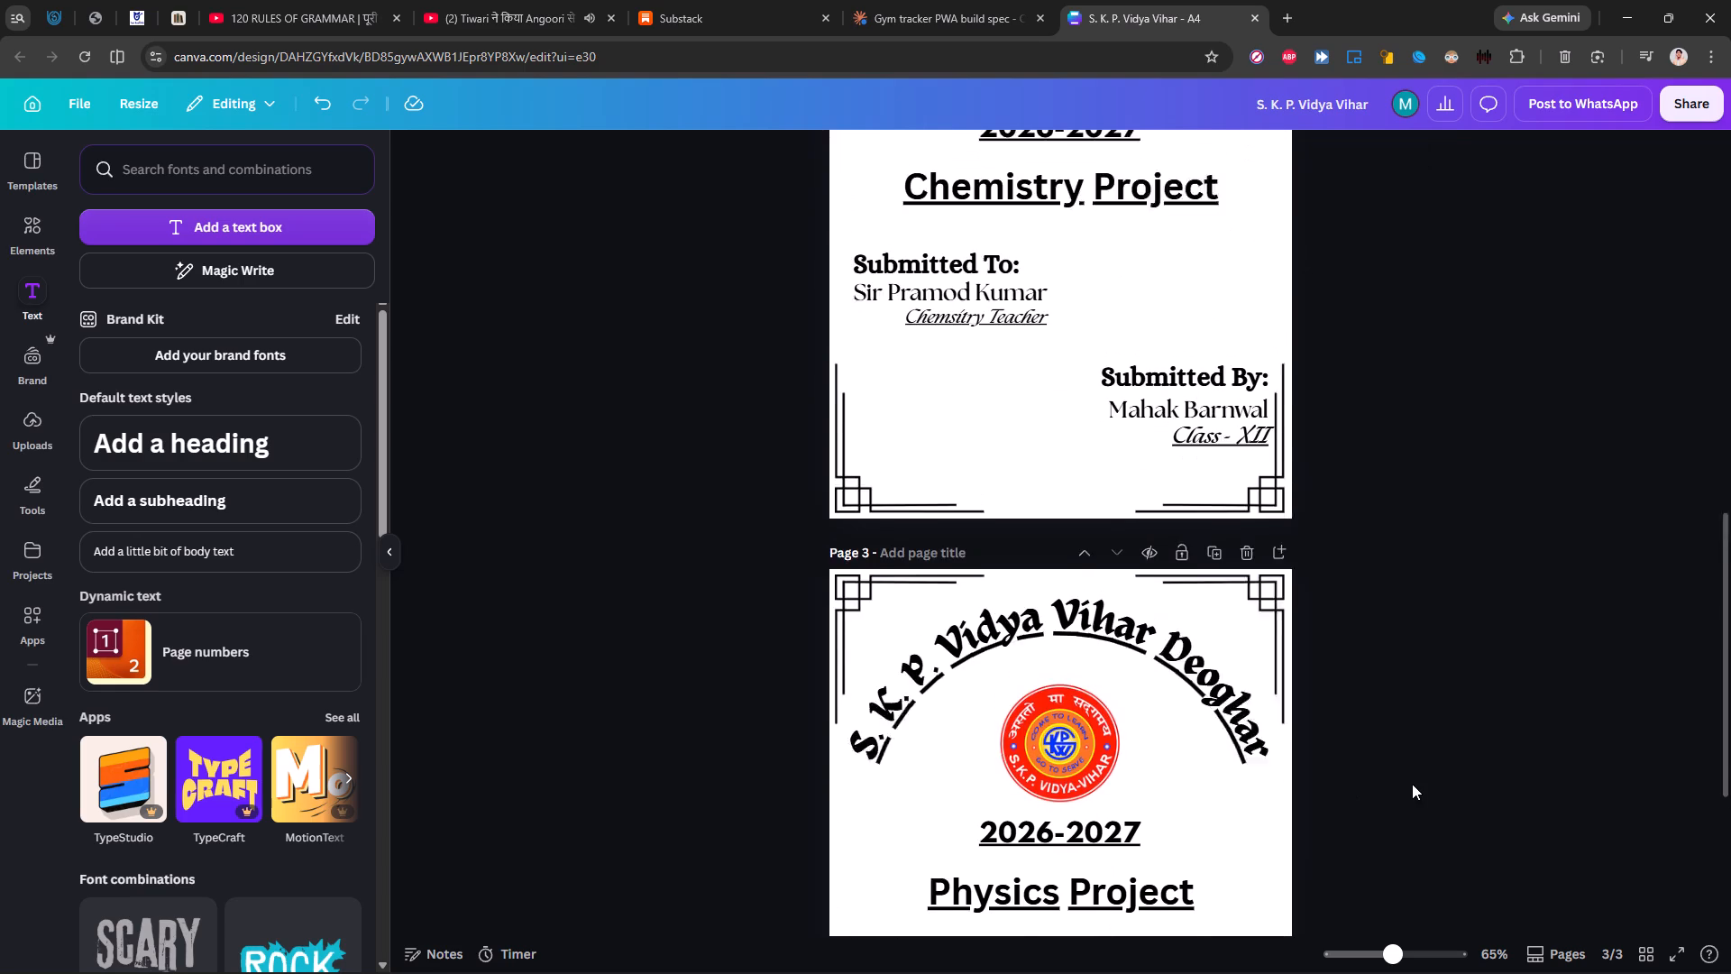
pyautogui.scroll(7, 1412, 784)
pyautogui.scroll(-5, 1412, 784)
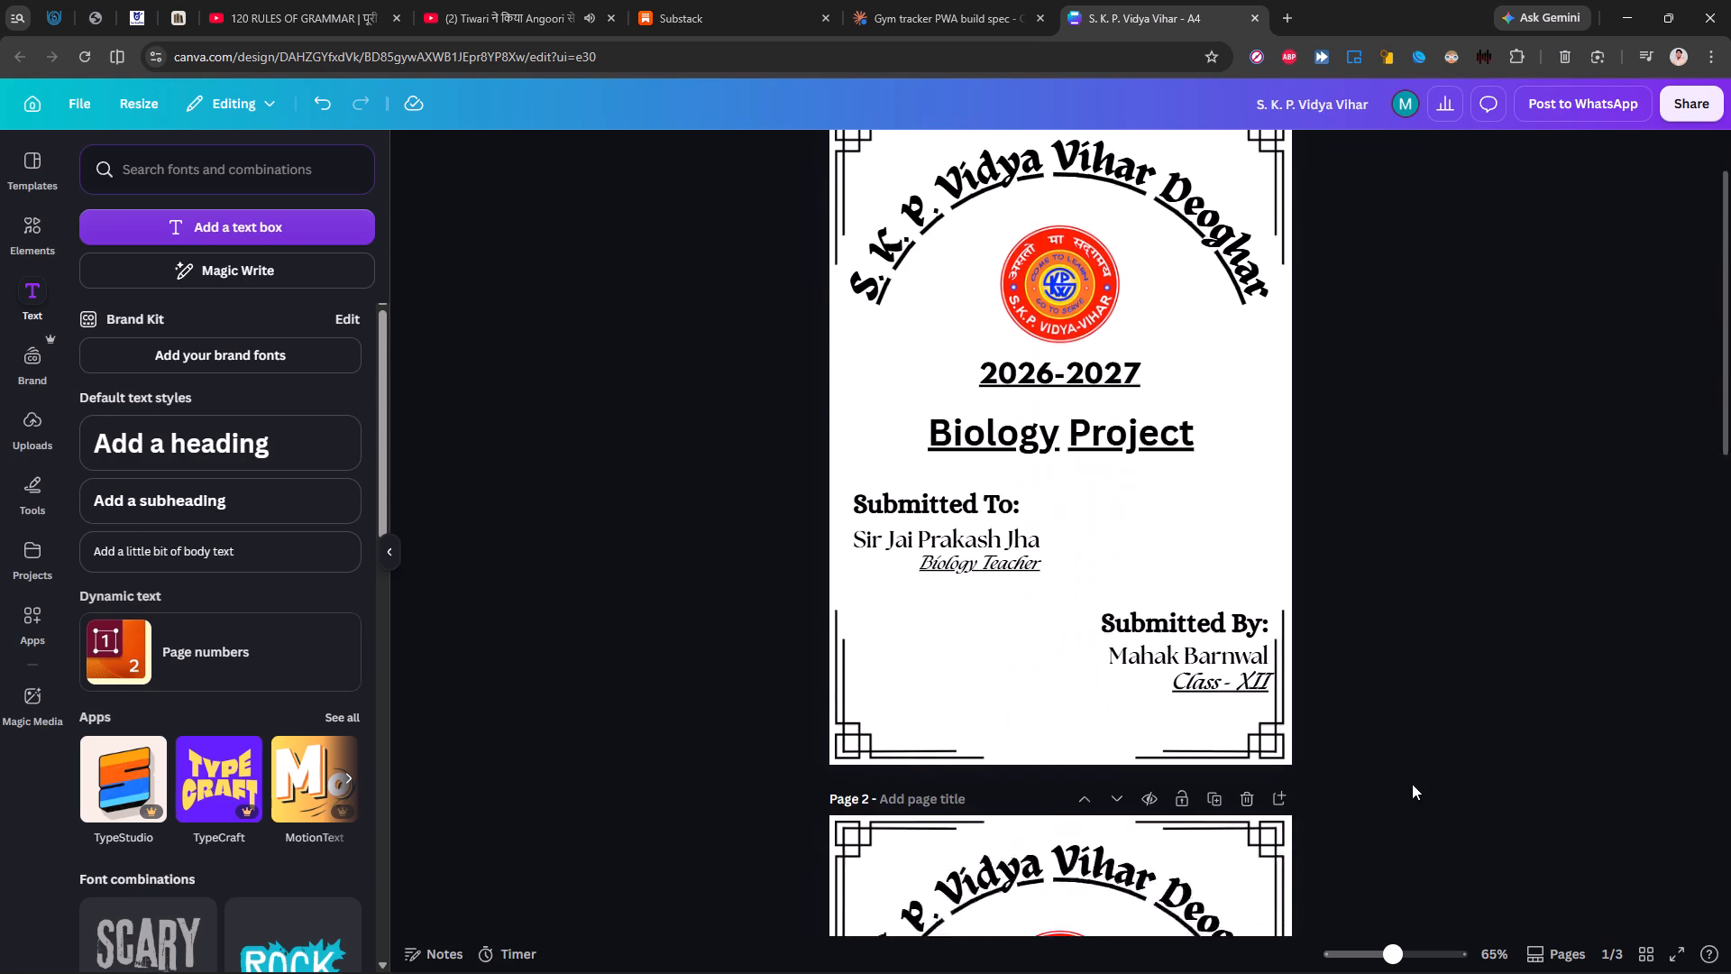
pyautogui.scroll(-3, 1412, 784)
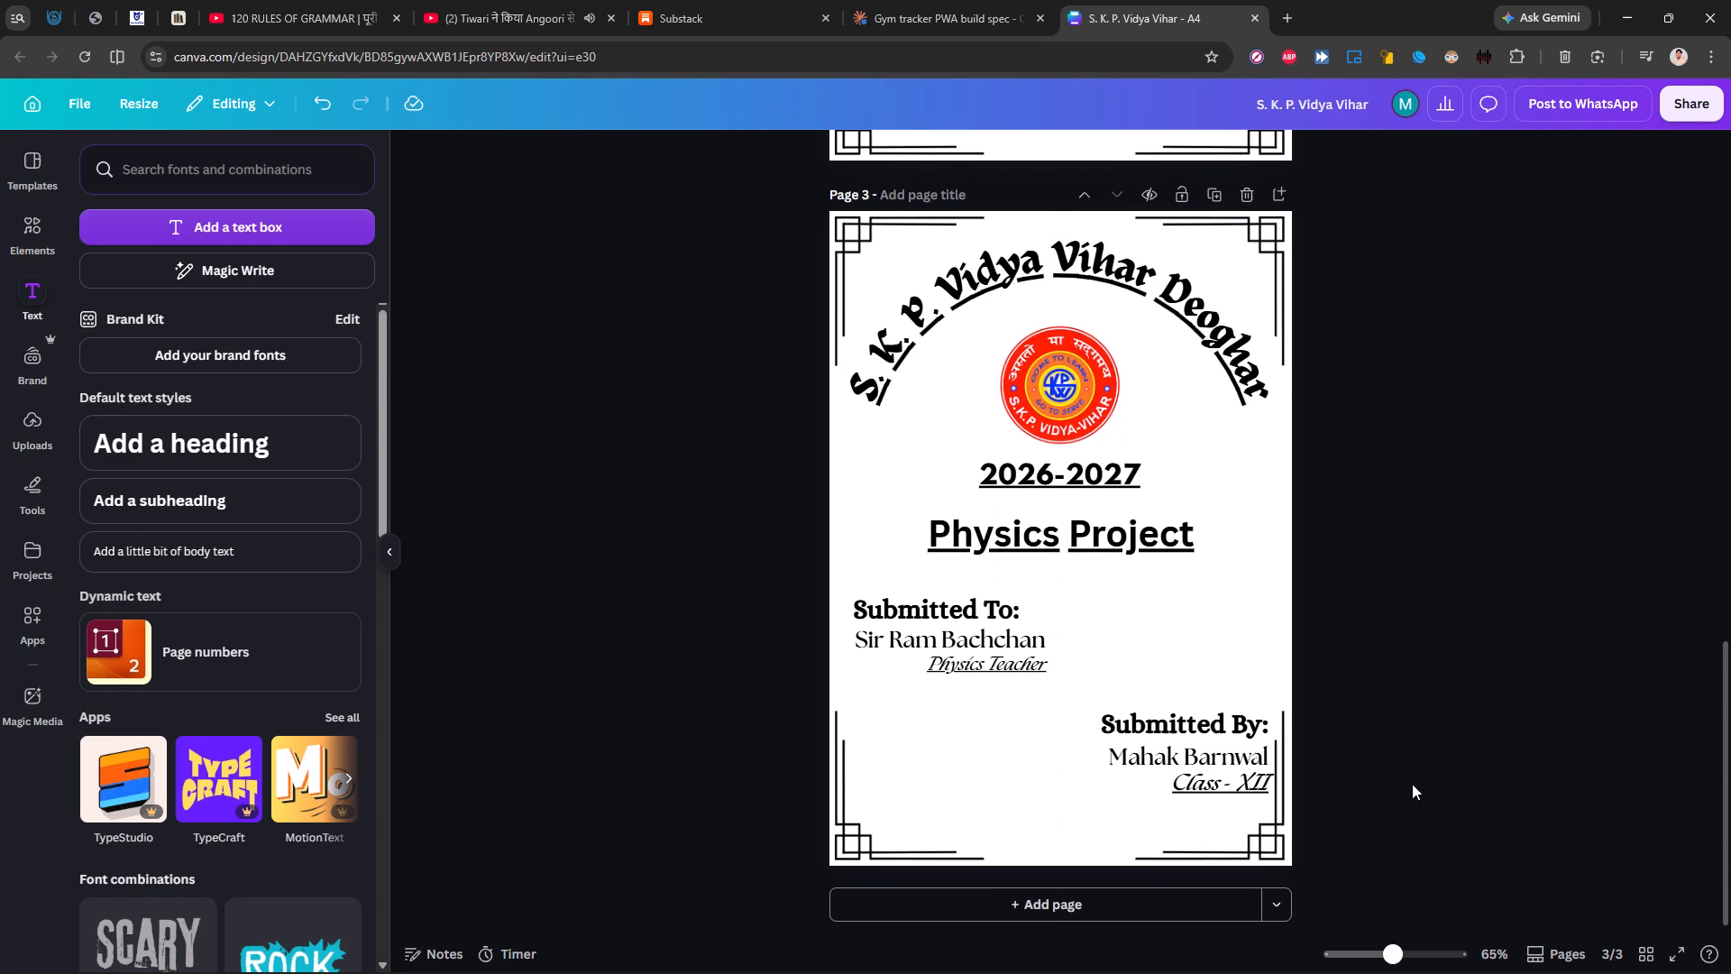
# Remove the underline from the Class - XII line on page 3 and underline only the word Class.
pyautogui.doubleClick(1255, 782)
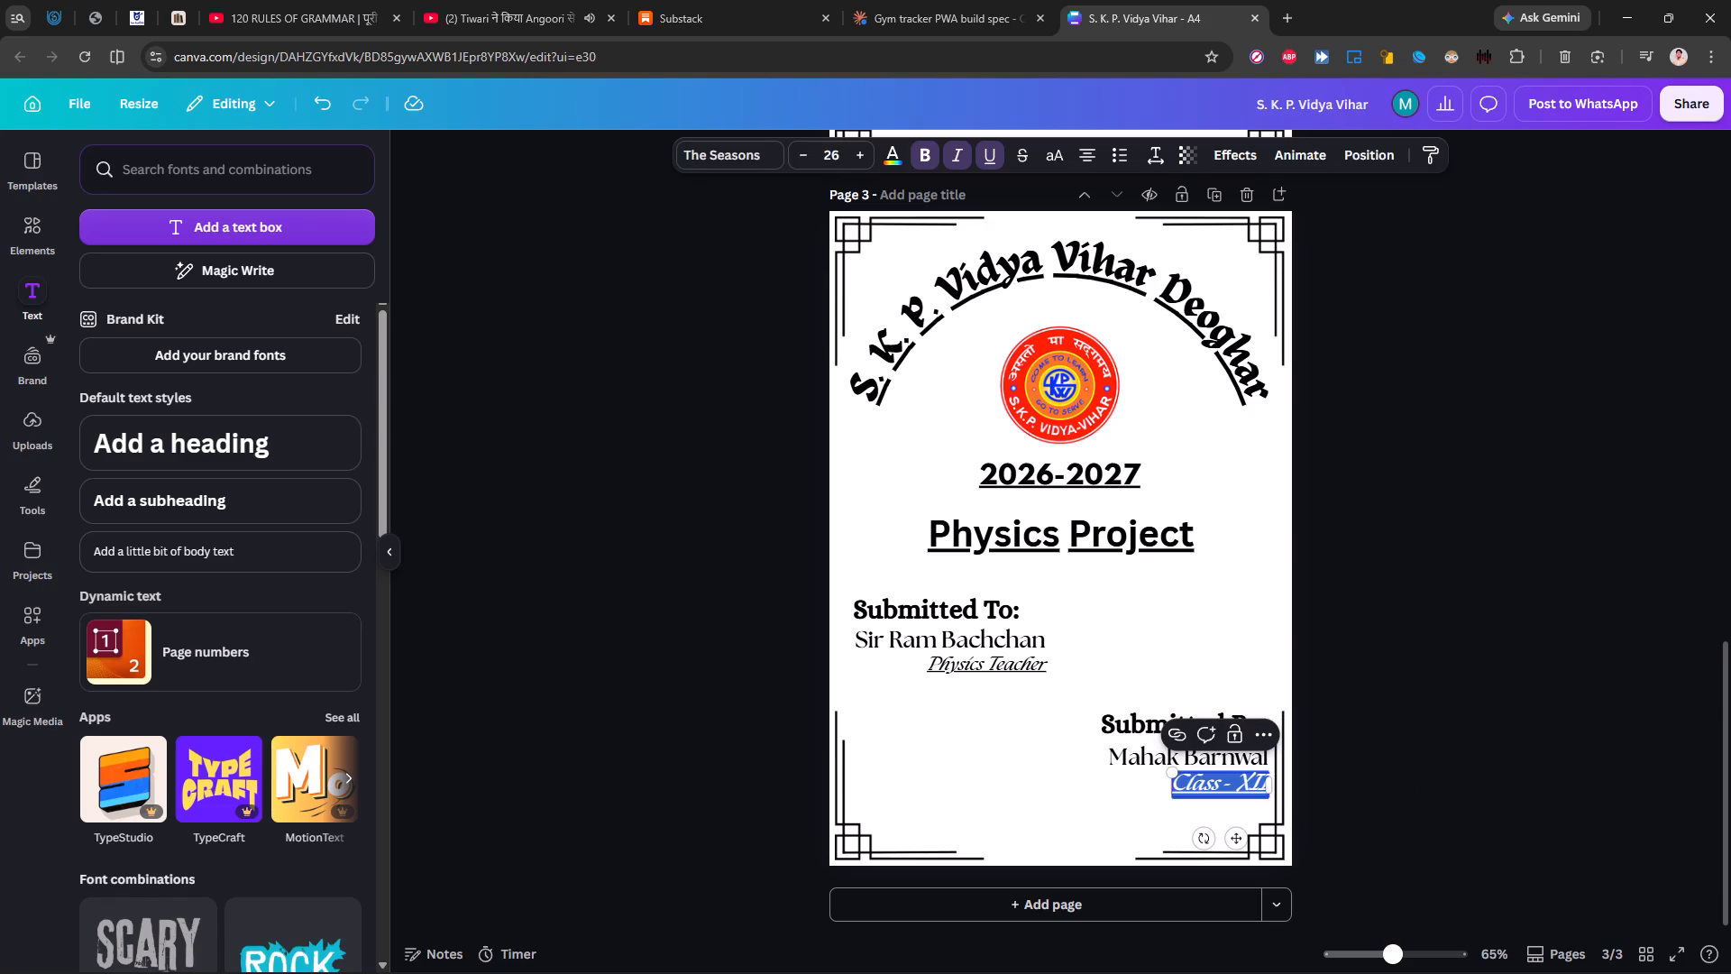
pyautogui.click(991, 158)
pyautogui.click(1204, 780)
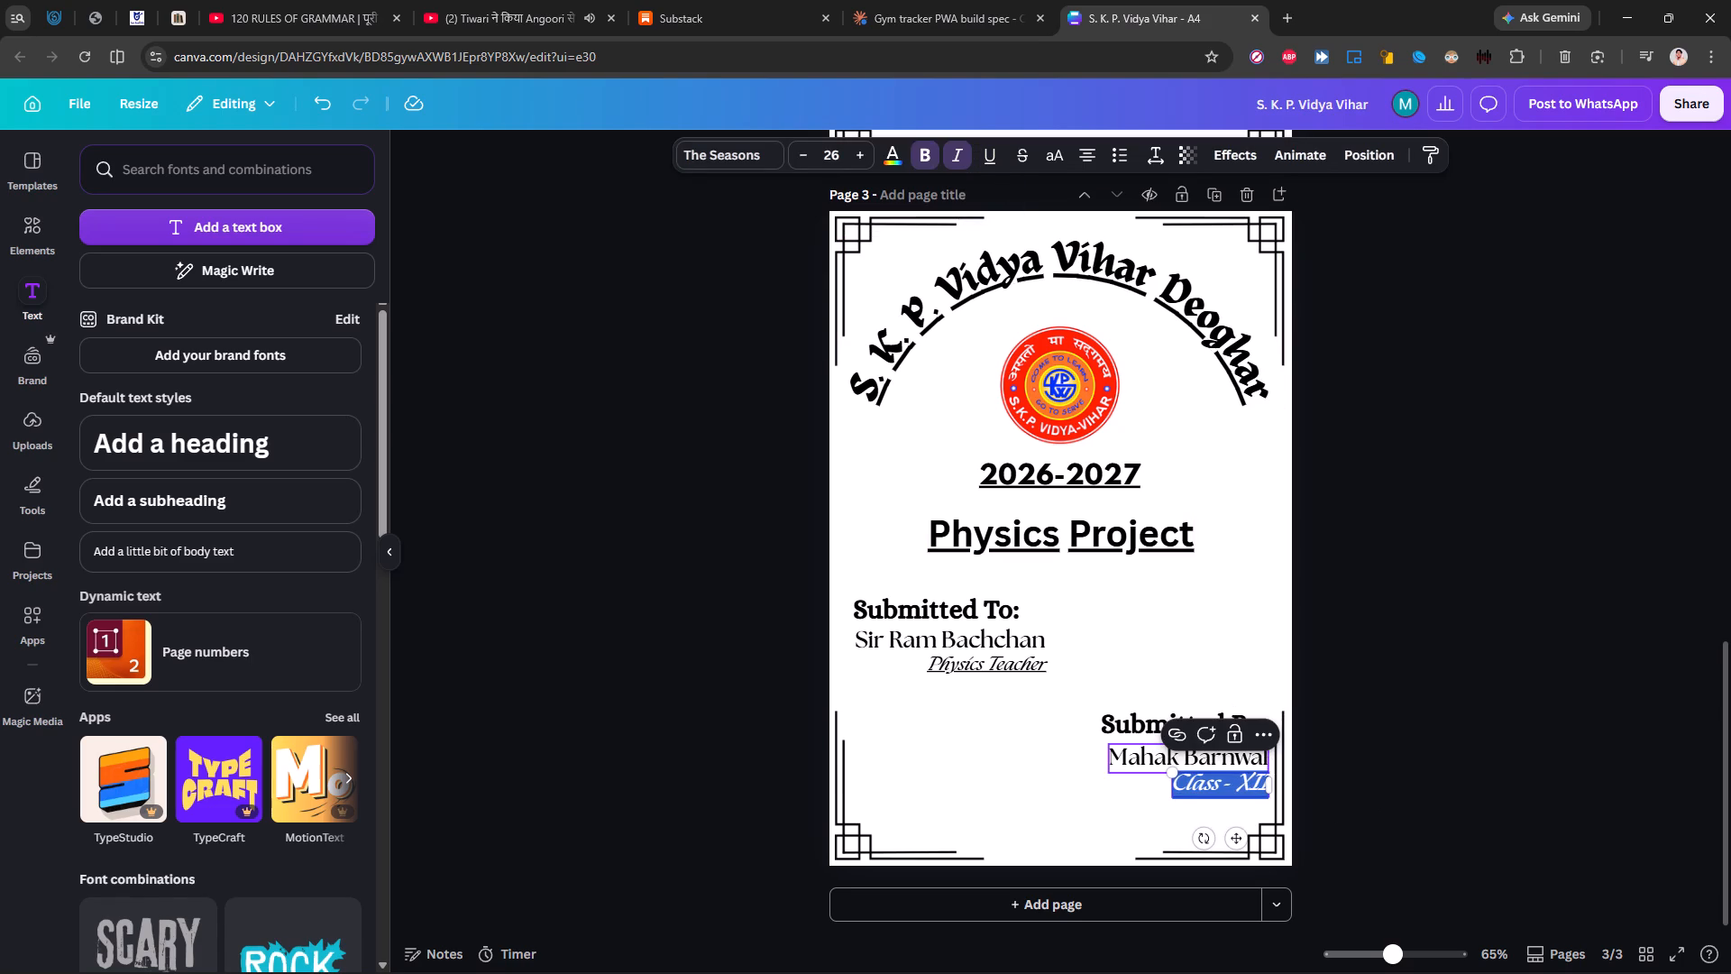
pyautogui.doubleClick(1204, 780)
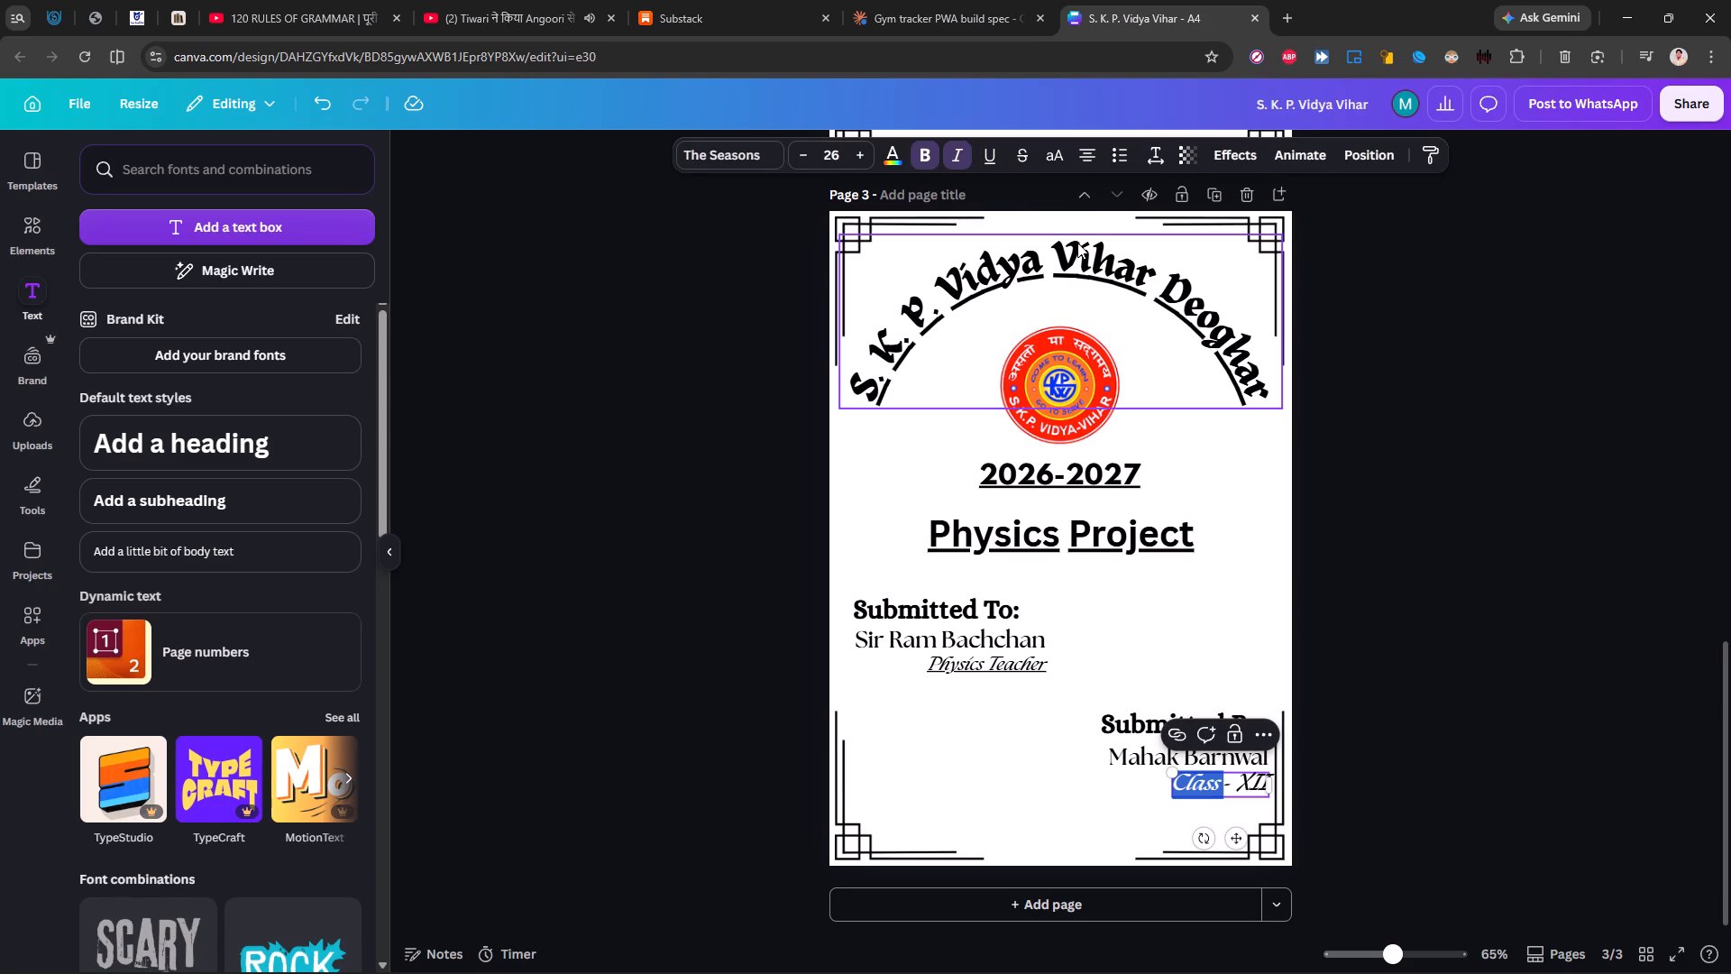
pyautogui.click(994, 157)
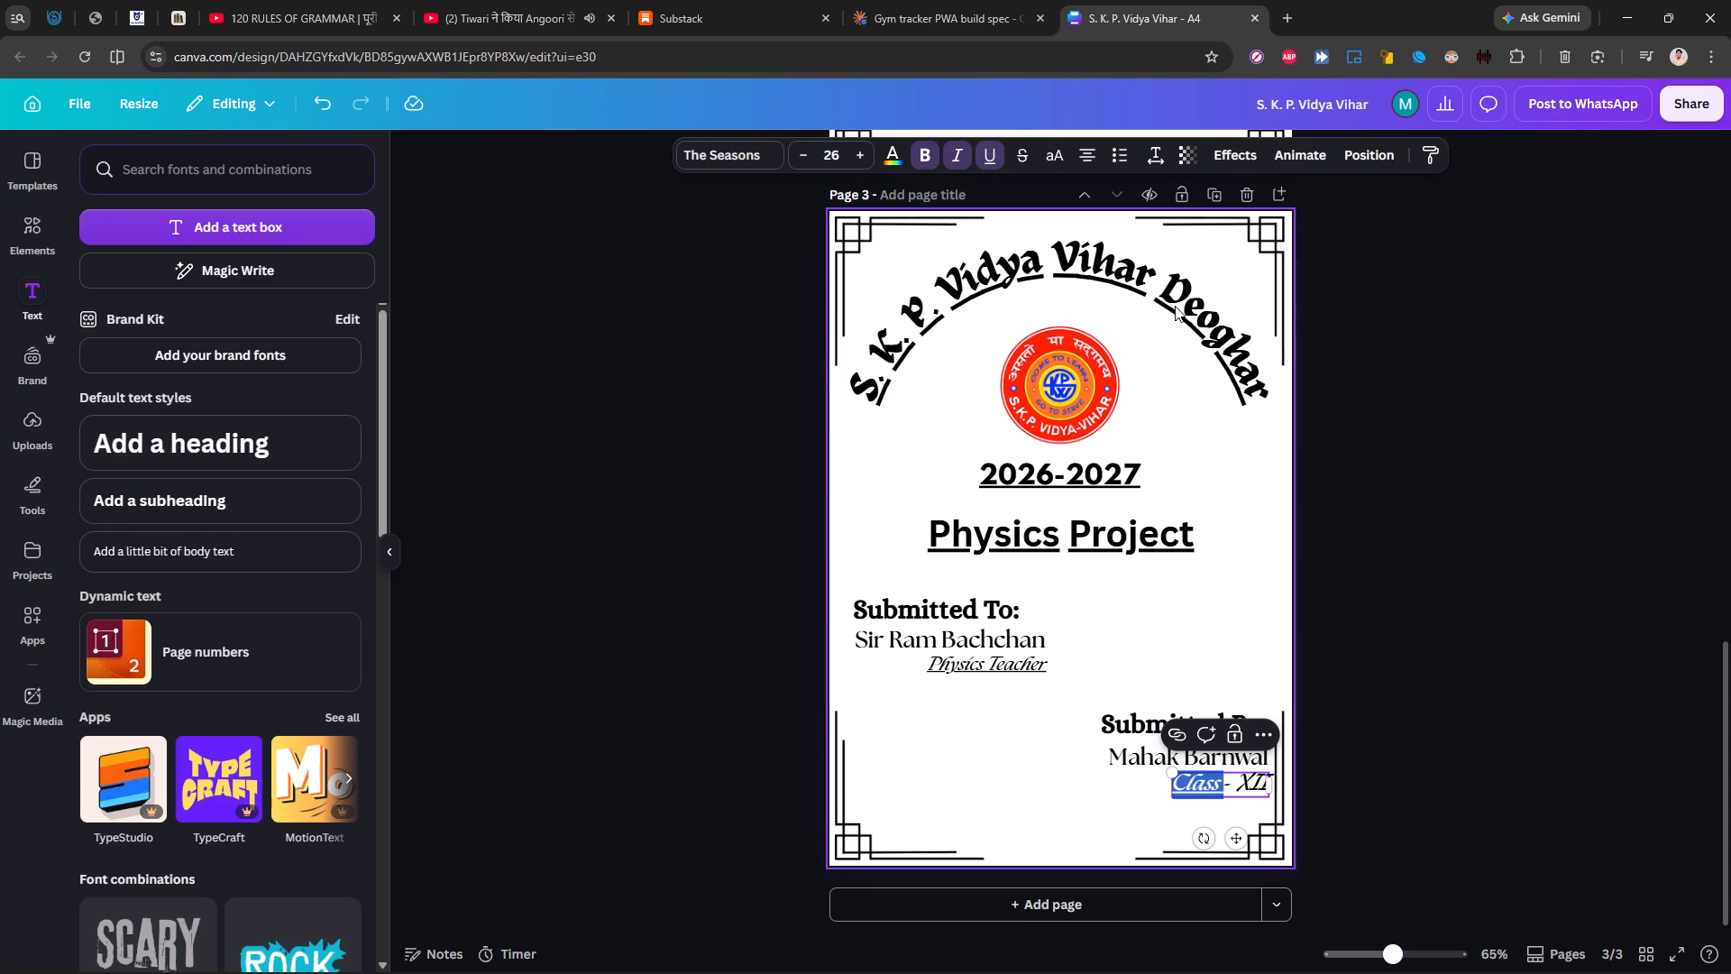
pyautogui.click(1427, 486)
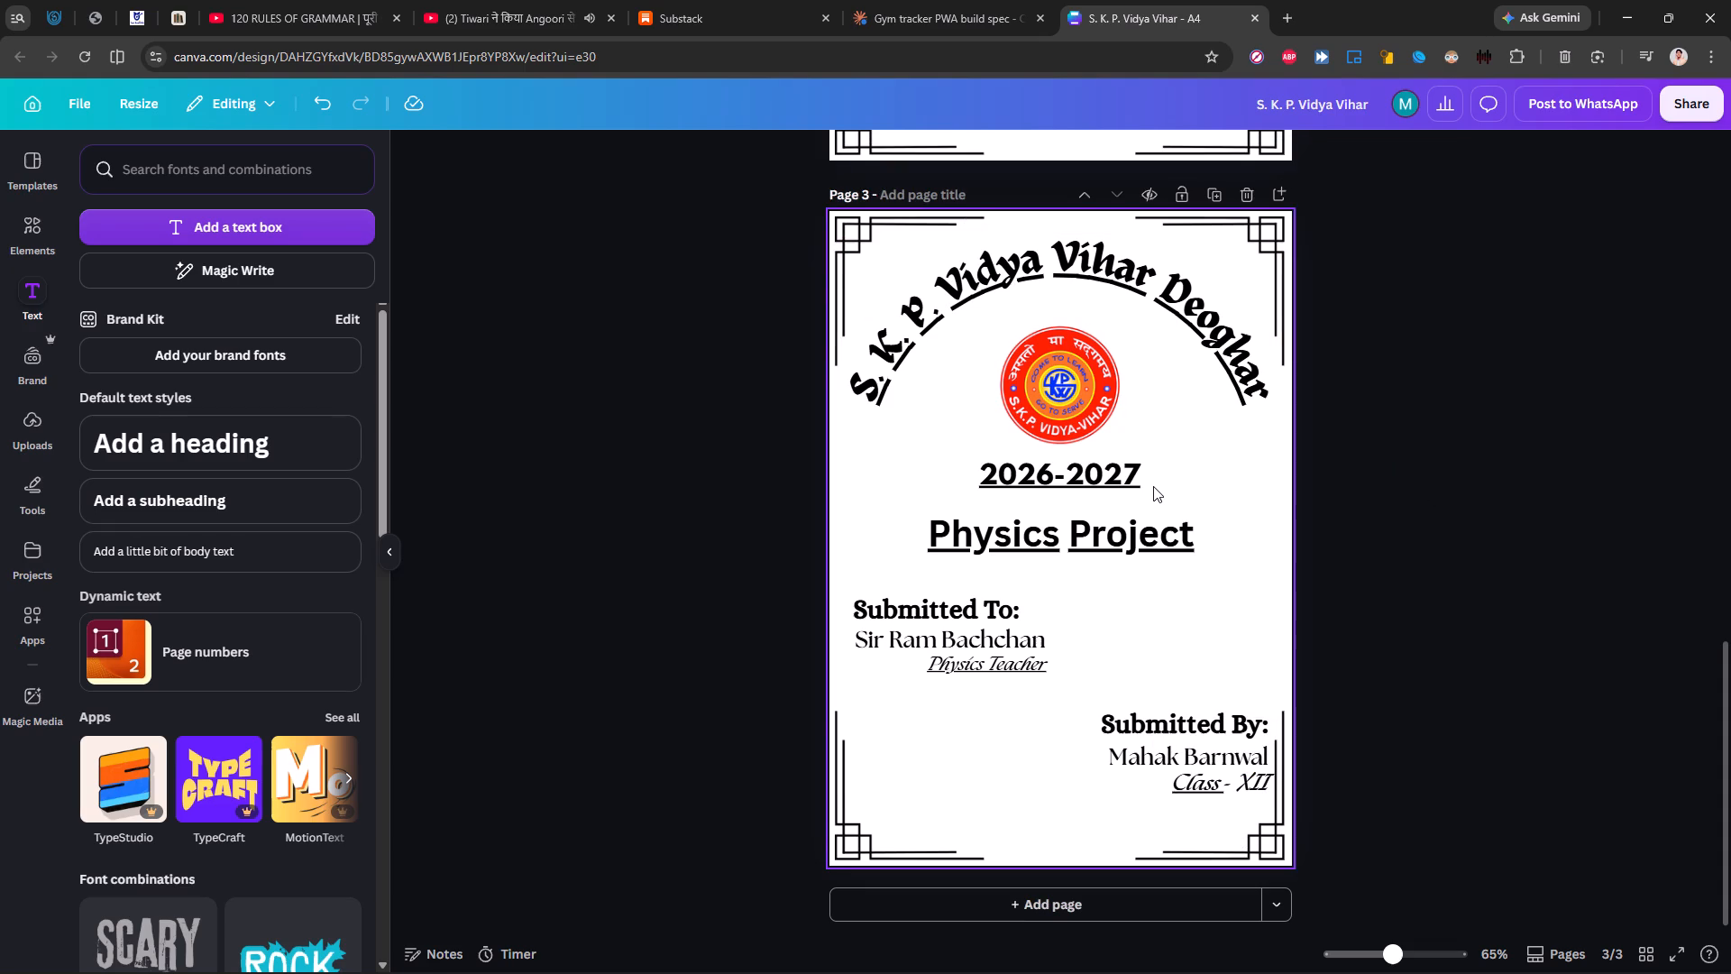
# Restrict the underline in the Class - XII line on the Chemistry cover to the word Class.
pyautogui.scroll(5, 1153, 486)
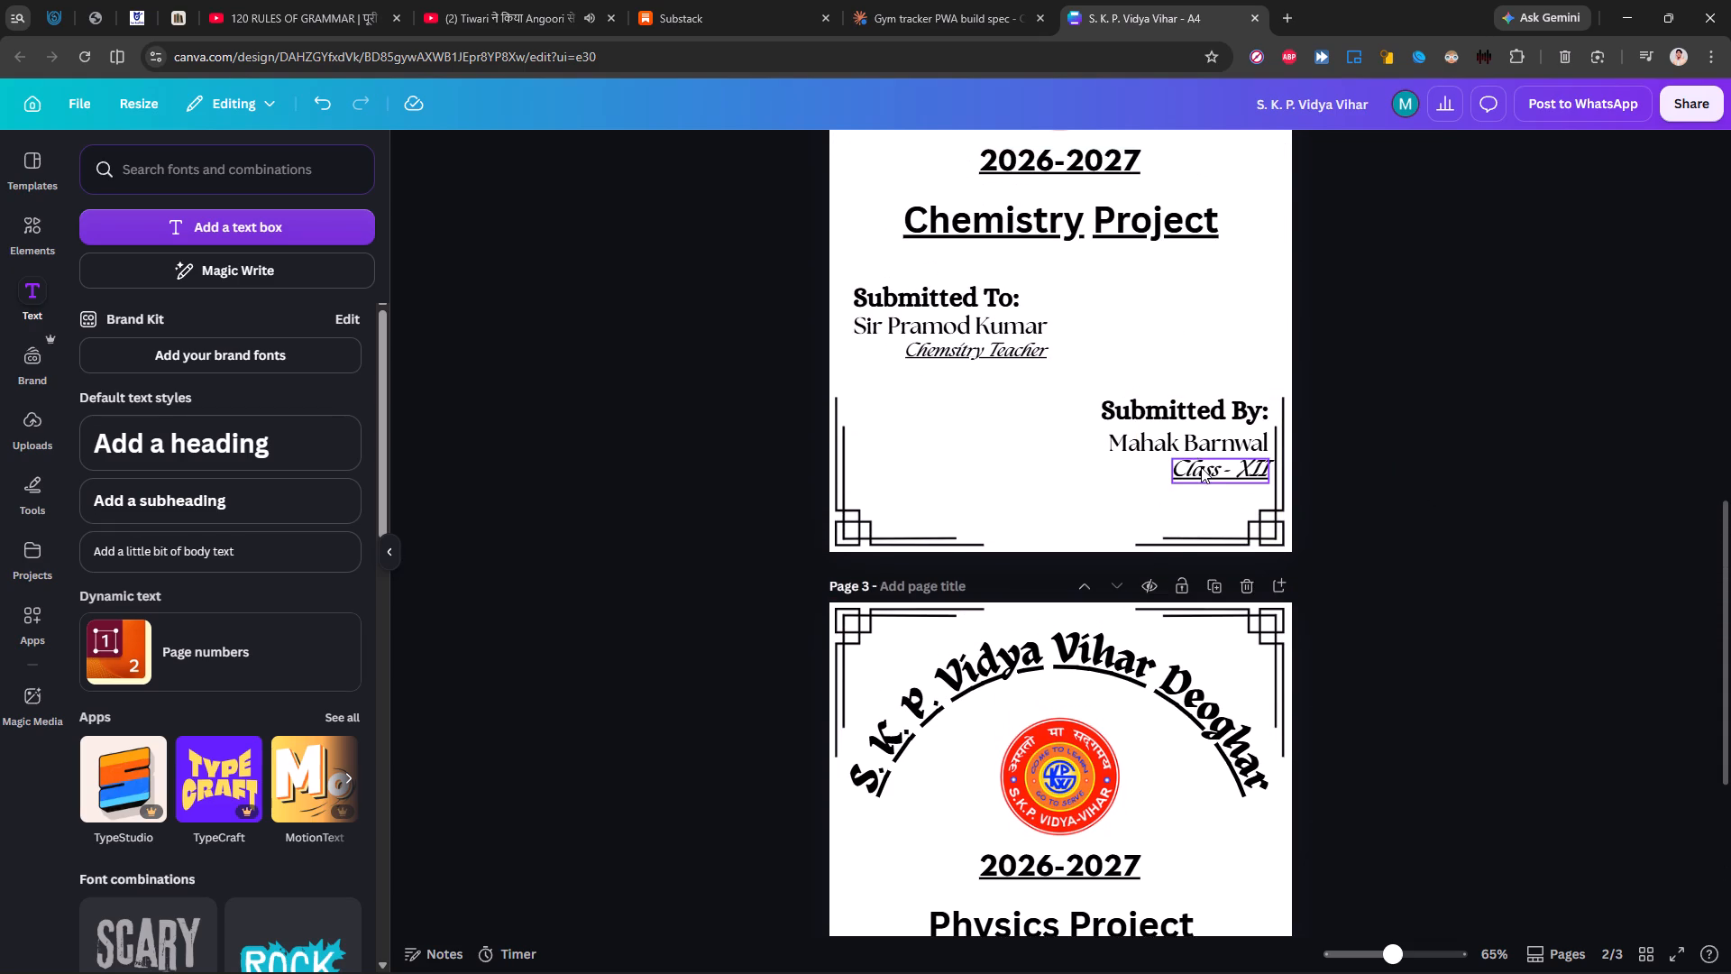
pyautogui.doubleClick(1201, 467)
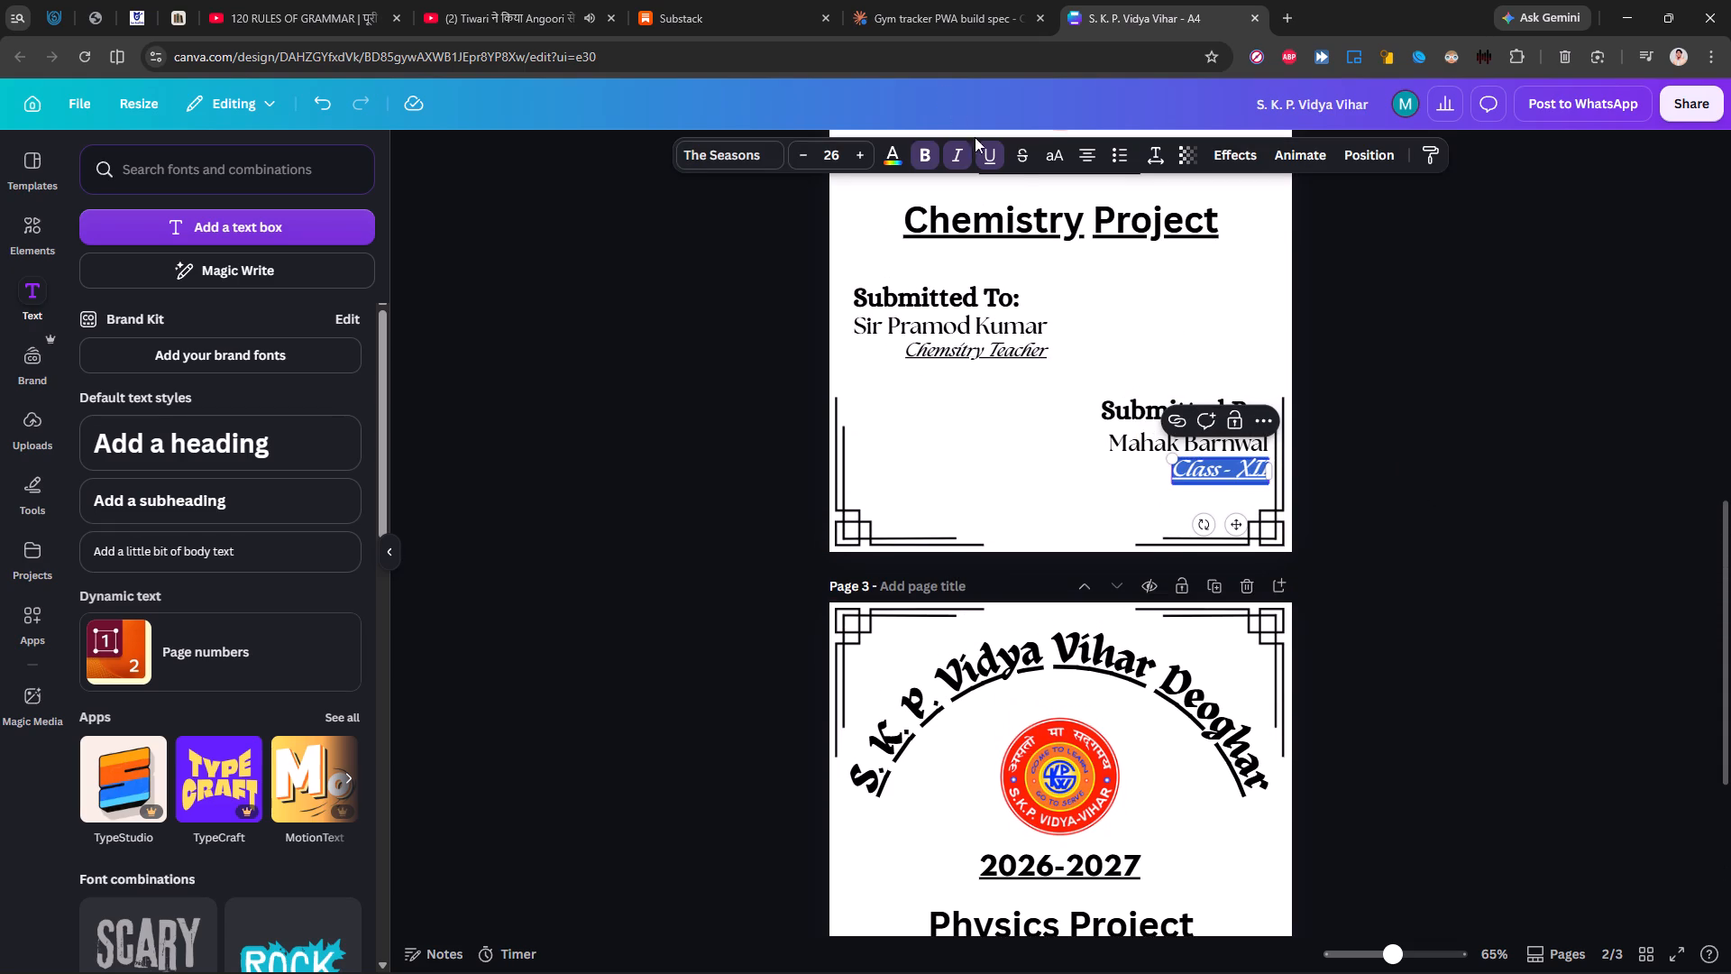
pyautogui.click(987, 157)
pyautogui.hotkey('shift', 'Left')
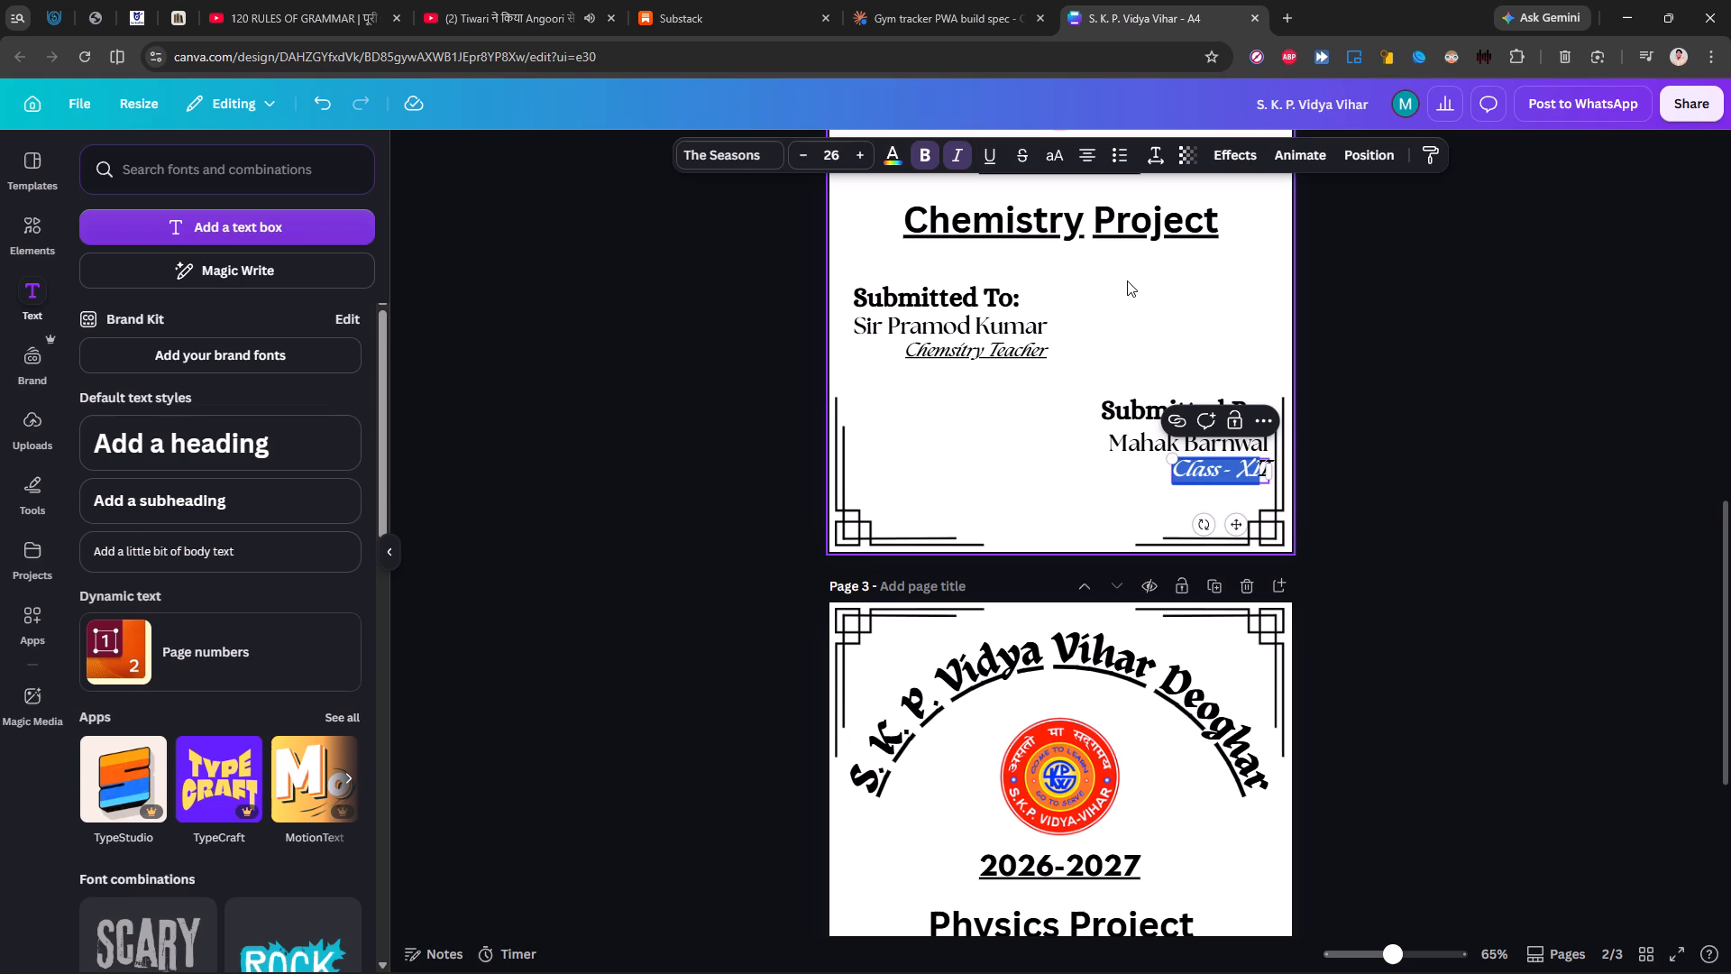
pyautogui.hotkey('shift', 'Left')
pyautogui.hotkey('shift', 'Left')
pyautogui.hotkey('shift', 'Left')
pyautogui.hotkey('shift', 'Left')
pyautogui.hotkey('shift', 'Left')
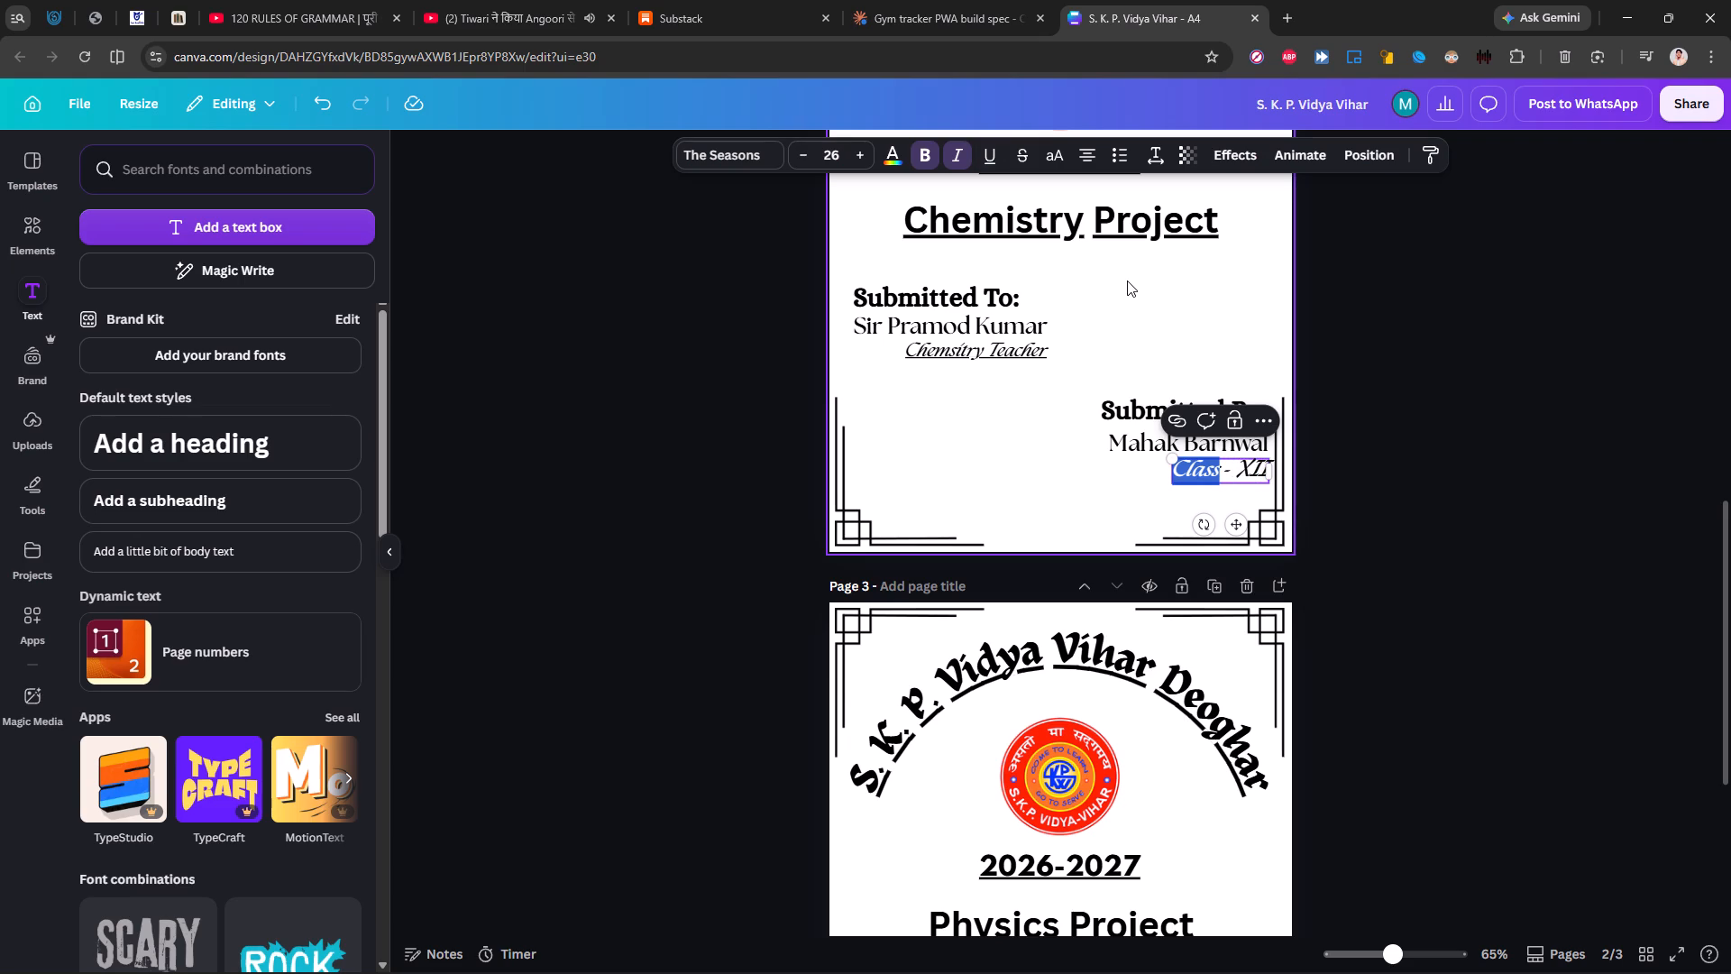
pyautogui.click(978, 157)
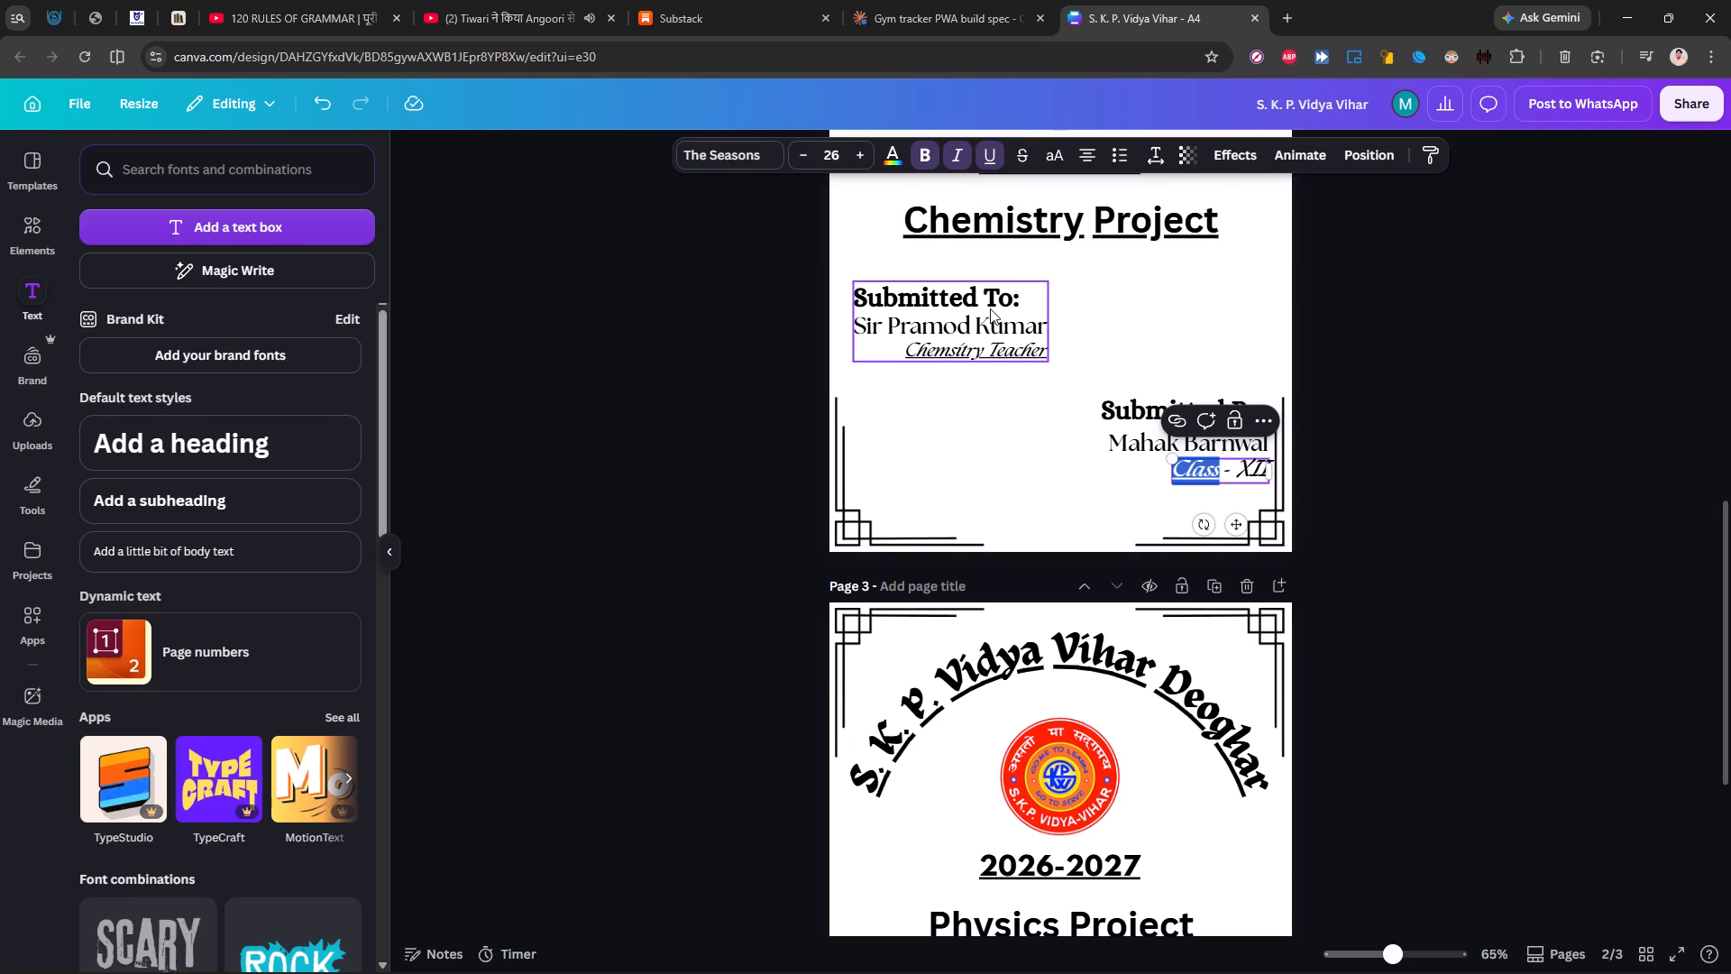
# Clear the underline from the Class - XII line on the Biology cover and reapply it to the word Class only.
pyautogui.scroll(5, 990, 308)
pyautogui.doubleClick(1207, 317)
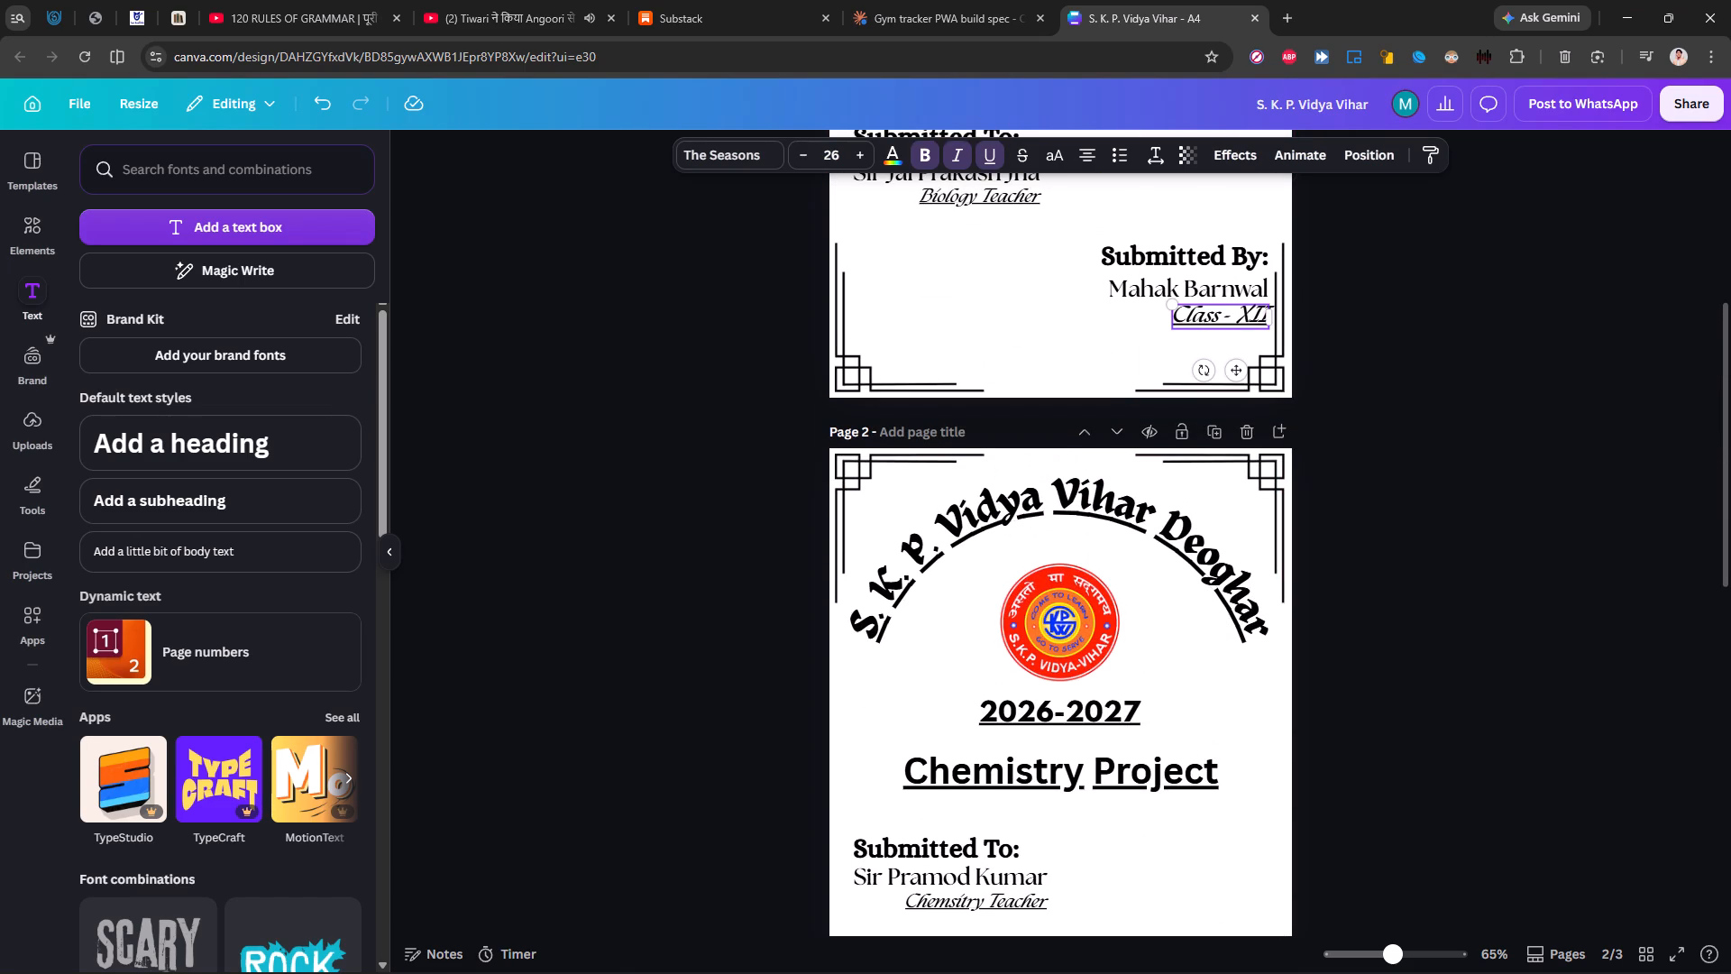
pyautogui.tripleClick(1205, 317)
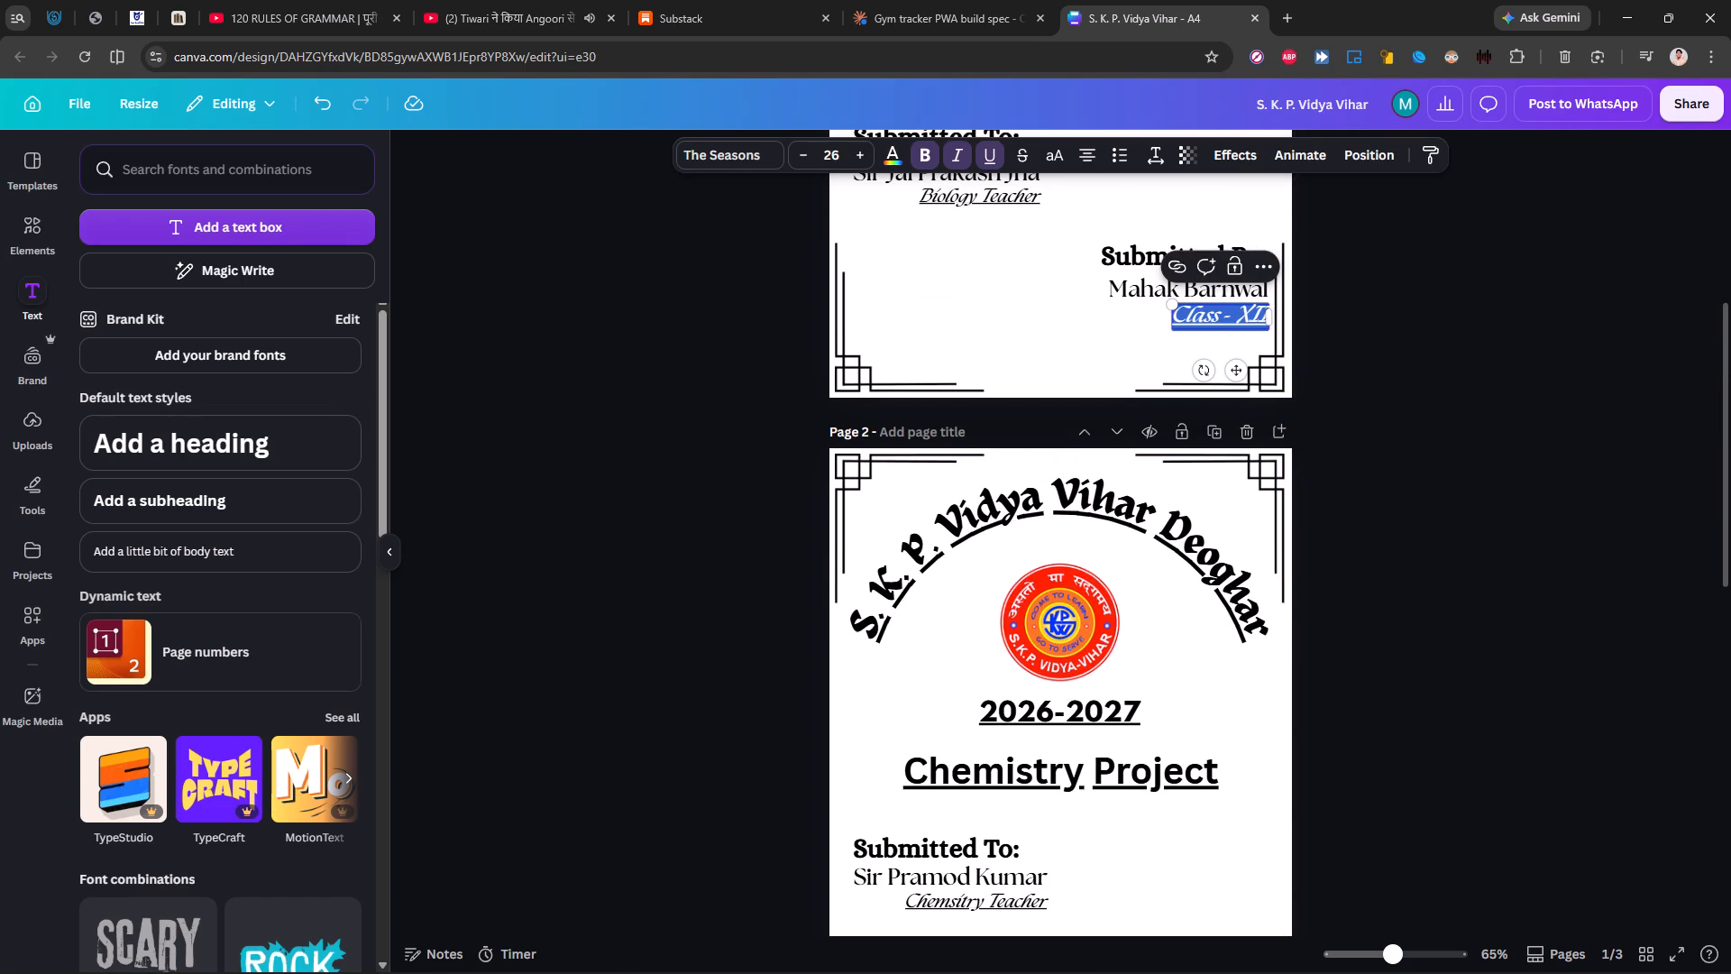
pyautogui.click(1000, 164)
pyautogui.hotkey('shift', 'Left')
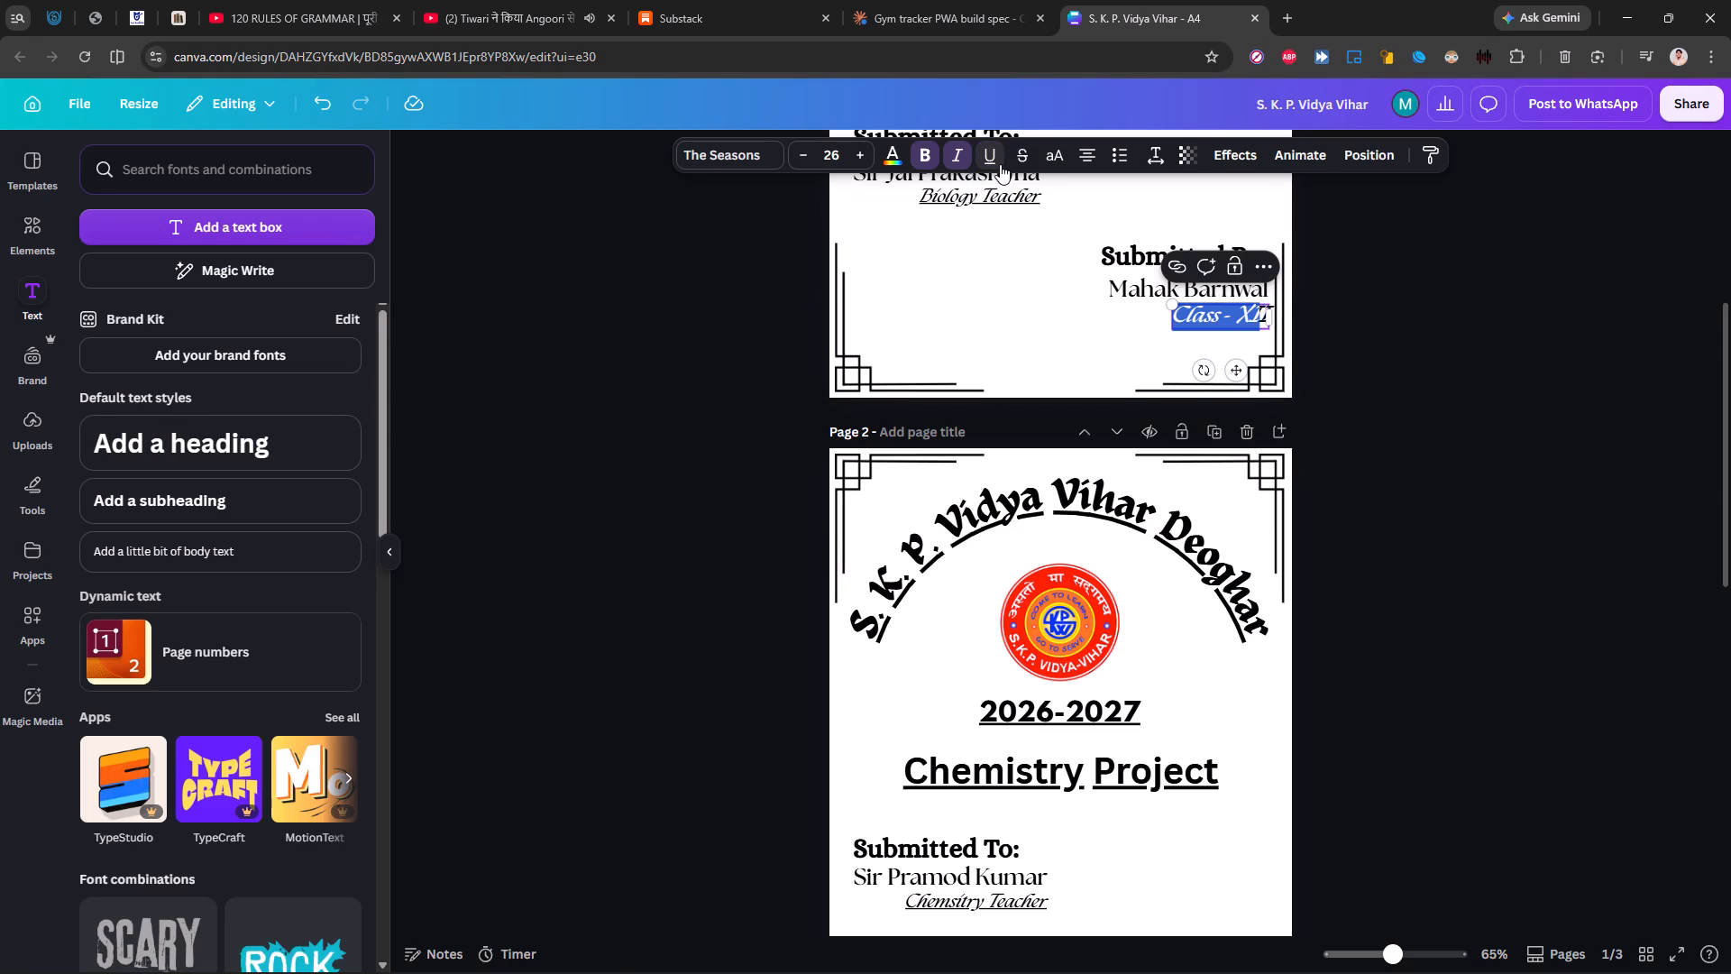
pyautogui.hotkey('shift', 'Left')
pyautogui.hotkey('shift', 'Left')
pyautogui.hotkey('shift', 'Left')
pyautogui.hotkey('shift', 'Left')
pyautogui.hotkey('shift', 'Left')
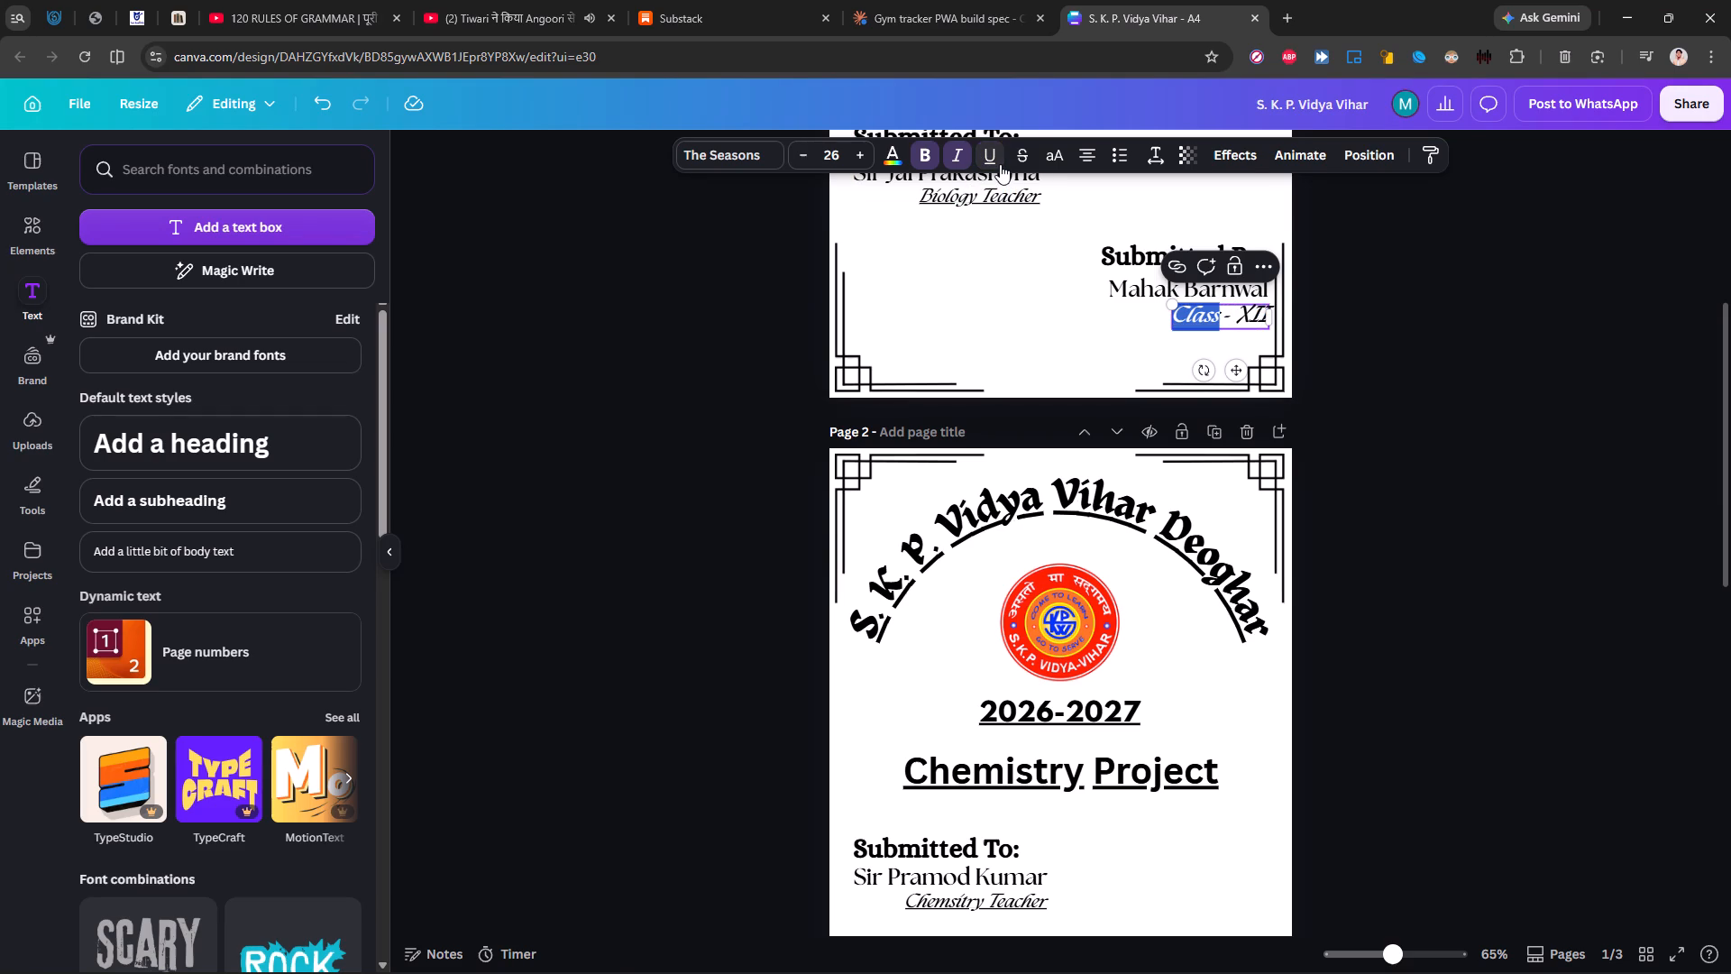
pyautogui.click(987, 153)
pyautogui.click(663, 261)
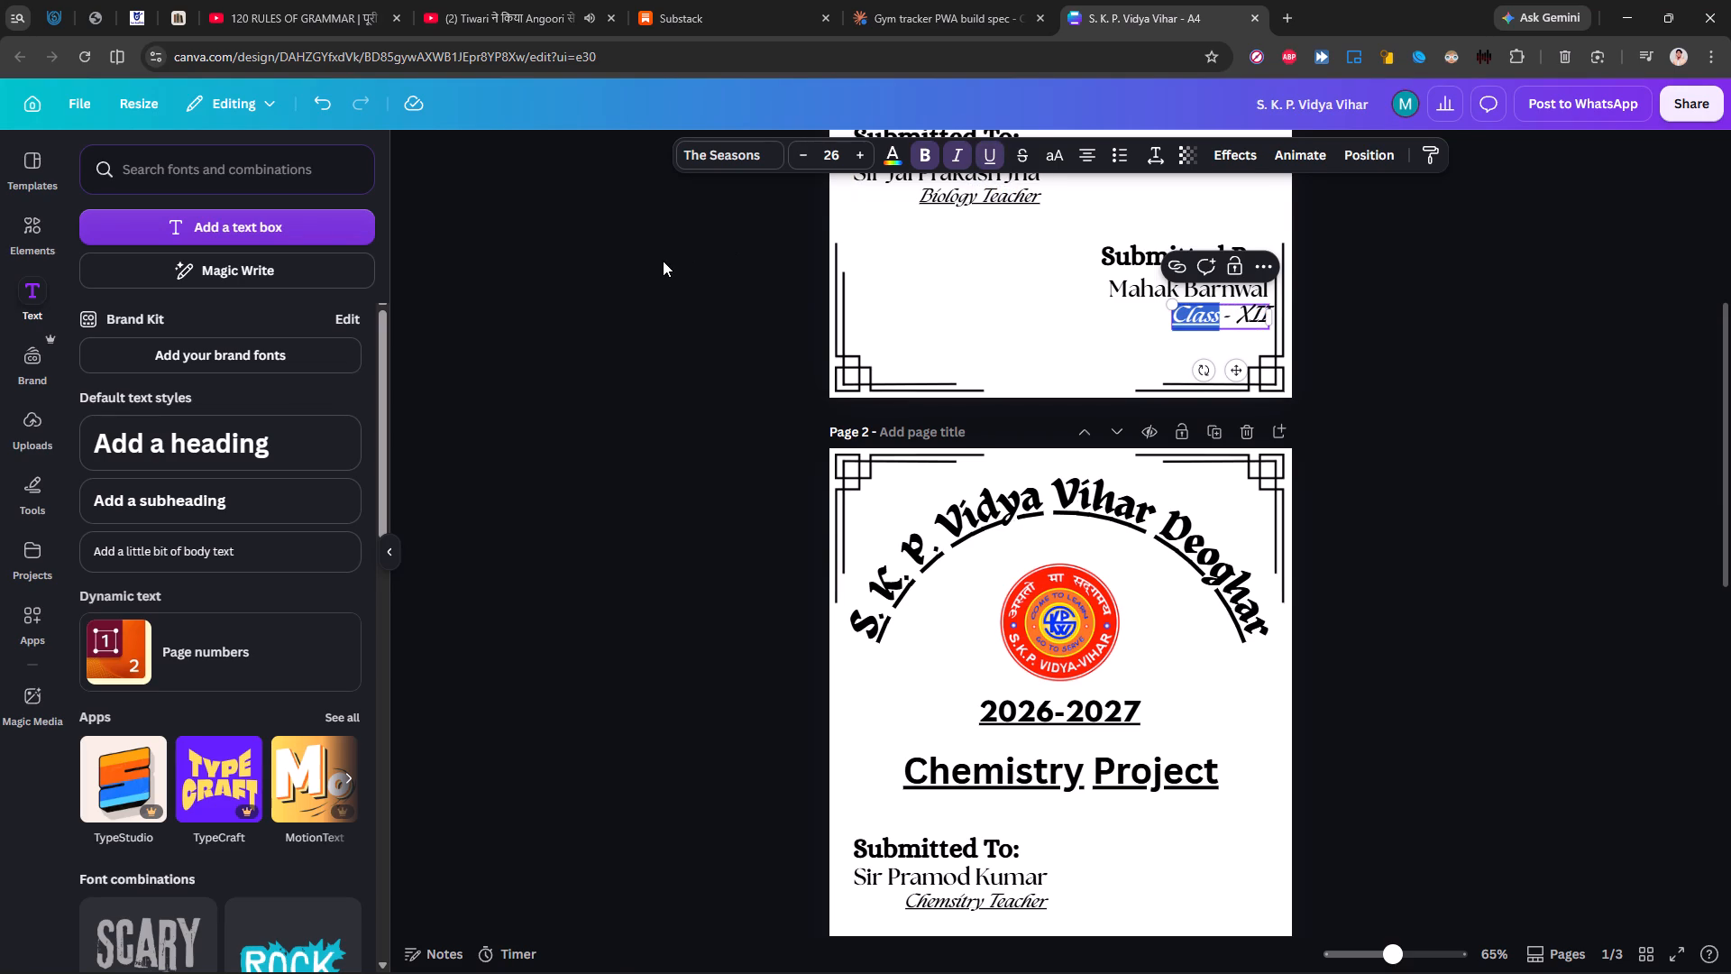
# Remove the underline from the space after the word Class in the Class - XII line on the Physics cover.
pyautogui.scroll(7, 663, 261)
pyautogui.scroll(-10, 663, 261)
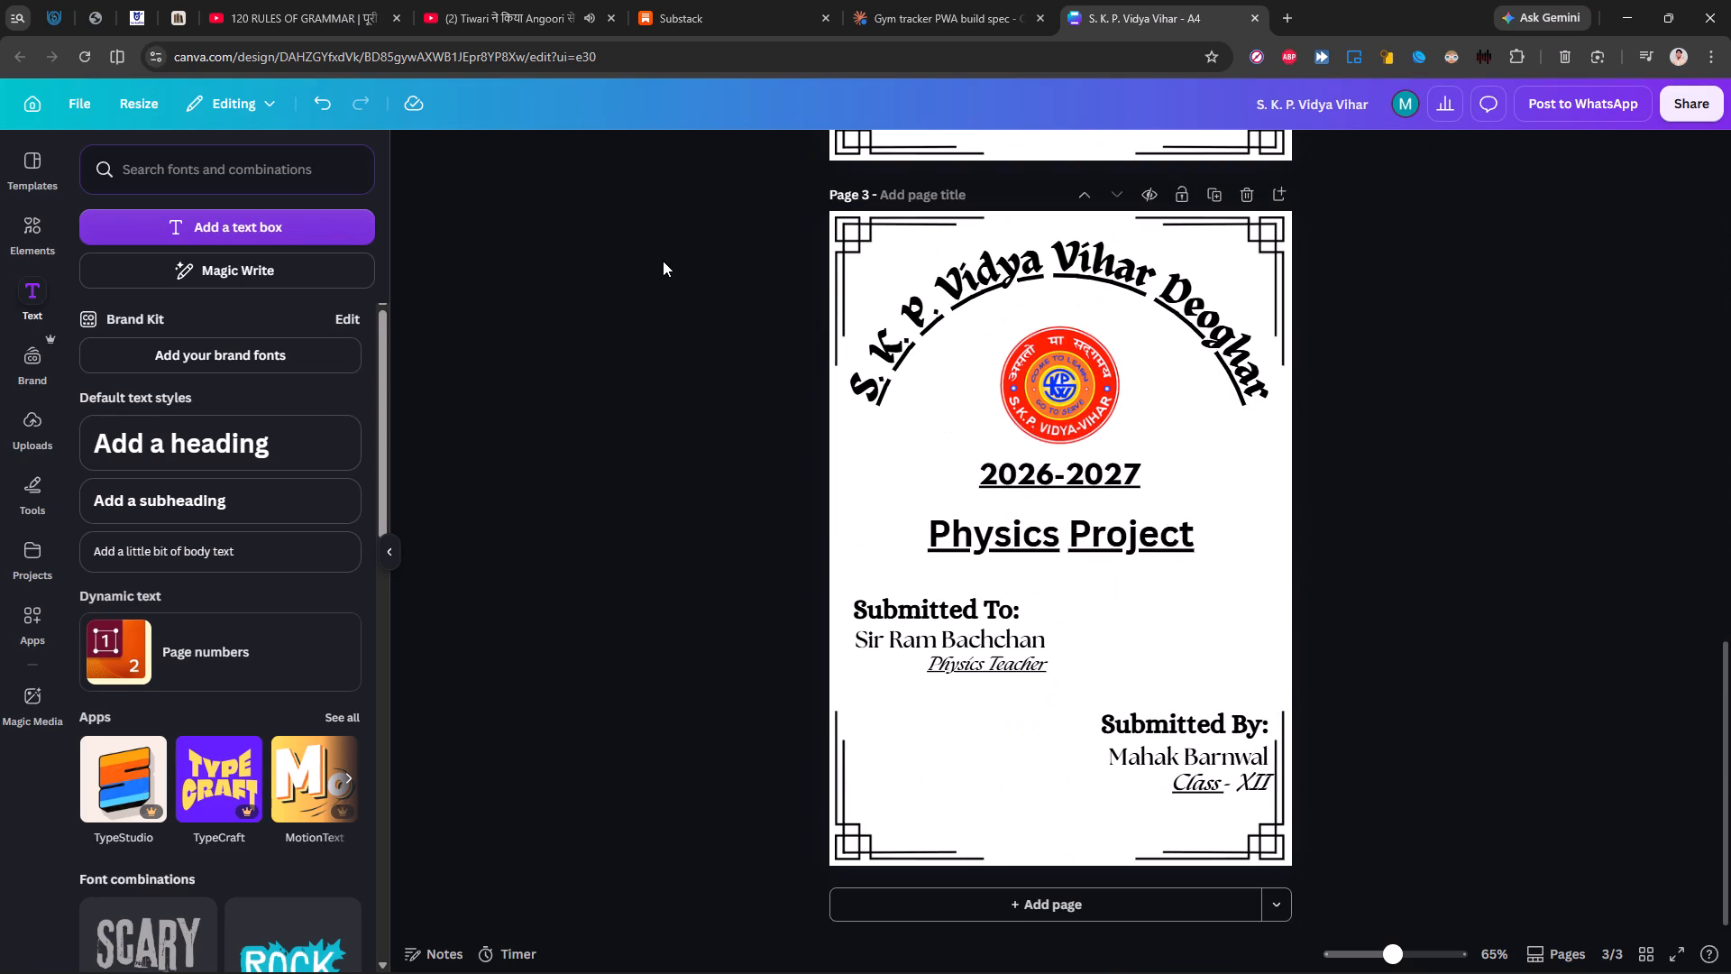
pyautogui.scroll(2, 663, 261)
pyautogui.scroll(-5, 764, 320)
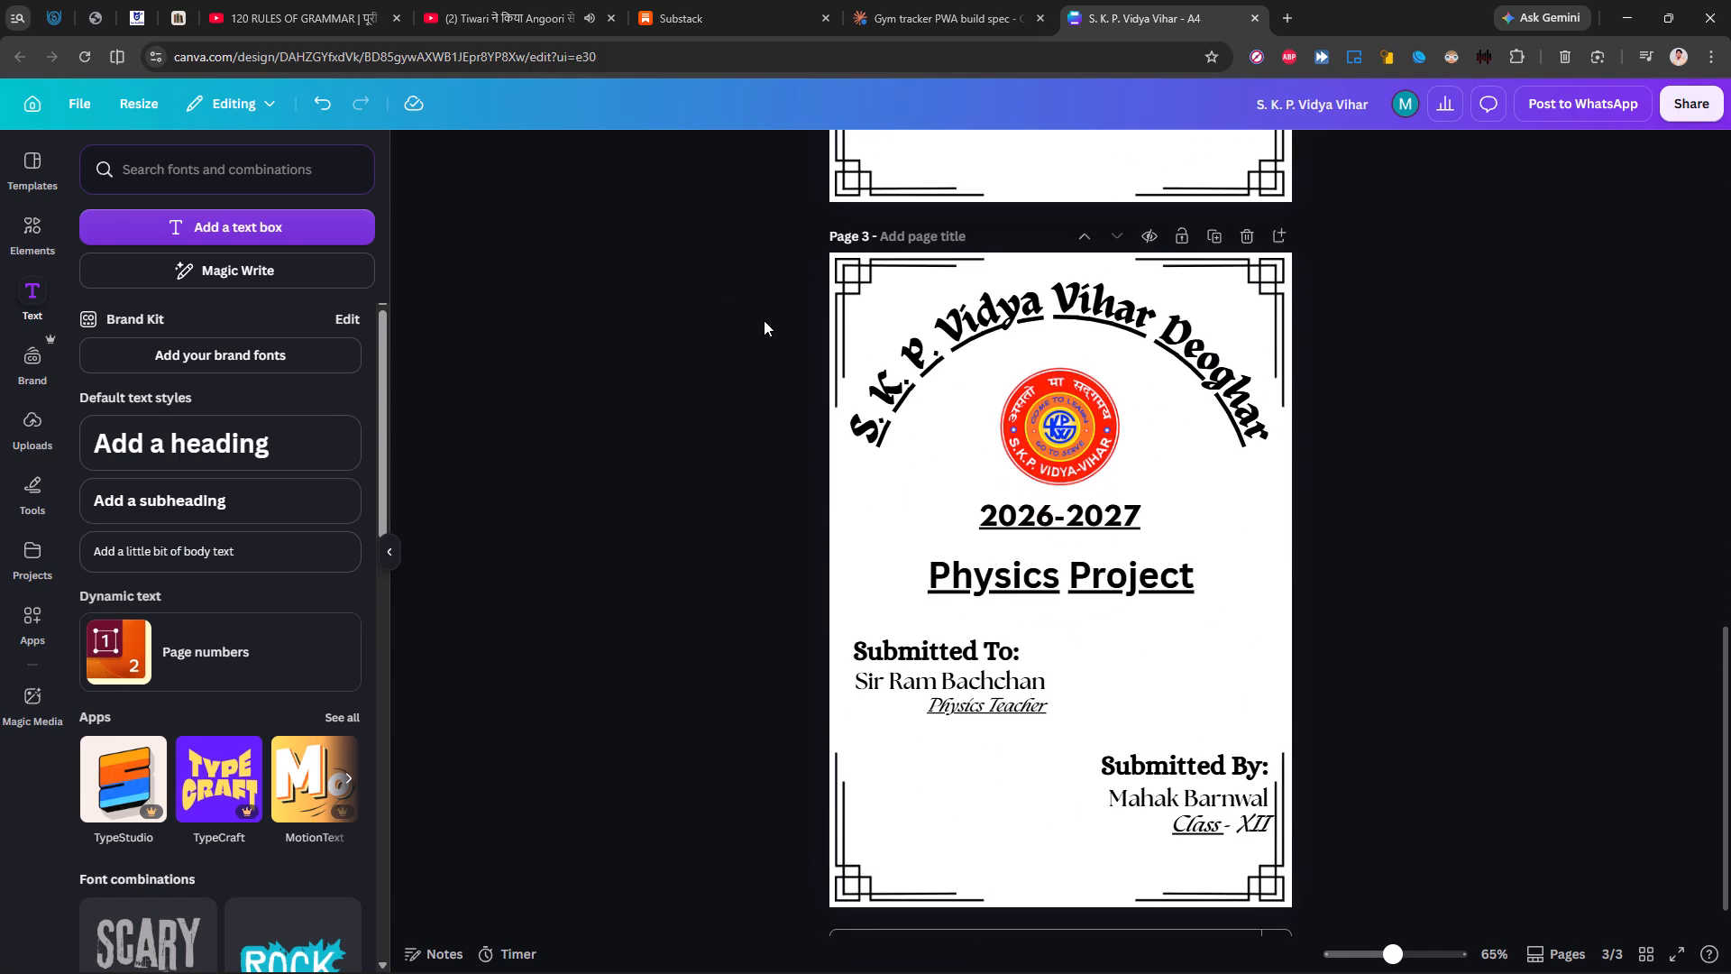
pyautogui.doubleClick(1195, 787)
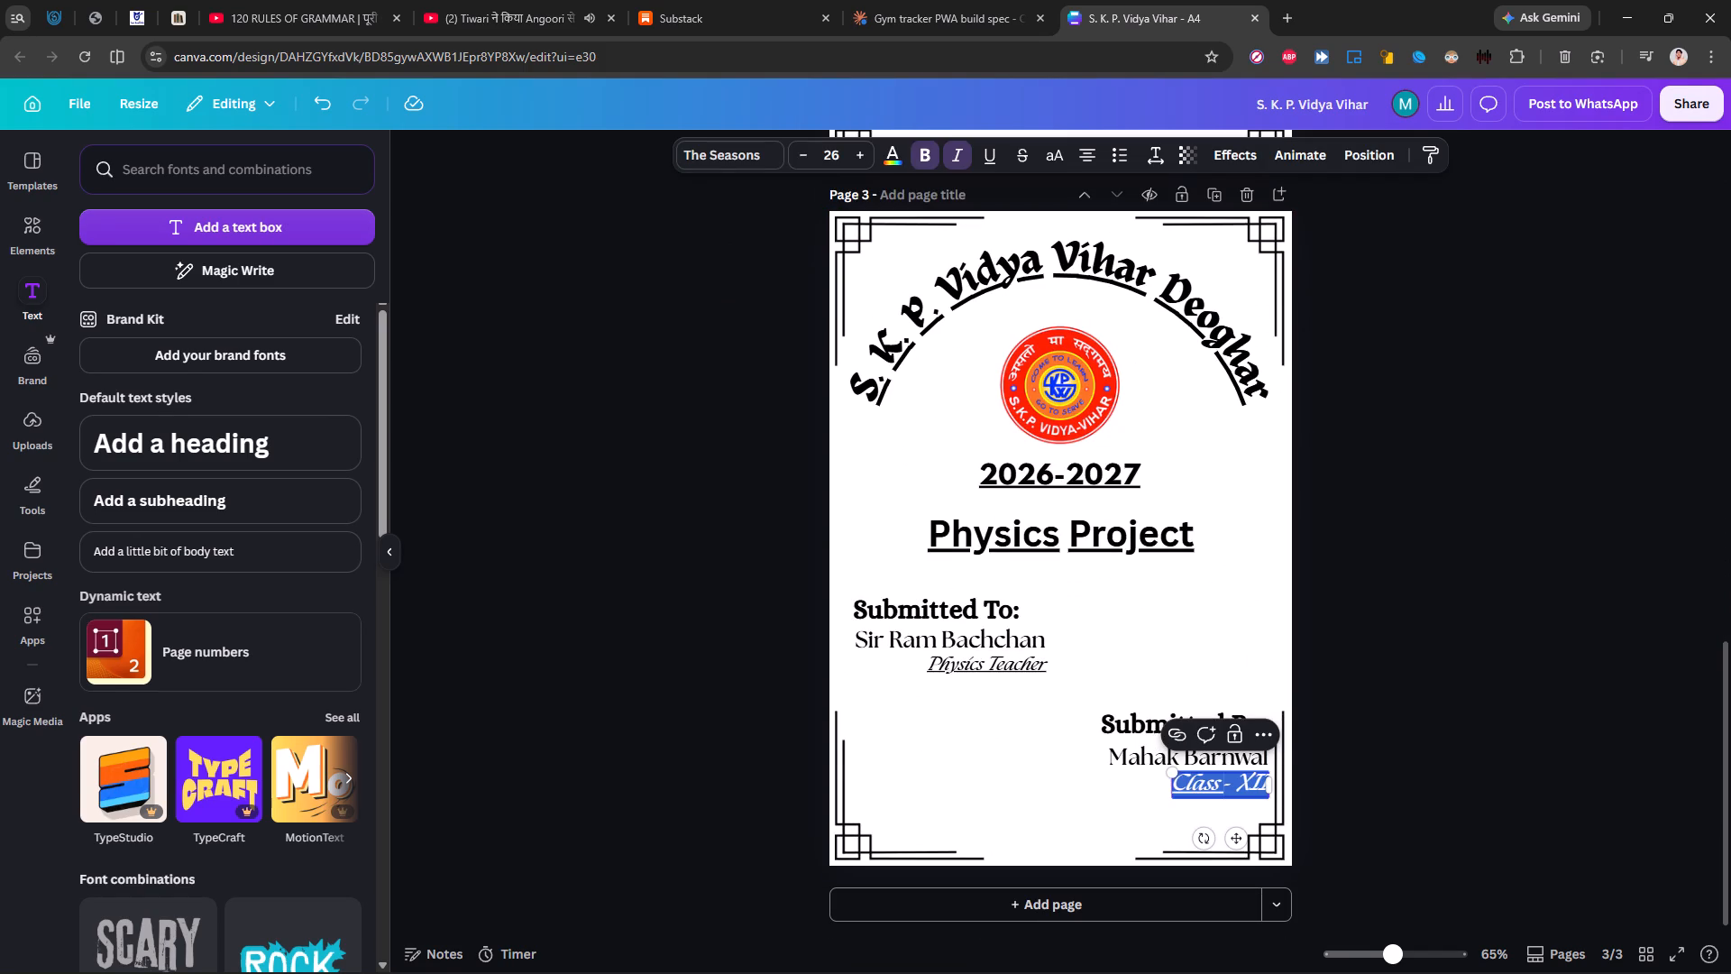
pyautogui.click(1195, 787)
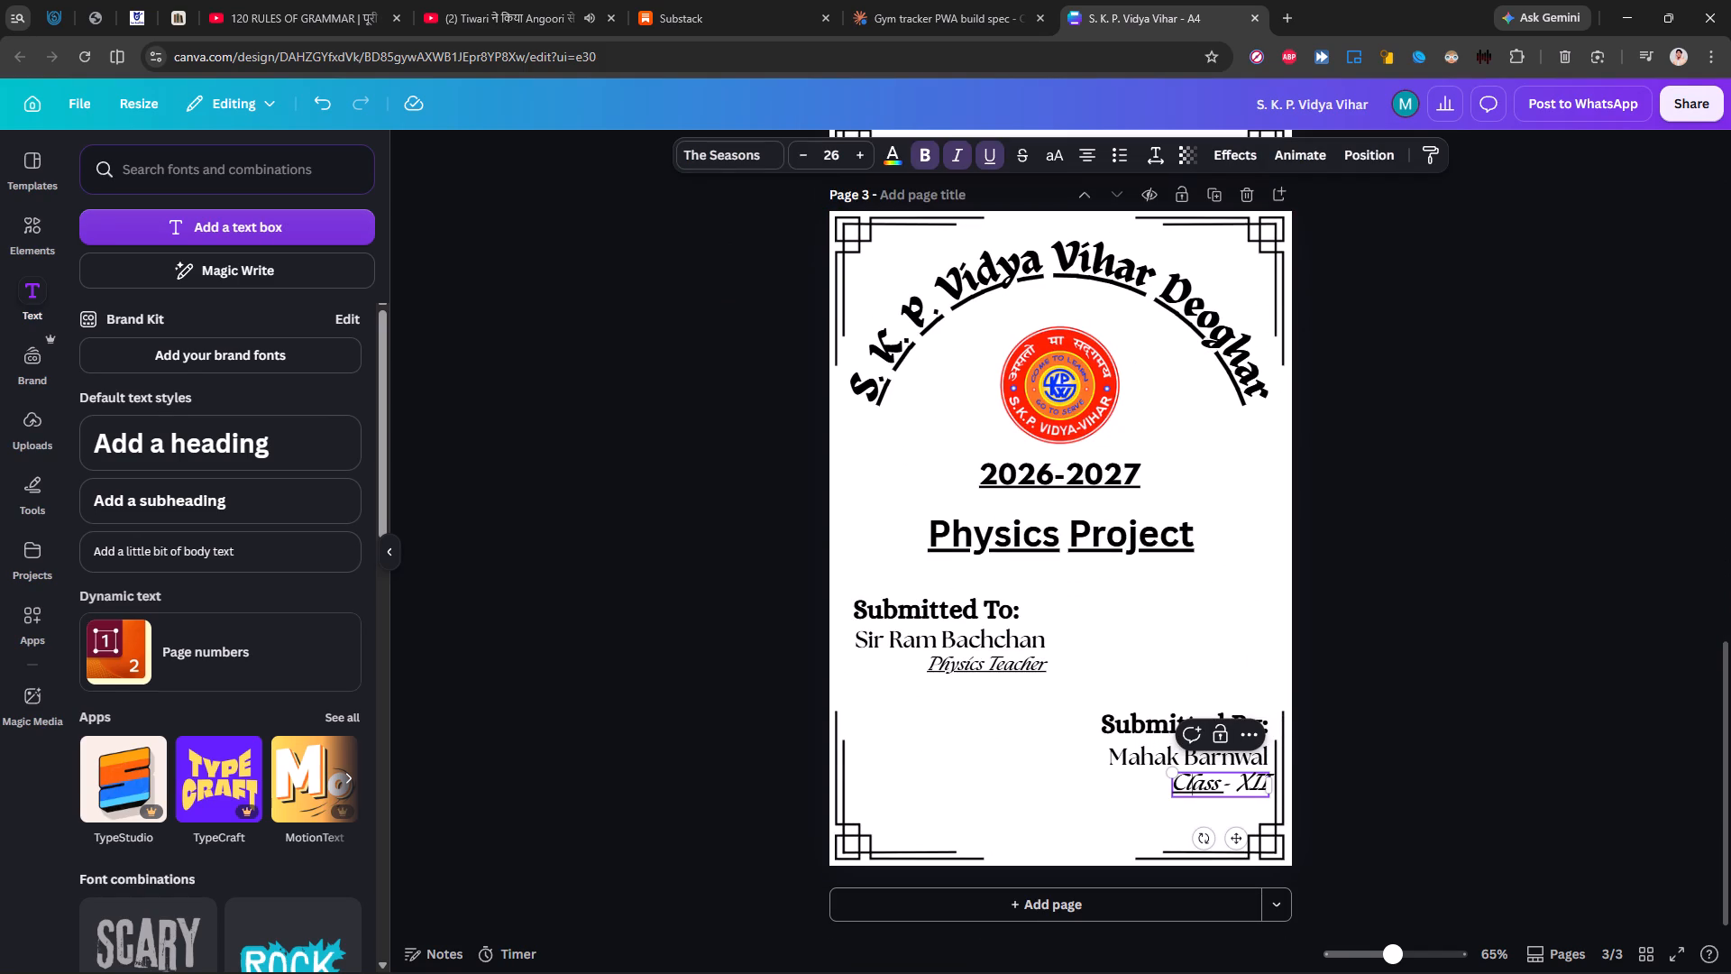
pyautogui.doubleClick(1195, 787)
pyautogui.press('Right')
pyautogui.press('Right')
pyautogui.press('Right')
pyautogui.press('Right')
pyautogui.press('Right')
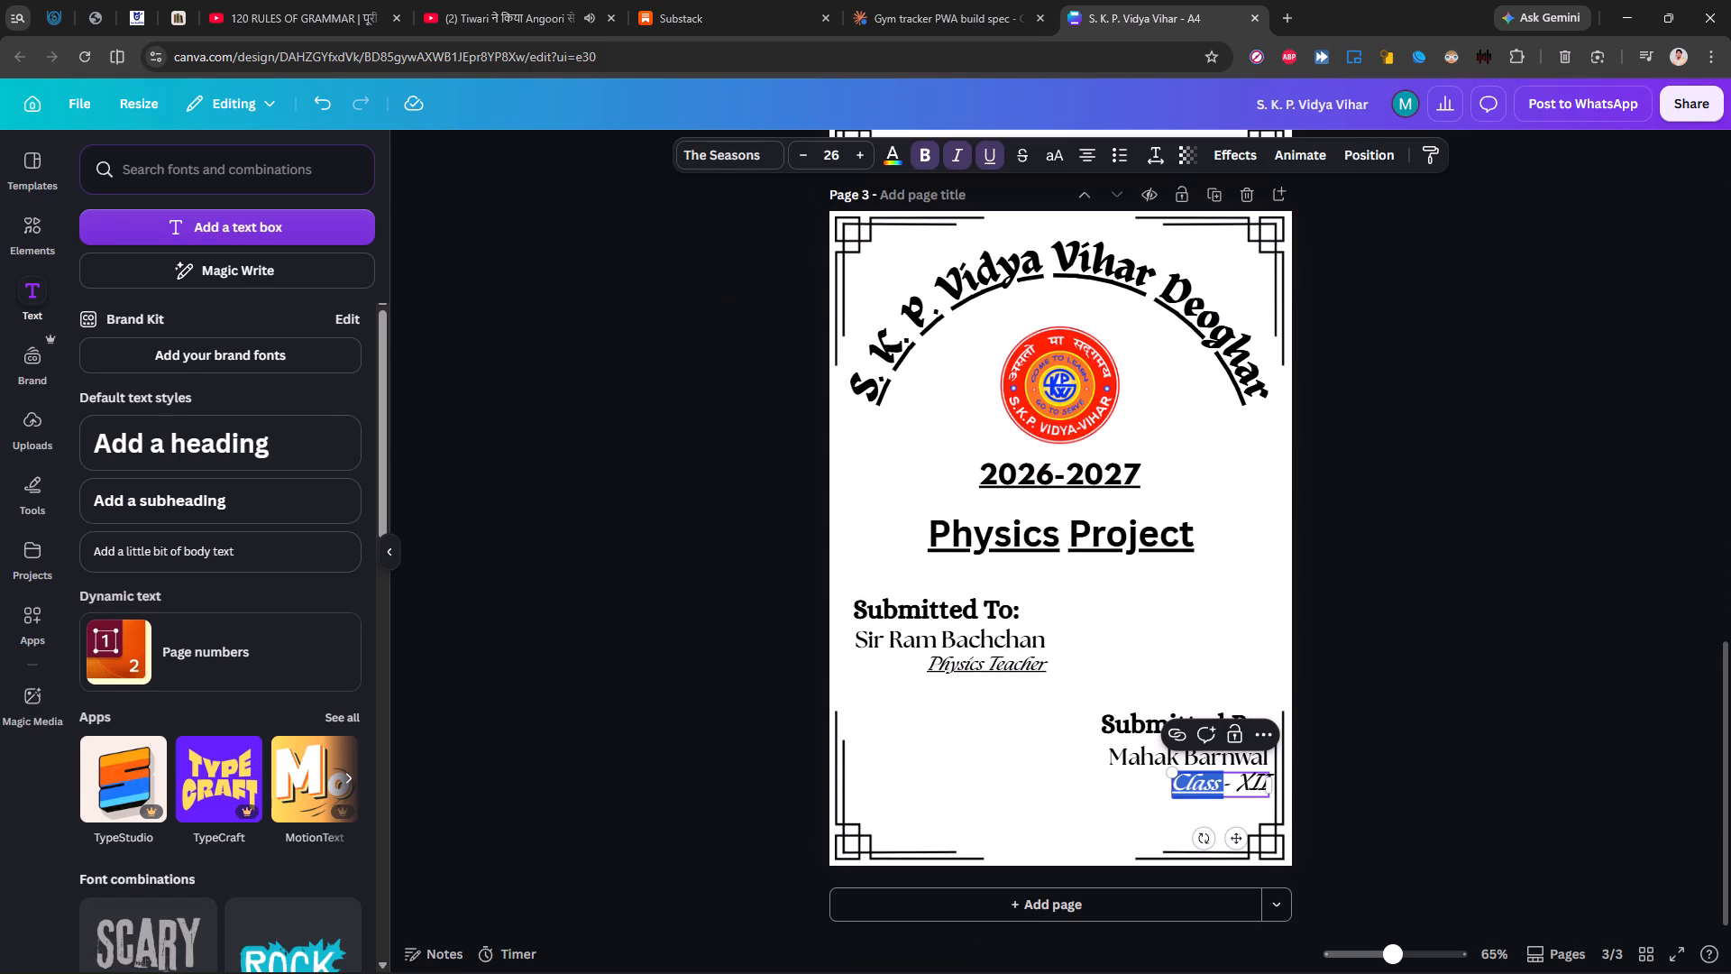
pyautogui.press('Left')
pyautogui.press('Left')
pyautogui.press('Left')
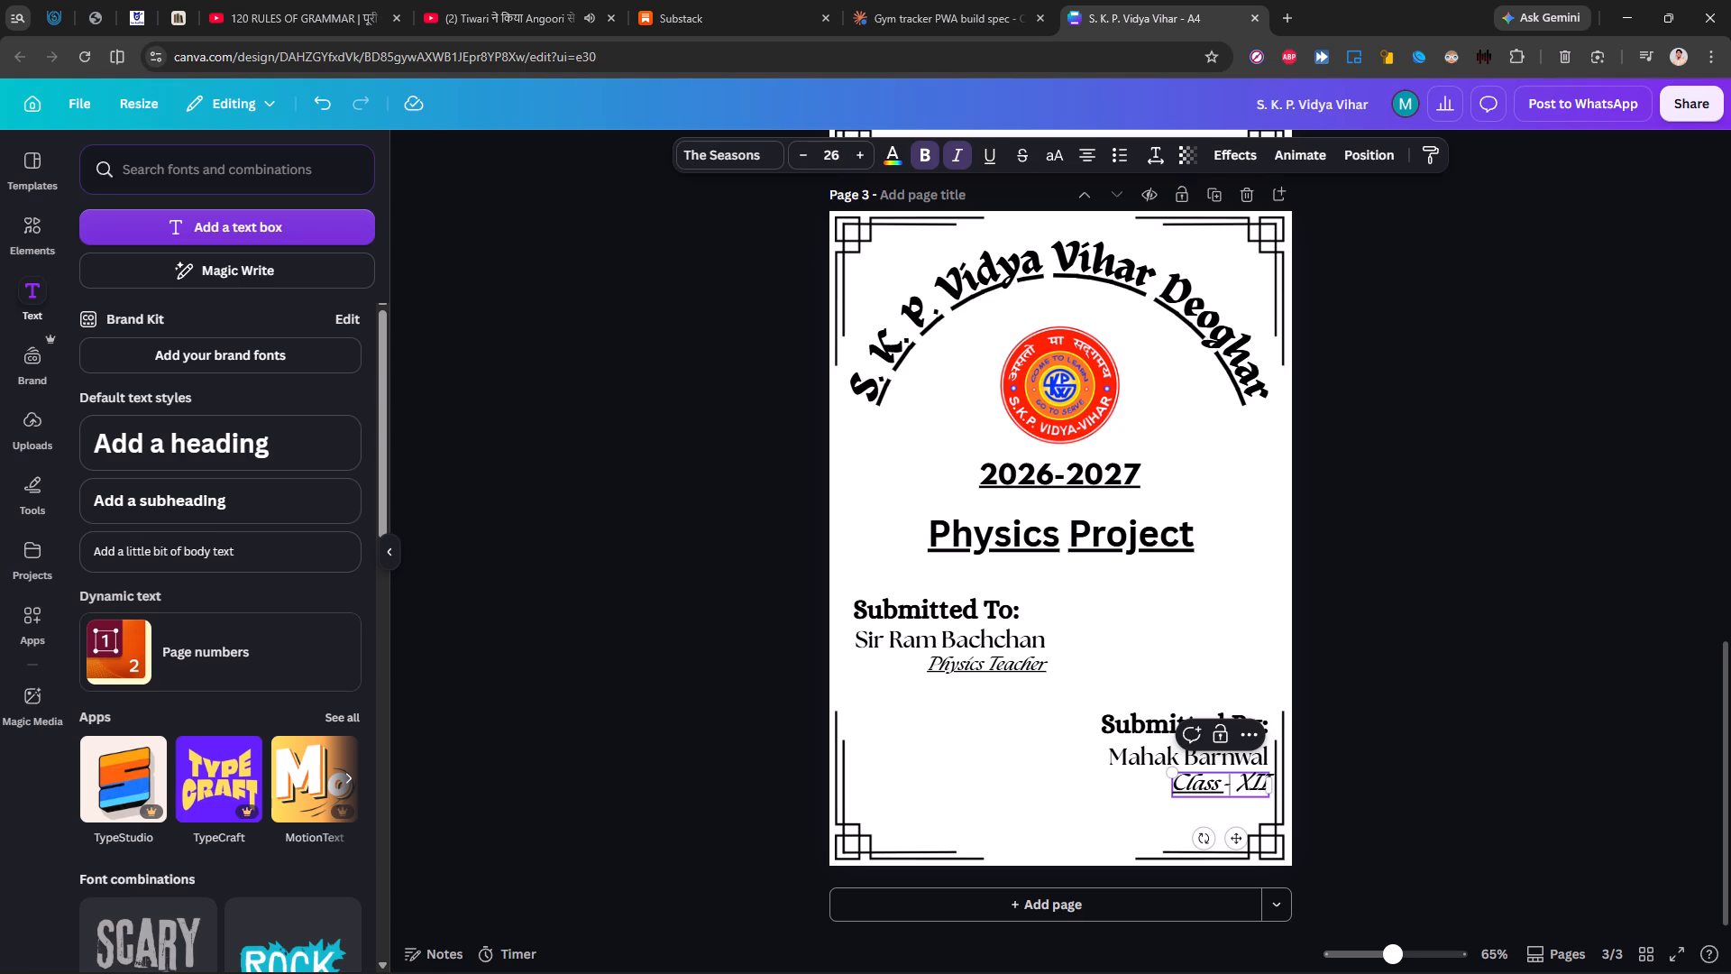
pyautogui.press('Left')
pyautogui.hotkey('shift', 'Left')
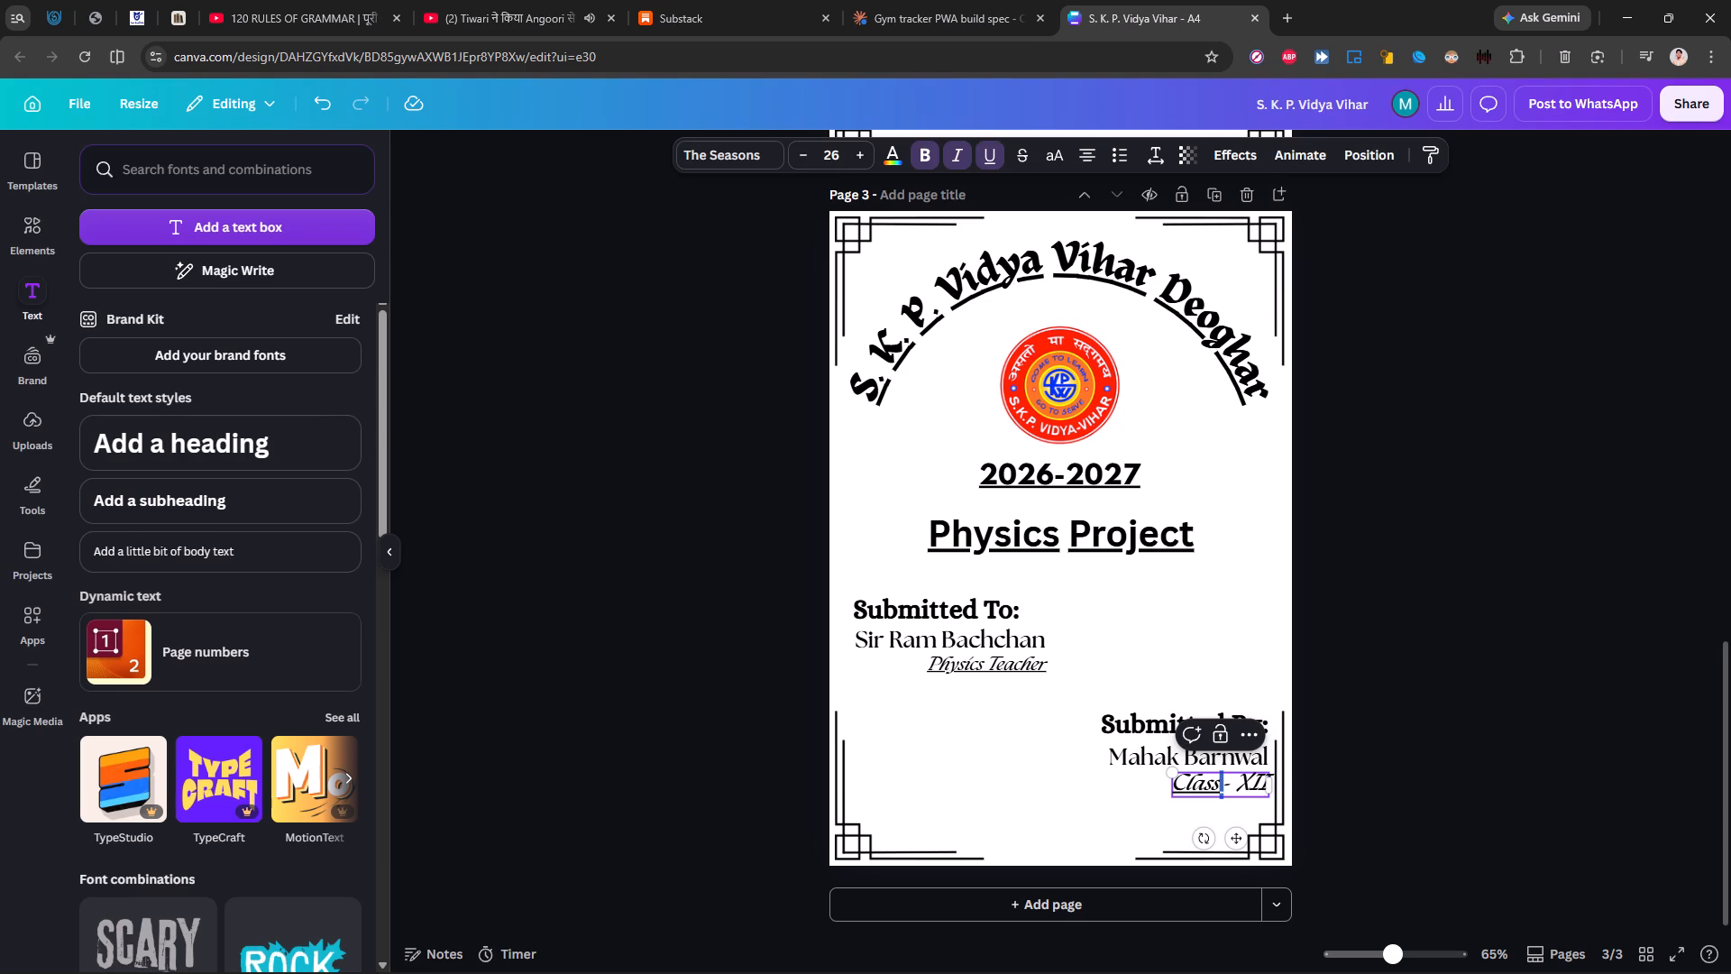
pyautogui.click(996, 167)
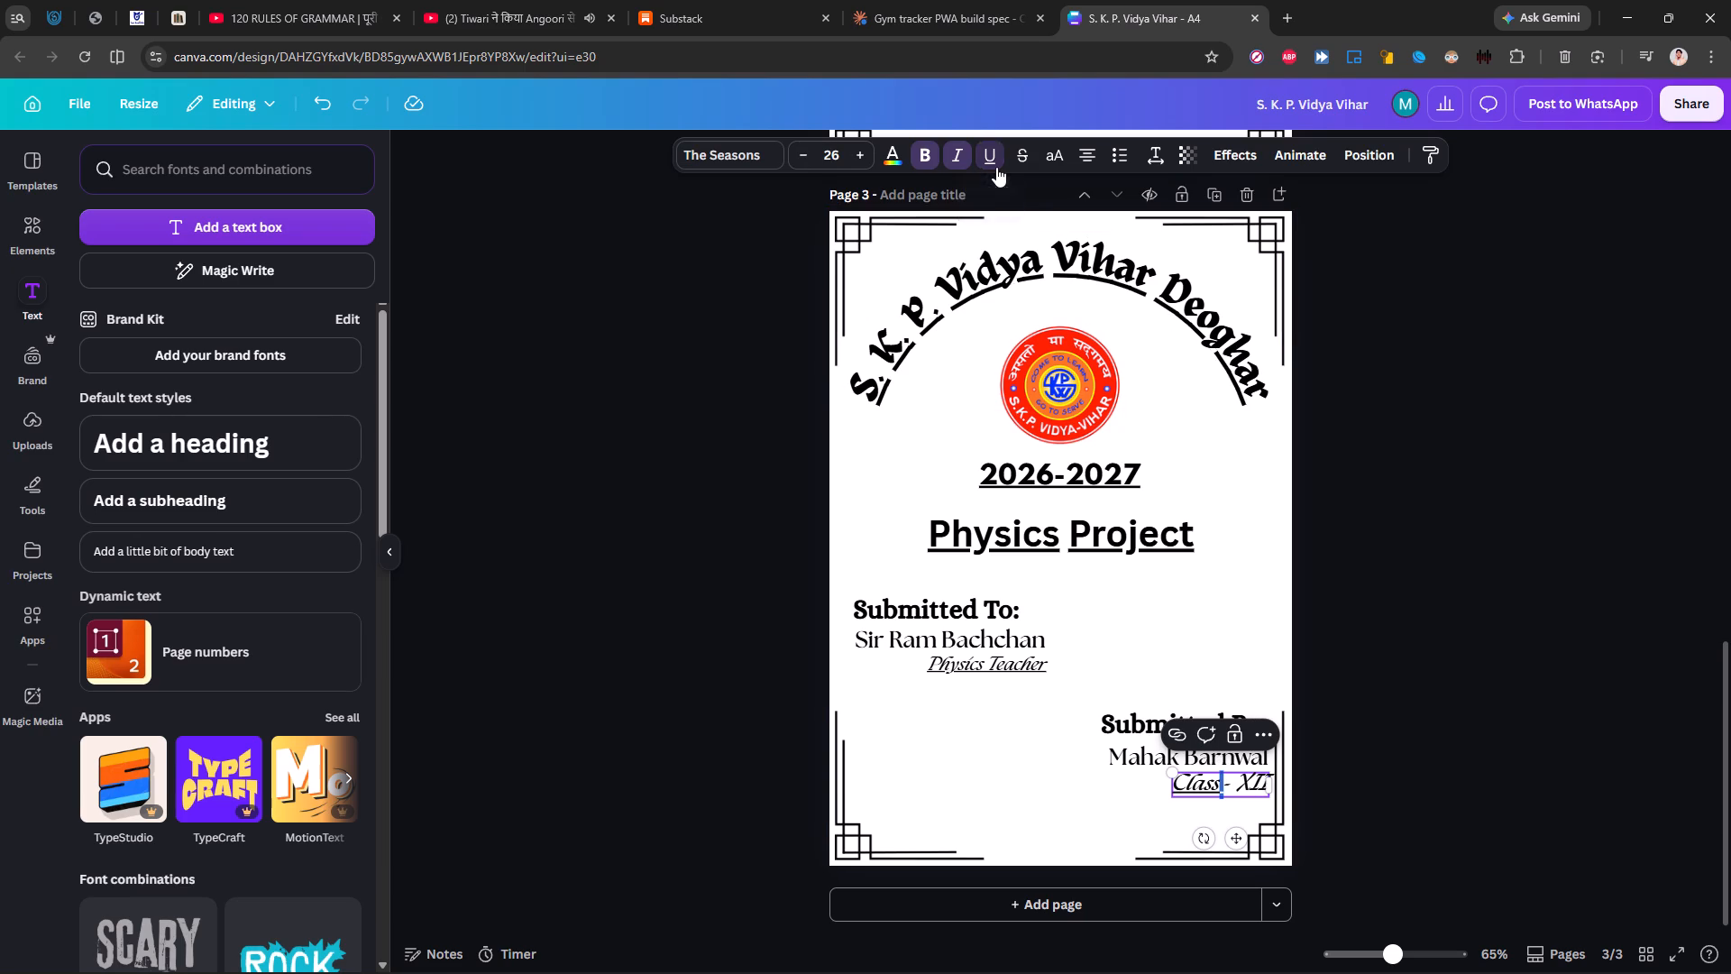
pyautogui.click(1353, 498)
# Download only the Biology cover on page 1 as a PDF.
pyautogui.scroll(12, 1353, 498)
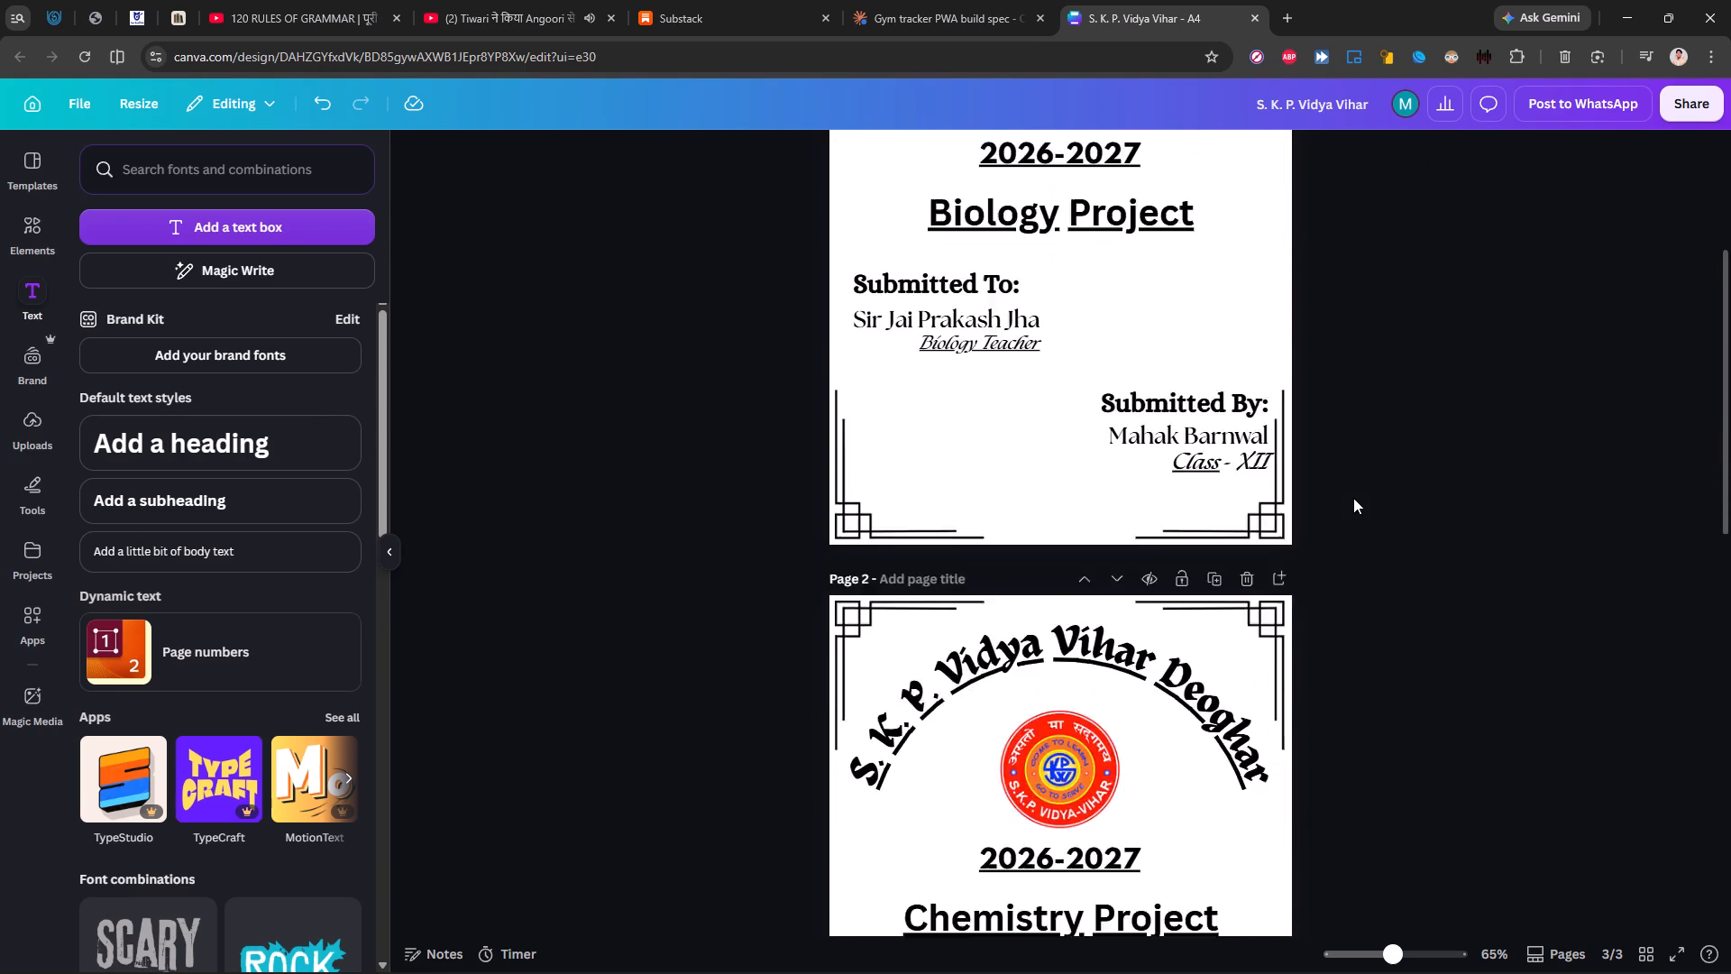
pyautogui.click(1695, 110)
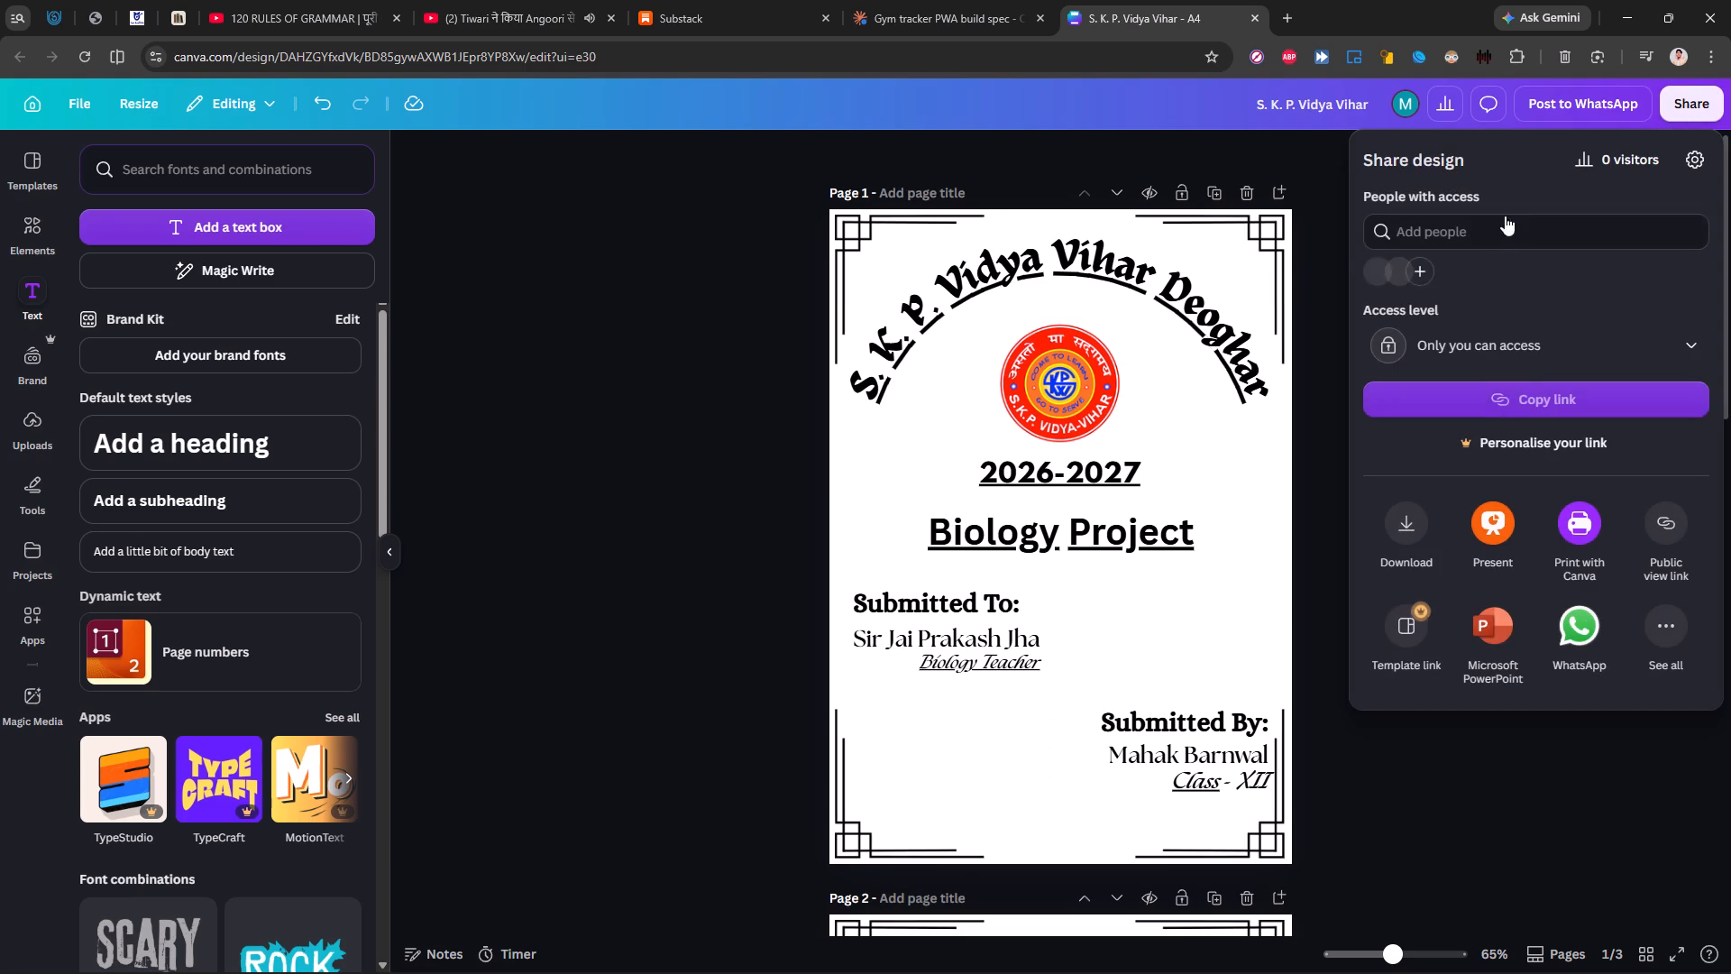
pyautogui.click(1406, 521)
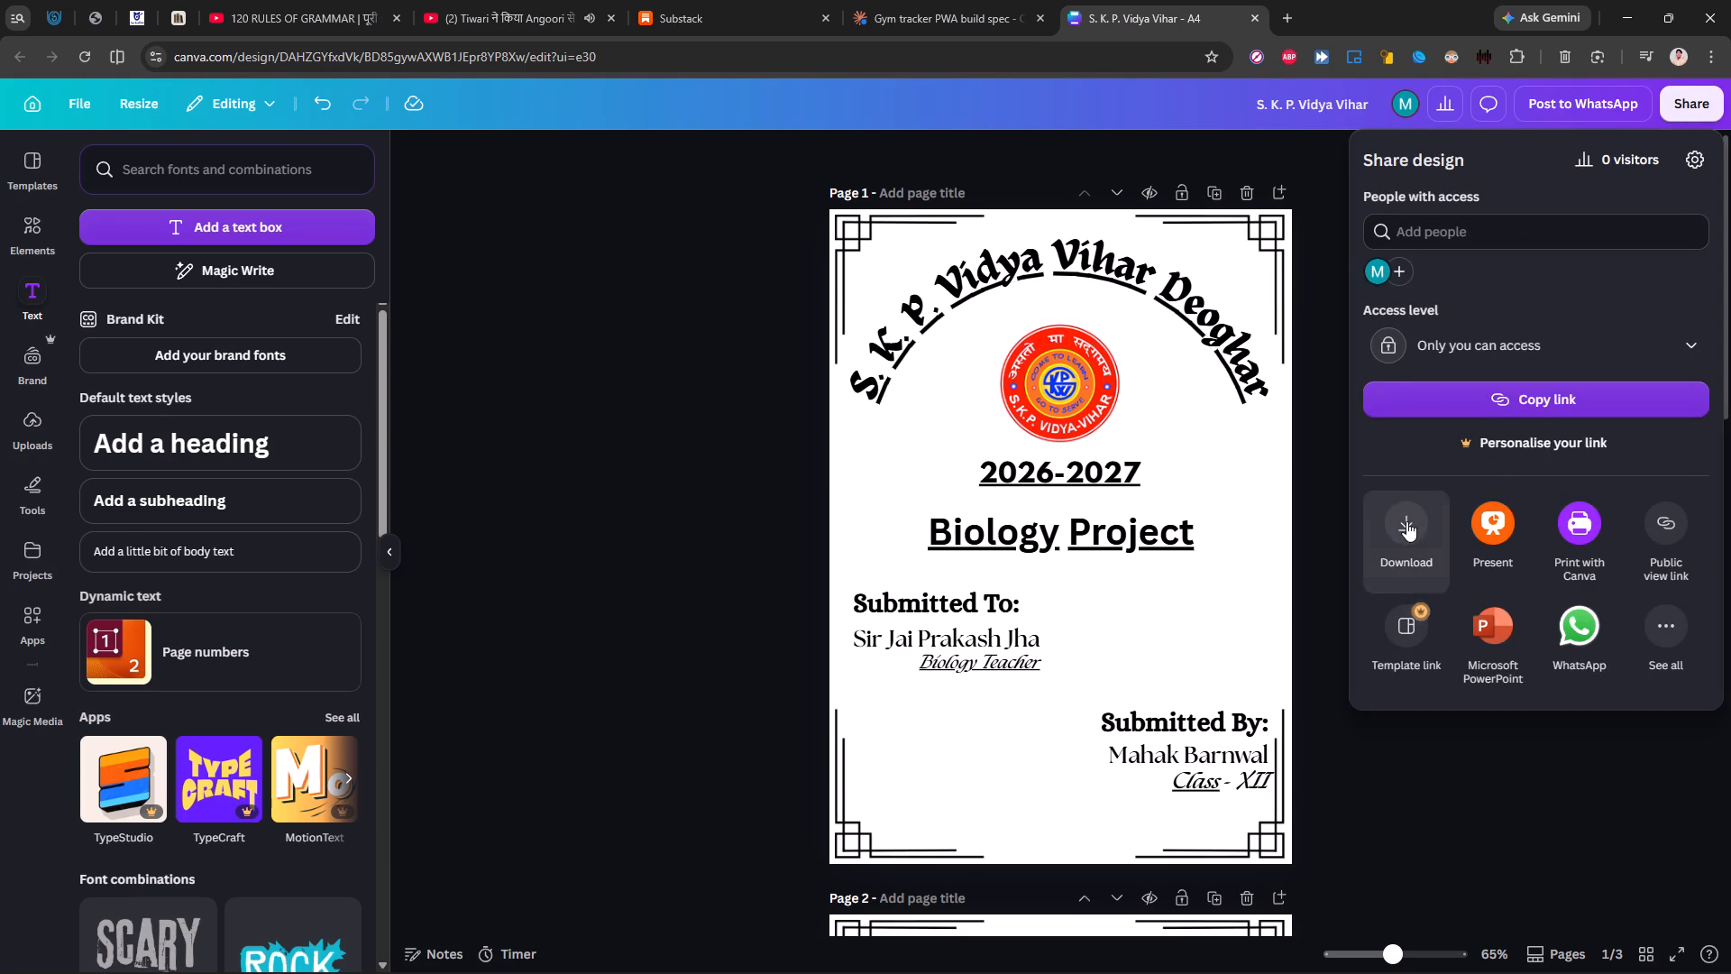
pyautogui.scroll(-2, 1114, 717)
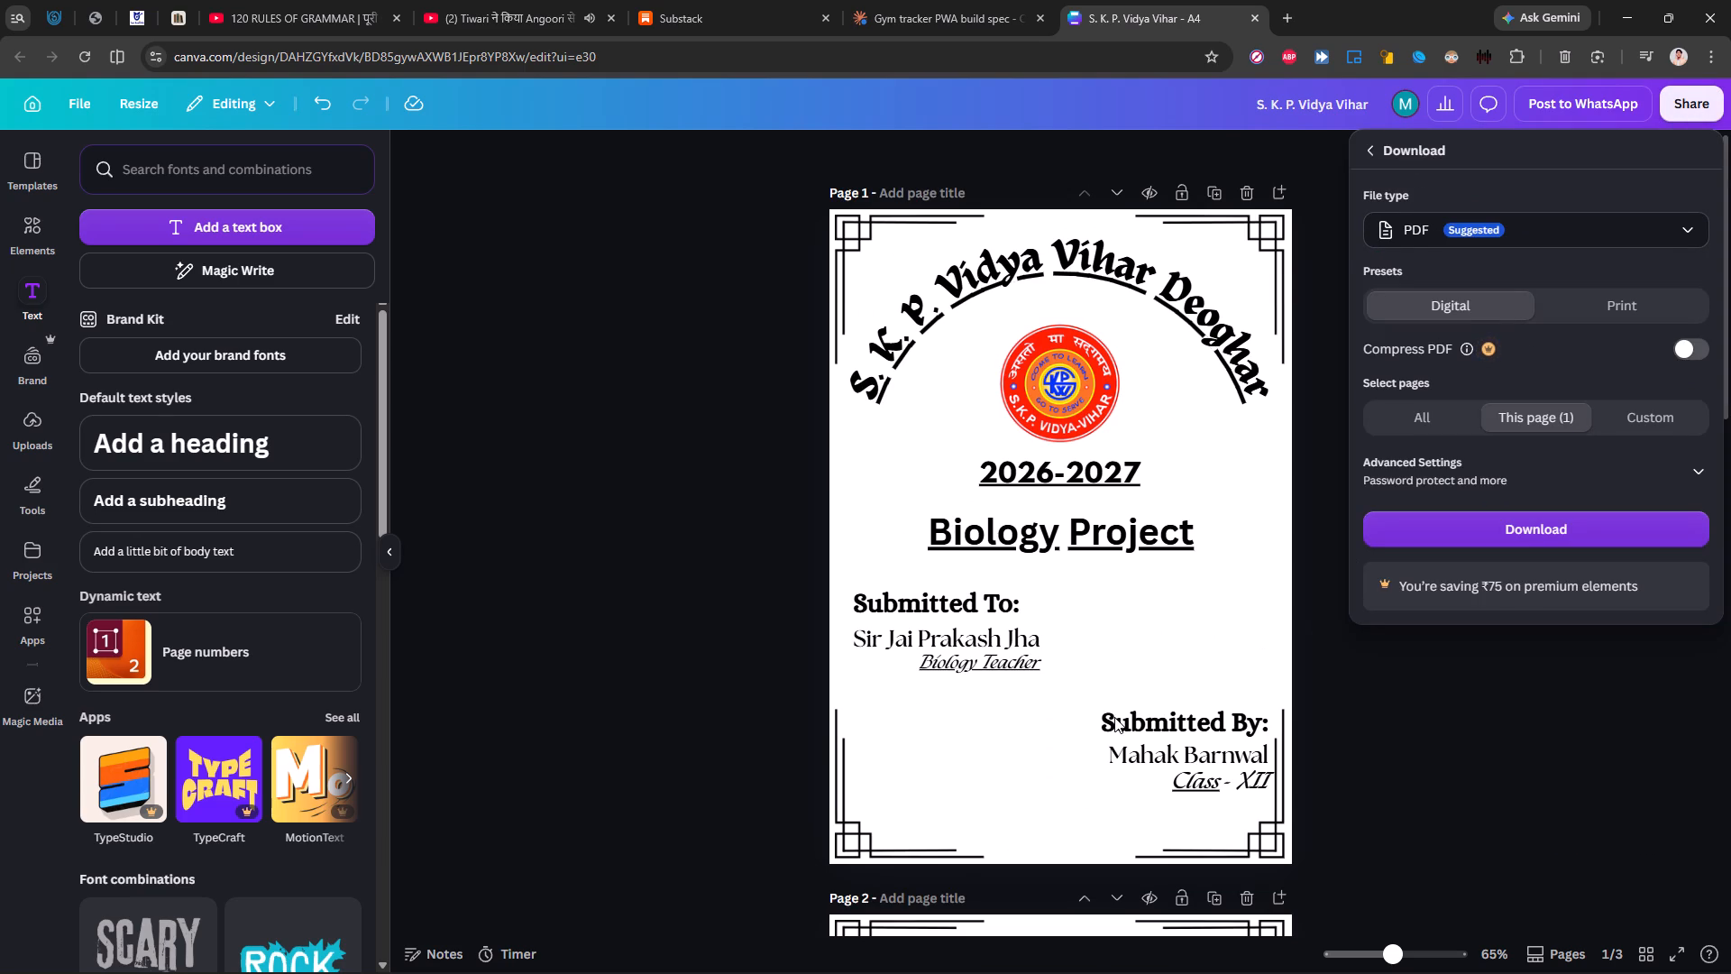
pyautogui.scroll(-1, 1114, 717)
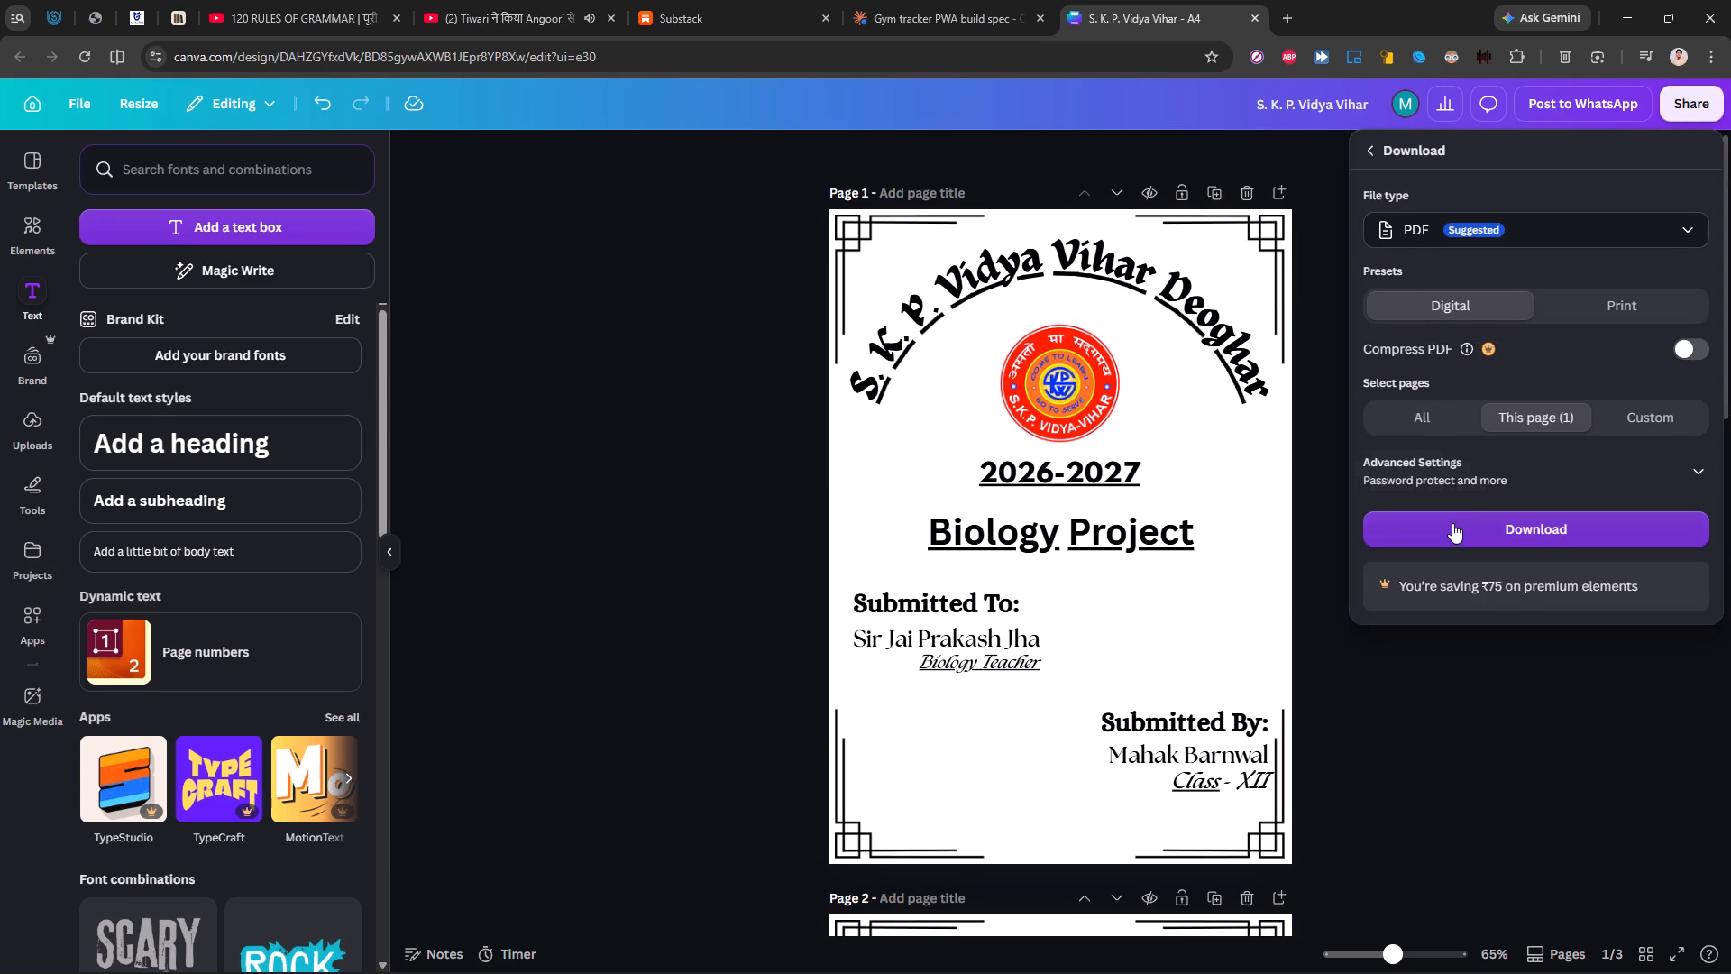
pyautogui.click(1452, 524)
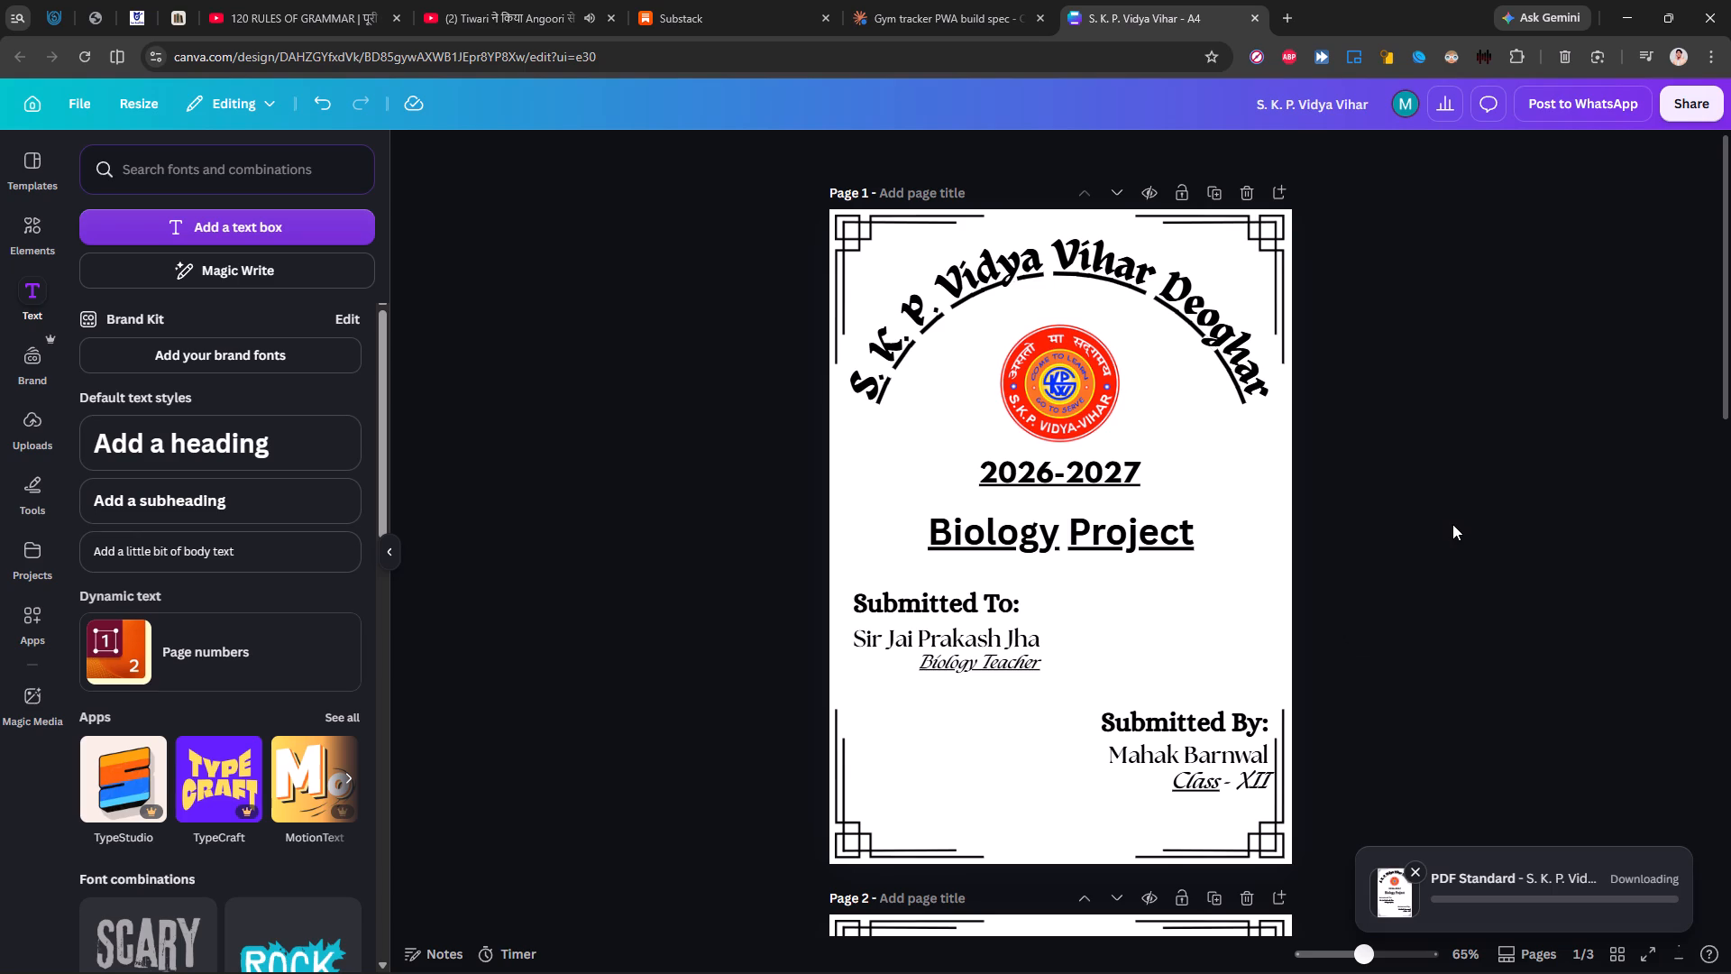
# Open the downloaded PDF in the browser and fit the whole page in view to check the exported cover.
pyautogui.scroll(-10, 1452, 524)
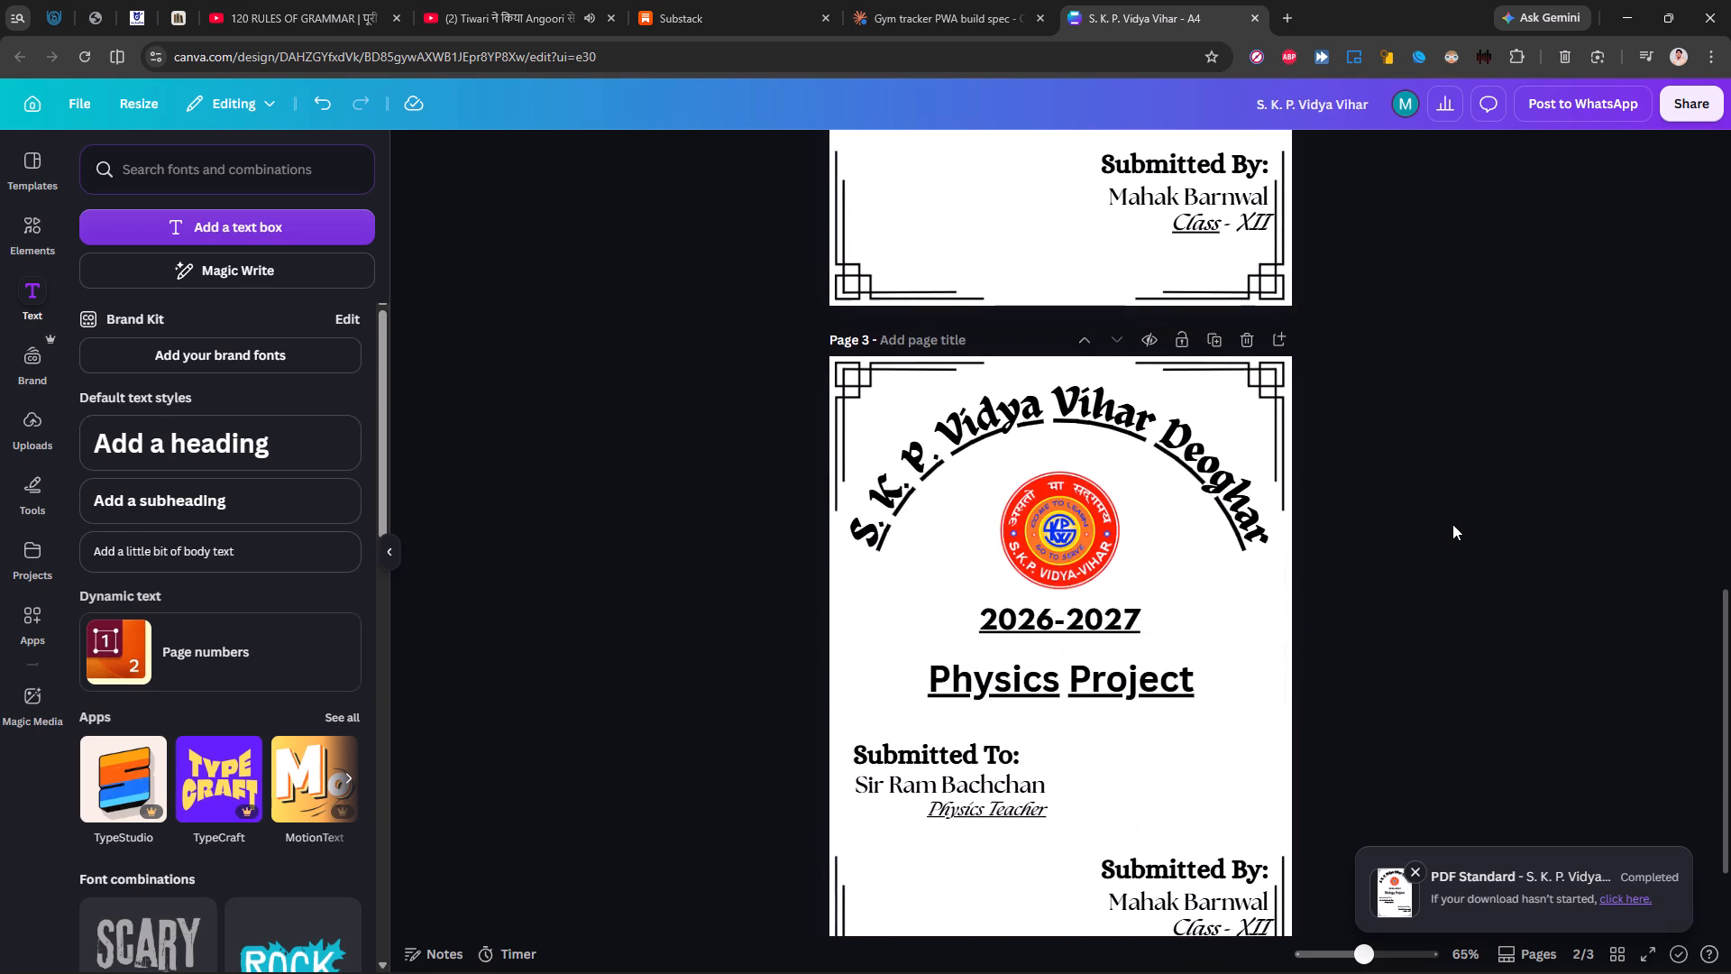
pyautogui.scroll(-5, 1452, 524)
pyautogui.doubleClick(1424, 96)
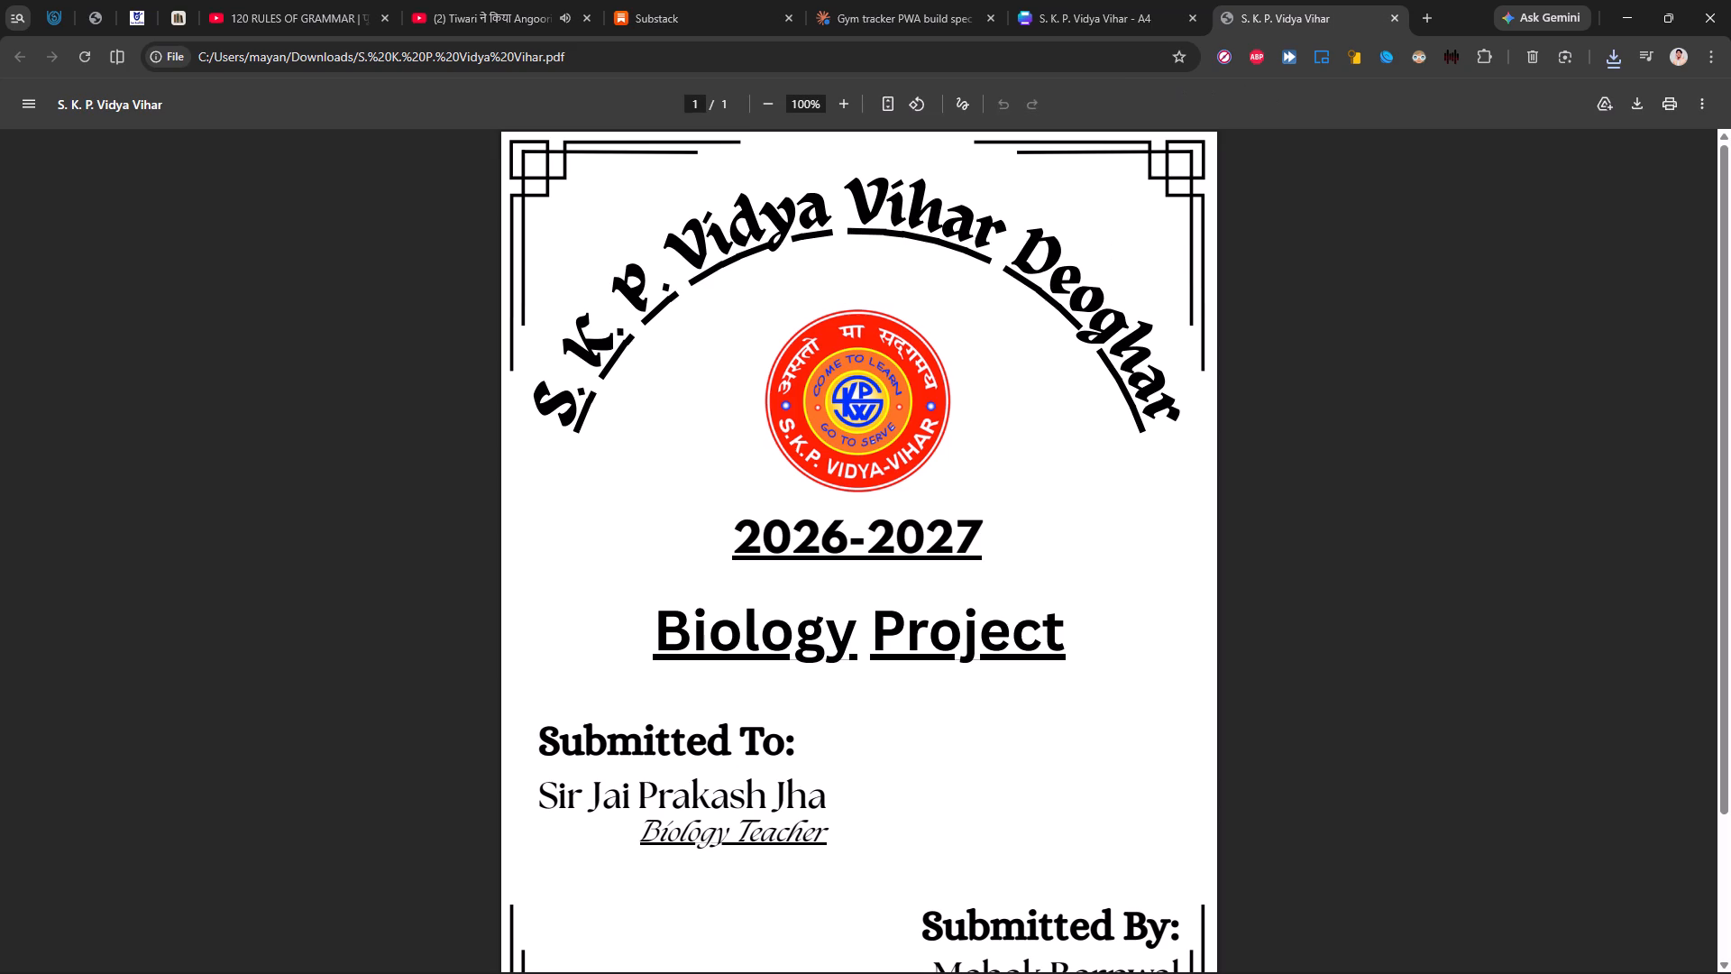
pyautogui.click(888, 98)
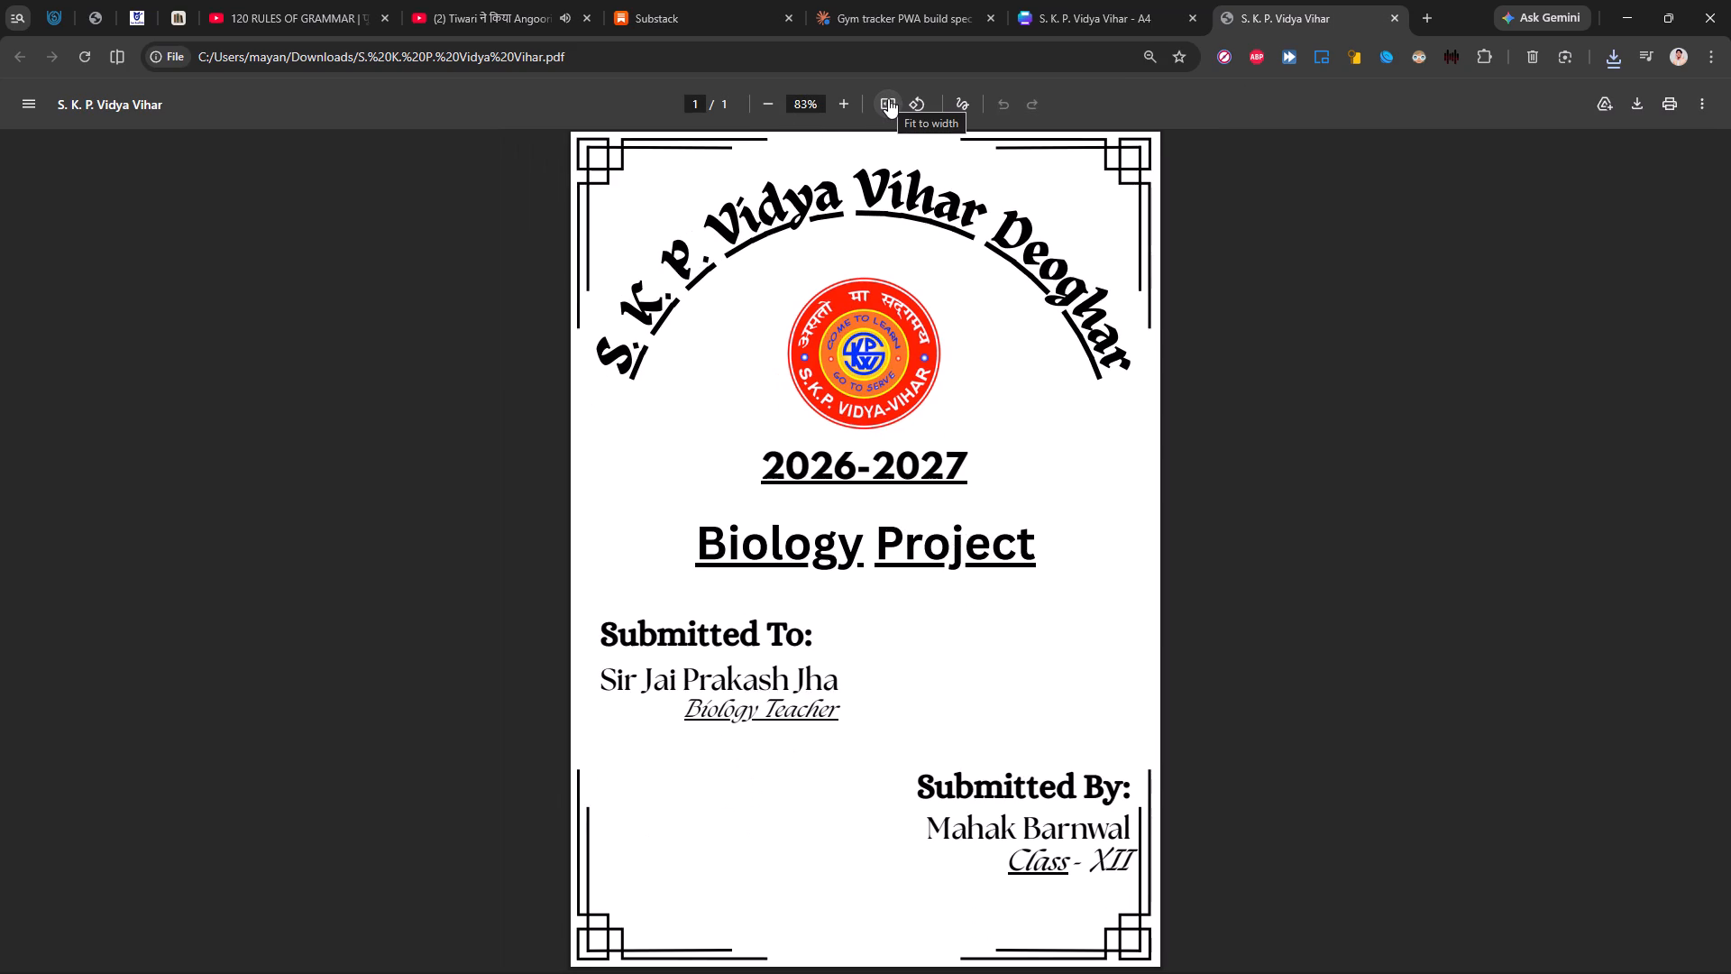
pyautogui.press('Right')
pyautogui.press('Right')
# Return to the Canva design and download all pages, with the Biology, Chemistry and Physics covers, as one digital PDF.
pyautogui.click(1087, 1)
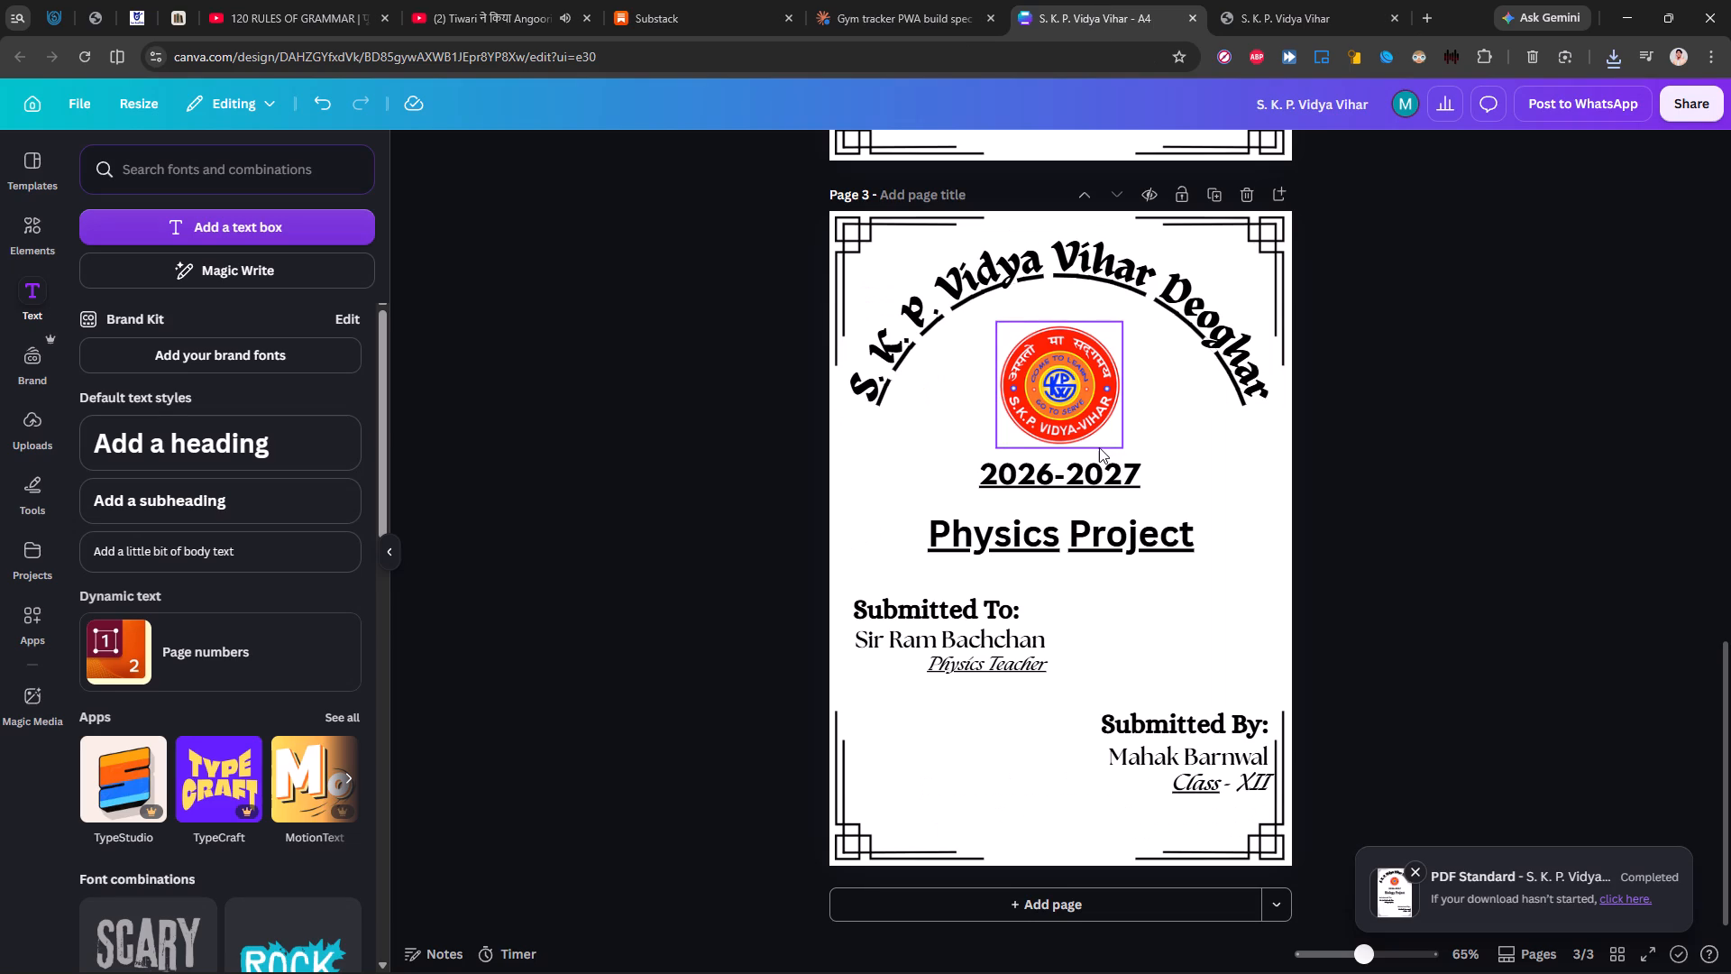
pyautogui.scroll(7, 1099, 447)
pyautogui.scroll(-2, 1099, 447)
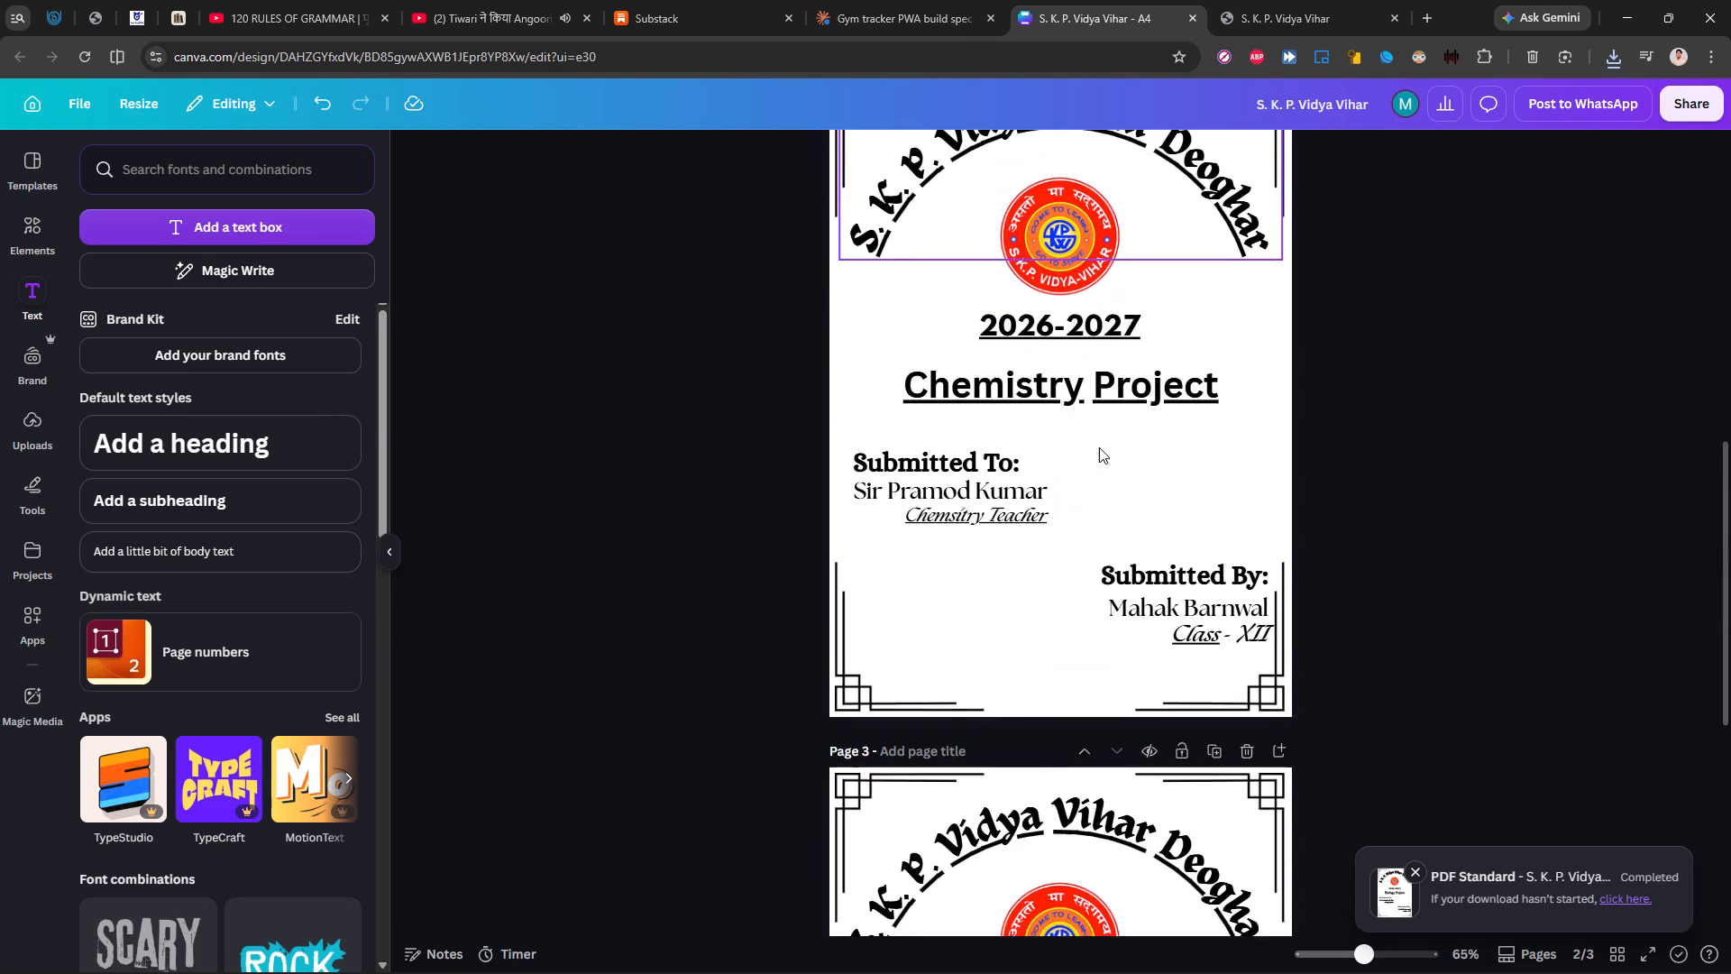
pyautogui.scroll(-1, 1099, 447)
pyautogui.scroll(2, 1099, 476)
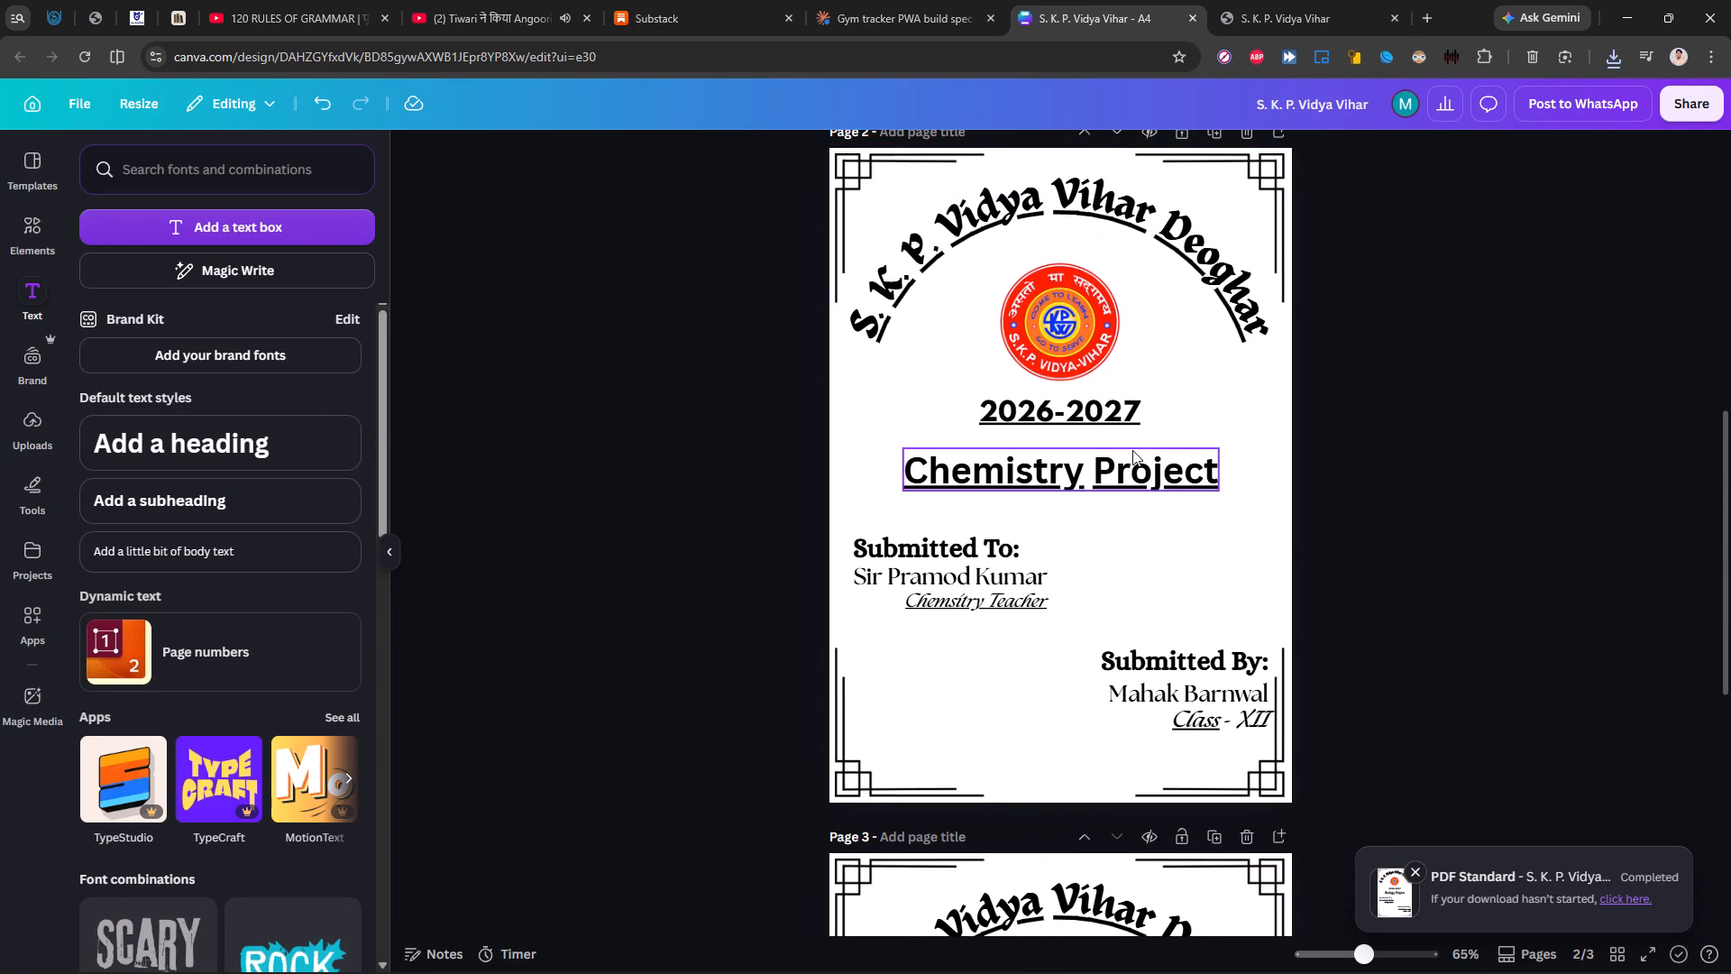
pyautogui.click(1439, 496)
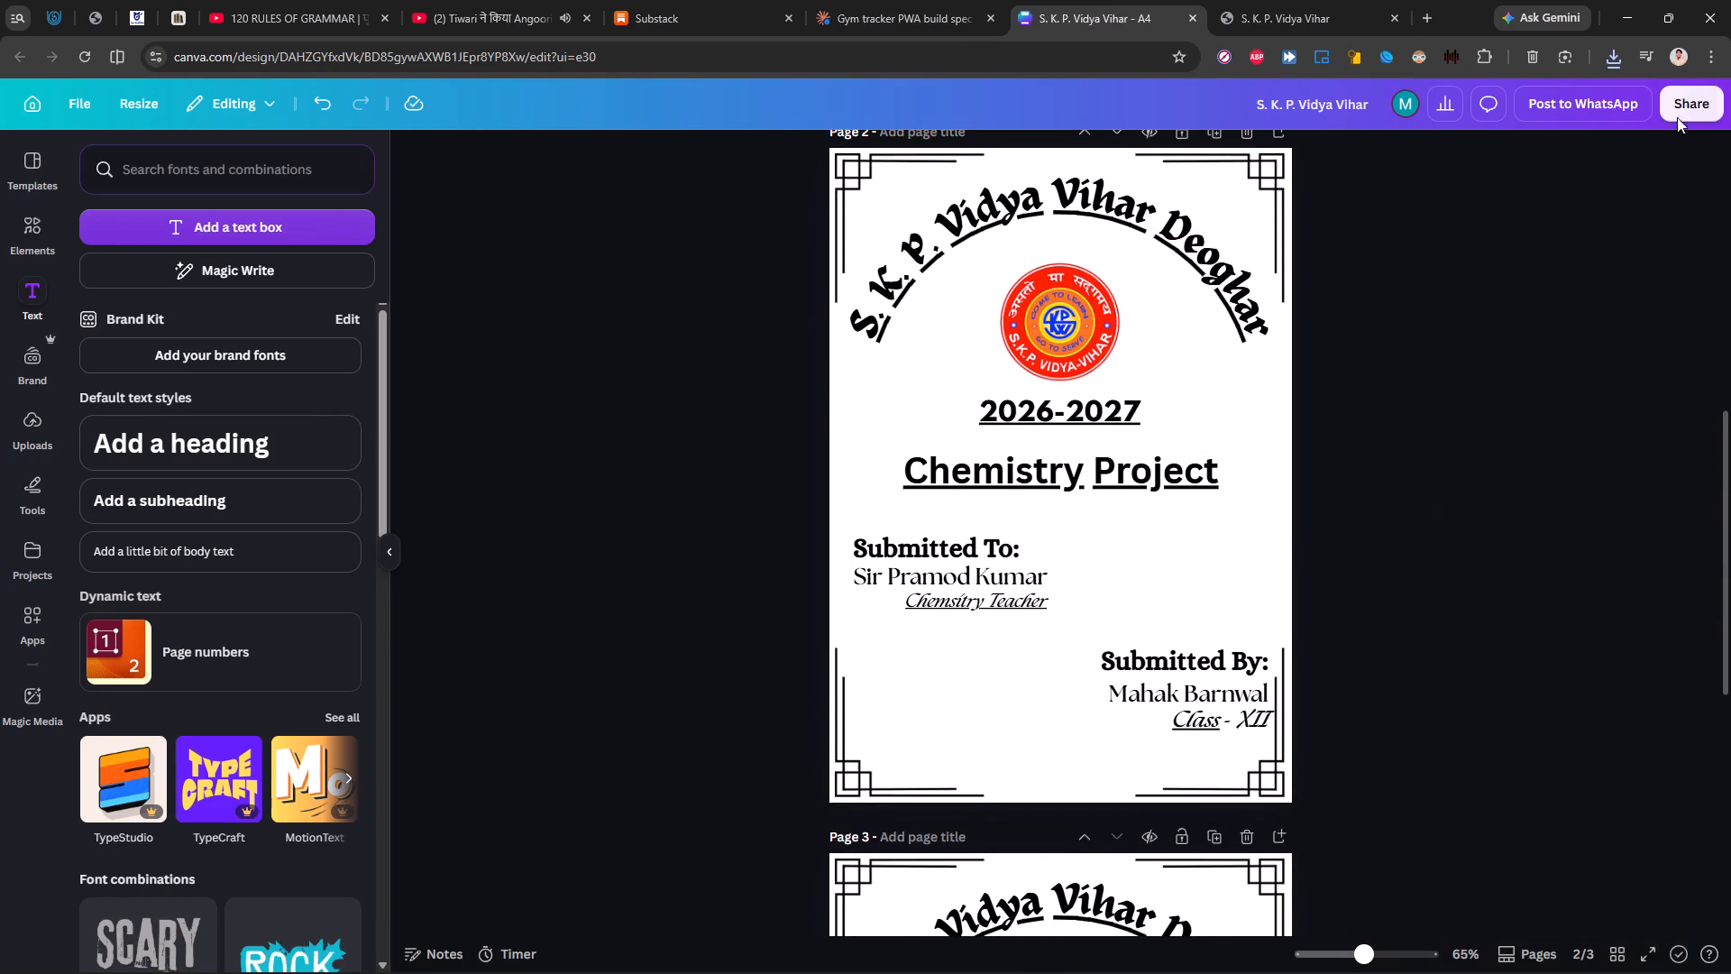
pyautogui.click(1699, 106)
pyautogui.click(1403, 531)
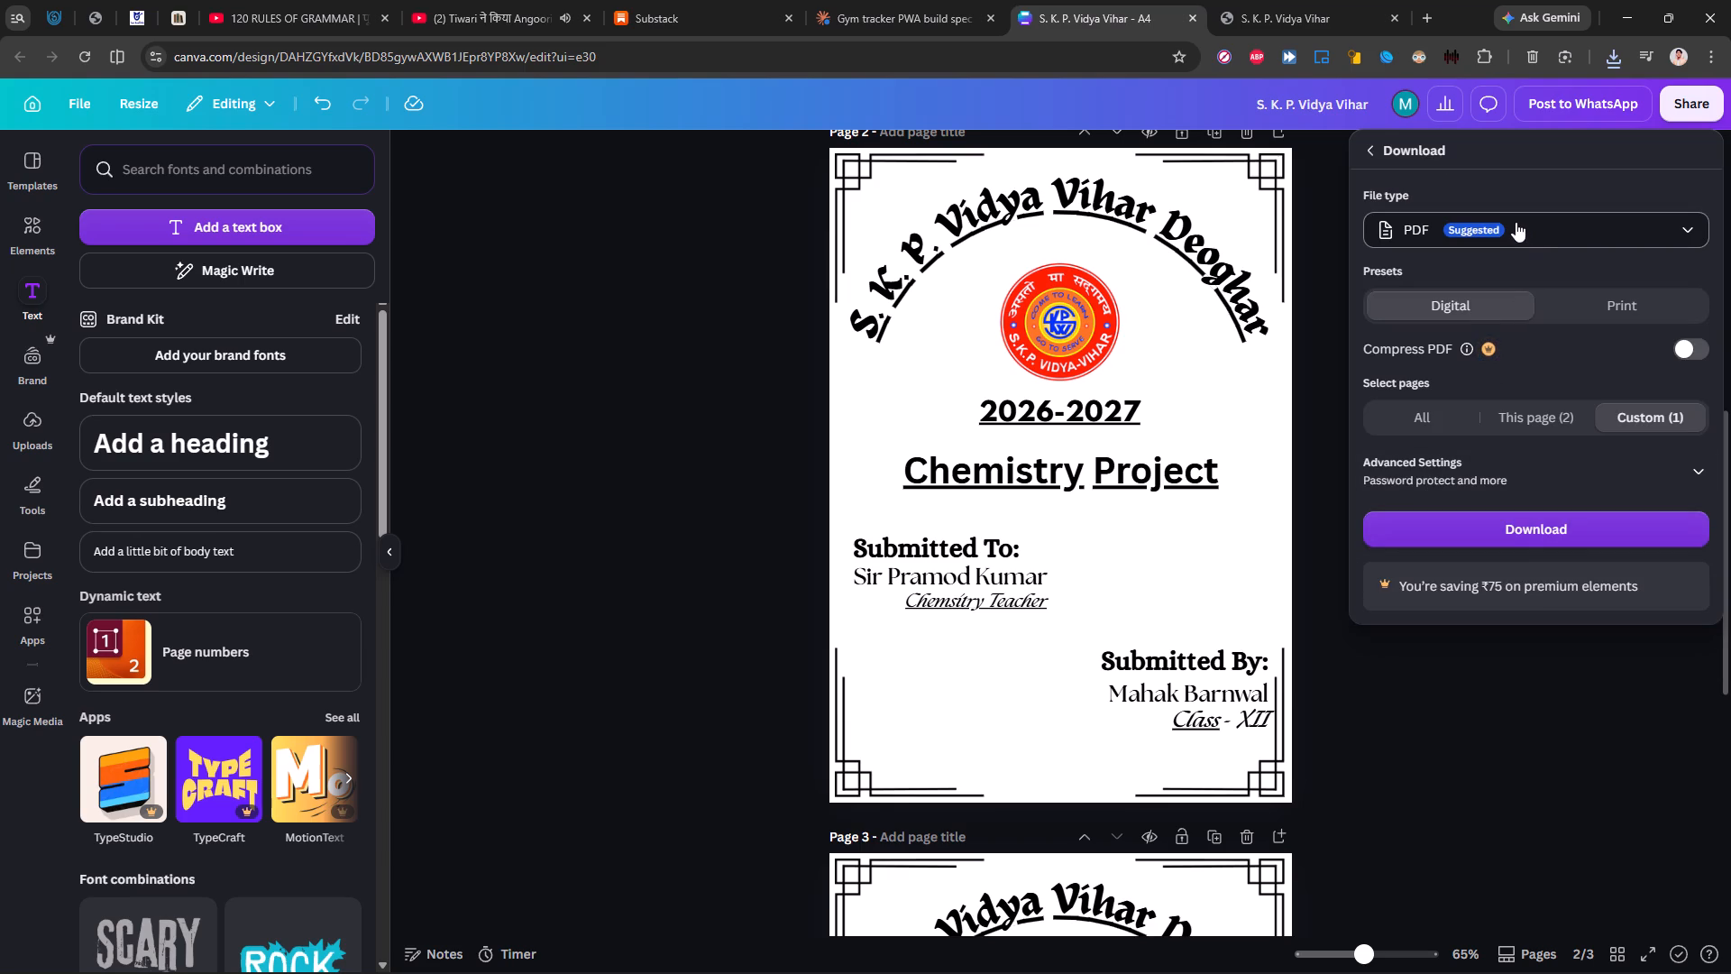
pyautogui.click(1449, 427)
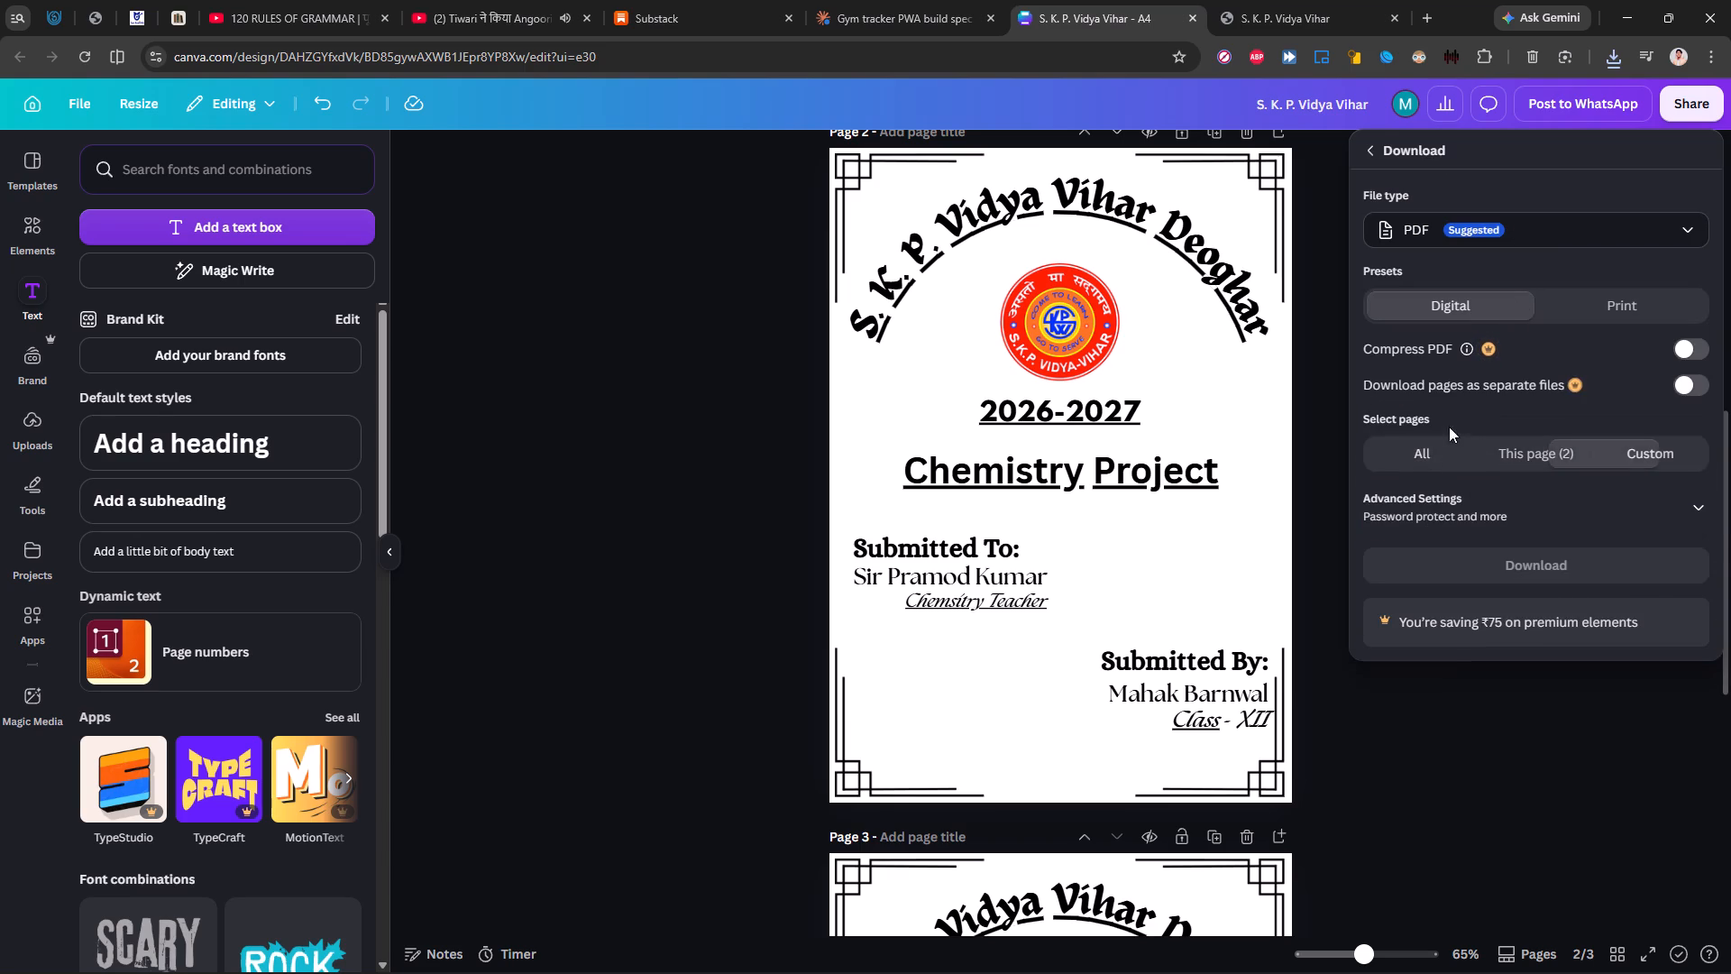
pyautogui.click(1538, 574)
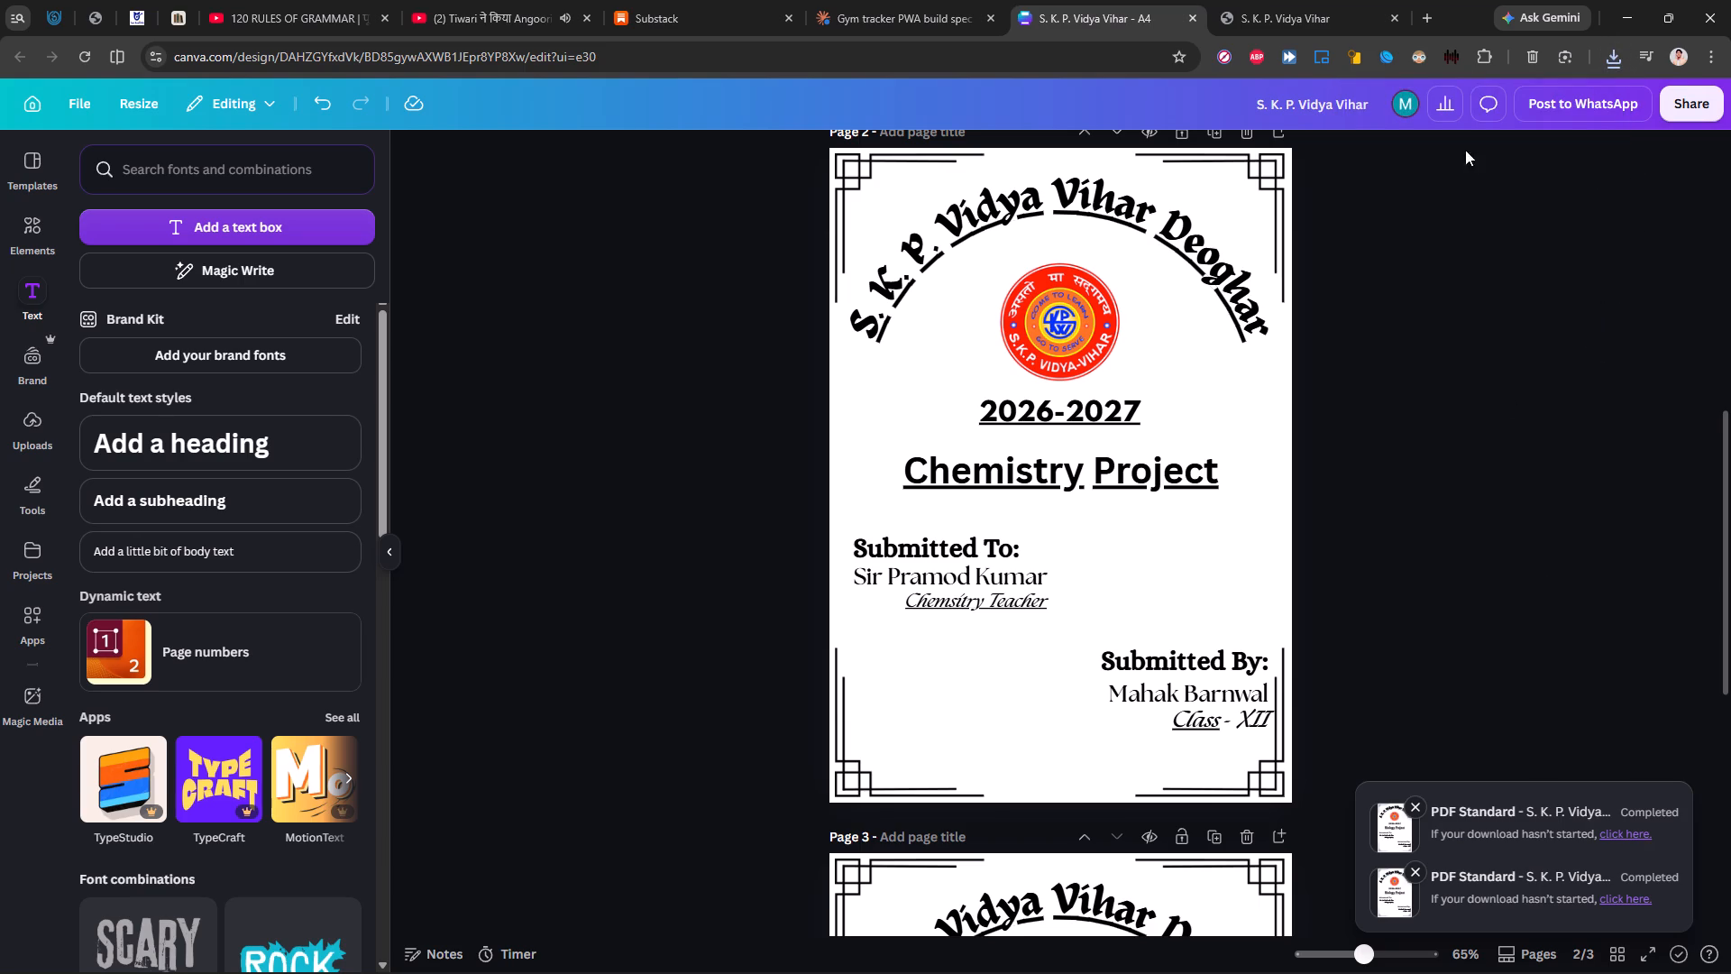
# Open the newly downloaded all-covers PDF in place of the earlier Biology-only PDF, with the whole page fitted in view.
pyautogui.click(1598, 67)
pyautogui.doubleClick(1422, 123)
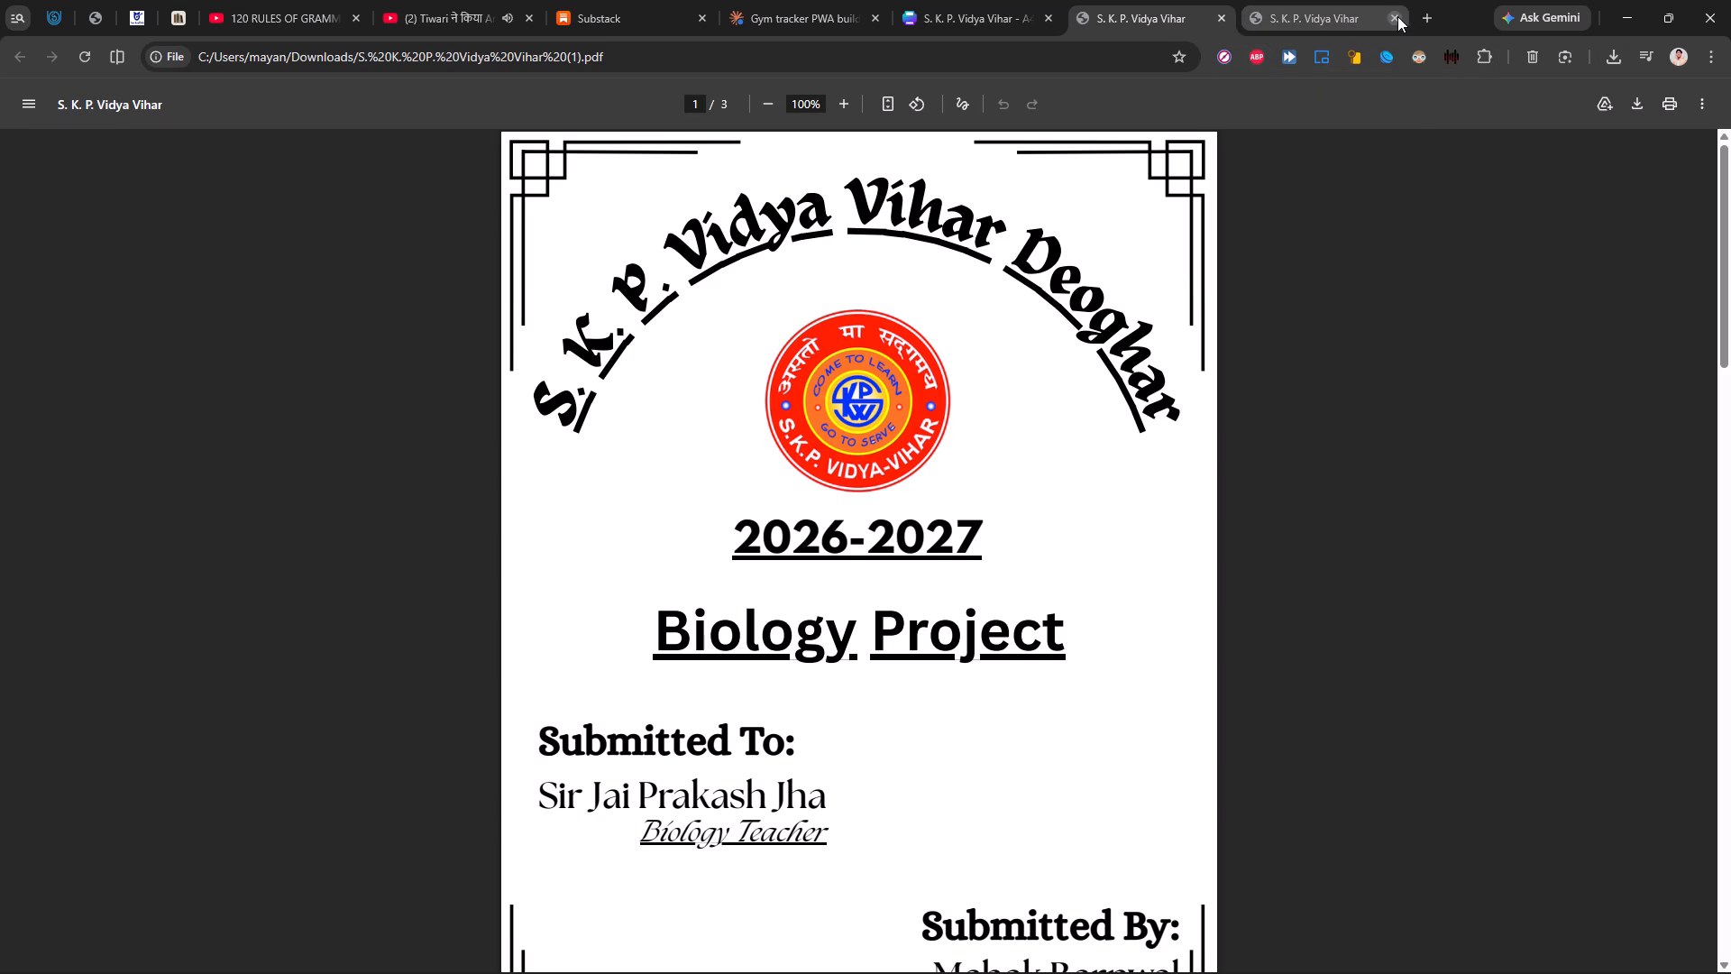
pyautogui.click(1397, 16)
pyautogui.click(891, 103)
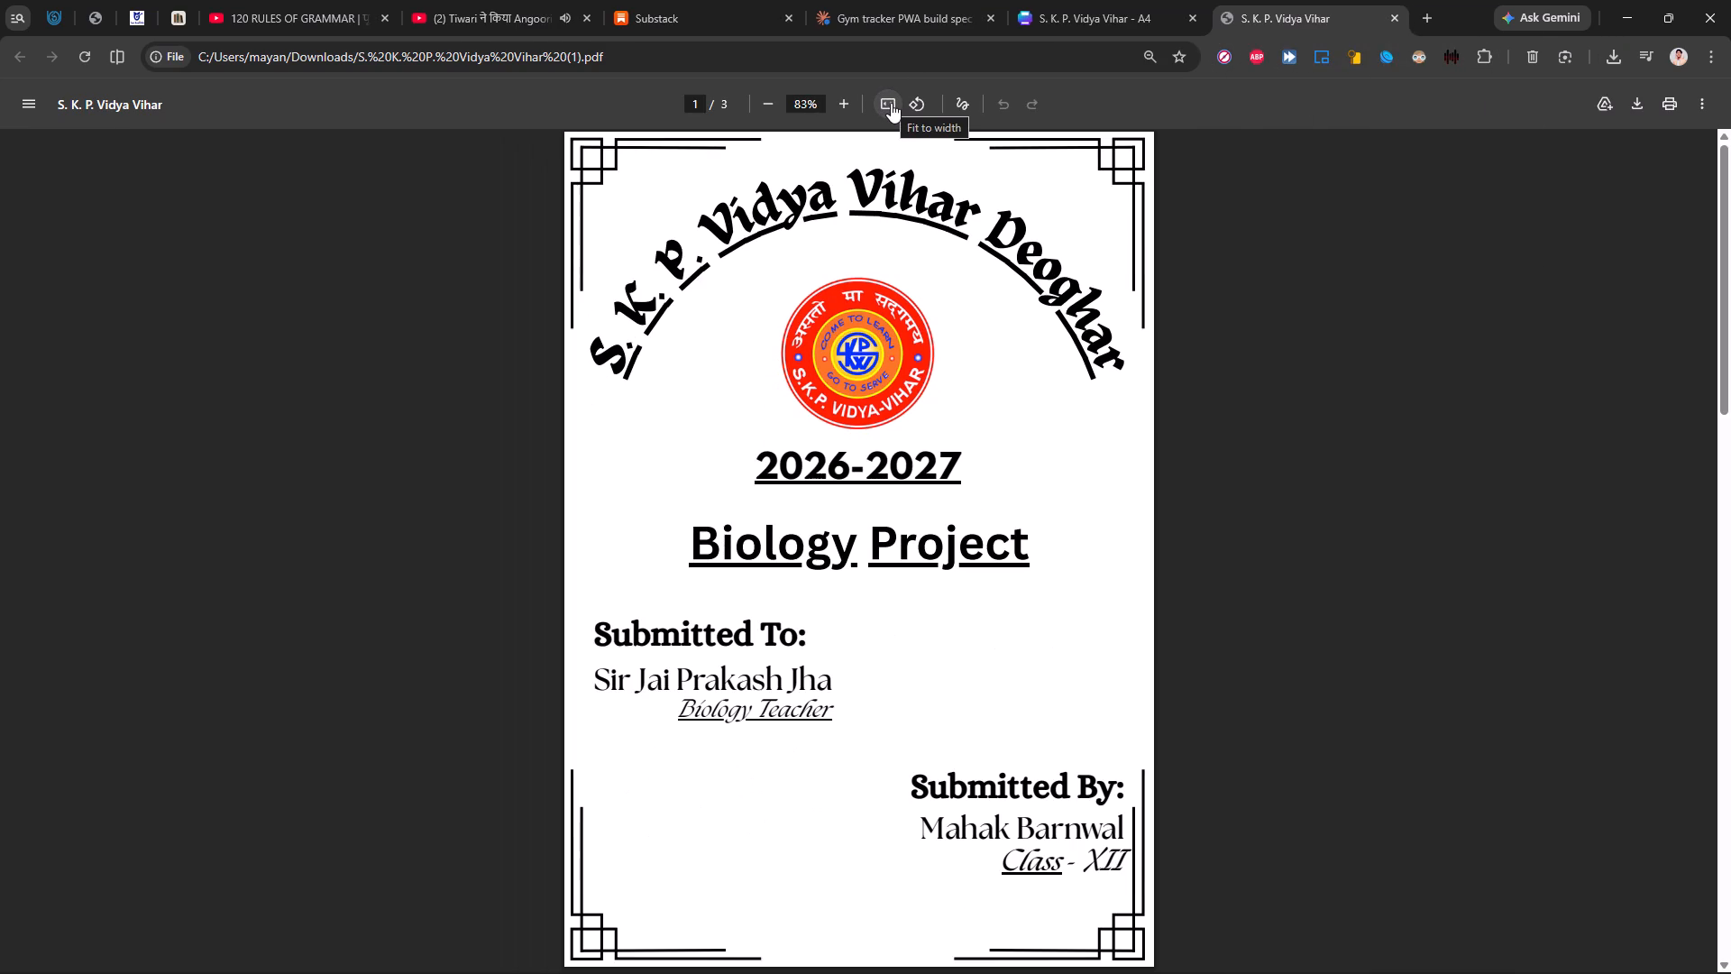
# Page back and forth through the Biology, Chemistry and Physics covers in the PDF to compare their text alignment and layout.
pyautogui.press('Right')
pyautogui.press('Left')
pyautogui.press('Right')
pyautogui.press('Right')
pyautogui.press('Left')
pyautogui.press('Left')
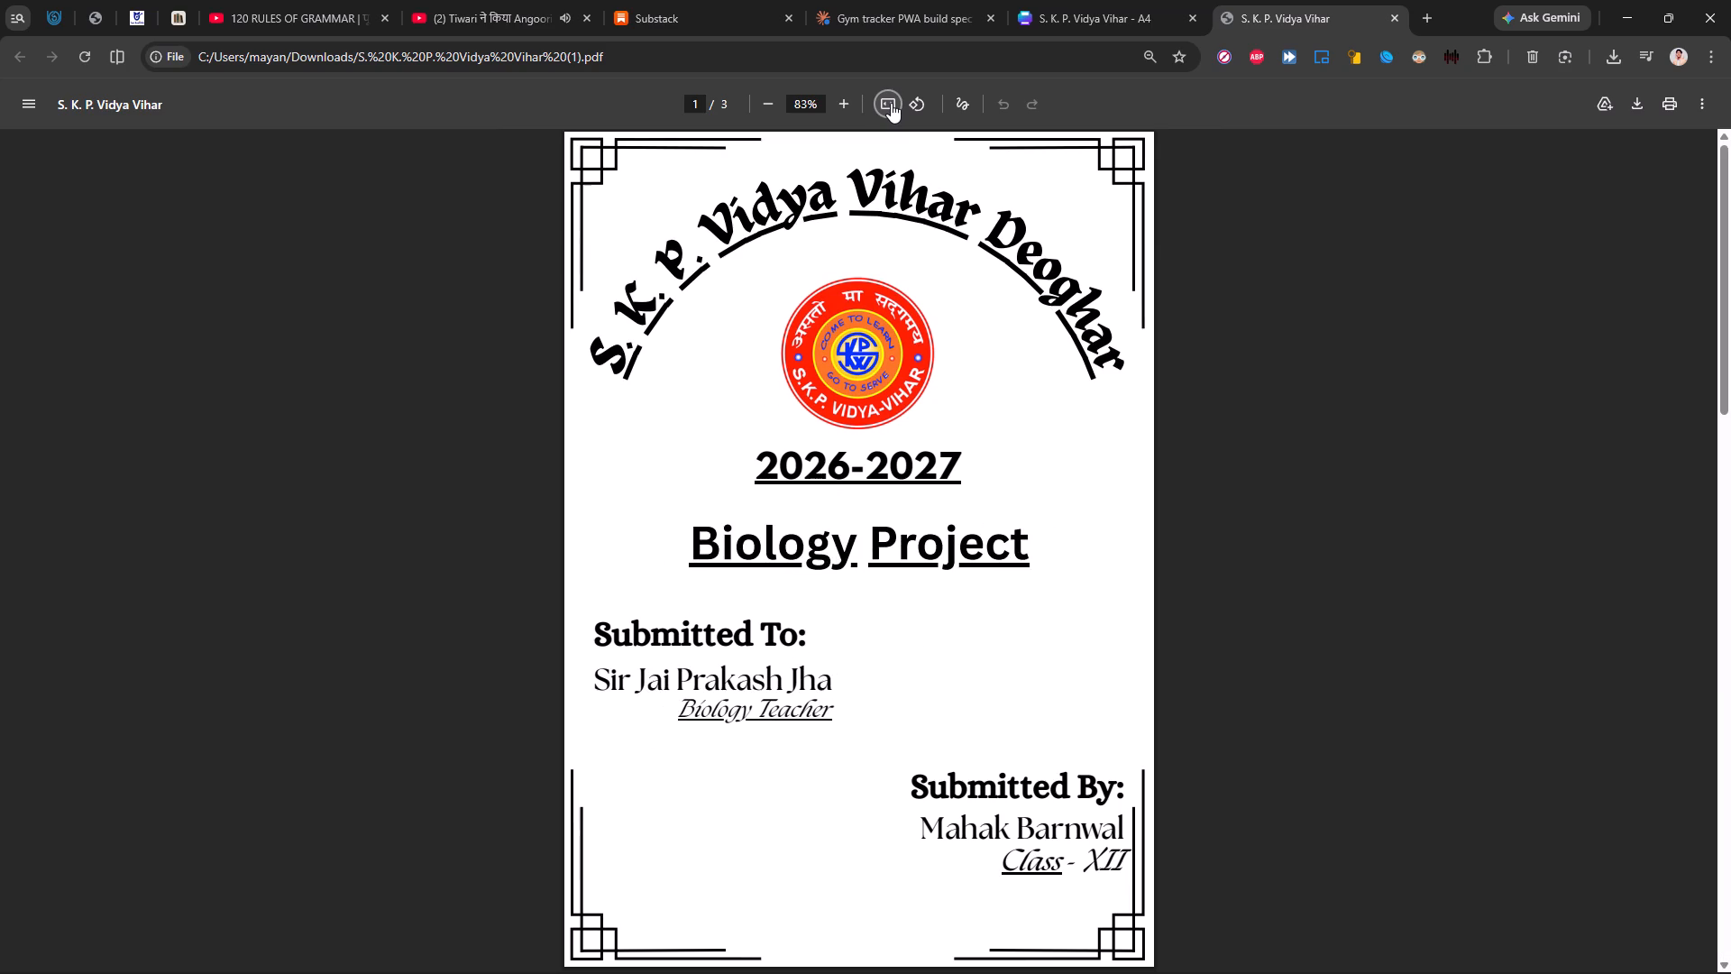
pyautogui.press('Right')
pyautogui.press('Right')
pyautogui.press('Left')
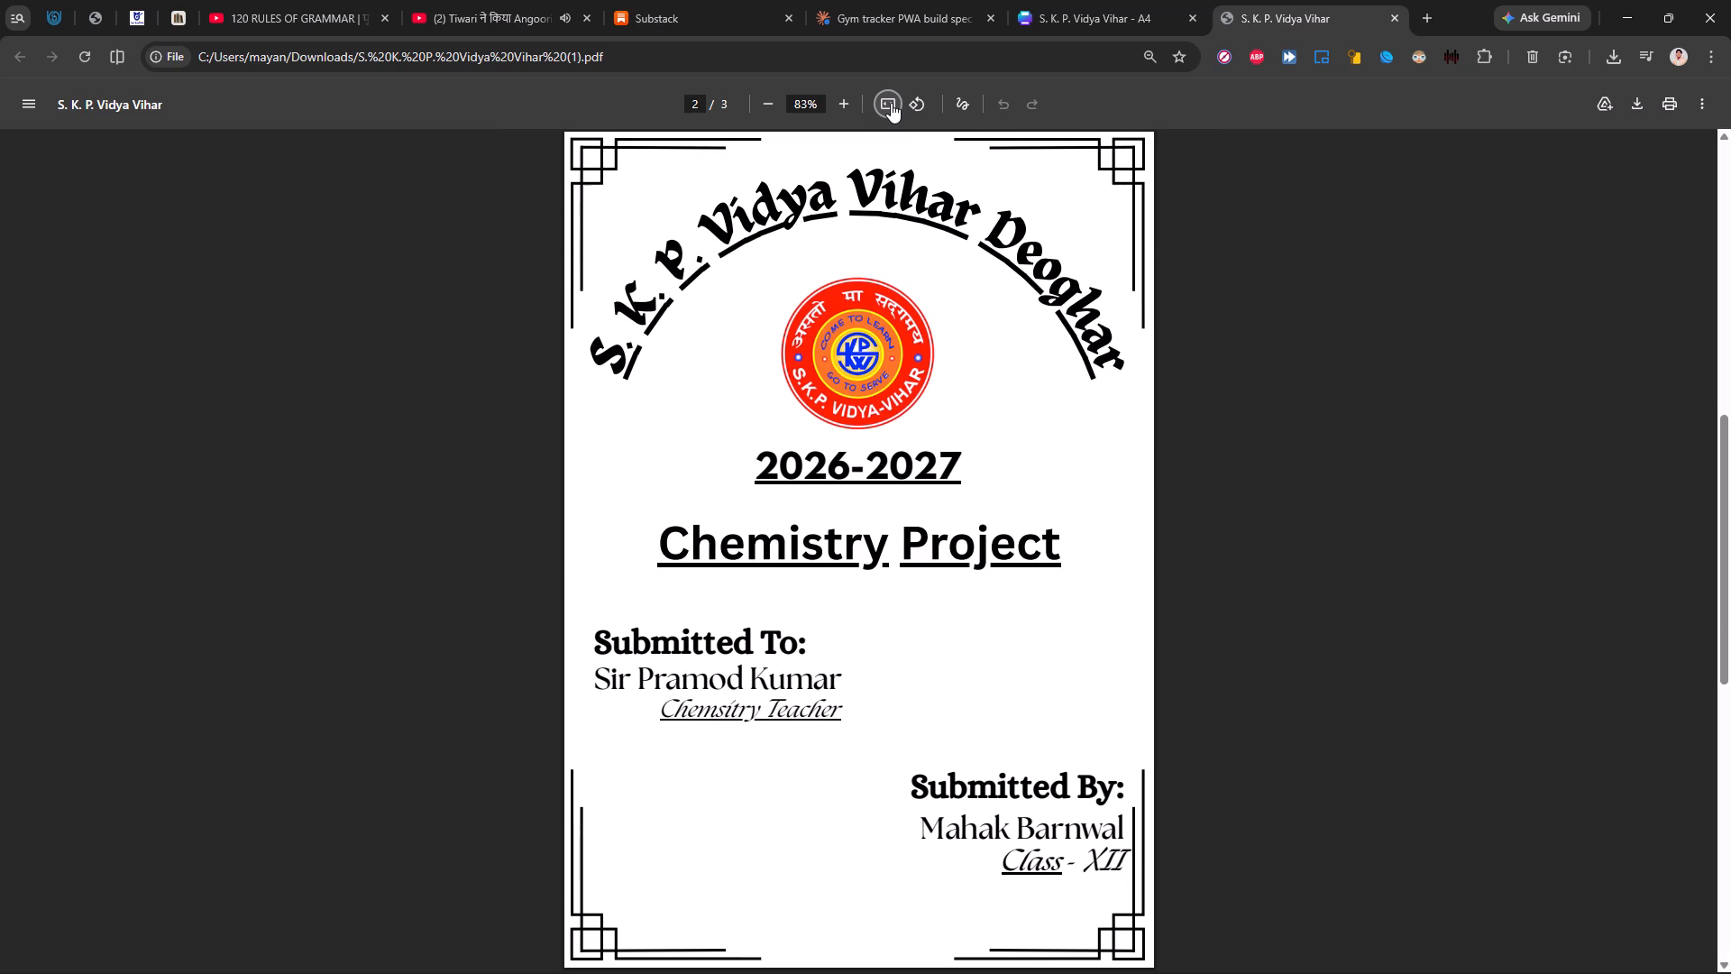
pyautogui.press('Left')
pyautogui.press('Left')
pyautogui.press('Right')
pyautogui.press('Right')
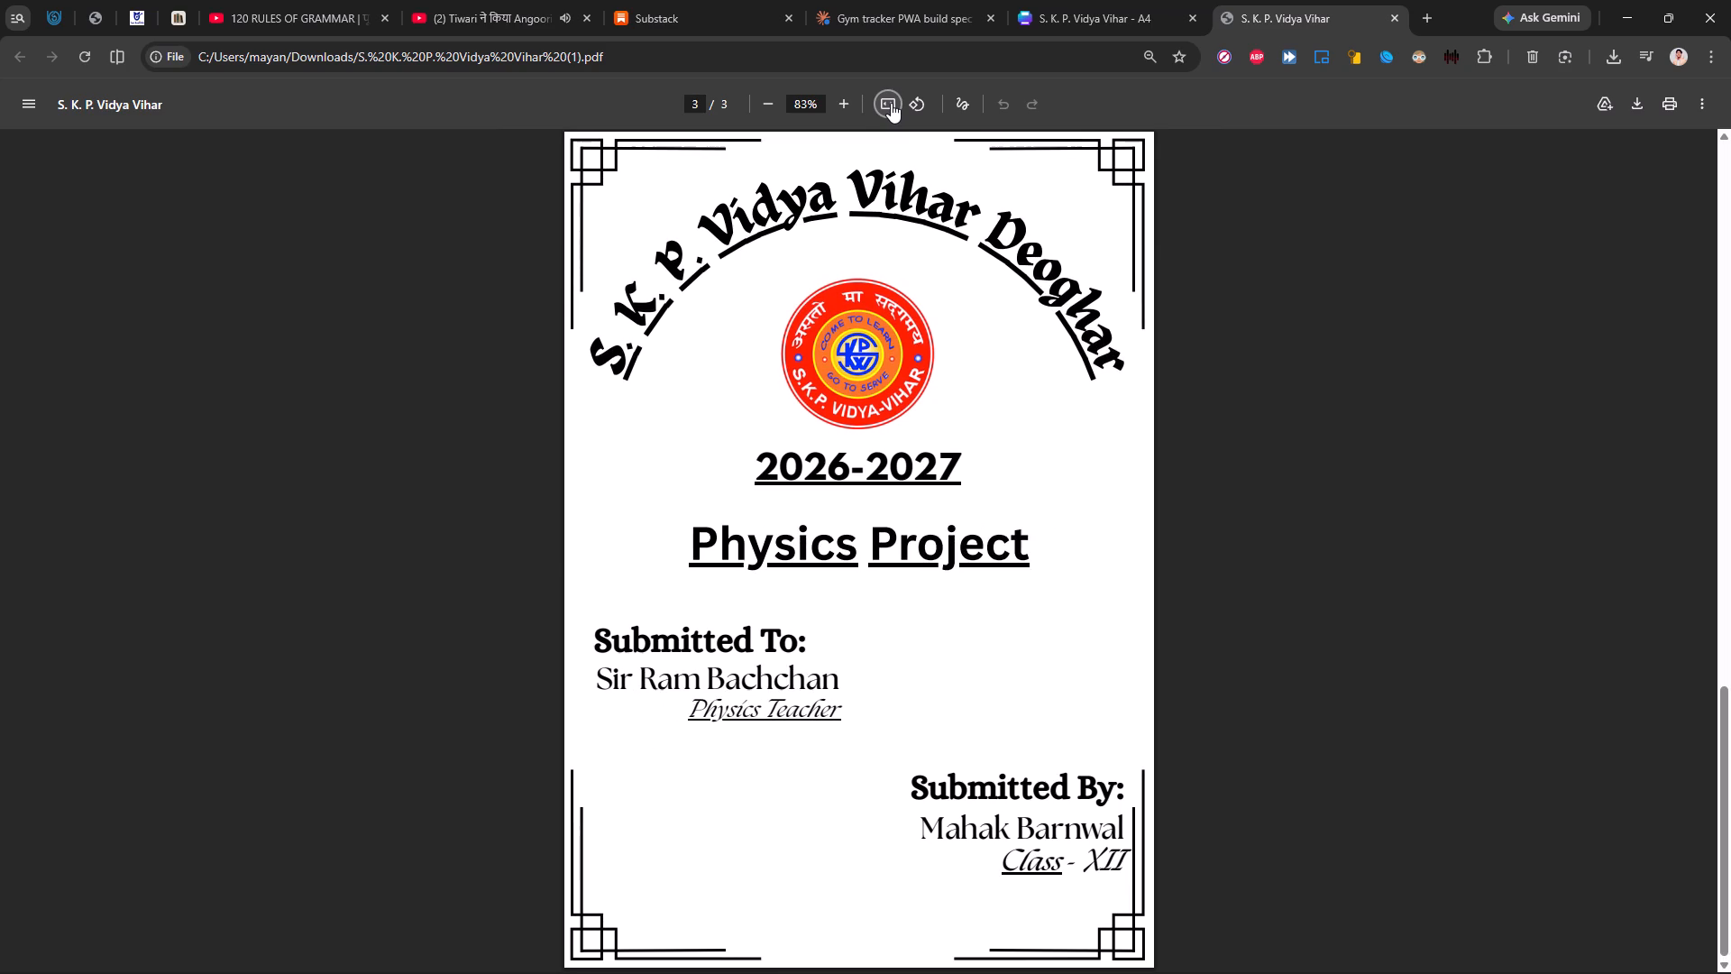
pyautogui.press('Right')
pyautogui.press('Left')
pyautogui.press('Left')
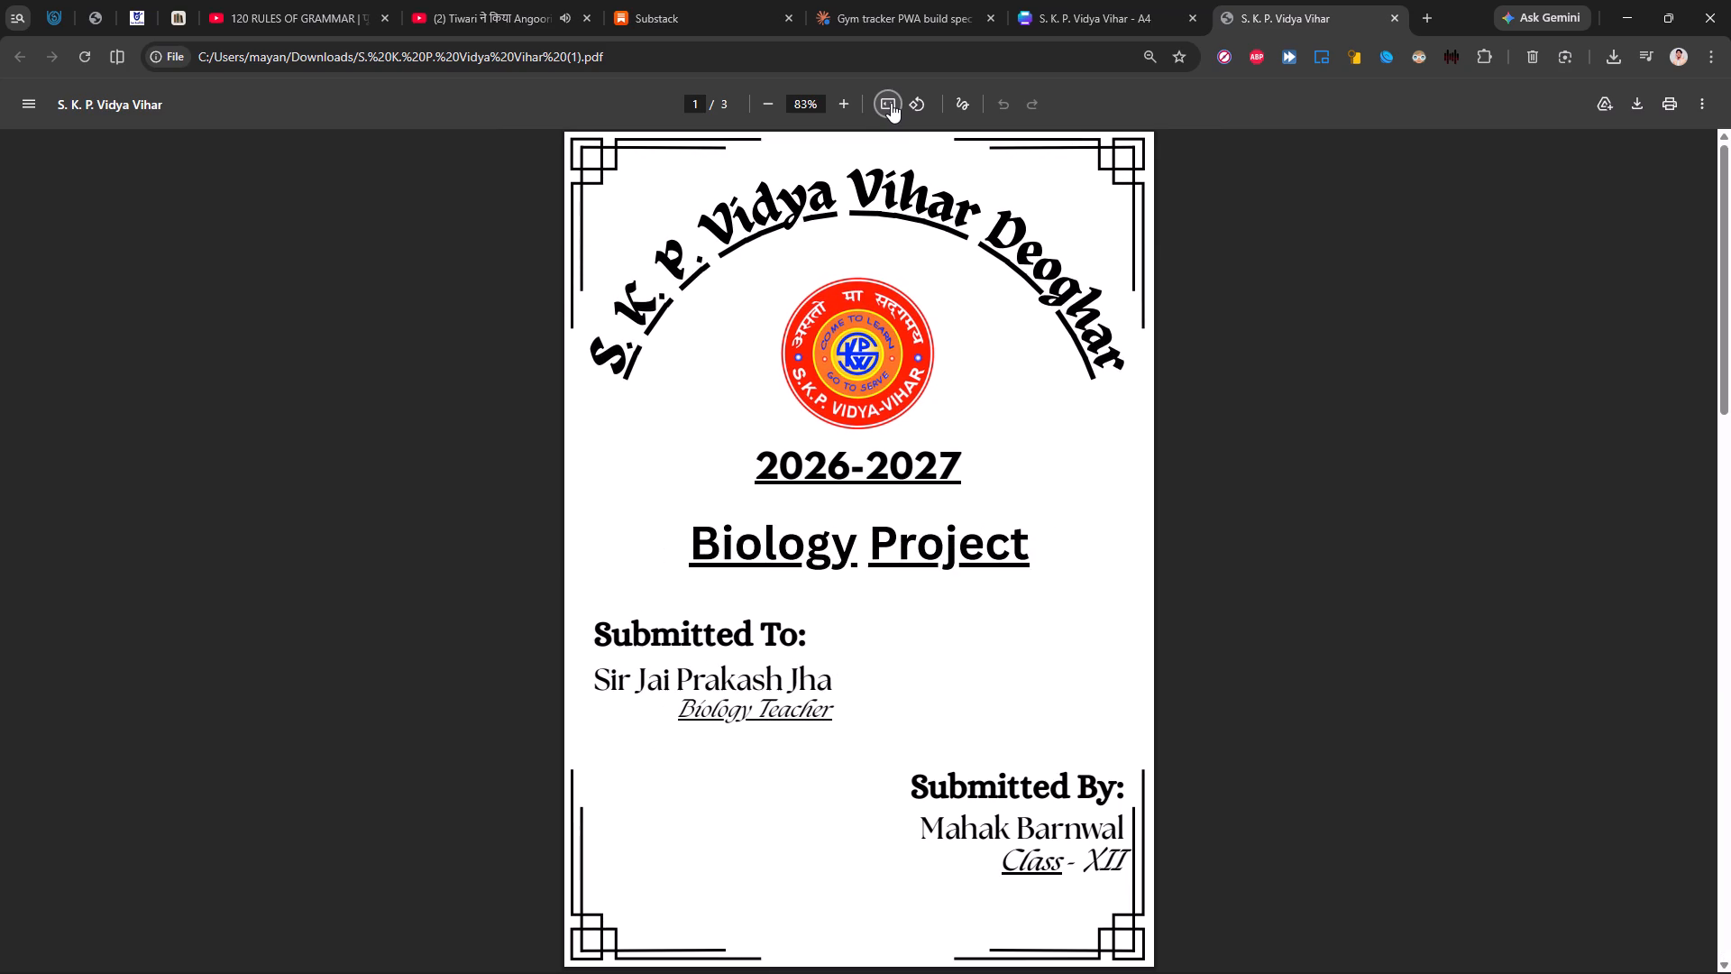
pyautogui.press('Right')
pyautogui.press('Right')
pyautogui.press('Left')
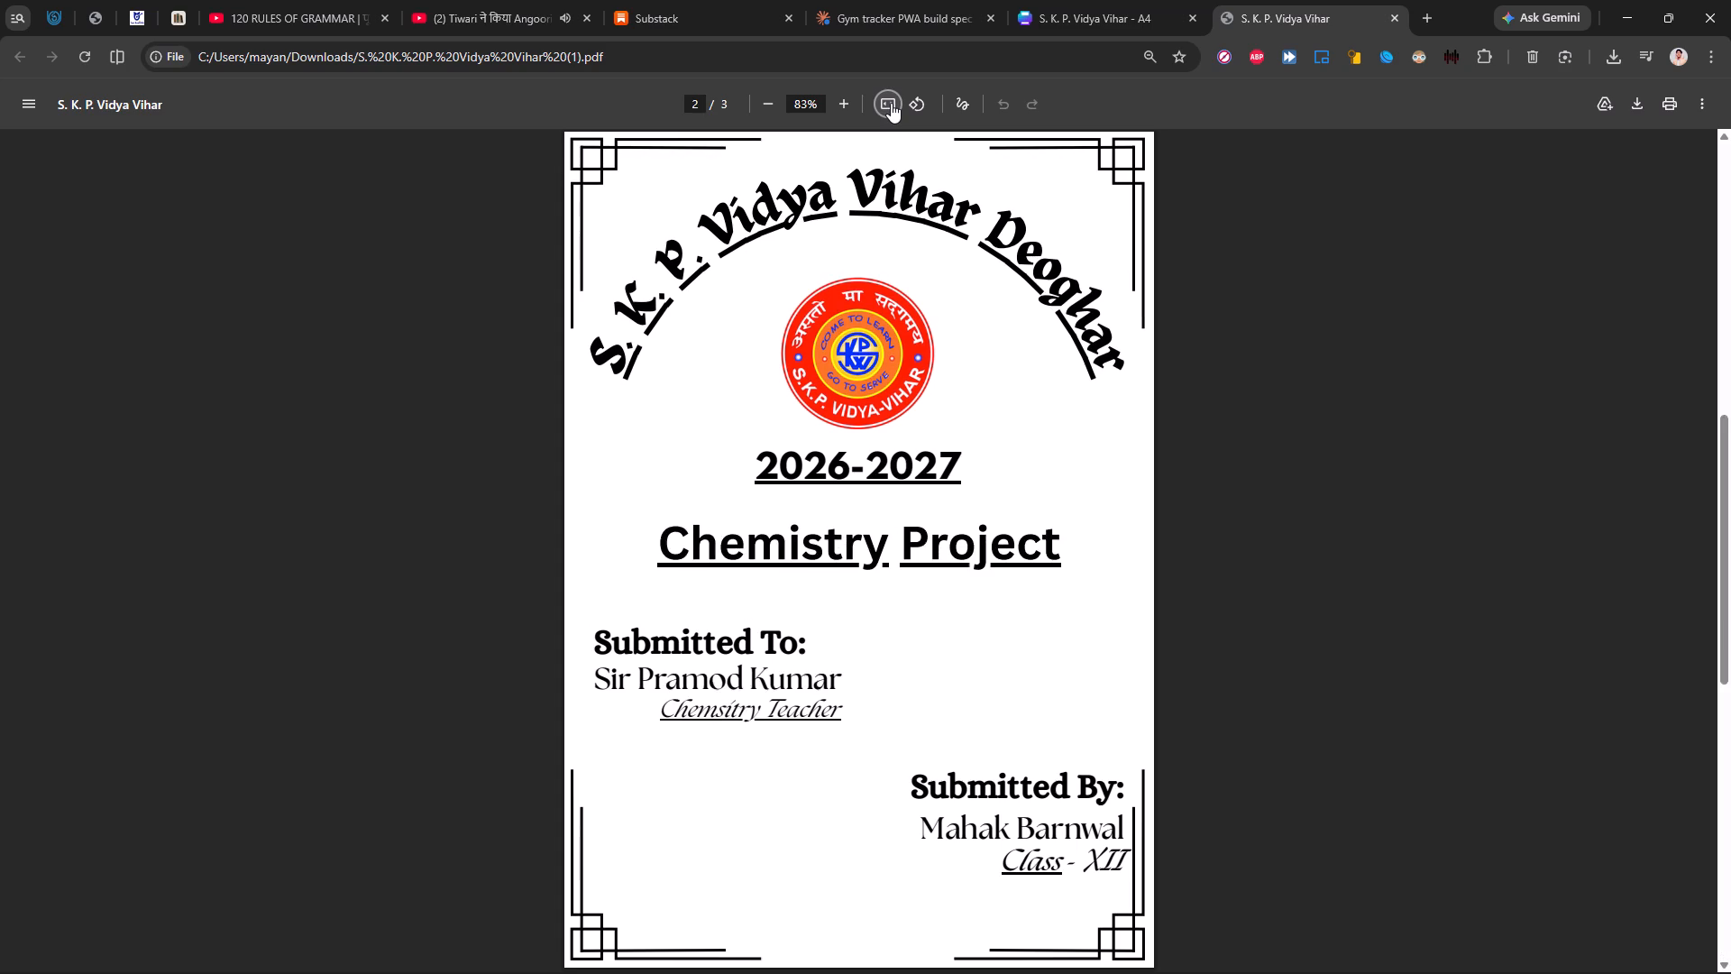
pyautogui.press('Left')
pyautogui.press('Left')
pyautogui.press('Left')
pyautogui.press('Right')
pyautogui.press('Right')
pyautogui.press('Right')
pyautogui.press('Left')
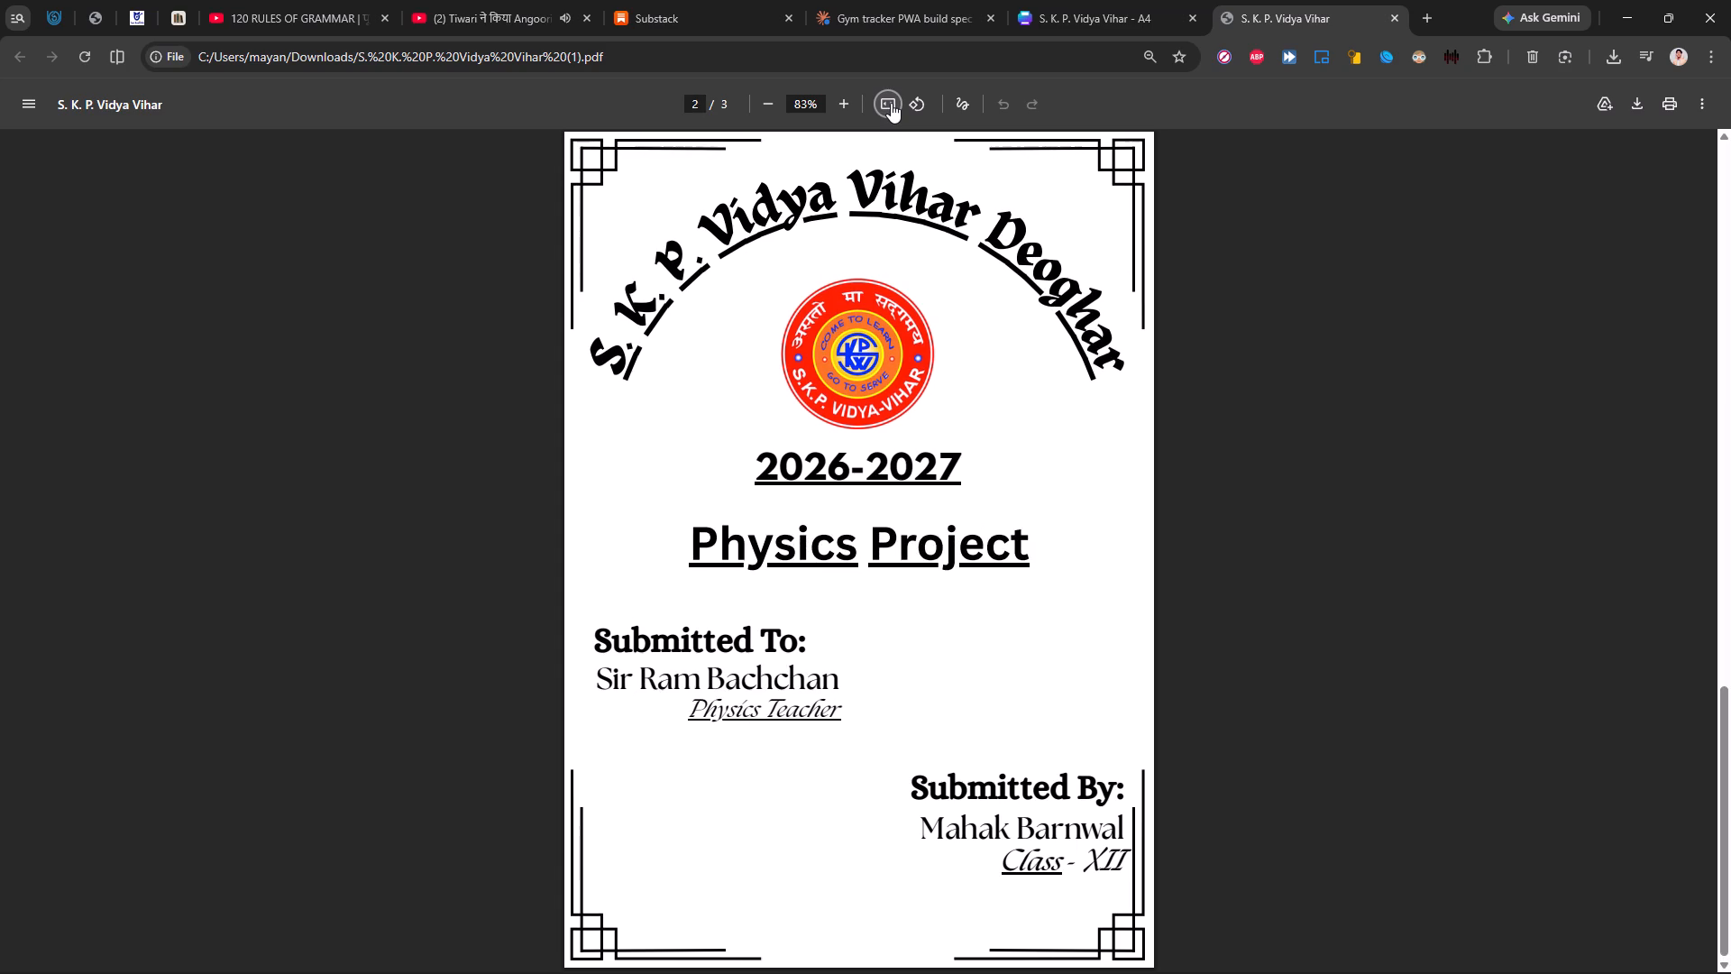
pyautogui.press('Left')
pyautogui.press('Left')
pyautogui.press('Right')
pyautogui.press('Right')
pyautogui.press('Right')
pyautogui.press('Left')
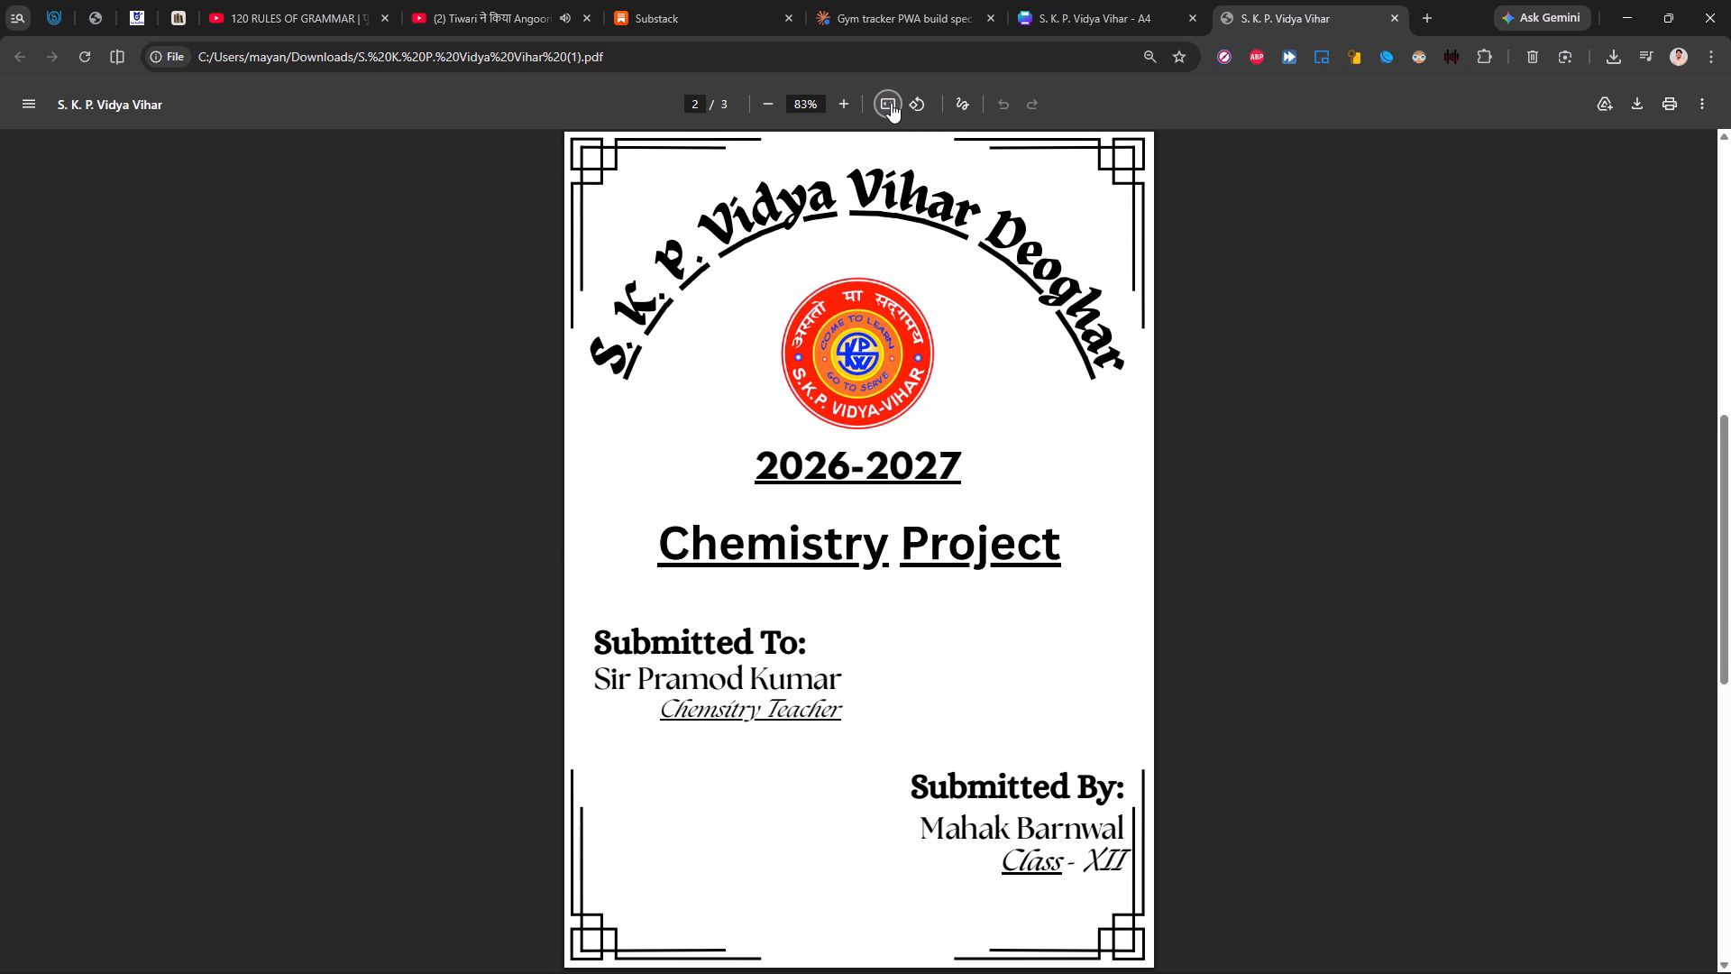
pyautogui.press('Left')
pyautogui.press('Left')
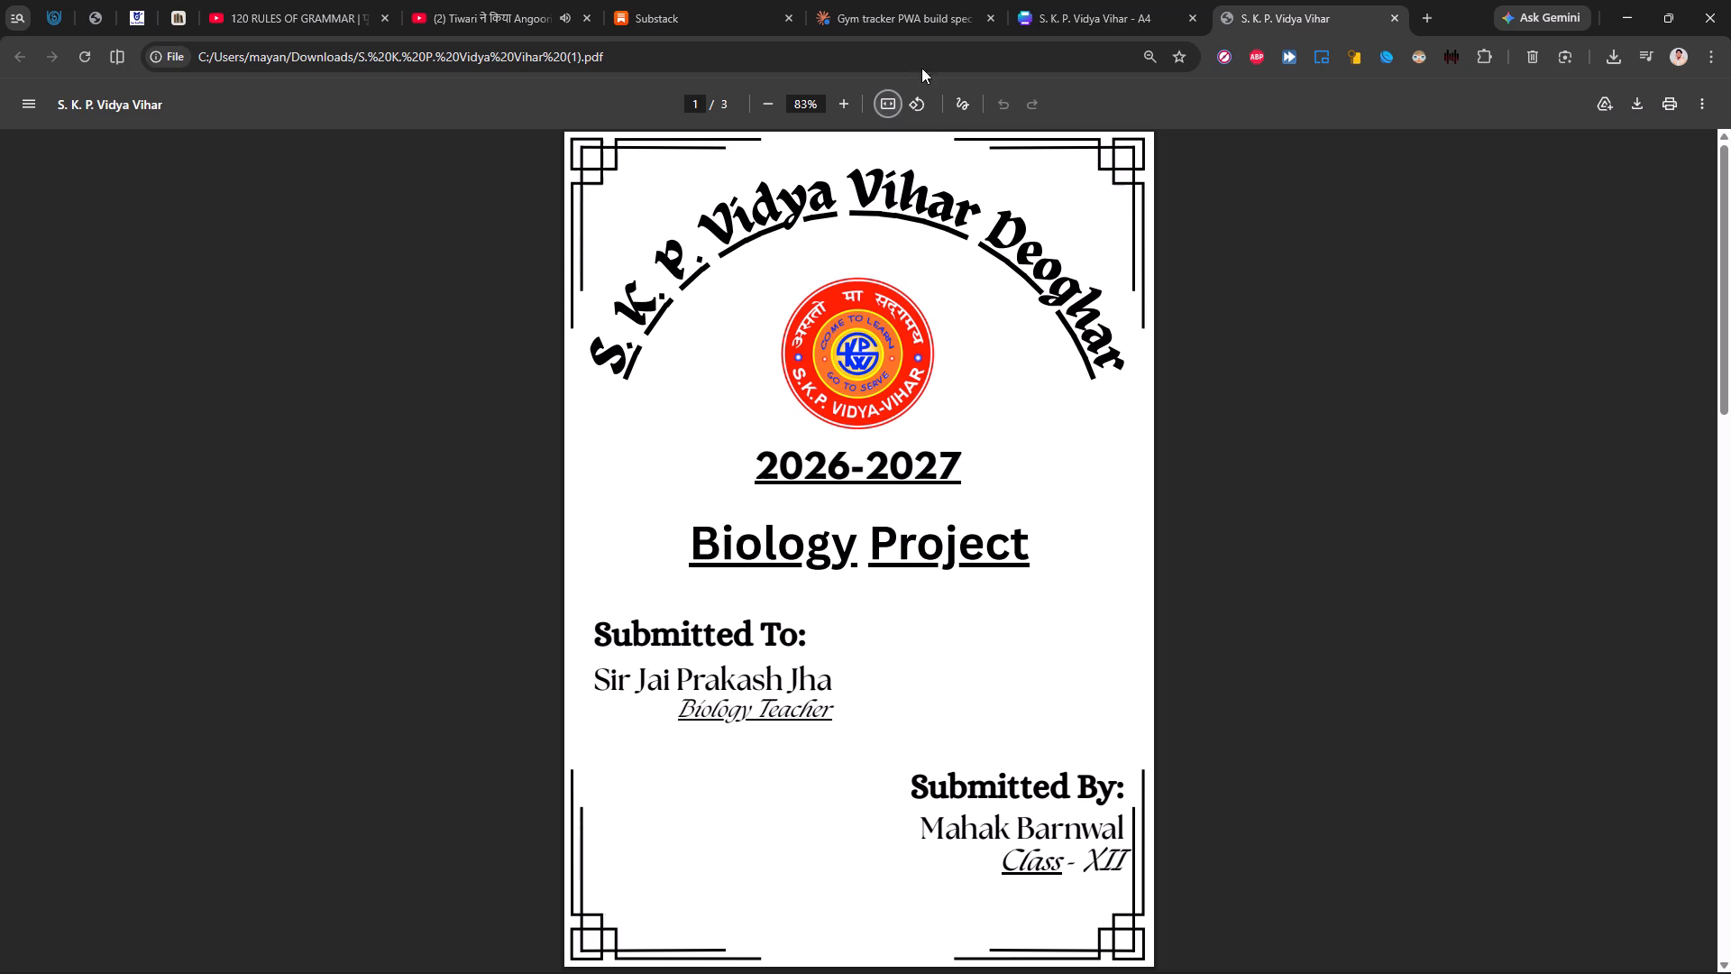
# Switch back to the S. K. P. Vidya Vihar cover design in Canva.
pyautogui.click(1186, 0)
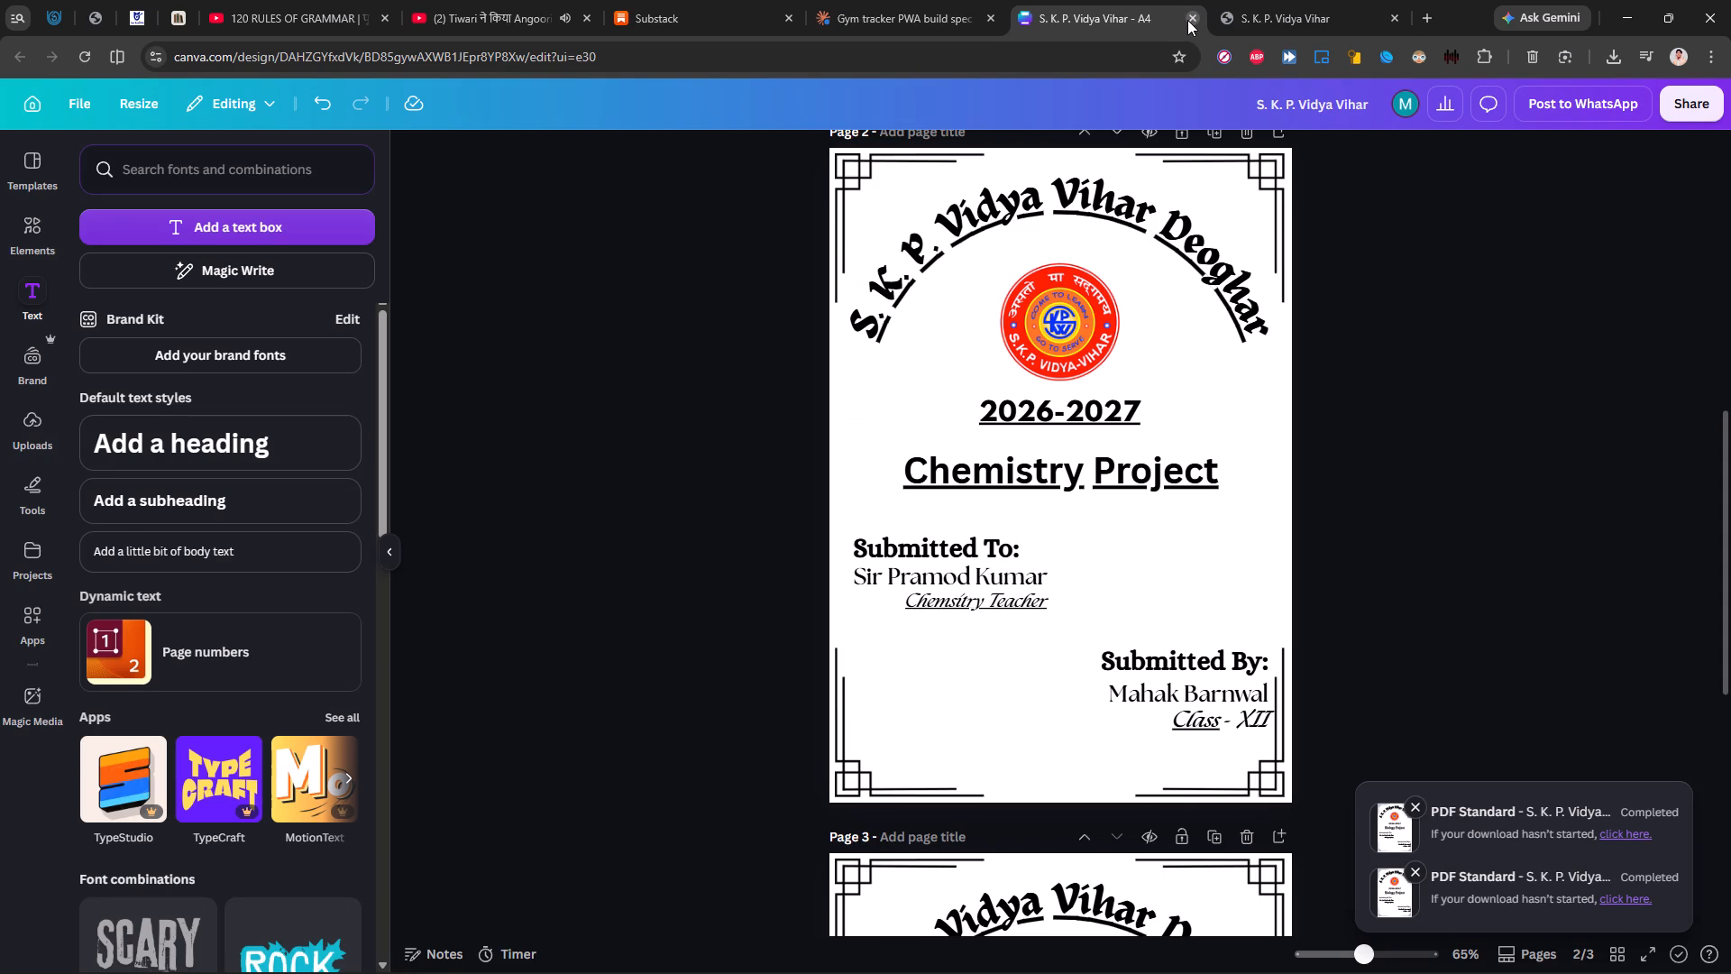